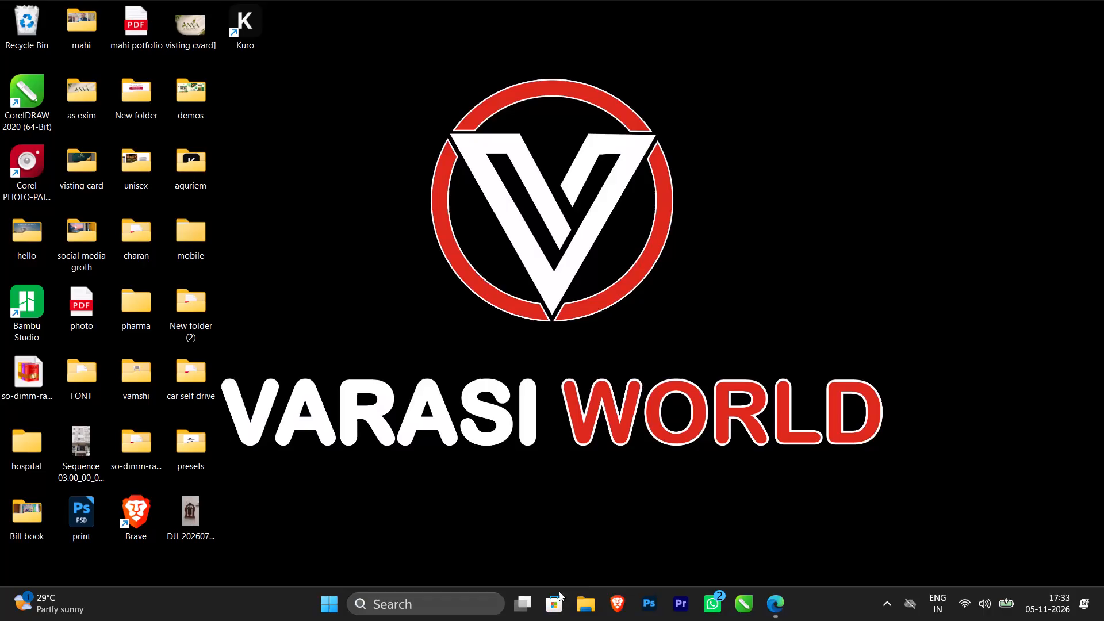
Start CorelDRAW and create a new A4 portrait document in CMYK at 300 dpi.
{"action": "left_click", "coordinate": [748, 605]}
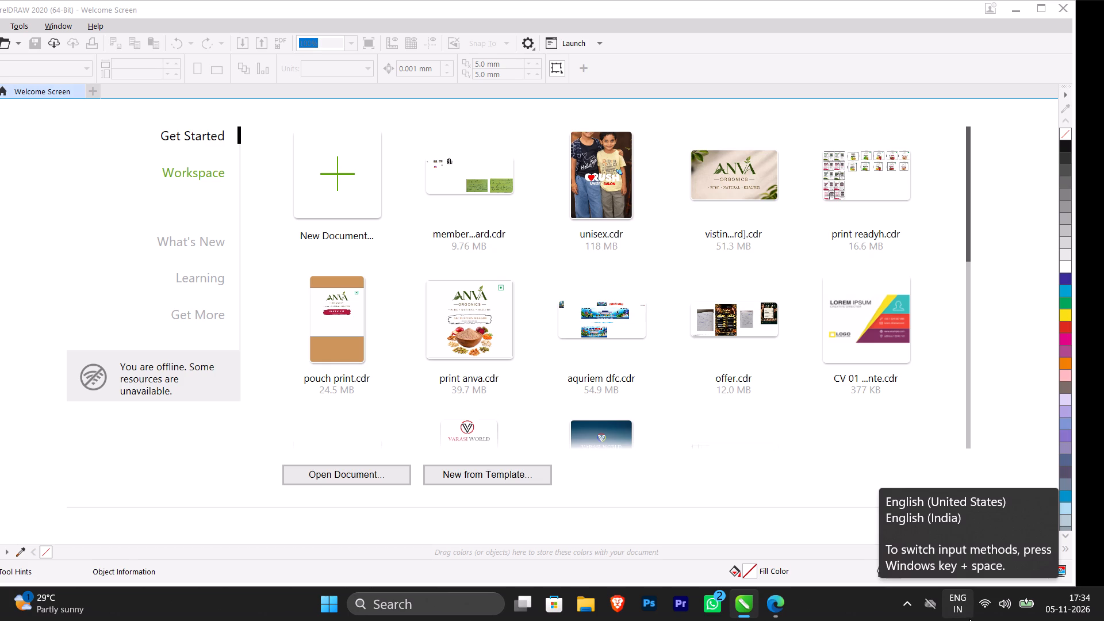
{"action": "left_click", "coordinate": [351, 179]}
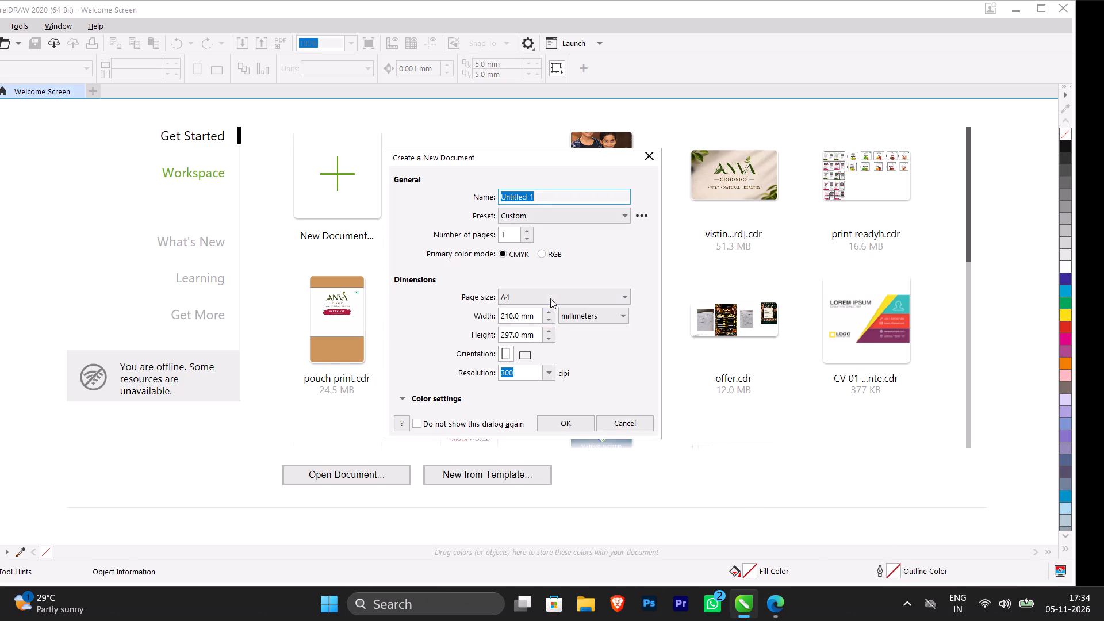
{"action": "left_click", "coordinate": [574, 424]}
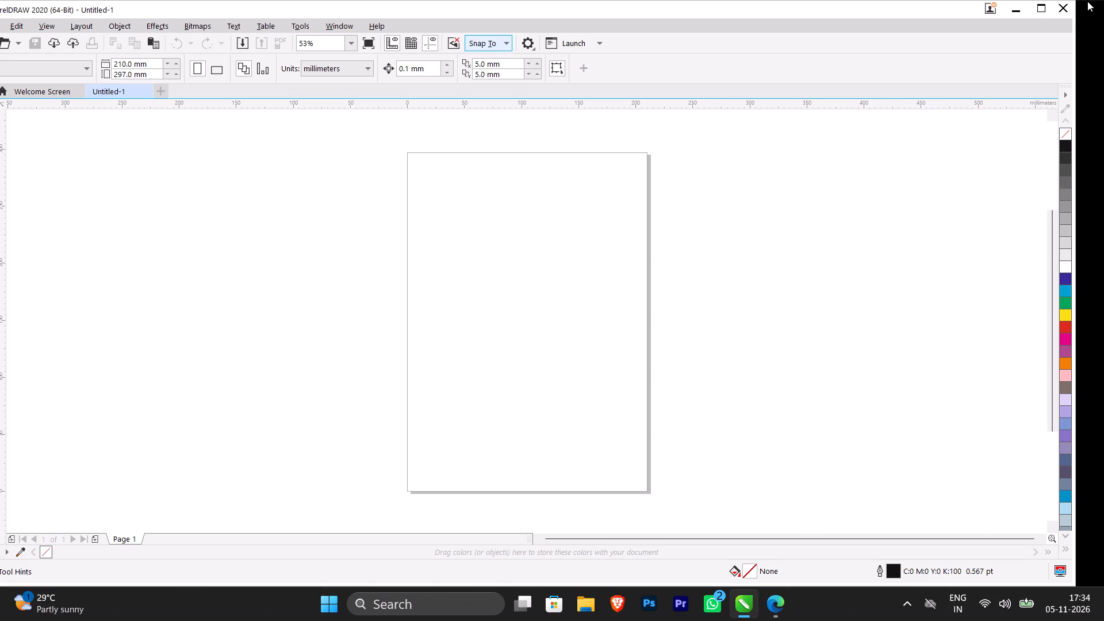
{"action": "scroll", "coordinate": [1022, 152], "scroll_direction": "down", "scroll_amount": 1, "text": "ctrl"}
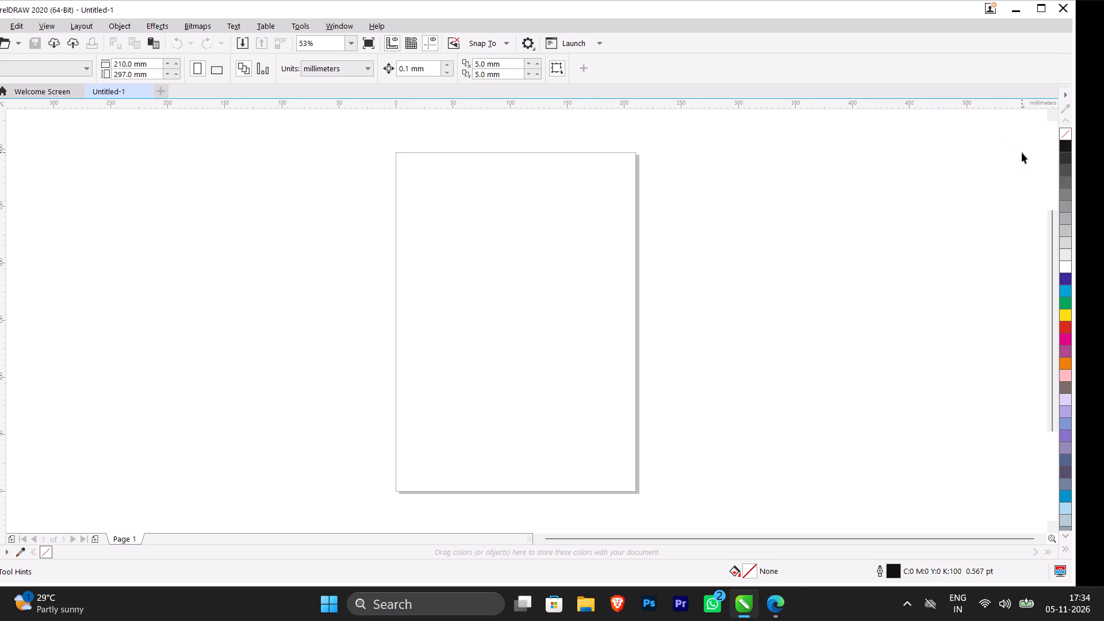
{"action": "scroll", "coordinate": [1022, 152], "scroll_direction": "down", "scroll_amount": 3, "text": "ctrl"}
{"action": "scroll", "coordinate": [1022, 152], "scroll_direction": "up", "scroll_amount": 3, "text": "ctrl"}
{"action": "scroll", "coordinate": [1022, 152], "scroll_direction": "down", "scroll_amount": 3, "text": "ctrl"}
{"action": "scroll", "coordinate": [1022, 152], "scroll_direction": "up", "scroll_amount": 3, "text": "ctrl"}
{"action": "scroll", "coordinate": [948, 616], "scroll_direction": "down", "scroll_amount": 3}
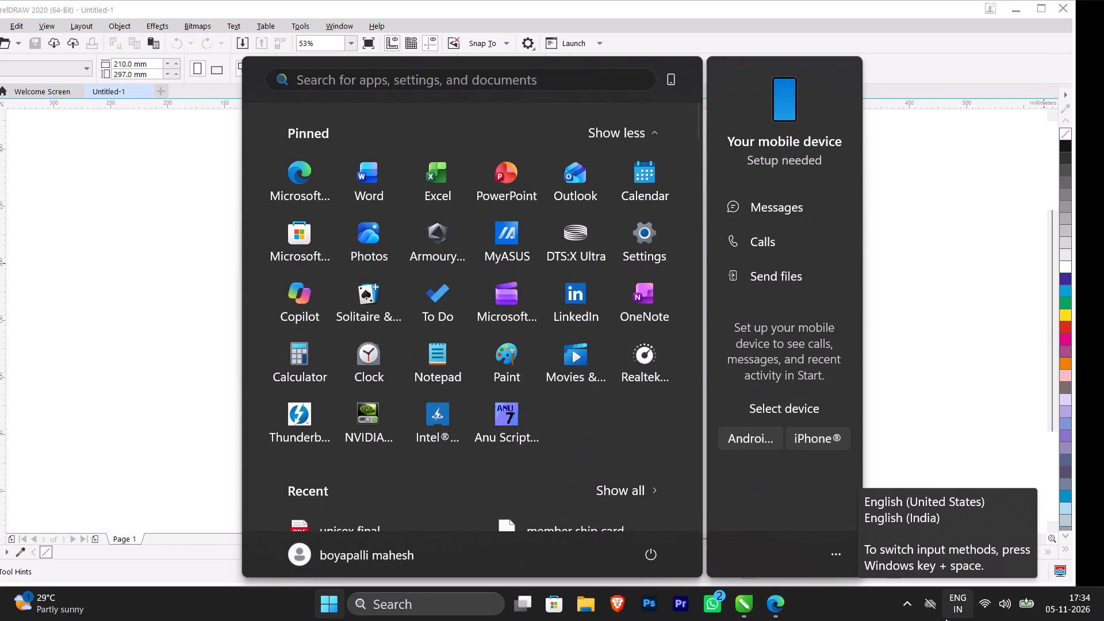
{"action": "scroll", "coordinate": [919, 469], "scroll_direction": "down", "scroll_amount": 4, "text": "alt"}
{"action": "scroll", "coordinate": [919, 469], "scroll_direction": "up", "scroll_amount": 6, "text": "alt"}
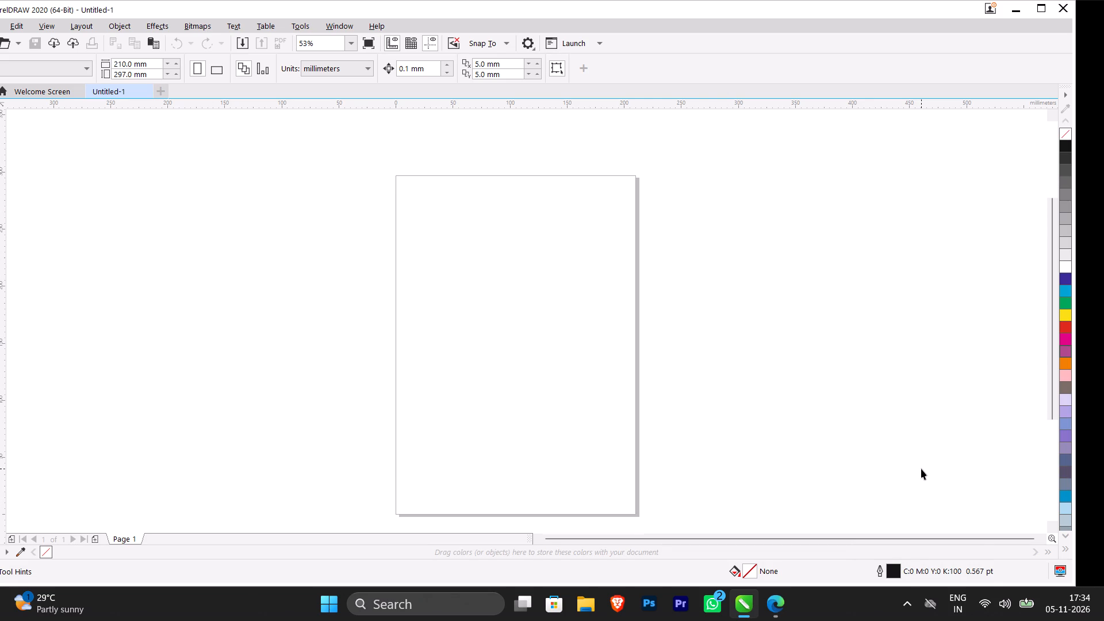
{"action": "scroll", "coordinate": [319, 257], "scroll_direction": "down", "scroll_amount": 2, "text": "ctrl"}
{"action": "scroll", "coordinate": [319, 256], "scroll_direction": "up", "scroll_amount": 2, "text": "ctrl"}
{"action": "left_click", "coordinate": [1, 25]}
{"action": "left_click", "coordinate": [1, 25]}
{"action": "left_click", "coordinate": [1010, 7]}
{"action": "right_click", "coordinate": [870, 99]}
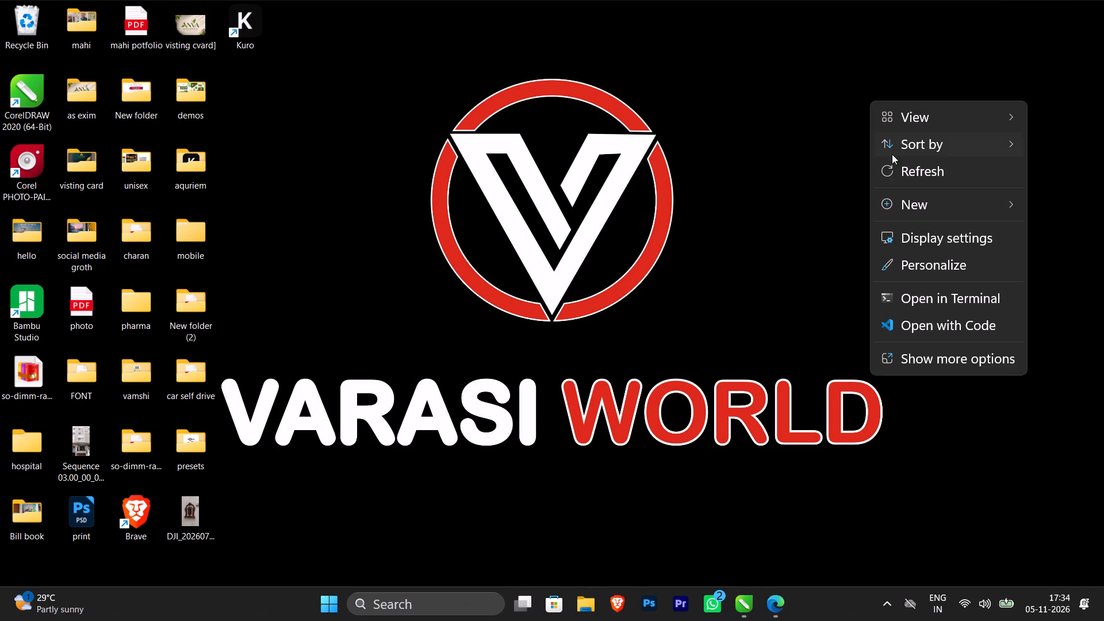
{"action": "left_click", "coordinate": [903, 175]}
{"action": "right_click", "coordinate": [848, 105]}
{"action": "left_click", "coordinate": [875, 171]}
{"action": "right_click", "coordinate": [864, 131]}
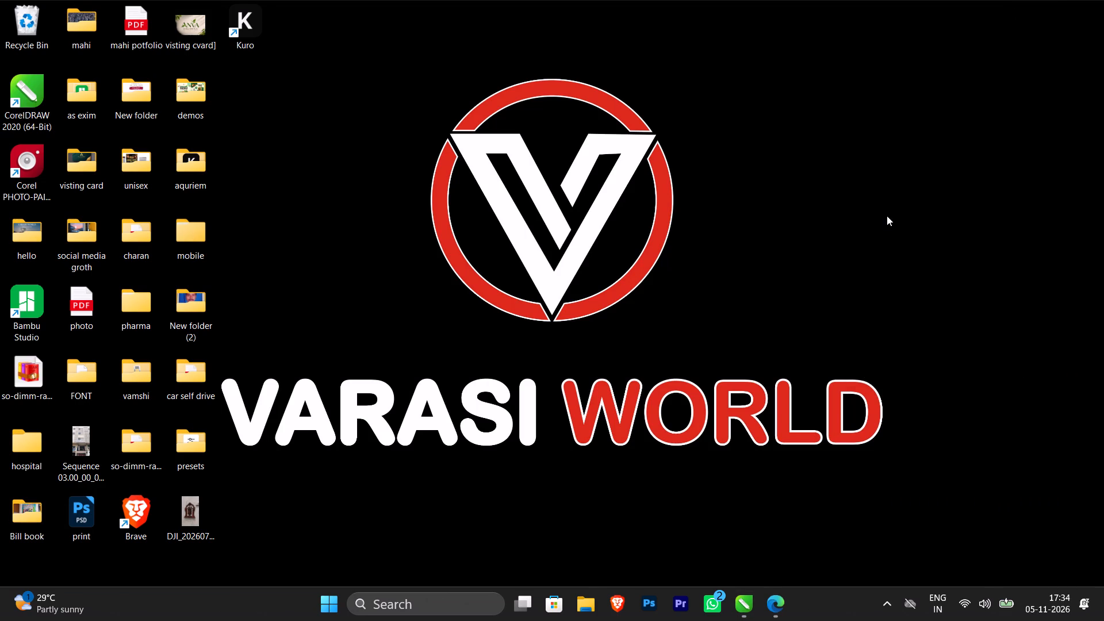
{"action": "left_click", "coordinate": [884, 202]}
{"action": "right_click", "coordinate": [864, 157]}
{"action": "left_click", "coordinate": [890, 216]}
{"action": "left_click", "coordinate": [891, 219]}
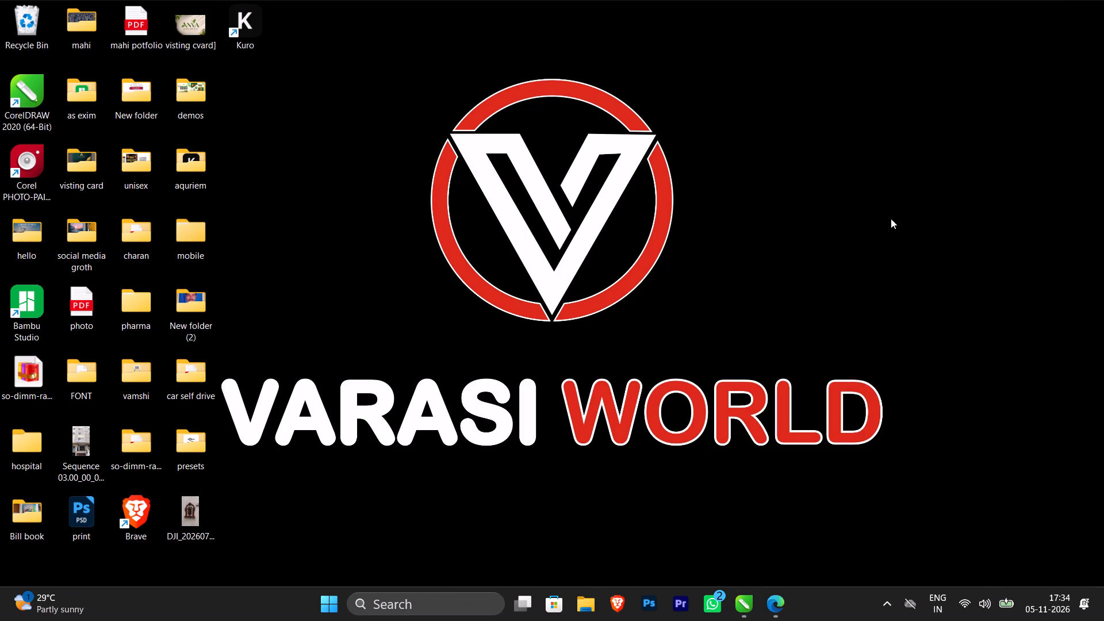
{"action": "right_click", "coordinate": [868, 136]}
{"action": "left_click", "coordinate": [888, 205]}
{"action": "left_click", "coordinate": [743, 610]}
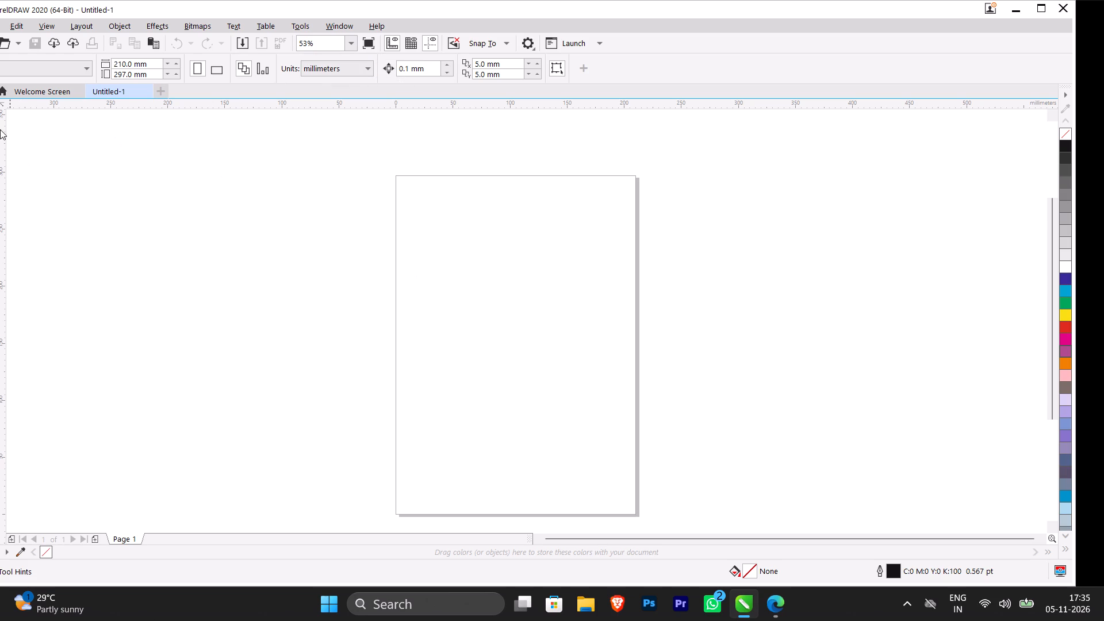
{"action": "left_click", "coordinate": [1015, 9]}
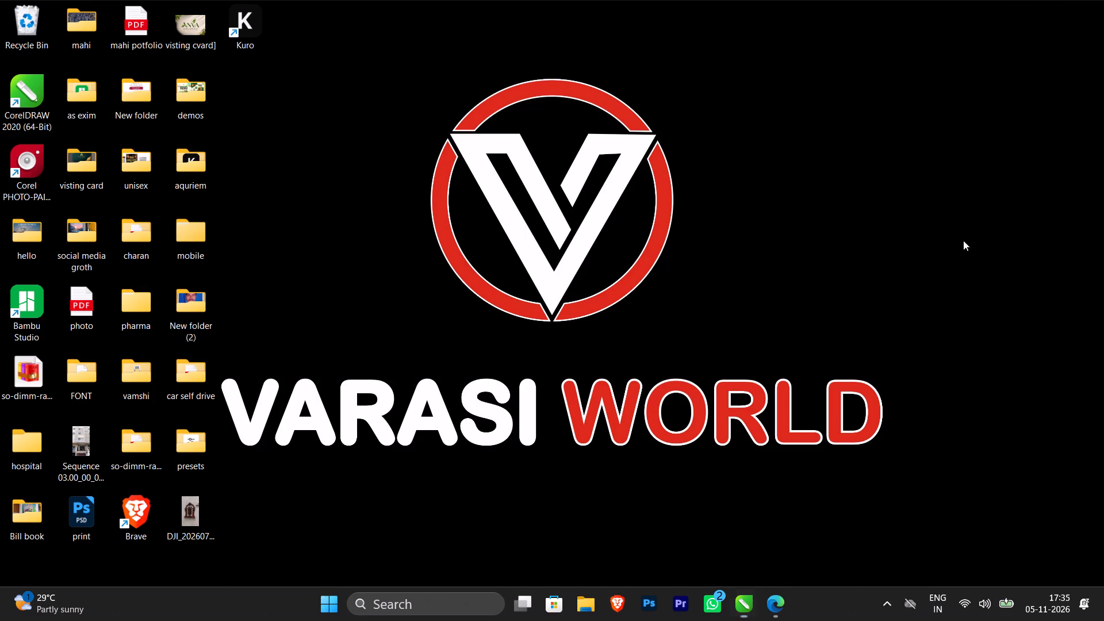
In the Windows display settings, change the scale to 100% and set it back to 125% (Recommended).
{"action": "left_click", "coordinate": [339, 604]}
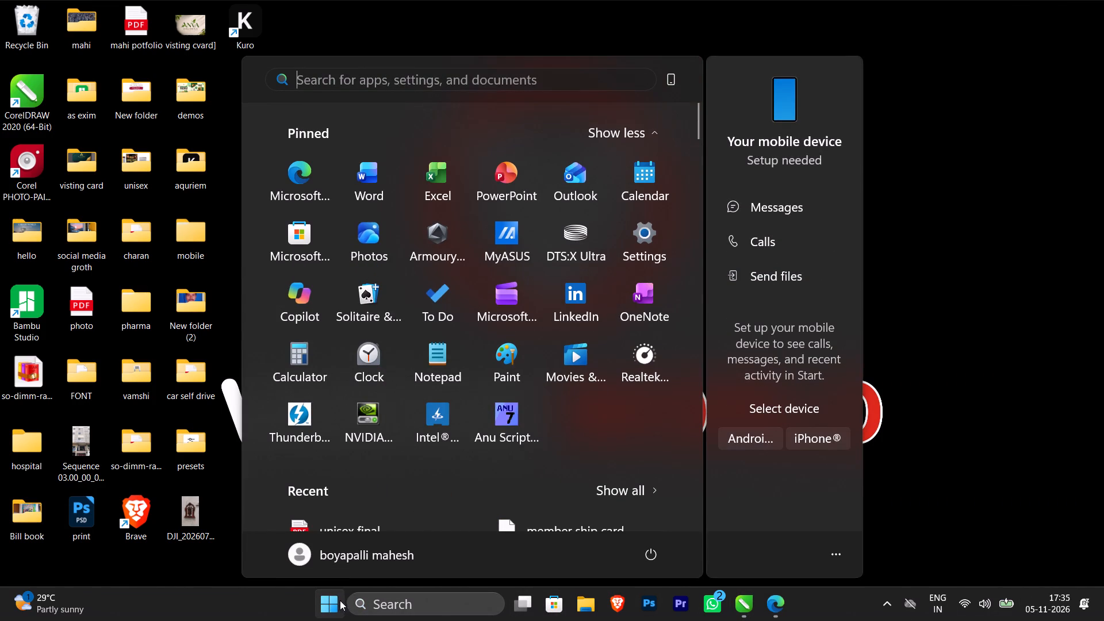
{"action": "left_click", "coordinate": [652, 240]}
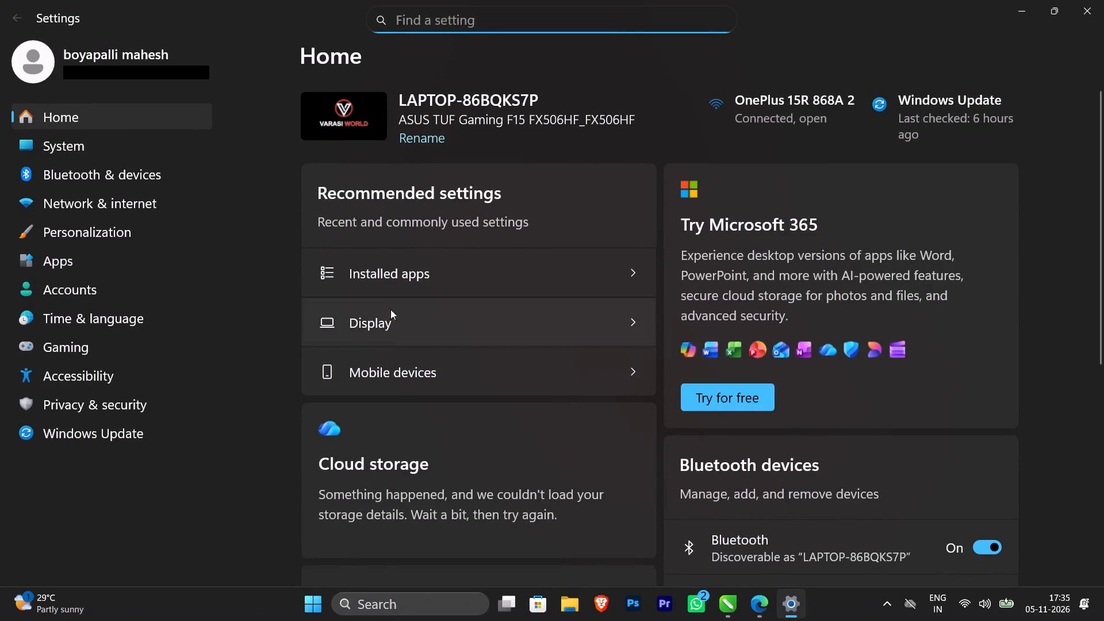
{"action": "left_click", "coordinate": [442, 320]}
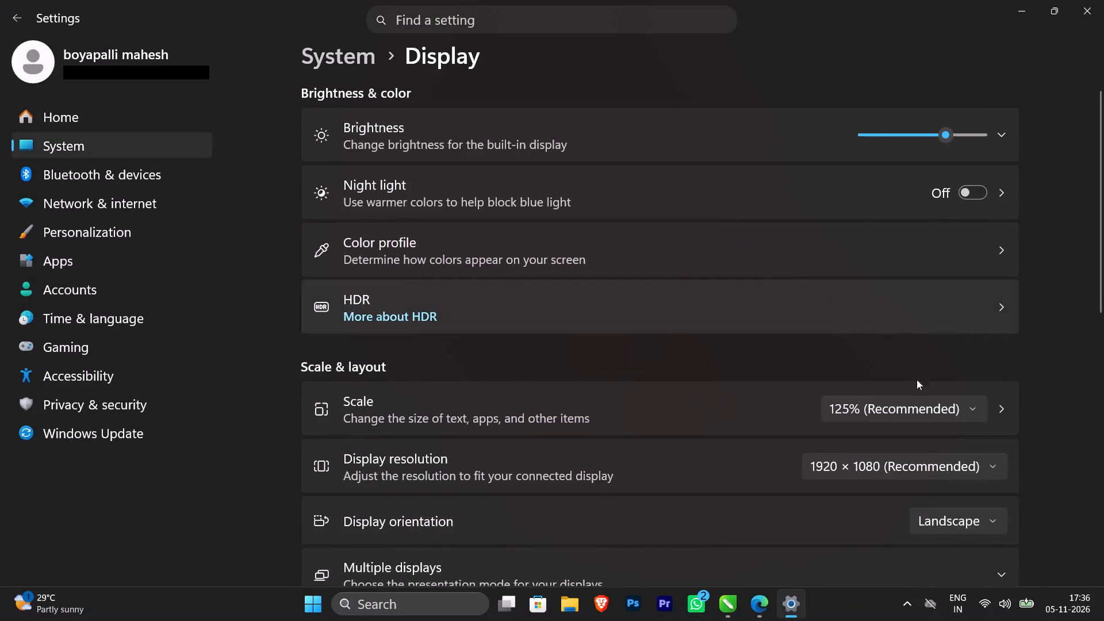
{"action": "left_click", "coordinate": [968, 408]}
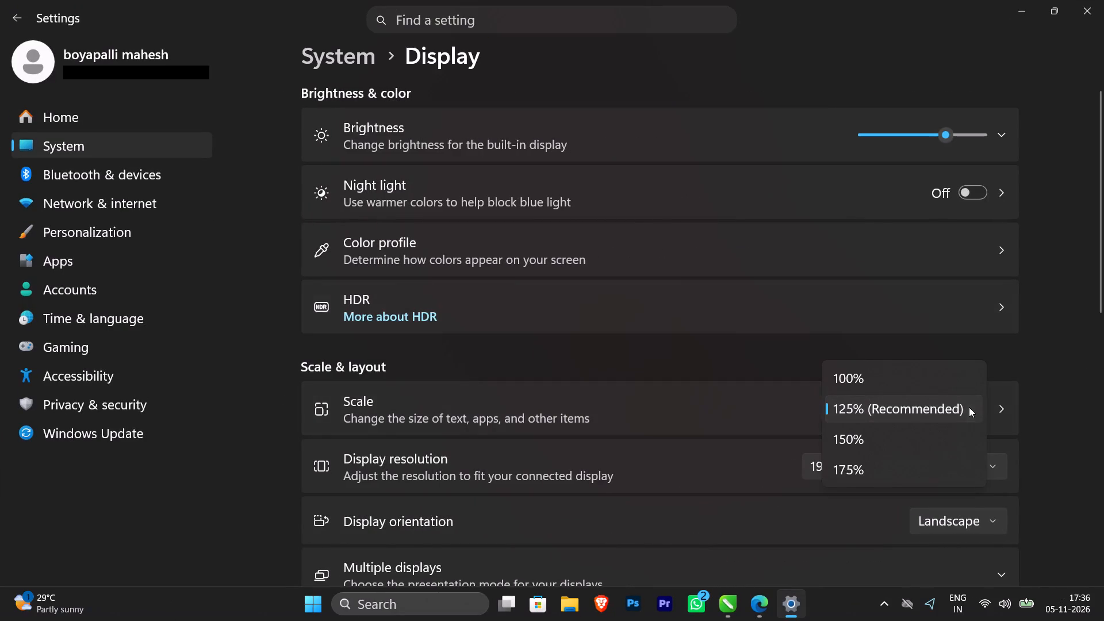
{"action": "left_click", "coordinate": [916, 381]}
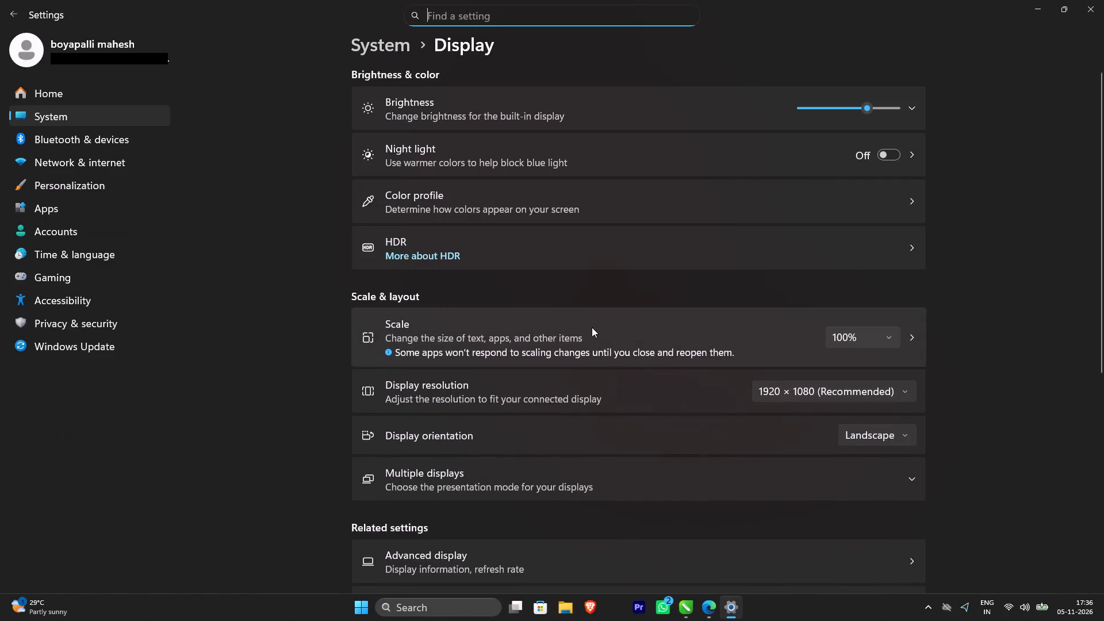
{"action": "left_click", "coordinate": [839, 342]}
{"action": "left_click", "coordinate": [846, 361]}
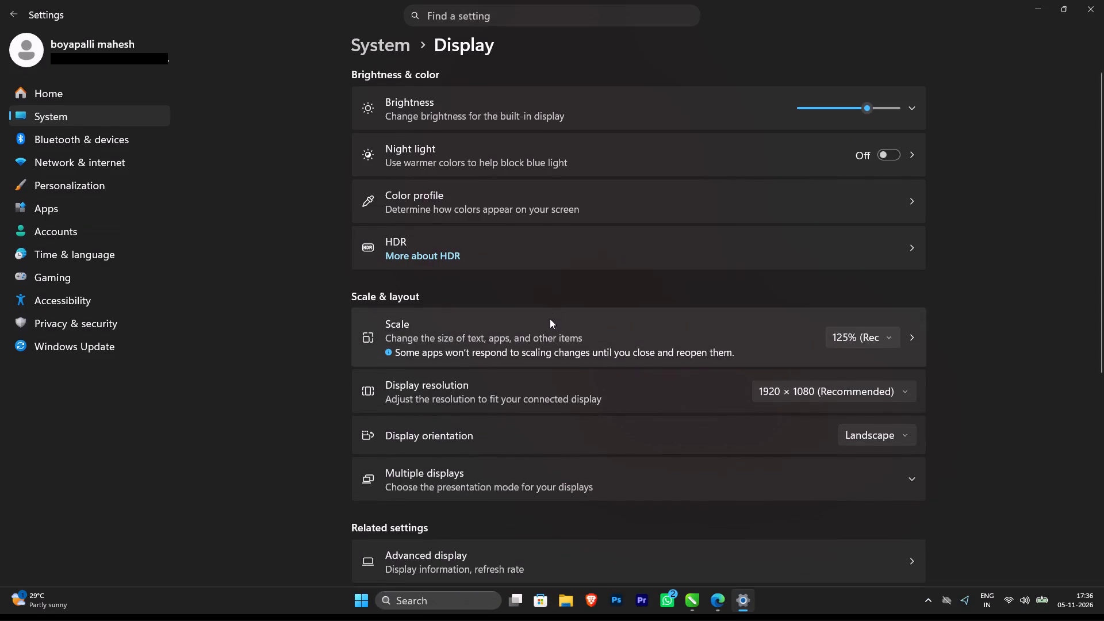
Look through the multiple displays, orientation and related options in the display settings.
{"action": "scroll", "coordinate": [388, 434], "scroll_direction": "down", "scroll_amount": 1}
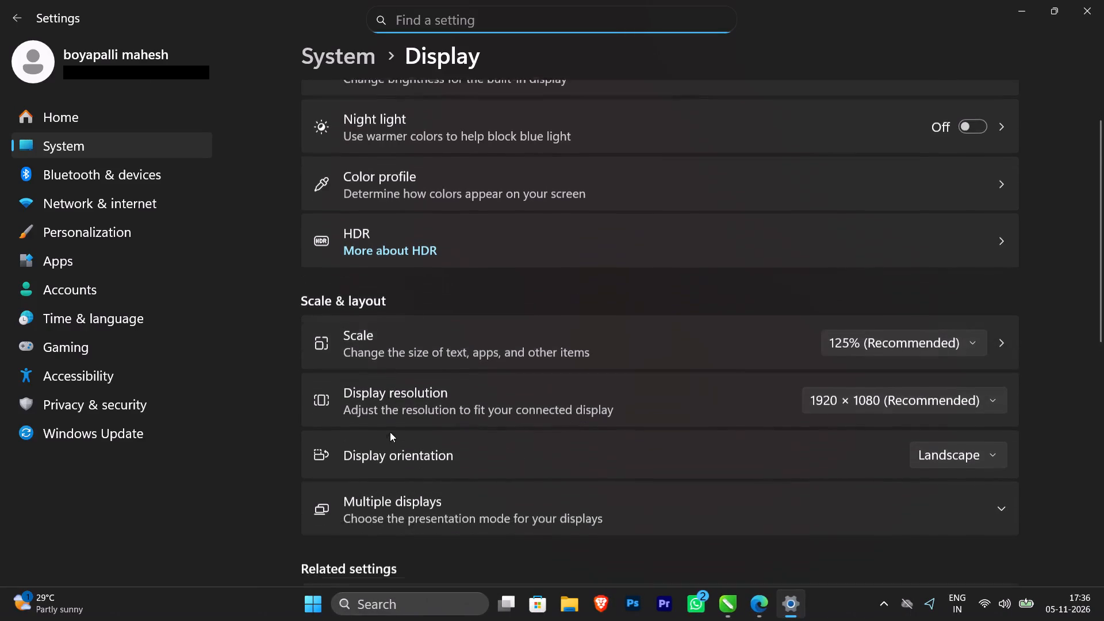
{"action": "scroll", "coordinate": [390, 432], "scroll_direction": "down", "scroll_amount": 4}
{"action": "scroll", "coordinate": [453, 415], "scroll_direction": "up", "scroll_amount": 1}
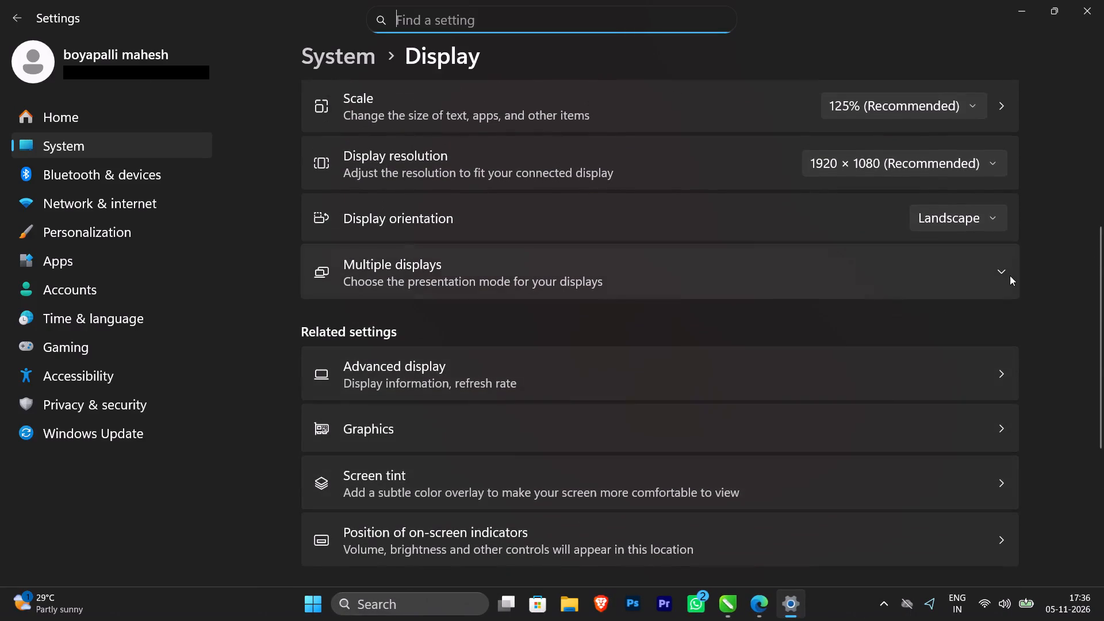
{"action": "left_click", "coordinate": [1009, 275]}
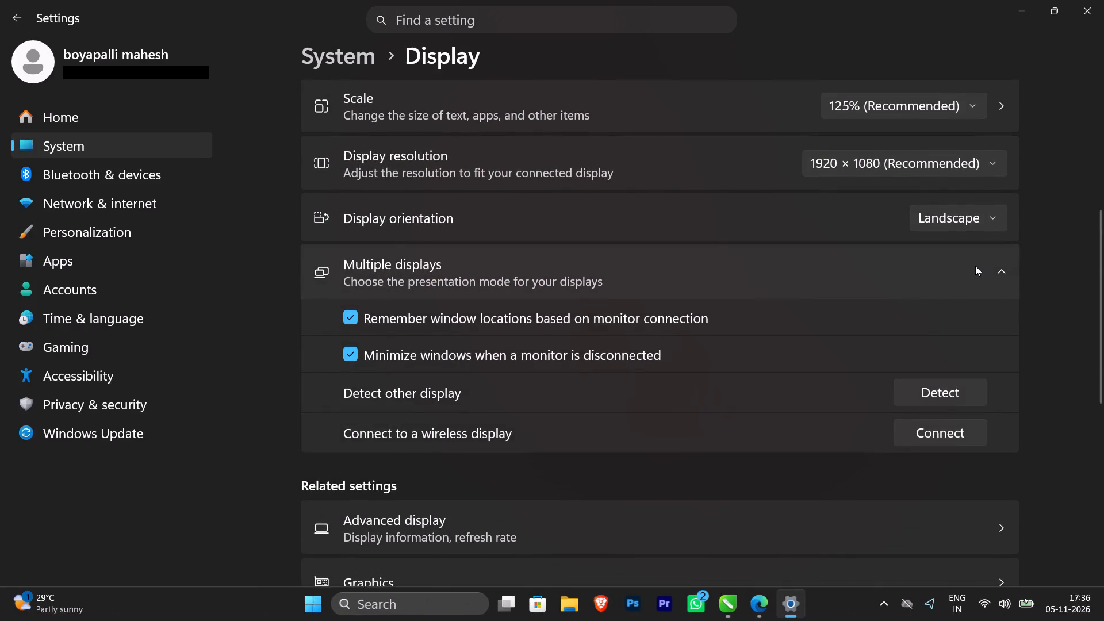
{"action": "left_click", "coordinate": [975, 266]}
{"action": "left_click", "coordinate": [983, 224]}
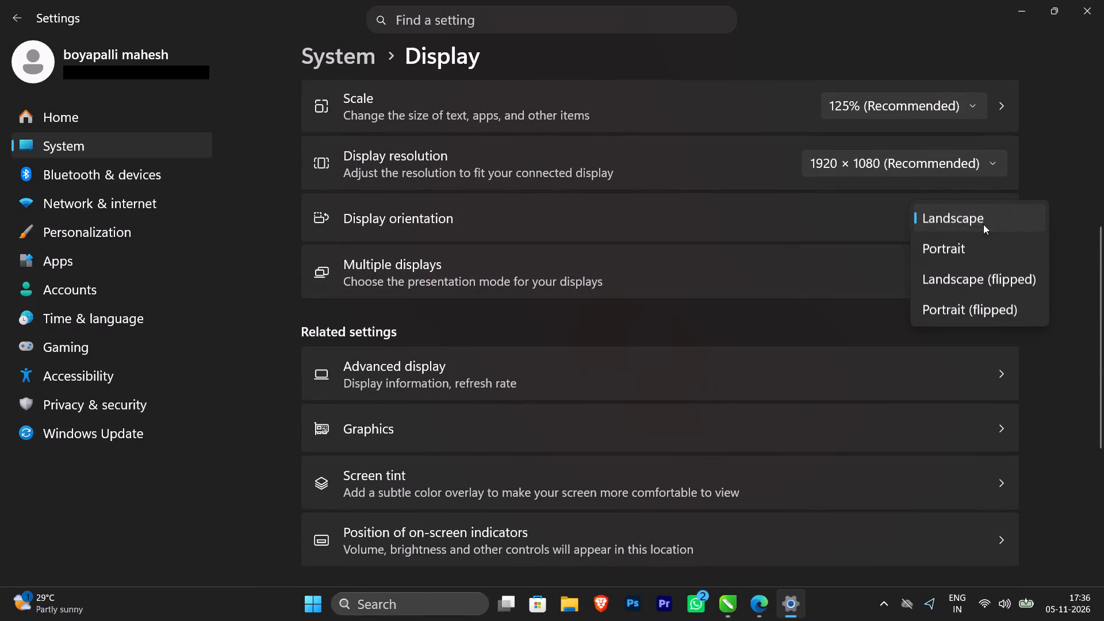
{"action": "left_click", "coordinate": [983, 223]}
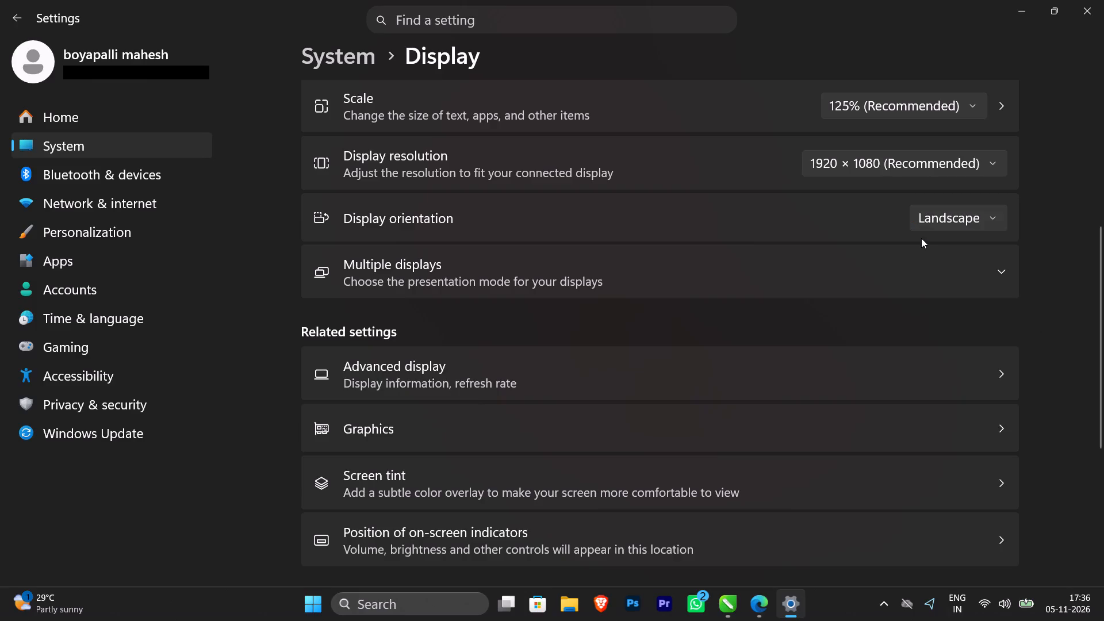
{"action": "scroll", "coordinate": [247, 620], "scroll_direction": "down", "scroll_amount": 4}
{"action": "scroll", "coordinate": [632, 323], "scroll_direction": "down", "scroll_amount": 3}
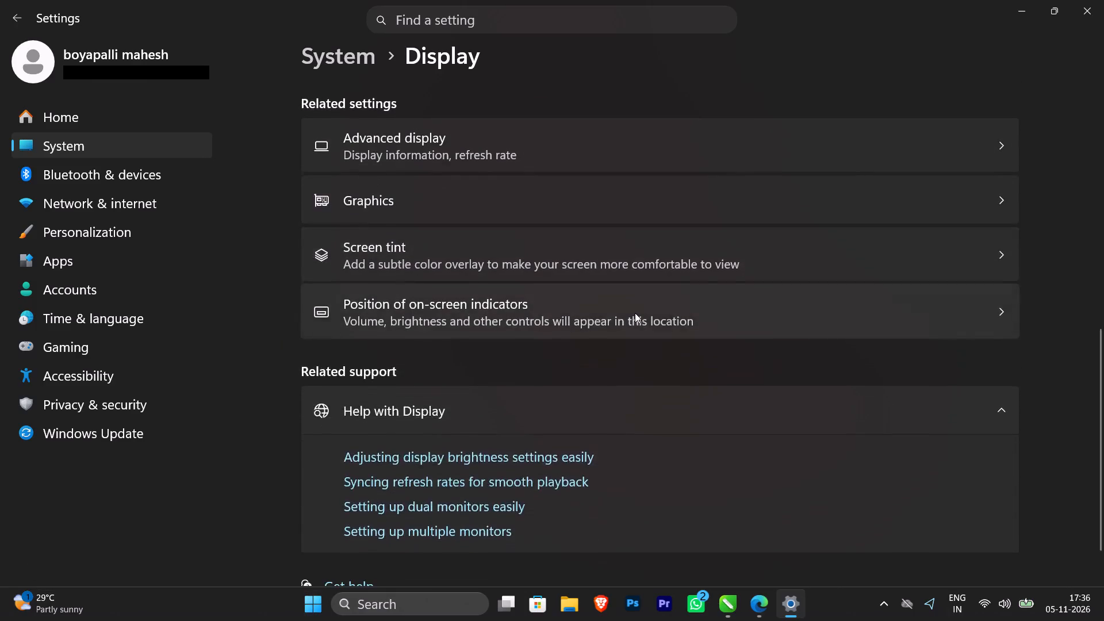
Open the advanced display settings and check the refresh rate choices and the selectable displays.
{"action": "scroll", "coordinate": [635, 313], "scroll_direction": "up", "scroll_amount": 2}
{"action": "left_click", "coordinate": [635, 306]}
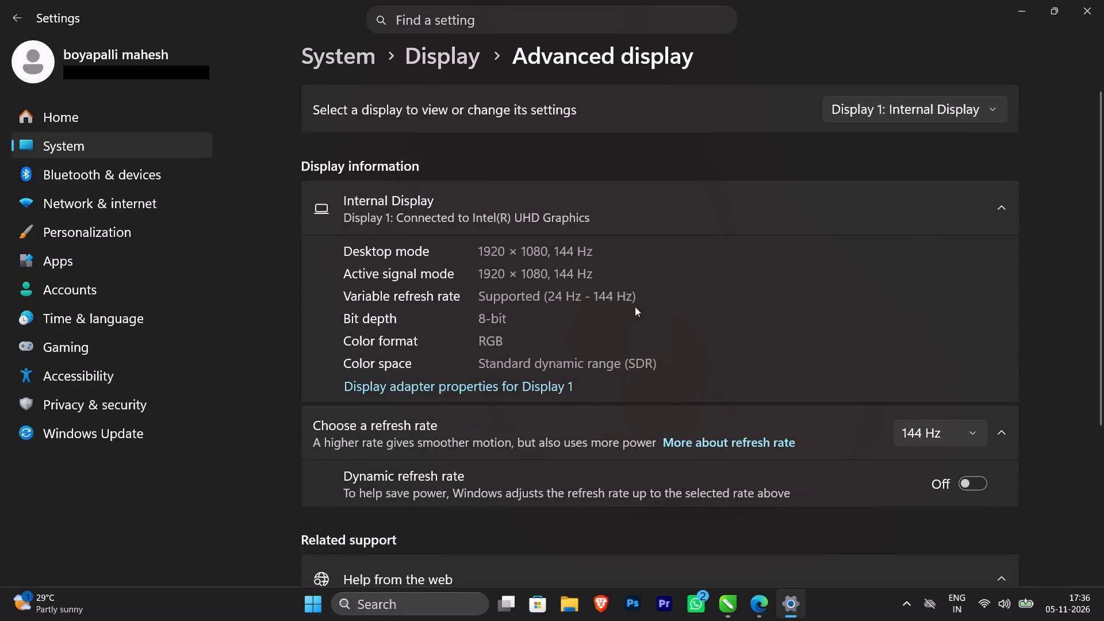
{"action": "left_click", "coordinate": [972, 428]}
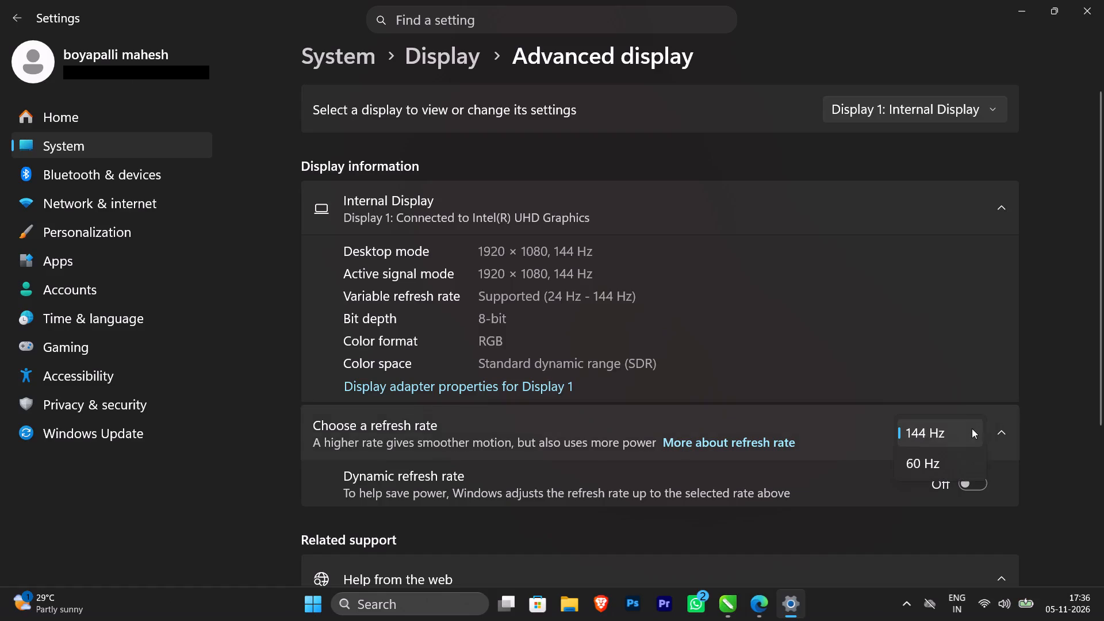
{"action": "left_click", "coordinate": [971, 427]}
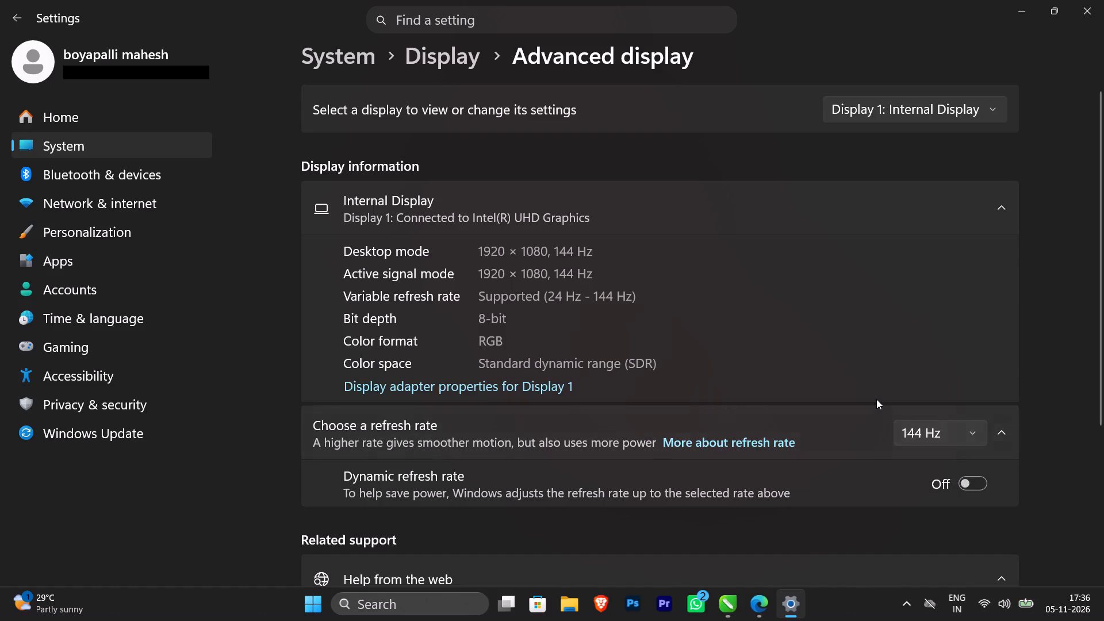
{"action": "scroll", "coordinate": [876, 399], "scroll_direction": "up", "scroll_amount": 2}
{"action": "left_click", "coordinate": [986, 108]}
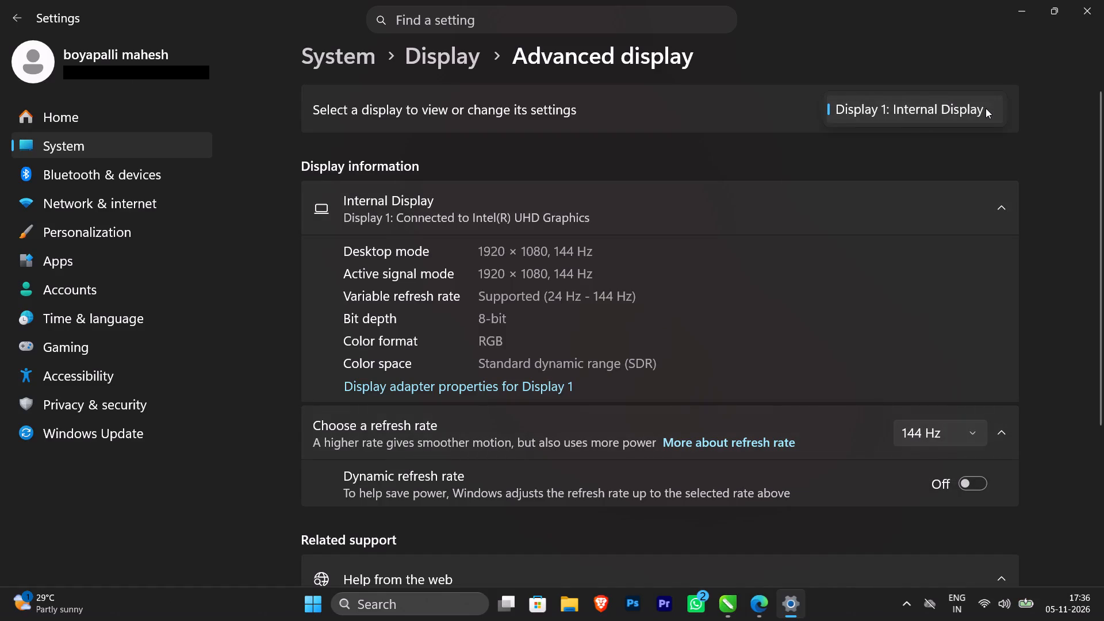
Switch to CorelDRAW to check how its window is laid out, and return to the advanced display settings.
{"action": "left_click", "coordinate": [739, 603]}
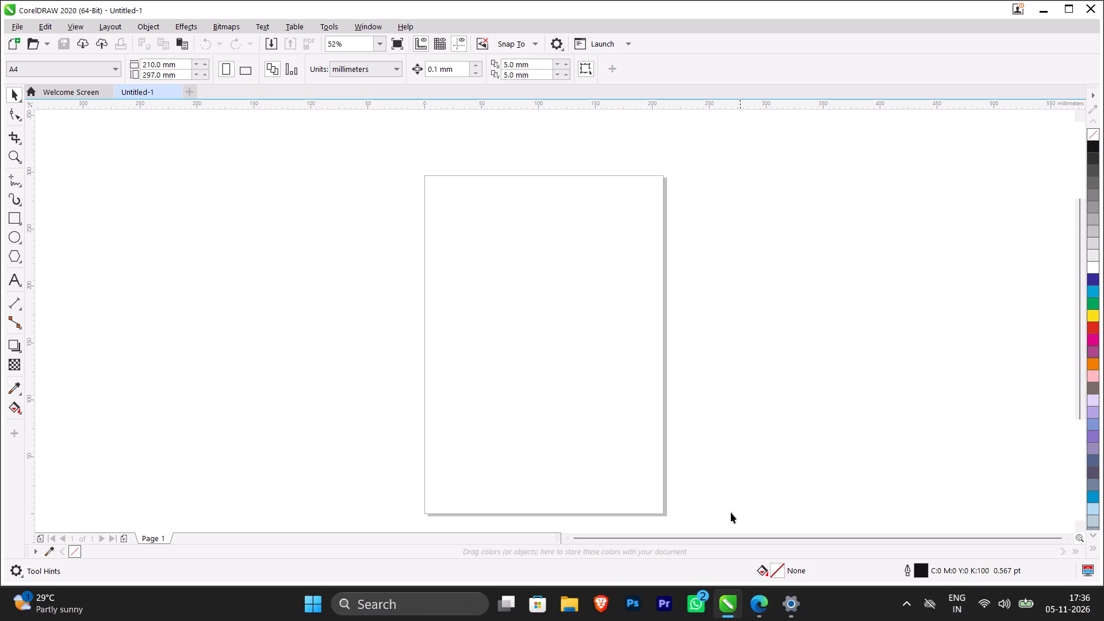
{"action": "left_click", "coordinate": [776, 604]}
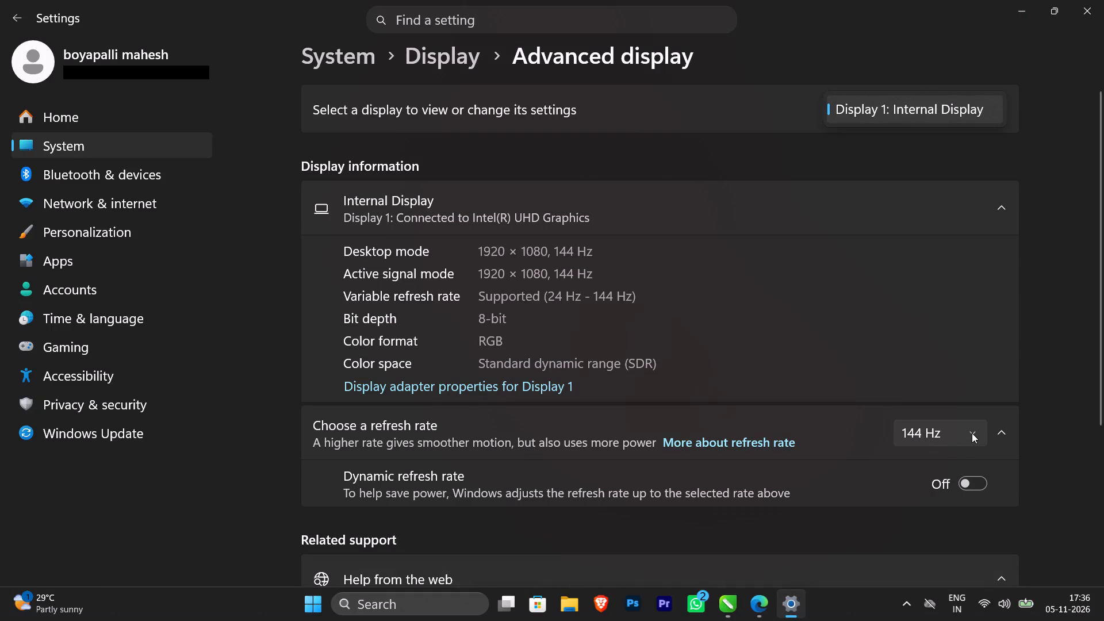
{"action": "scroll", "coordinate": [972, 428], "scroll_direction": "down", "scroll_amount": 1}
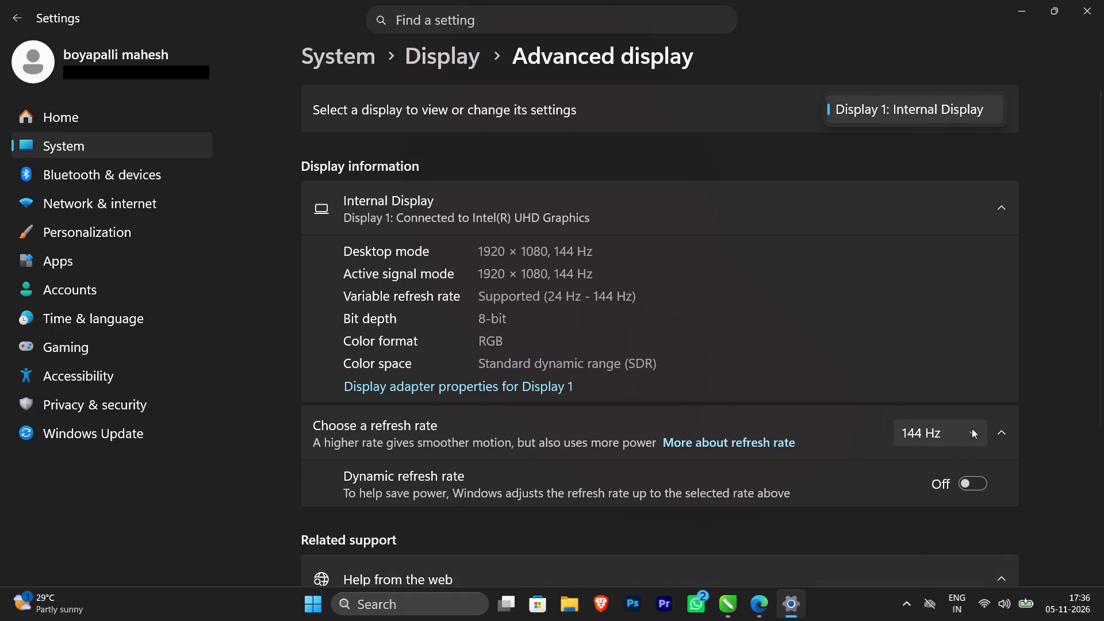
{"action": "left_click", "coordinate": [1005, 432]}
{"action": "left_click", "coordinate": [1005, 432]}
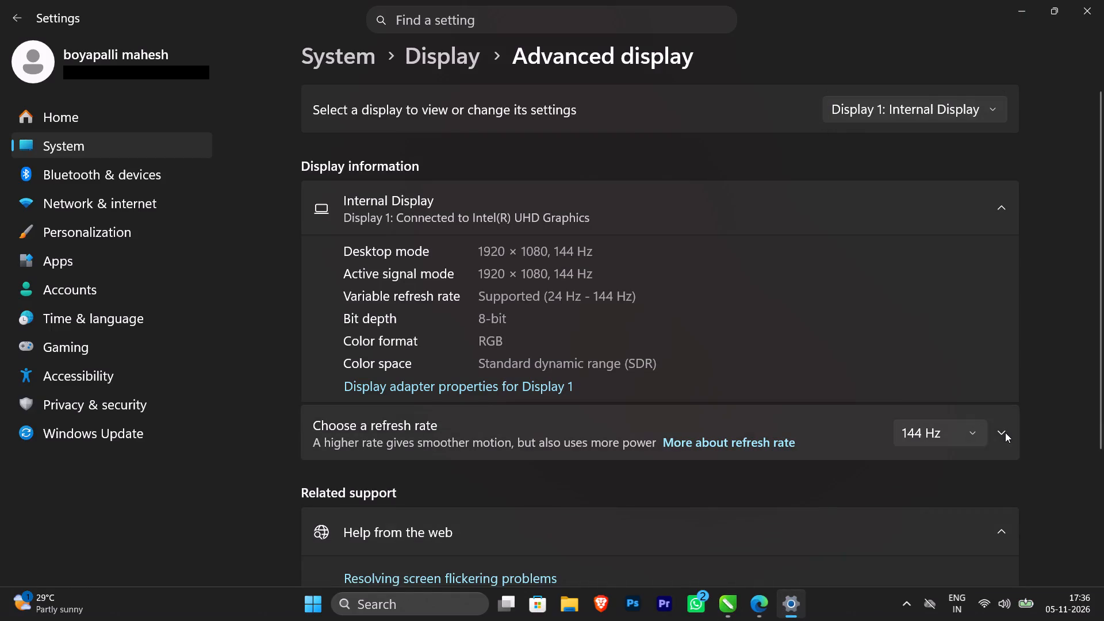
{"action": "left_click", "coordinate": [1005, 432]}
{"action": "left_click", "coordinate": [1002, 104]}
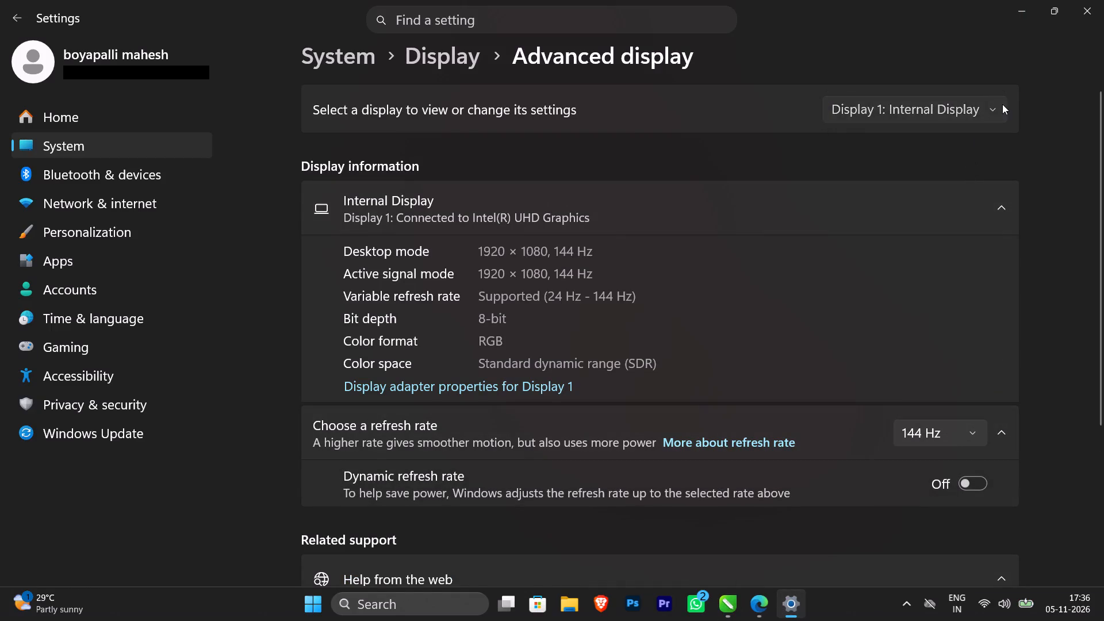
Switch to CorelDRAW, create a page-frame rectangle covering the whole A4 page, and fill it with black.
{"action": "left_click", "coordinate": [733, 599]}
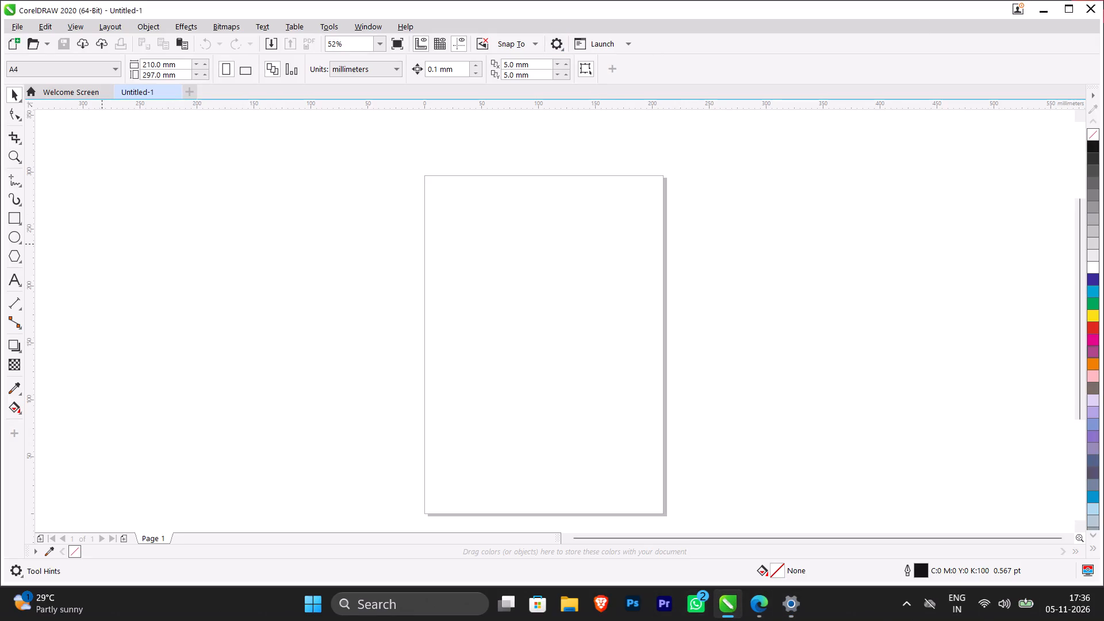
{"action": "double_click", "coordinate": [10, 215]}
{"action": "left_click", "coordinate": [16, 96]}
{"action": "left_click", "coordinate": [1094, 147]}
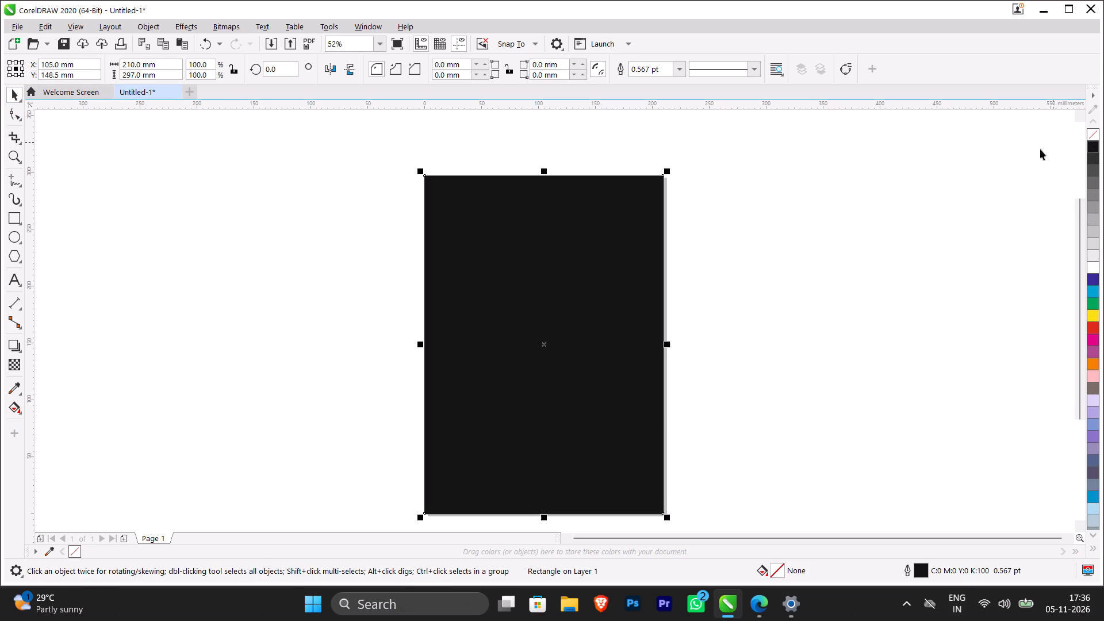
Add a second page after Page 1, create a page-frame rectangle on it, fill it with black and deselect it.
{"action": "left_click", "coordinate": [124, 534]}
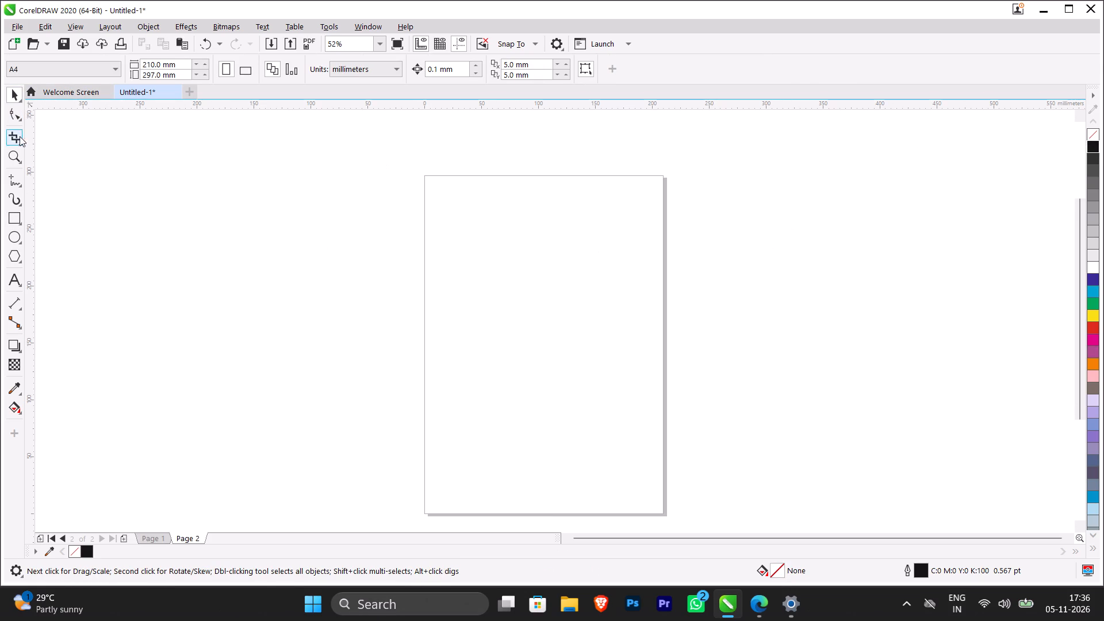
{"action": "double_click", "coordinate": [14, 216]}
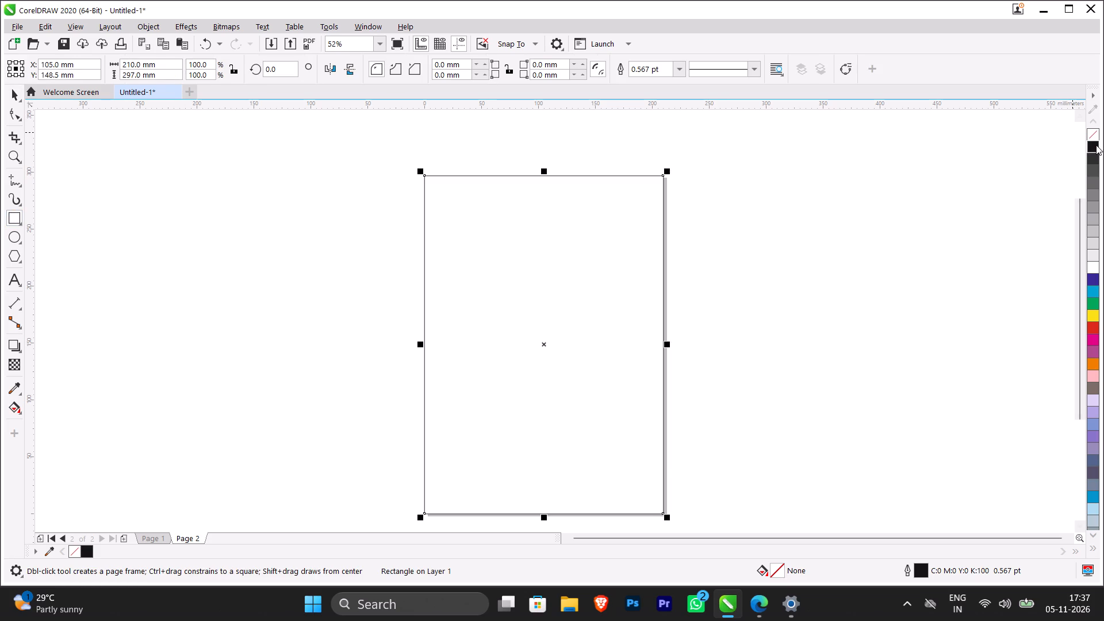
{"action": "left_click", "coordinate": [1096, 145]}
{"action": "left_click", "coordinate": [9, 98]}
{"action": "left_click", "coordinate": [236, 145]}
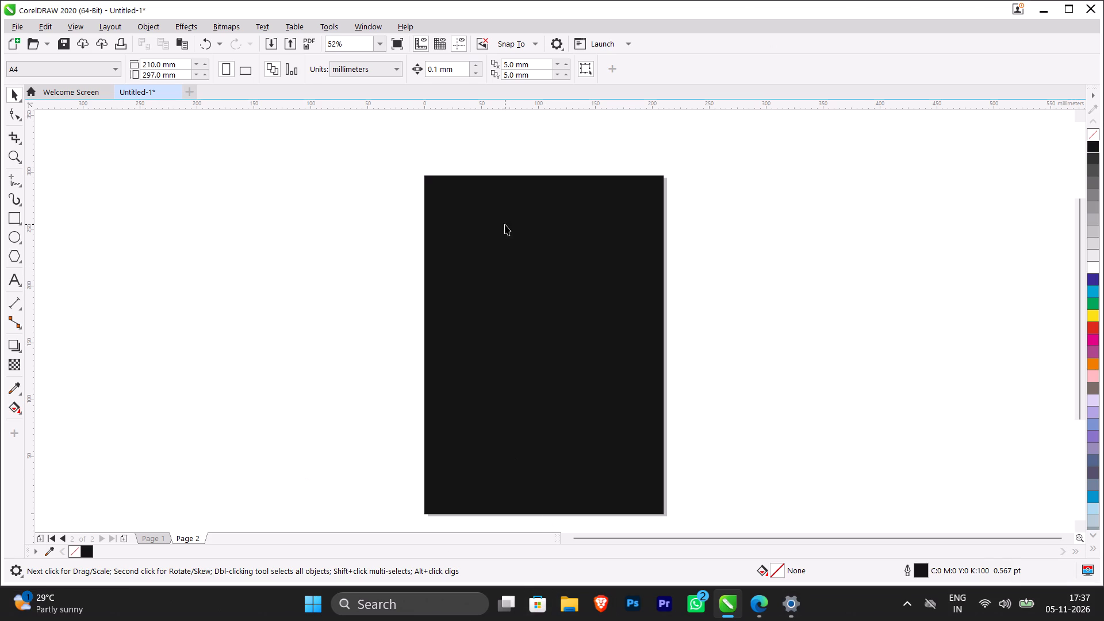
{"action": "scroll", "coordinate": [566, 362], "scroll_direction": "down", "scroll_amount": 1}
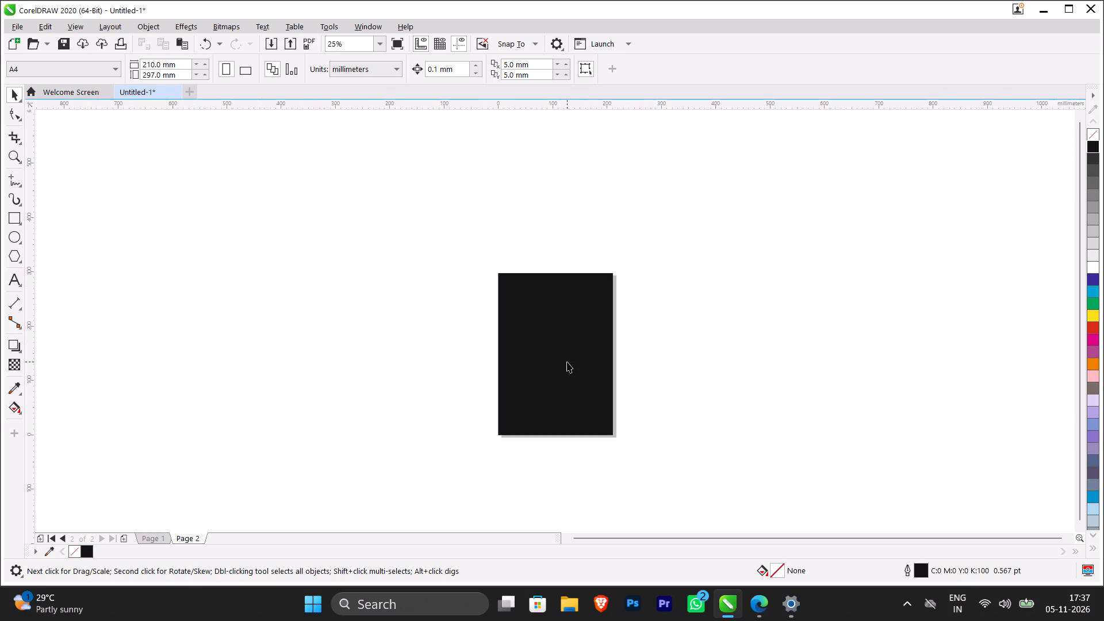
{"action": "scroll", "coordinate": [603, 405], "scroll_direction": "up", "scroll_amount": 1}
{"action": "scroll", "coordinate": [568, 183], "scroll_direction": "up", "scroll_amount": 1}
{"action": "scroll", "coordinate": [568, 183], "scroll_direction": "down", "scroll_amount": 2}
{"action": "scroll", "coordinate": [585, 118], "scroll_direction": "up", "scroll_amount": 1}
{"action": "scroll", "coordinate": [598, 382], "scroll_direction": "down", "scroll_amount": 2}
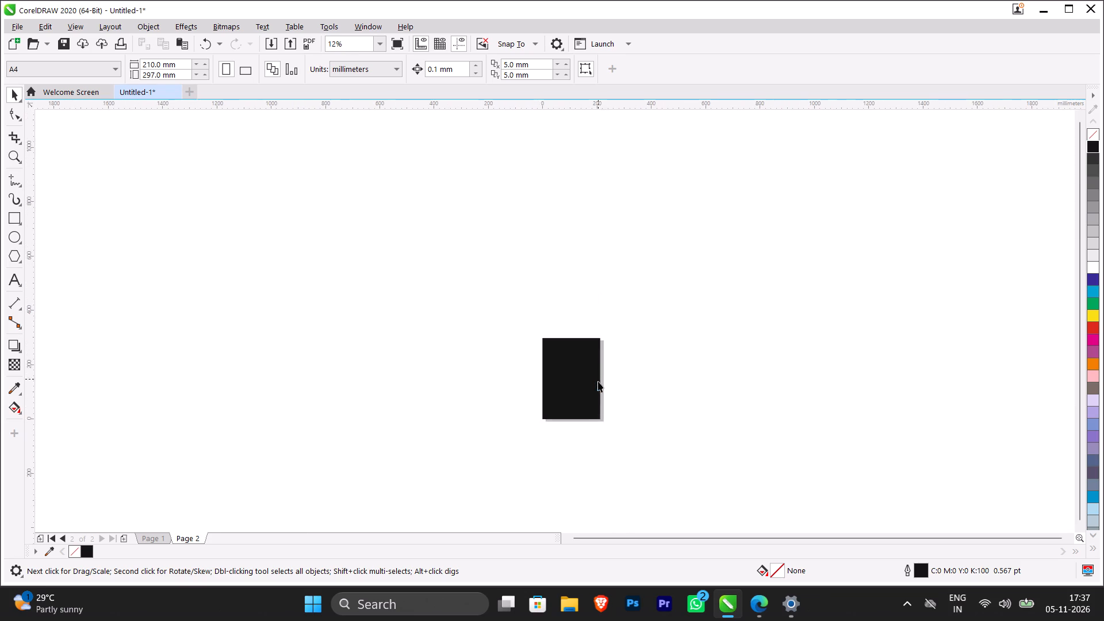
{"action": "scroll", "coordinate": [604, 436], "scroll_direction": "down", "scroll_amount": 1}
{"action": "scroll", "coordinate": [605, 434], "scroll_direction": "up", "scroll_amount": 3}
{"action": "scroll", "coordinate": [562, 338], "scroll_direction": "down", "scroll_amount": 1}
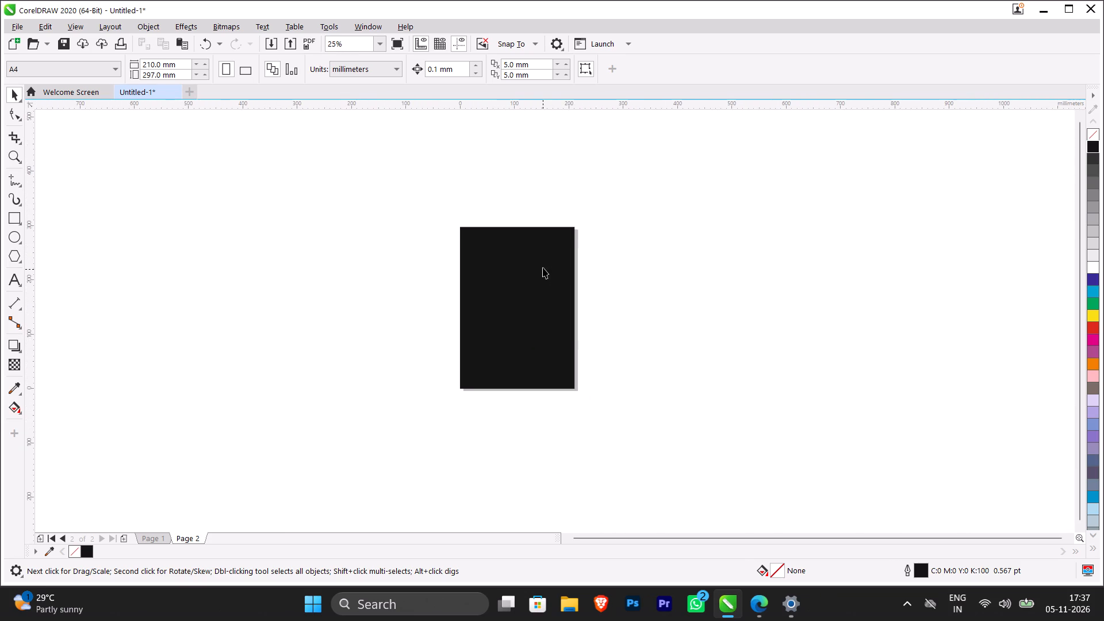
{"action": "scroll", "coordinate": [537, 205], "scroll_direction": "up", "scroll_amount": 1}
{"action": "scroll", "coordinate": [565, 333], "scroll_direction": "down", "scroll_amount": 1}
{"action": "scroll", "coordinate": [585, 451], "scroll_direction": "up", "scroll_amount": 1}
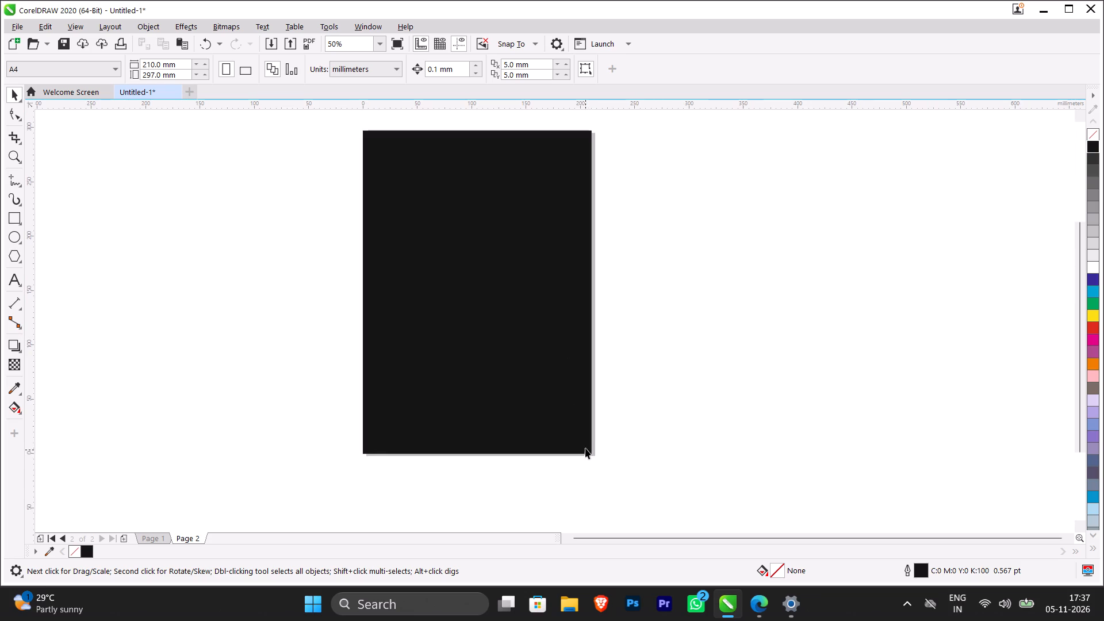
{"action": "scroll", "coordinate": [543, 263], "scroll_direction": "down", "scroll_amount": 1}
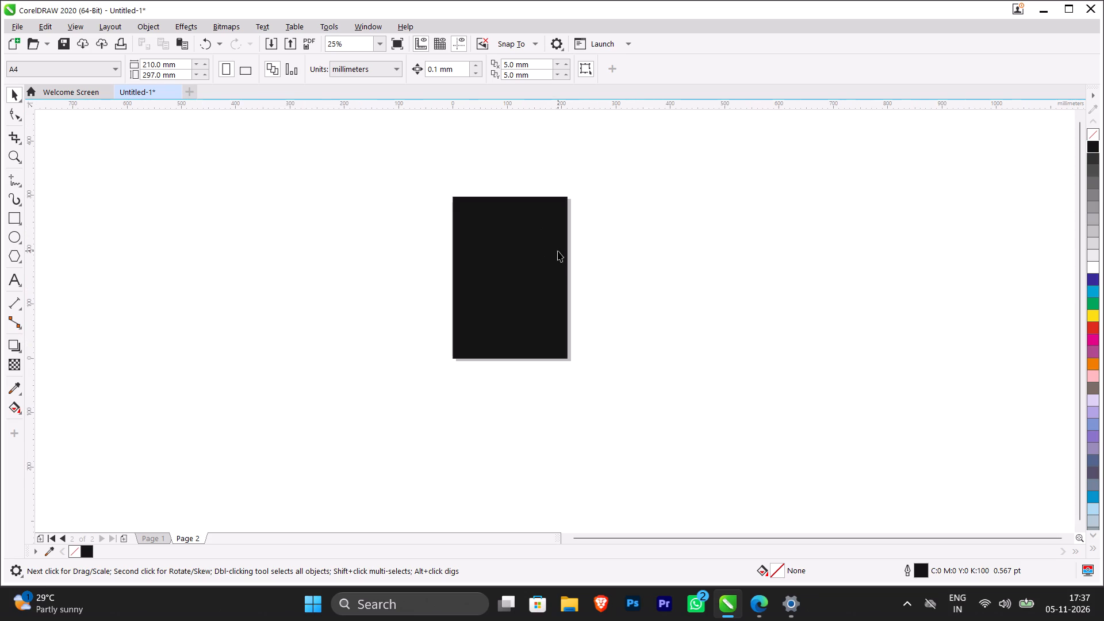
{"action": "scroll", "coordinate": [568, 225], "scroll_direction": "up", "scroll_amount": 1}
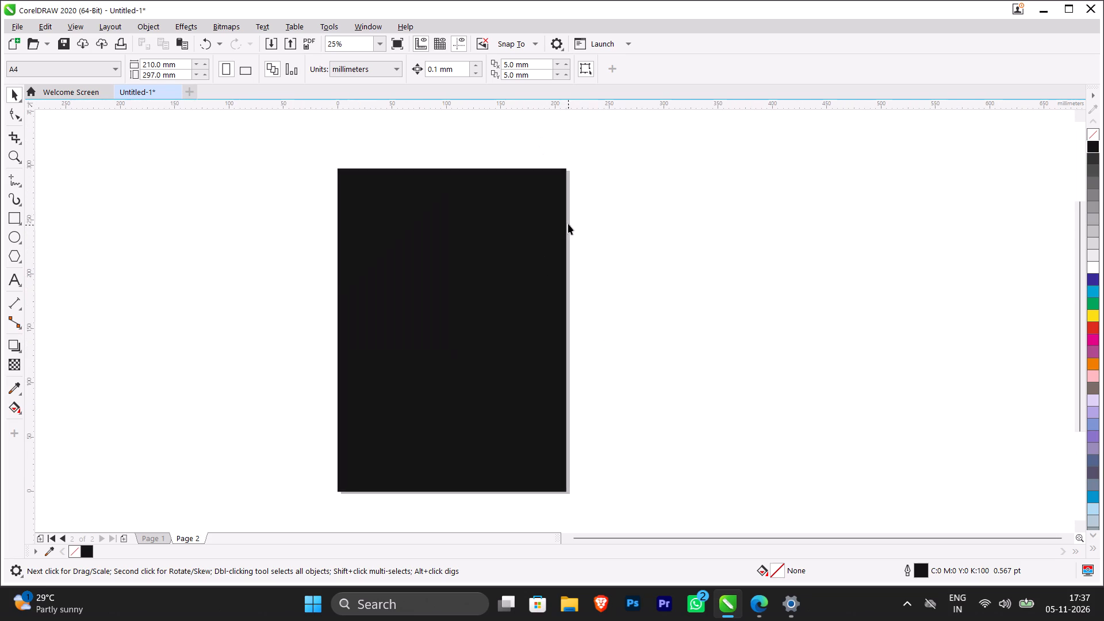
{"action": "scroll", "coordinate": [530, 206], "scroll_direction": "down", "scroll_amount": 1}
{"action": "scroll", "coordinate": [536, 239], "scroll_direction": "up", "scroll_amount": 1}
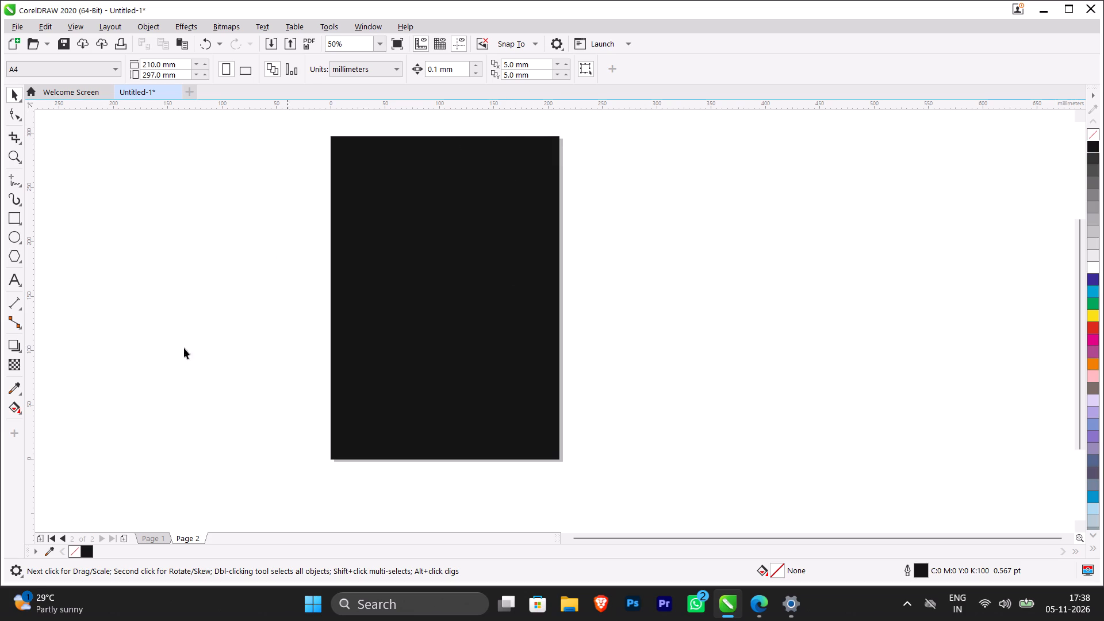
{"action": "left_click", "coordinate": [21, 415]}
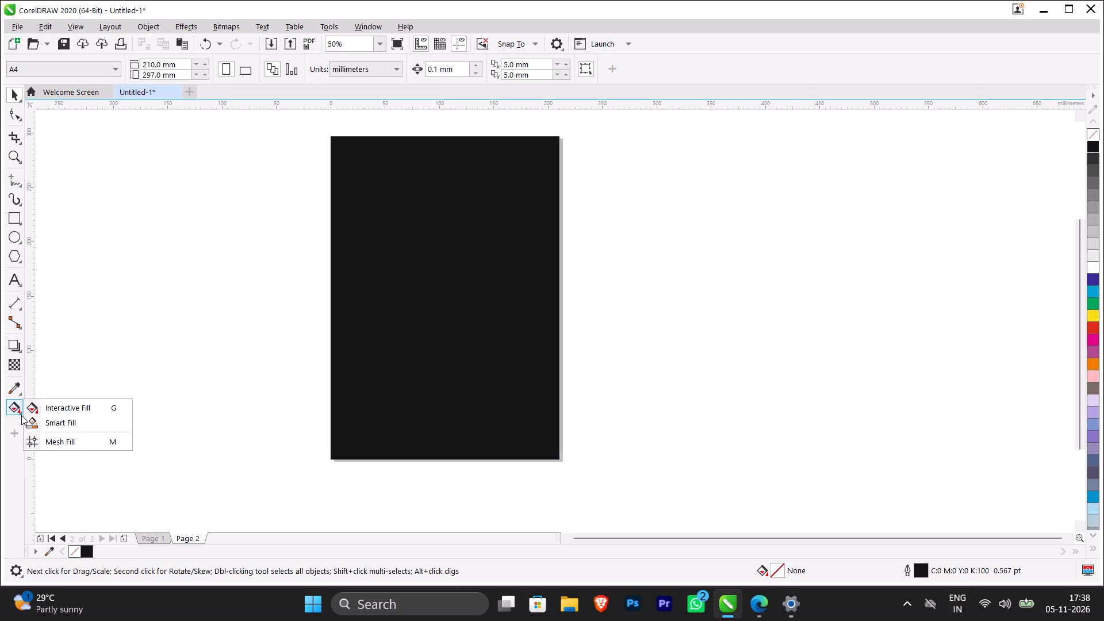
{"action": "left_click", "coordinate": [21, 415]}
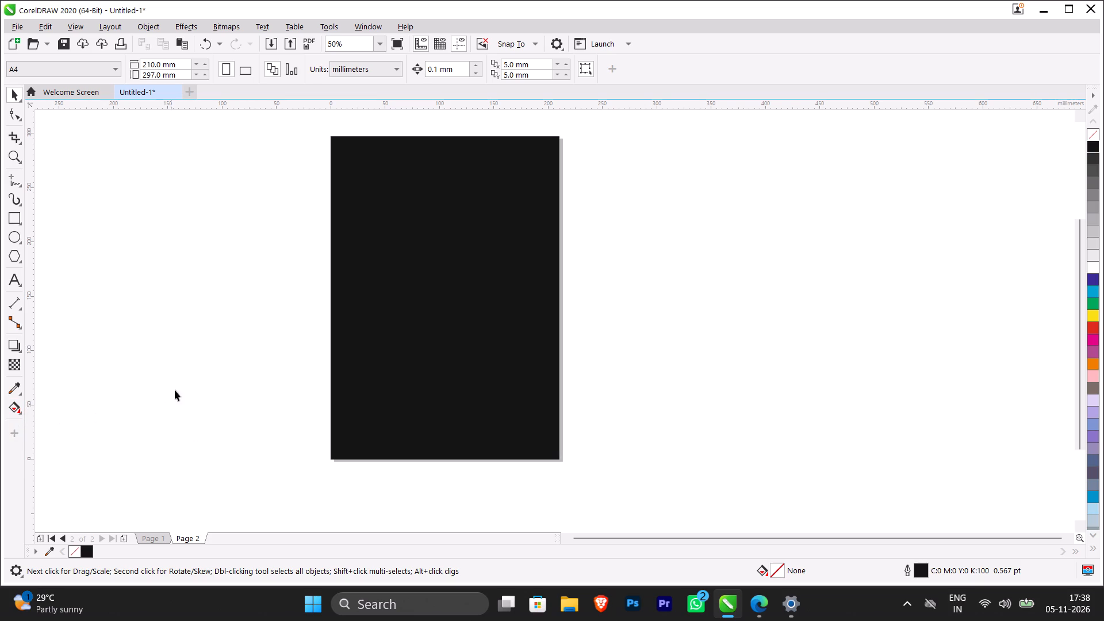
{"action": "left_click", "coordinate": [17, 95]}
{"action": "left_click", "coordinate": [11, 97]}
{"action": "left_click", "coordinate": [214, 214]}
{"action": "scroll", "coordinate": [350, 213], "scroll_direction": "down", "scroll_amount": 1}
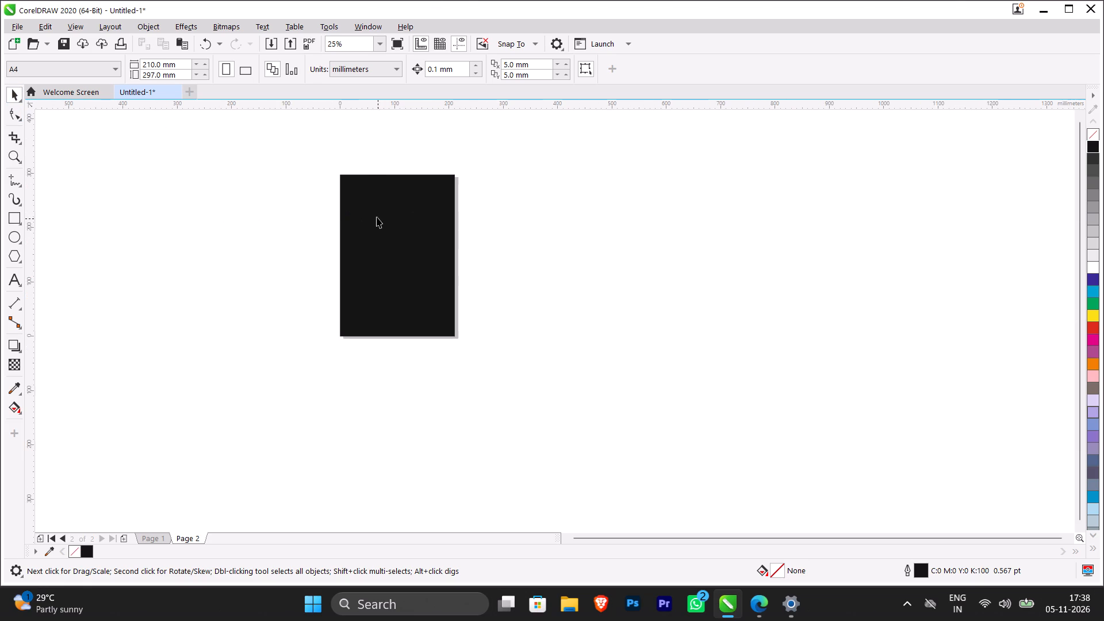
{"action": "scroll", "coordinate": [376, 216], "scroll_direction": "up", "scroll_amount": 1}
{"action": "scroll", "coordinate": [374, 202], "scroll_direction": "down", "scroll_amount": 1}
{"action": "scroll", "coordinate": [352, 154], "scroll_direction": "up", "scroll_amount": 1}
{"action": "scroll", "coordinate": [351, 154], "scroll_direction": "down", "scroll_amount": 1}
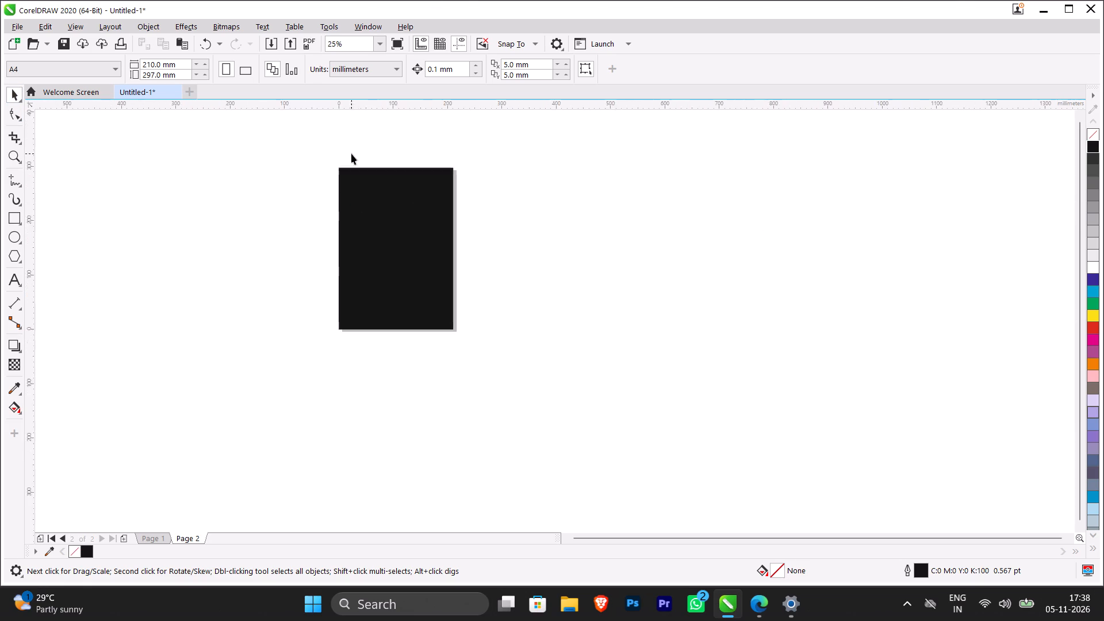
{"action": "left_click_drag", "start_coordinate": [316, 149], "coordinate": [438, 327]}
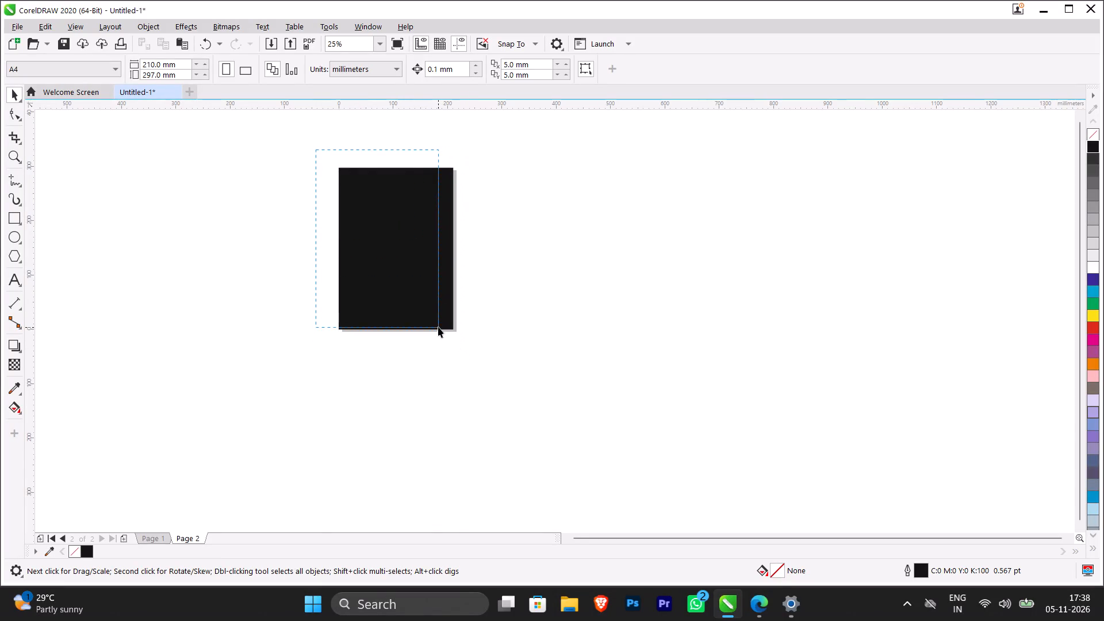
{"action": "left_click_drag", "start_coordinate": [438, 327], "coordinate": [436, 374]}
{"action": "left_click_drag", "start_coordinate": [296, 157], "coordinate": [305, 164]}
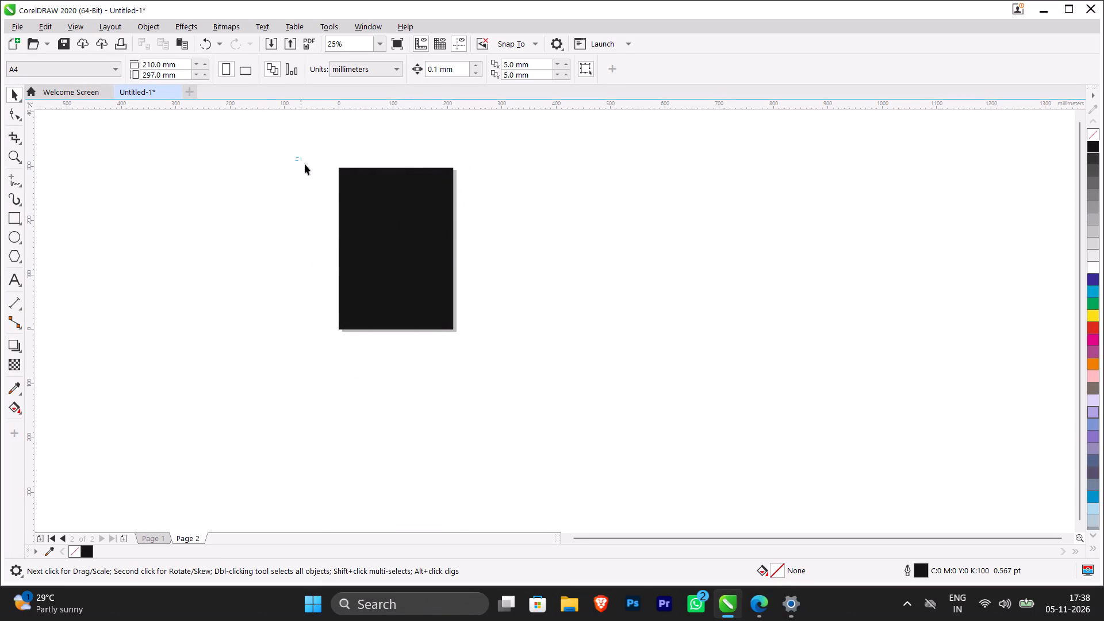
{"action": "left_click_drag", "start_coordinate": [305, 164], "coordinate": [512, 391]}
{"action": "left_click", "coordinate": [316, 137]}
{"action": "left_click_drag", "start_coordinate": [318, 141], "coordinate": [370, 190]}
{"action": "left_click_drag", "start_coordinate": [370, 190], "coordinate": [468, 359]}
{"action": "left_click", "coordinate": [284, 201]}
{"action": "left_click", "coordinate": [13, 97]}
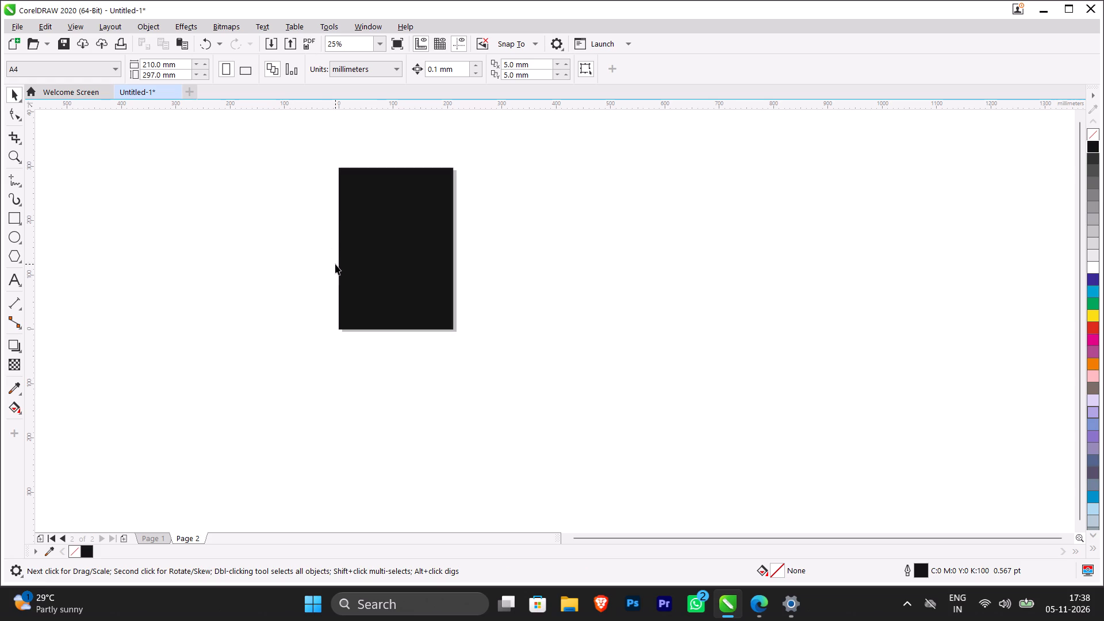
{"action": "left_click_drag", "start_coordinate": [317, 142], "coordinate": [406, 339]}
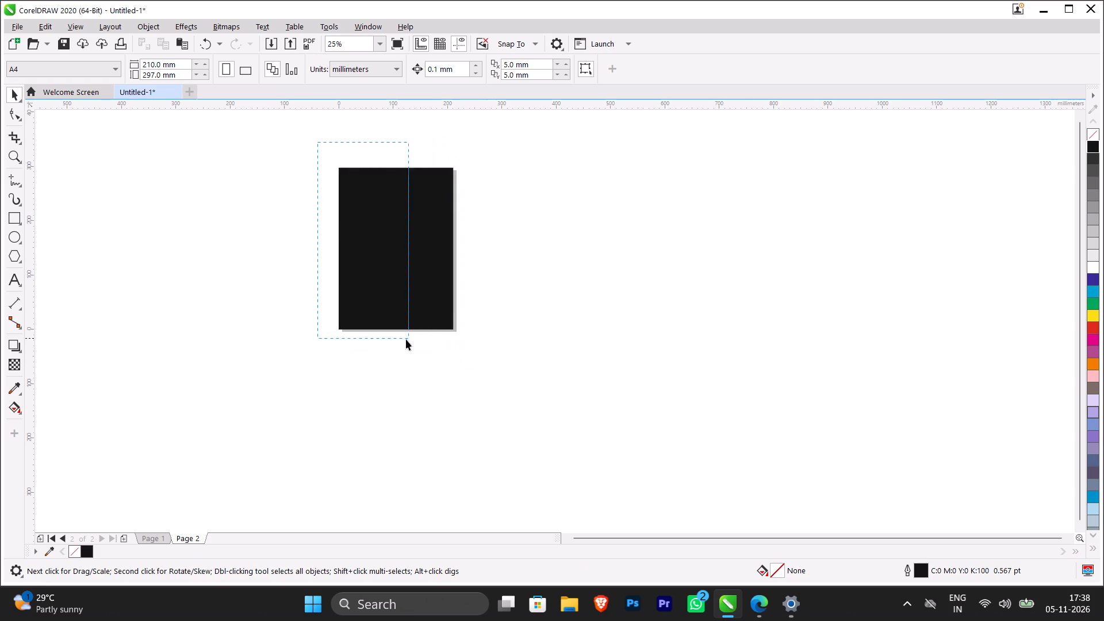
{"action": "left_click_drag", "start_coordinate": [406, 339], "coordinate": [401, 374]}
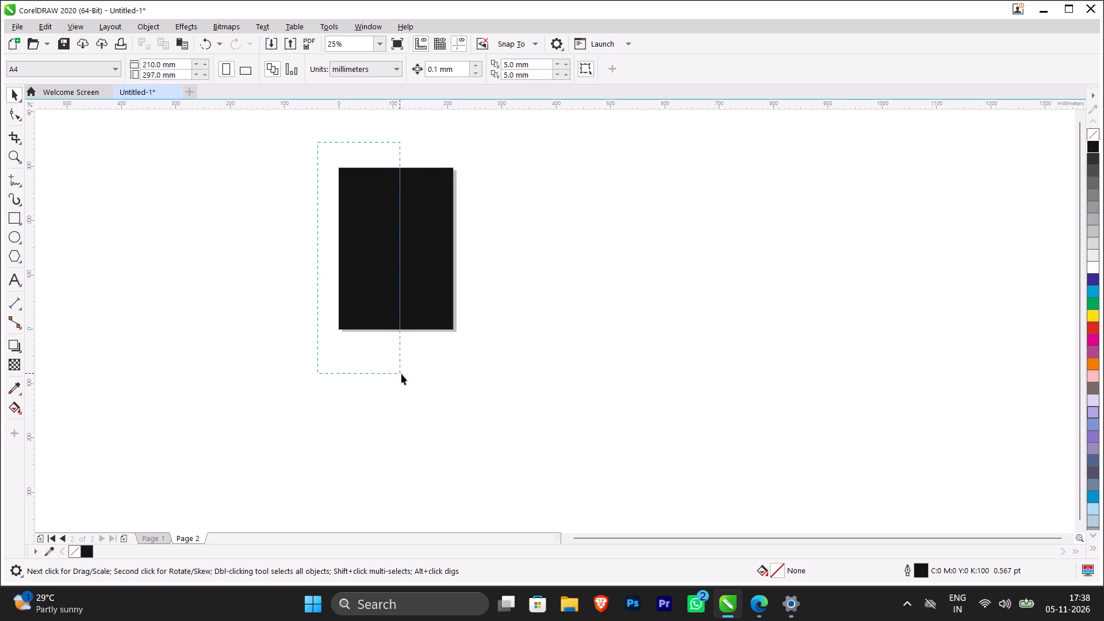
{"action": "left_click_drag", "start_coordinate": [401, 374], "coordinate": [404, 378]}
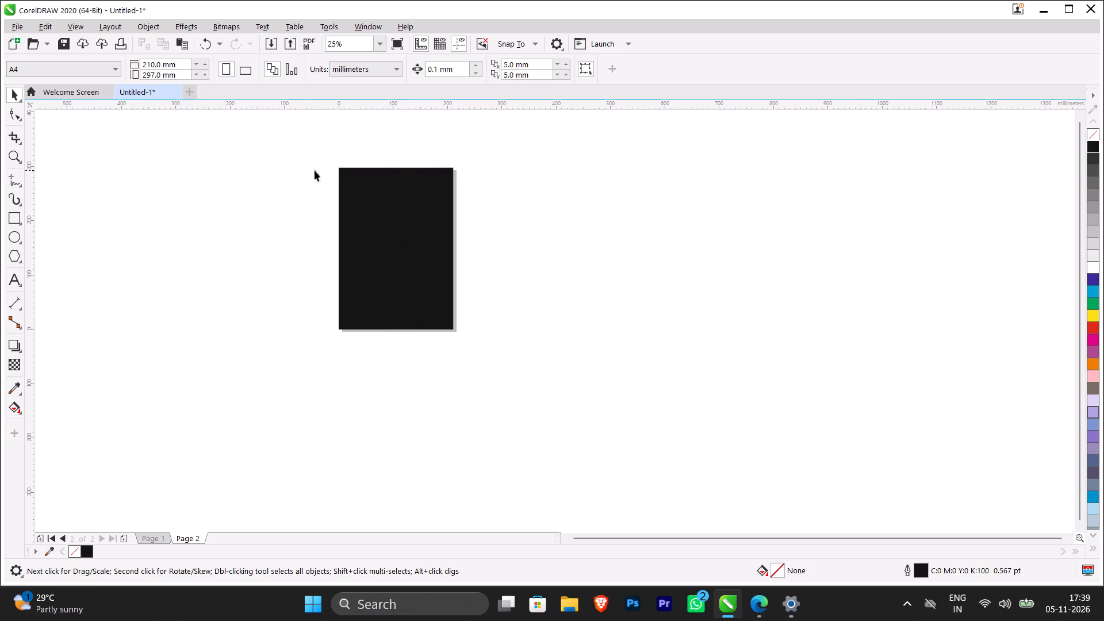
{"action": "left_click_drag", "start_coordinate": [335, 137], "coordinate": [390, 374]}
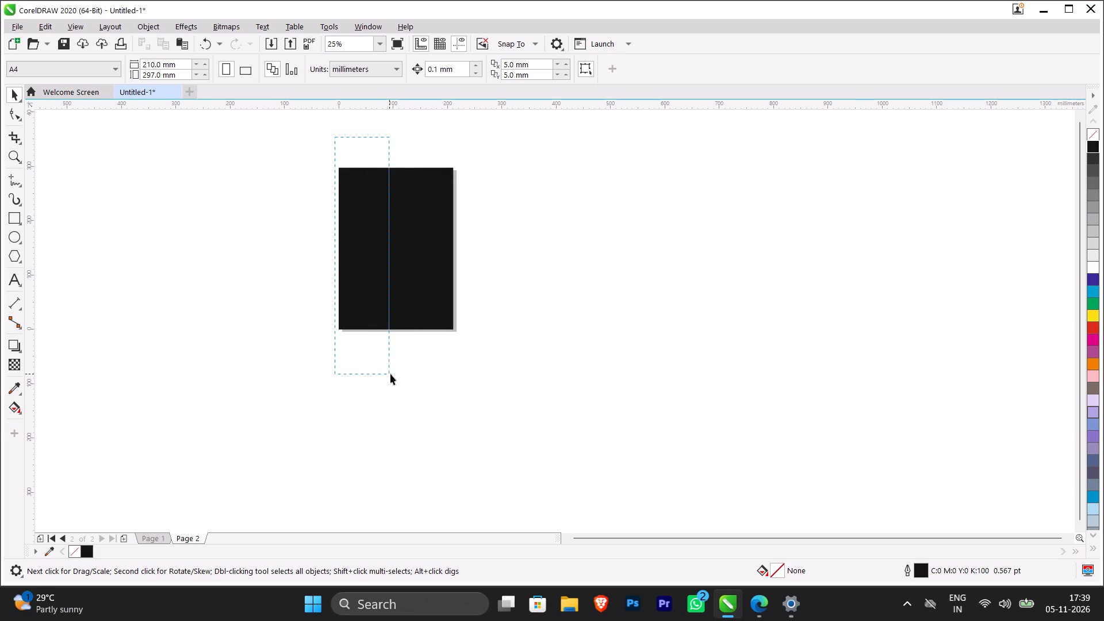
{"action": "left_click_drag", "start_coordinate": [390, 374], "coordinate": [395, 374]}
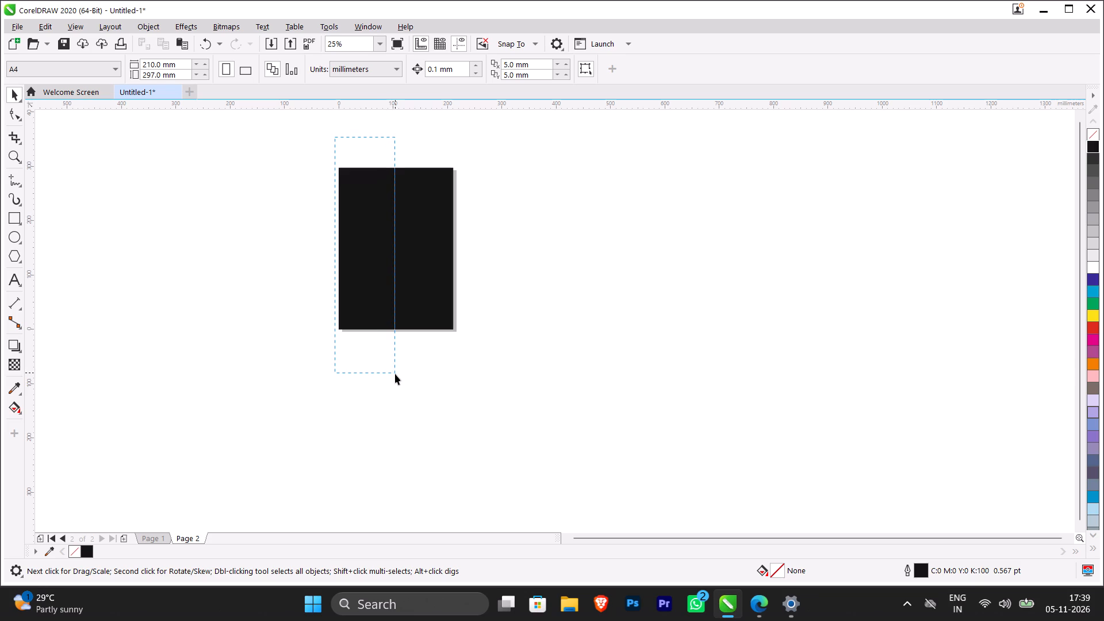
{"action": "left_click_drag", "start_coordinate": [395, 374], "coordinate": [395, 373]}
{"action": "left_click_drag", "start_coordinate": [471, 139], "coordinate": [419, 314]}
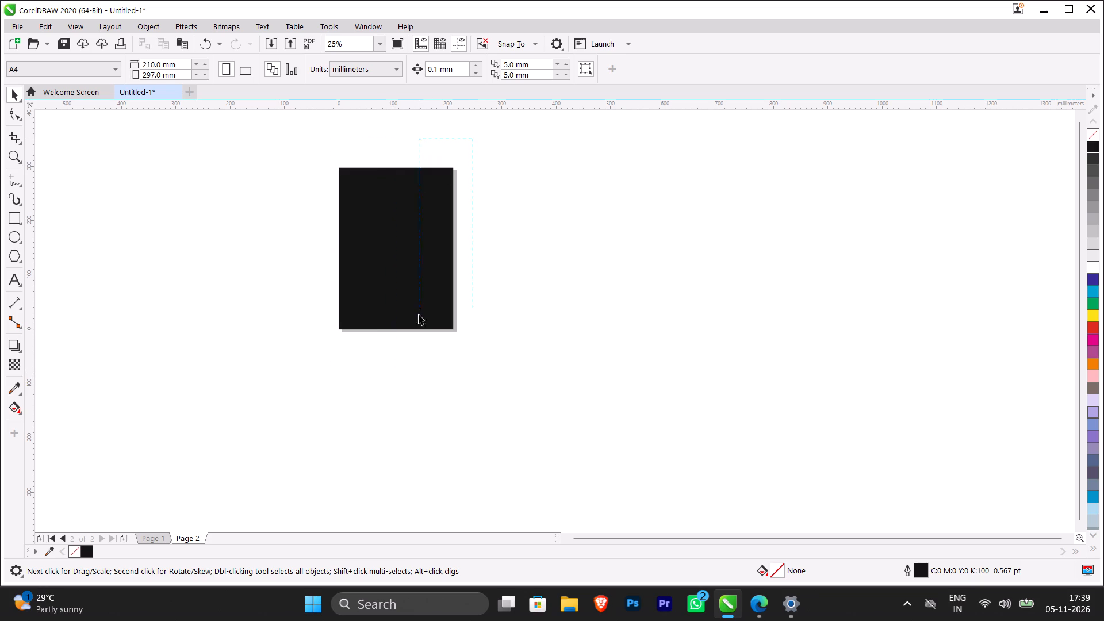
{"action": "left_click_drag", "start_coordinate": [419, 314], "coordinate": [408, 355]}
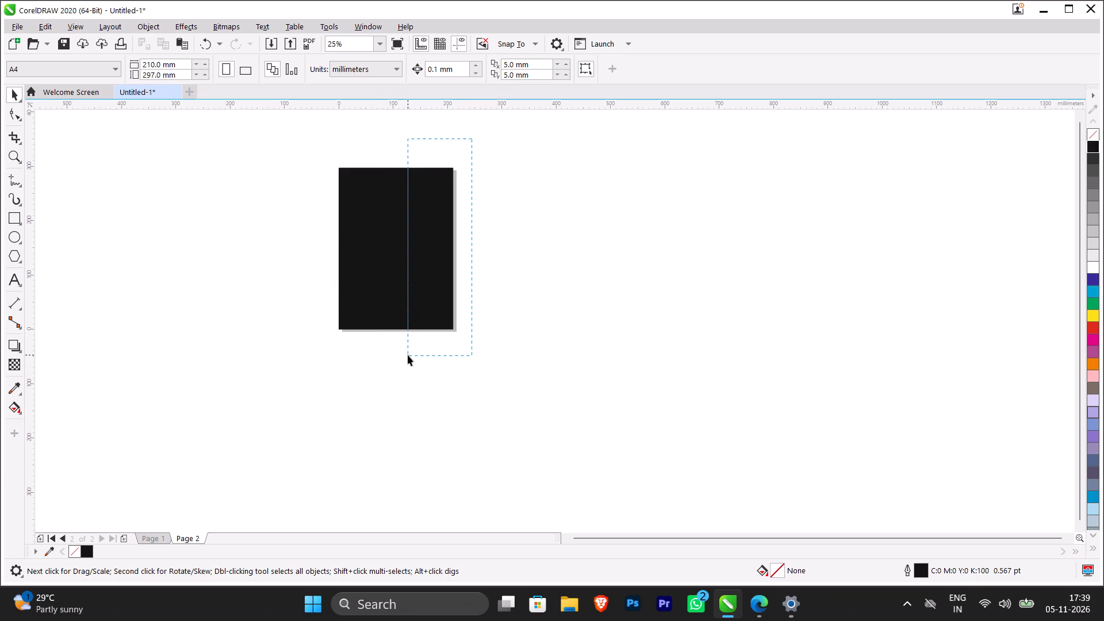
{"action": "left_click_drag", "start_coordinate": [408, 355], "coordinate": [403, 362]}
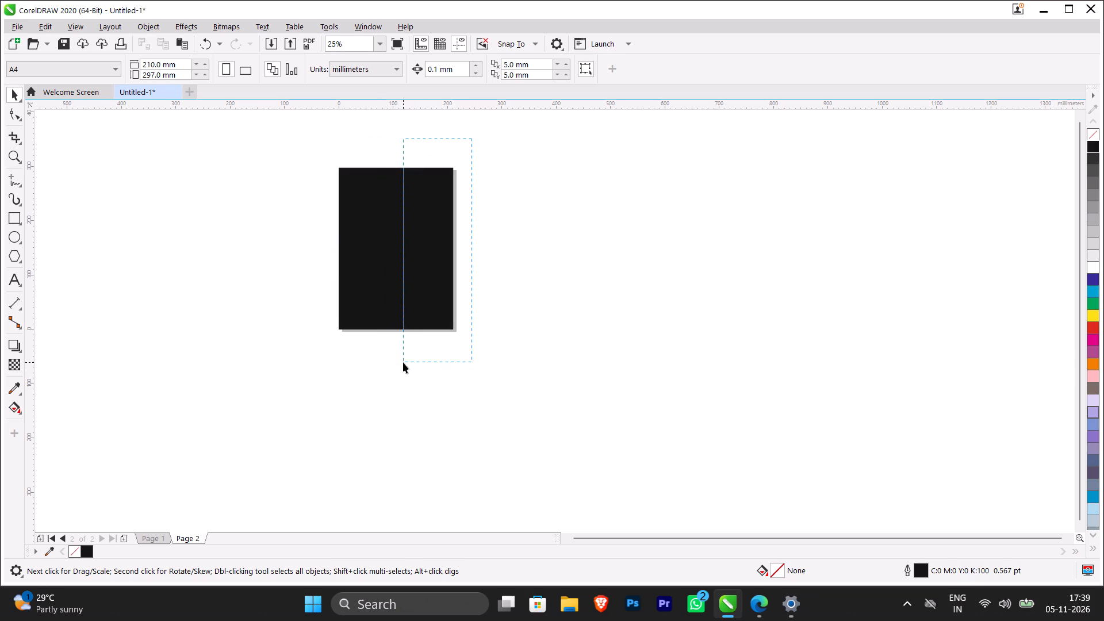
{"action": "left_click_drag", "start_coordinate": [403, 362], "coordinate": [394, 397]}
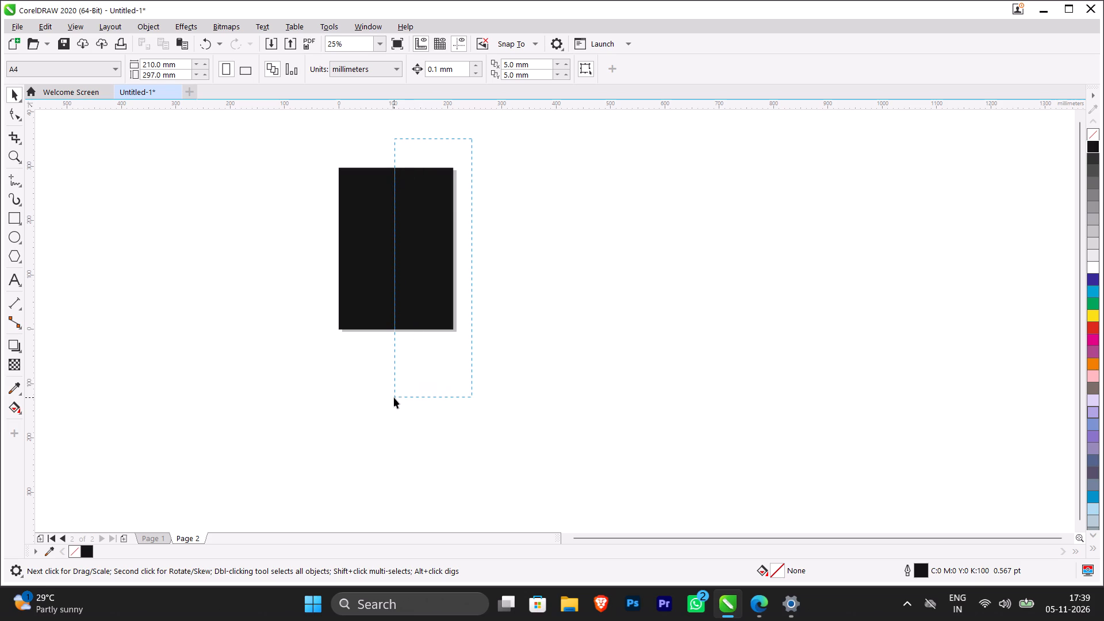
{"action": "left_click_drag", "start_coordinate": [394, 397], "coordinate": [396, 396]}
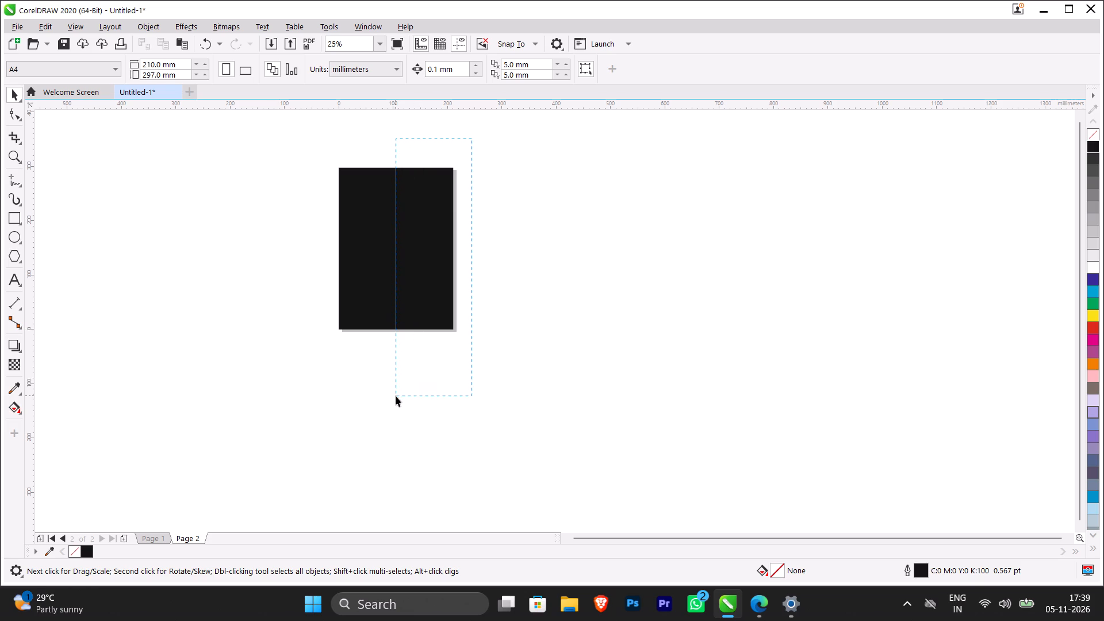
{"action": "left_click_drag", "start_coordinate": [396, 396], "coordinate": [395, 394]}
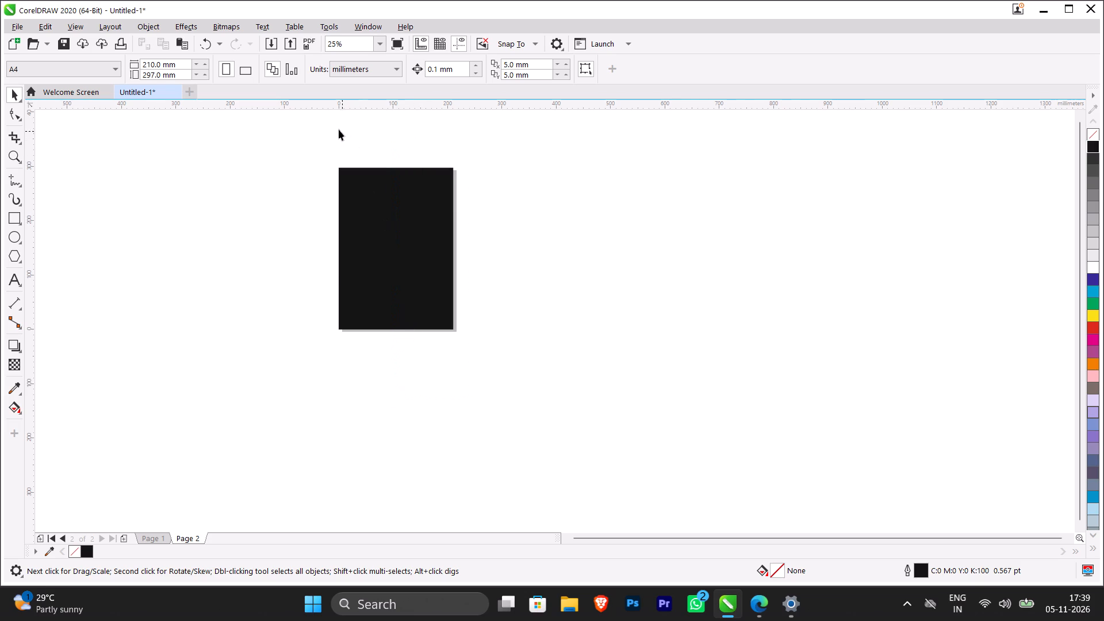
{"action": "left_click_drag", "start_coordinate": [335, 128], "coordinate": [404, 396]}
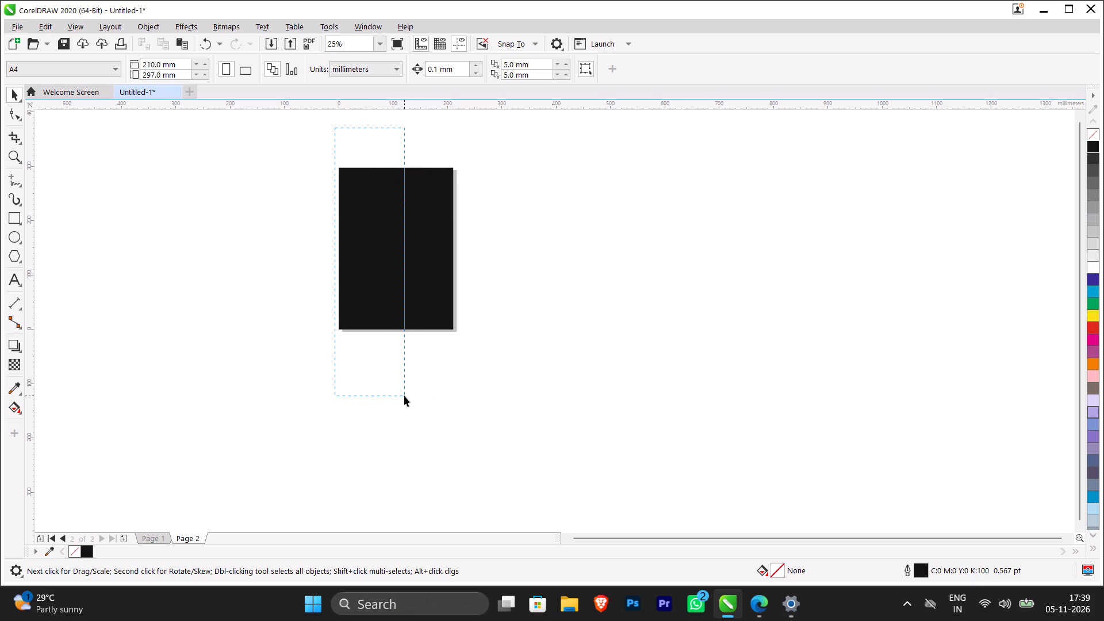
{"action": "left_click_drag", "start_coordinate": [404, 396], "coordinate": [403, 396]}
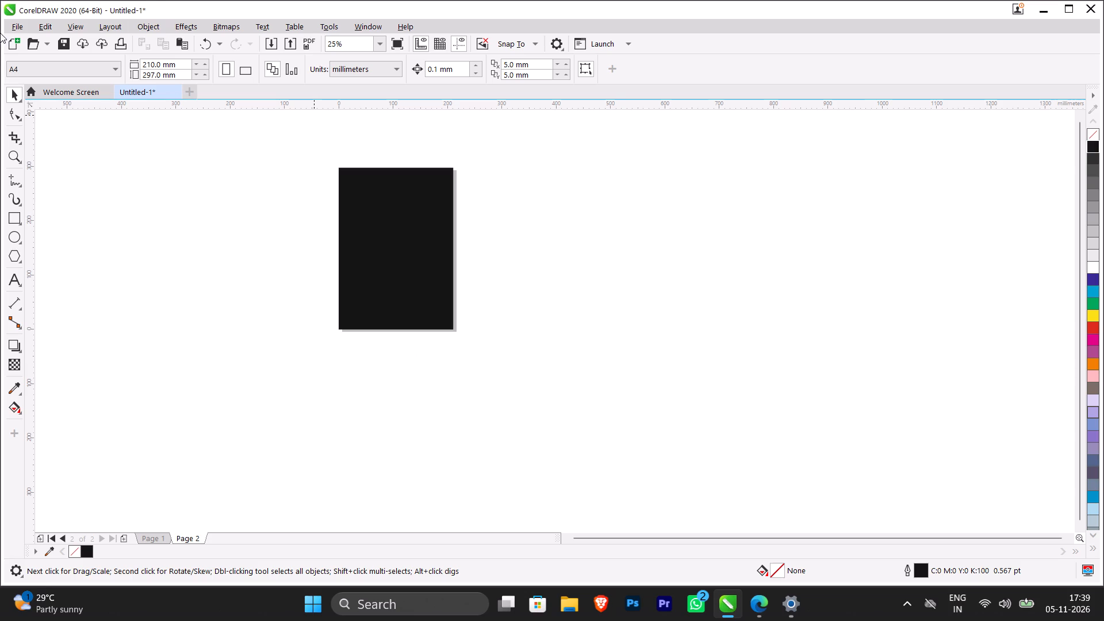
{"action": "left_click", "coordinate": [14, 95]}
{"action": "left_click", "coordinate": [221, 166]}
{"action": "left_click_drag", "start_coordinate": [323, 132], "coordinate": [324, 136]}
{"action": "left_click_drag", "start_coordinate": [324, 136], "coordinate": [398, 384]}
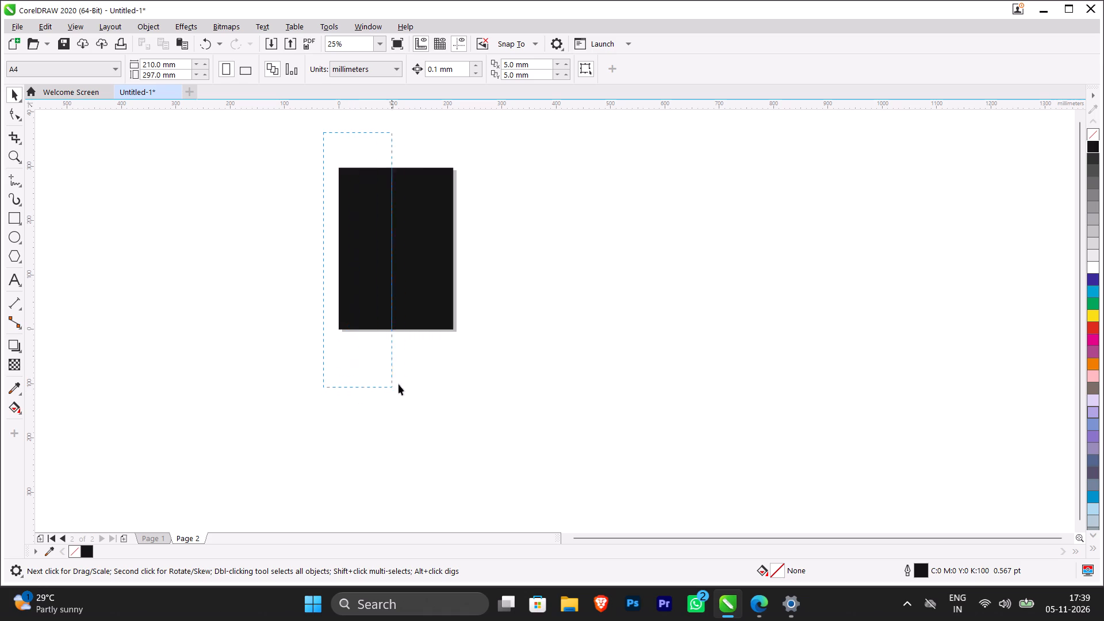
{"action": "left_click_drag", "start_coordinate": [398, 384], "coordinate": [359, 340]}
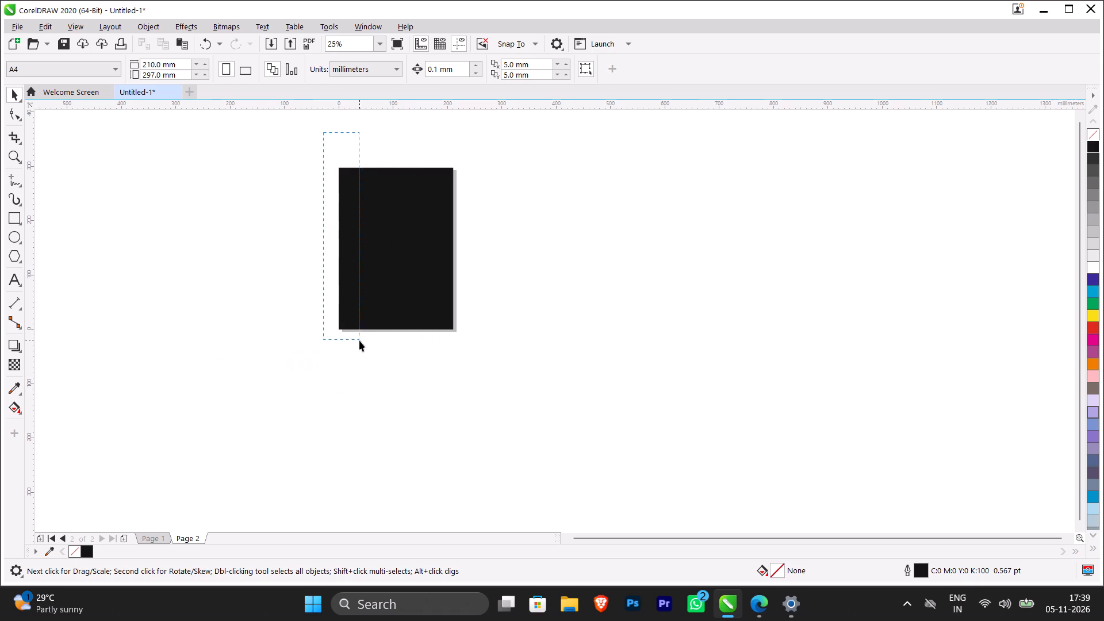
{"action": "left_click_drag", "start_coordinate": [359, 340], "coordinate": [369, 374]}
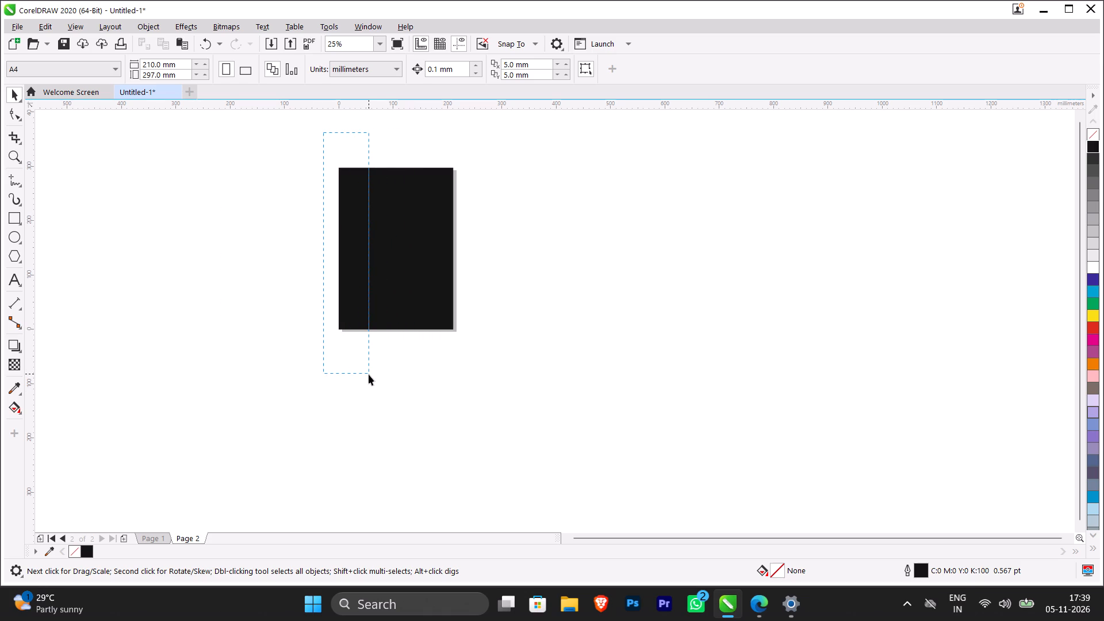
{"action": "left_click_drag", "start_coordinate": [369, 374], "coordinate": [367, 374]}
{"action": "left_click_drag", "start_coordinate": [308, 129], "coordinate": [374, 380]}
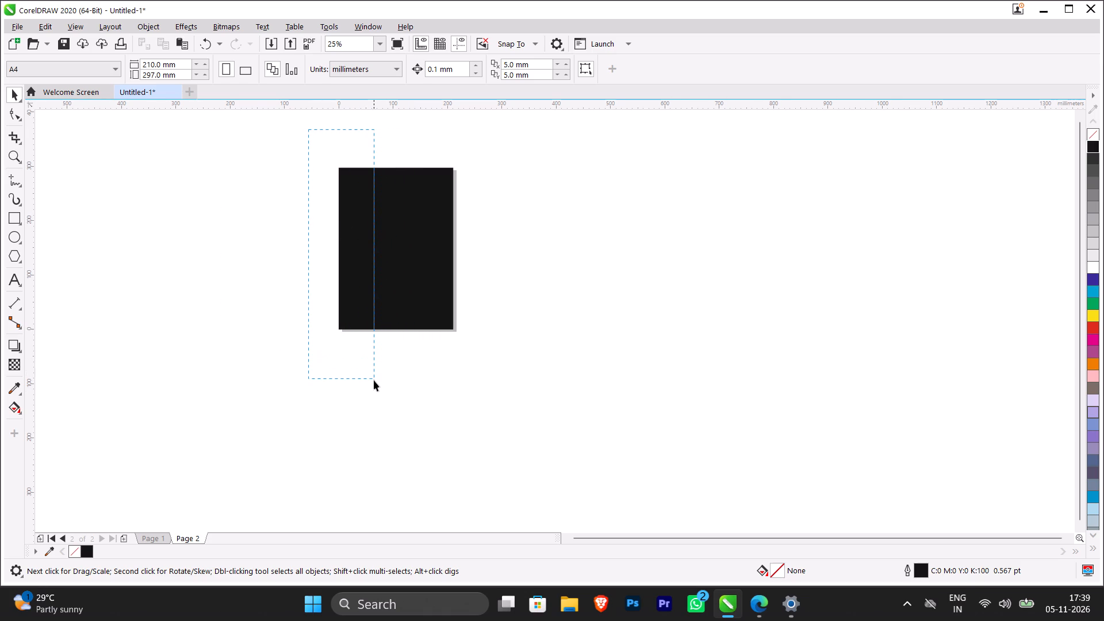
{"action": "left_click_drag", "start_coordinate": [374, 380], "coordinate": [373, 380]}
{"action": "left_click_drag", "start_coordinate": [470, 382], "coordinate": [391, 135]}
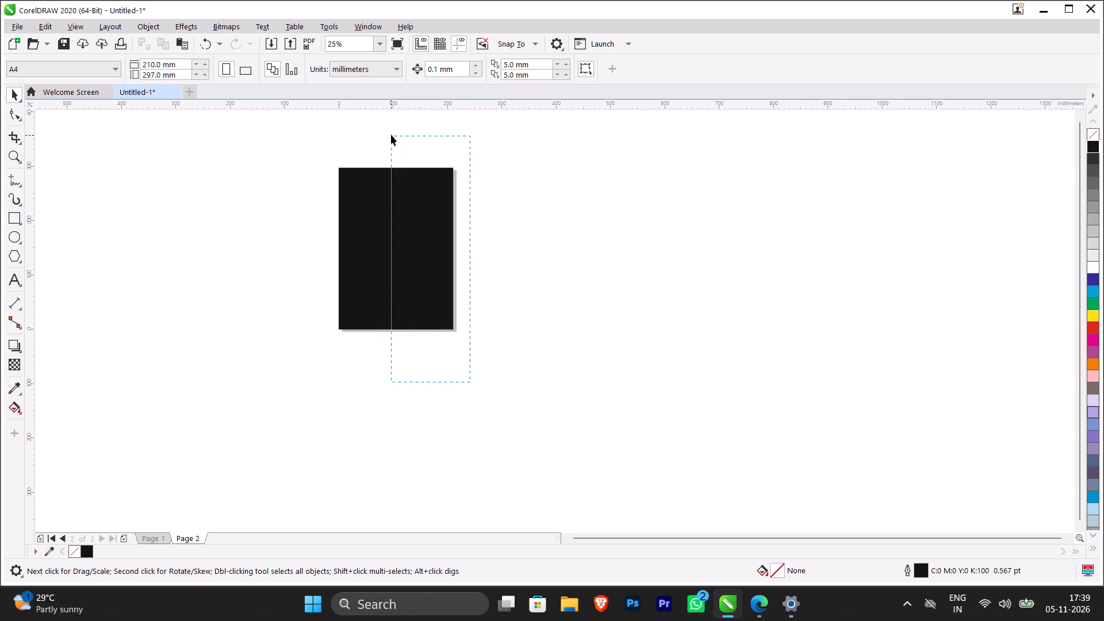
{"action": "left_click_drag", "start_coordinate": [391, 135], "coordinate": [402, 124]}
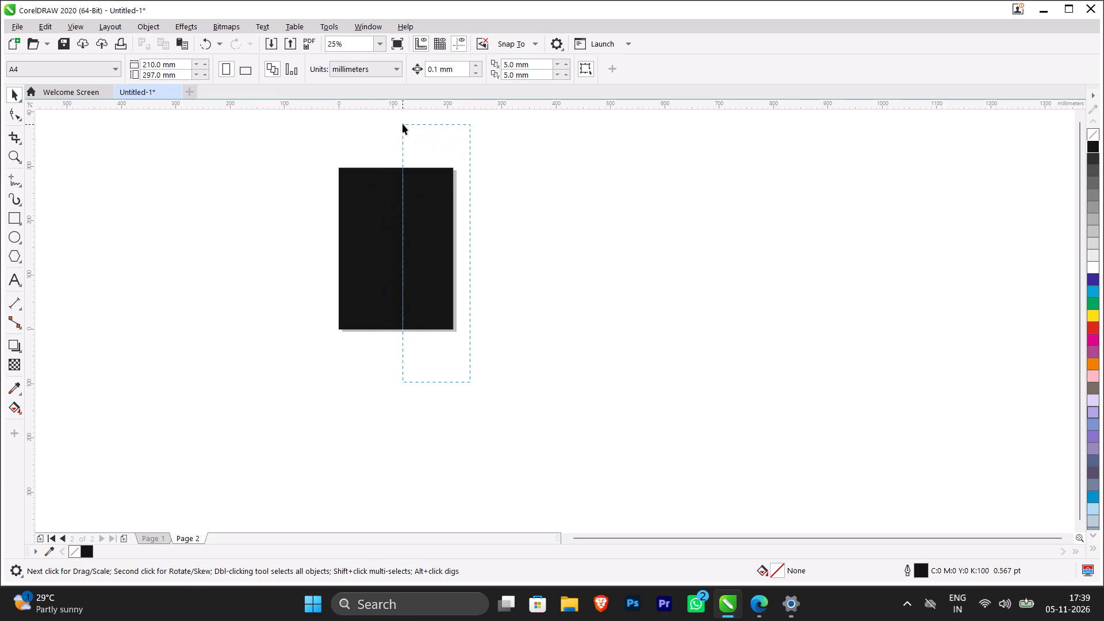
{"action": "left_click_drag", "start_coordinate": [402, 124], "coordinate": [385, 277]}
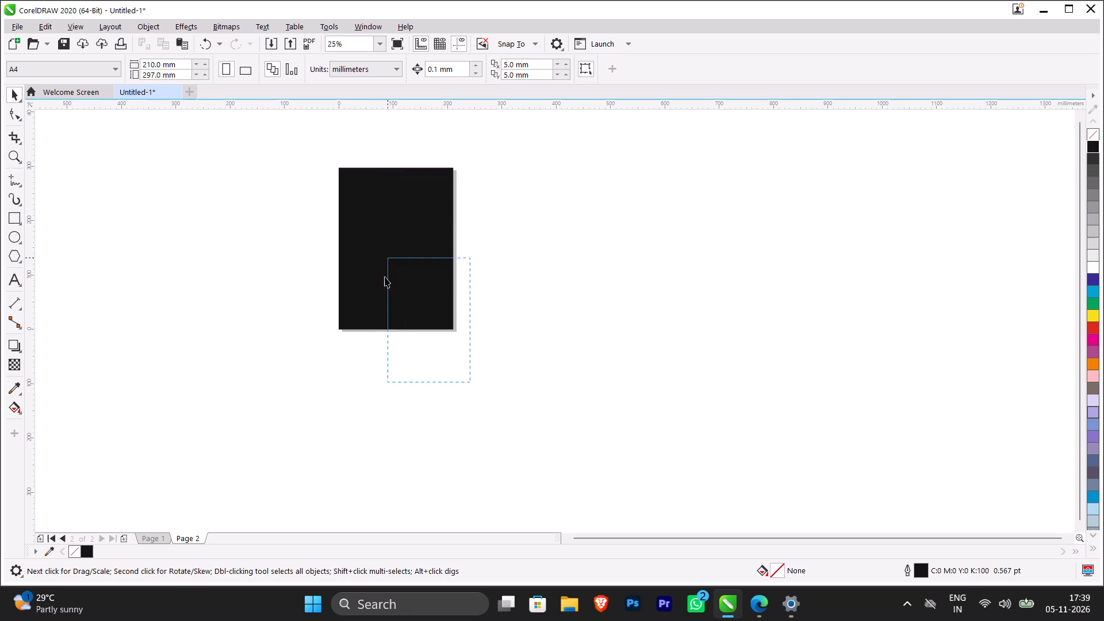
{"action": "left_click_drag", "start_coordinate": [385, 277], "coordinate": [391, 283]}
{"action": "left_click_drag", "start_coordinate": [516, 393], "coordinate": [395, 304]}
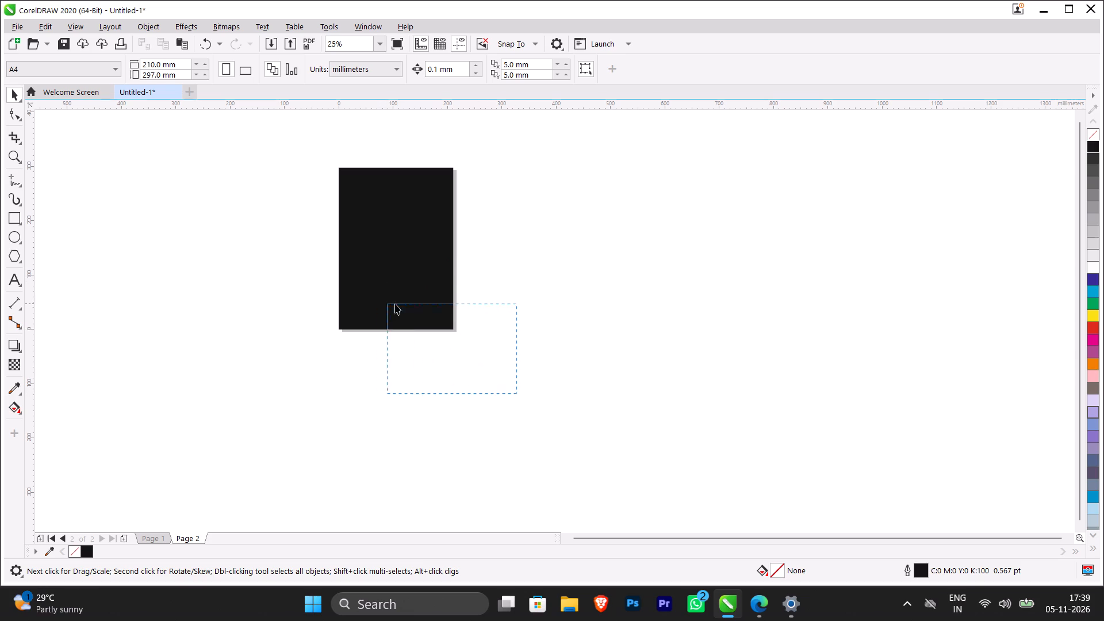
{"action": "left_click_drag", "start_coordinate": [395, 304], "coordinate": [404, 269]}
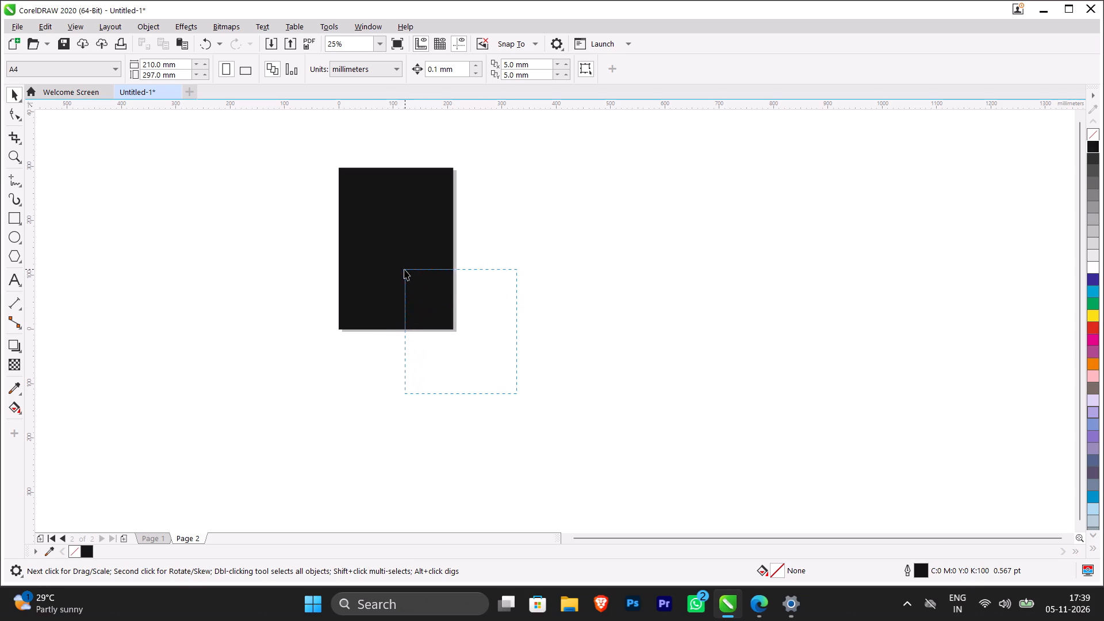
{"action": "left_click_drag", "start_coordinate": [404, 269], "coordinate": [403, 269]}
Return to the Welcome Screen with the recent documents.
{"action": "left_click", "coordinate": [87, 93]}
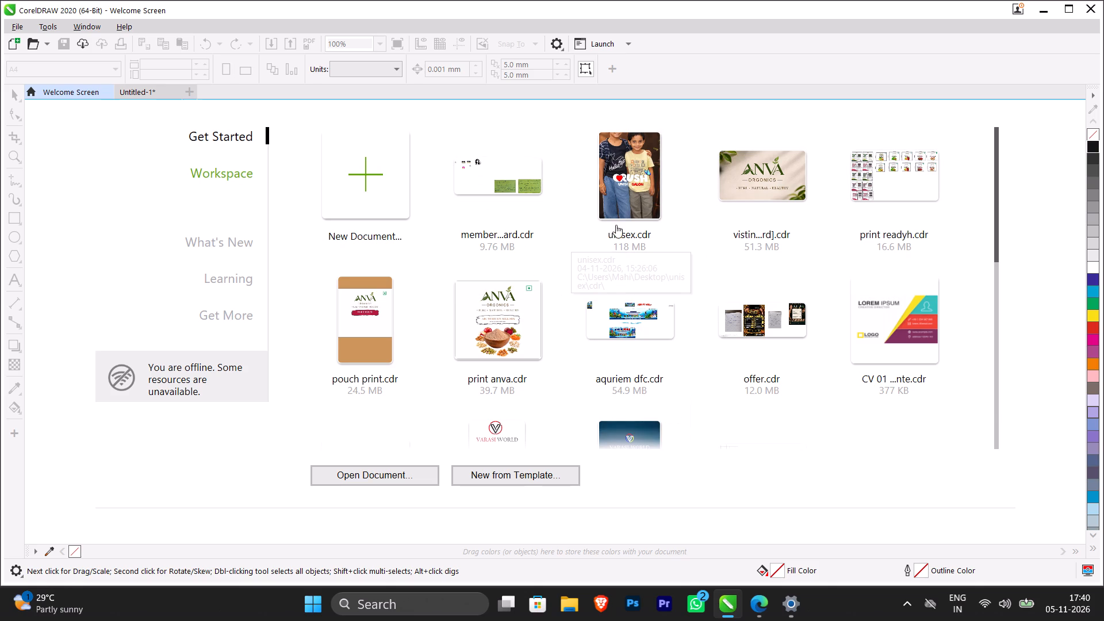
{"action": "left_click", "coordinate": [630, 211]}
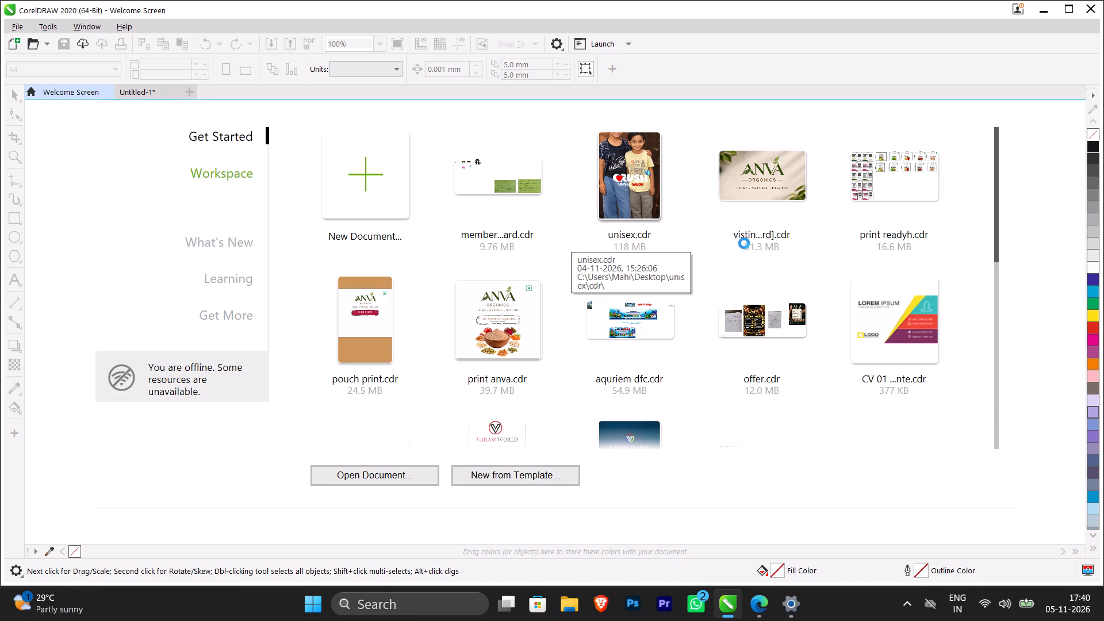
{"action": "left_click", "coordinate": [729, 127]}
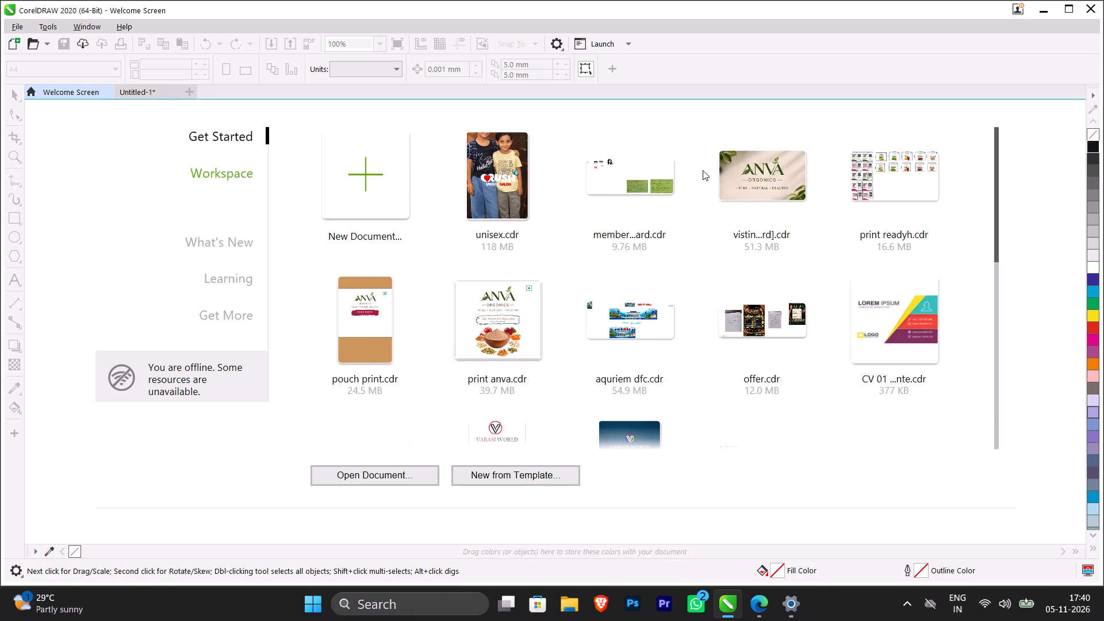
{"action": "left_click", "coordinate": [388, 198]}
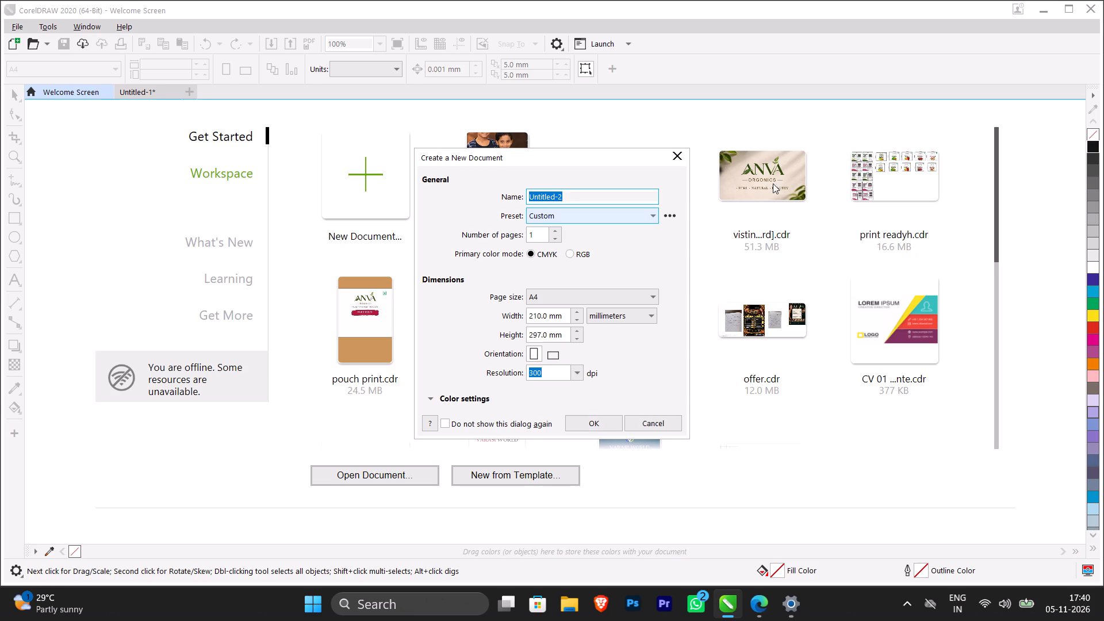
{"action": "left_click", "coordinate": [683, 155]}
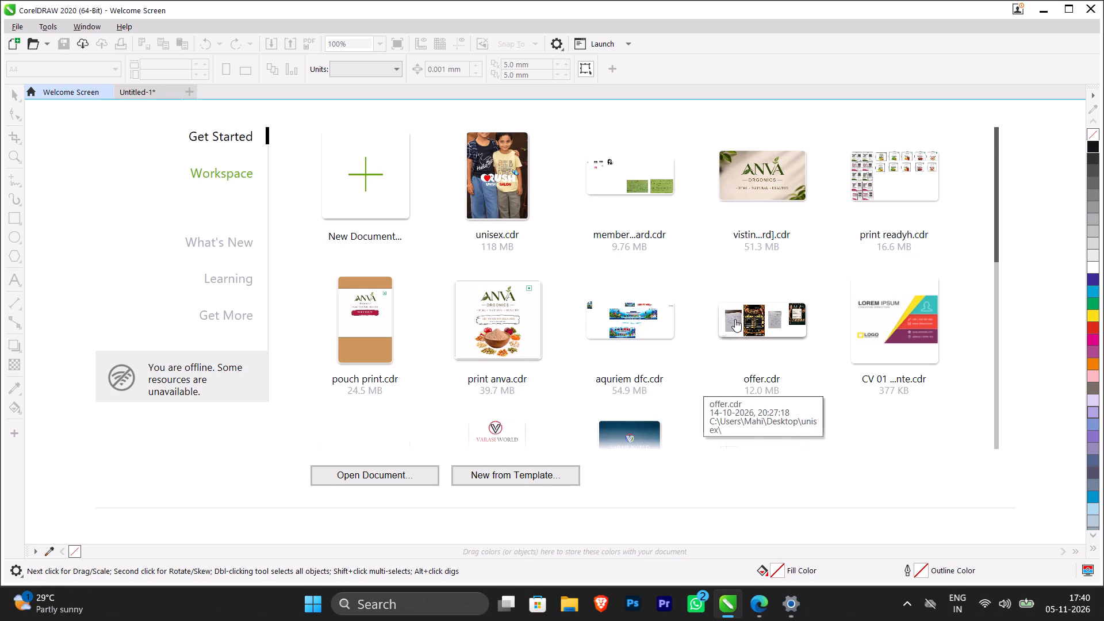
Open offer.cdr from the recent documents, accepting the permanent PANOSE-suggested substitutes for the missing Arial fonts.
{"action": "scroll", "coordinate": [769, 331], "scroll_direction": "down", "scroll_amount": 2}
{"action": "scroll", "coordinate": [790, 338], "scroll_direction": "up", "scroll_amount": 5}
{"action": "scroll", "coordinate": [790, 338], "scroll_direction": "down", "scroll_amount": 5}
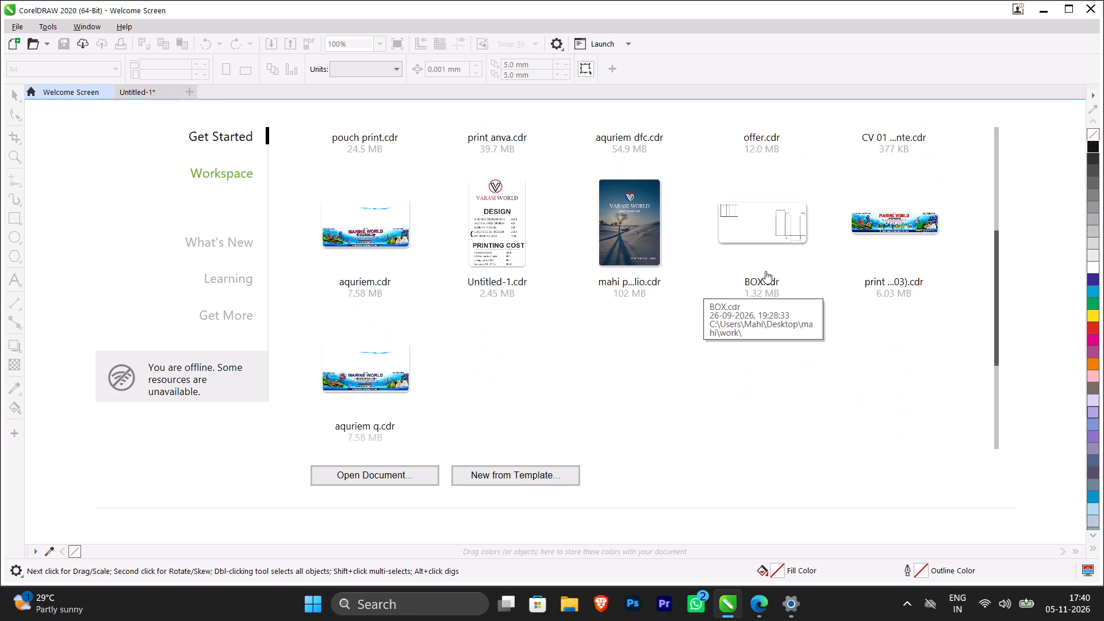
{"action": "scroll", "coordinate": [765, 271], "scroll_direction": "up", "scroll_amount": 5}
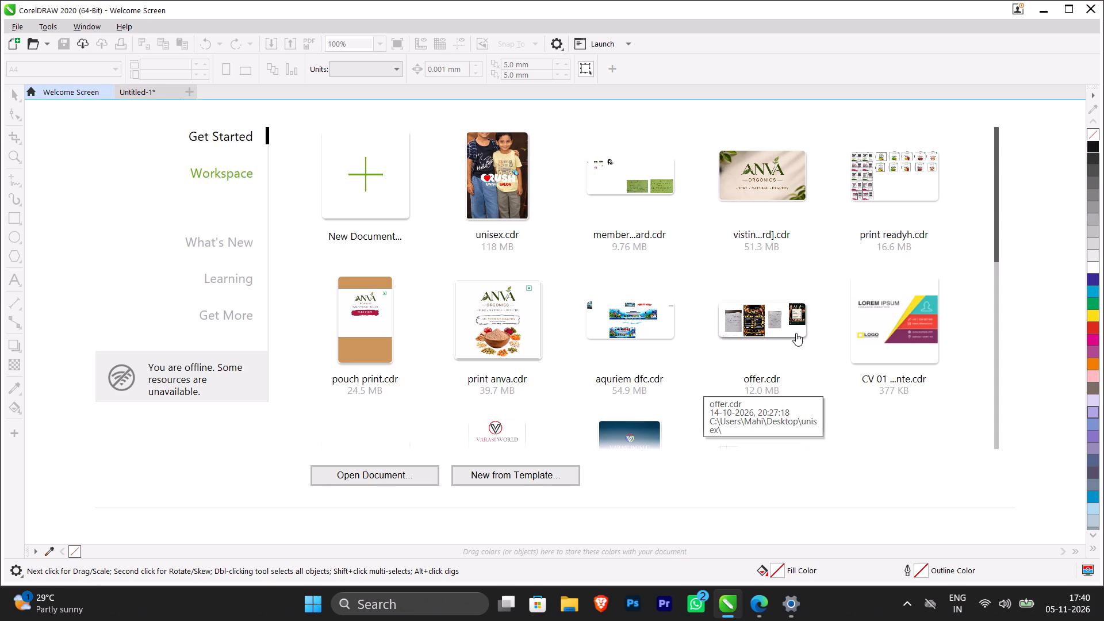
{"action": "left_click", "coordinate": [796, 333]}
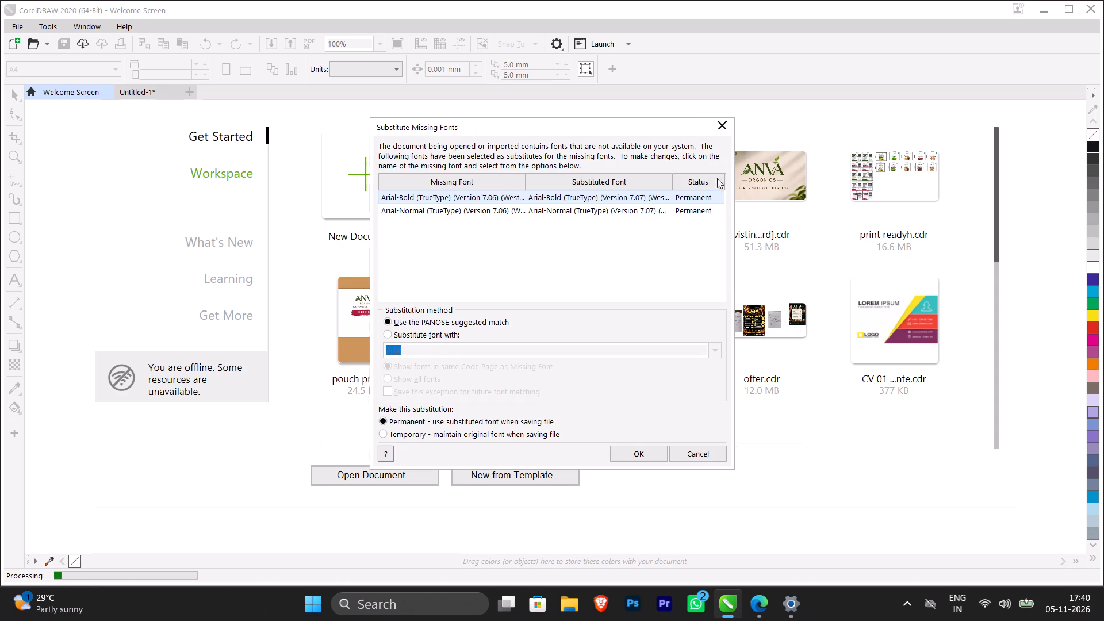
{"action": "left_click", "coordinate": [637, 455]}
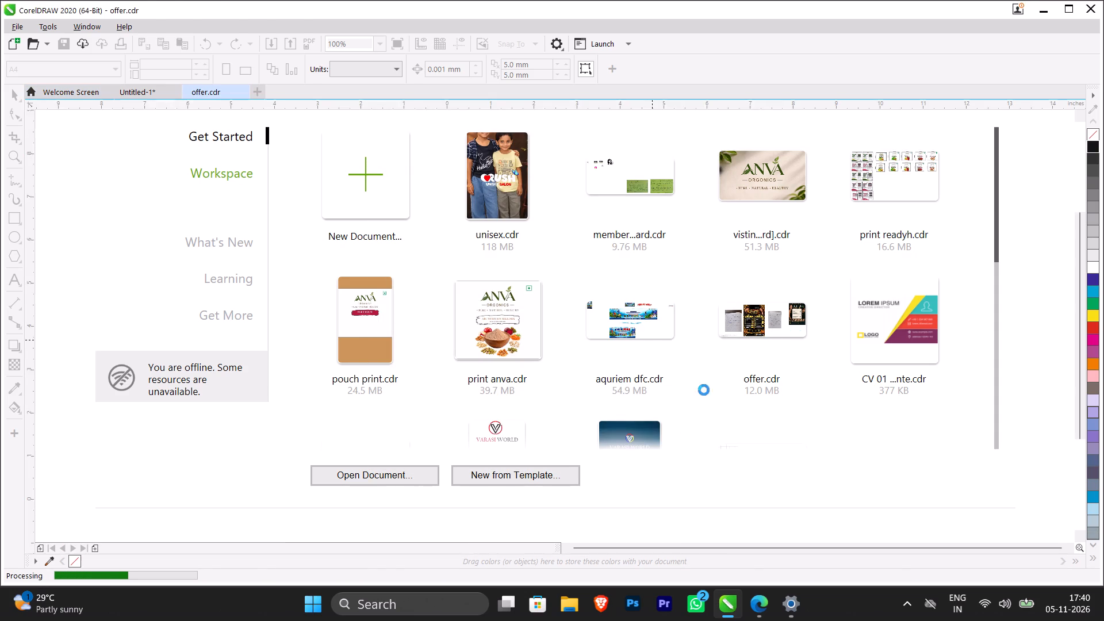
Examine the festive offer flyers and the handwritten price notes in offer.cdr at closer range.
{"action": "scroll", "coordinate": [733, 338], "scroll_direction": "down", "scroll_amount": 3}
{"action": "scroll", "coordinate": [733, 338], "scroll_direction": "up", "scroll_amount": 2}
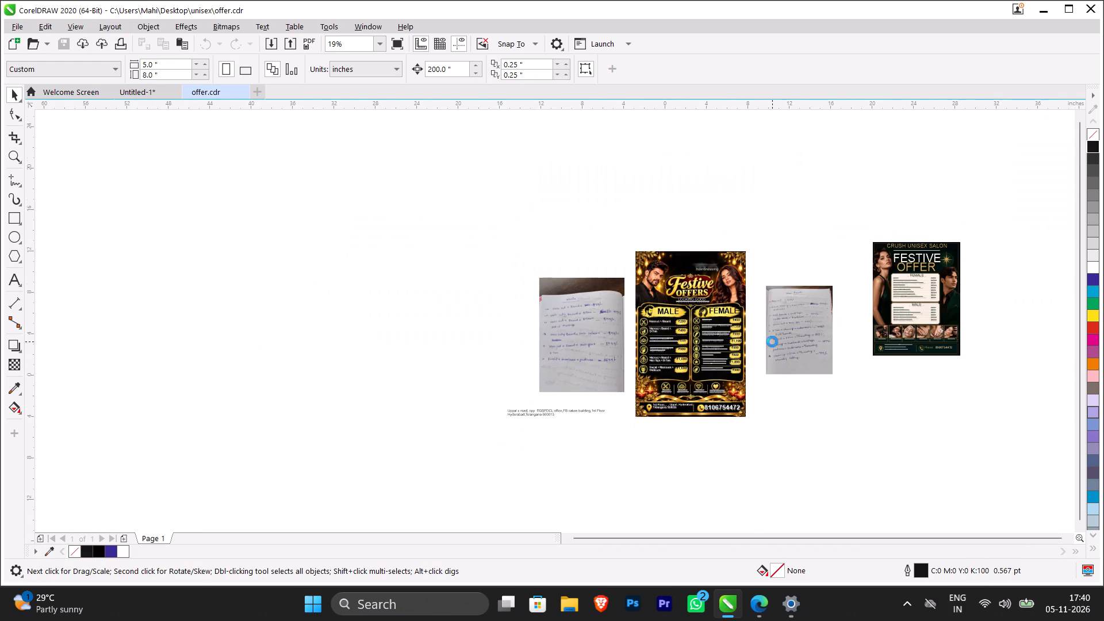
{"action": "scroll", "coordinate": [772, 342], "scroll_direction": "up", "scroll_amount": 1}
{"action": "scroll", "coordinate": [765, 350], "scroll_direction": "down", "scroll_amount": 2}
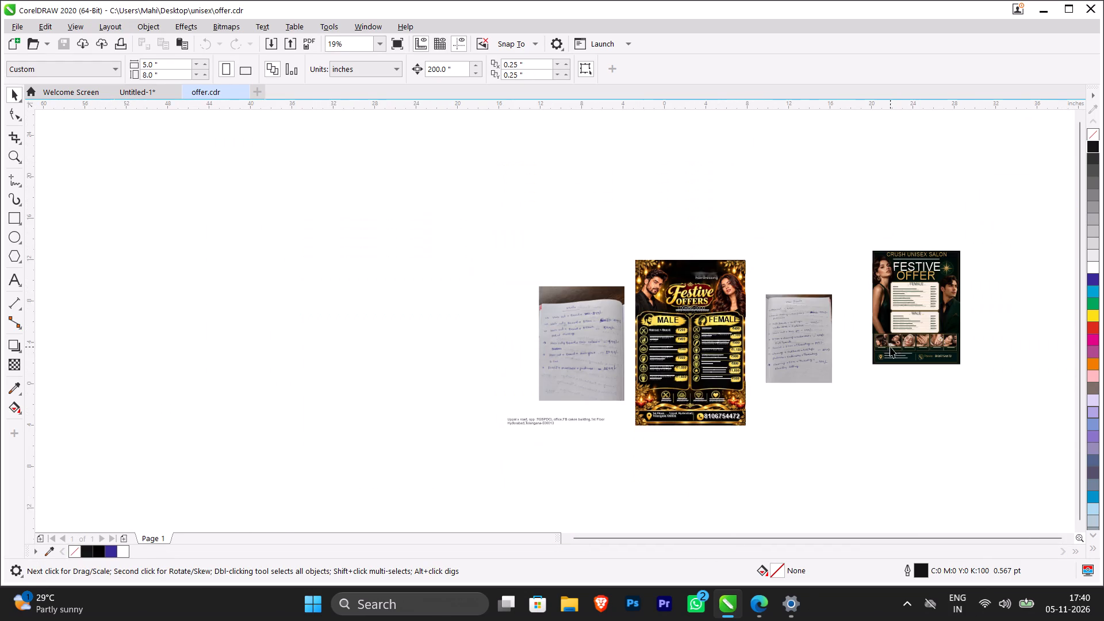
{"action": "scroll", "coordinate": [963, 312], "scroll_direction": "up", "scroll_amount": 2}
{"action": "scroll", "coordinate": [974, 235], "scroll_direction": "down", "scroll_amount": 1}
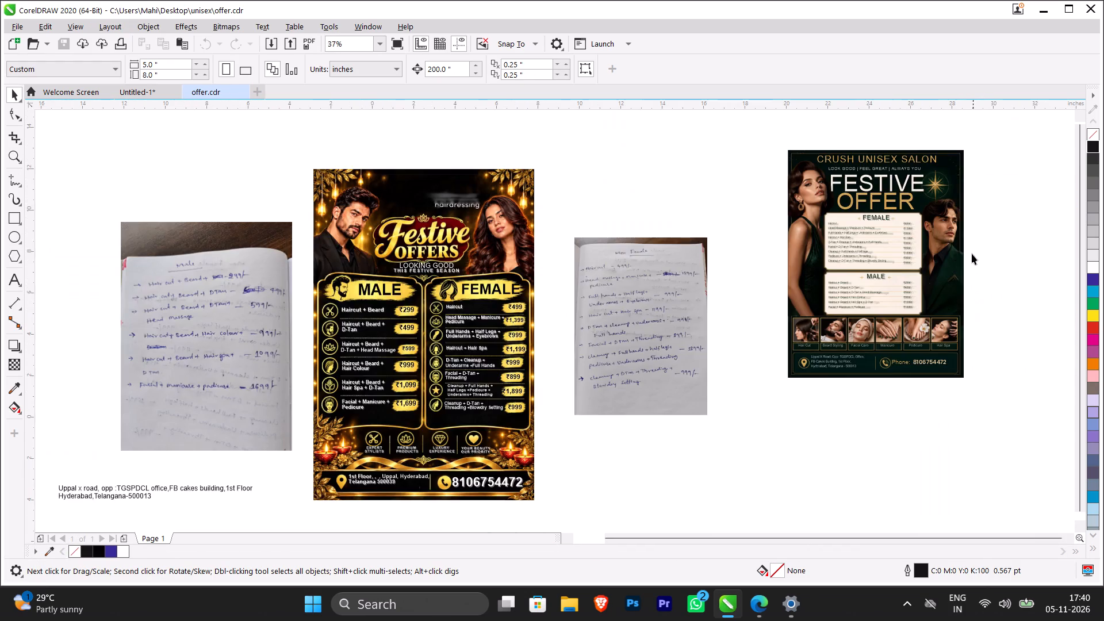
Examine the dark green Crush Unisex Salon festive offer flyer at closer range, including its price lists, service photos and contact strip.
{"action": "scroll", "coordinate": [972, 254], "scroll_direction": "up", "scroll_amount": 1}
{"action": "scroll", "coordinate": [856, 204], "scroll_direction": "up", "scroll_amount": 2}
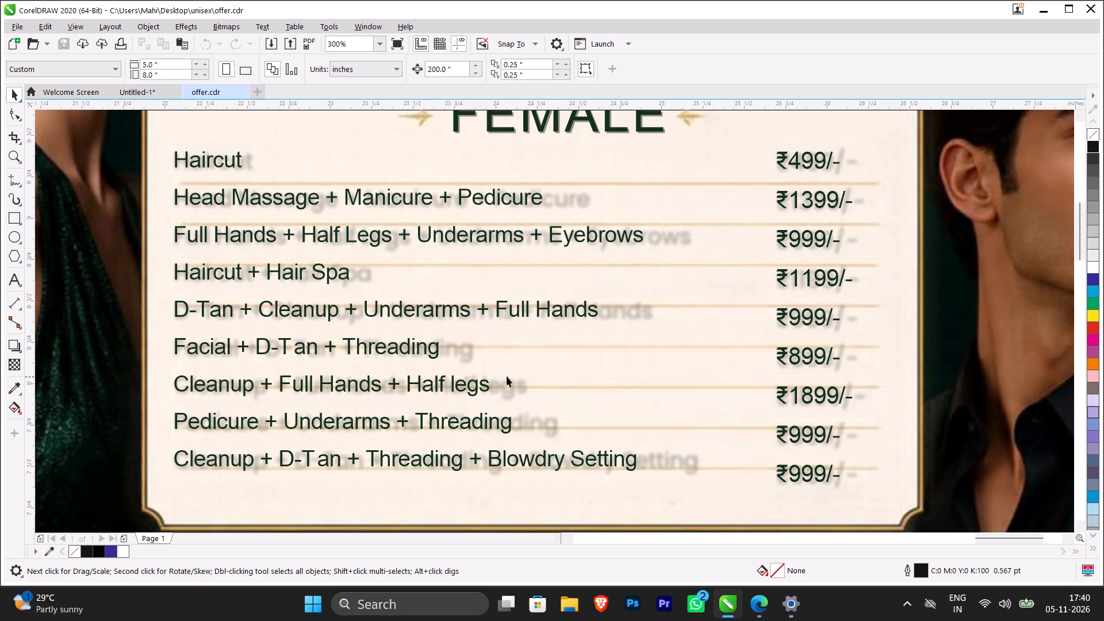
{"action": "scroll", "coordinate": [509, 386], "scroll_direction": "down", "scroll_amount": 3}
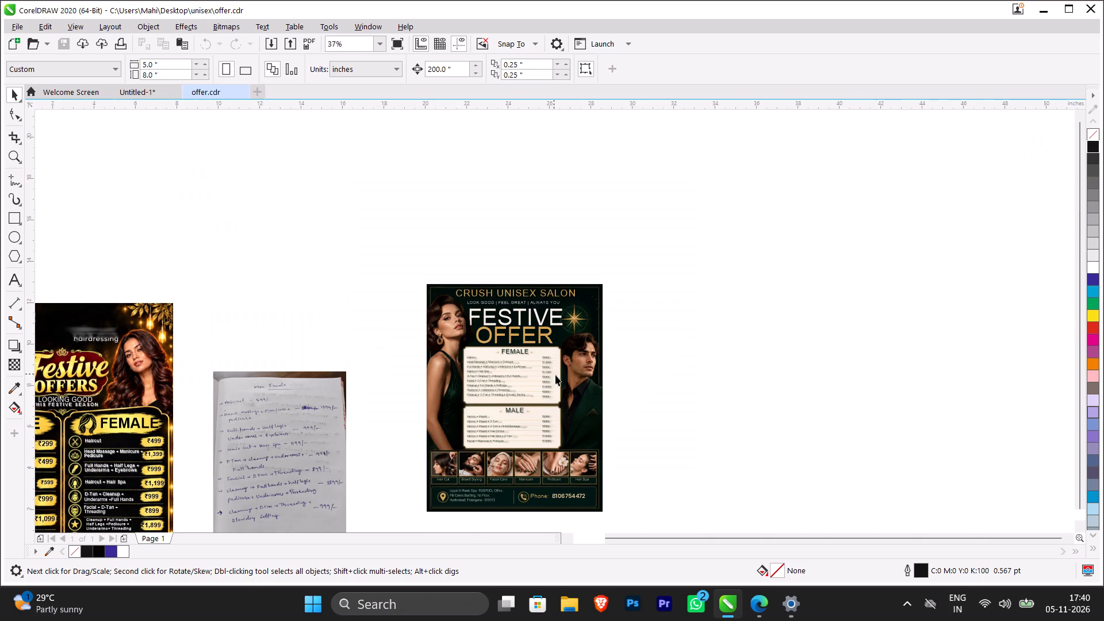
{"action": "scroll", "coordinate": [563, 467], "scroll_direction": "down", "scroll_amount": 1}
{"action": "scroll", "coordinate": [563, 483], "scroll_direction": "up", "scroll_amount": 2}
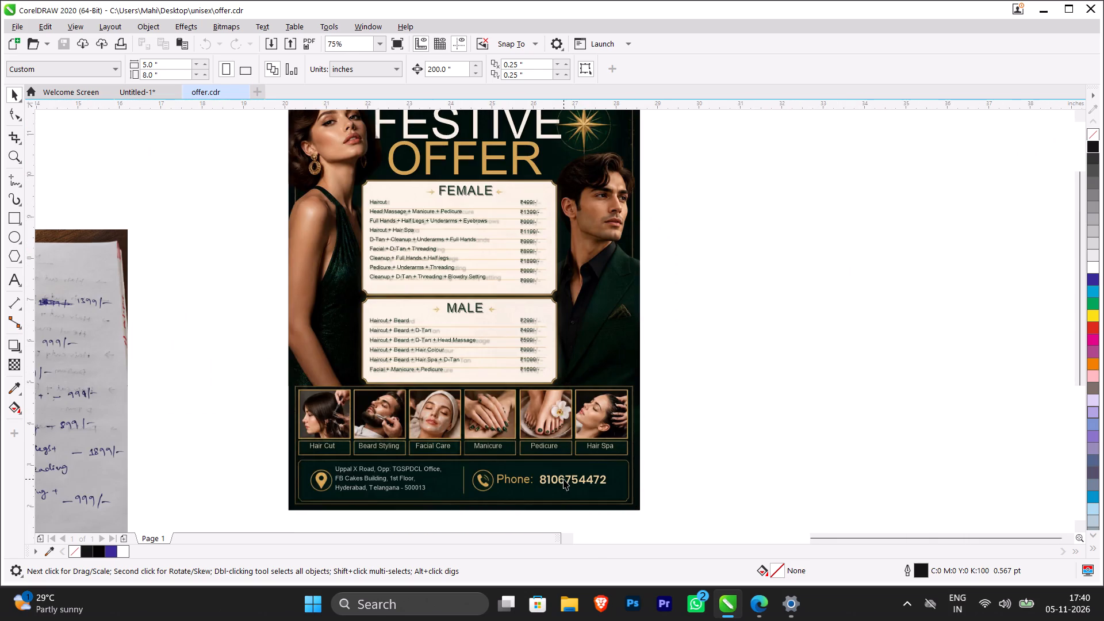
{"action": "scroll", "coordinate": [563, 477], "scroll_direction": "up", "scroll_amount": 1}
{"action": "scroll", "coordinate": [563, 477], "scroll_direction": "down", "scroll_amount": 2}
{"action": "scroll", "coordinate": [575, 492], "scroll_direction": "up", "scroll_amount": 1}
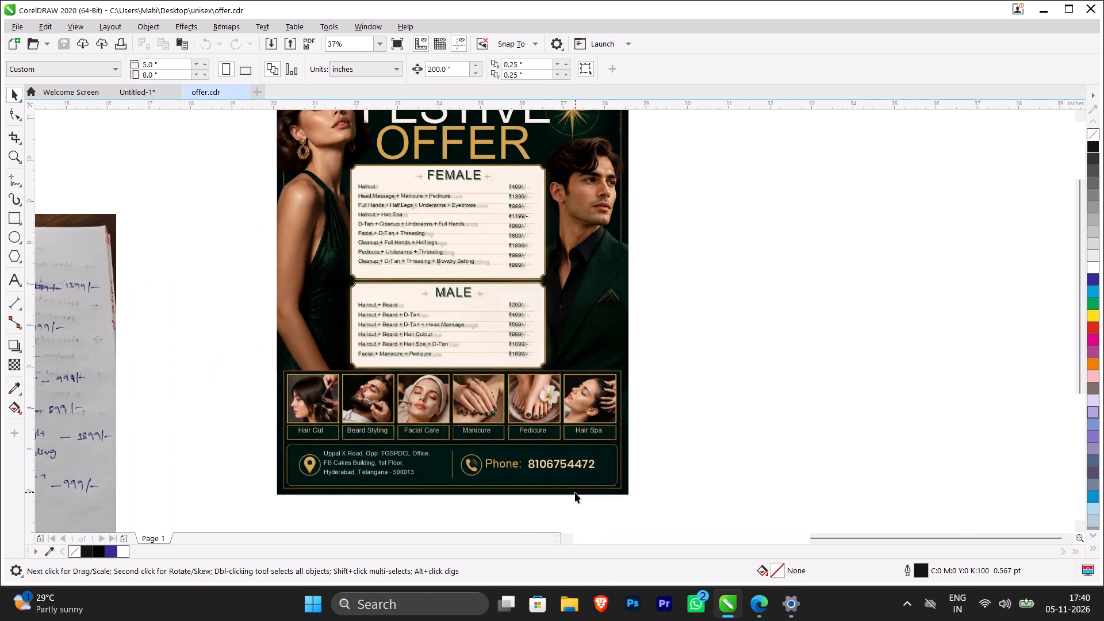
{"action": "scroll", "coordinate": [576, 487], "scroll_direction": "down", "scroll_amount": 1}
{"action": "scroll", "coordinate": [589, 465], "scroll_direction": "up", "scroll_amount": 1}
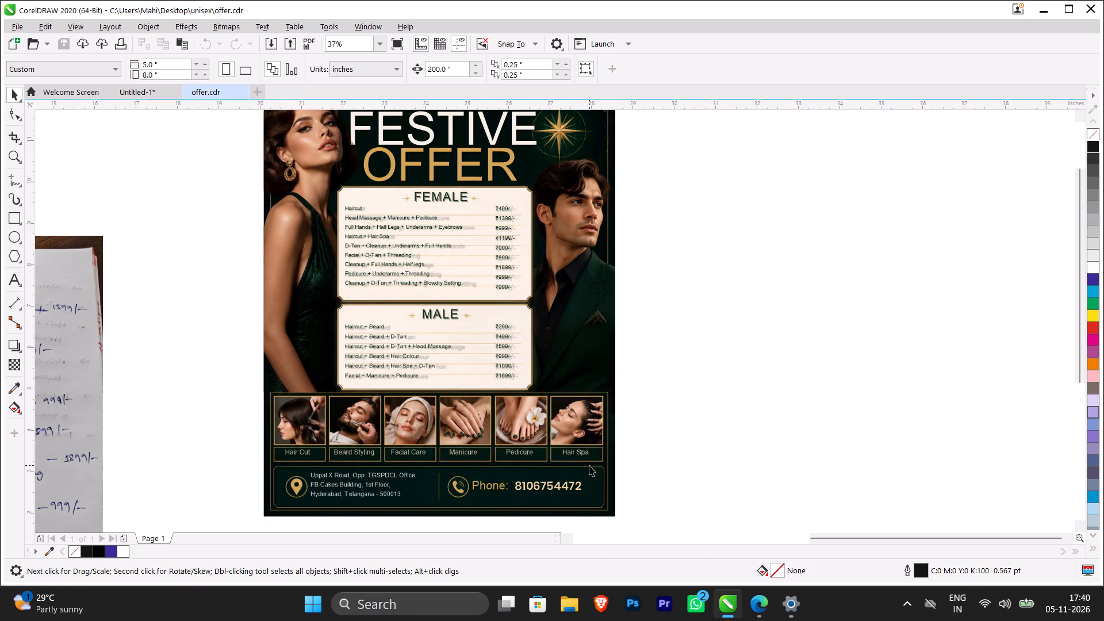
{"action": "scroll", "coordinate": [589, 465], "scroll_direction": "down", "scroll_amount": 1}
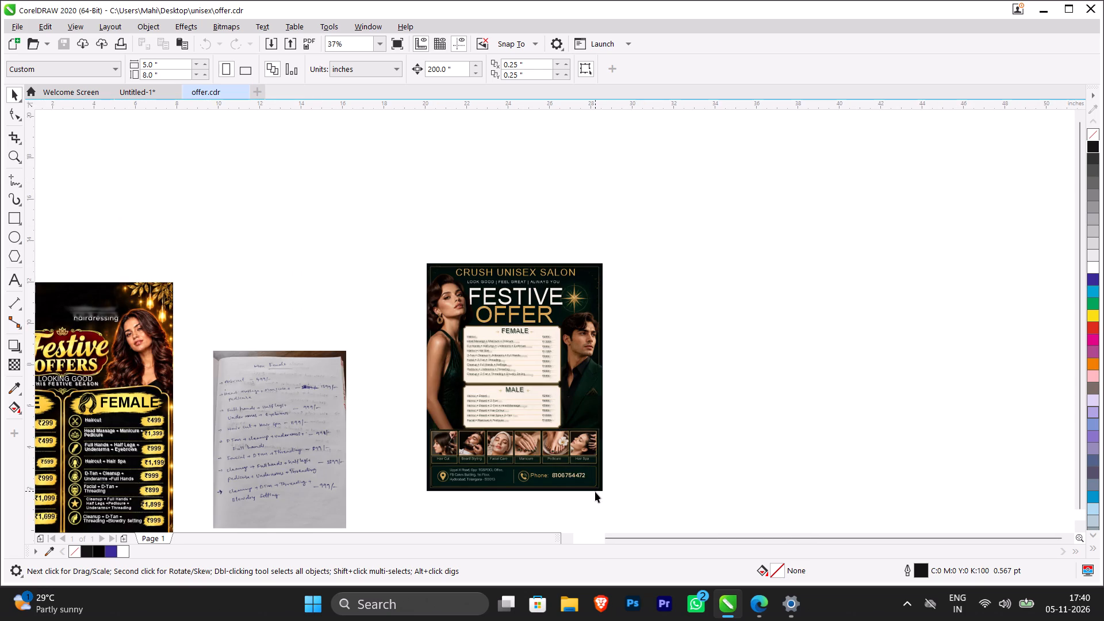
{"action": "scroll", "coordinate": [595, 492], "scroll_direction": "up", "scroll_amount": 1}
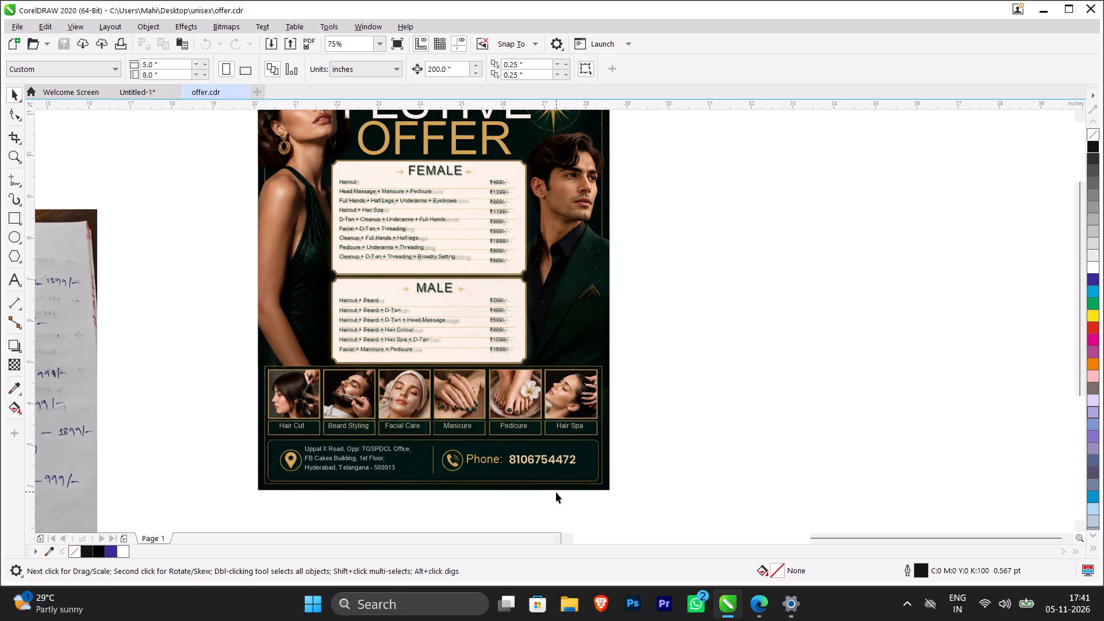
Return to the Untitled-1 document with its black-filled A4 page.
{"action": "left_click", "coordinate": [131, 94]}
{"action": "scroll", "coordinate": [338, 208], "scroll_direction": "down", "scroll_amount": 1}
{"action": "scroll", "coordinate": [359, 182], "scroll_direction": "up", "scroll_amount": 1}
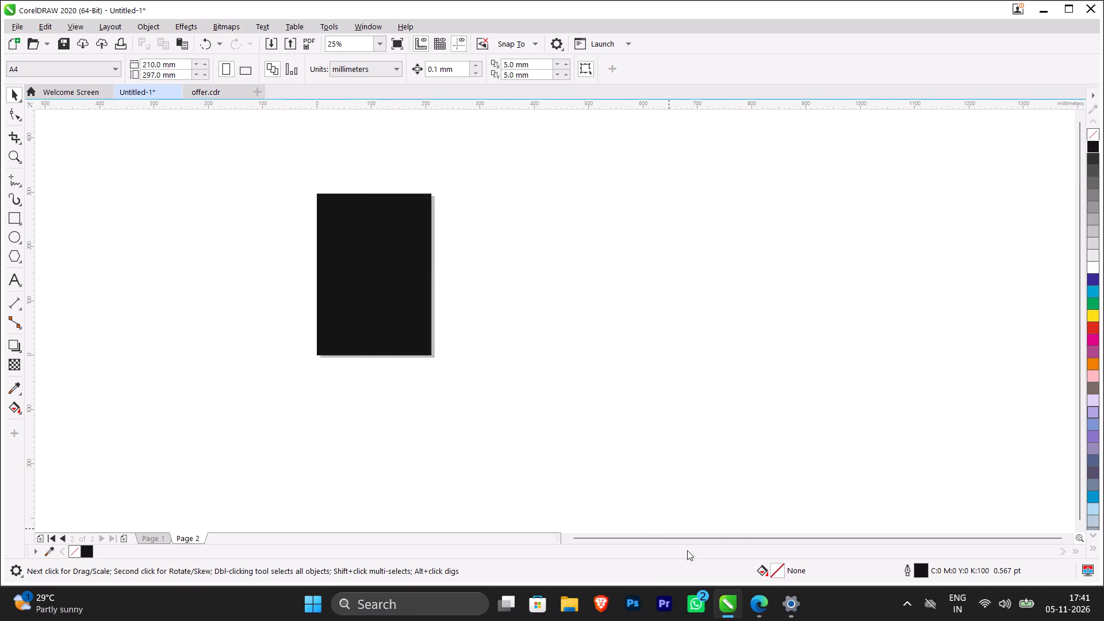
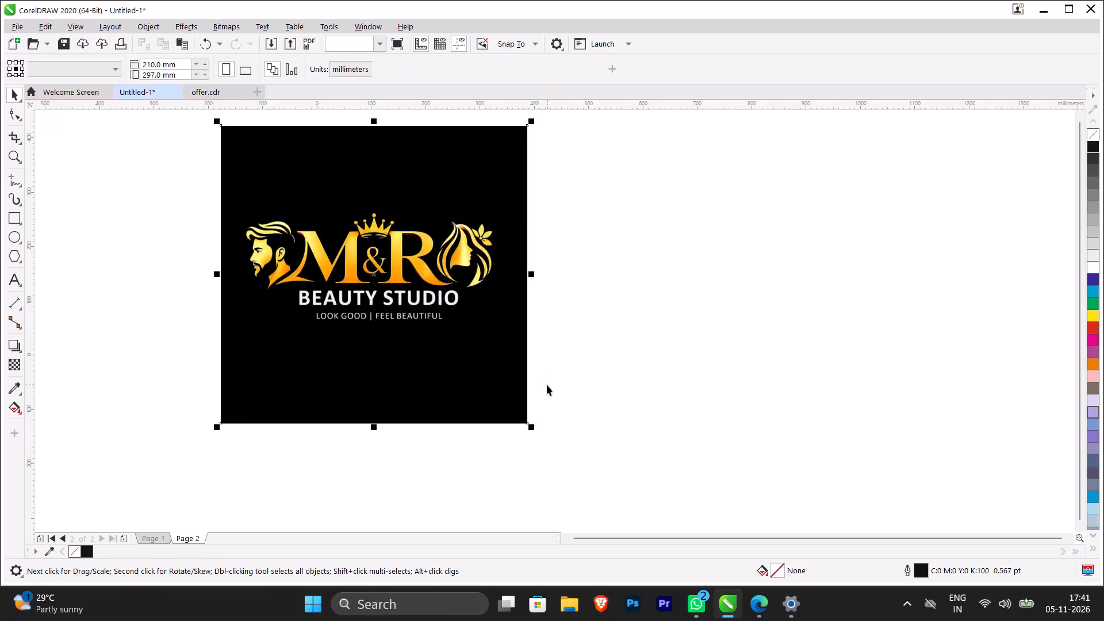
Place the M&R Beauty Studio logo image on Page 2 and move it off the black page into the empty area beside it.
{"action": "key", "text": "Return"}
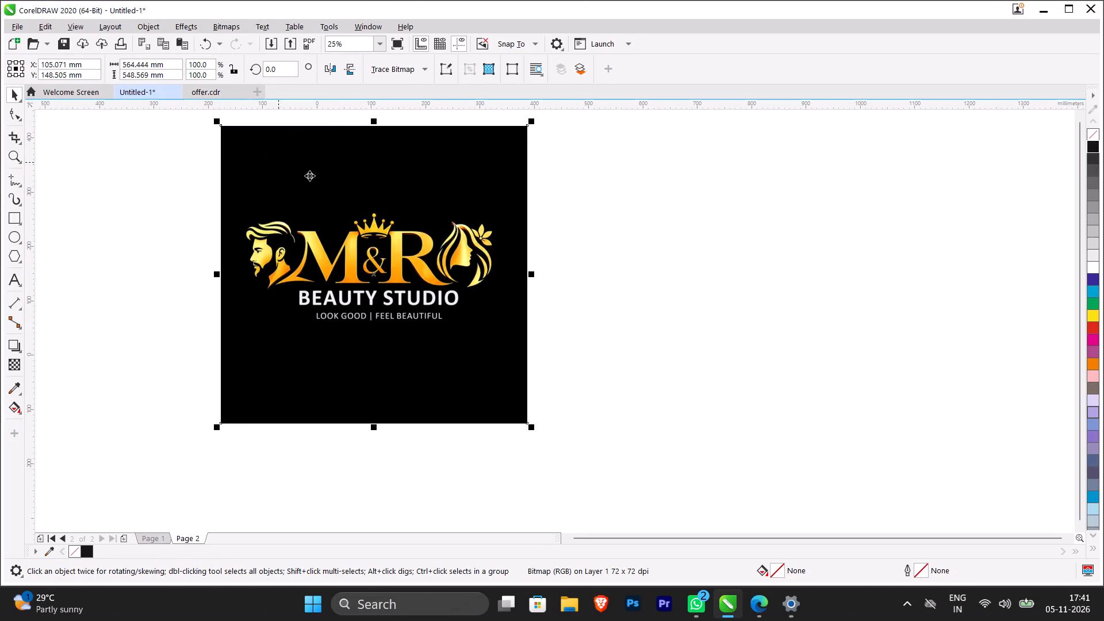
{"action": "left_click", "coordinate": [654, 265]}
{"action": "left_click", "coordinate": [422, 235]}
{"action": "left_click_drag", "start_coordinate": [377, 284], "coordinate": [737, 287]}
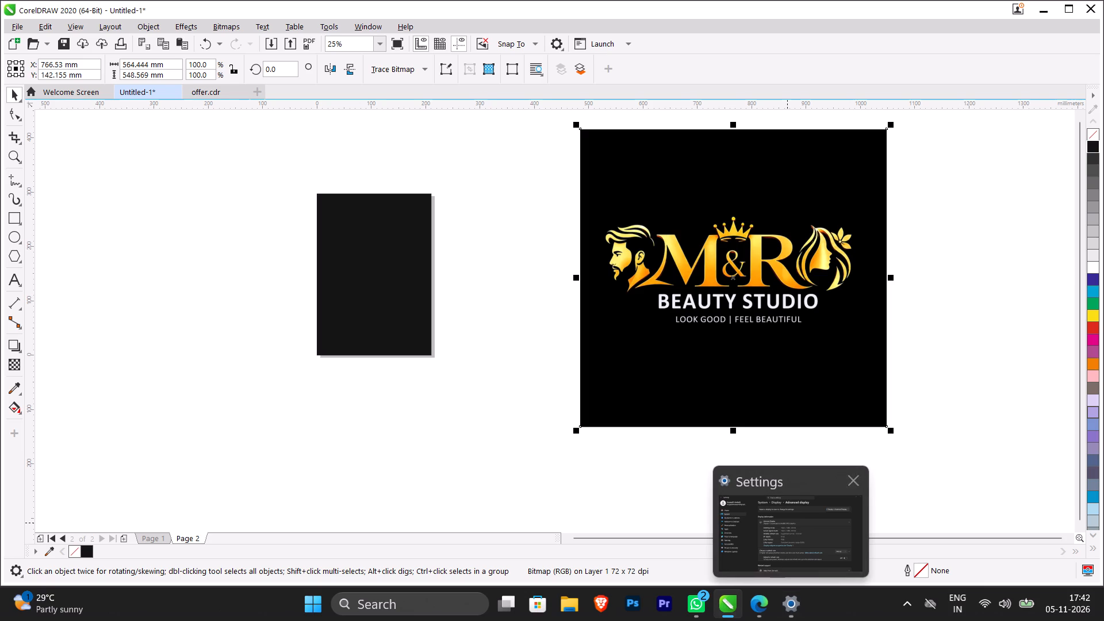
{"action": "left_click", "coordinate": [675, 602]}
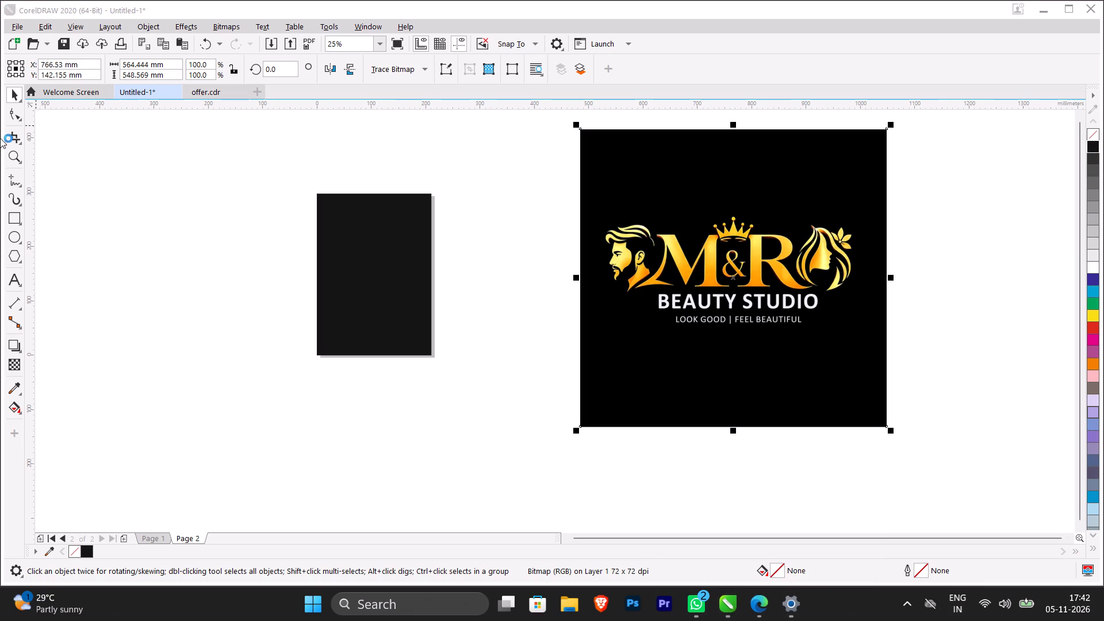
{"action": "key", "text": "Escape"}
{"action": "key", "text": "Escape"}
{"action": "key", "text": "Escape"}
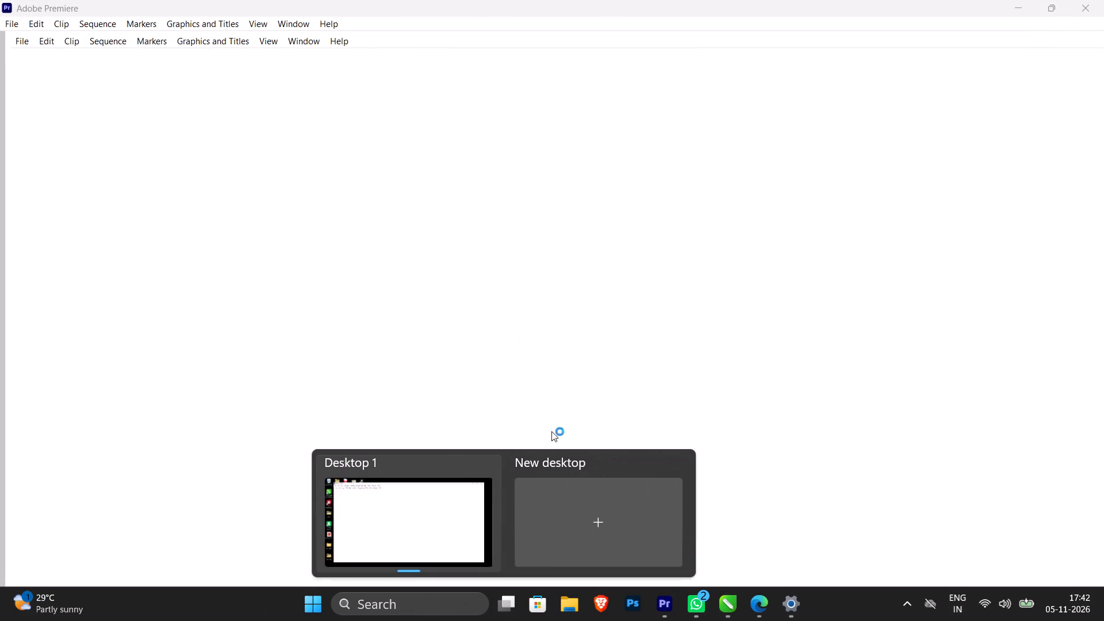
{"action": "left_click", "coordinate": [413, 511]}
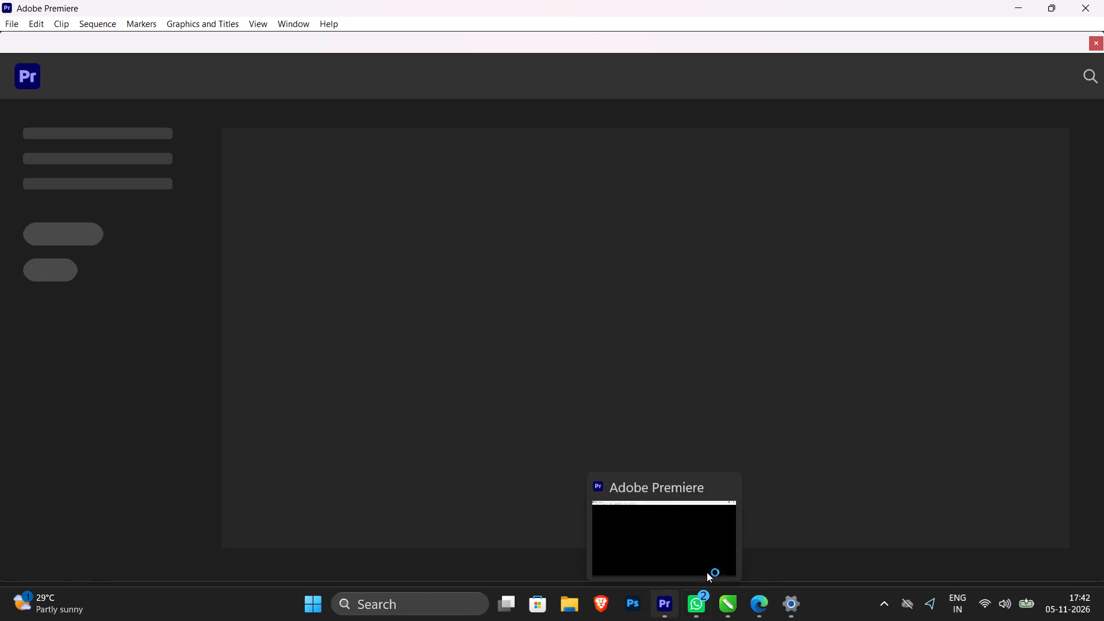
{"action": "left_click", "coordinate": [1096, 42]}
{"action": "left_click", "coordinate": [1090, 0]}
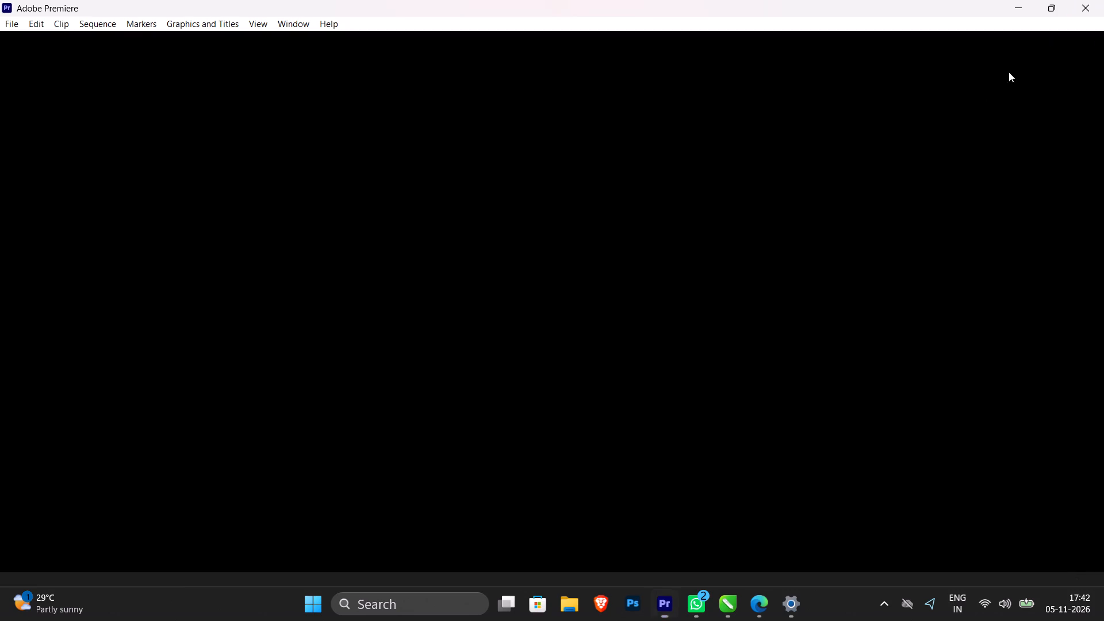
Switch to Photoshop.
{"action": "left_click", "coordinate": [630, 604]}
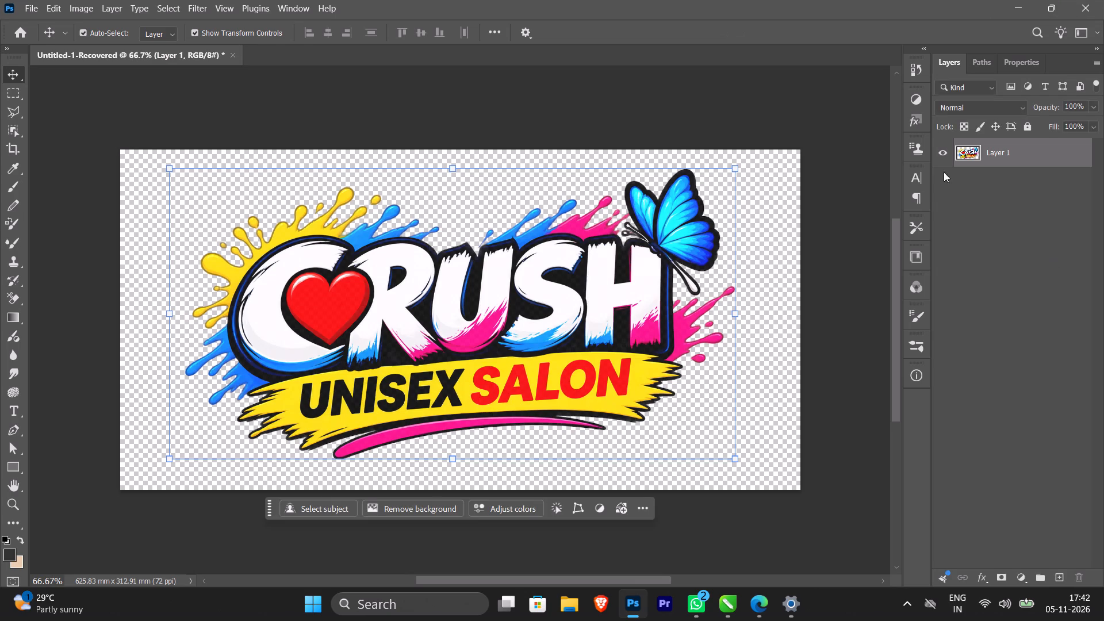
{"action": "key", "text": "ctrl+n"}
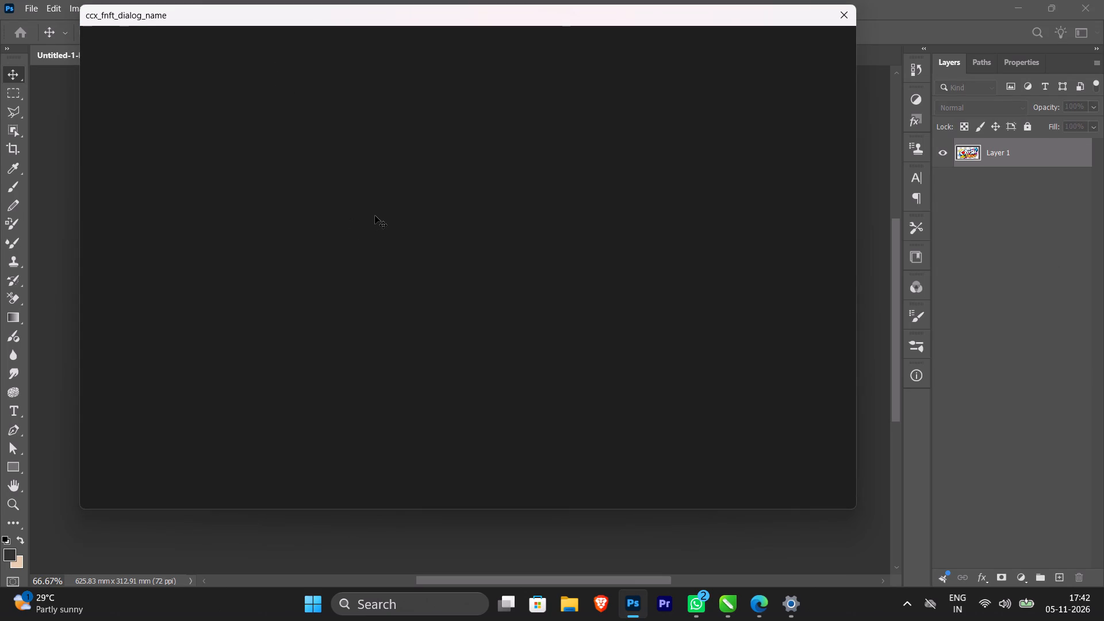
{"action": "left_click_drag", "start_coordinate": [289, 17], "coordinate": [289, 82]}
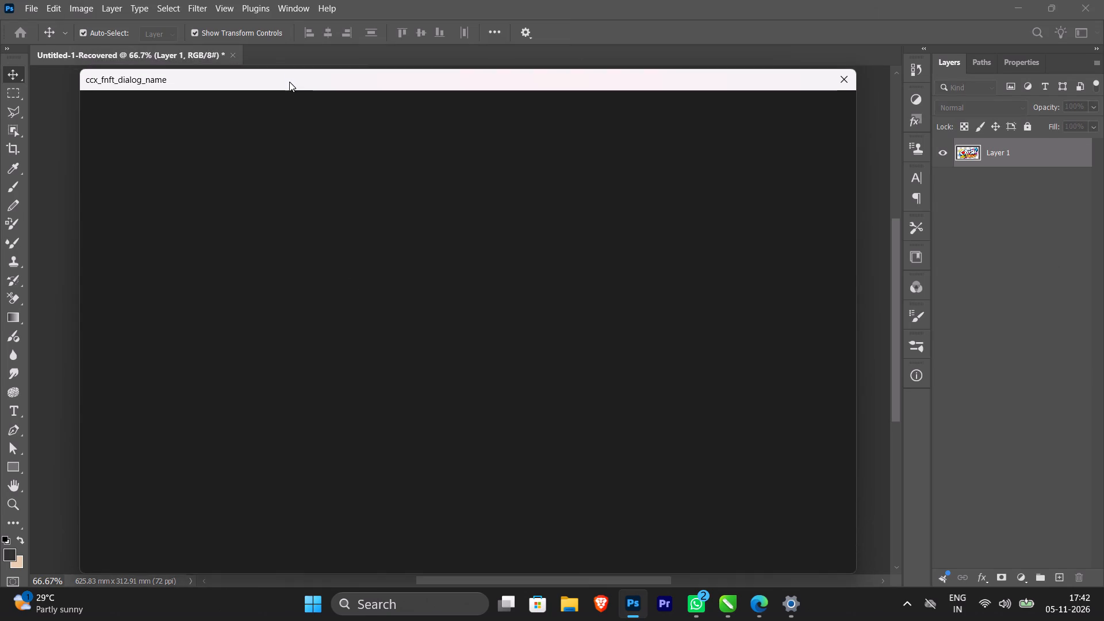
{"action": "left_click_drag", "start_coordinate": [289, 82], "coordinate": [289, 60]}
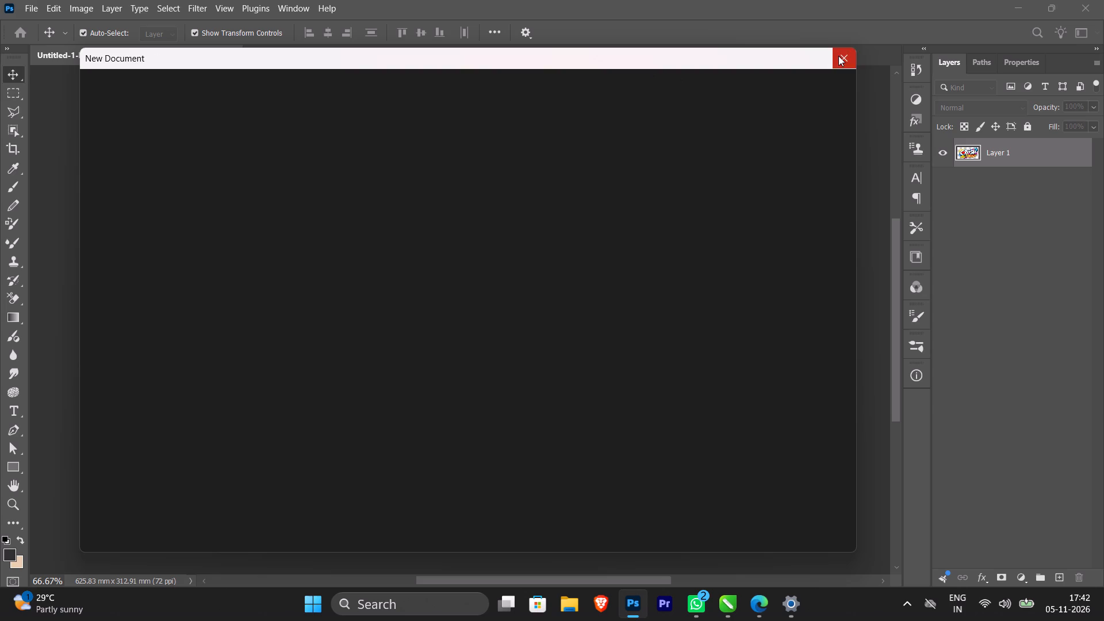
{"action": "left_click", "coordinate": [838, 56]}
Create a new document with the preset size and paste the M&R Beauty Studio logo into it.
{"action": "key", "text": "ctrl+n"}
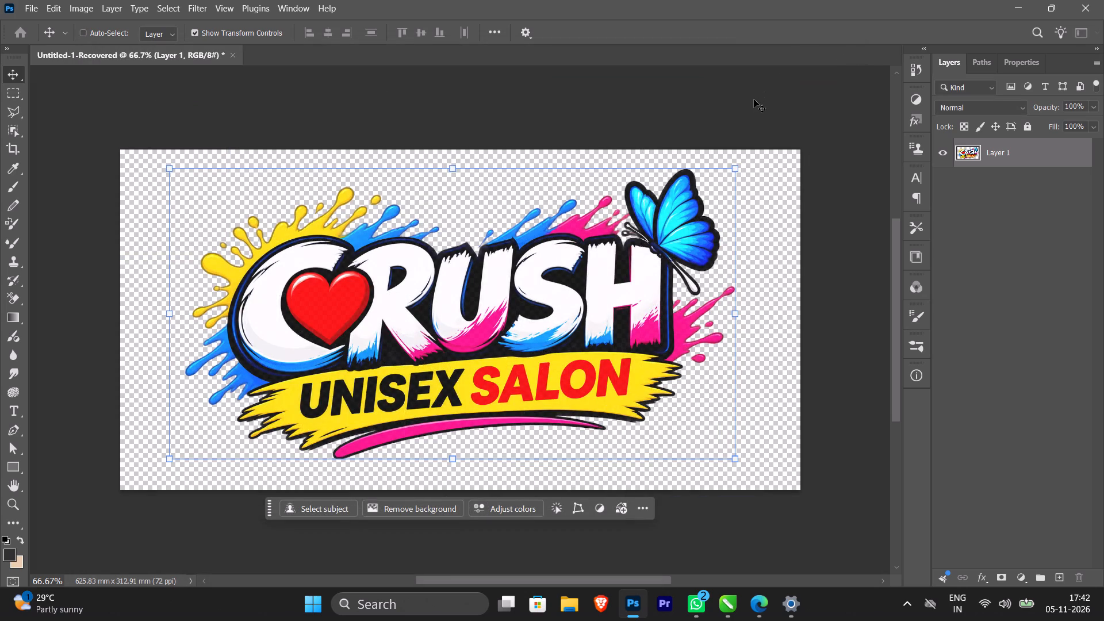
{"action": "left_click", "coordinate": [749, 522]}
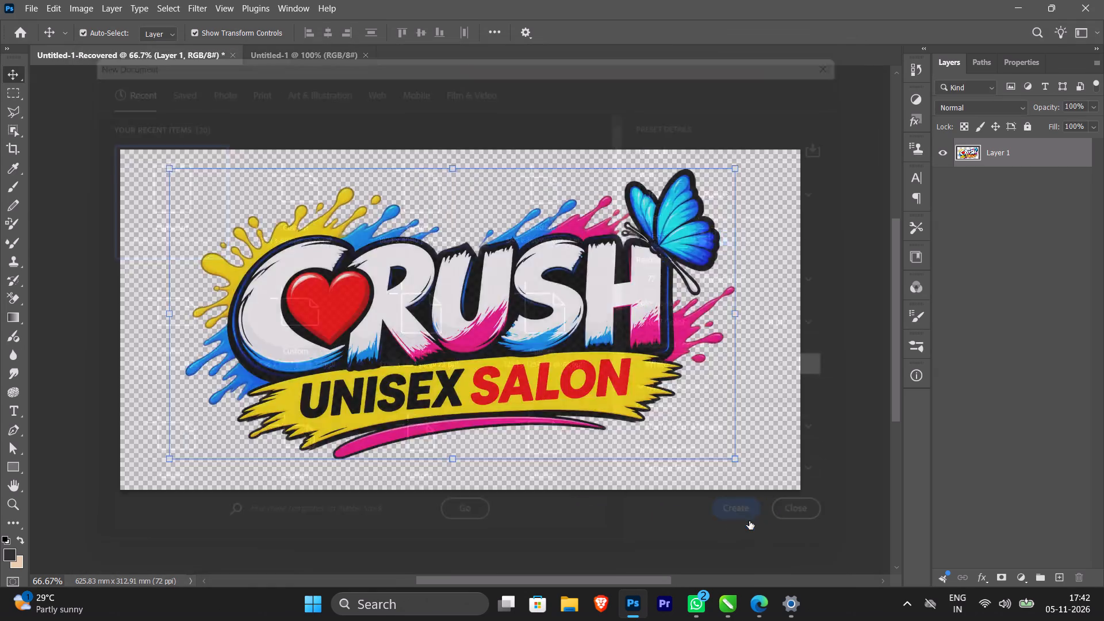
{"action": "key", "text": "ctrl+v"}
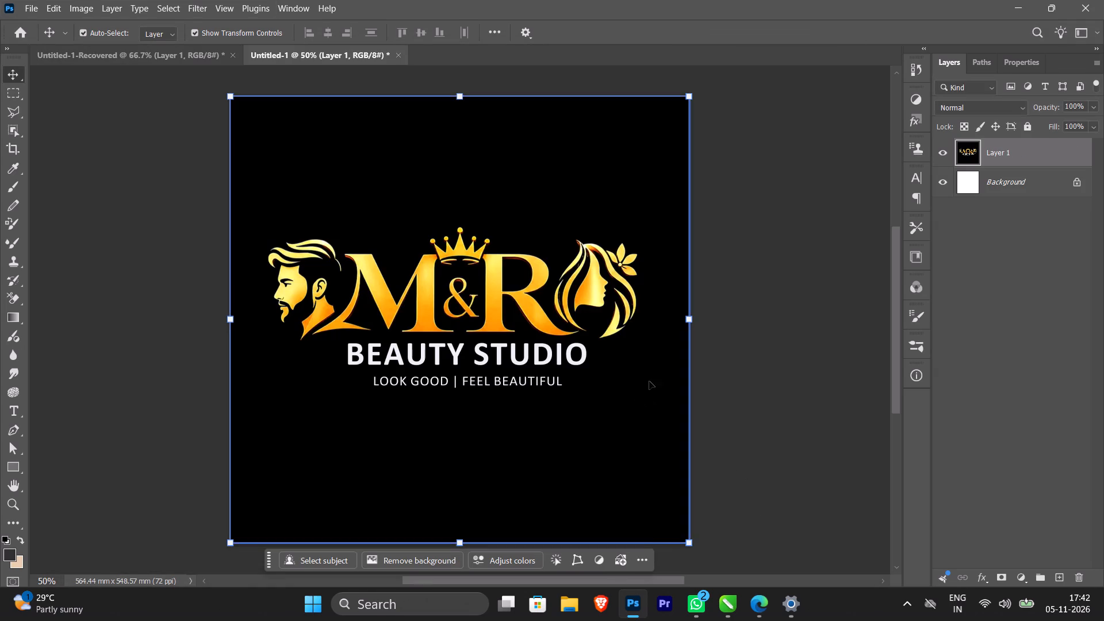
Unlock the white Background layer and delete it, keeping only the logo layer.
{"action": "left_click", "coordinate": [1082, 182]}
{"action": "left_click", "coordinate": [1050, 185]}
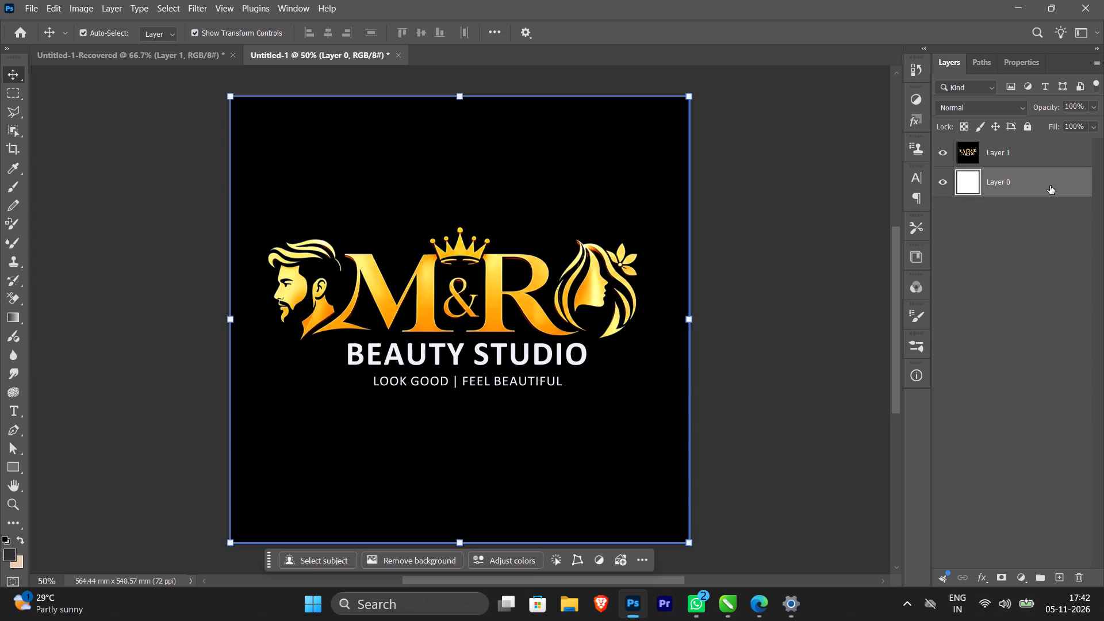
{"action": "key", "text": "BackSpace"}
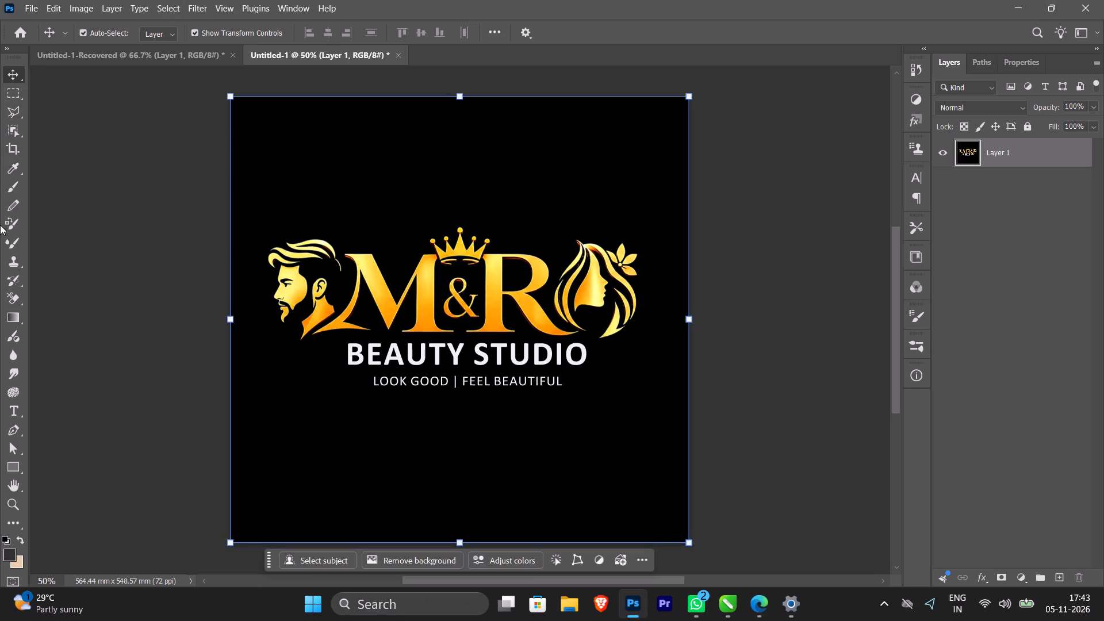
Erase most of the black backdrop around the logo with the Background Eraser, enlarging the brush to 1100.
{"action": "left_click", "coordinate": [11, 293]}
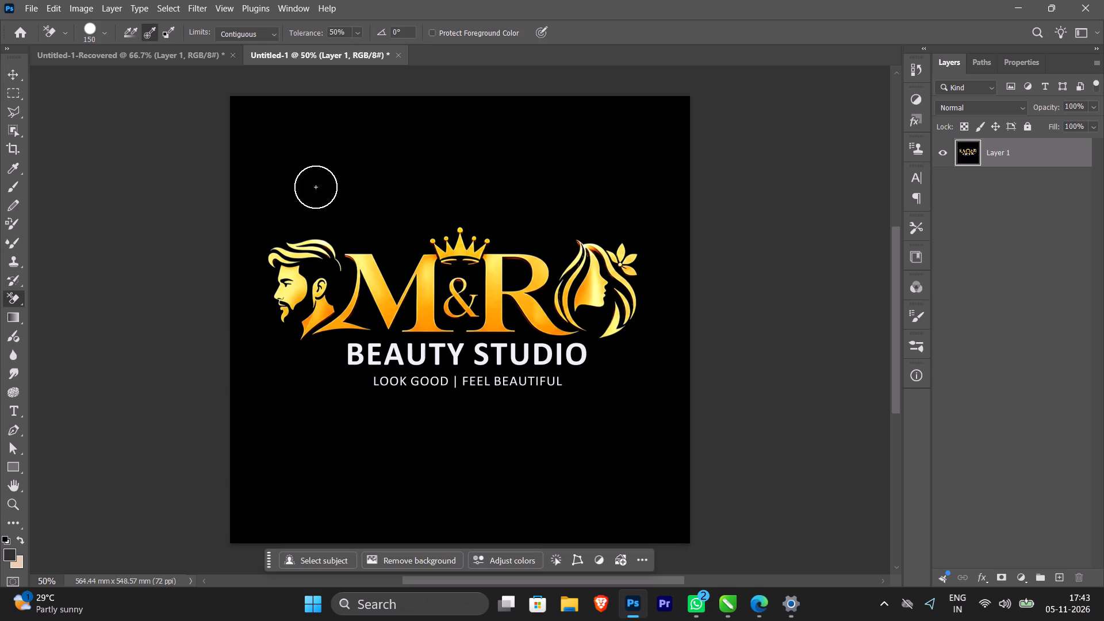
{"action": "left_click_drag", "start_coordinate": [316, 187], "coordinate": [561, 140]}
{"action": "key", "text": "bracketright"}
{"action": "key", "text": "bracketright"}
{"action": "key", "text": "bracketright"}
{"action": "key", "text": "bracketright"}
{"action": "key", "text": "bracketright"}
{"action": "key", "text": "bracketright"}
{"action": "key", "text": "bracketright"}
{"action": "key", "text": "bracketright"}
{"action": "key", "text": "bracketright"}
{"action": "key", "text": "bracketright"}
{"action": "key", "text": "bracketright"}
{"action": "key", "text": "bracketright"}
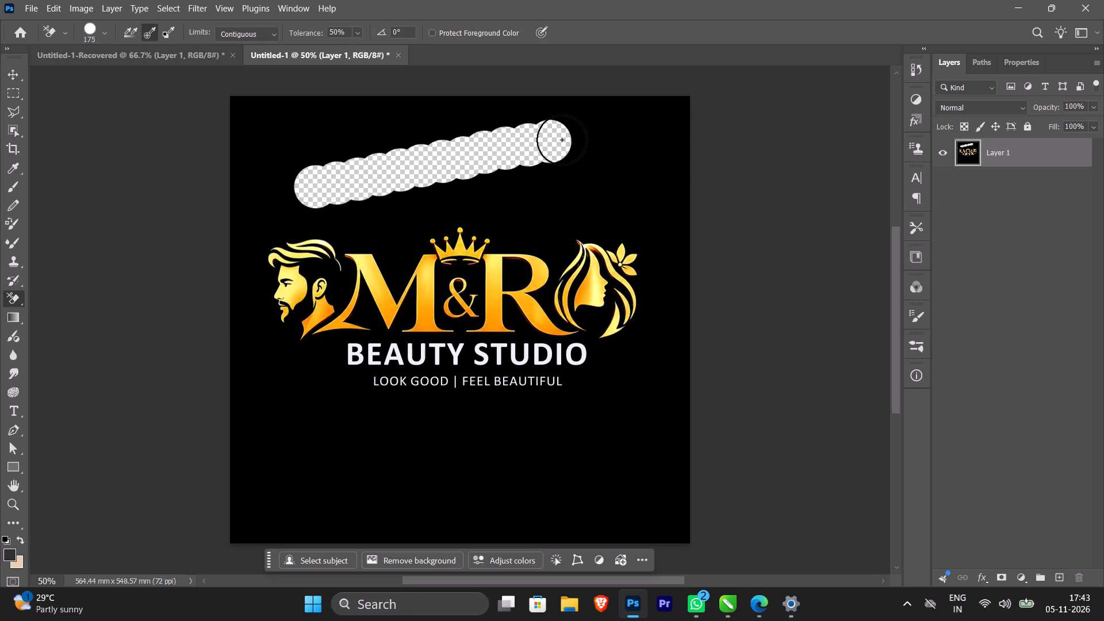
{"action": "left_click_drag", "start_coordinate": [565, 163], "coordinate": [344, 174]}
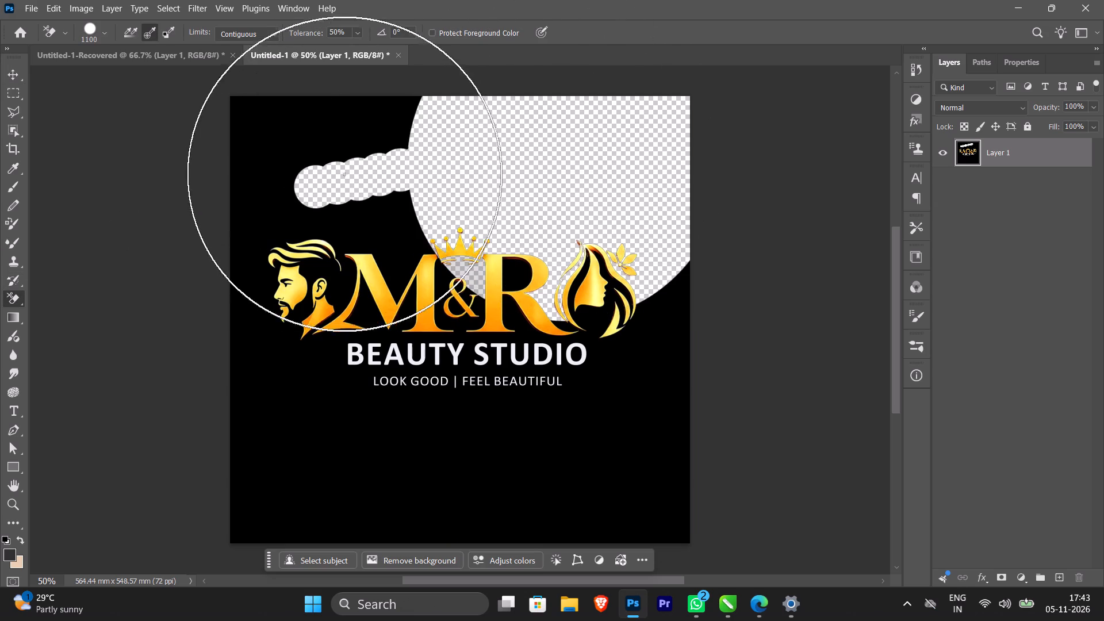
{"action": "left_click_drag", "start_coordinate": [344, 174], "coordinate": [519, 428]}
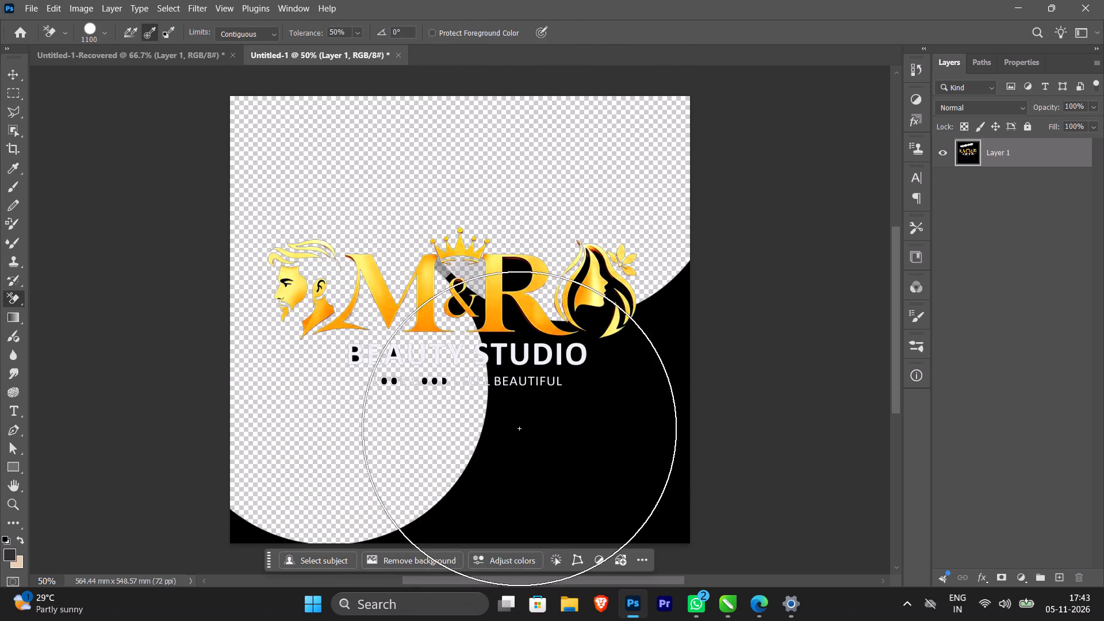
{"action": "left_click_drag", "start_coordinate": [519, 428], "coordinate": [616, 283]}
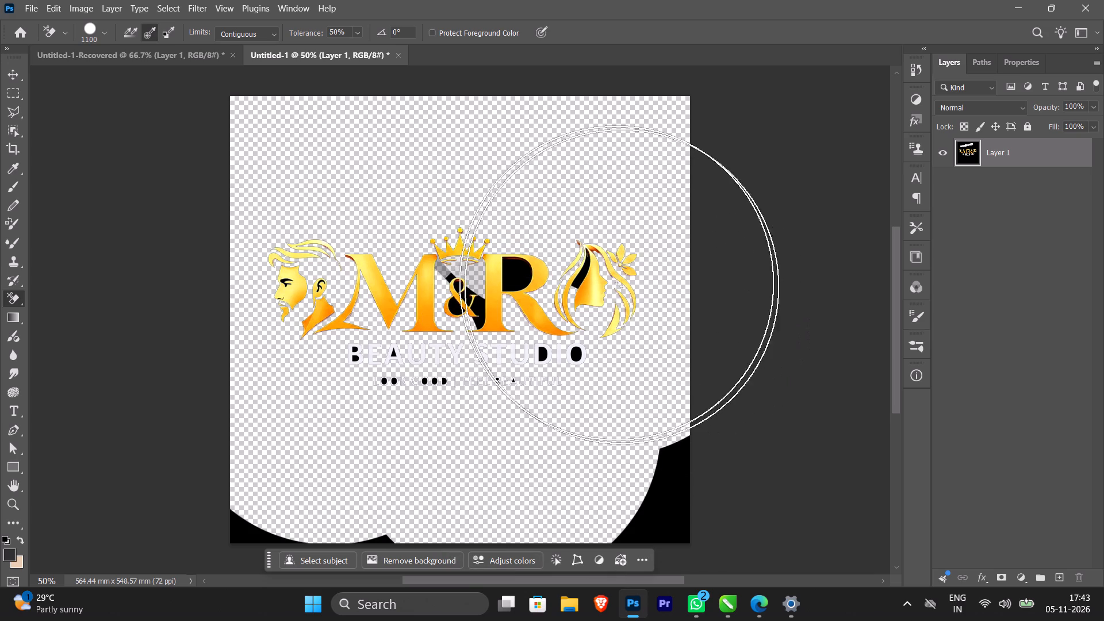
Erase the remaining black in the woman's face, inside the R, and in and around the ampersand.
{"action": "left_click_drag", "start_coordinate": [616, 283], "coordinate": [517, 282]}
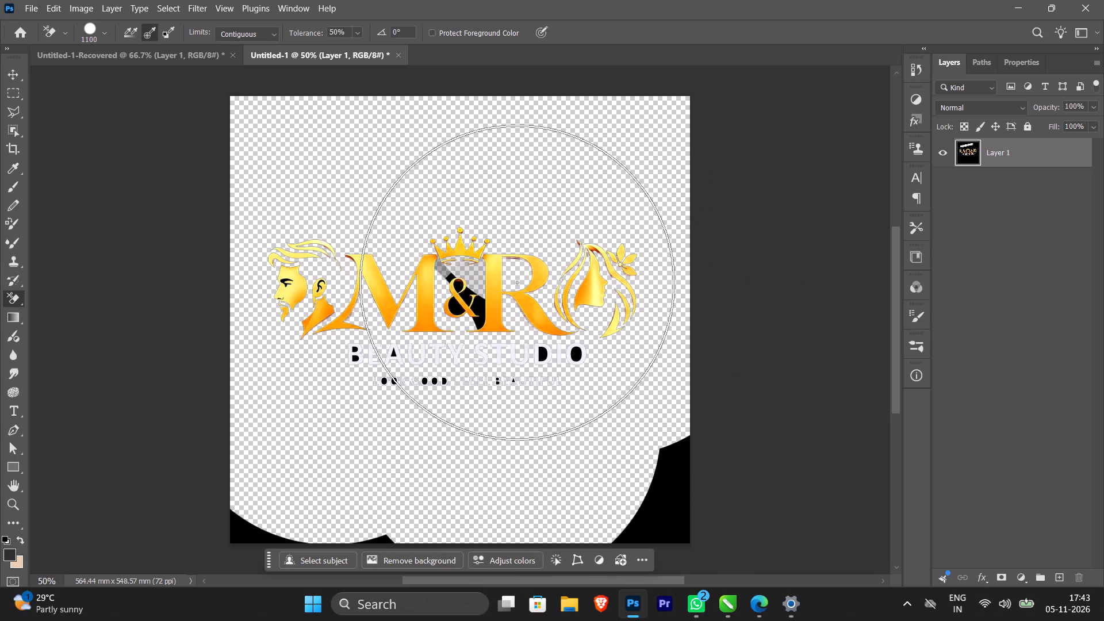
{"action": "left_click_drag", "start_coordinate": [517, 282], "coordinate": [455, 309]}
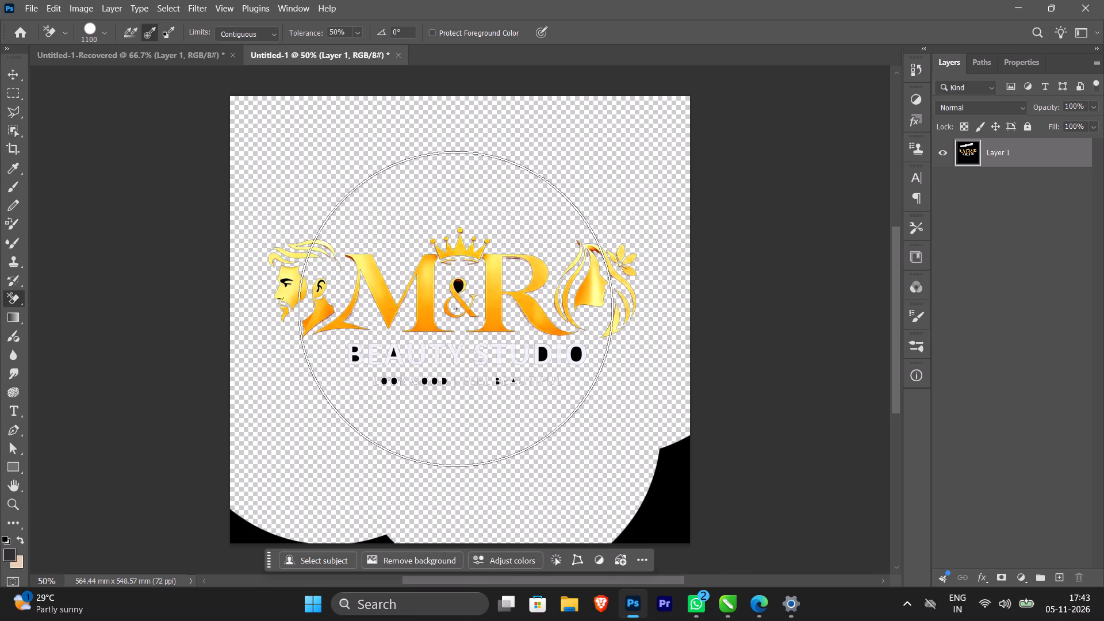
{"action": "left_click_drag", "start_coordinate": [455, 309], "coordinate": [563, 356]}
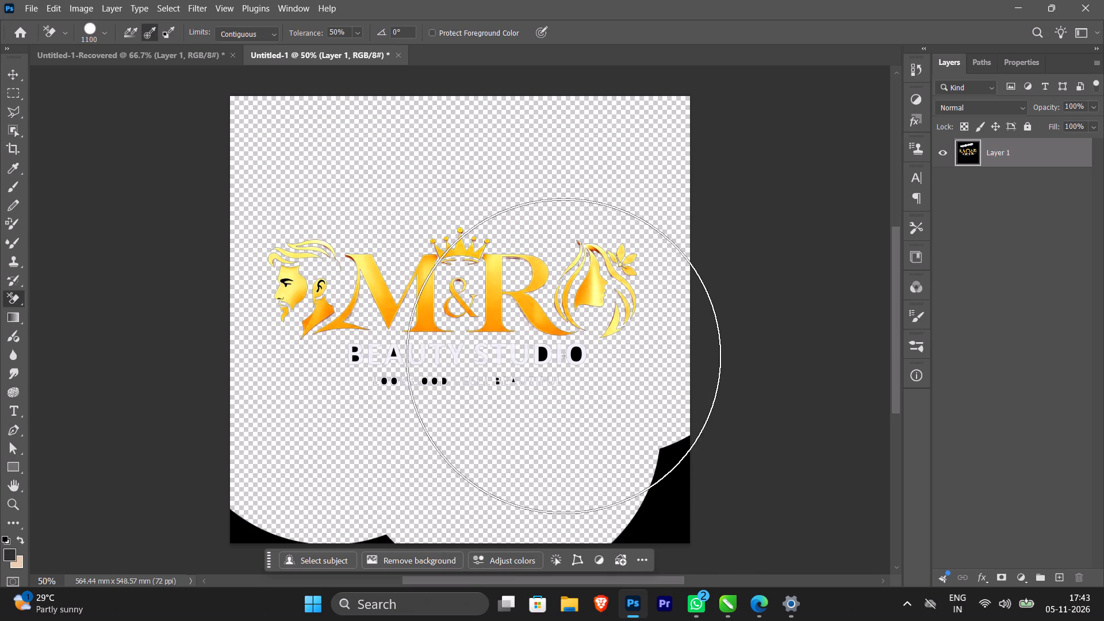
Erase the black left inside the letters of BEAUTY STUDIO and the tagline, and inside the man's ear.
{"action": "left_click_drag", "start_coordinate": [563, 356], "coordinate": [485, 378]}
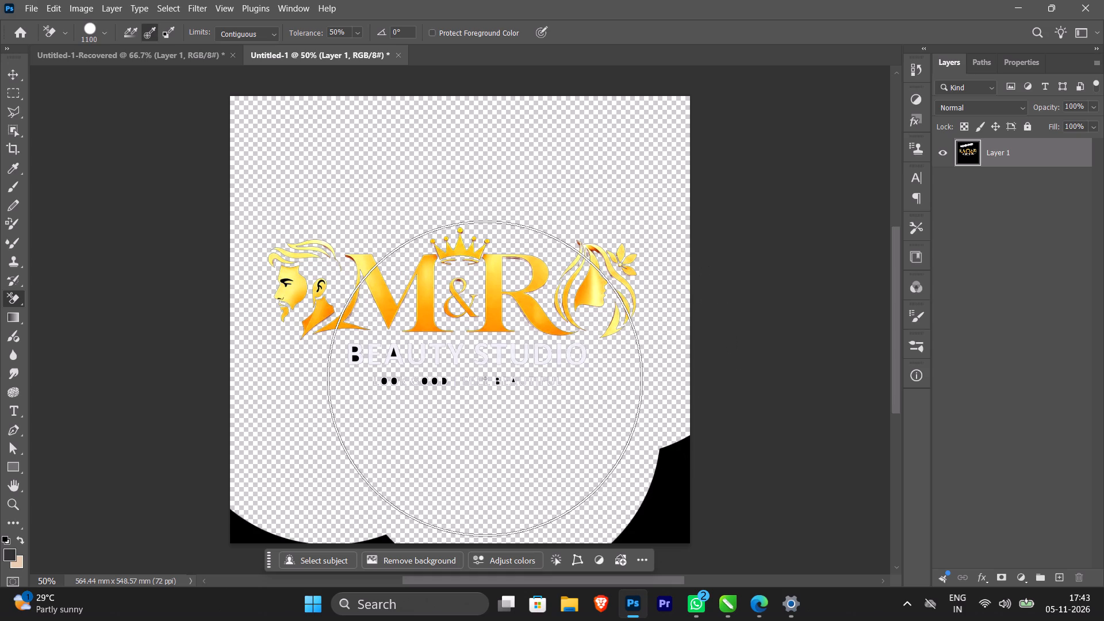
{"action": "left_click_drag", "start_coordinate": [485, 378], "coordinate": [430, 382]}
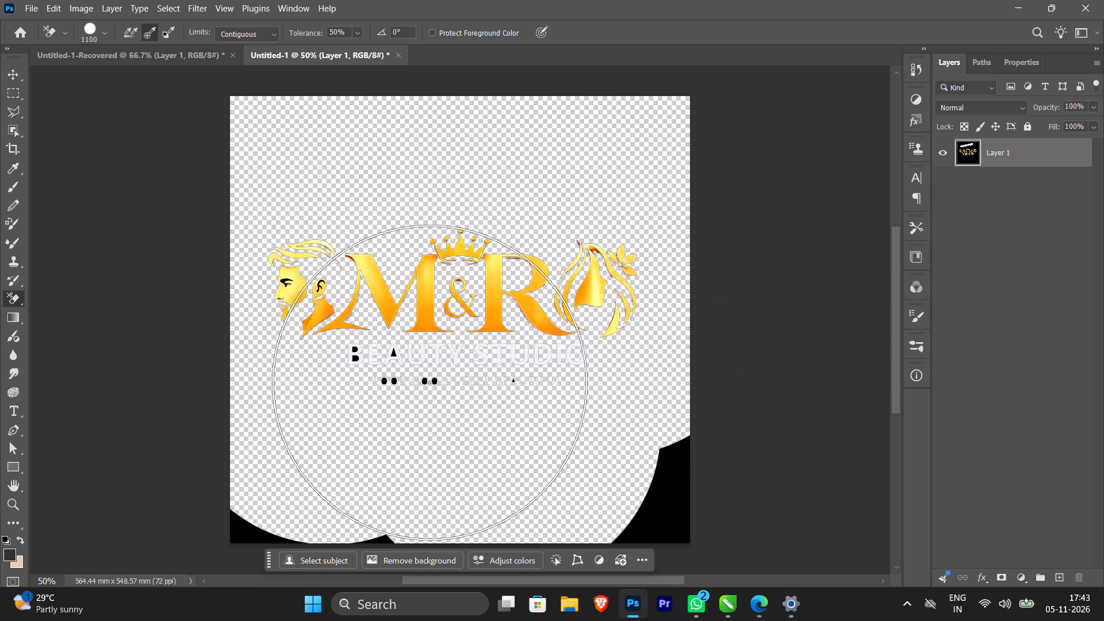
{"action": "left_click_drag", "start_coordinate": [430, 382], "coordinate": [408, 382]}
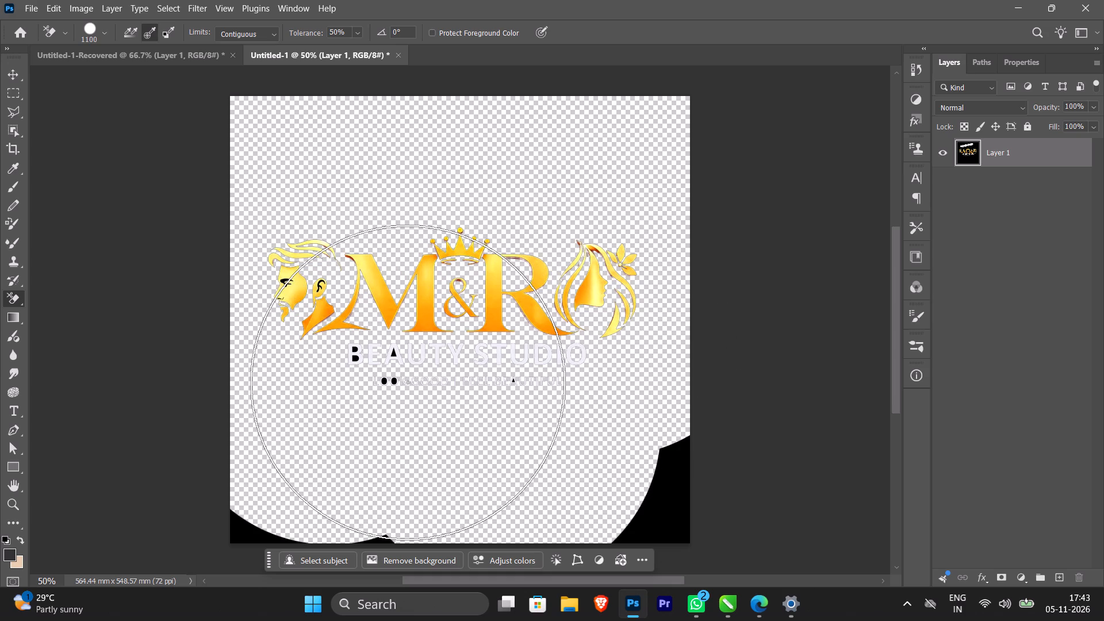
{"action": "left_click_drag", "start_coordinate": [408, 382], "coordinate": [358, 347]}
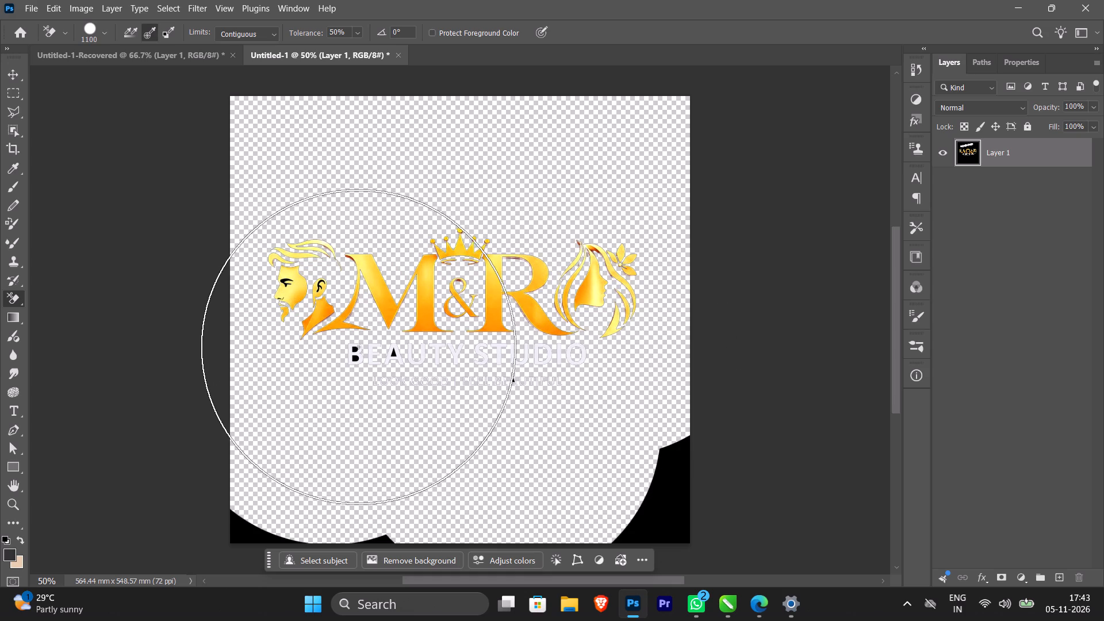
{"action": "left_click_drag", "start_coordinate": [358, 347], "coordinate": [395, 355]}
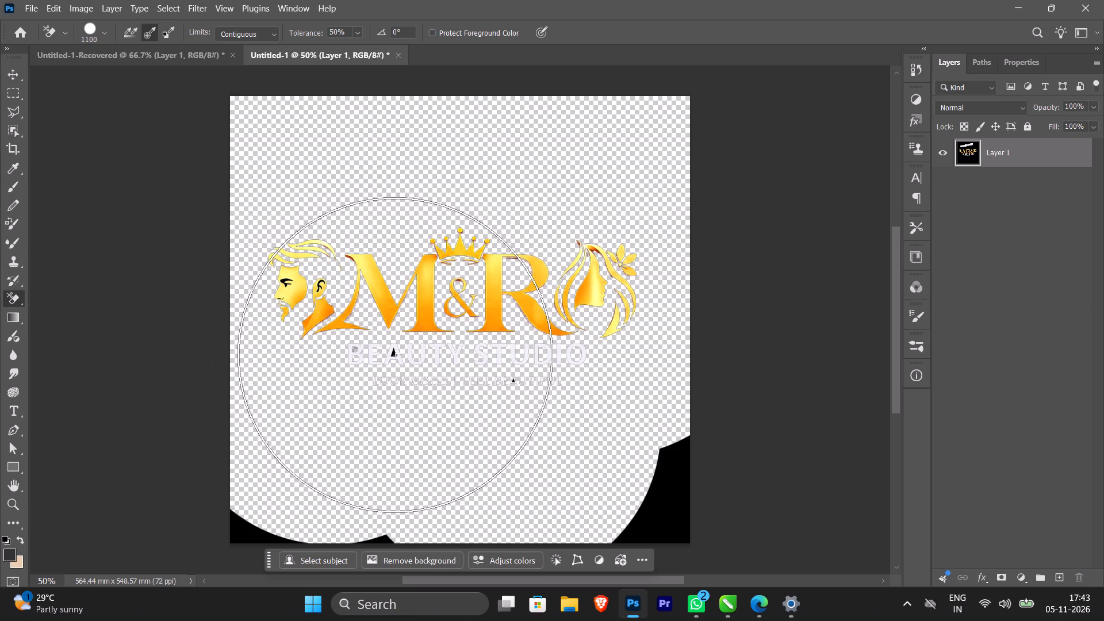
{"action": "left_click_drag", "start_coordinate": [395, 355], "coordinate": [301, 291]}
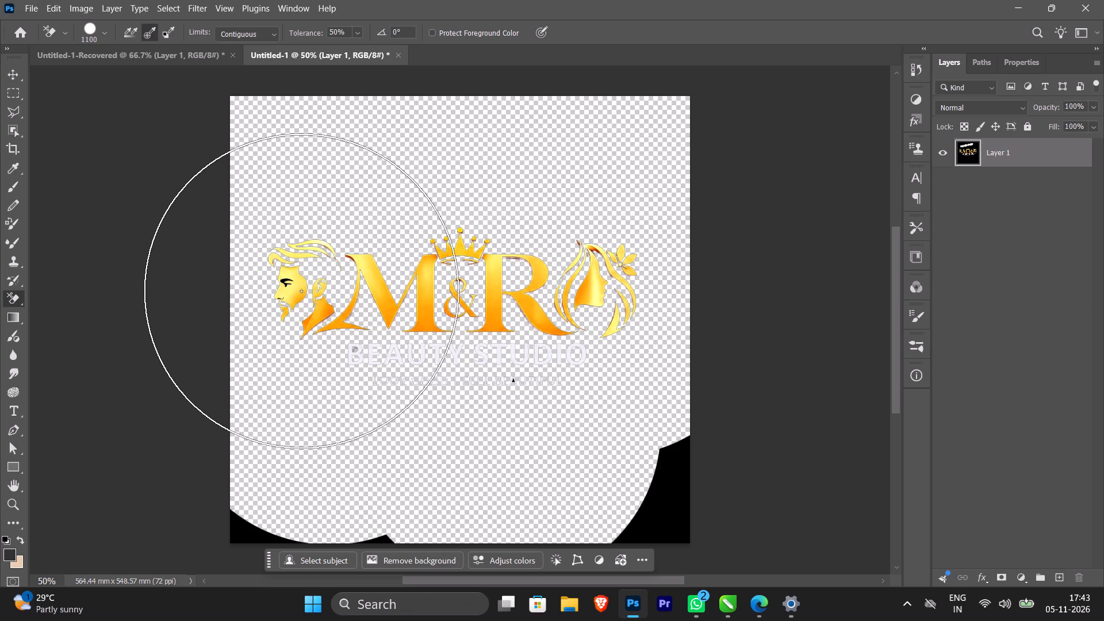
Erase the black eyebrow and eye area in the man's face.
{"action": "left_click_drag", "start_coordinate": [301, 291], "coordinate": [287, 278]}
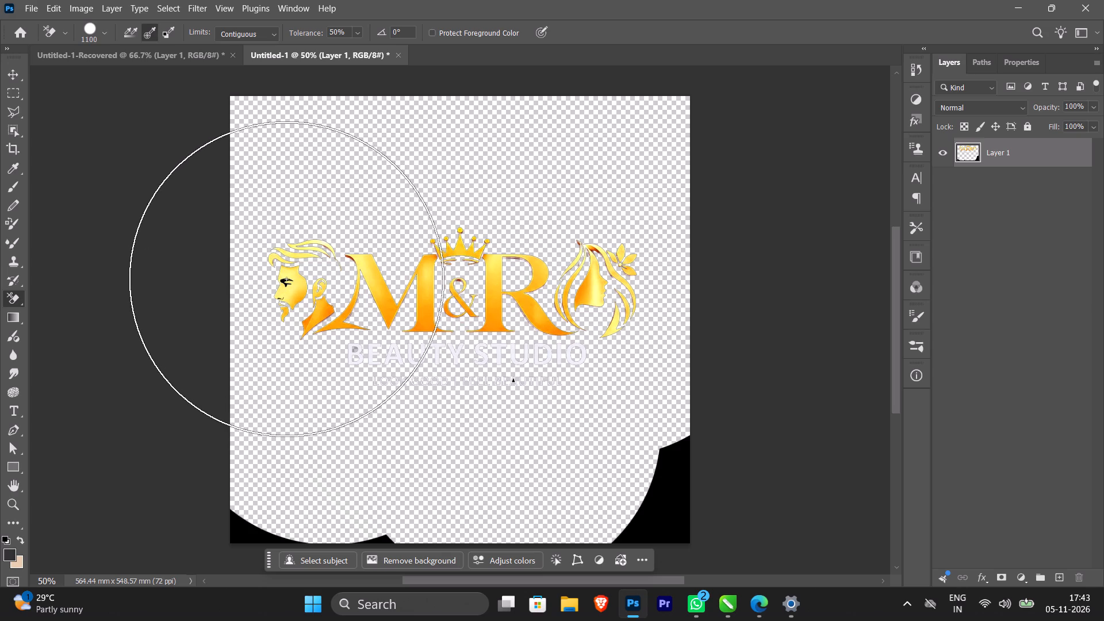
{"action": "scroll", "coordinate": [285, 283], "scroll_direction": "up", "scroll_amount": 1}
{"action": "scroll", "coordinate": [285, 285], "scroll_direction": "up", "scroll_amount": 14, "text": "alt"}
{"action": "left_click", "coordinate": [287, 281], "text": "alt"}
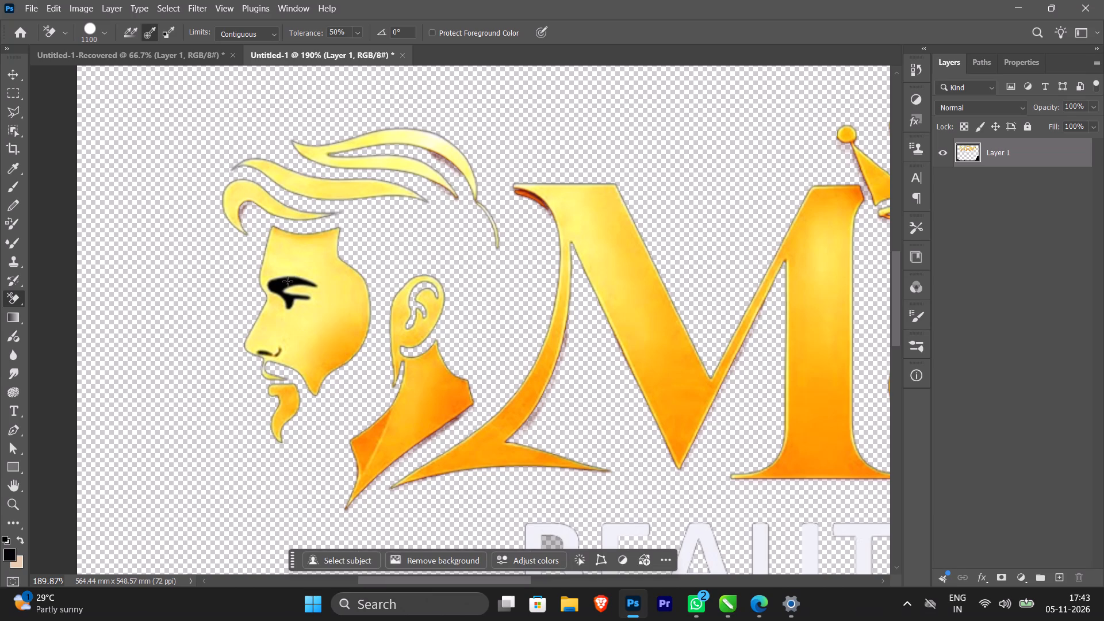
{"action": "left_click", "coordinate": [287, 281]}
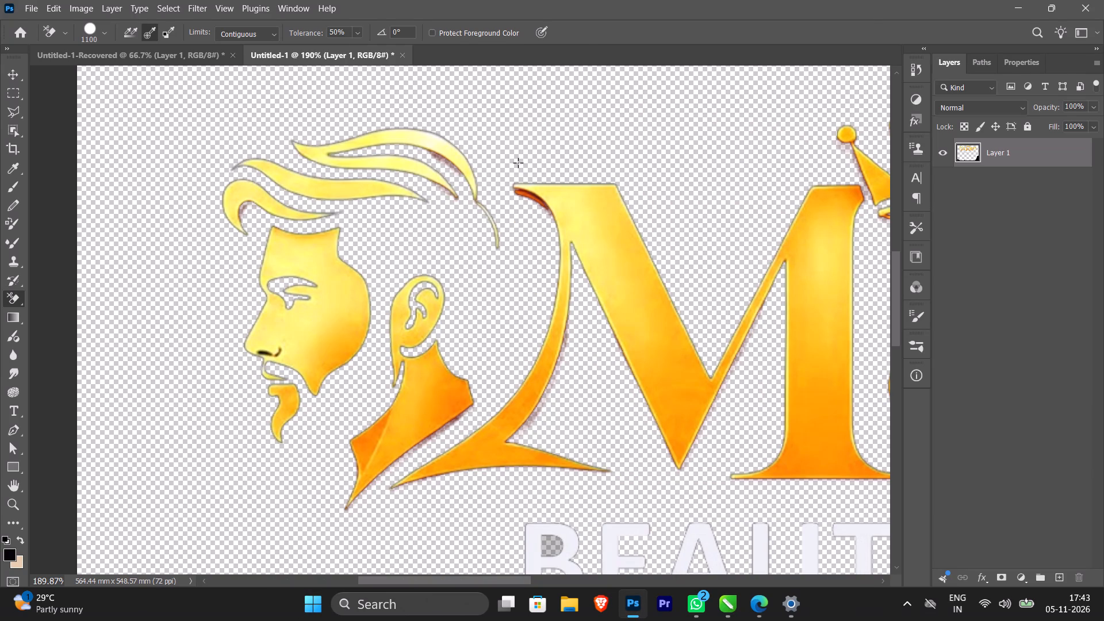
Erase the dark red shading at the upper-left tip of the letter M.
{"action": "left_click", "coordinate": [527, 196]}
{"action": "scroll", "coordinate": [661, 290], "scroll_direction": "down", "scroll_amount": 4, "text": "alt"}
{"action": "scroll", "coordinate": [726, 322], "scroll_direction": "down", "scroll_amount": 4, "text": "alt"}
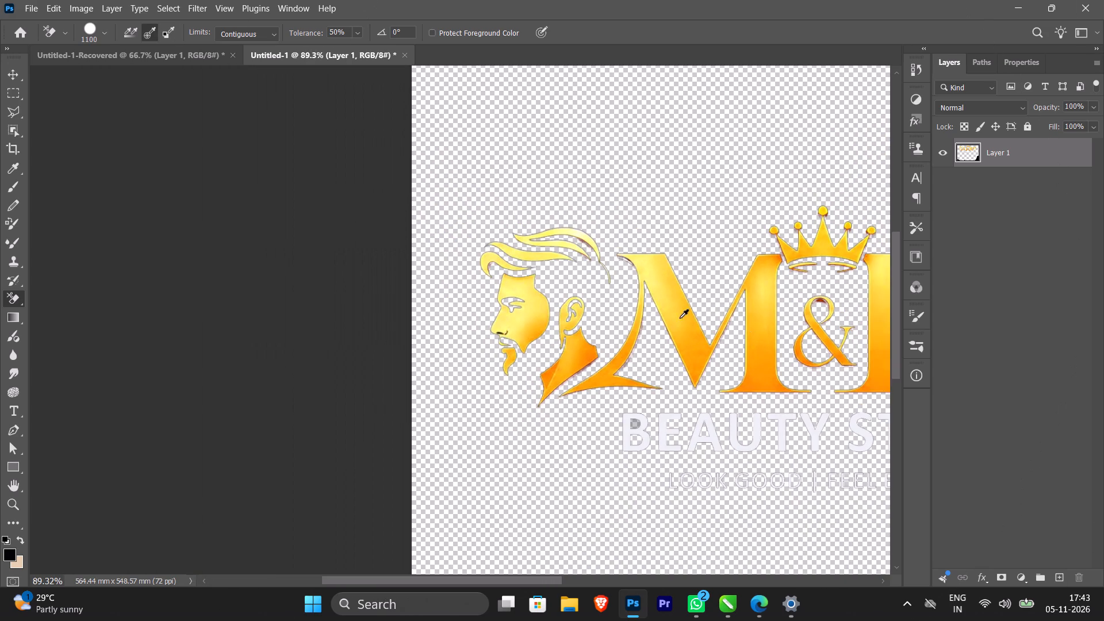
Erase the dark remnants in the B of BEAUTY, the top of the woman's hair, the top of the R and the ampersand.
{"action": "left_click", "coordinate": [635, 424]}
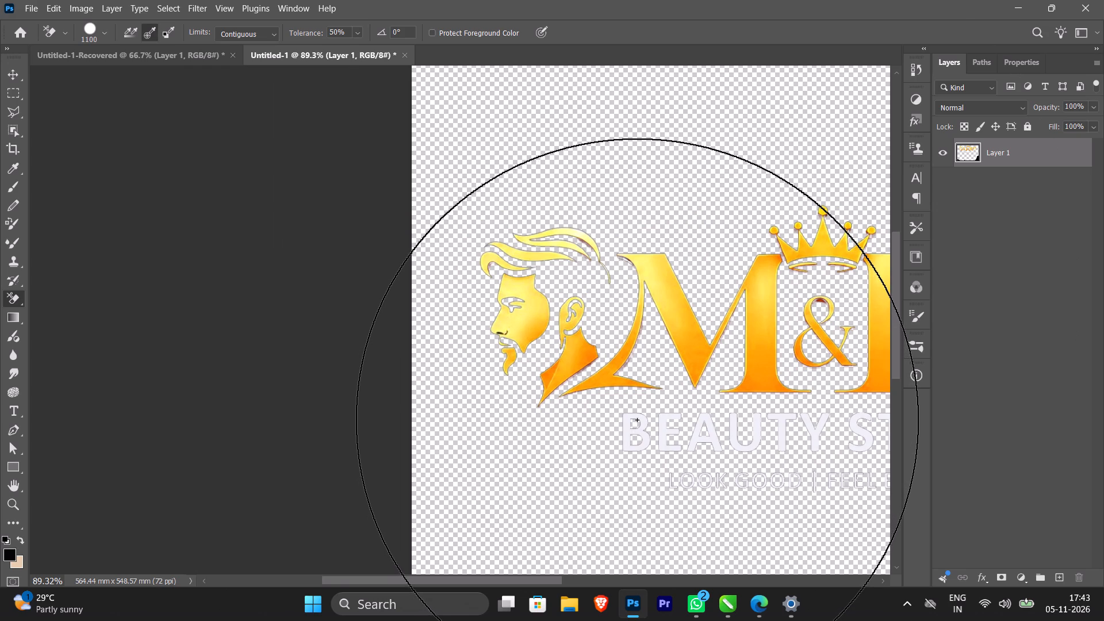
{"action": "scroll", "coordinate": [637, 420], "scroll_direction": "down", "scroll_amount": 20, "text": "ctrl"}
{"action": "scroll", "coordinate": [637, 420], "scroll_direction": "down", "scroll_amount": 2, "text": "ctrl"}
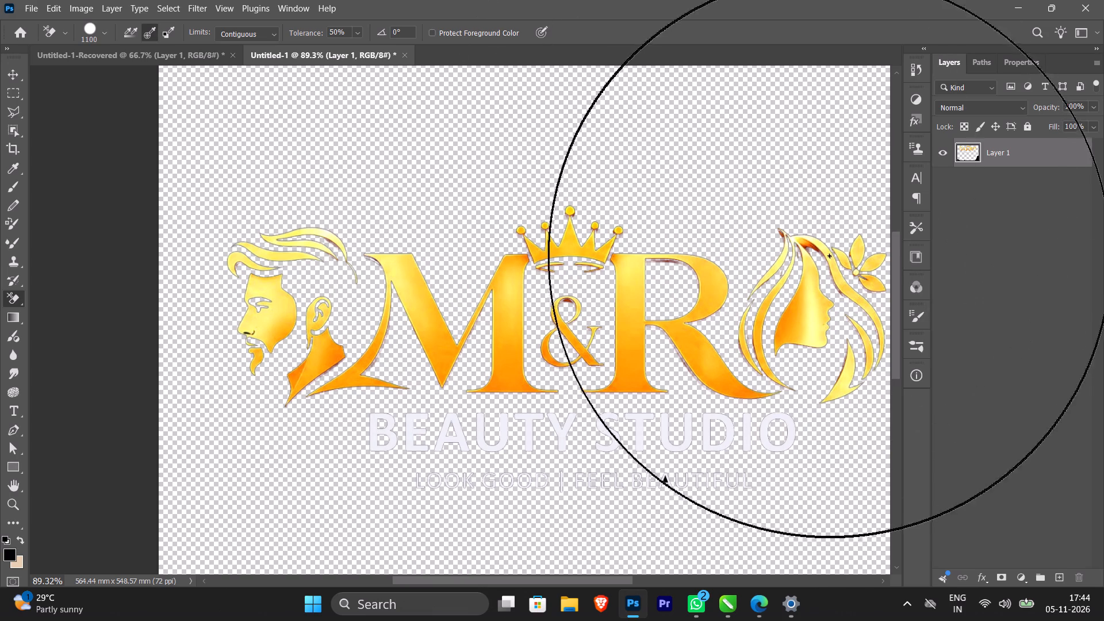
{"action": "left_click", "coordinate": [806, 246]}
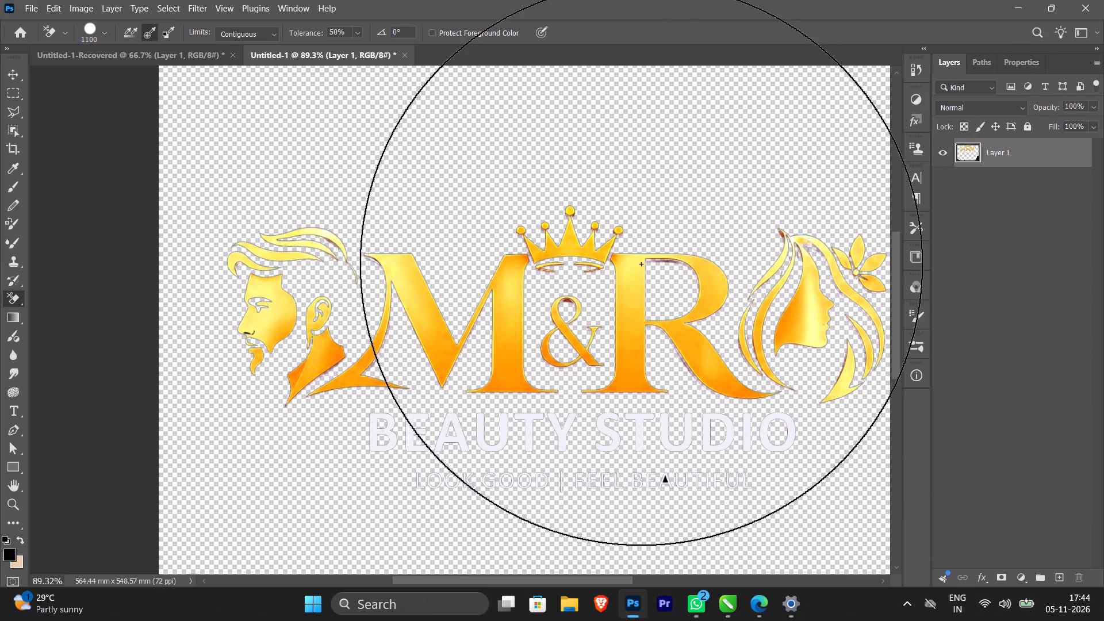
{"action": "left_click", "coordinate": [665, 263]}
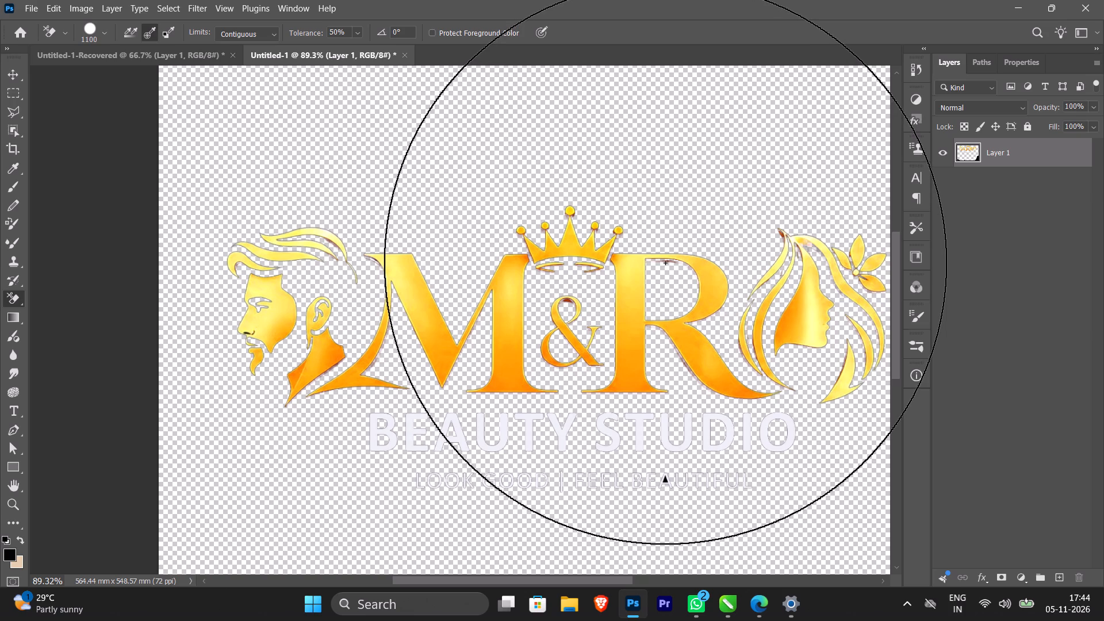
{"action": "left_click", "coordinate": [569, 302]}
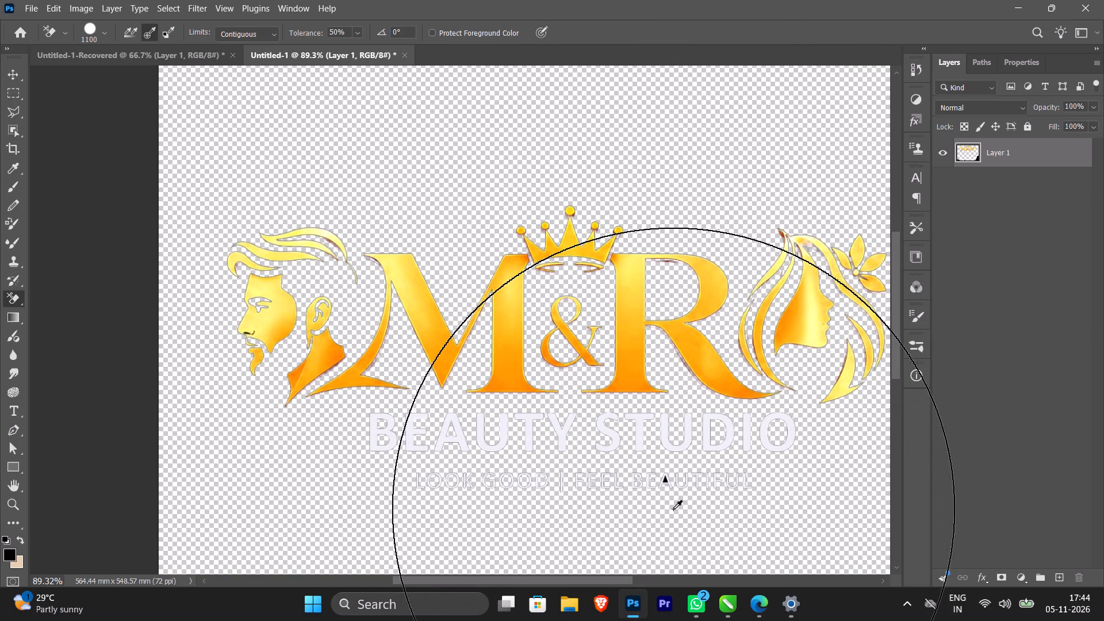
Erase the black inside the letter A of BEAUTIFUL in the tagline.
{"action": "scroll", "coordinate": [673, 509], "scroll_direction": "up", "scroll_amount": 17, "text": "alt"}
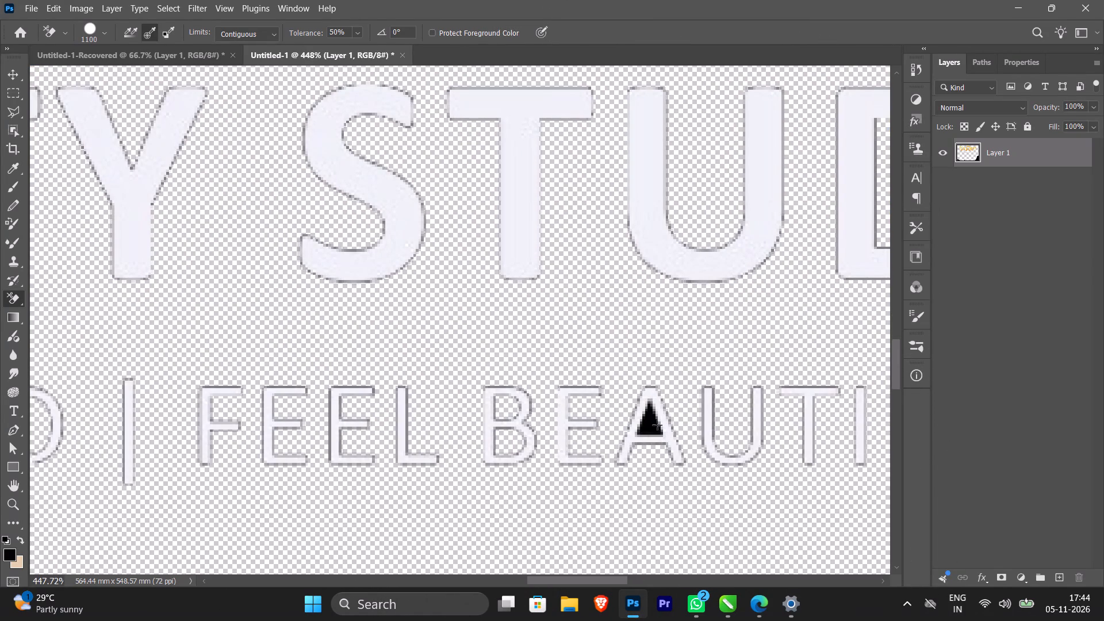
{"action": "left_click", "coordinate": [654, 423]}
Erase the black areas left at the canvas's lower corners and along its bottom edge.
{"action": "scroll", "coordinate": [646, 443], "scroll_direction": "down", "scroll_amount": 20, "text": "alt"}
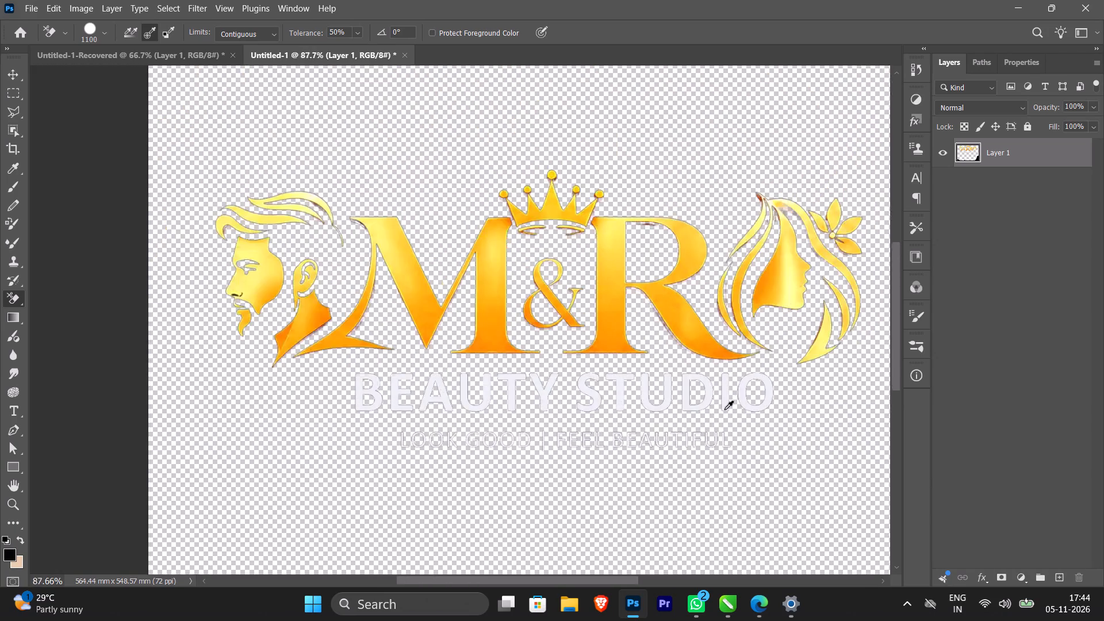
{"action": "scroll", "coordinate": [731, 408], "scroll_direction": "down", "scroll_amount": 13, "text": "ctrl"}
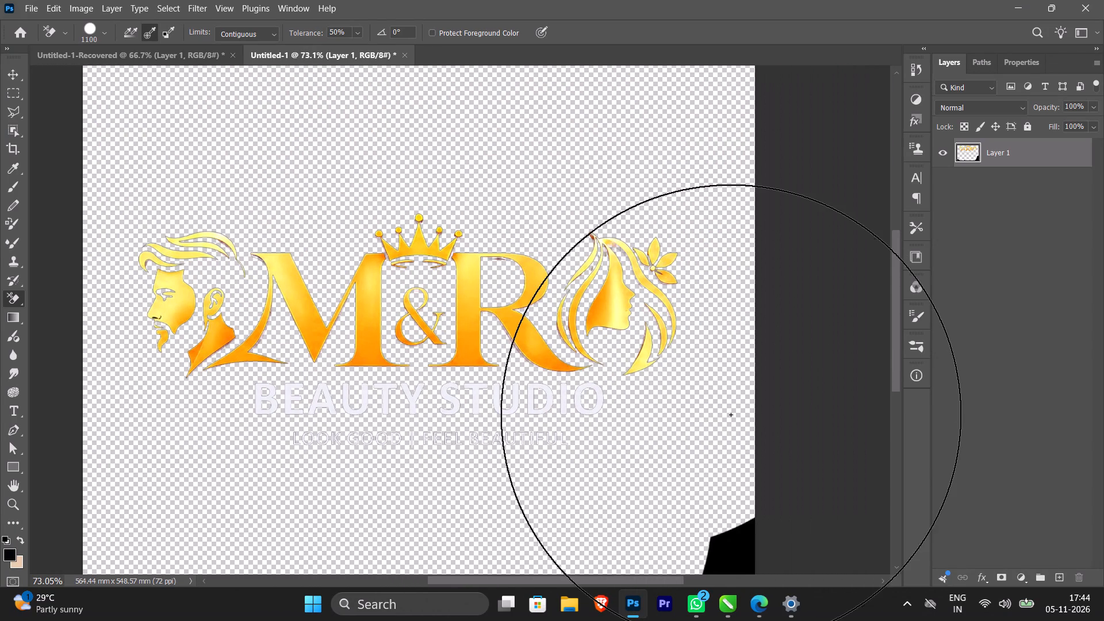
{"action": "left_click", "coordinate": [722, 550]}
{"action": "scroll", "coordinate": [724, 529], "scroll_direction": "down", "scroll_amount": 7}
{"action": "scroll", "coordinate": [723, 522], "scroll_direction": "down", "scroll_amount": 7, "text": "alt"}
{"action": "scroll", "coordinate": [618, 541], "scroll_direction": "down", "scroll_amount": 5, "text": "alt"}
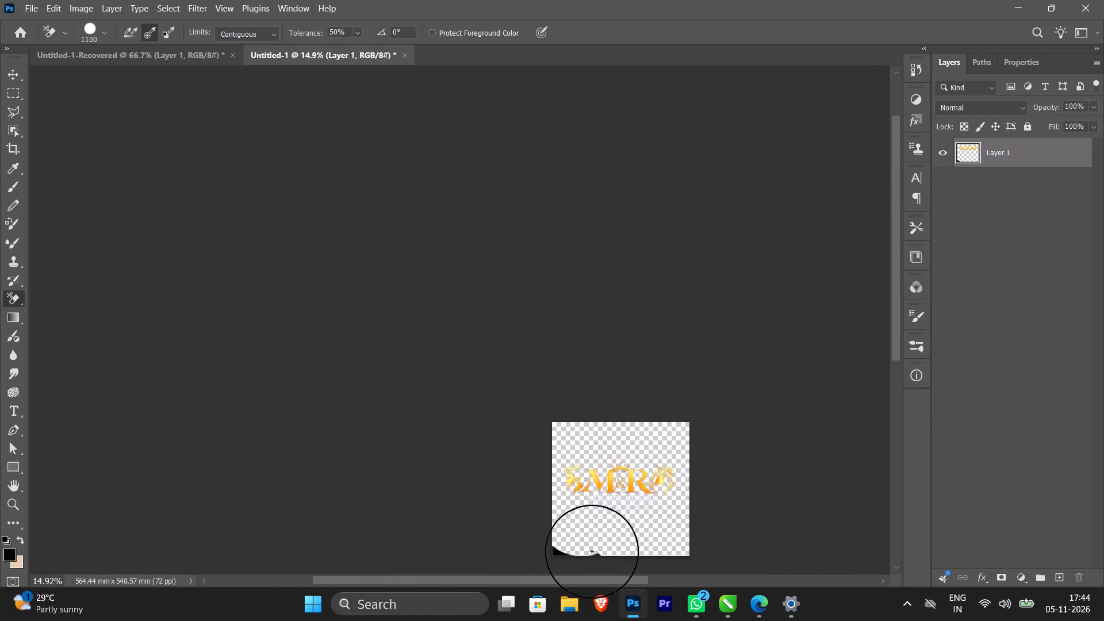
{"action": "left_click", "coordinate": [555, 553]}
{"action": "left_click_drag", "start_coordinate": [567, 555], "coordinate": [612, 557]}
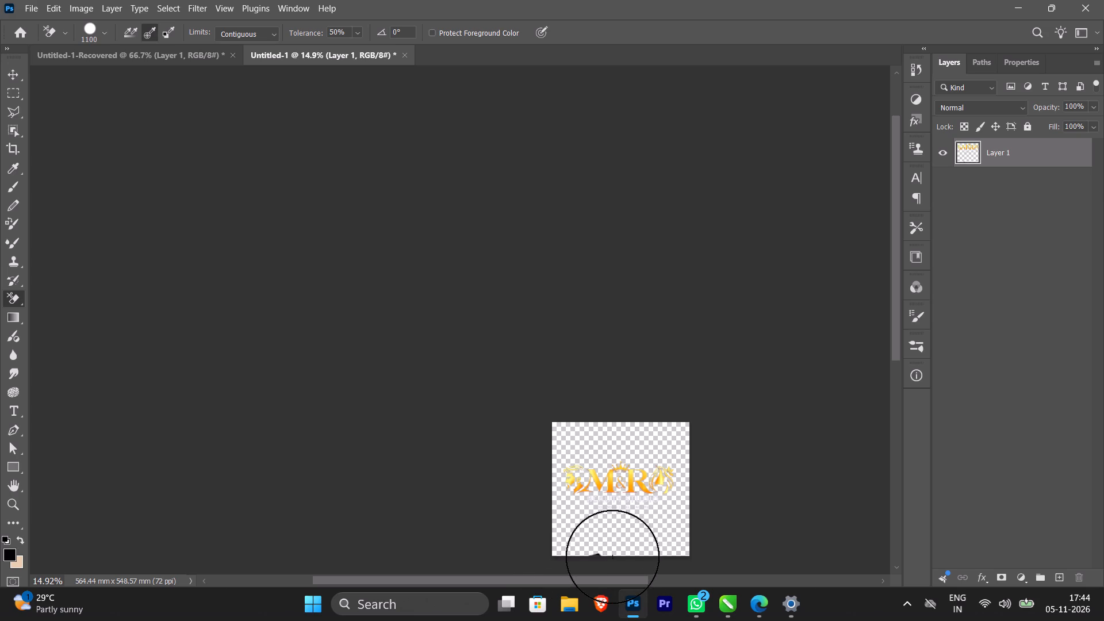
{"action": "left_click_drag", "start_coordinate": [612, 557], "coordinate": [602, 549]}
{"action": "left_click_drag", "start_coordinate": [597, 554], "coordinate": [564, 418]}
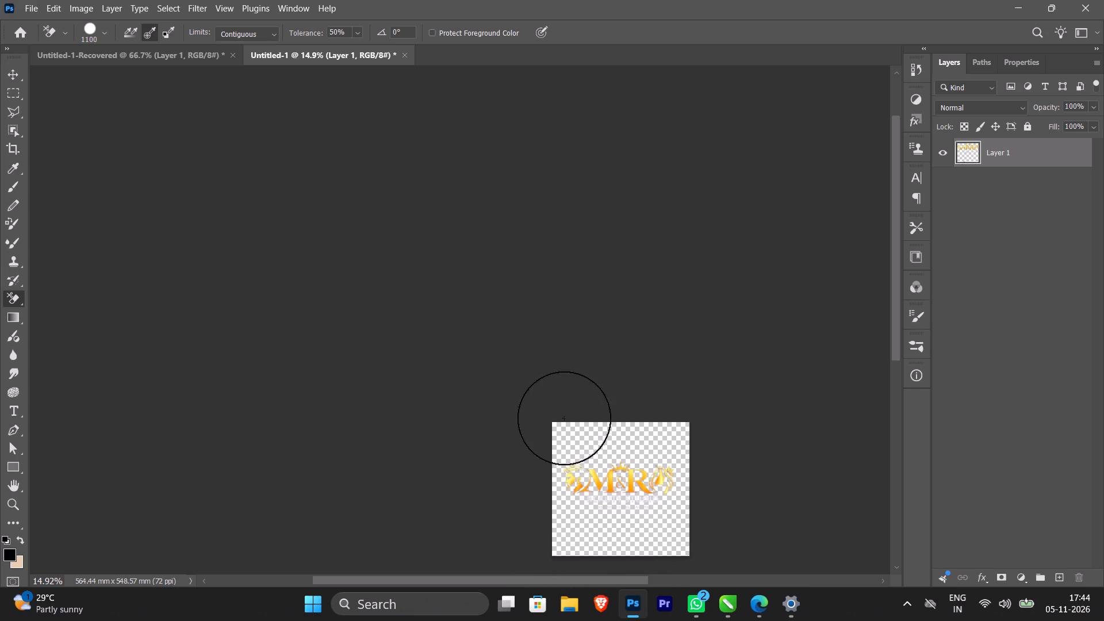
{"action": "left_click_drag", "start_coordinate": [564, 418], "coordinate": [850, 552]}
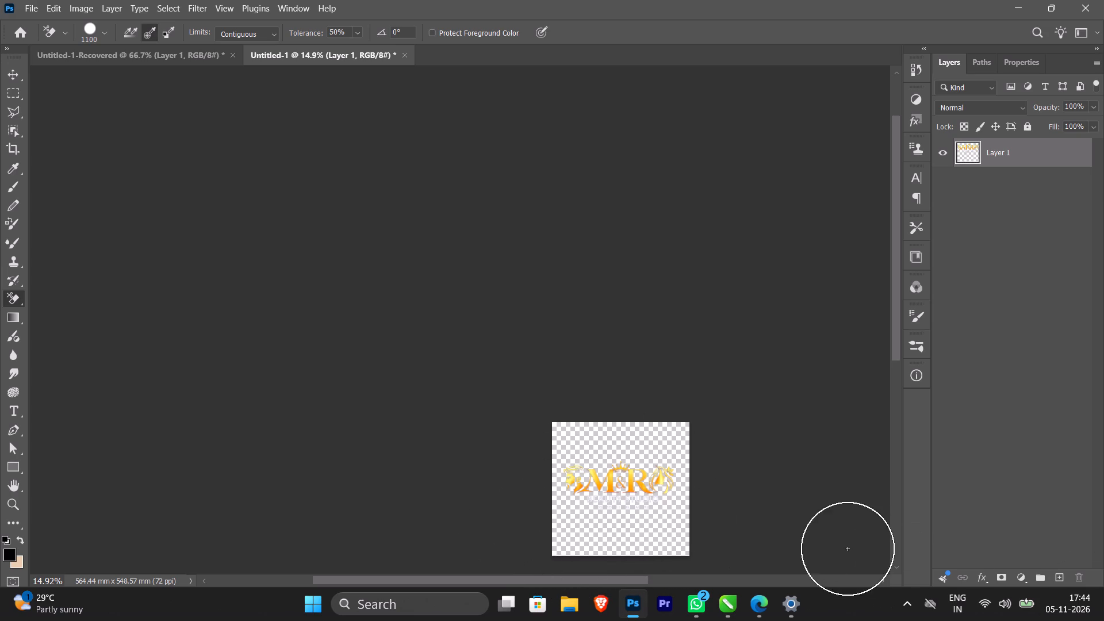
Erase the black left under the man's nose and the dark spot in his hair.
{"action": "scroll", "coordinate": [648, 491], "scroll_direction": "up", "scroll_amount": 18, "text": "alt"}
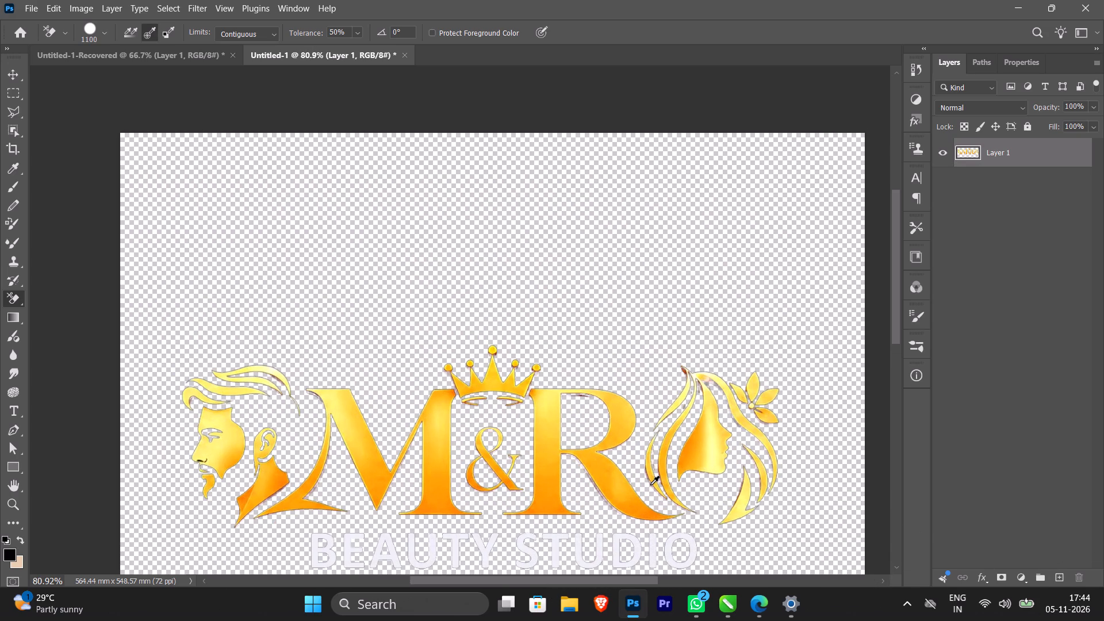
{"action": "left_click", "coordinate": [199, 461]}
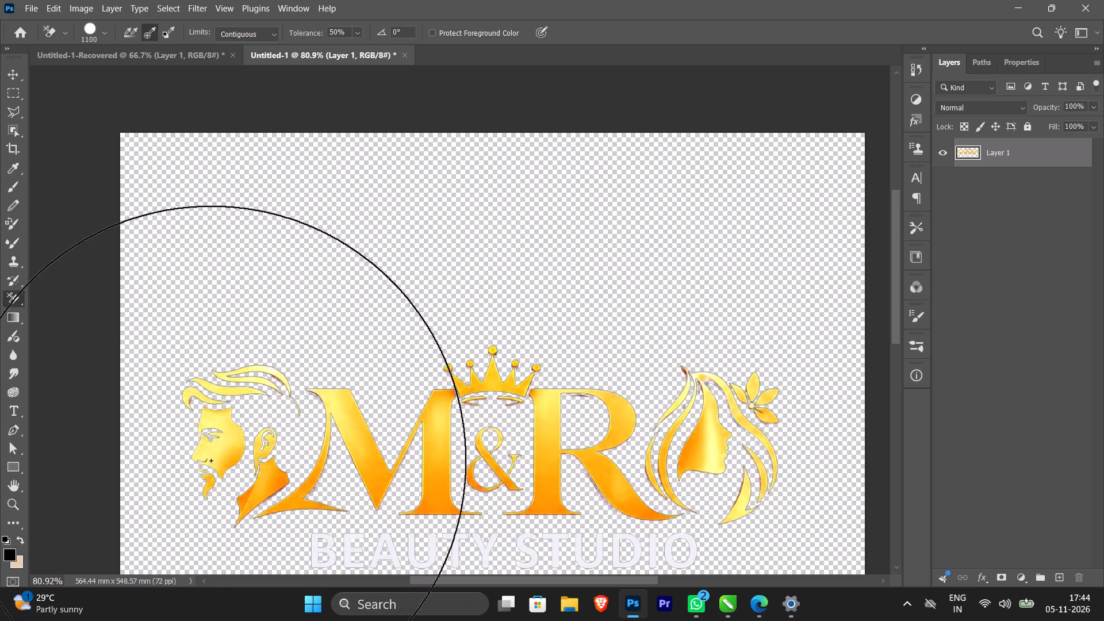
{"action": "left_click", "coordinate": [276, 379]}
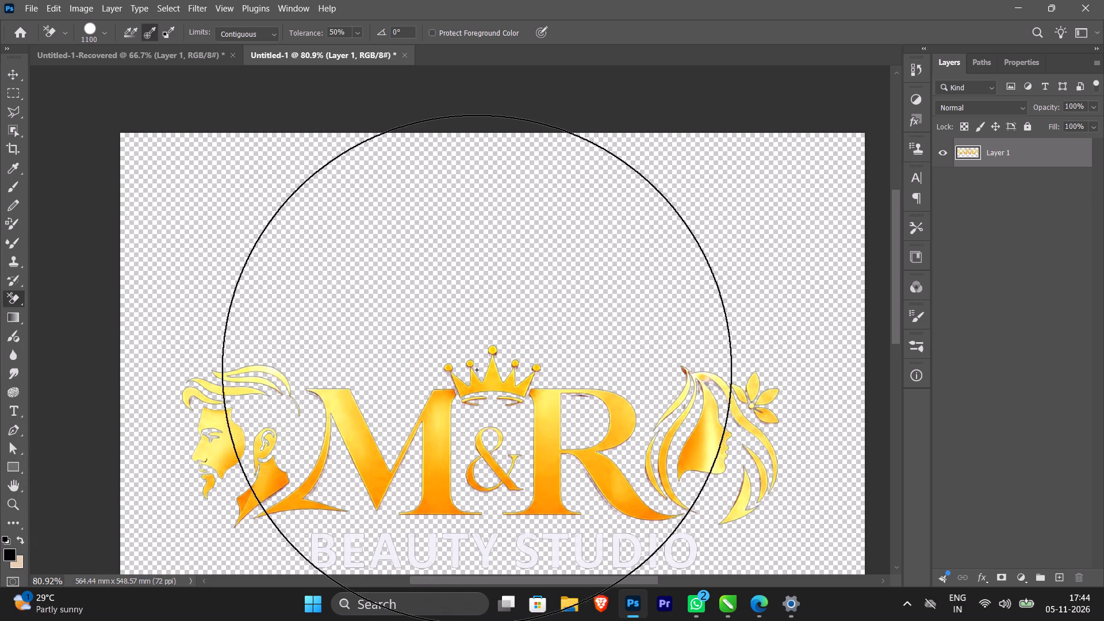
Export the logo as a transparent PNG named m&r in the anva folder.
{"action": "scroll", "coordinate": [472, 376], "scroll_direction": "down", "scroll_amount": 11, "text": "alt"}
{"action": "scroll", "coordinate": [474, 394], "scroll_direction": "up", "scroll_amount": 8, "text": "alt"}
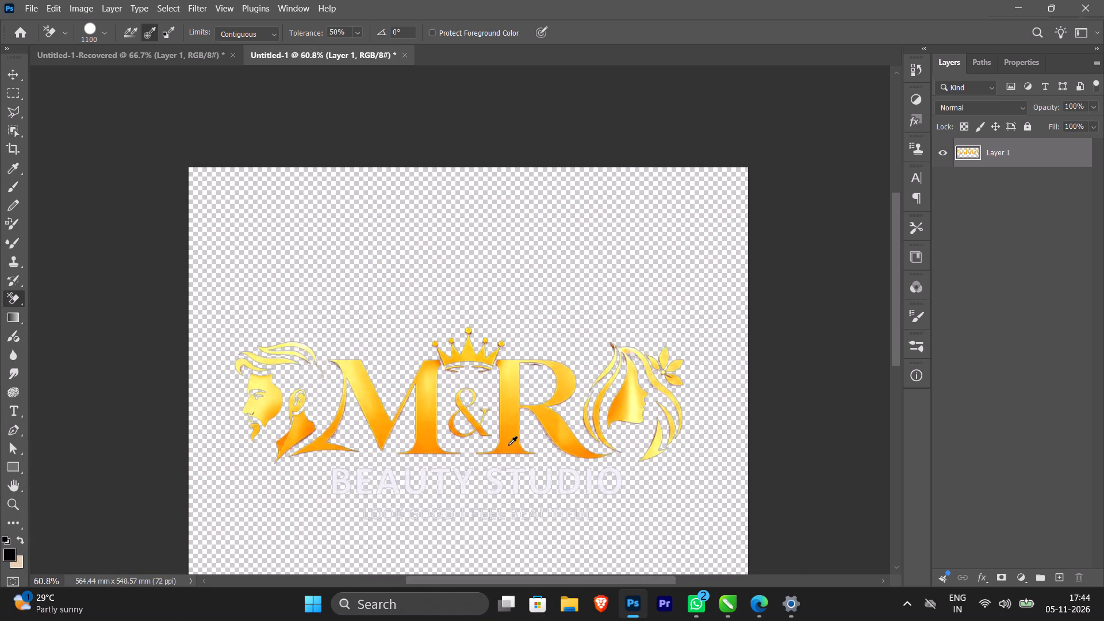
{"action": "left_click", "coordinate": [14, 81]}
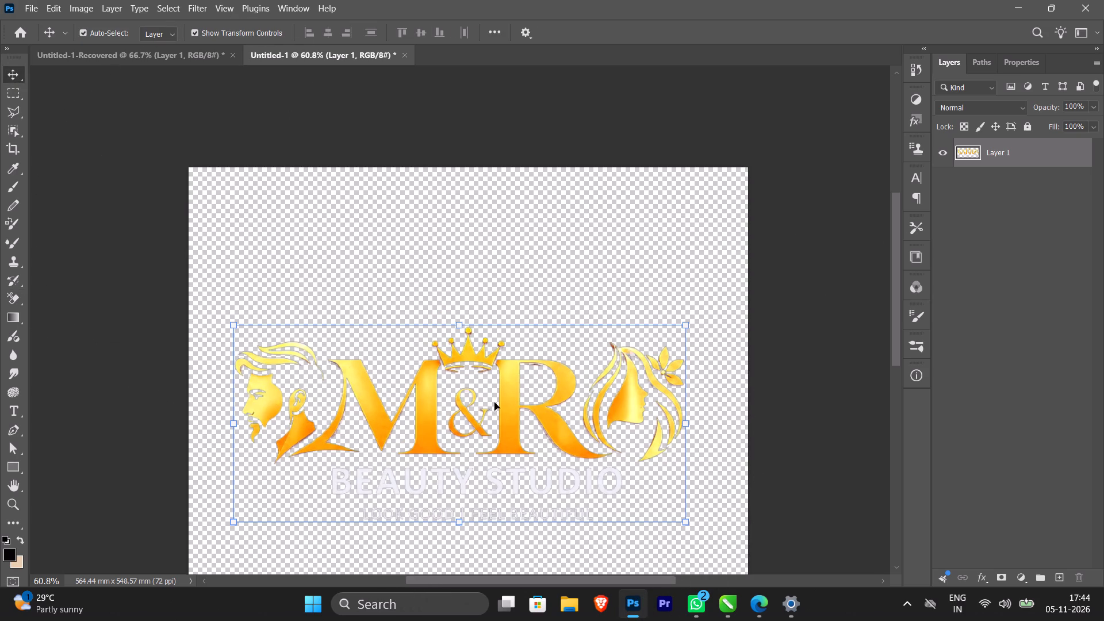
{"action": "key", "text": "ctrl+alt+shift+w"}
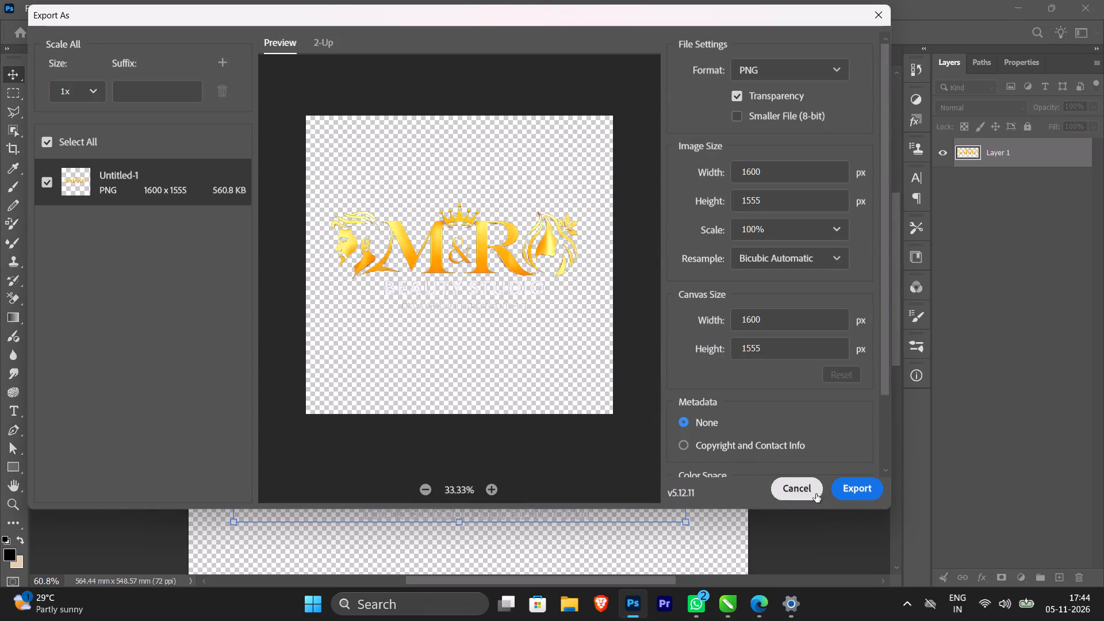
{"action": "left_click", "coordinate": [852, 488]}
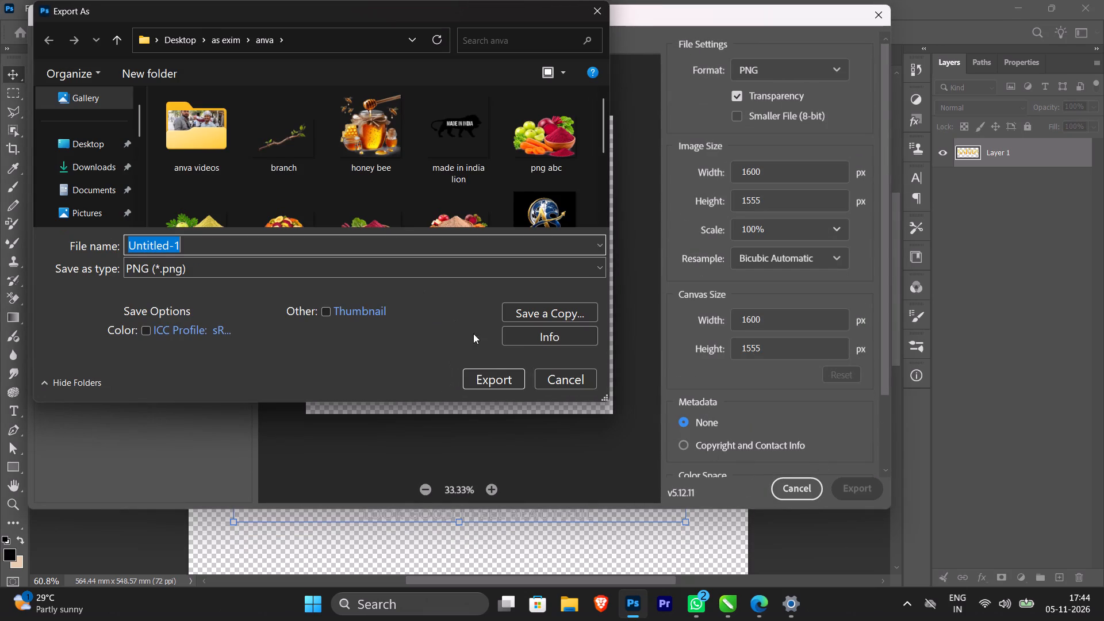
{"action": "left_click_drag", "start_coordinate": [314, 242], "coordinate": [132, 210]}
{"action": "left_click_drag", "start_coordinate": [132, 210], "coordinate": [94, 218]}
{"action": "key", "text": "BackSpace"}
{"action": "key", "text": "m"}
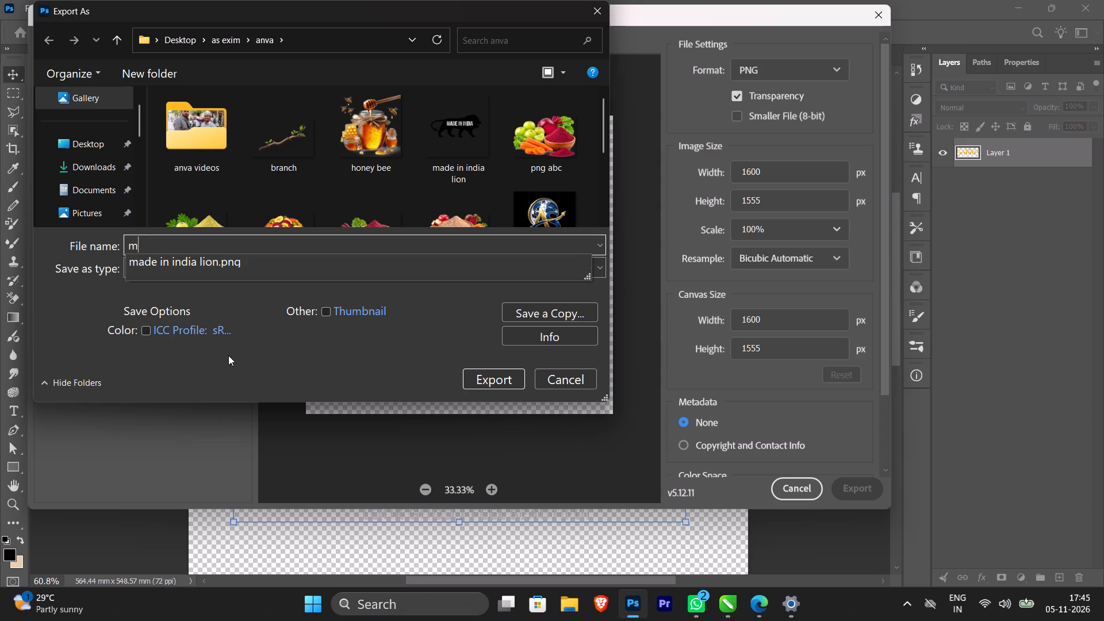
{"action": "key", "text": "shift+ampersand"}
{"action": "key", "text": "r"}
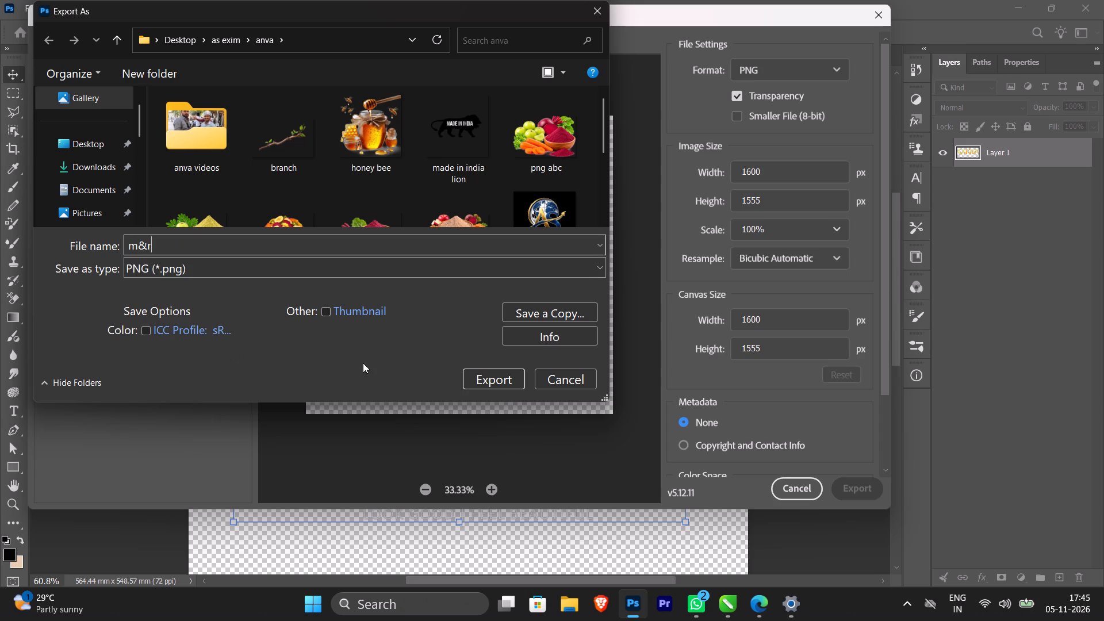
{"action": "left_click", "coordinate": [469, 377]}
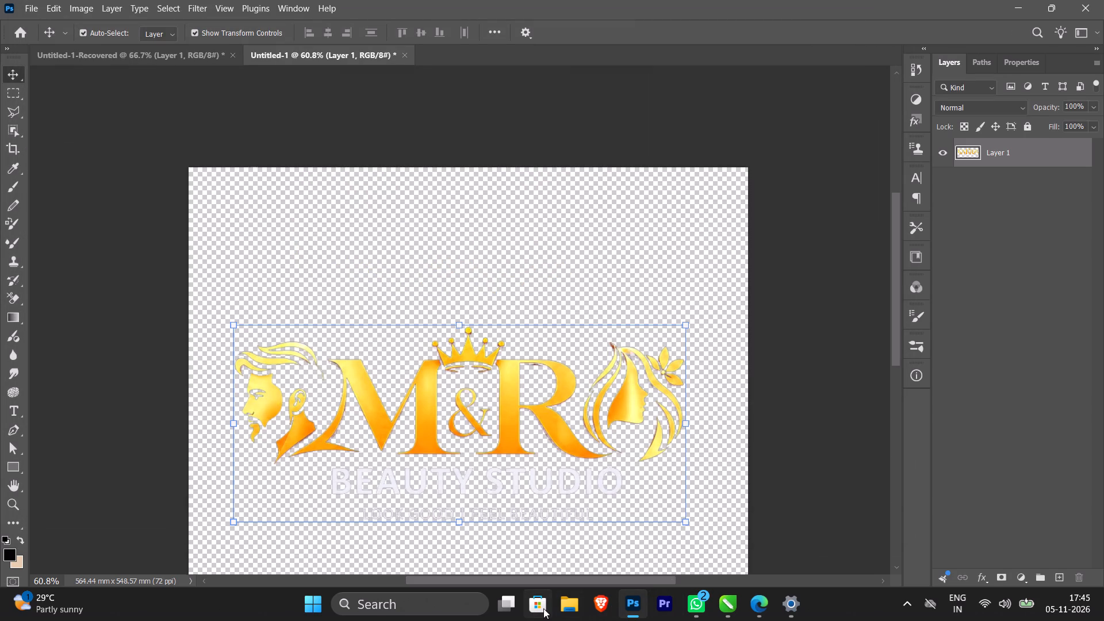
Open the exported m&r image from the recent files in File Explorer and copy it to the clipboard.
{"action": "left_click", "coordinate": [562, 603]}
{"action": "right_click", "coordinate": [337, 427]}
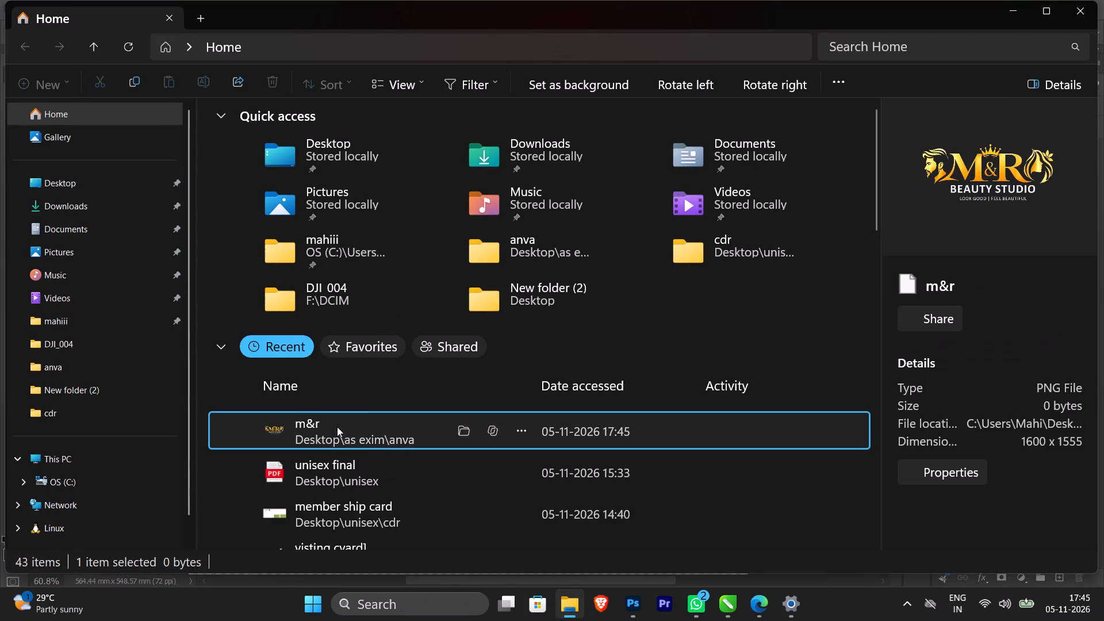
{"action": "left_click", "coordinate": [337, 427]}
{"action": "double_click", "coordinate": [308, 426]}
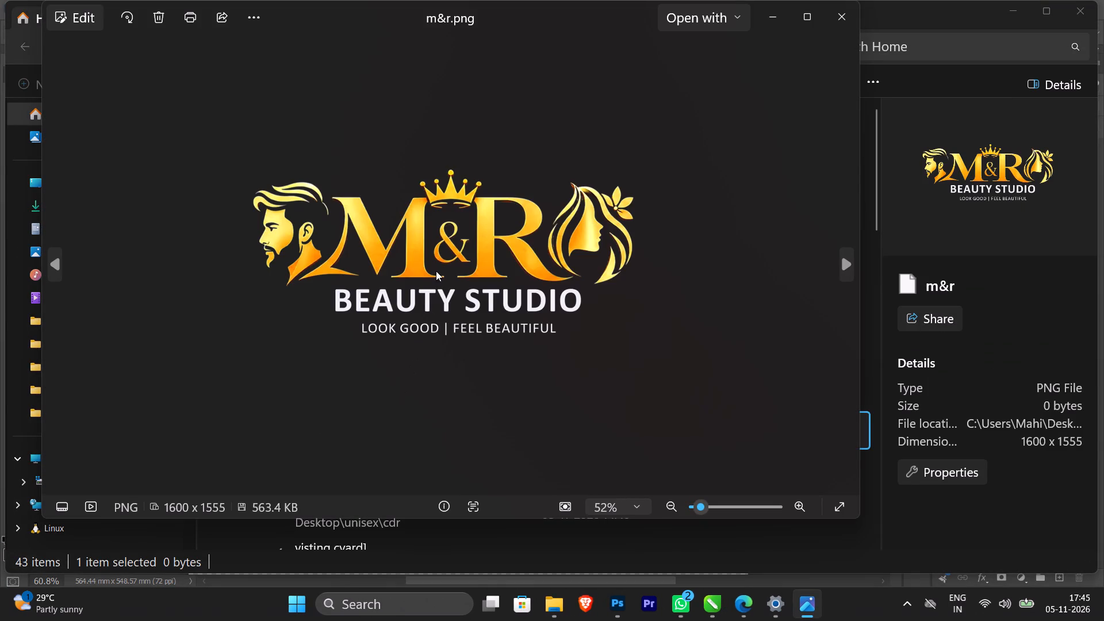
{"action": "right_click", "coordinate": [436, 271]}
{"action": "left_click", "coordinate": [478, 291]}
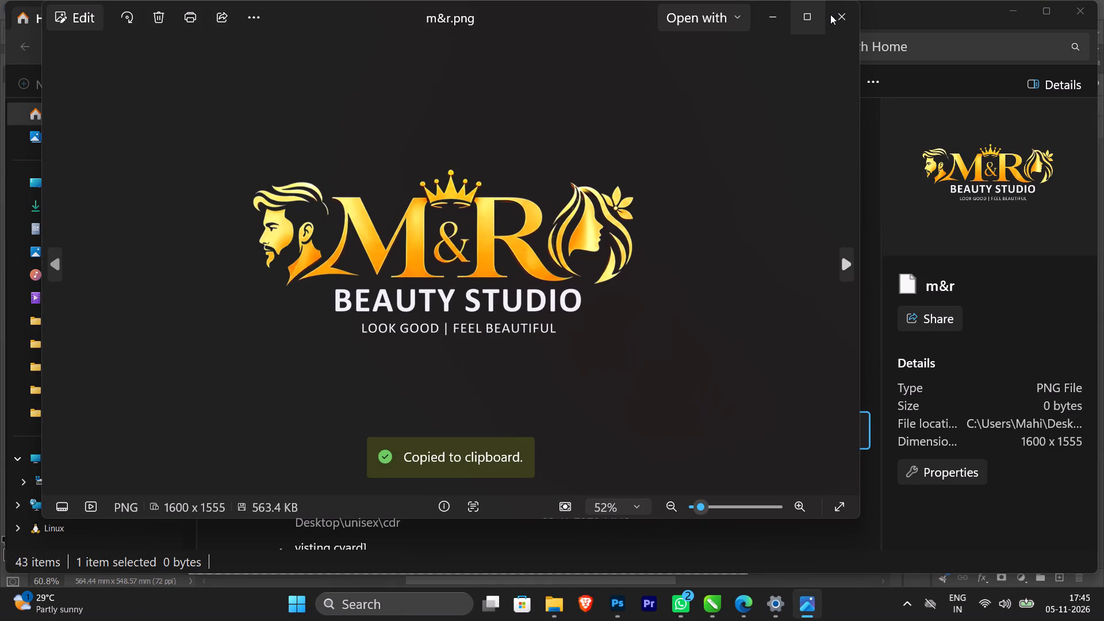
{"action": "left_click", "coordinate": [772, 21]}
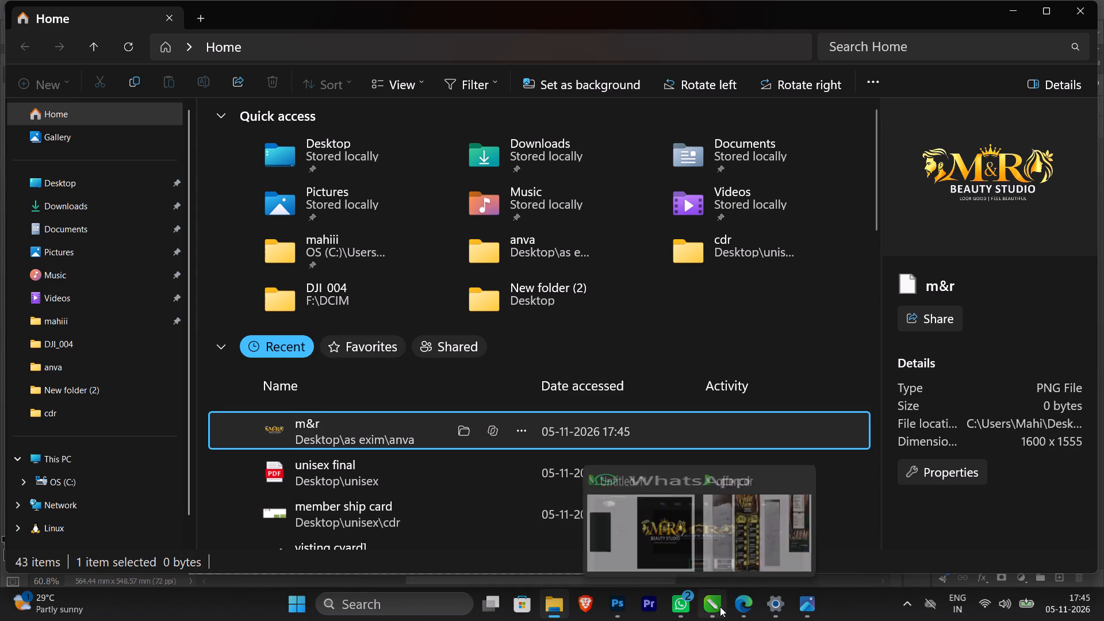
Paste the logo onto Page 2 in CorelDRAW and scale it down to about 166 mm wide within the black page.
{"action": "left_click", "coordinate": [719, 607]}
{"action": "key", "text": "ctrl+v"}
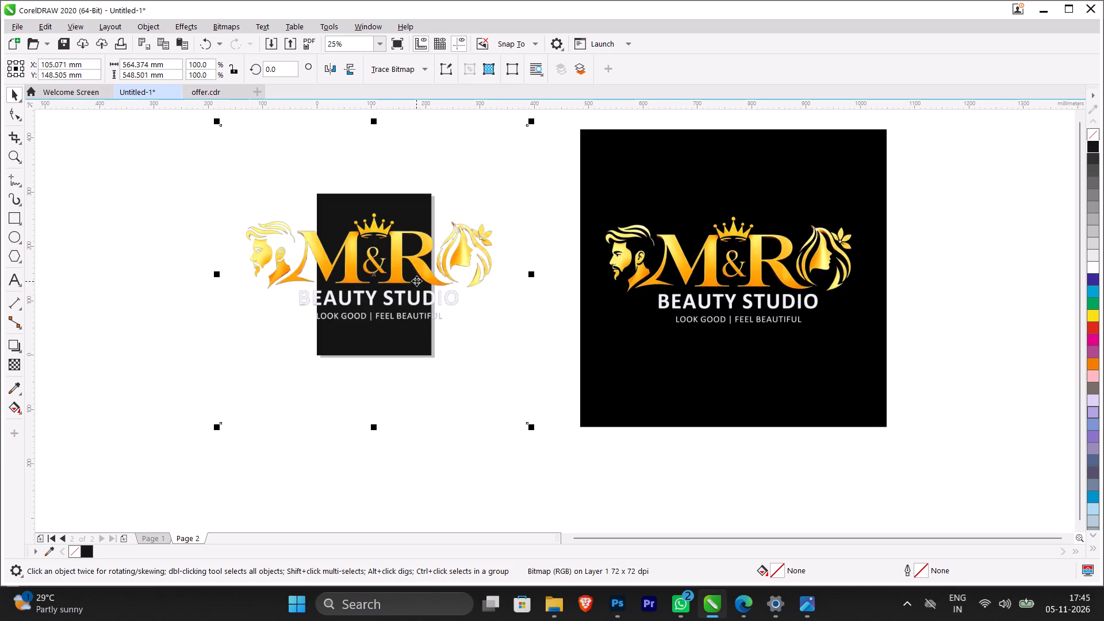
{"action": "left_click_drag", "start_coordinate": [416, 274], "coordinate": [433, 398]}
{"action": "left_click_drag", "start_coordinate": [440, 381], "coordinate": [419, 265]}
{"action": "left_click_drag", "start_coordinate": [529, 439], "coordinate": [456, 363], "text": "shift"}
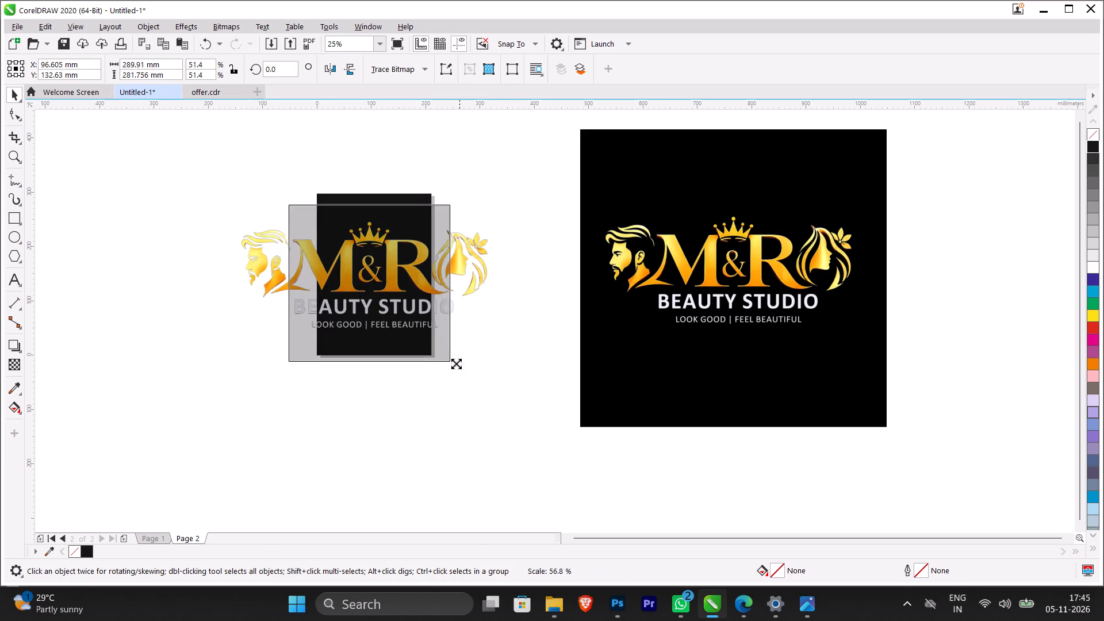
{"action": "left_click_drag", "start_coordinate": [456, 363], "coordinate": [436, 334], "text": "shift"}
Move the scaled logo off the black page into the blank space beside the original black-background logo.
{"action": "scroll", "coordinate": [391, 290], "scroll_direction": "up", "scroll_amount": 1}
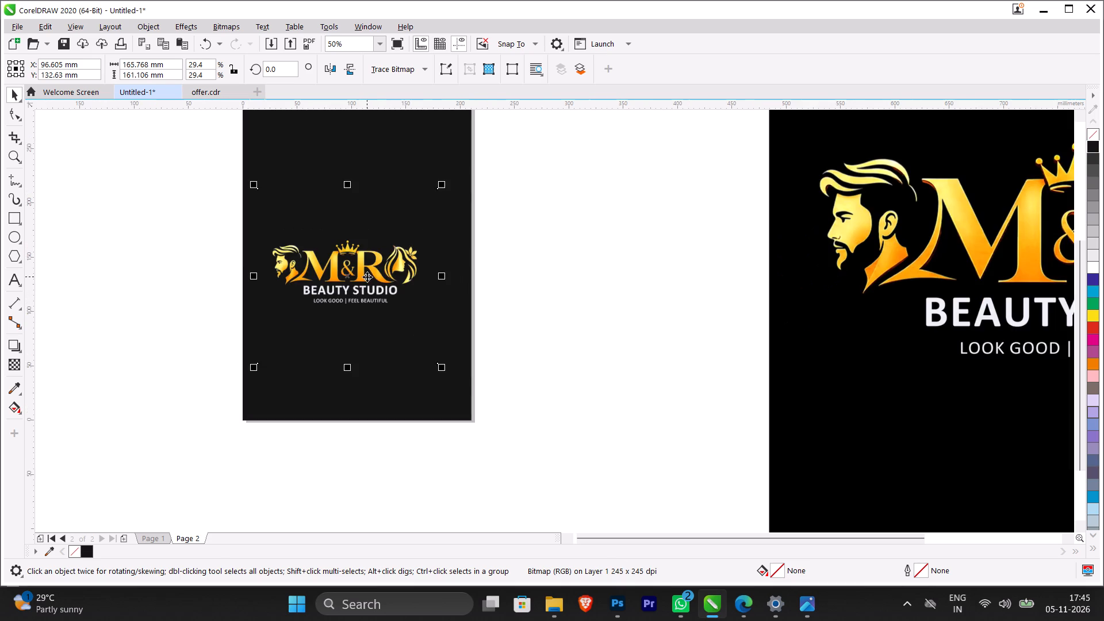
{"action": "left_click_drag", "start_coordinate": [367, 277], "coordinate": [647, 301]}
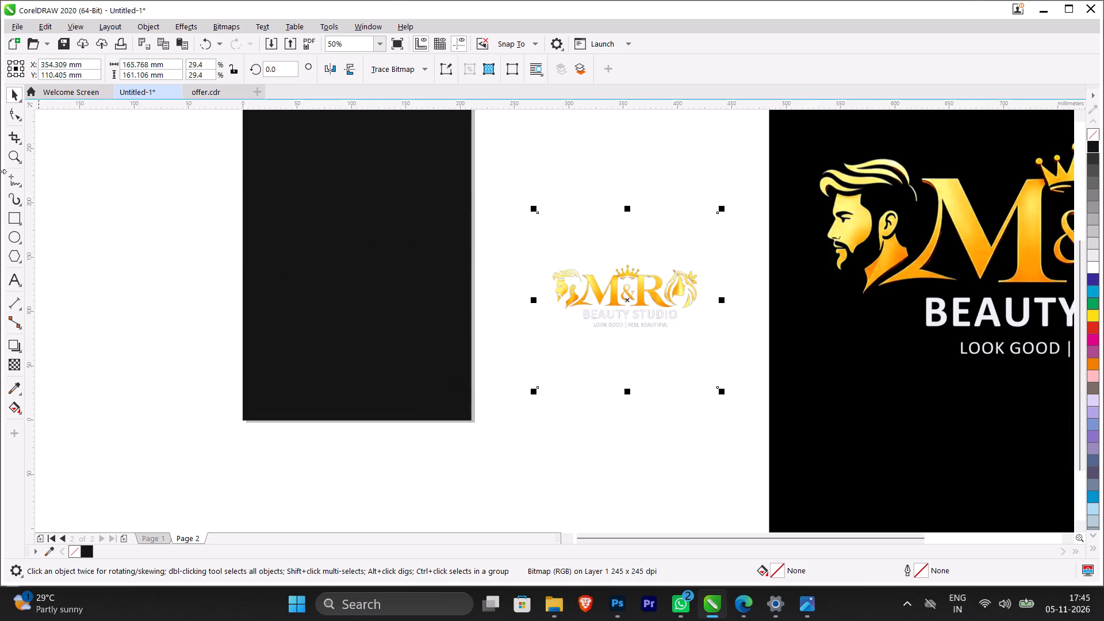
Draw a crop frame around the transparent logo and tighten its sides and lower edge close to the artwork, about 136 mm wide.
{"action": "left_click", "coordinate": [8, 134]}
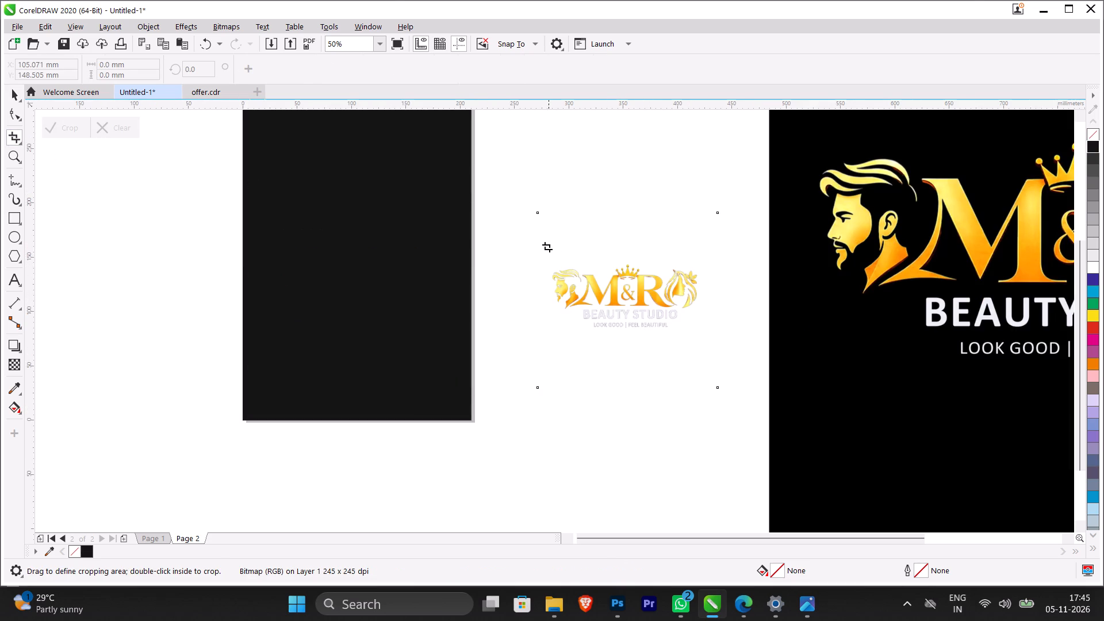
{"action": "left_click_drag", "start_coordinate": [543, 244], "coordinate": [709, 336]}
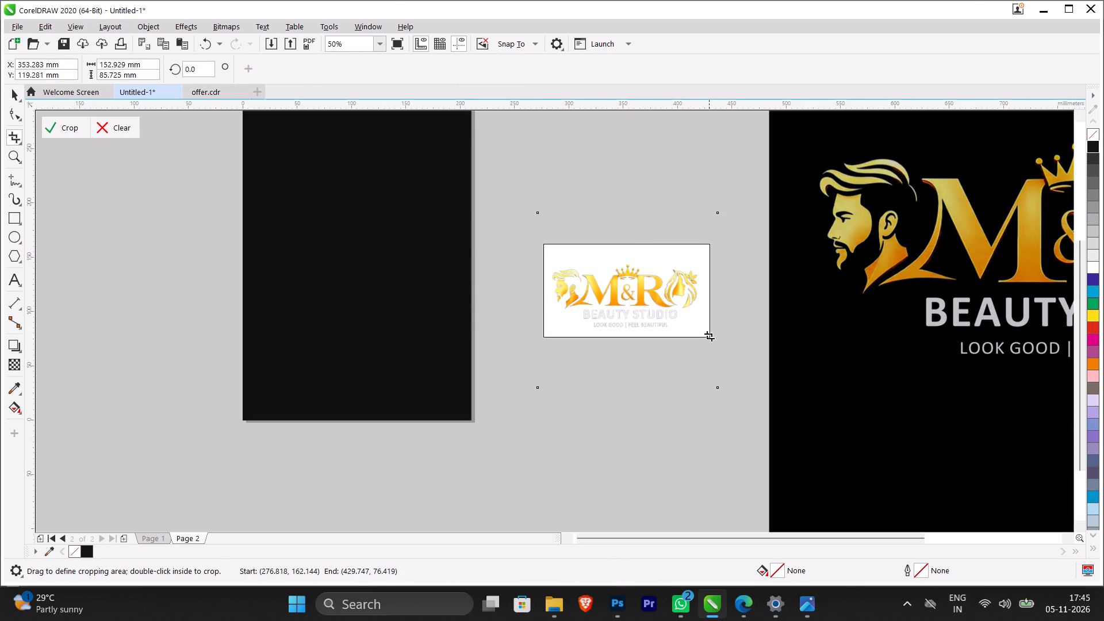
{"action": "left_click_drag", "start_coordinate": [709, 336], "coordinate": [707, 336]}
{"action": "scroll", "coordinate": [699, 292], "scroll_direction": "up", "scroll_amount": 2}
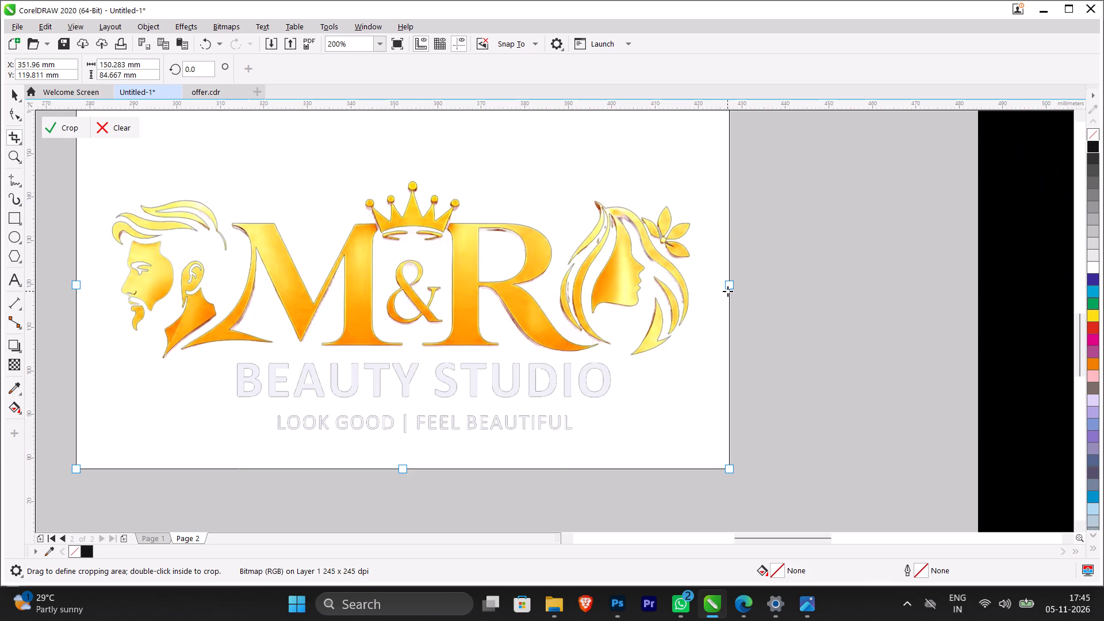
{"action": "left_click_drag", "start_coordinate": [729, 284], "coordinate": [710, 306]}
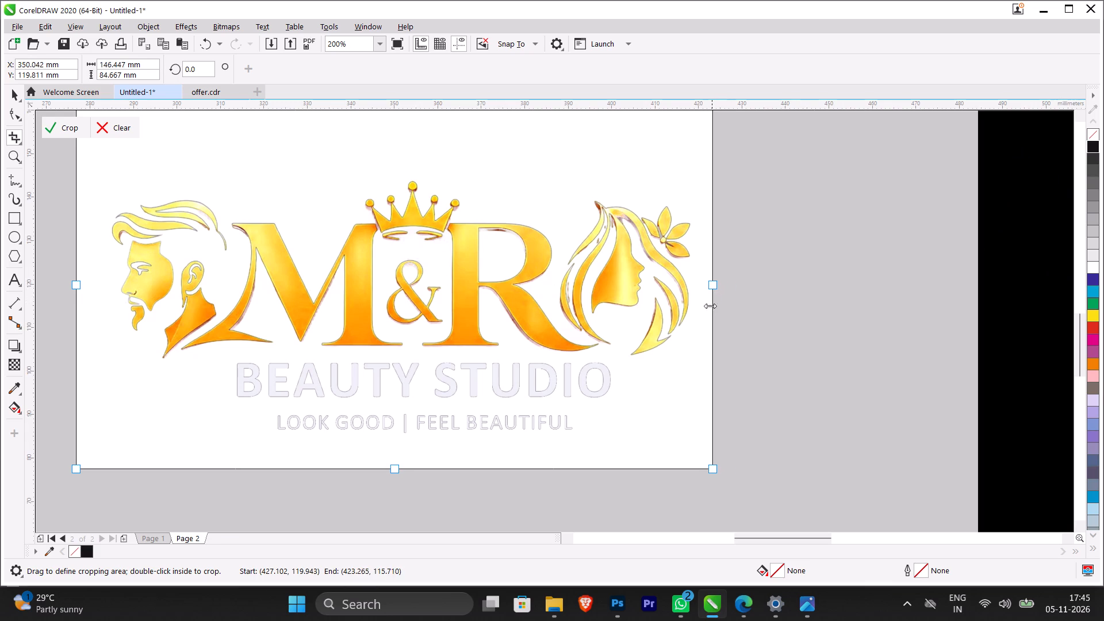
{"action": "left_click_drag", "start_coordinate": [710, 306], "coordinate": [700, 329]}
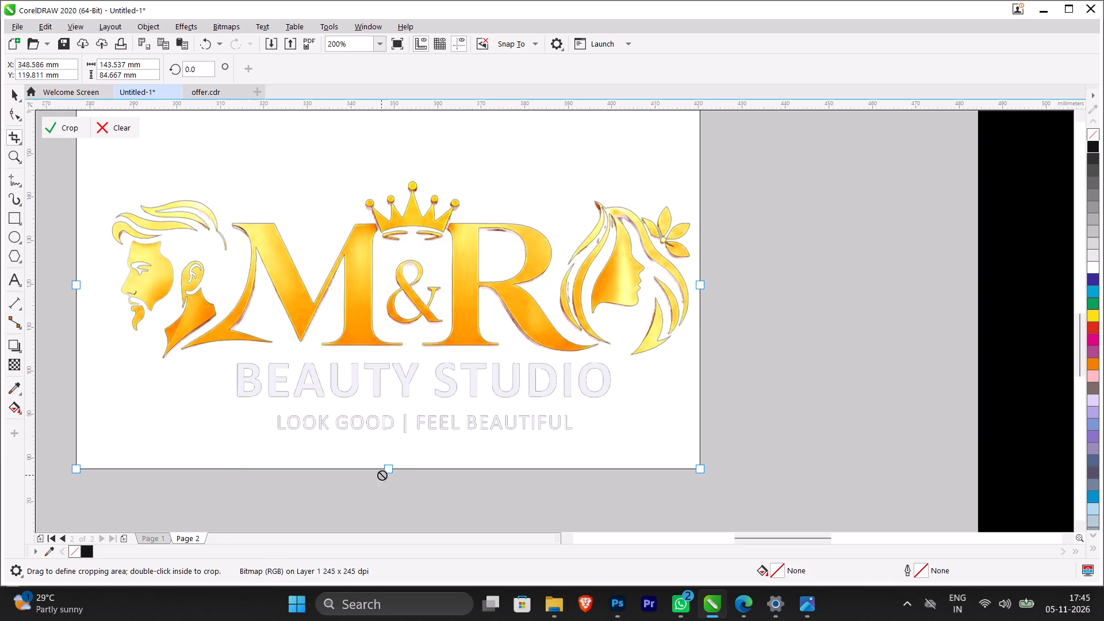
{"action": "left_click_drag", "start_coordinate": [390, 471], "coordinate": [390, 437]}
{"action": "left_click_drag", "start_coordinate": [77, 266], "coordinate": [108, 278]}
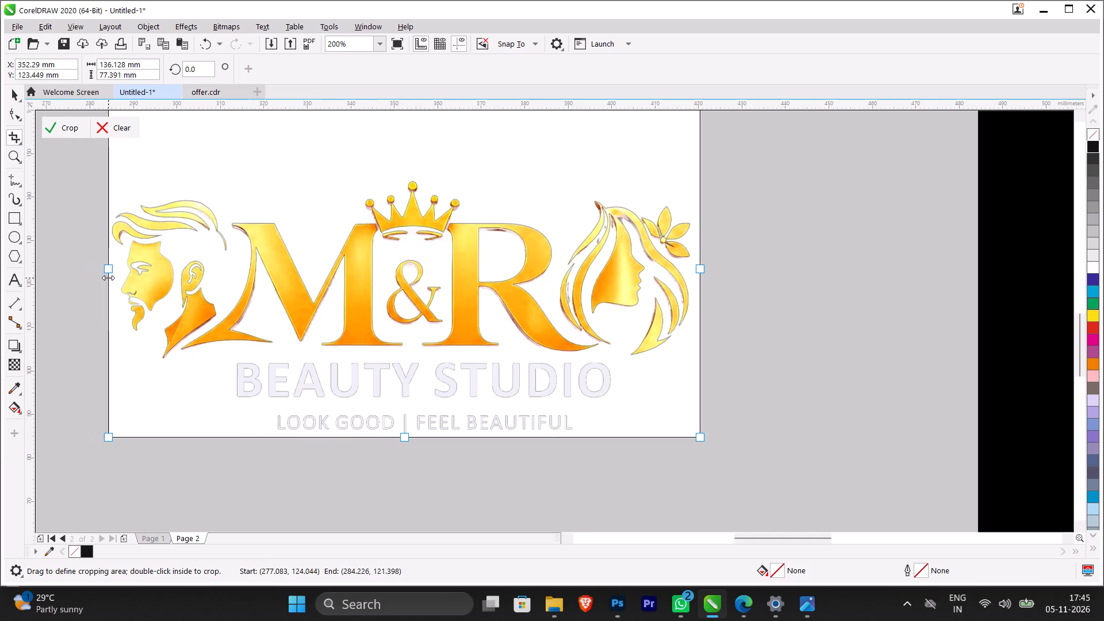
{"action": "left_click_drag", "start_coordinate": [108, 278], "coordinate": [108, 280]}
Lower the crop frame's upper edge to just above the crown and apply the crop, leaving the logo about 136 × 60 mm.
{"action": "scroll", "coordinate": [273, 253], "scroll_direction": "down", "scroll_amount": 2}
{"action": "scroll", "coordinate": [315, 218], "scroll_direction": "up", "scroll_amount": 2}
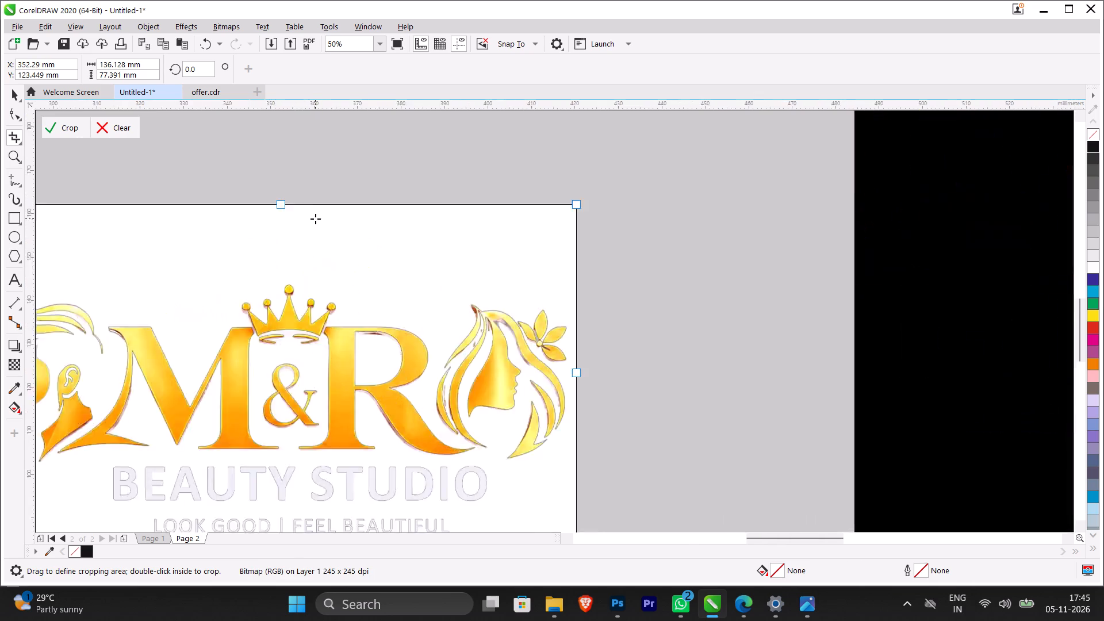
{"action": "scroll", "coordinate": [315, 218], "scroll_direction": "up", "scroll_amount": 1}
{"action": "scroll", "coordinate": [256, 197], "scroll_direction": "down", "scroll_amount": 2}
{"action": "left_click_drag", "start_coordinate": [252, 195], "coordinate": [254, 216]}
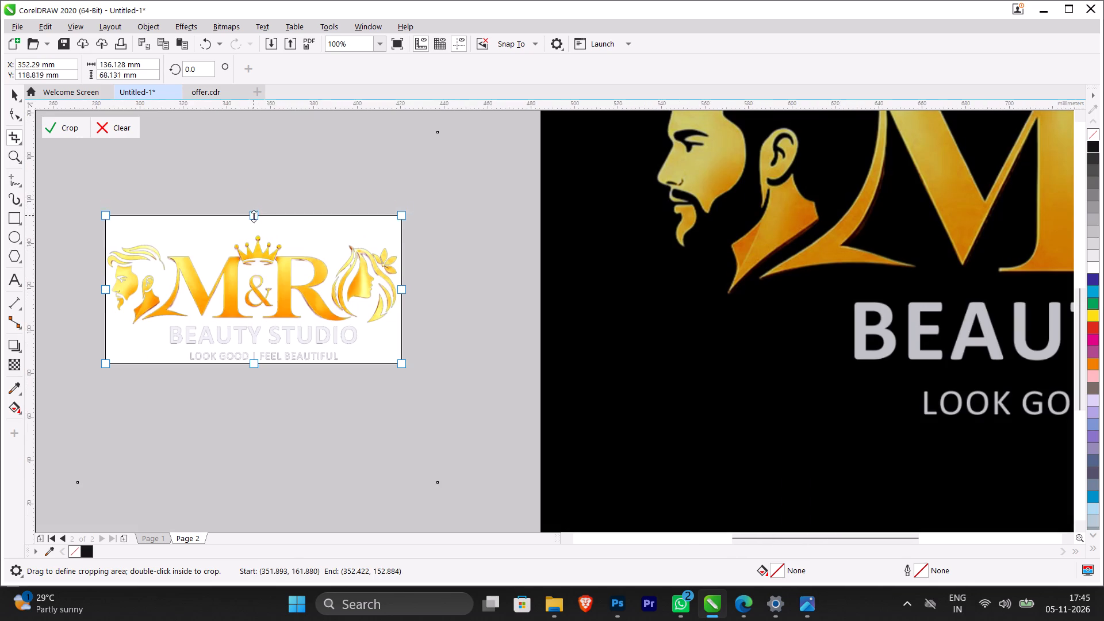
{"action": "left_click_drag", "start_coordinate": [254, 216], "coordinate": [255, 233]}
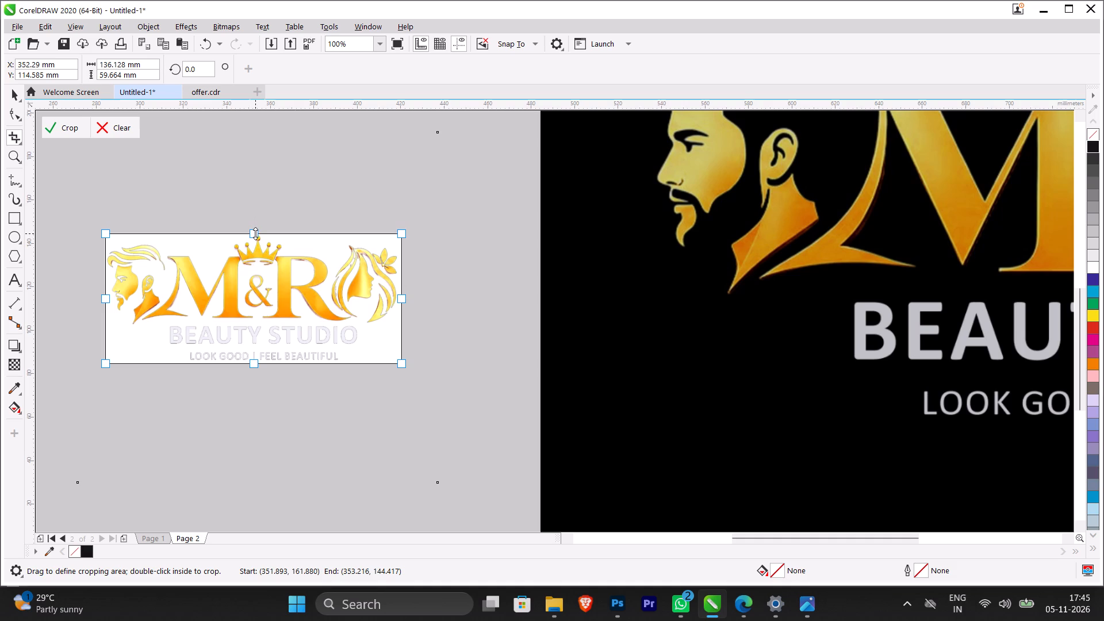
{"action": "left_click_drag", "start_coordinate": [255, 233], "coordinate": [256, 232]}
{"action": "scroll", "coordinate": [260, 235], "scroll_direction": "up", "scroll_amount": 3}
{"action": "scroll", "coordinate": [260, 235], "scroll_direction": "down", "scroll_amount": 2}
{"action": "left_click", "coordinate": [52, 128]}
{"action": "scroll", "coordinate": [302, 302], "scroll_direction": "down", "scroll_amount": 2}
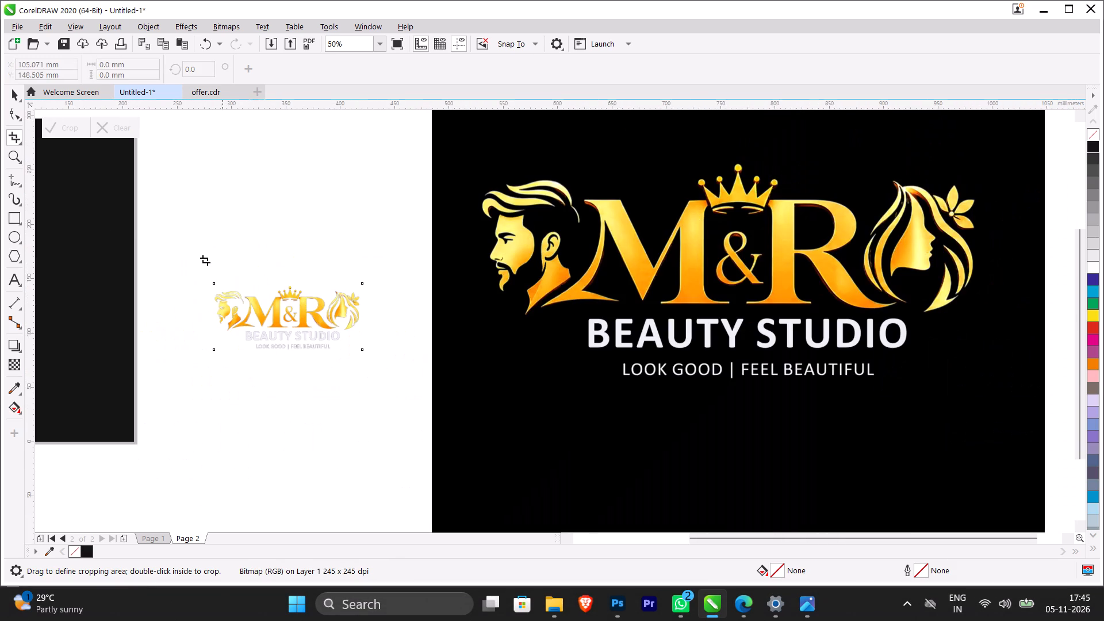
Centre the cropped logo on the black page, then move it straight up near the page's upper edge.
{"action": "left_click", "coordinate": [10, 90]}
{"action": "scroll", "coordinate": [211, 275], "scroll_direction": "down", "scroll_amount": 1}
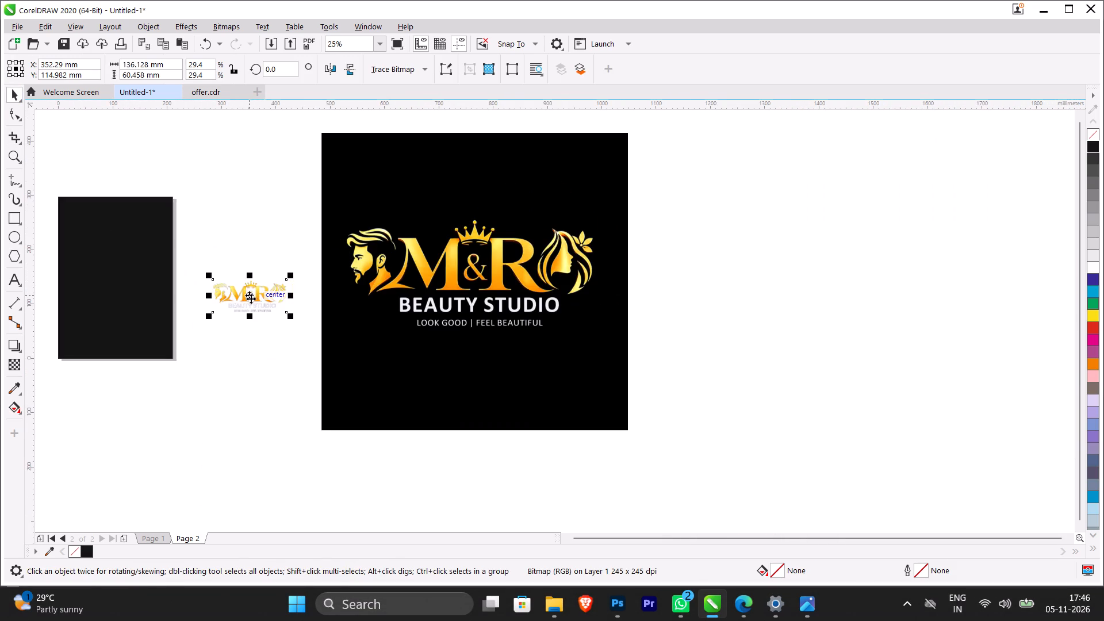
{"action": "key", "text": "p"}
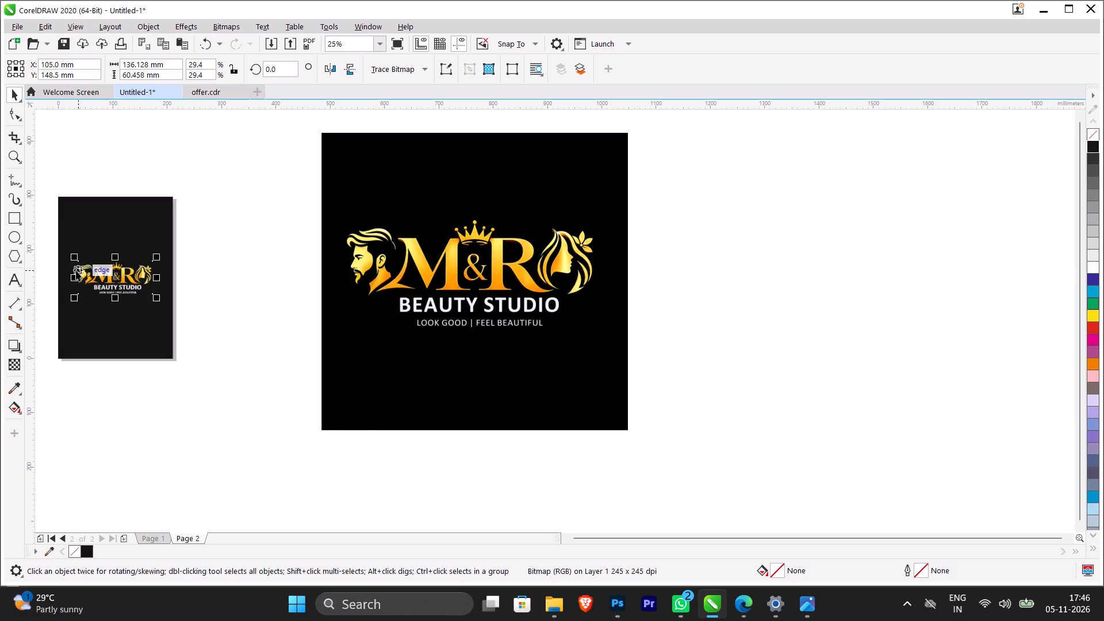
{"action": "scroll", "coordinate": [76, 270], "scroll_direction": "up", "scroll_amount": 9, "text": "ctrl"}
{"action": "left_click_drag", "start_coordinate": [218, 279], "coordinate": [218, 221]}
Scale the logo down proportionally to about 85 mm wide and move it up to about Y 268 mm.
{"action": "scroll", "coordinate": [212, 216], "scroll_direction": "up", "scroll_amount": 2}
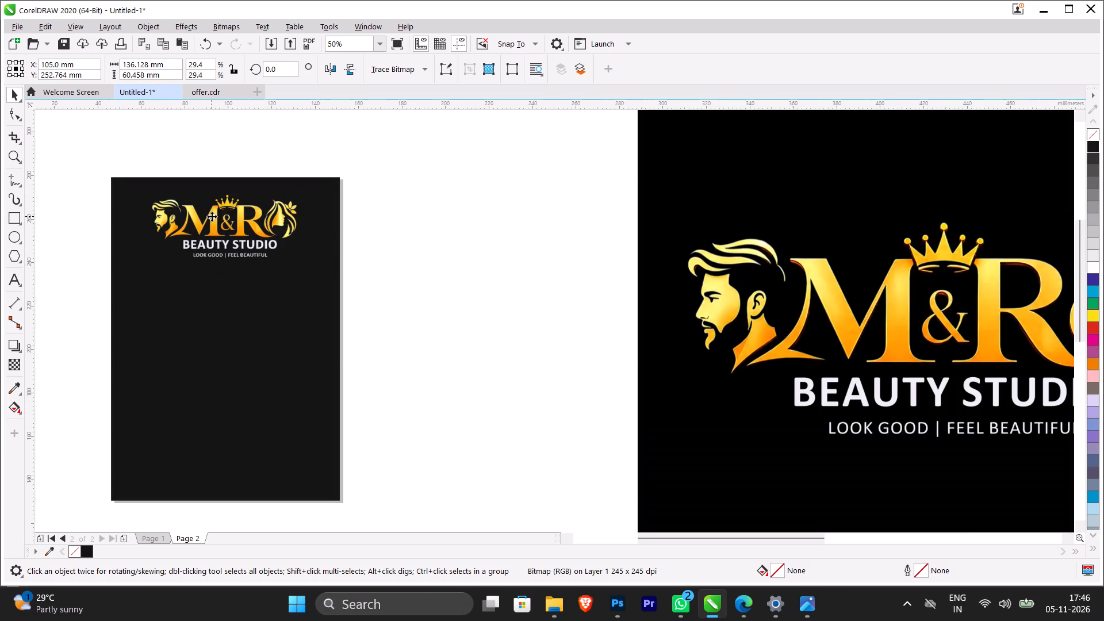
{"action": "left_click_drag", "start_coordinate": [392, 307], "coordinate": [388, 298], "text": "shift"}
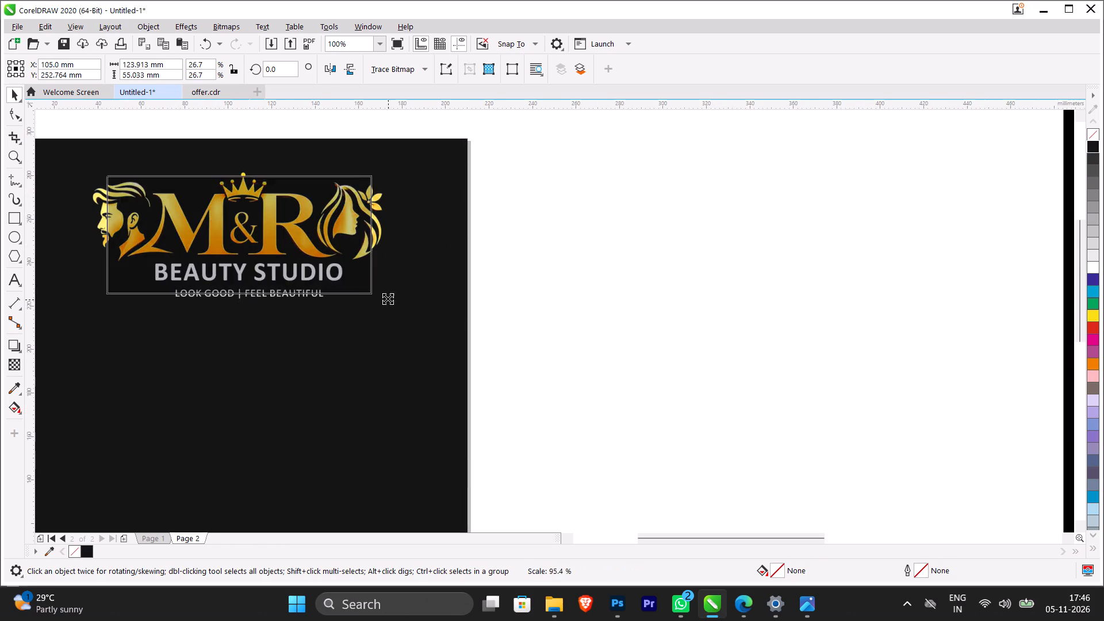
{"action": "left_click_drag", "start_coordinate": [388, 298], "coordinate": [374, 282], "text": "shift"}
{"action": "left_click_drag", "start_coordinate": [278, 237], "coordinate": [267, 209]}
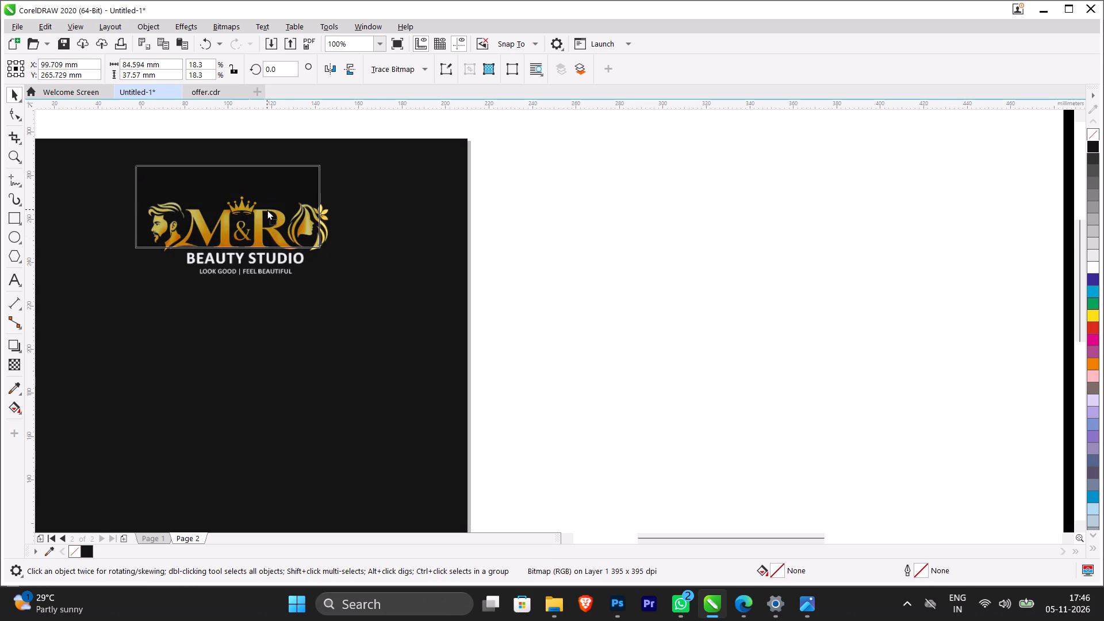
{"action": "left_click_drag", "start_coordinate": [267, 209], "coordinate": [268, 204]}
Move the logo slightly higher, closer to the black page's upper edge, at about Y 273 mm.
{"action": "scroll", "coordinate": [274, 207], "scroll_direction": "down", "scroll_amount": 2}
{"action": "scroll", "coordinate": [206, 189], "scroll_direction": "up", "scroll_amount": 1}
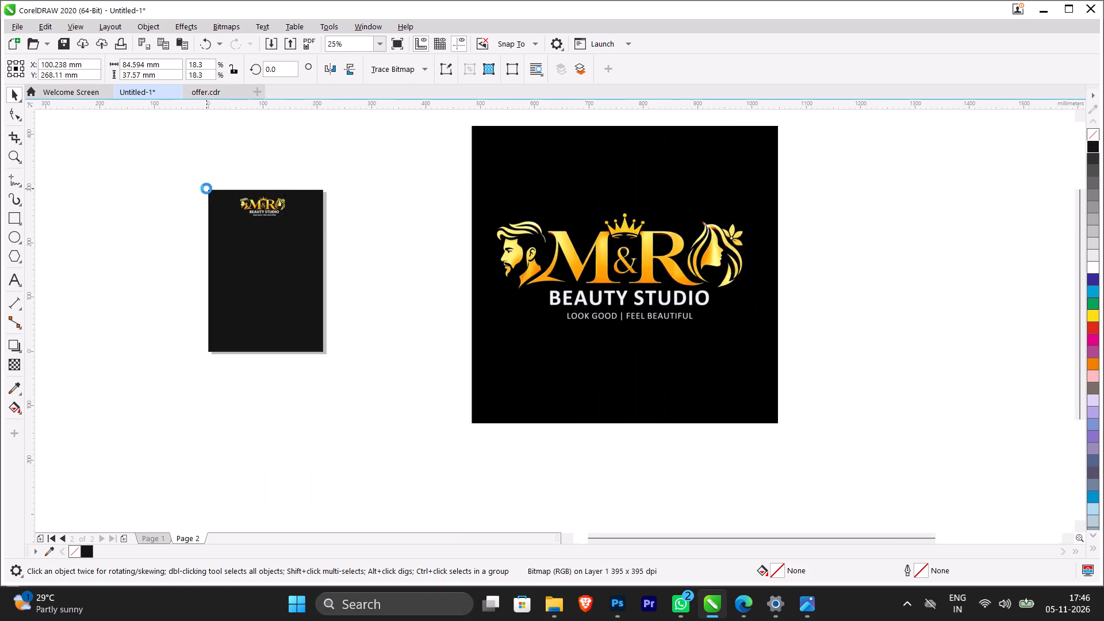
{"action": "scroll", "coordinate": [299, 217], "scroll_direction": "up", "scroll_amount": 2}
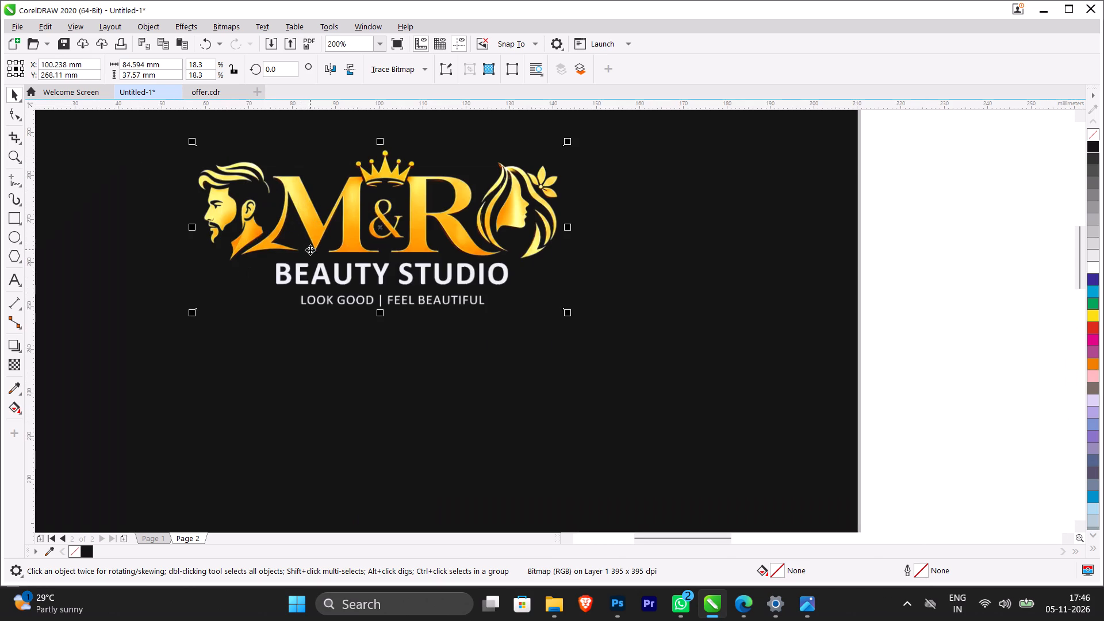
{"action": "scroll", "coordinate": [315, 259], "scroll_direction": "up", "scroll_amount": 1}
{"action": "scroll", "coordinate": [321, 278], "scroll_direction": "down", "scroll_amount": 1}
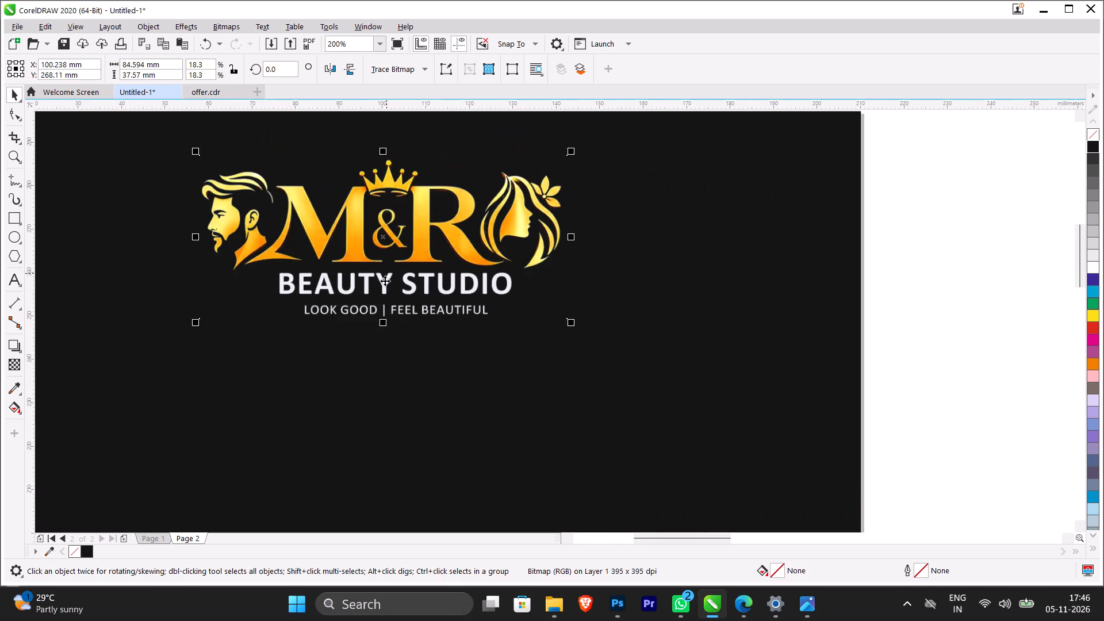
{"action": "scroll", "coordinate": [379, 292], "scroll_direction": "down", "scroll_amount": 1}
{"action": "left_click", "coordinate": [723, 320]}
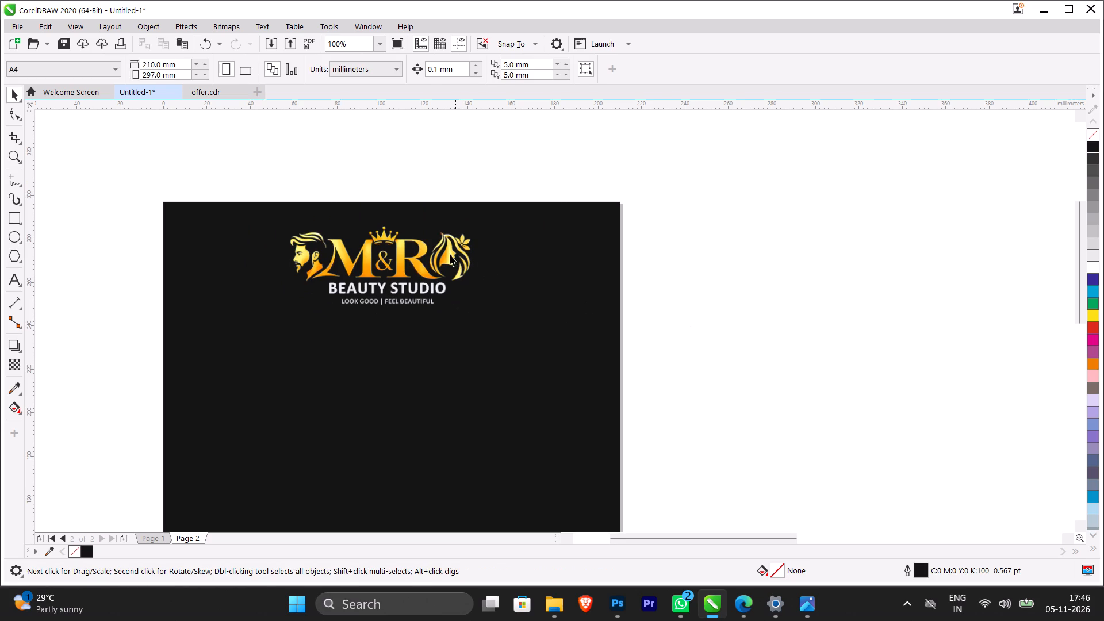
{"action": "left_click", "coordinate": [447, 253]}
{"action": "left_click_drag", "start_coordinate": [378, 261], "coordinate": [381, 256], "text": "ctrl"}
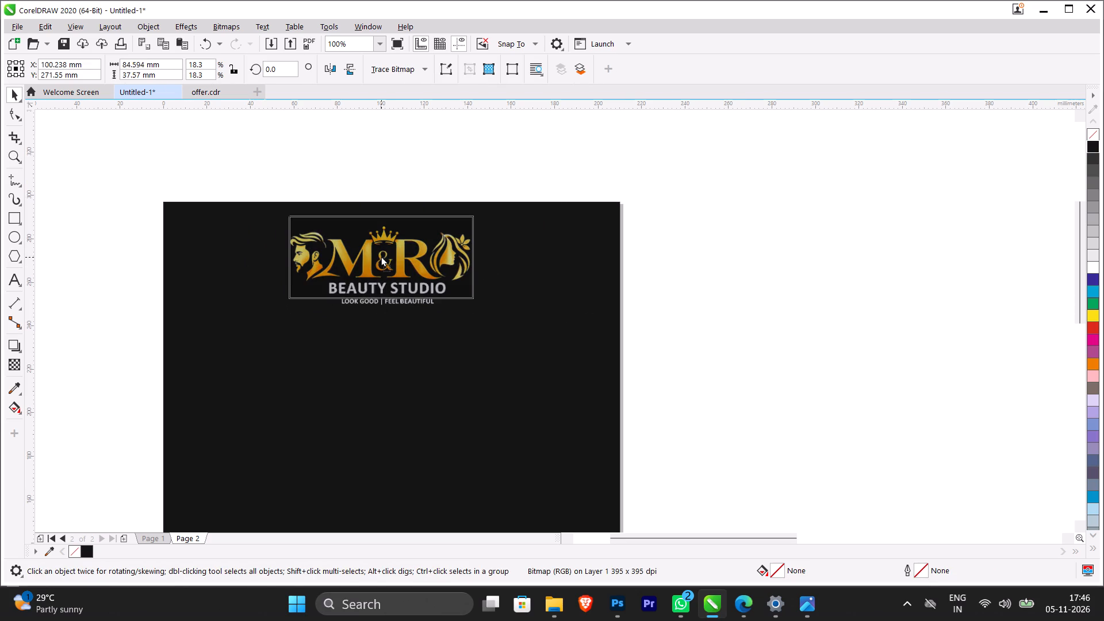
{"action": "left_click_drag", "start_coordinate": [381, 256], "coordinate": [382, 254], "text": "ctrl"}
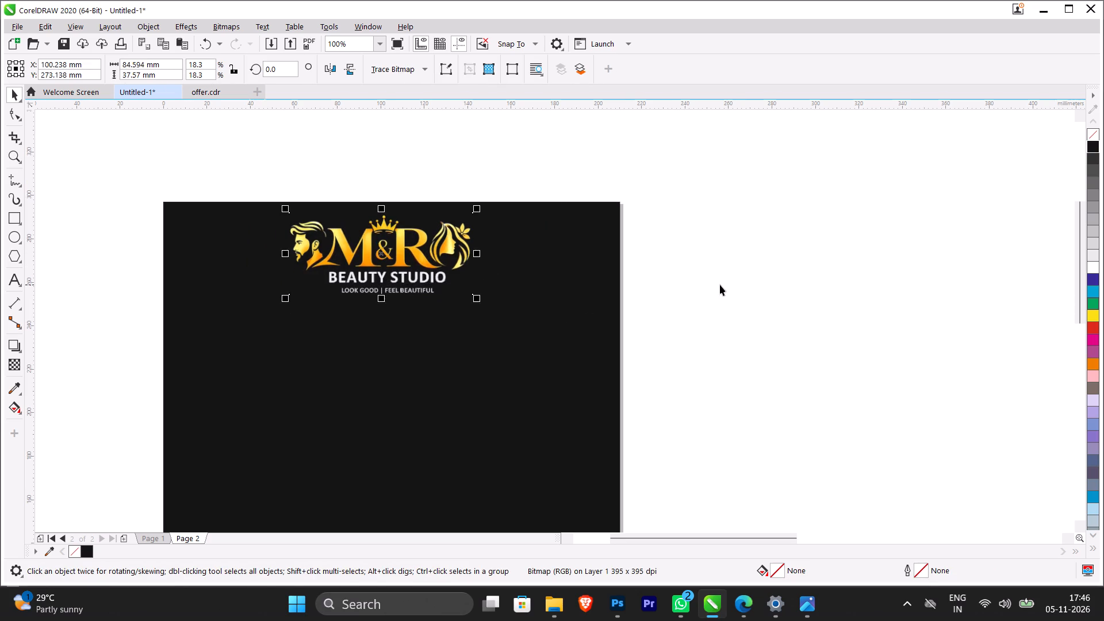
{"action": "left_click", "coordinate": [720, 285]}
Align the logo's centre horizontally with the black page rectangle.
{"action": "scroll", "coordinate": [428, 294], "scroll_direction": "down", "scroll_amount": 3}
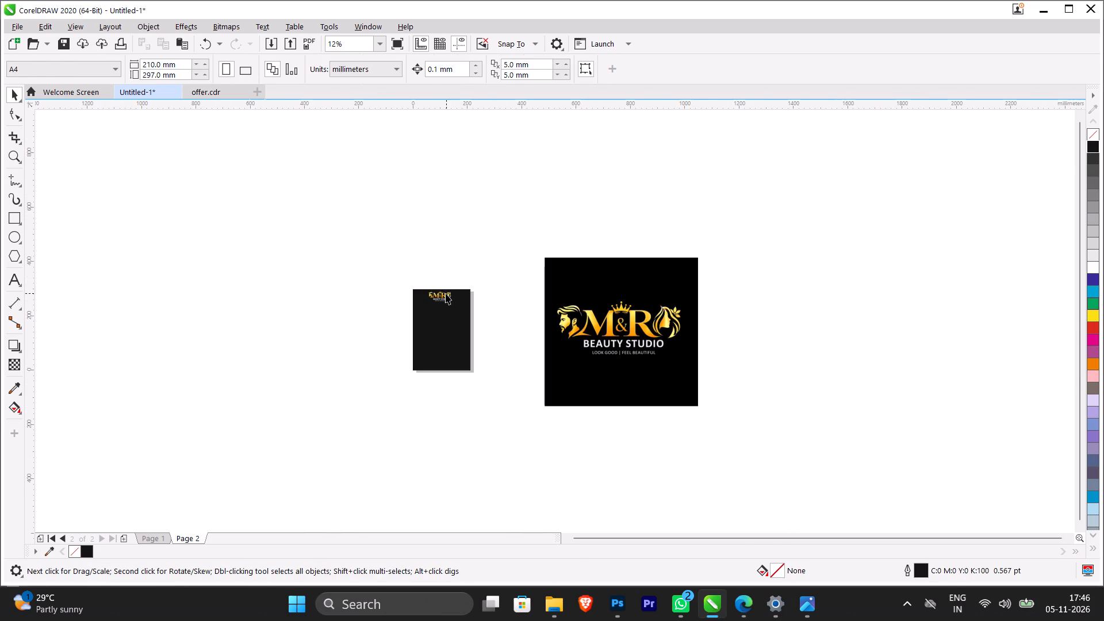
{"action": "left_click", "coordinate": [446, 293]}
{"action": "left_click", "coordinate": [467, 331], "text": "shift"}
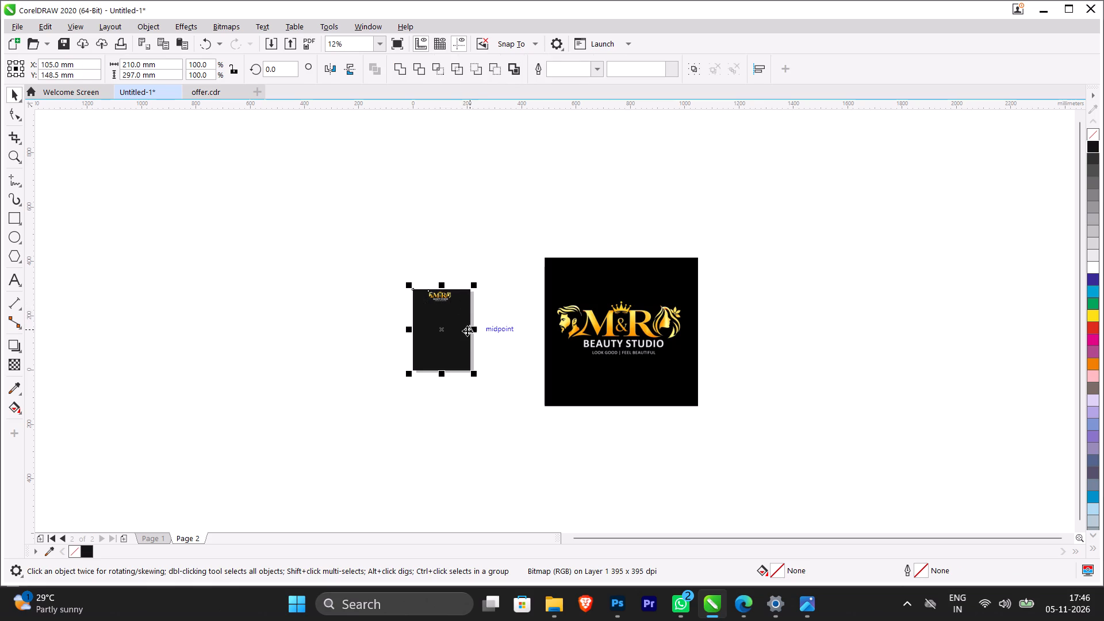
{"action": "key", "text": "c"}
{"action": "left_click", "coordinate": [500, 287]}
{"action": "scroll", "coordinate": [438, 305], "scroll_direction": "up", "scroll_amount": 4}
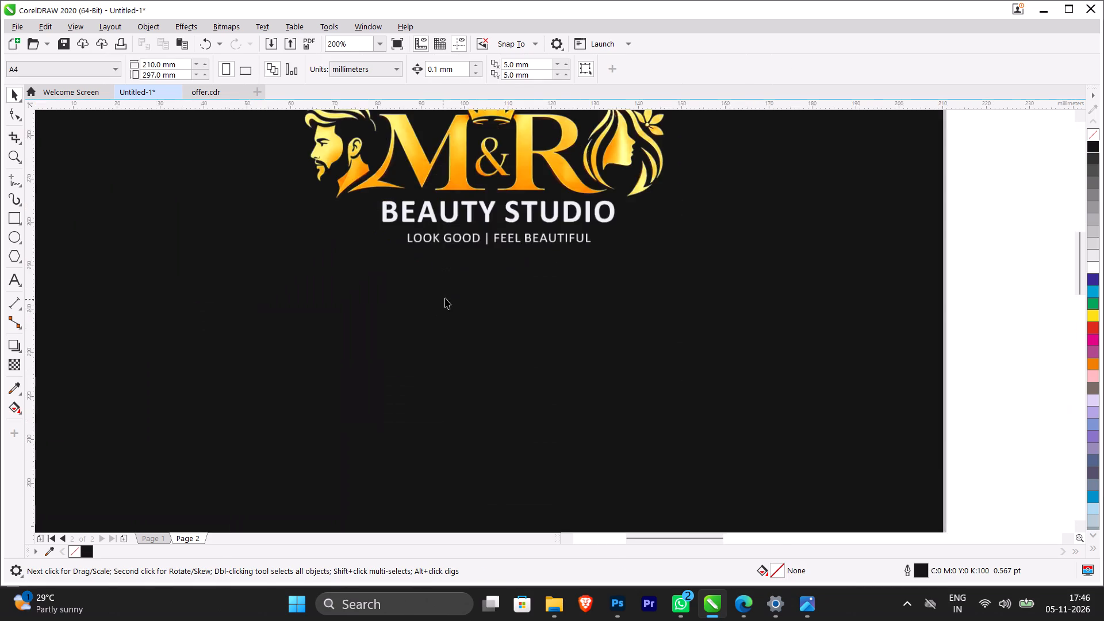
{"action": "scroll", "coordinate": [454, 283], "scroll_direction": "down", "scroll_amount": 3}
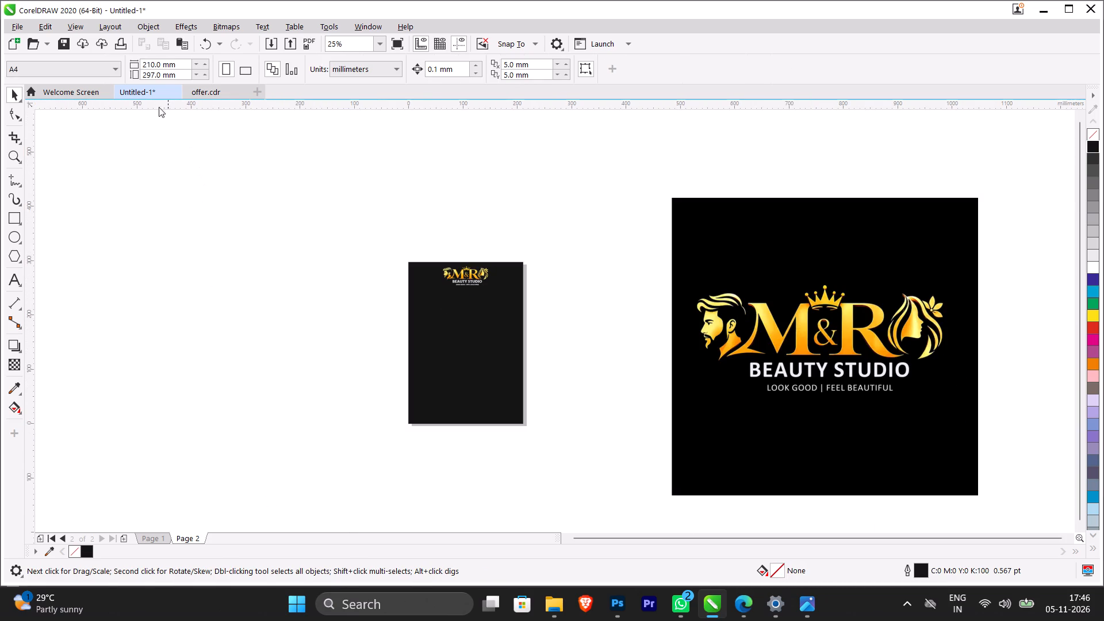
Switch to the offer.cdr document and close it.
{"action": "left_click", "coordinate": [208, 93]}
{"action": "scroll", "coordinate": [398, 263], "scroll_direction": "down", "scroll_amount": 1}
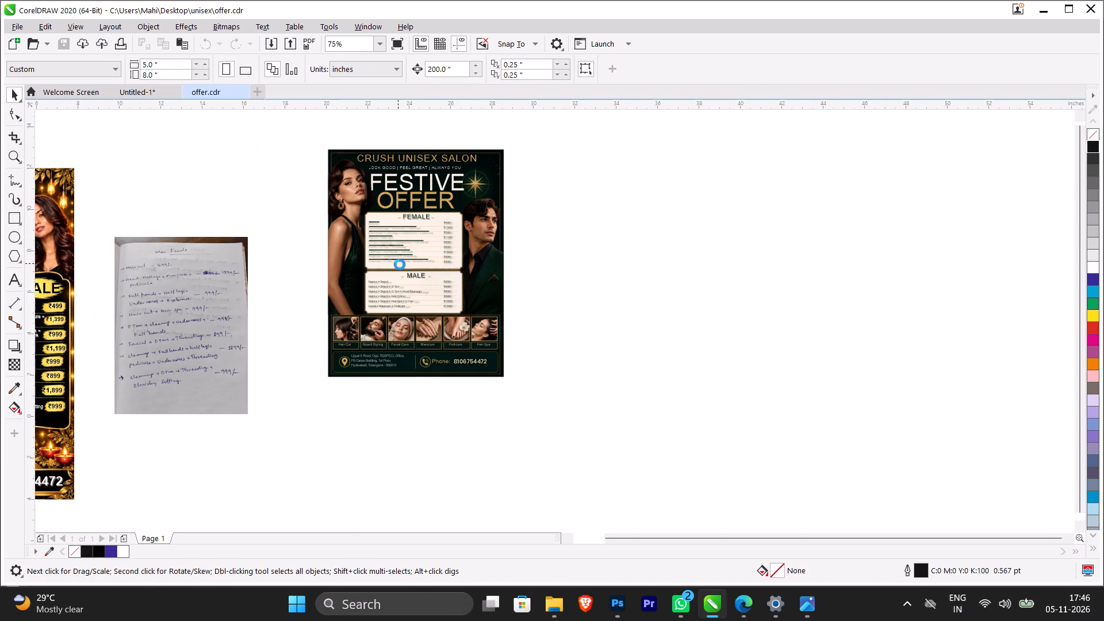
{"action": "left_click", "coordinate": [241, 90]}
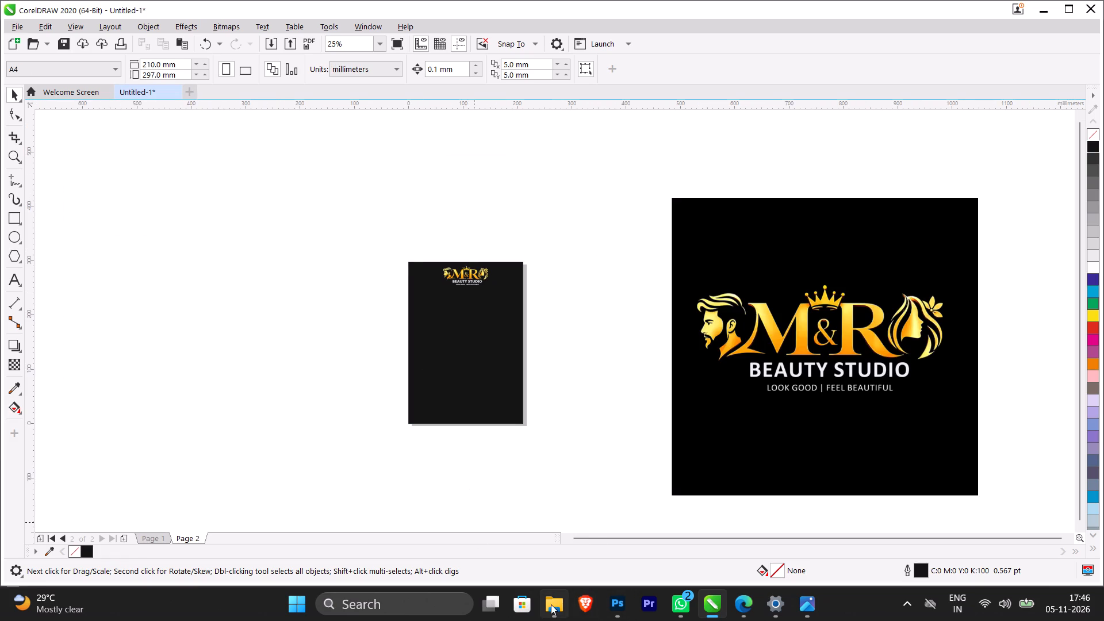
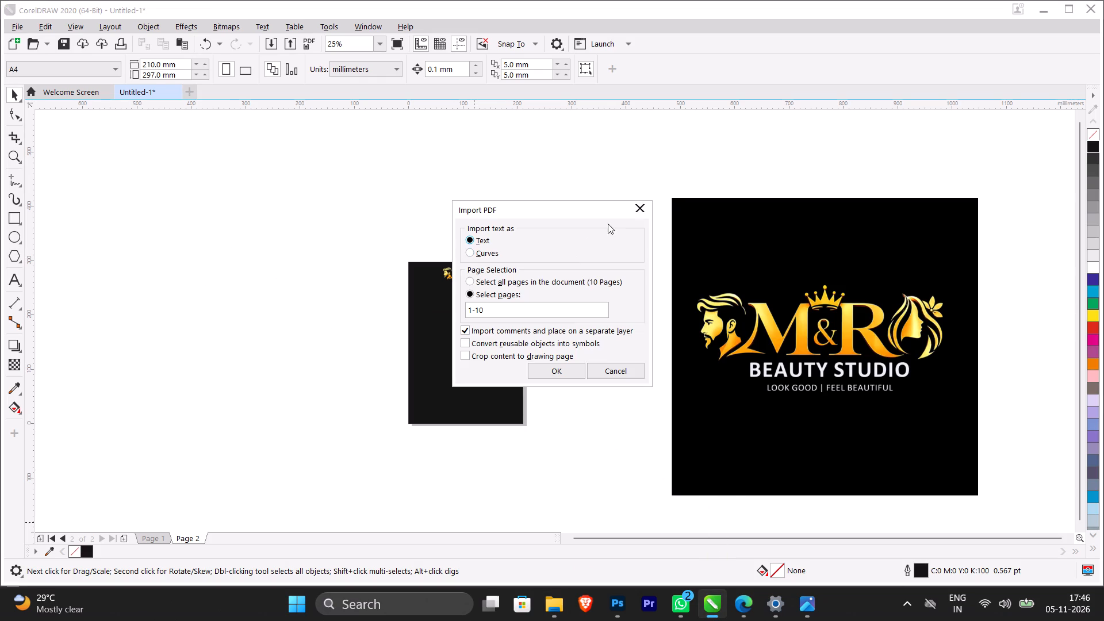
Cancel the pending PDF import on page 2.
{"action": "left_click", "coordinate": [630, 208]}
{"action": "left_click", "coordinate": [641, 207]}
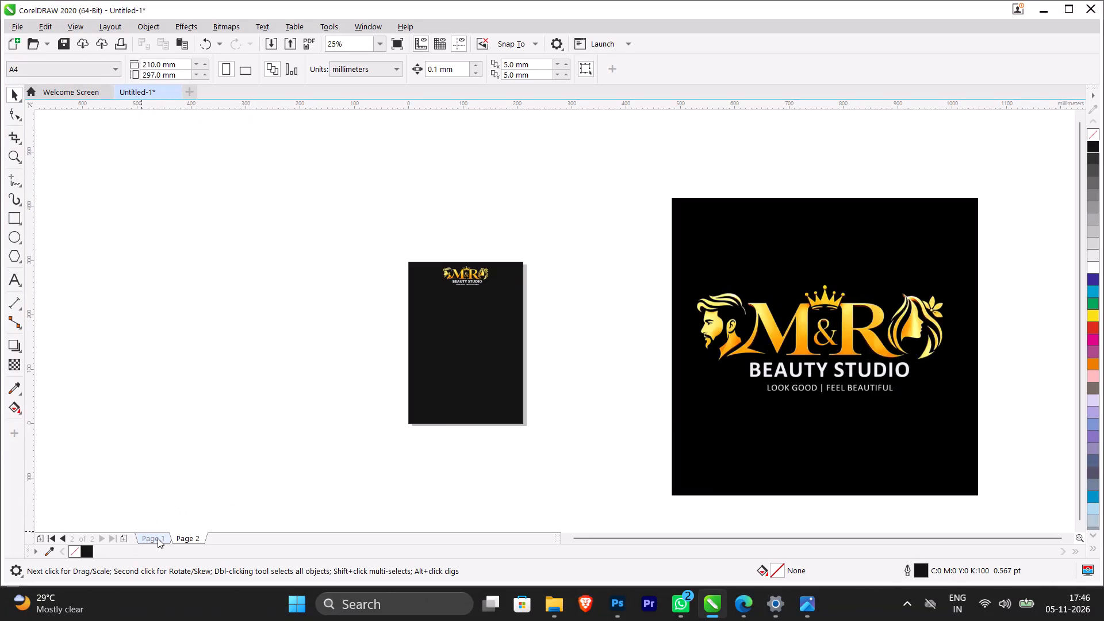
Add a new blank page 3 after page 2 of the flyer document.
{"action": "left_click", "coordinate": [158, 538]}
{"action": "left_click", "coordinate": [182, 534]}
{"action": "left_click", "coordinate": [150, 535]}
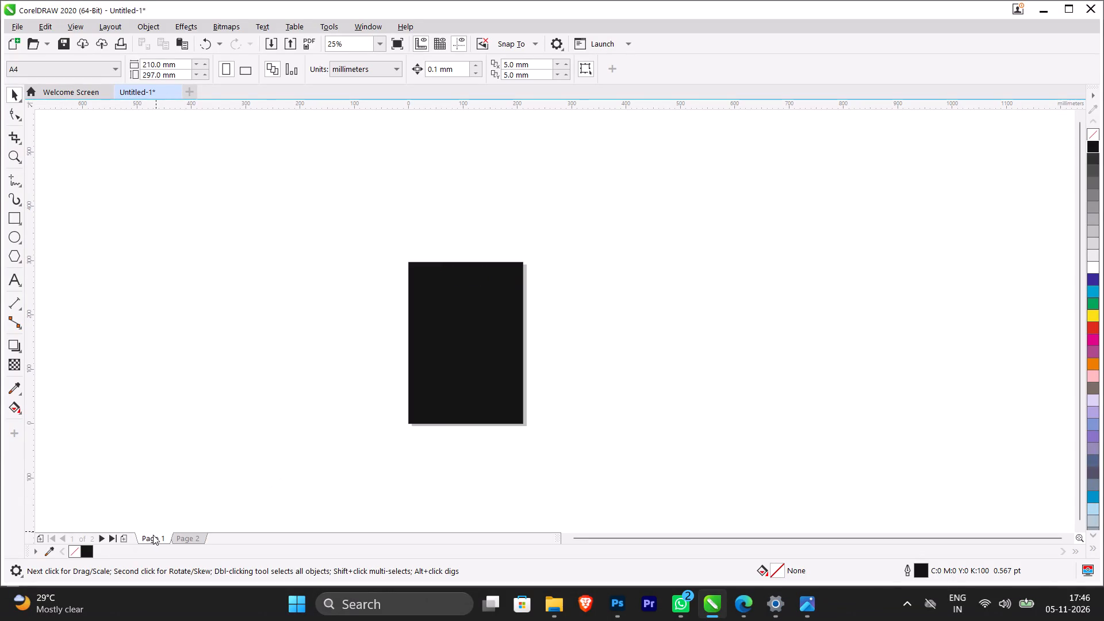
{"action": "left_click", "coordinate": [183, 537]}
{"action": "left_click", "coordinate": [124, 539]}
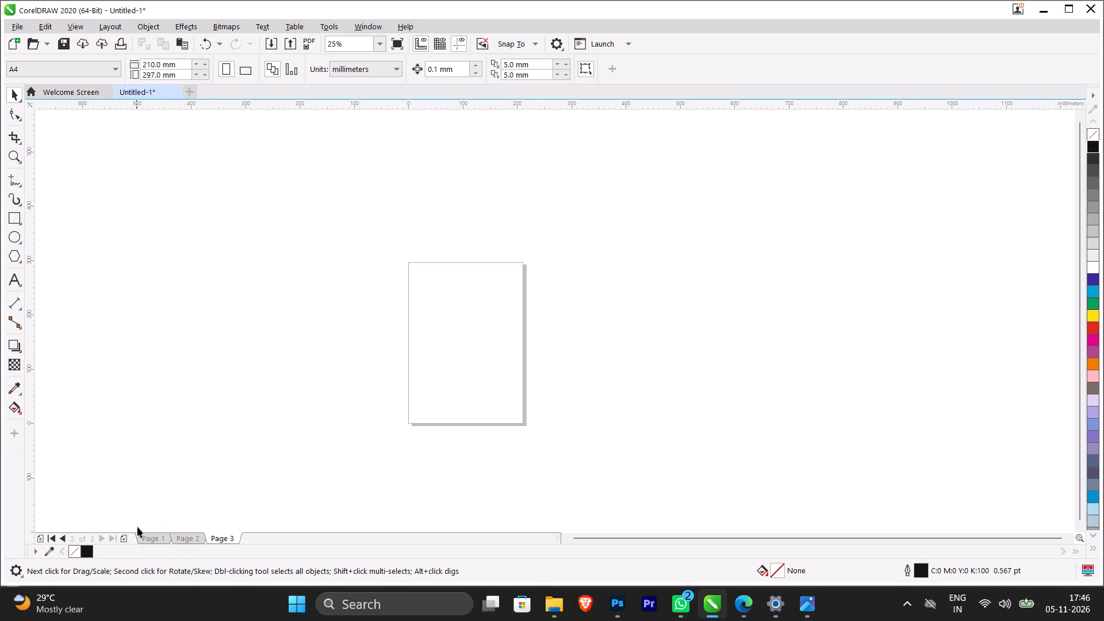
{"action": "left_click", "coordinate": [53, 90]}
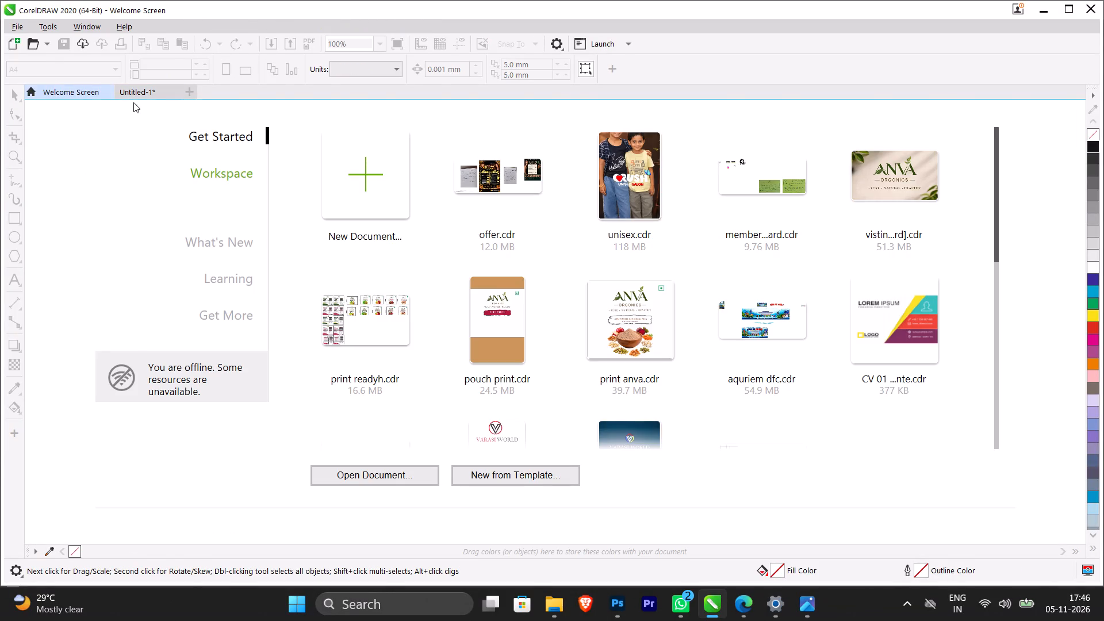
{"action": "left_click", "coordinate": [137, 93]}
Import pages 1-10 of the unisex final PDF with text kept as text, placing it at page 3's upper-left corner.
{"action": "left_click", "coordinate": [16, 30]}
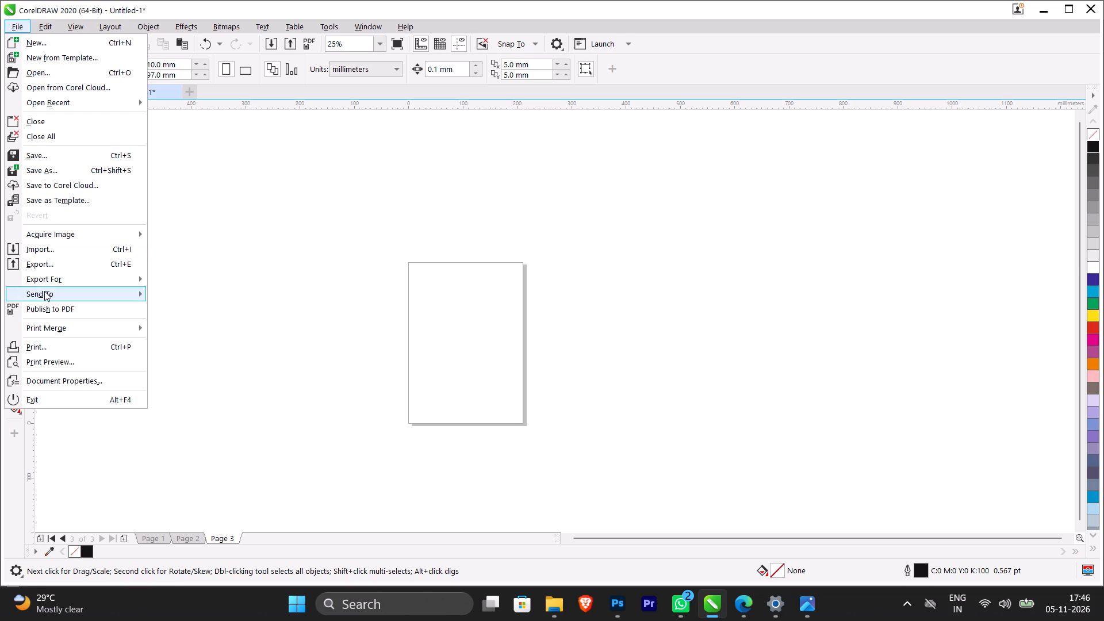
{"action": "left_click", "coordinate": [45, 252]}
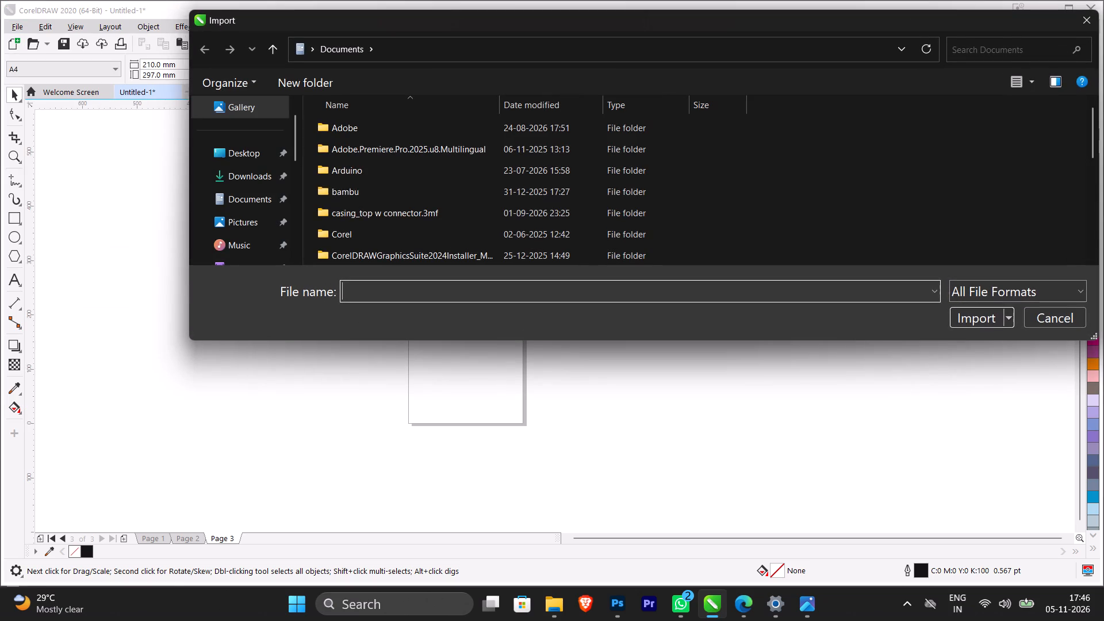
{"action": "left_click", "coordinate": [245, 154]}
{"action": "scroll", "coordinate": [363, 200], "scroll_direction": "down", "scroll_amount": 2}
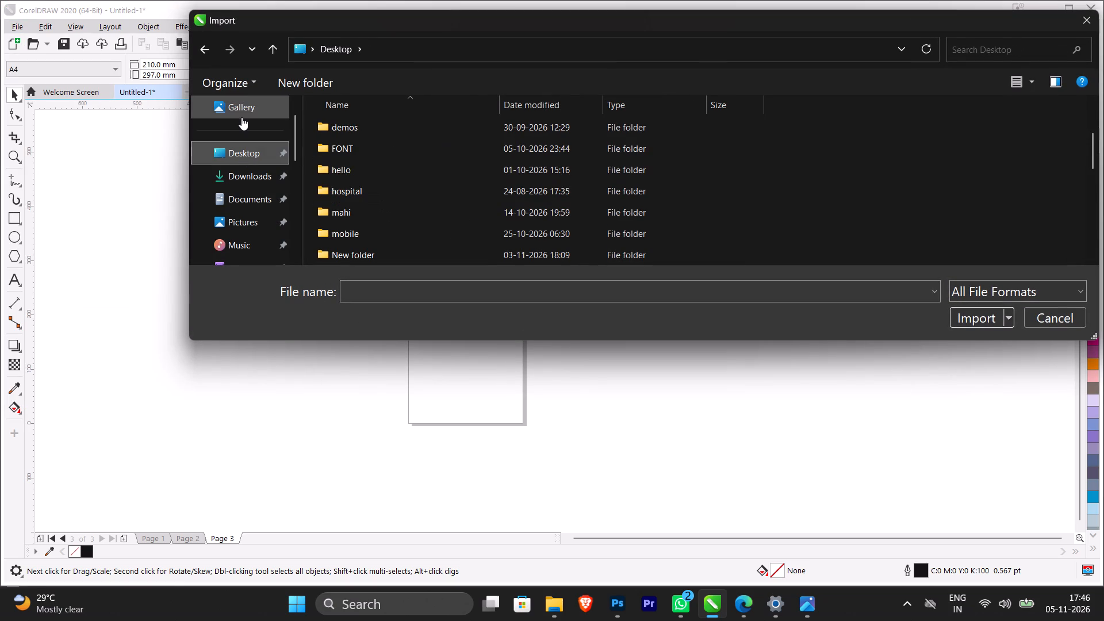
{"action": "scroll", "coordinate": [241, 117], "scroll_direction": "up", "scroll_amount": 4}
{"action": "left_click", "coordinate": [241, 117]}
{"action": "scroll", "coordinate": [344, 133], "scroll_direction": "down", "scroll_amount": 3}
{"action": "scroll", "coordinate": [401, 182], "scroll_direction": "down", "scroll_amount": 2}
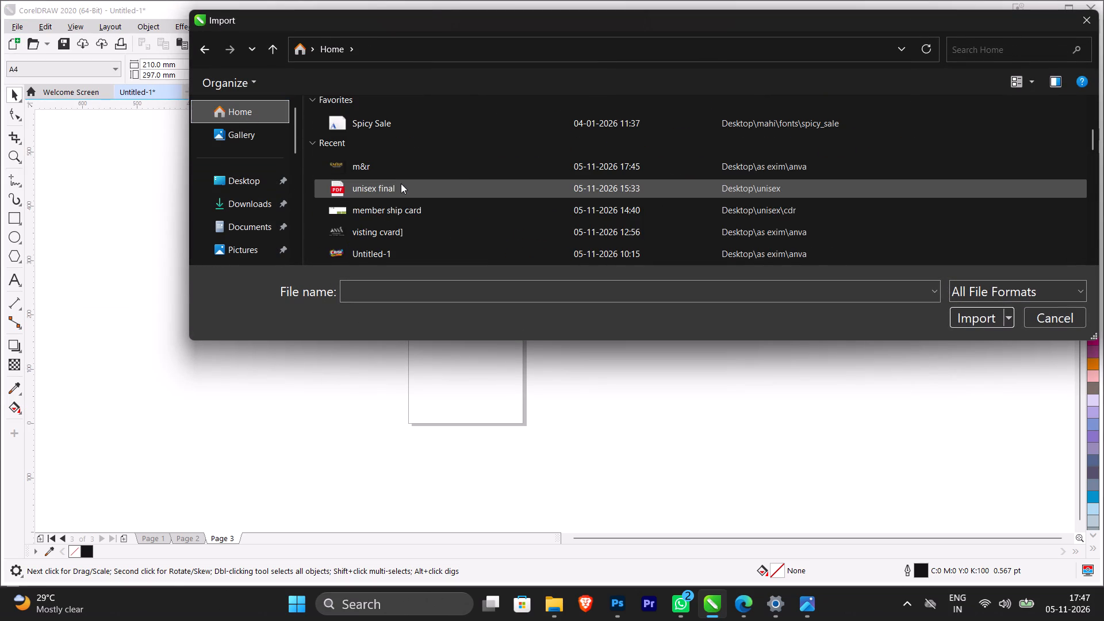
{"action": "left_click_drag", "start_coordinate": [386, 189], "coordinate": [528, 251]}
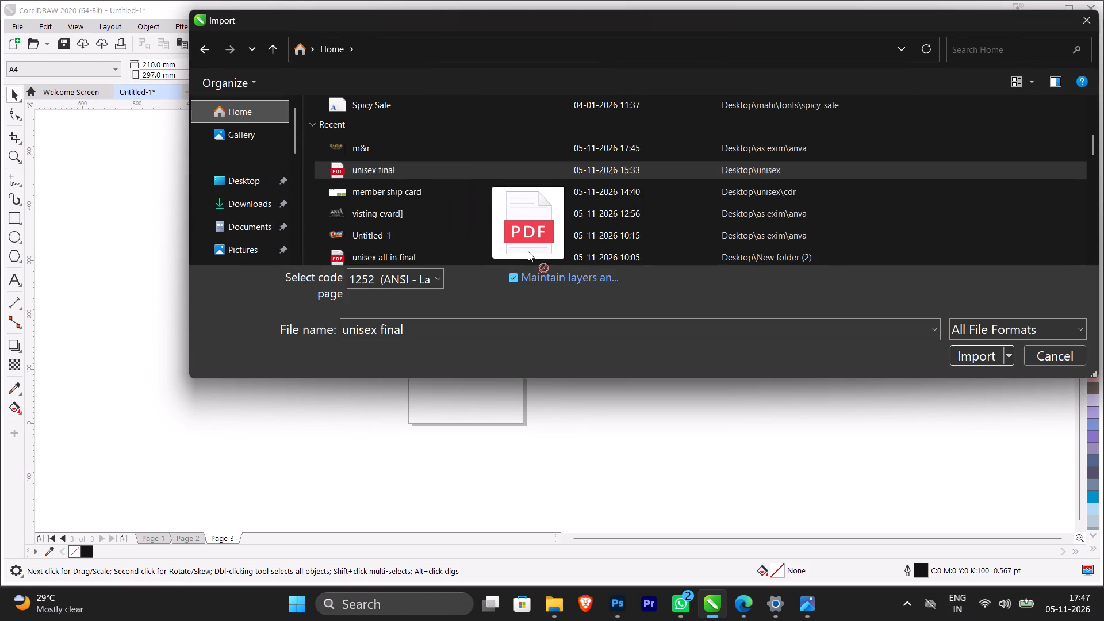
{"action": "left_click_drag", "start_coordinate": [528, 251], "coordinate": [637, 434]}
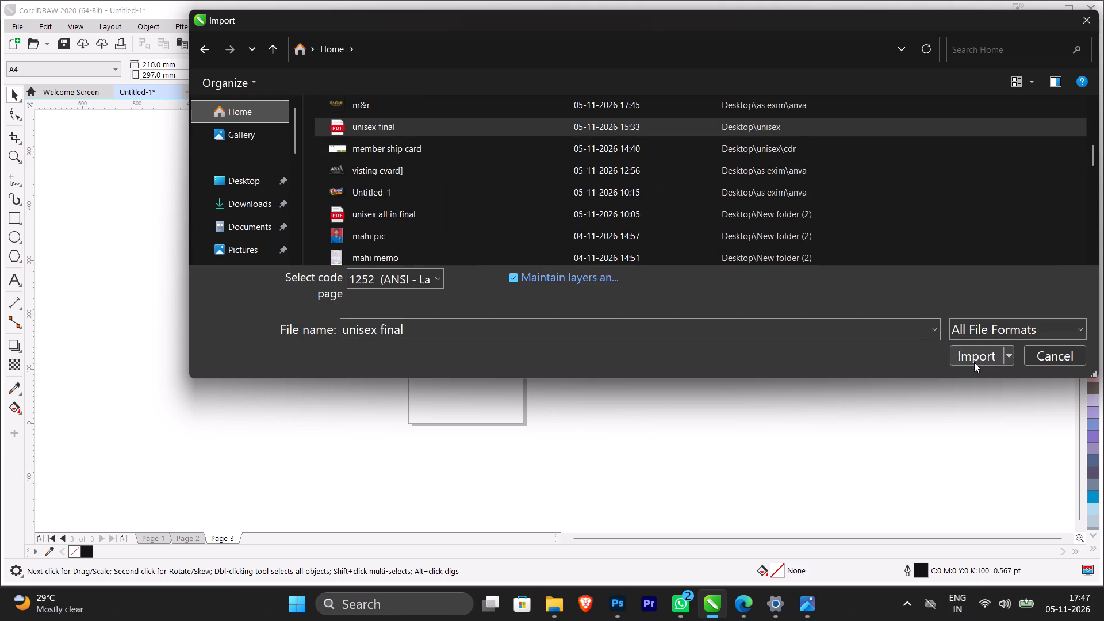
{"action": "left_click", "coordinate": [974, 362]}
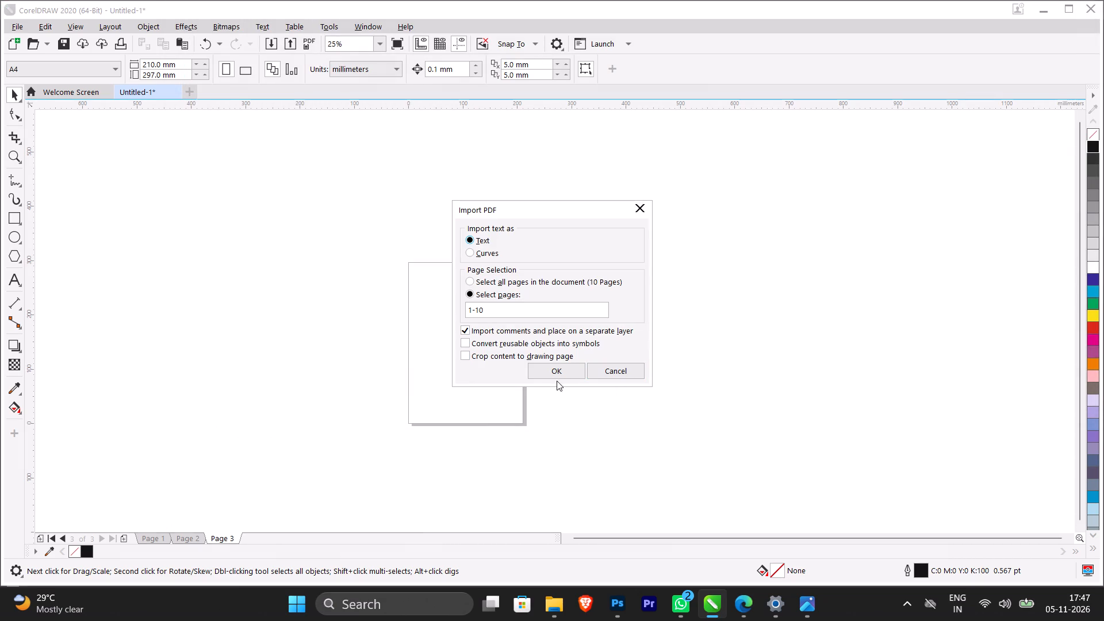
{"action": "left_click", "coordinate": [563, 373]}
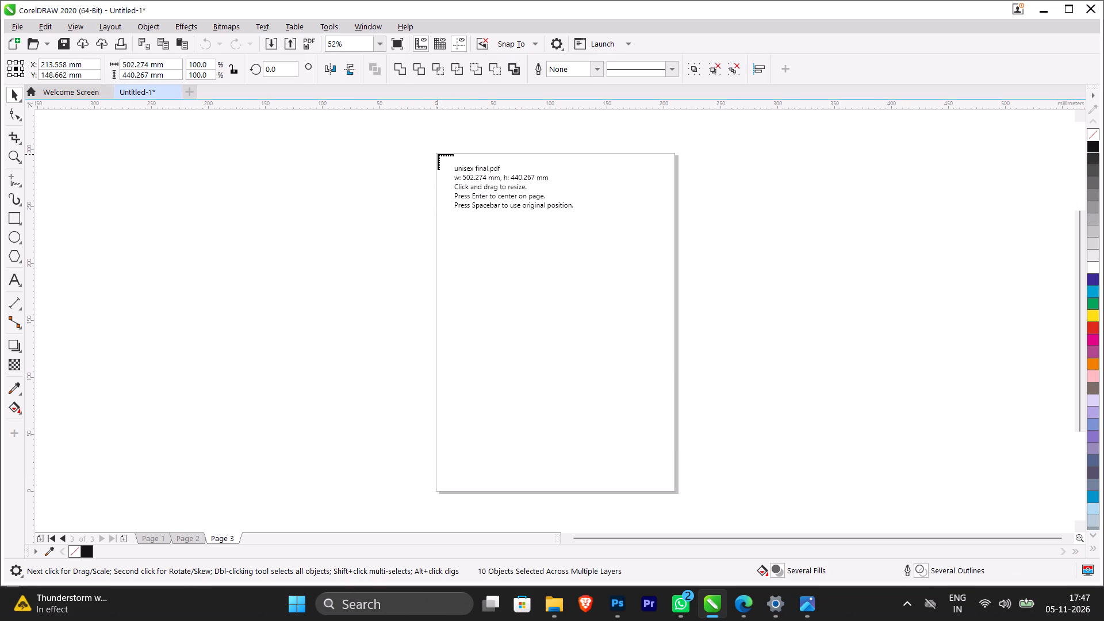
{"action": "scroll", "coordinate": [438, 154], "scroll_direction": "up", "scroll_amount": 3, "text": "alt"}
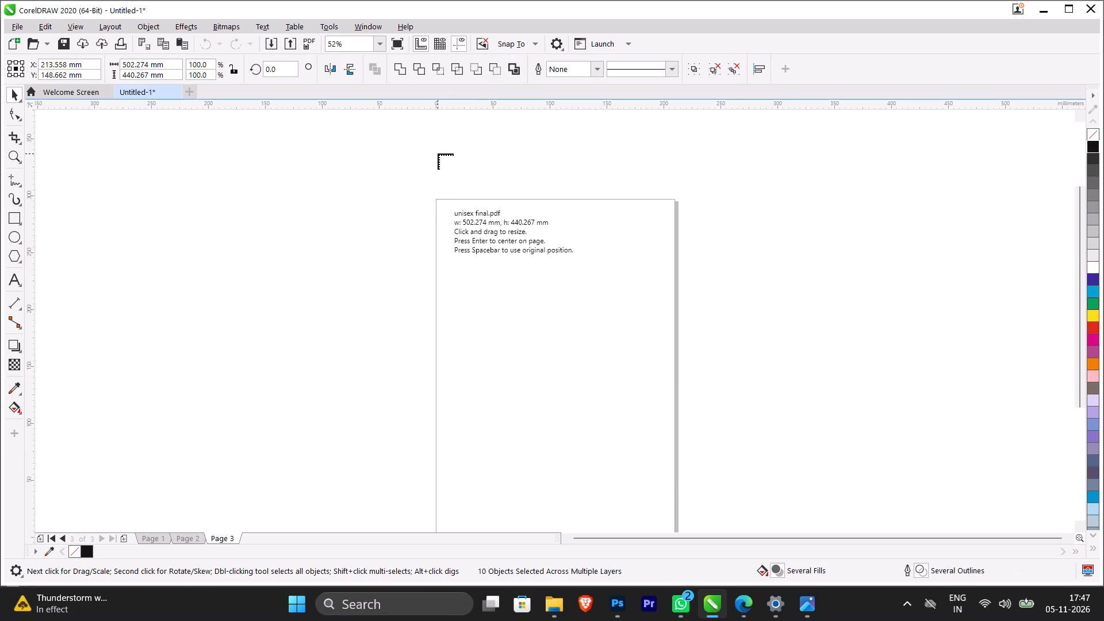
{"action": "scroll", "coordinate": [438, 154], "scroll_direction": "up", "scroll_amount": 2, "text": "alt"}
{"action": "scroll", "coordinate": [448, 215], "scroll_direction": "up", "scroll_amount": 4}
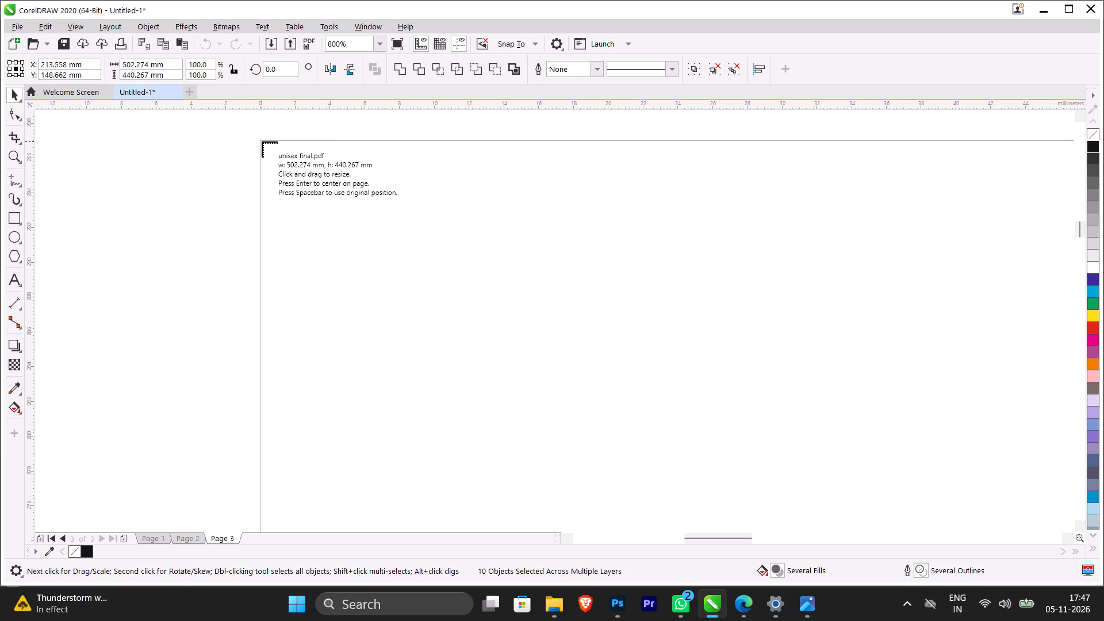
{"action": "left_click", "coordinate": [261, 140]}
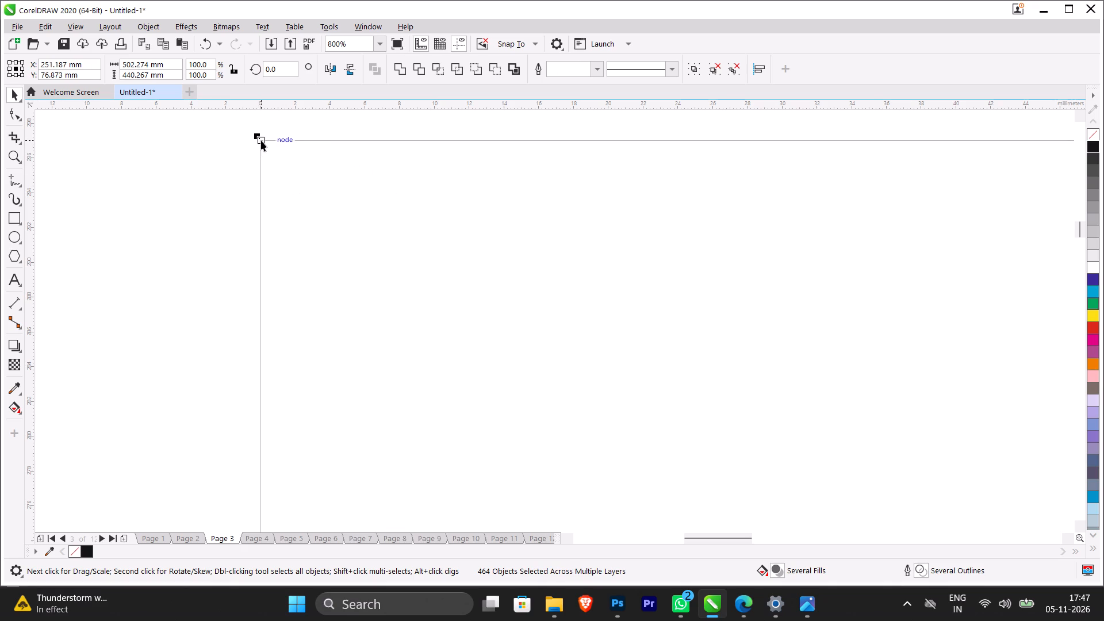
Group the imported Crush Unisex Salon cover artwork and centre it on page 3.
{"action": "scroll", "coordinate": [344, 189], "scroll_direction": "down", "scroll_amount": 5}
{"action": "scroll", "coordinate": [386, 260], "scroll_direction": "up", "scroll_amount": 1}
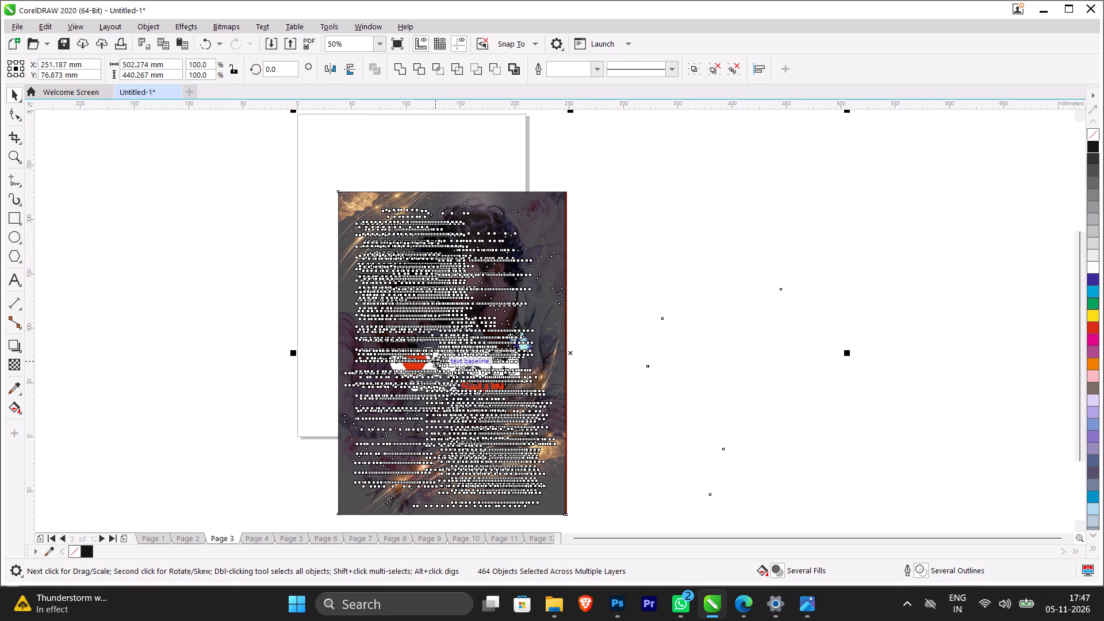
{"action": "key", "text": "ctrl+g"}
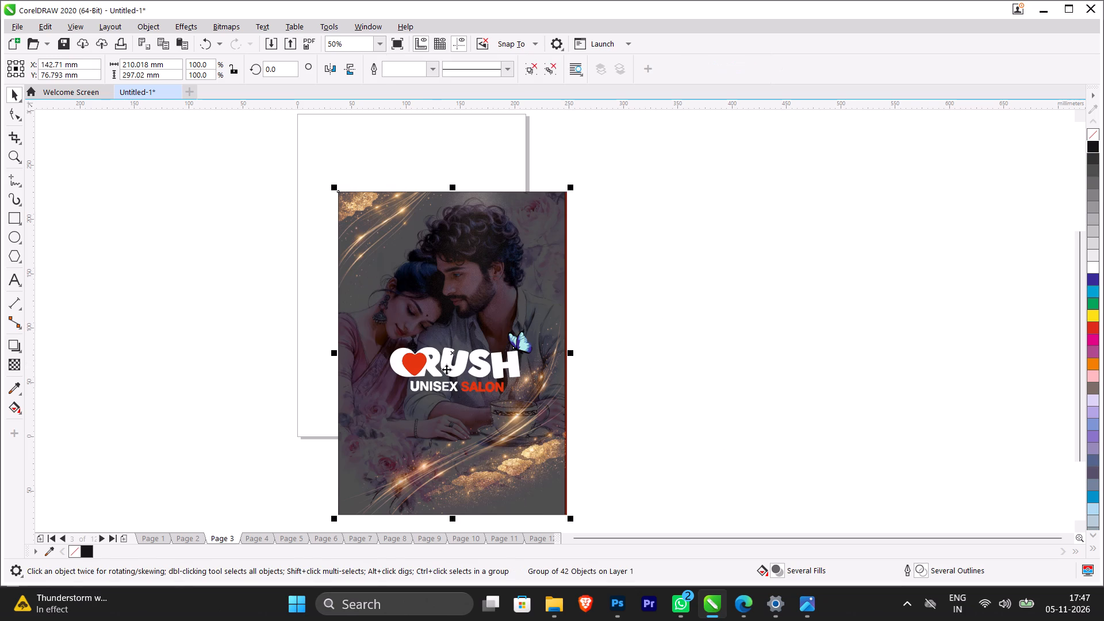
{"action": "key", "text": "p"}
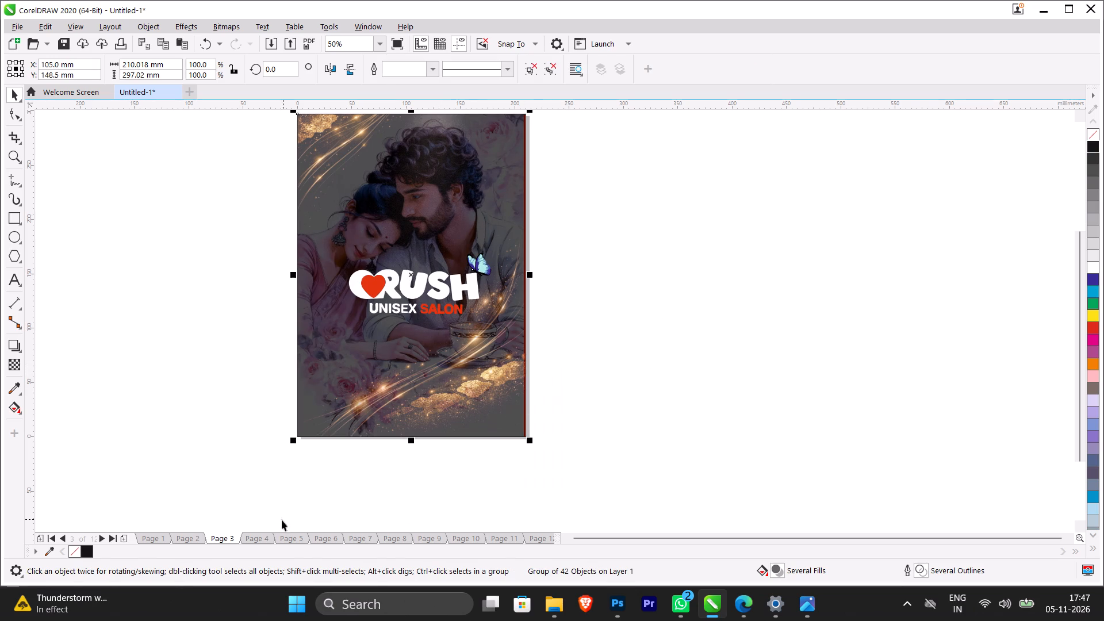
Group all objects of the imported Men's price list and centre the group on page 4.
{"action": "left_click", "coordinate": [262, 539]}
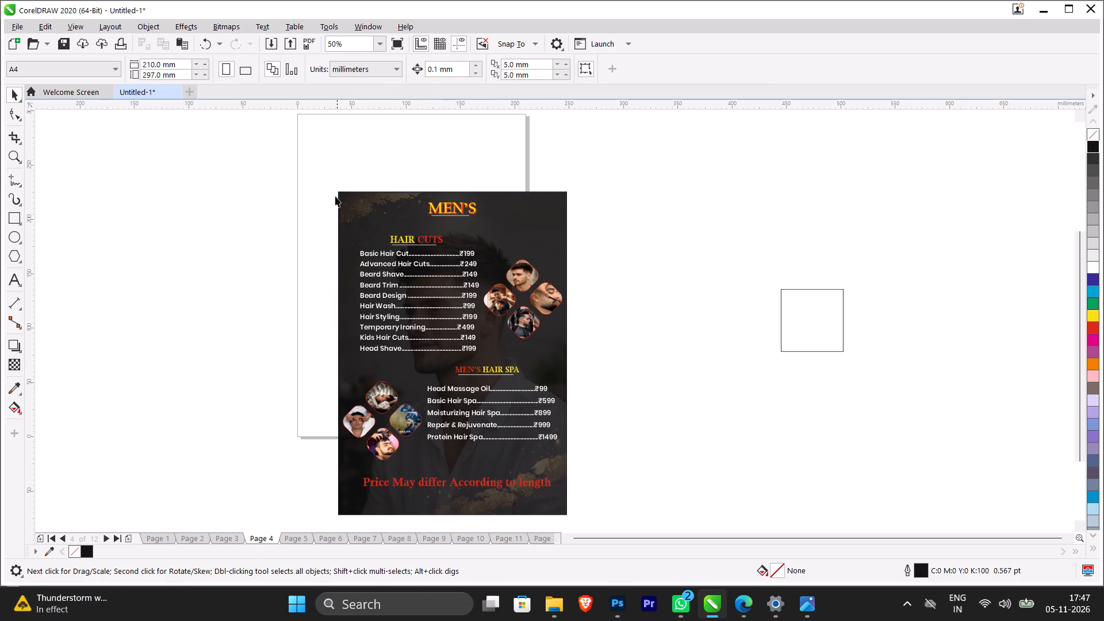
{"action": "left_click_drag", "start_coordinate": [317, 155], "coordinate": [632, 540]}
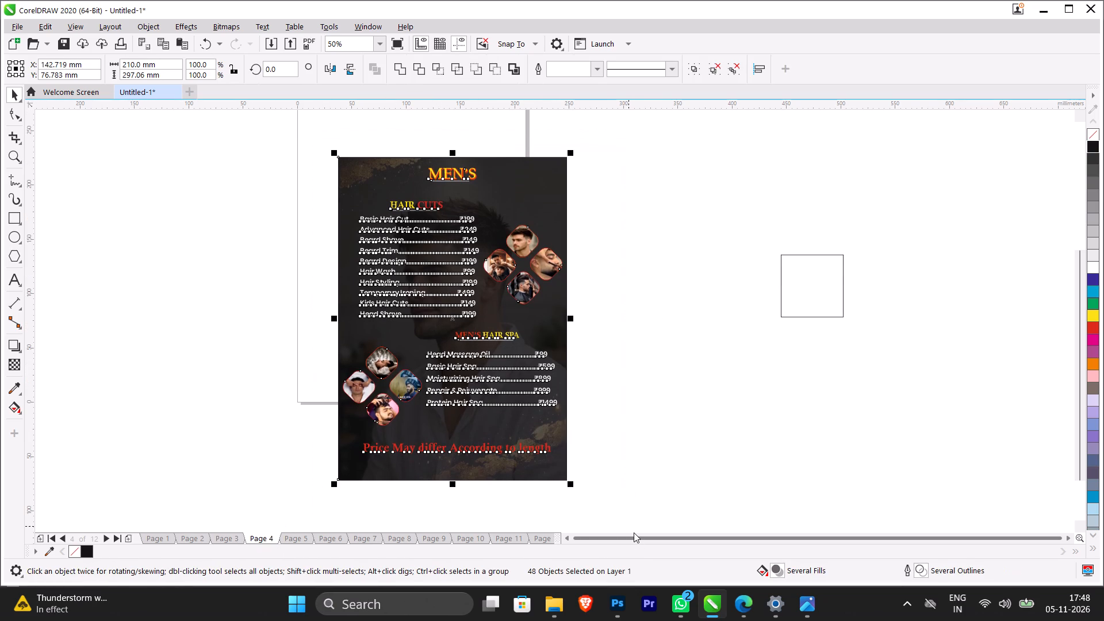
{"action": "key", "text": "ctrl+g"}
{"action": "key", "text": "p"}
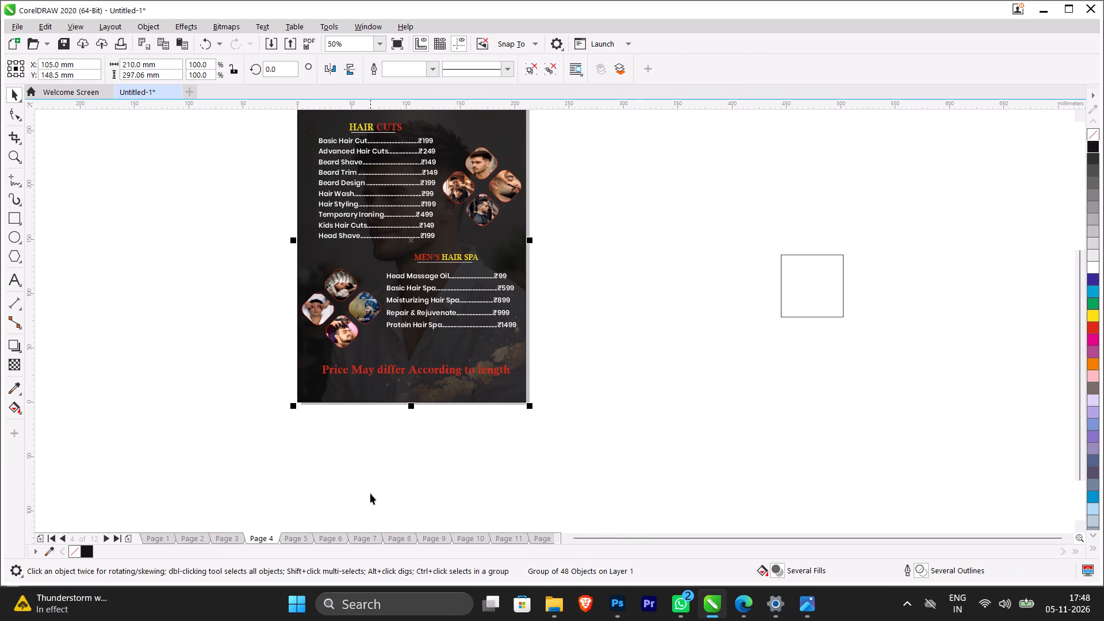
{"action": "left_click", "coordinate": [588, 474]}
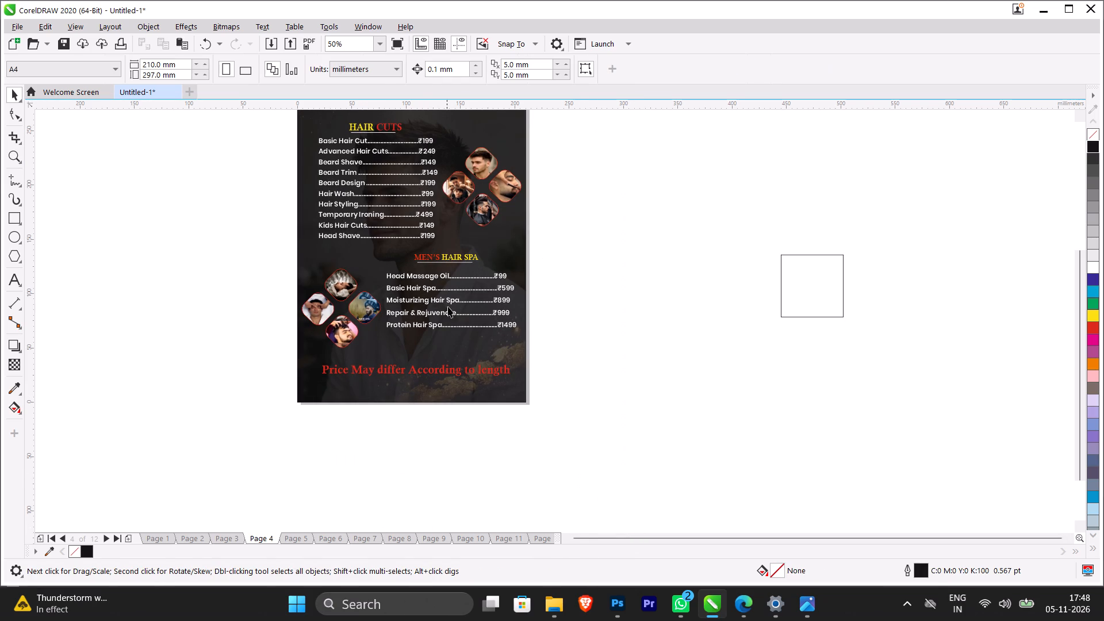
Ungroup all objects of the Men's price list on page 4.
{"action": "left_click", "coordinate": [220, 536]}
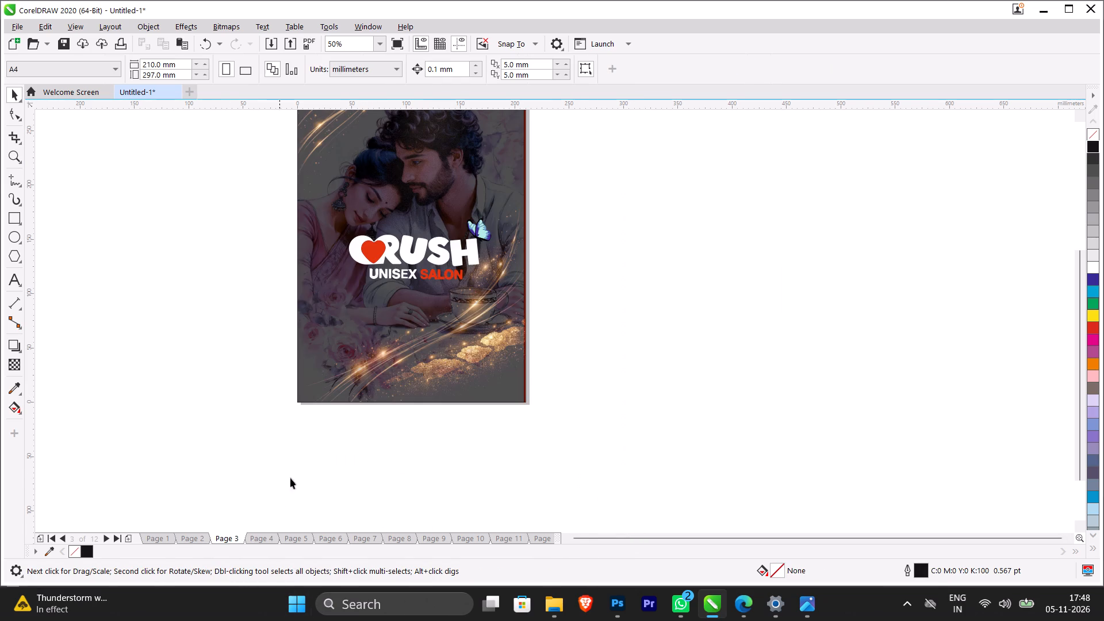
{"action": "left_click", "coordinate": [264, 534]}
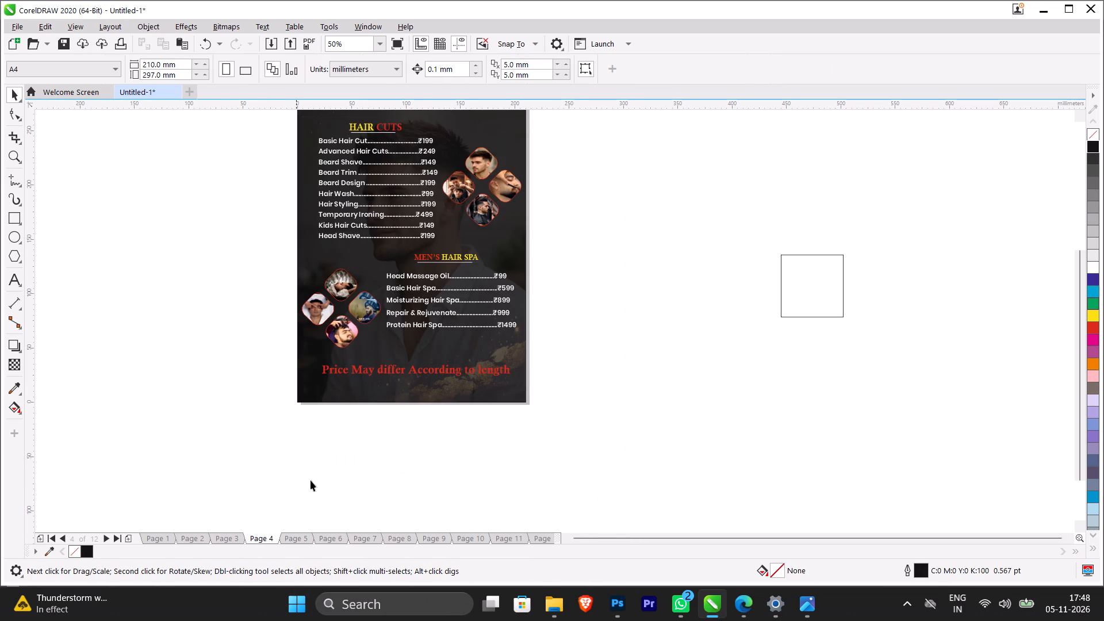
{"action": "scroll", "coordinate": [409, 205], "scroll_direction": "down", "scroll_amount": 1}
{"action": "scroll", "coordinate": [396, 146], "scroll_direction": "up", "scroll_amount": 2}
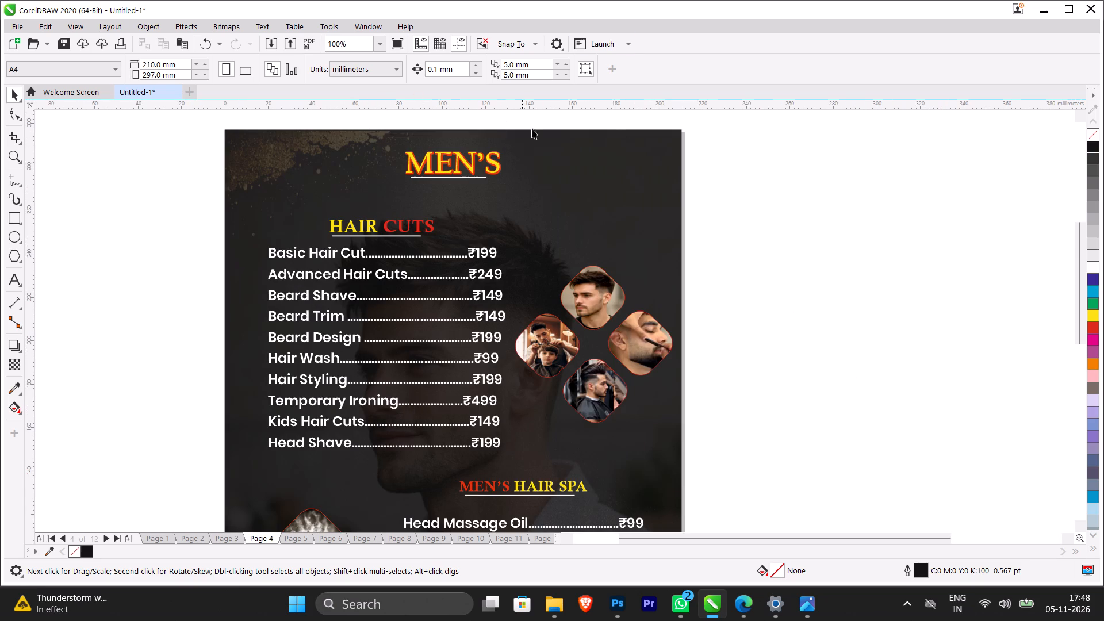
{"action": "left_click", "coordinate": [439, 362]}
{"action": "left_click", "coordinate": [549, 76]}
{"action": "left_click", "coordinate": [867, 239]}
Copy the Hair Cuts heading with its price list from page 4 and paste it onto page 2.
{"action": "left_click_drag", "start_coordinate": [199, 195], "coordinate": [393, 331]}
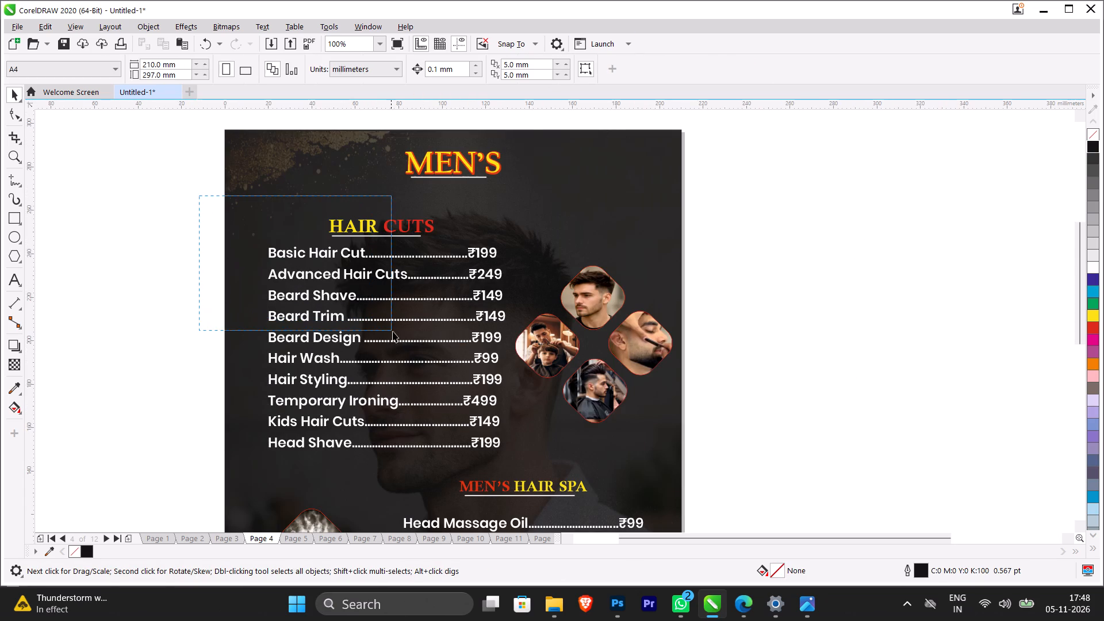
{"action": "left_click_drag", "start_coordinate": [393, 331], "coordinate": [526, 467]}
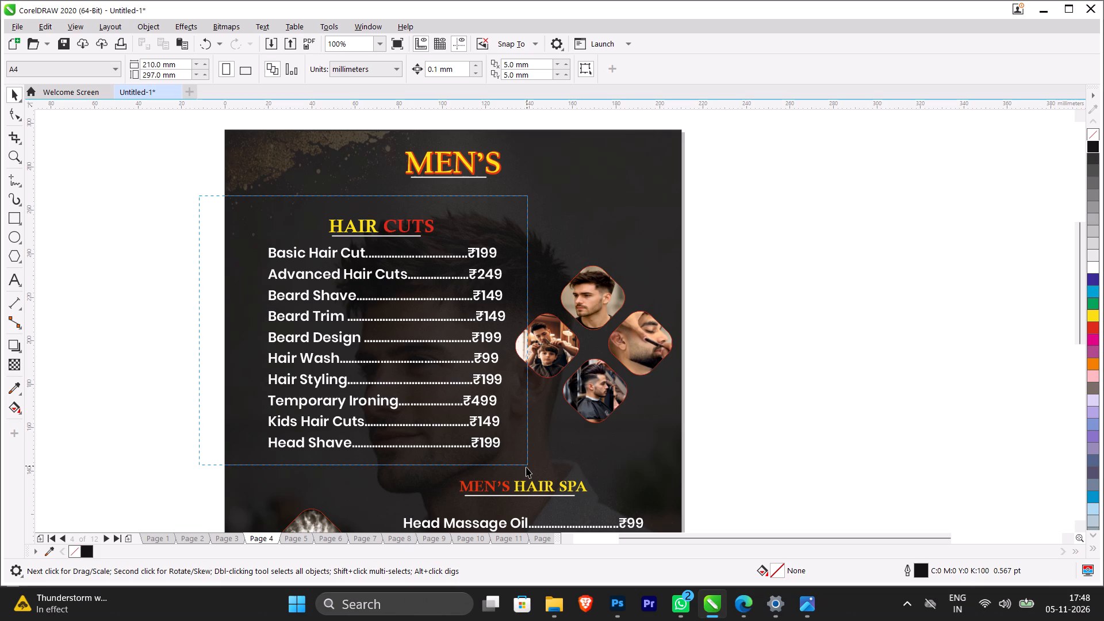
{"action": "left_click_drag", "start_coordinate": [526, 467], "coordinate": [525, 467]}
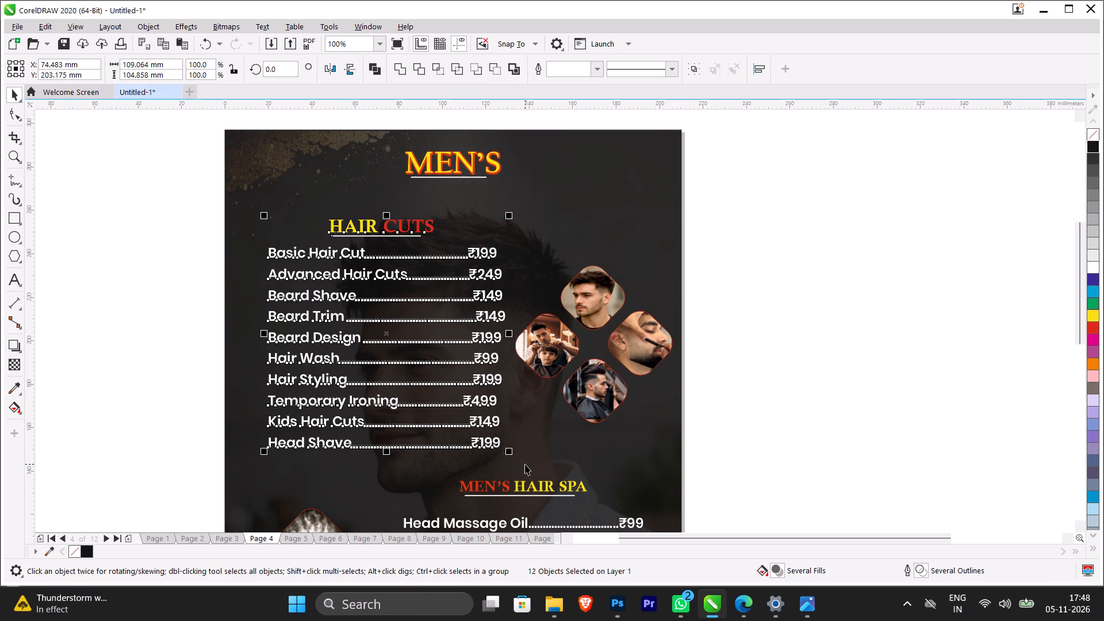
{"action": "key", "text": "ctrl+c"}
{"action": "left_click", "coordinate": [182, 536]}
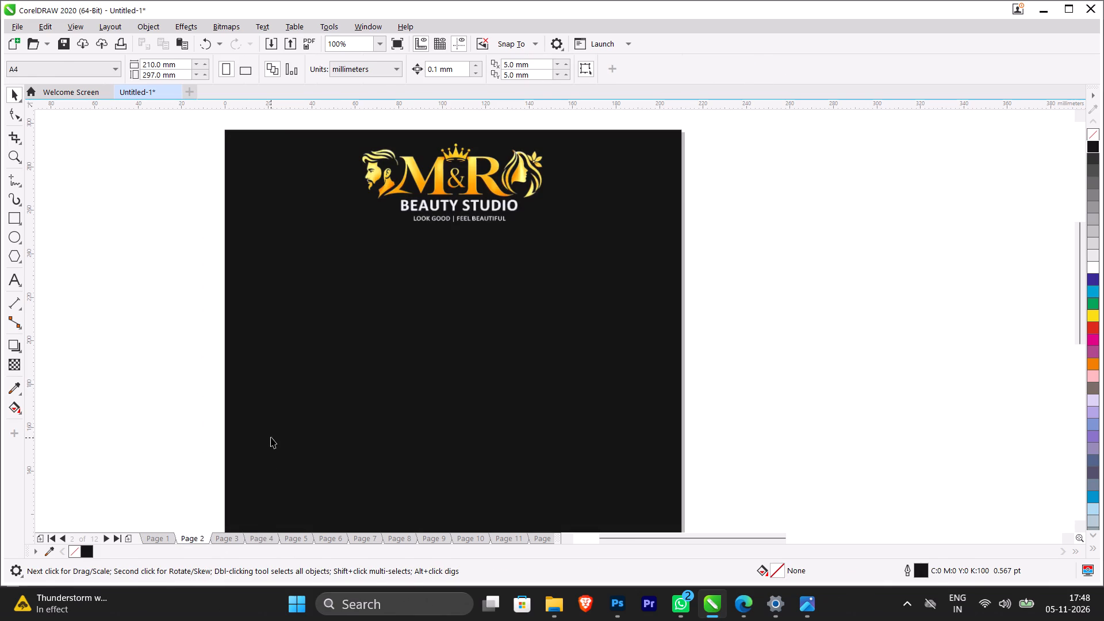
{"action": "key", "text": "ctrl+v"}
Scale the pasted Hair Cuts list to about 80 mm wide and place it below the logo along the page's left side.
{"action": "left_click_drag", "start_coordinate": [513, 451], "coordinate": [477, 413], "text": "shift"}
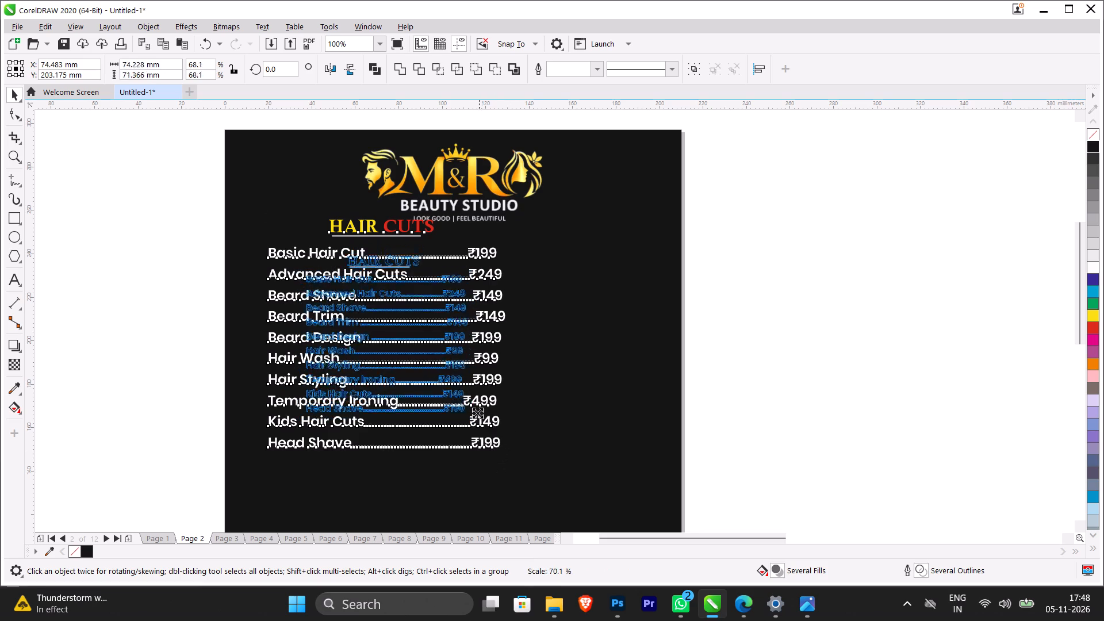
{"action": "left_click_drag", "start_coordinate": [477, 413], "coordinate": [467, 404], "text": "shift"}
{"action": "left_click_drag", "start_coordinate": [358, 312], "coordinate": [303, 261]}
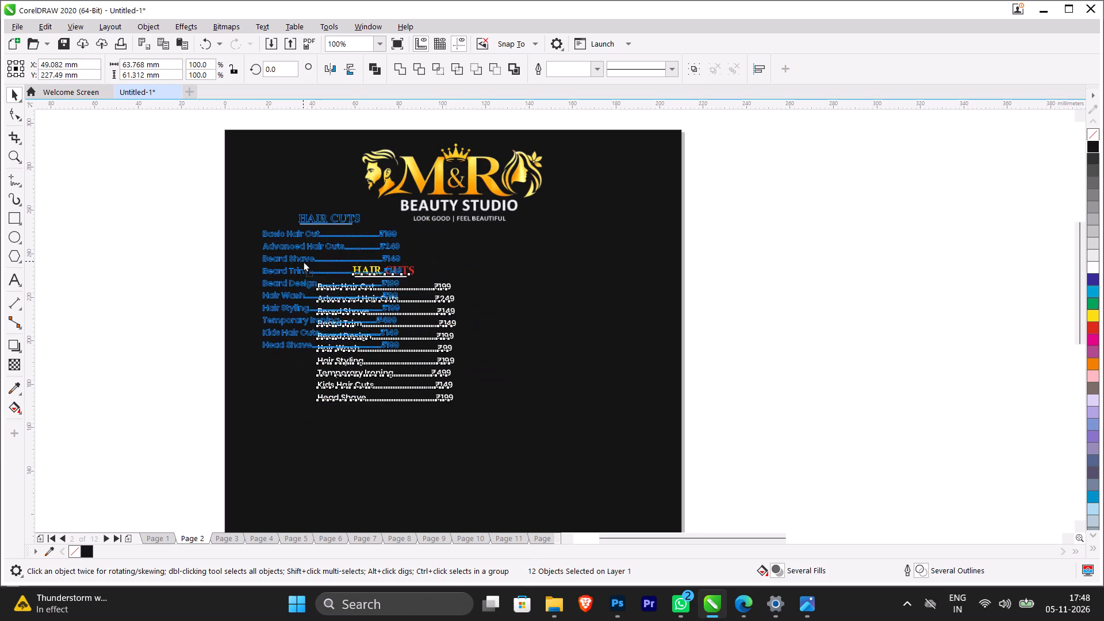
{"action": "left_click_drag", "start_coordinate": [303, 261], "coordinate": [302, 279]}
{"action": "left_click_drag", "start_coordinate": [402, 373], "coordinate": [419, 396], "text": "shift"}
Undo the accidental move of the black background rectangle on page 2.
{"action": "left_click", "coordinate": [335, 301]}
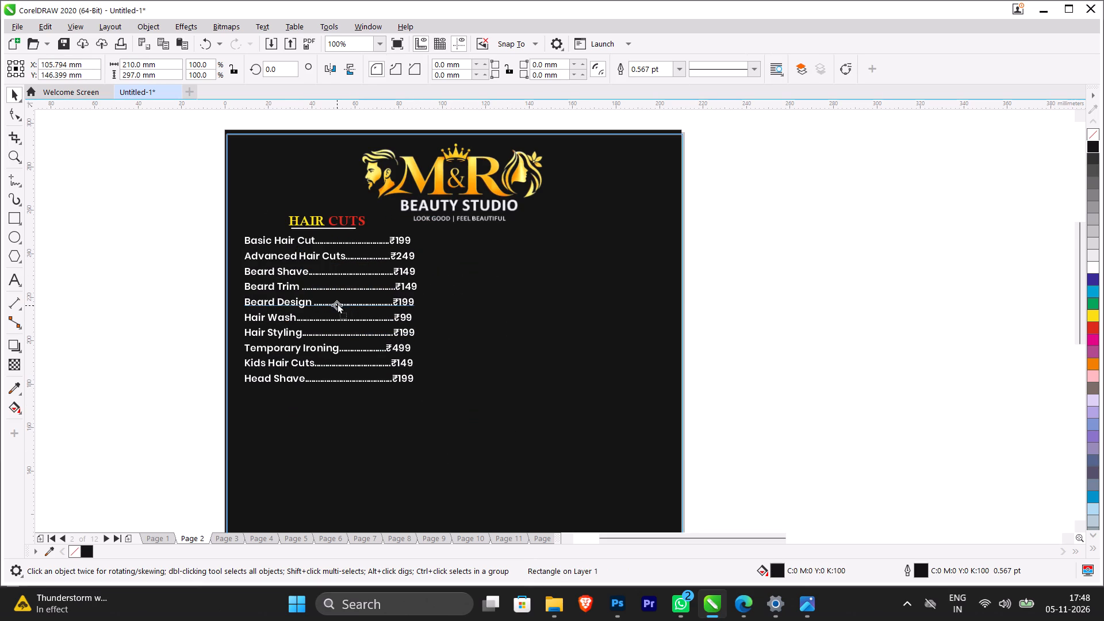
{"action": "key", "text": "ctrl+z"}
Lock the black background rectangle on page 2.
{"action": "right_click", "coordinate": [609, 363]}
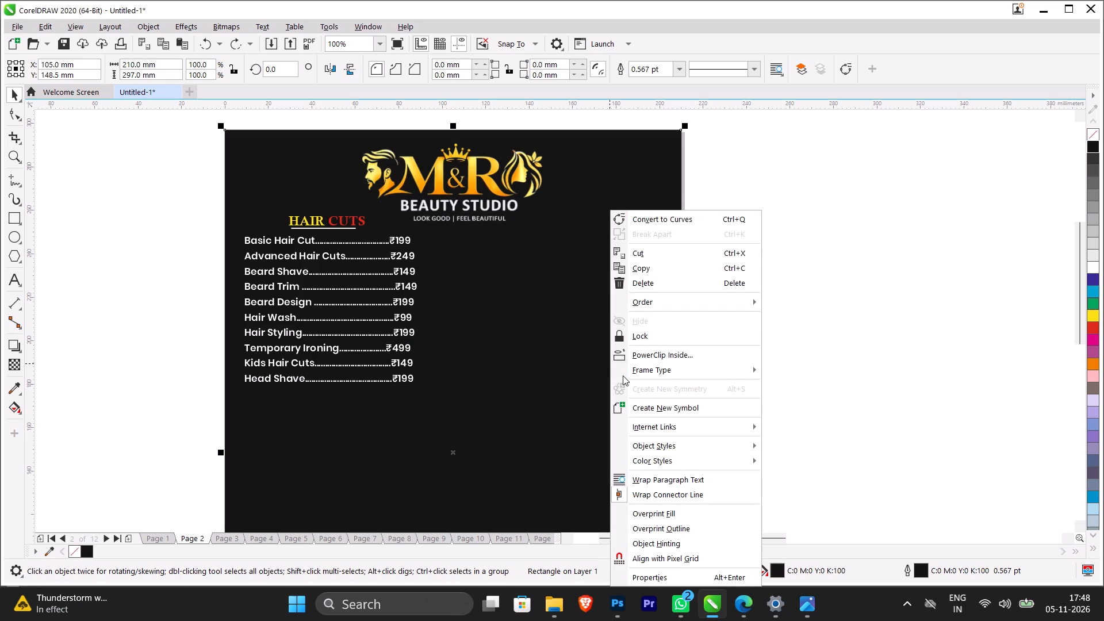
{"action": "left_click", "coordinate": [636, 341]}
{"action": "left_click", "coordinate": [897, 320]}
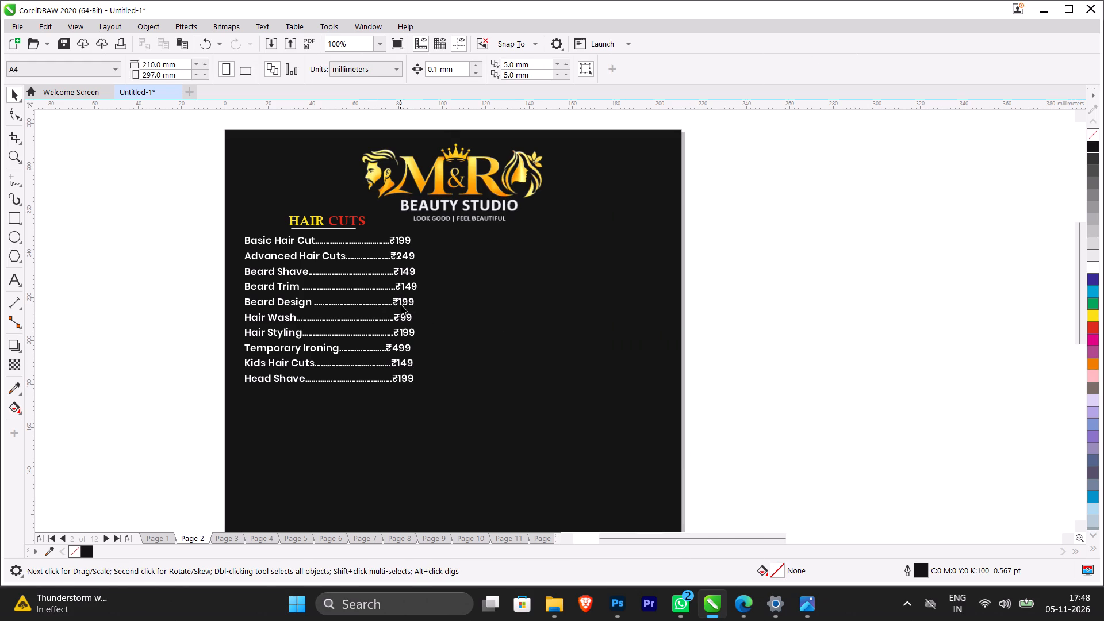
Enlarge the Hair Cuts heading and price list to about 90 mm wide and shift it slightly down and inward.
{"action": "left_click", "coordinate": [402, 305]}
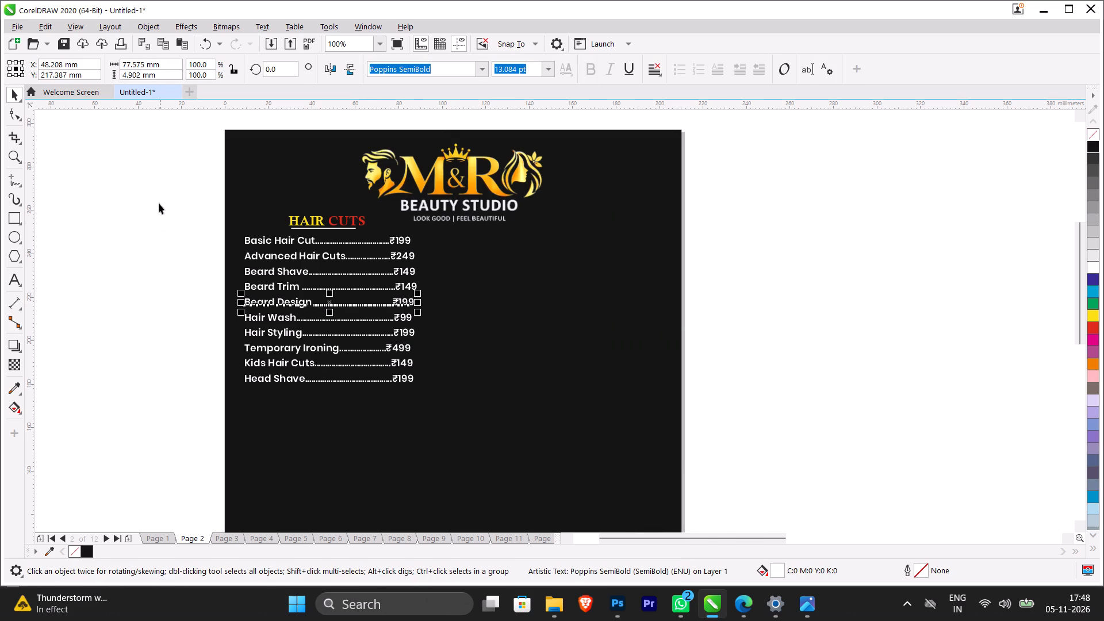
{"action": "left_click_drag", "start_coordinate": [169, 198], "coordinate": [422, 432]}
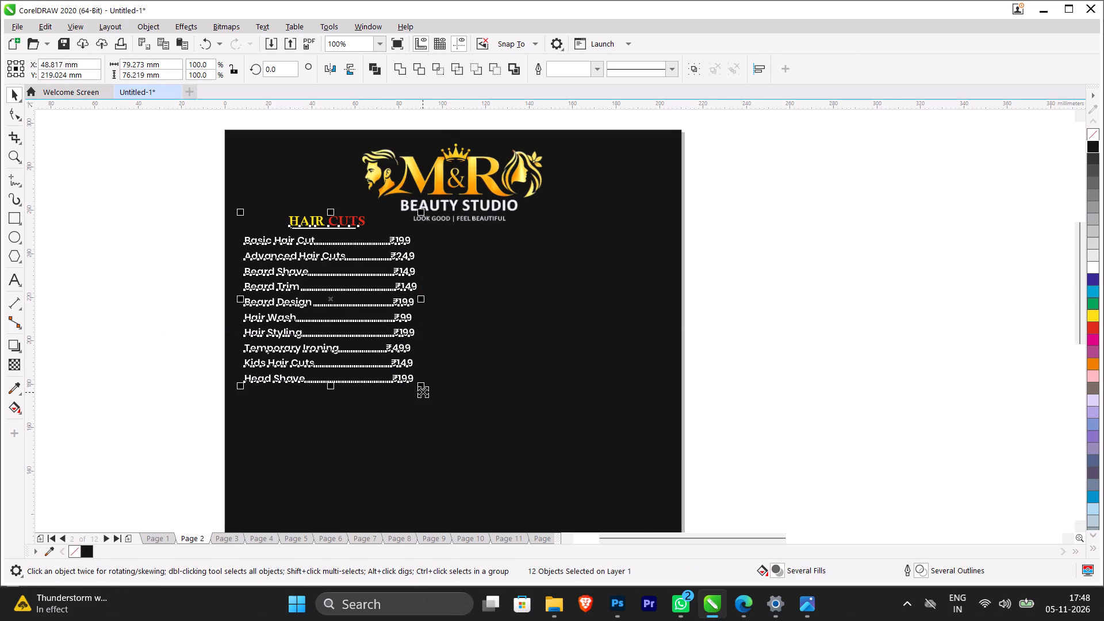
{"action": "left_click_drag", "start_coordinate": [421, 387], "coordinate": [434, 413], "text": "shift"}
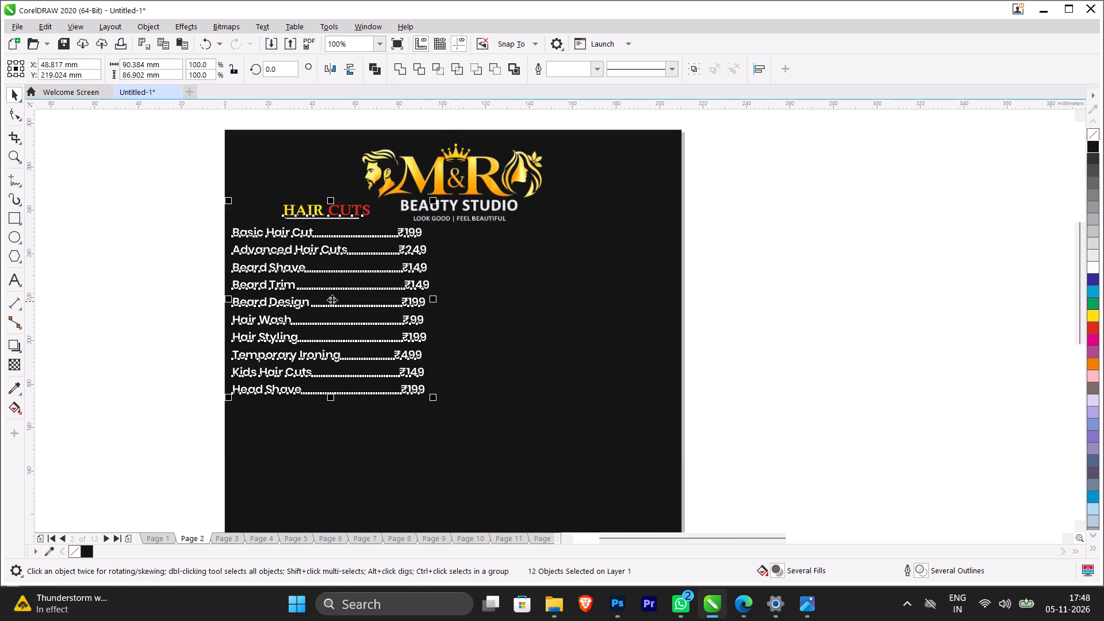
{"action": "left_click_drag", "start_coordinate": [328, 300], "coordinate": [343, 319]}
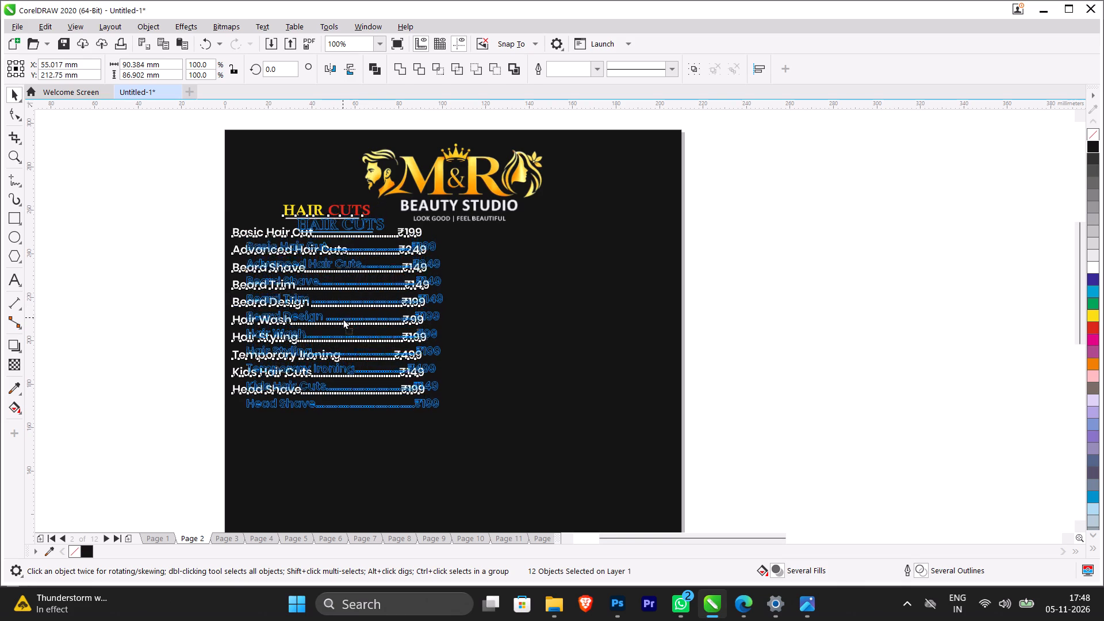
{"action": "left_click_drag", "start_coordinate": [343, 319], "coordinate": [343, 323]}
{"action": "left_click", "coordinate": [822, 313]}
Scale the Hair Cuts heading and price list to about 80 mm wide and place it below the logo along the page's left side.
{"action": "scroll", "coordinate": [280, 386], "scroll_direction": "down", "scroll_amount": 1}
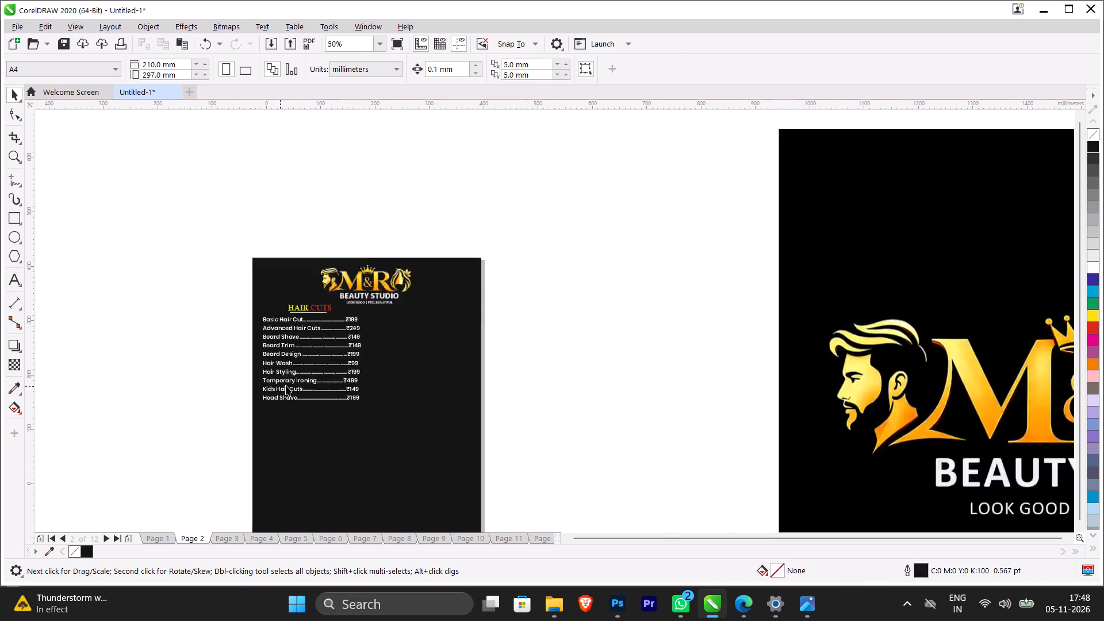
{"action": "scroll", "coordinate": [286, 385], "scroll_direction": "down", "scroll_amount": 1}
{"action": "scroll", "coordinate": [339, 434], "scroll_direction": "up", "scroll_amount": 1}
{"action": "scroll", "coordinate": [252, 278], "scroll_direction": "up", "scroll_amount": 1}
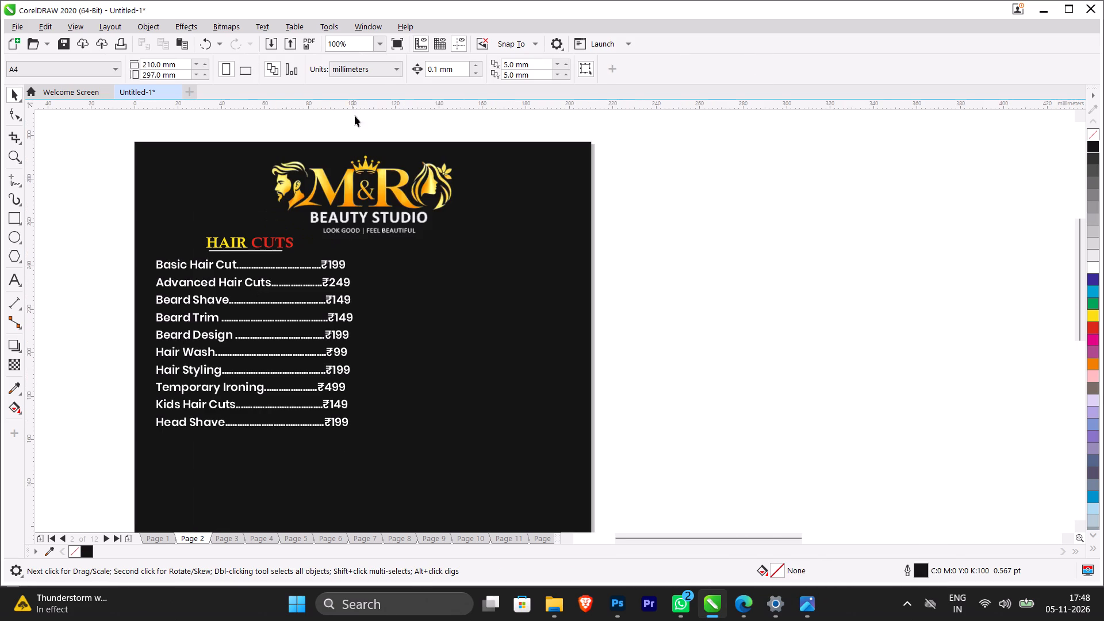
{"action": "left_click", "coordinate": [342, 419]}
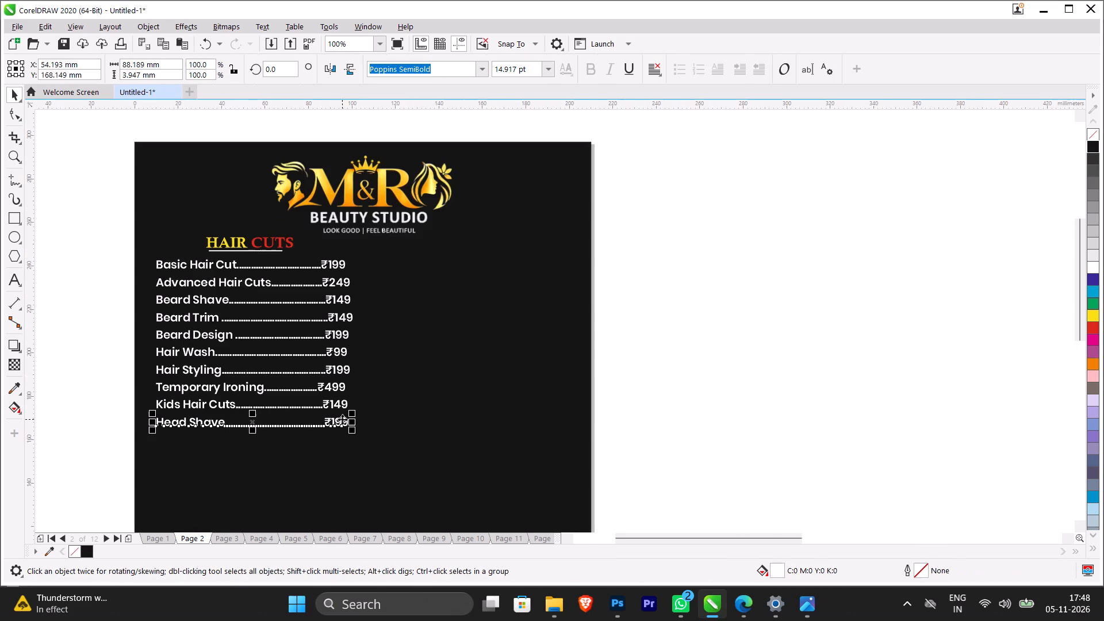
{"action": "left_click_drag", "start_coordinate": [93, 212], "coordinate": [330, 432]}
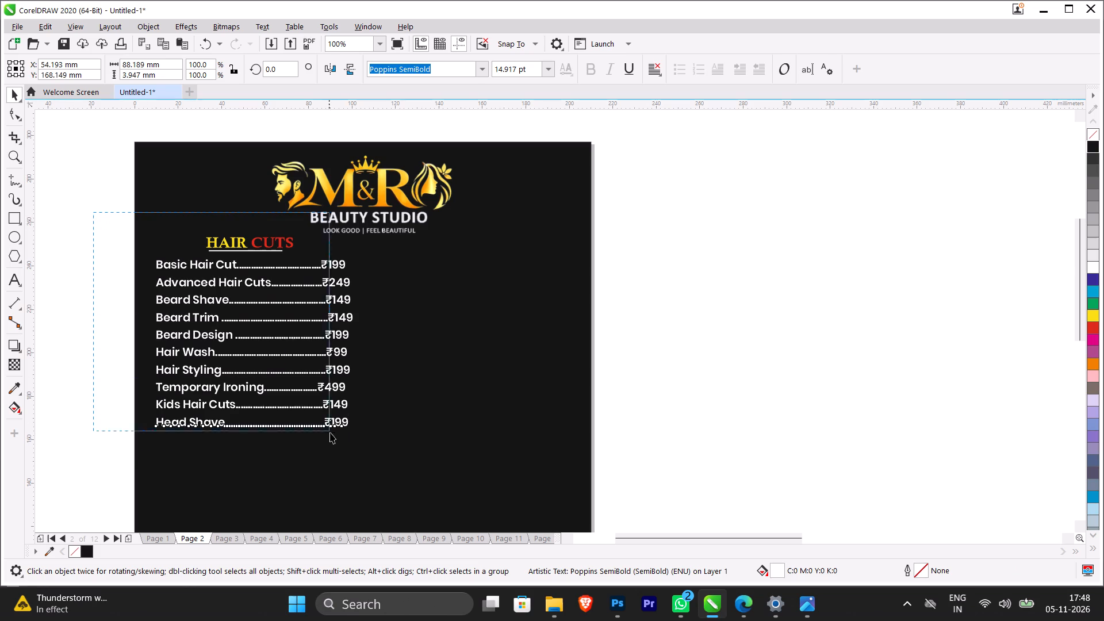
{"action": "left_click_drag", "start_coordinate": [330, 432], "coordinate": [359, 466]}
{"action": "left_click_drag", "start_coordinate": [358, 432], "coordinate": [354, 421], "text": "shift"}
{"action": "left_click_drag", "start_coordinate": [255, 332], "coordinate": [252, 320]}
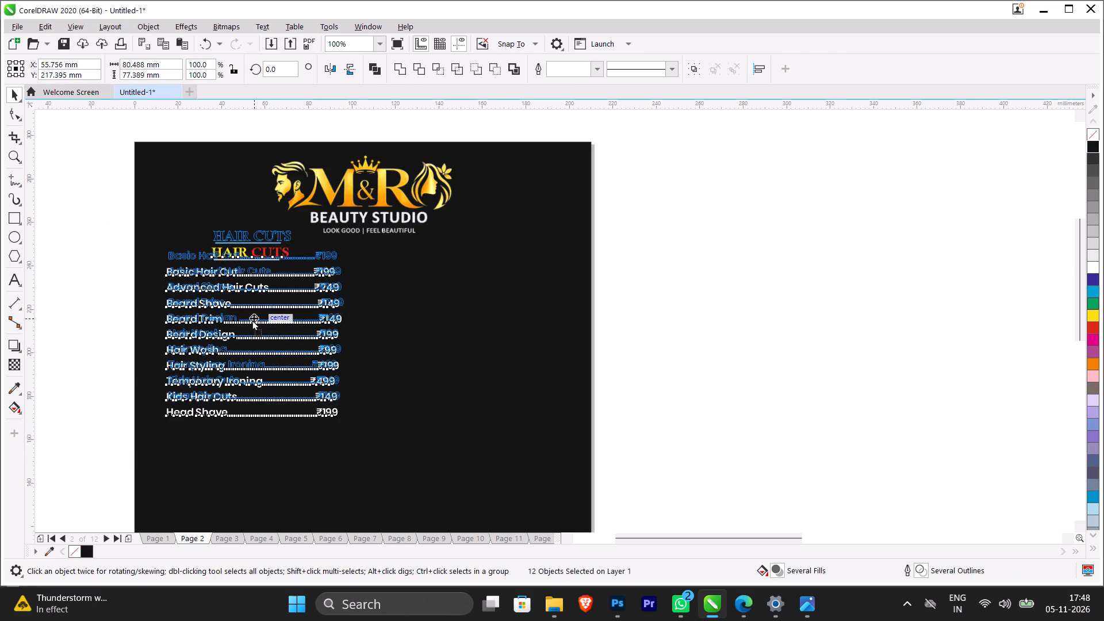
{"action": "left_click_drag", "start_coordinate": [252, 320], "coordinate": [249, 331]}
{"action": "left_click", "coordinate": [729, 317]}
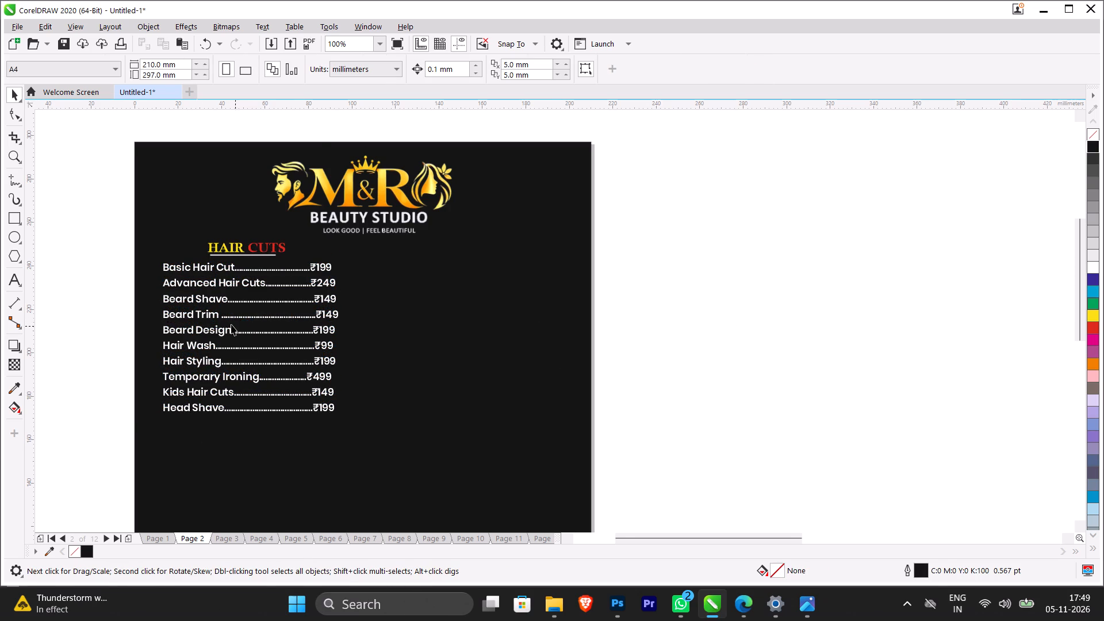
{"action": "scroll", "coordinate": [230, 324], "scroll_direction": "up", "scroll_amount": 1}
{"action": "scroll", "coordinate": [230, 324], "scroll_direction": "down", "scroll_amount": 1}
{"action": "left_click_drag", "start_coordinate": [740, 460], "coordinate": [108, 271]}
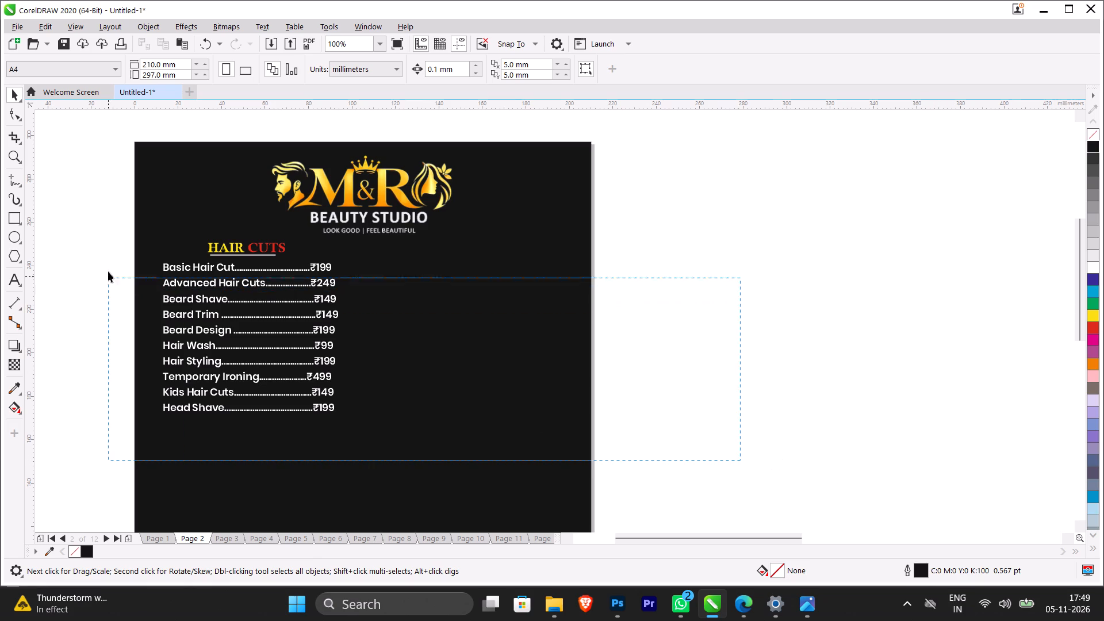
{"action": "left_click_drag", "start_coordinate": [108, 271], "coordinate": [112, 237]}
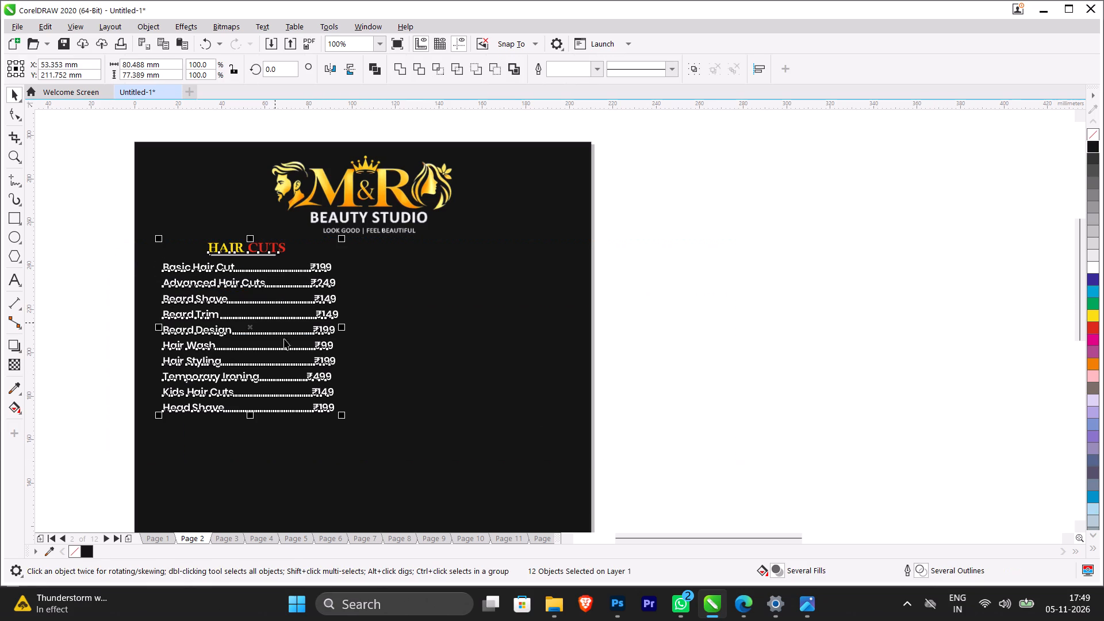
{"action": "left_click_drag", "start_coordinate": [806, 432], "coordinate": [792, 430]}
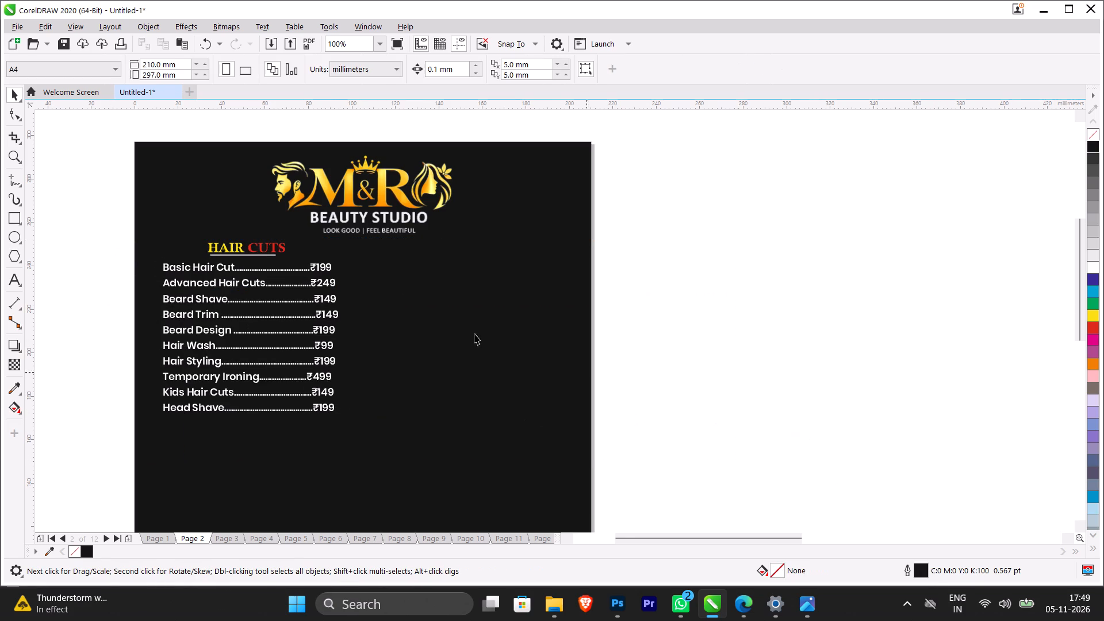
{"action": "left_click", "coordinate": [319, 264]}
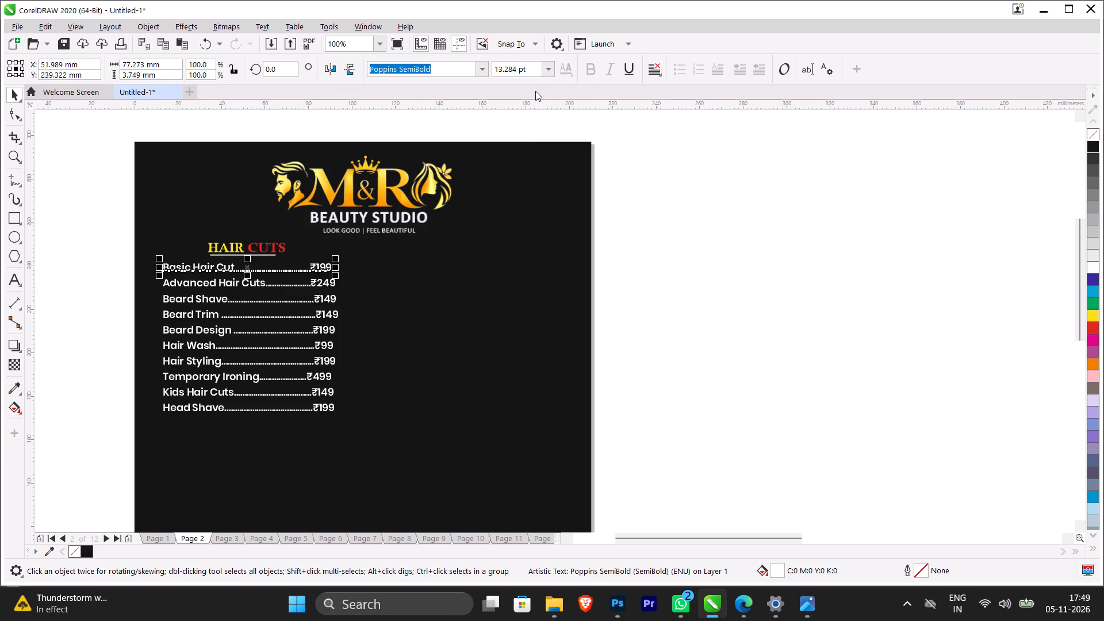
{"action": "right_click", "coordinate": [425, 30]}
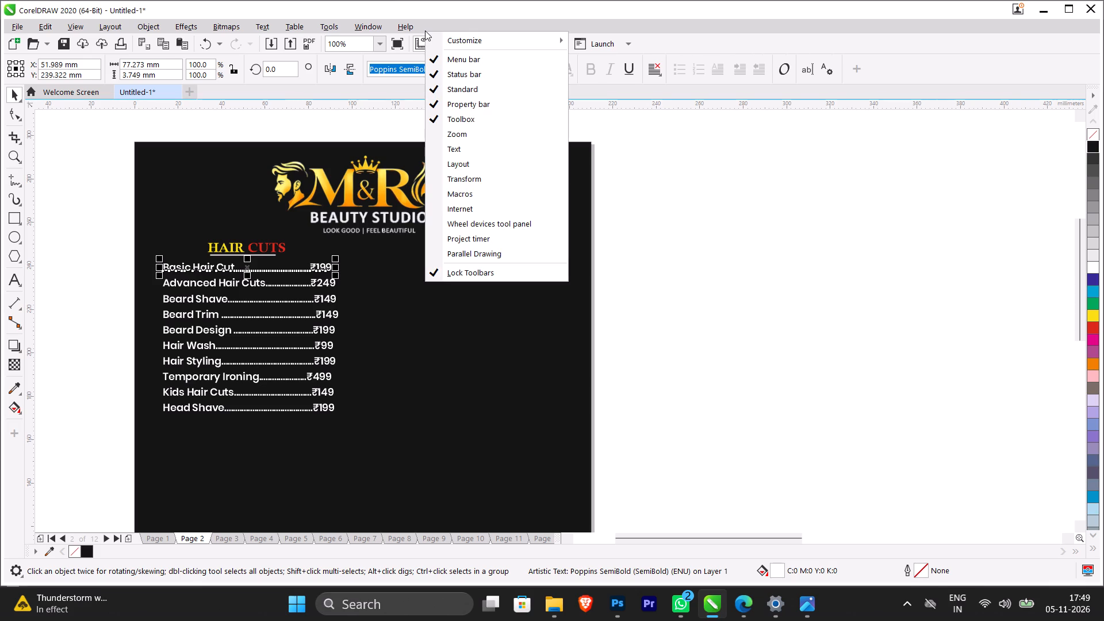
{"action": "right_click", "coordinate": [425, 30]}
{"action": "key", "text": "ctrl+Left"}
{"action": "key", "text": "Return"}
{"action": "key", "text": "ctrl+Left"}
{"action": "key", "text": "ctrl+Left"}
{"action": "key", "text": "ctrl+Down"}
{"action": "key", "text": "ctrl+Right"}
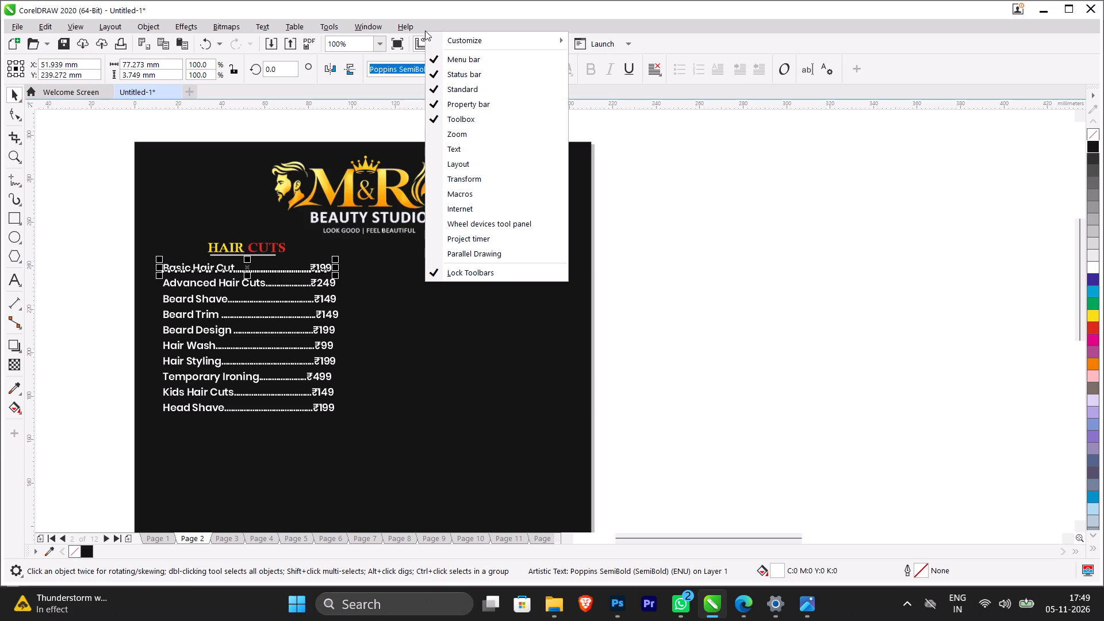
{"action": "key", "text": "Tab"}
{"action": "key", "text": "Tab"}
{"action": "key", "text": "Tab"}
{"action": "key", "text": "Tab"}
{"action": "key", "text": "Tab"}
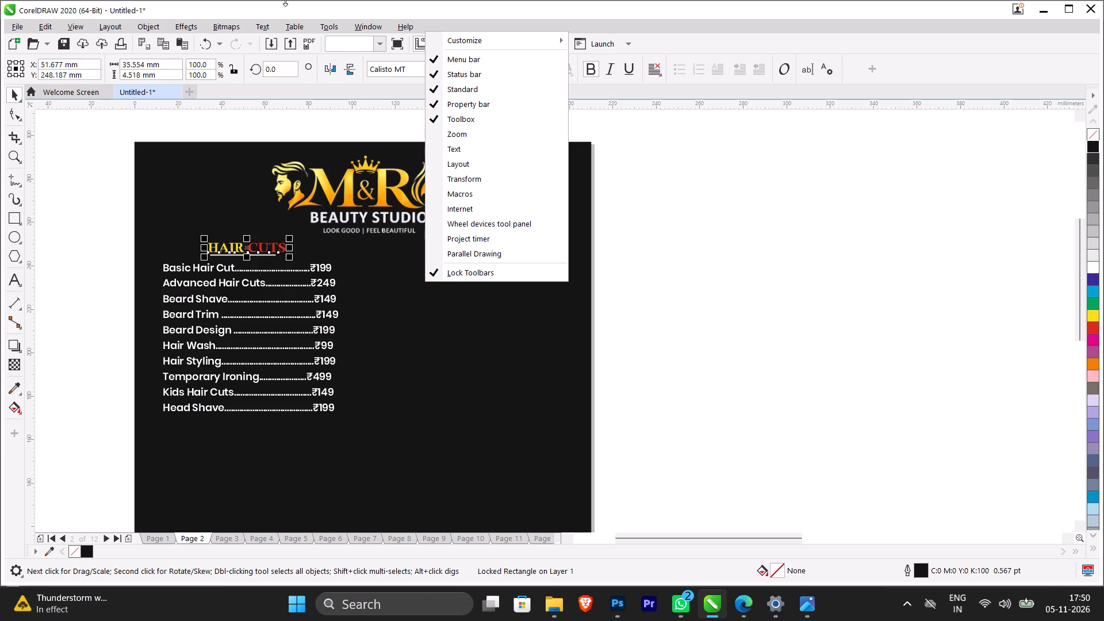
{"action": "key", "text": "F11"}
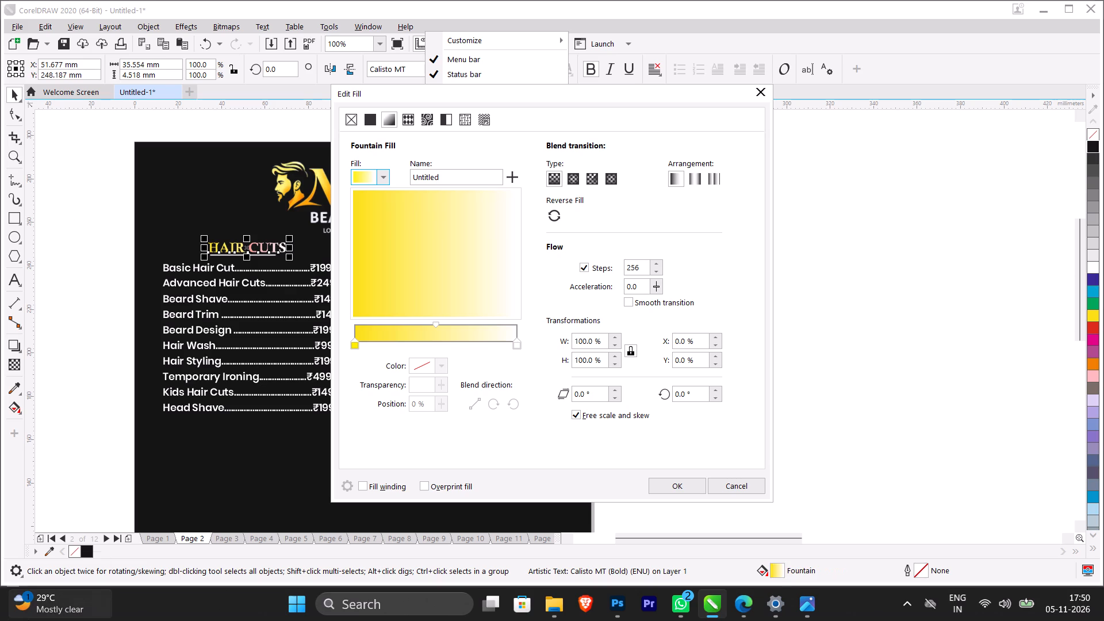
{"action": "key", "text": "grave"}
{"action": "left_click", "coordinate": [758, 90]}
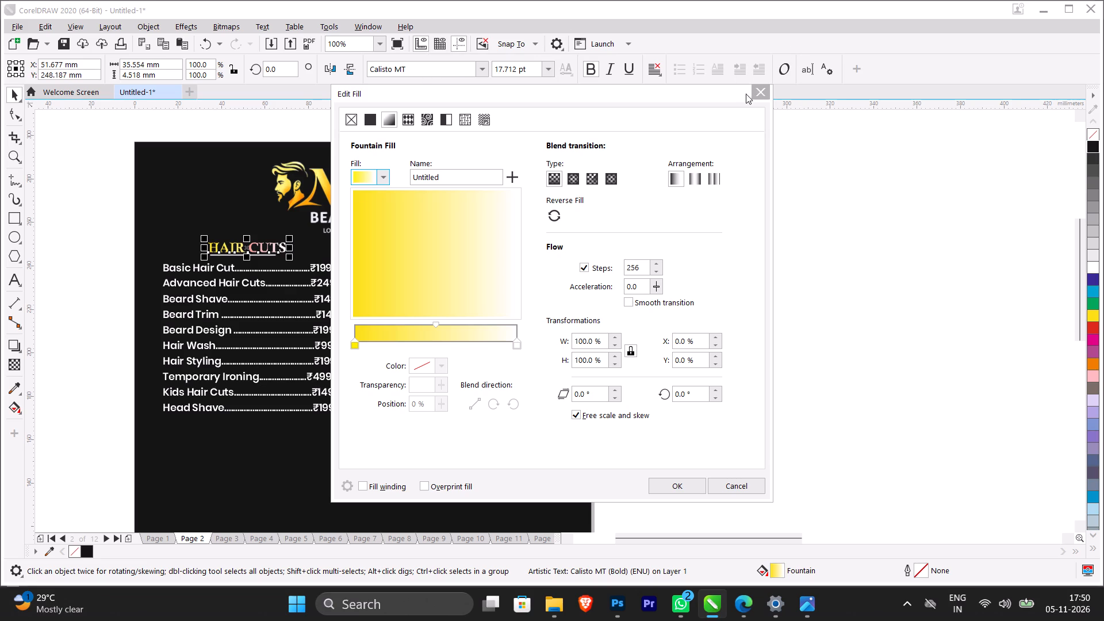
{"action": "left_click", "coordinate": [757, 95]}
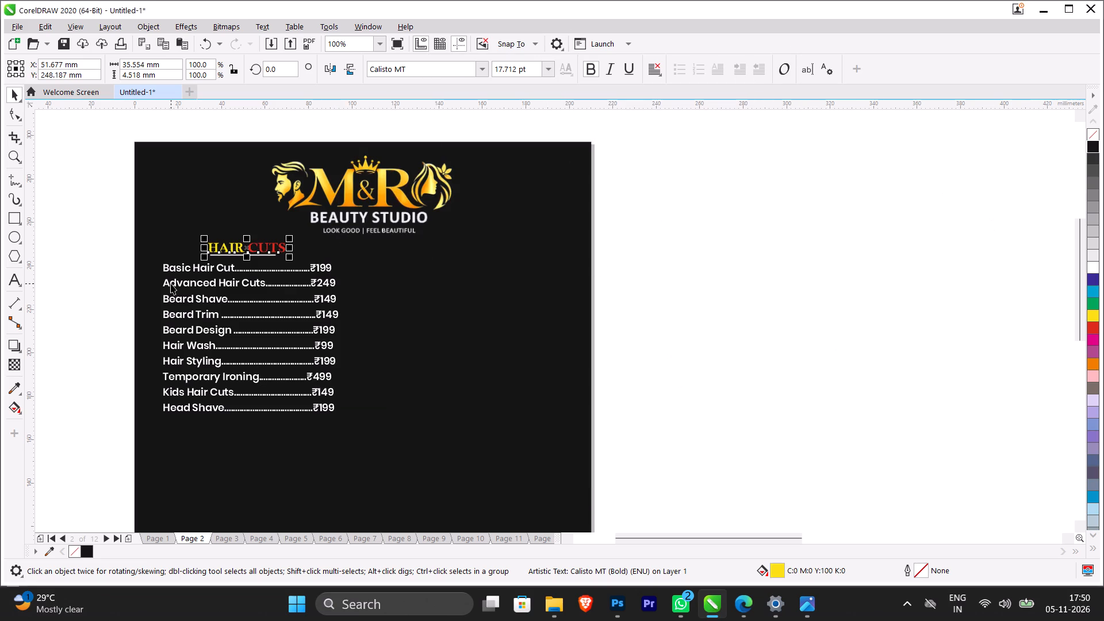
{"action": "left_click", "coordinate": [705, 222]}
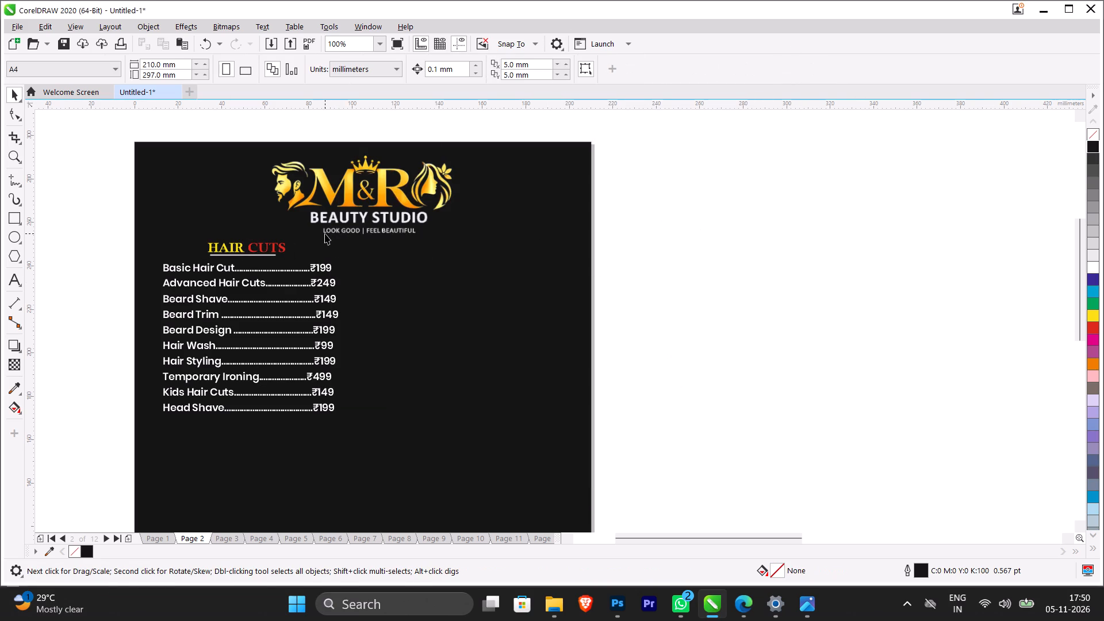
Minimise CorelDRAW, File Explorer and Photoshop, and close Settings to reach the desktop.
{"action": "left_click", "coordinate": [1045, 9]}
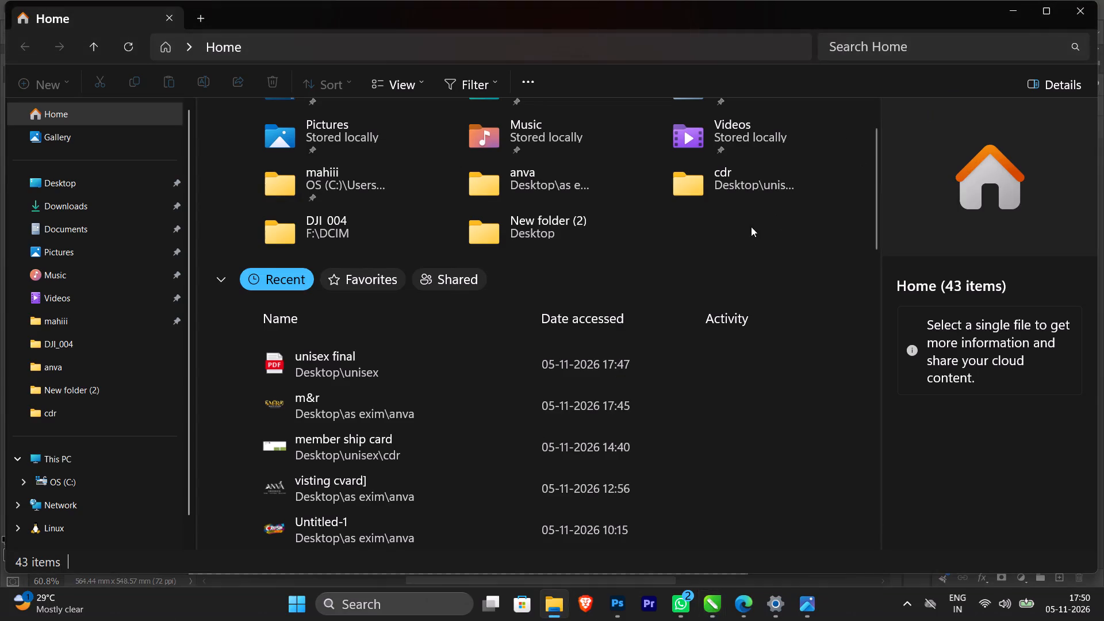
{"action": "left_click", "coordinate": [1022, 11]}
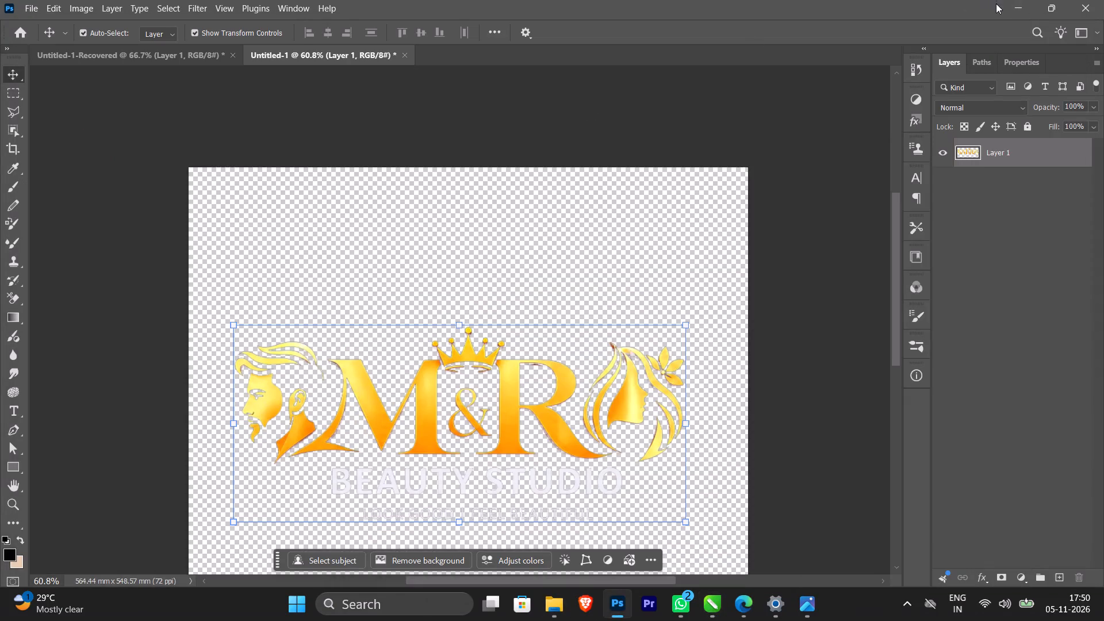
{"action": "left_click", "coordinate": [1014, 6]}
{"action": "left_click", "coordinate": [1099, 6]}
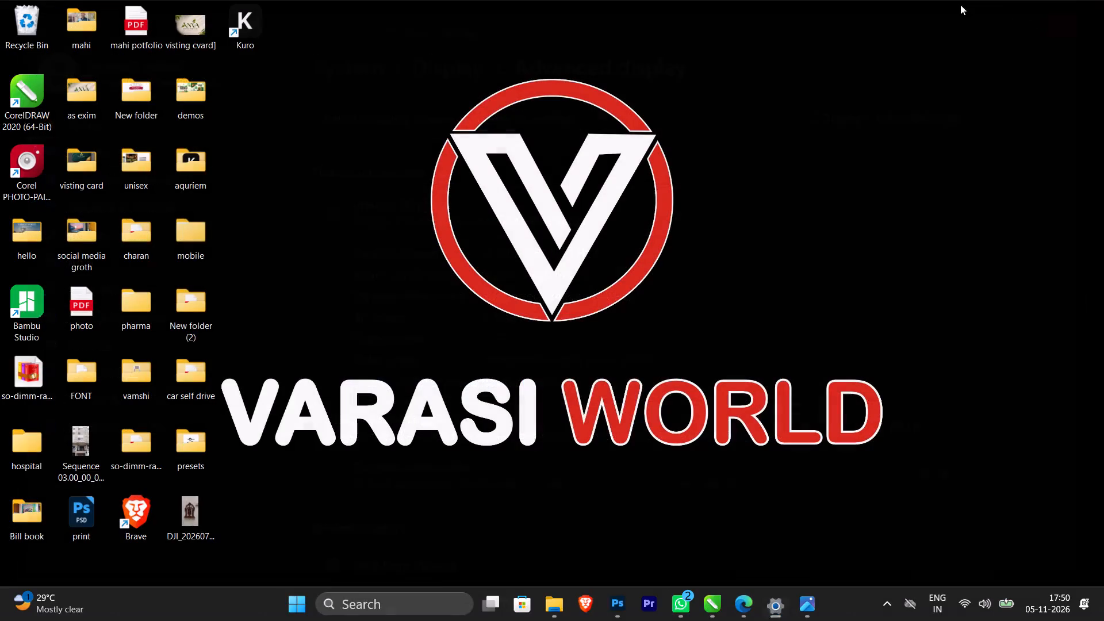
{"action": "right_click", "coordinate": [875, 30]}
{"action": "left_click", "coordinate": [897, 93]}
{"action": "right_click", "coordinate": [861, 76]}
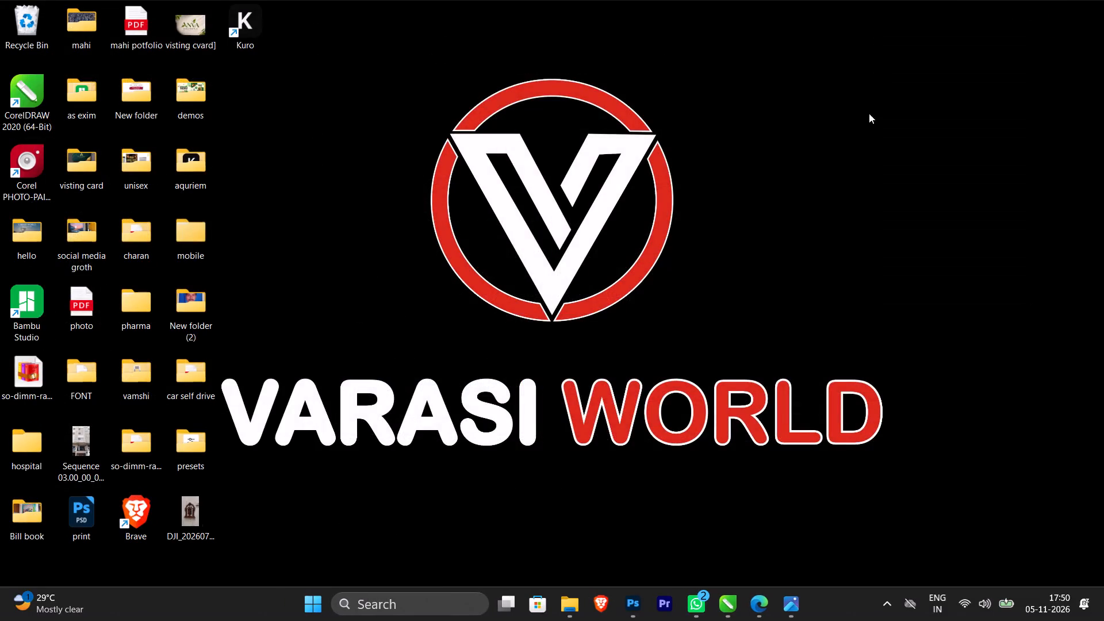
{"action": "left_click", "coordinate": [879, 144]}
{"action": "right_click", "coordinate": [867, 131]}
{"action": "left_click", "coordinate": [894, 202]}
Launch Kuro from the desktop.
{"action": "double_click", "coordinate": [229, 23]}
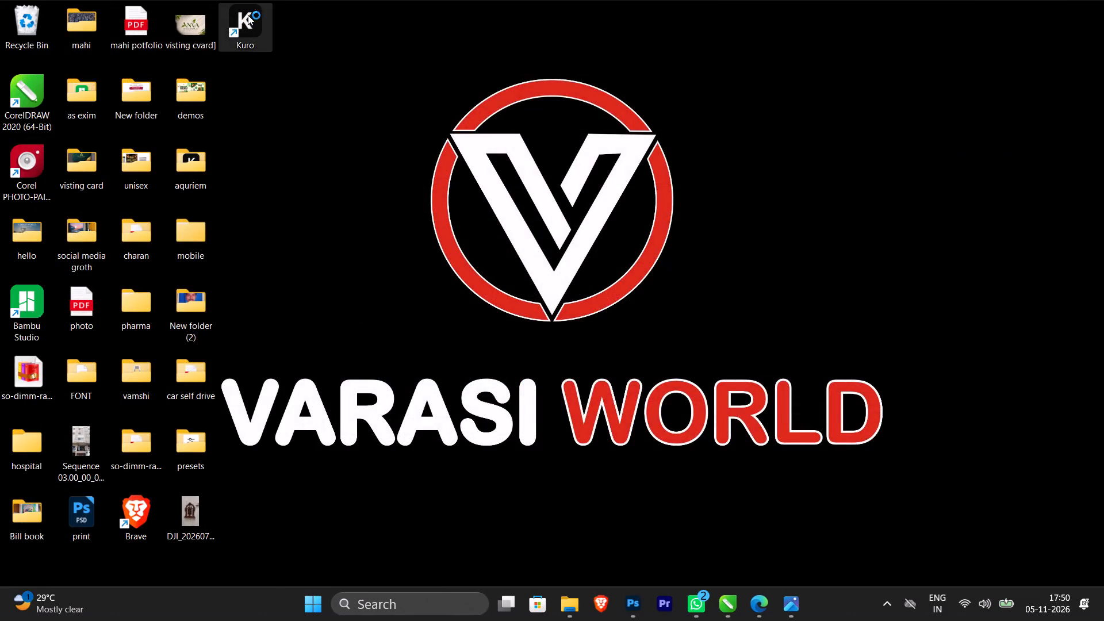
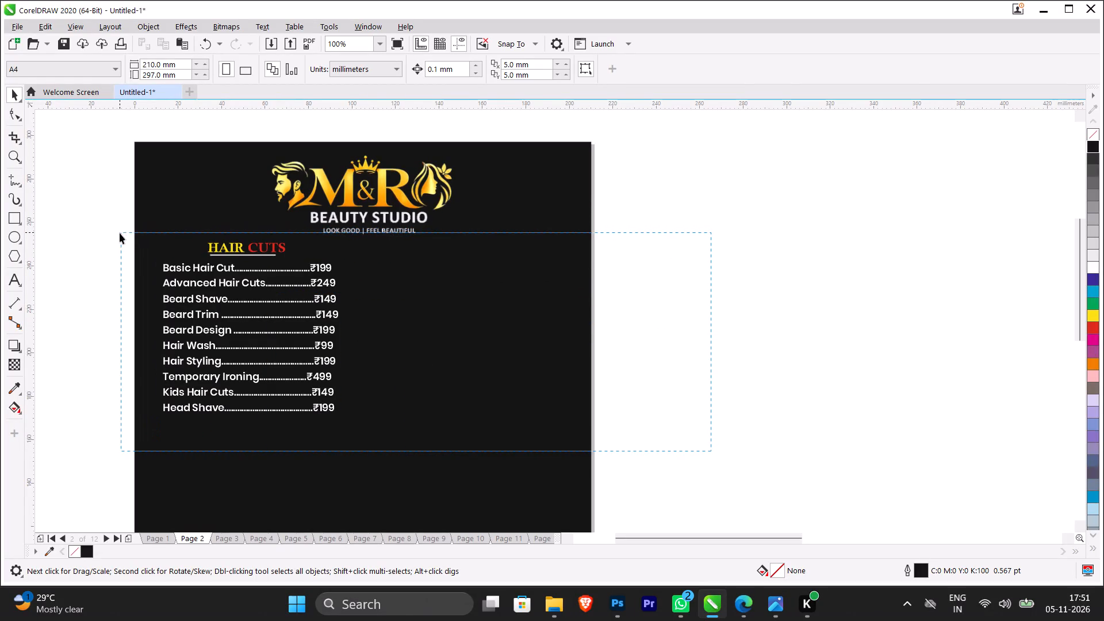
Move the Hair Cuts heading and price list slightly lower below the logo, centred at about X 52 mm, Y 210 mm.
{"action": "left_click", "coordinate": [250, 325]}
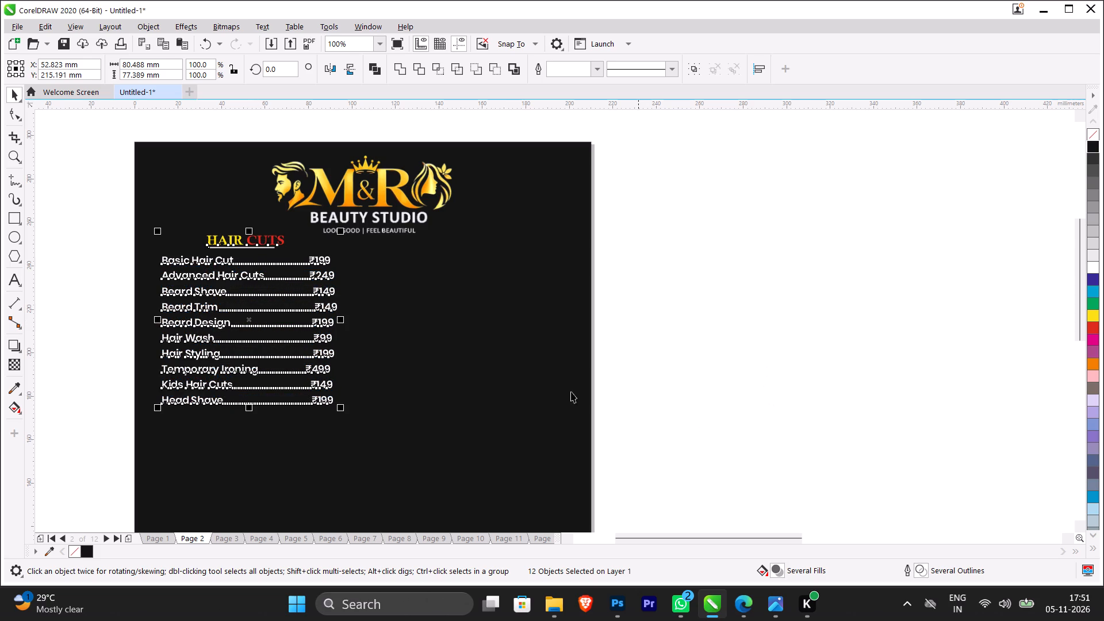
{"action": "left_click_drag", "start_coordinate": [252, 317], "coordinate": [250, 327]}
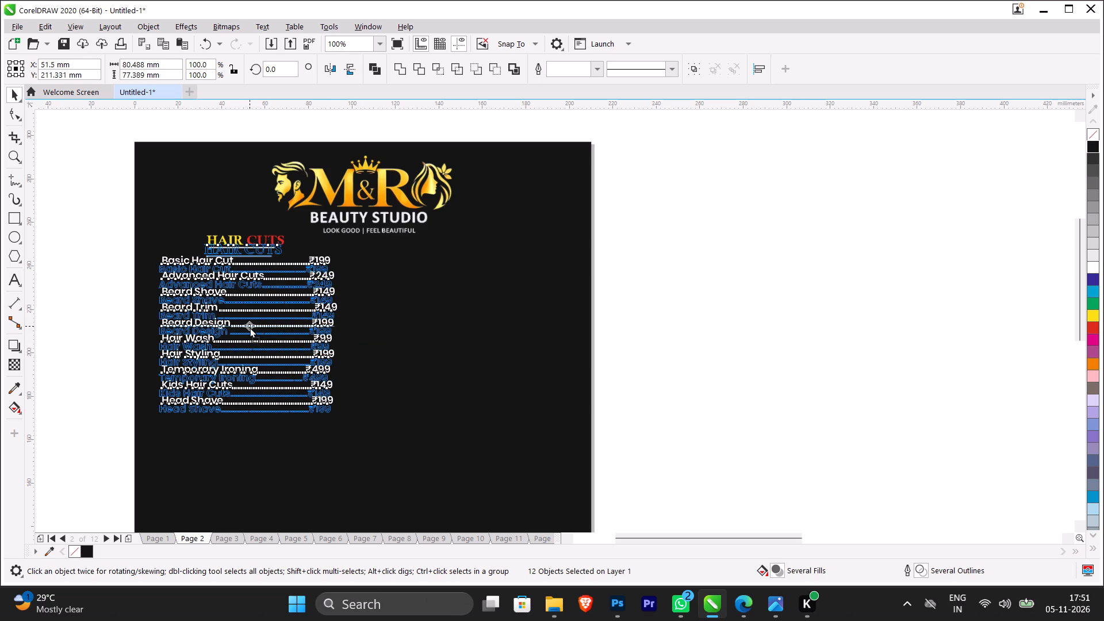
{"action": "left_click_drag", "start_coordinate": [250, 327], "coordinate": [250, 329]}
{"action": "left_click", "coordinate": [680, 332]}
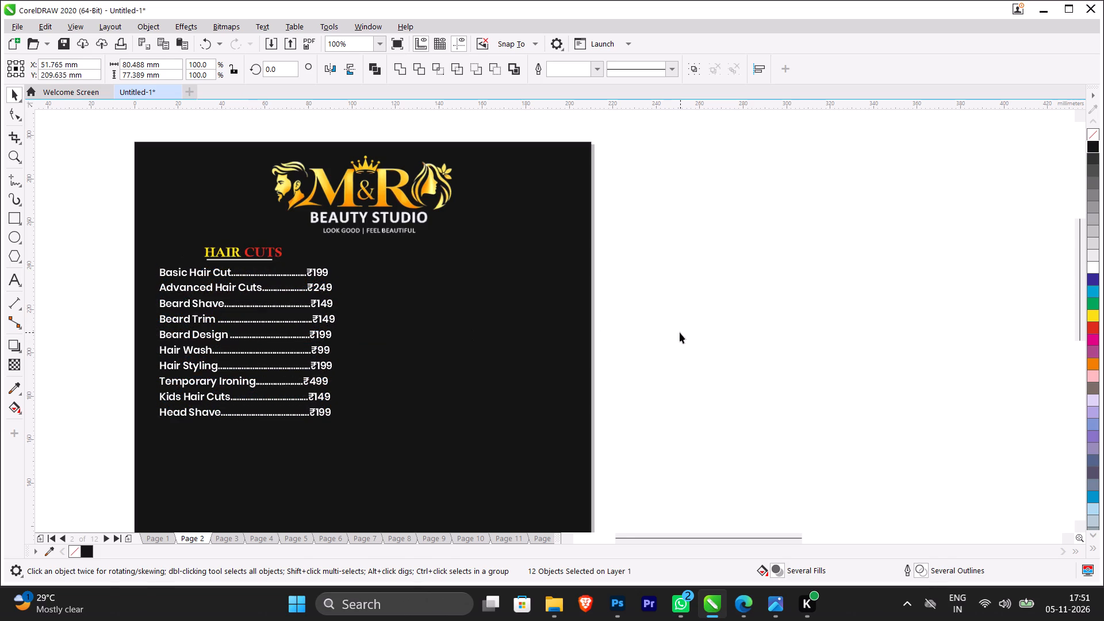
Add MENS in capitals before the Hair Cuts heading so that it reads MENS HAIR CUTS.
{"action": "scroll", "coordinate": [236, 243], "scroll_direction": "up", "scroll_amount": 1}
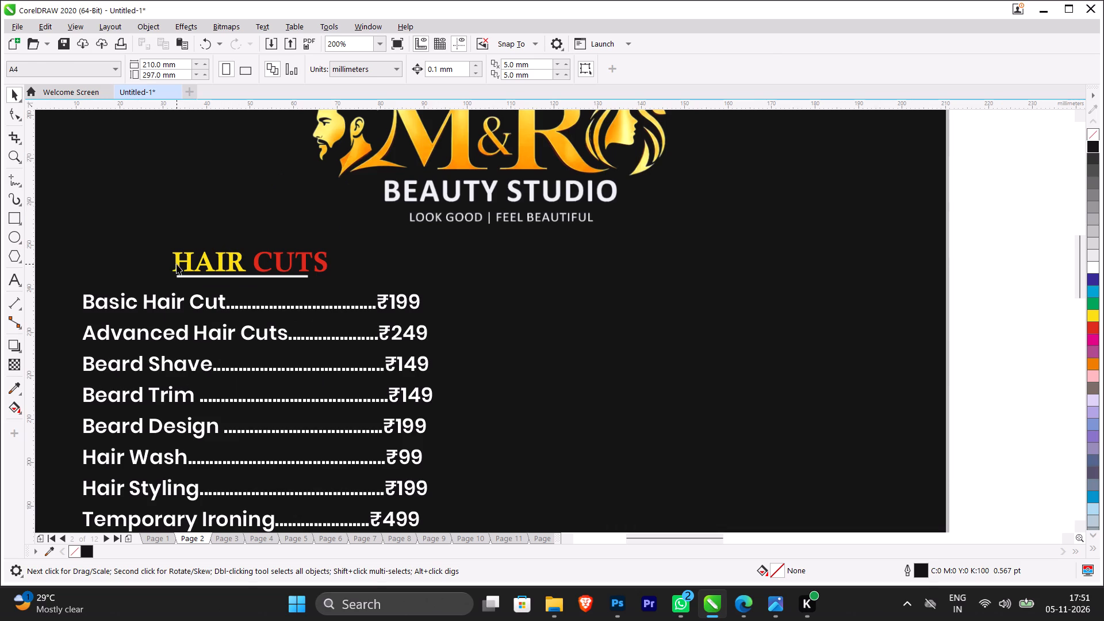
{"action": "double_click", "coordinate": [177, 264]}
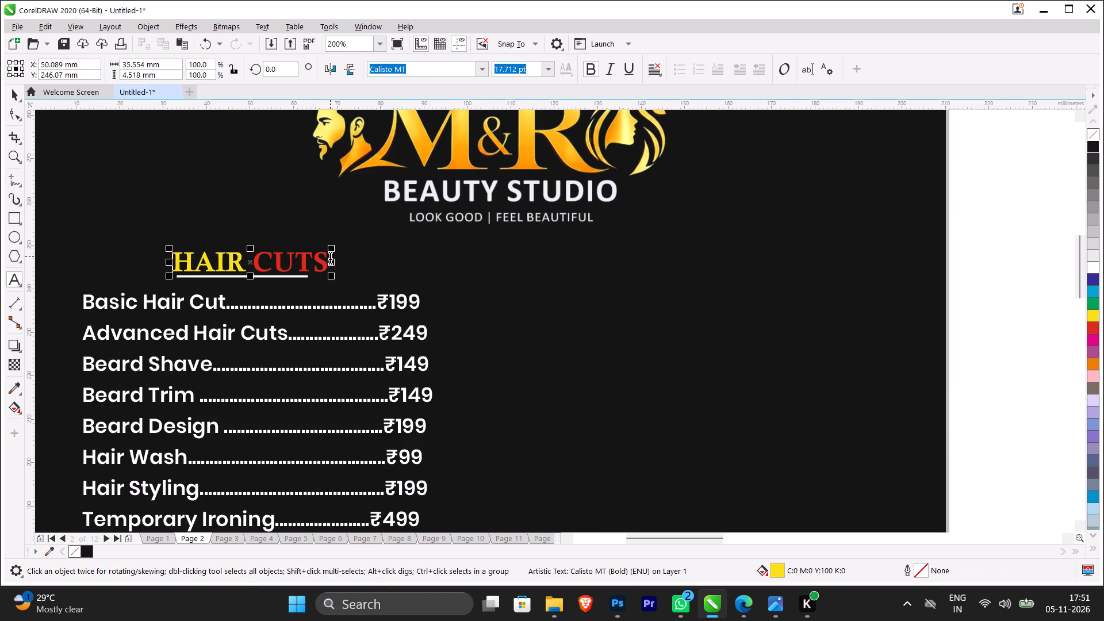
{"action": "type", "text": "me"}
{"action": "key", "text": "BackSpace"}
{"action": "key", "text": "BackSpace"}
{"action": "key", "text": "shift+m"}
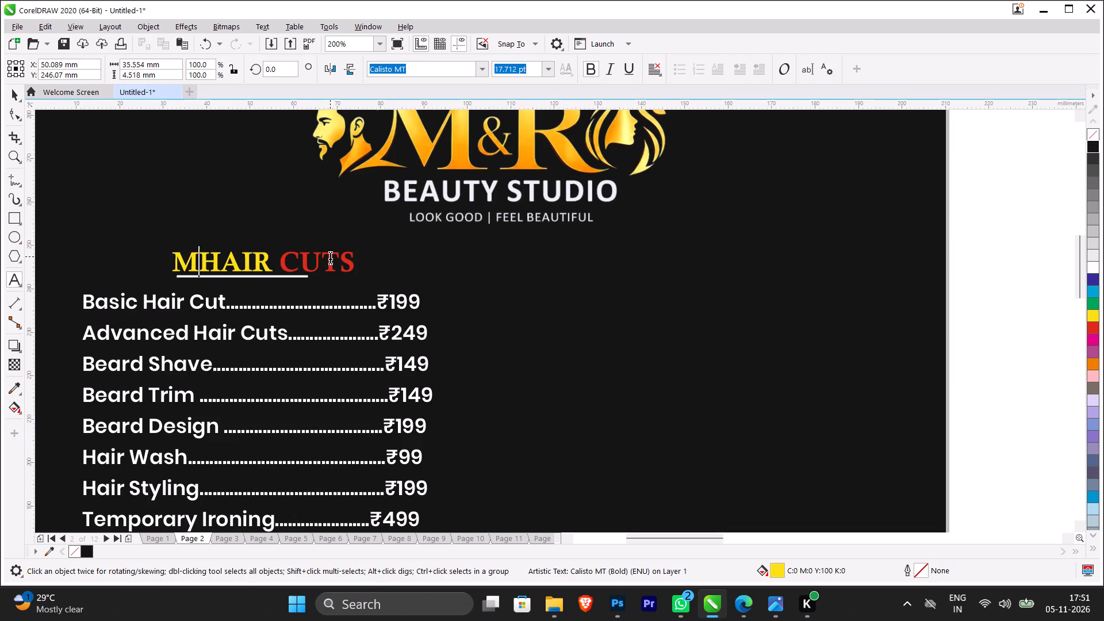
{"action": "key", "text": "shift+e"}
{"action": "type", "text": "NS"}
{"action": "key", "text": "space"}
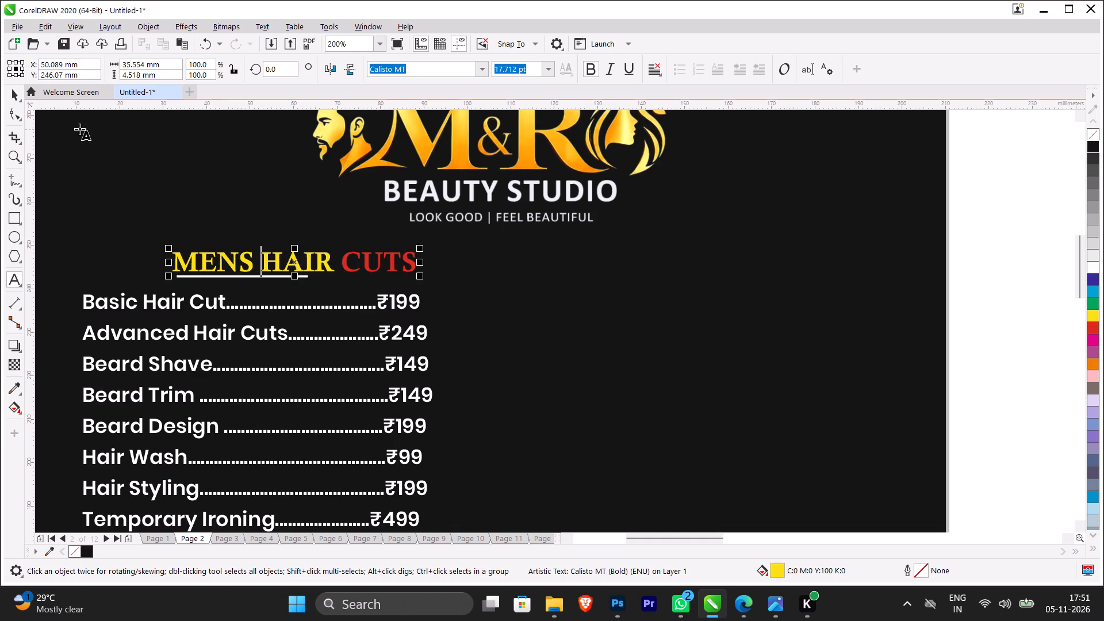
{"action": "left_click", "coordinate": [11, 99]}
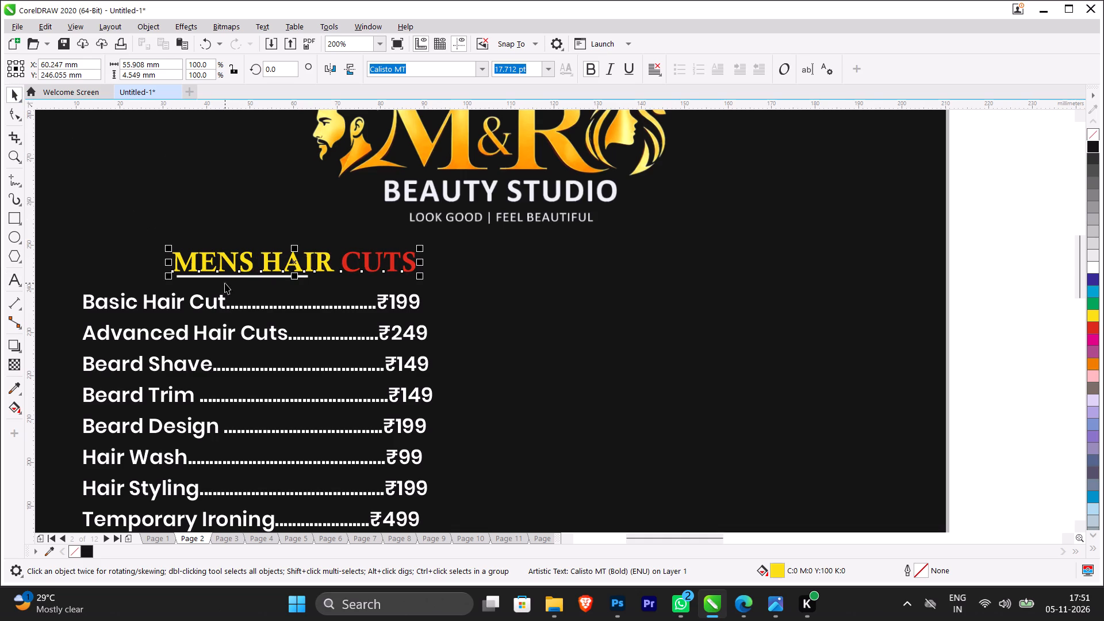
Reposition the heading's underline and stretch it to about 49 mm wide beneath MENS HAIR CUTS.
{"action": "left_click", "coordinate": [226, 279]}
{"action": "left_click", "coordinate": [227, 279]}
{"action": "left_click", "coordinate": [229, 277]}
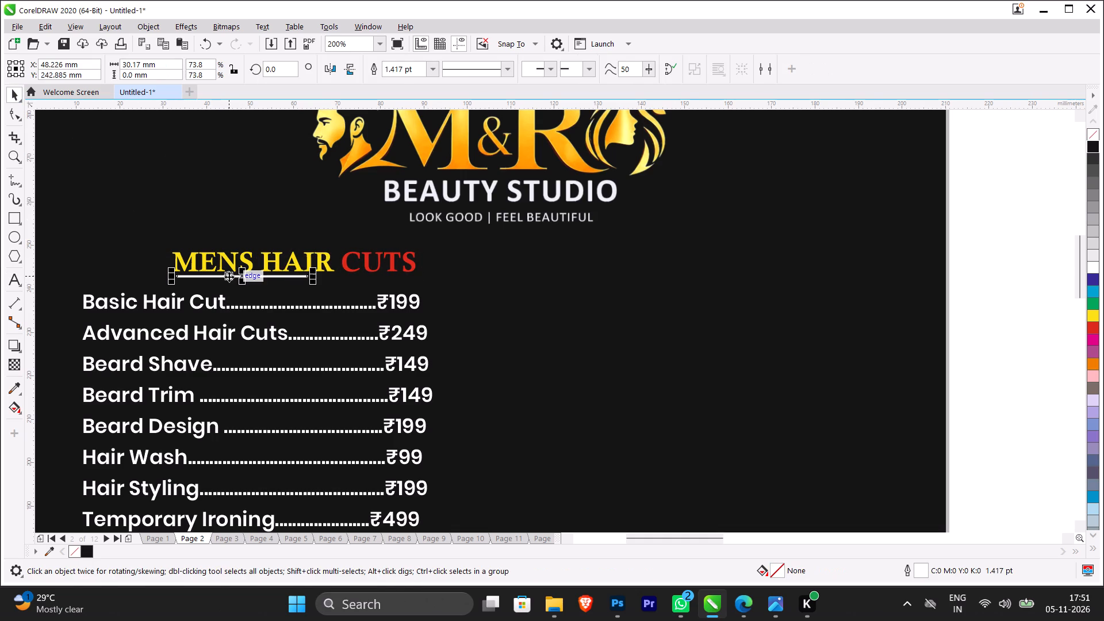
{"action": "left_click_drag", "start_coordinate": [241, 278], "coordinate": [275, 283]}
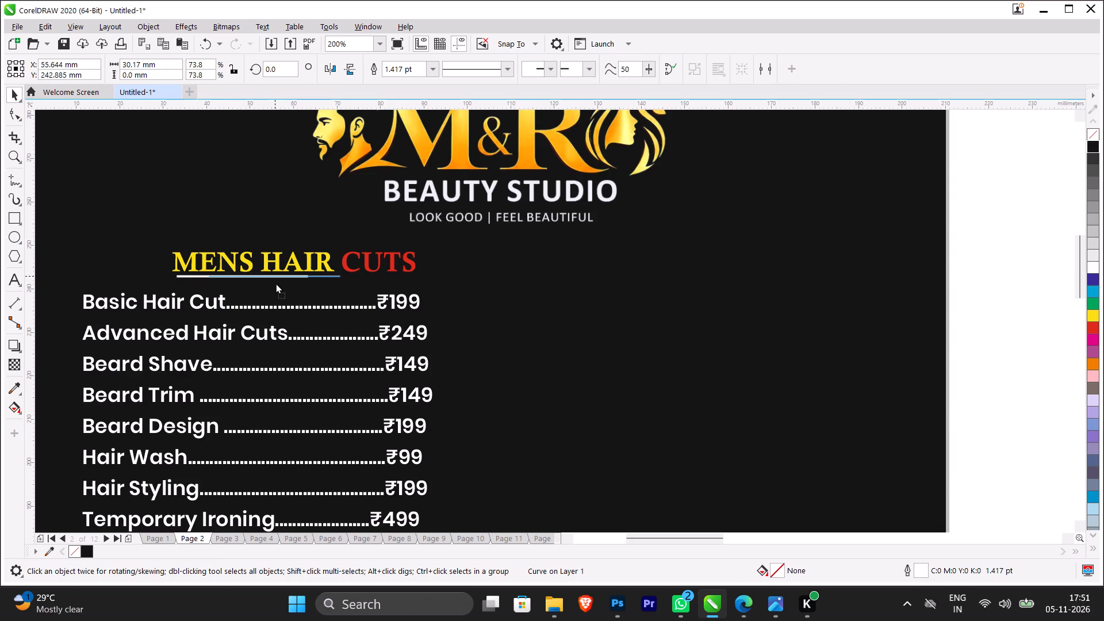
{"action": "left_click_drag", "start_coordinate": [275, 283], "coordinate": [279, 283]}
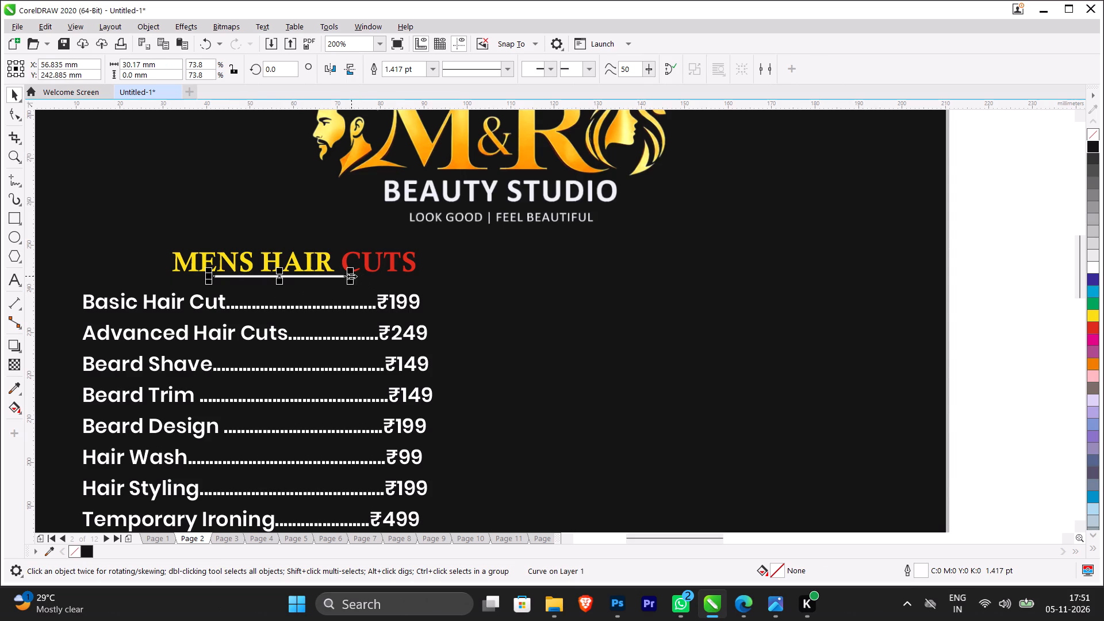
{"action": "left_click_drag", "start_coordinate": [351, 276], "coordinate": [405, 287]}
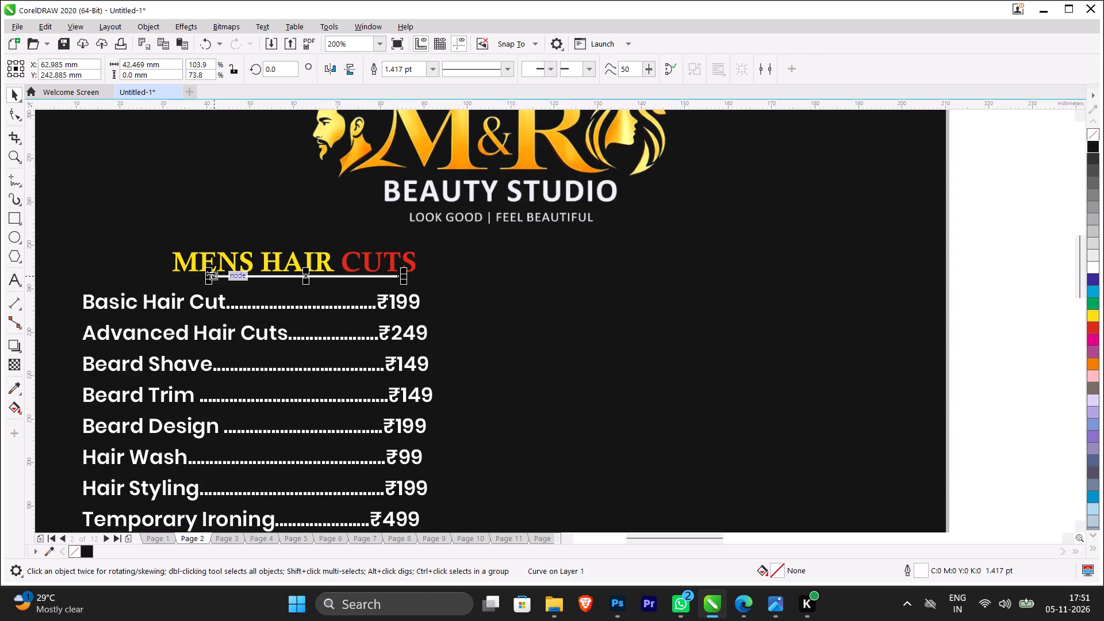
{"action": "left_click_drag", "start_coordinate": [208, 277], "coordinate": [181, 279]}
{"action": "scroll", "coordinate": [192, 278], "scroll_direction": "down", "scroll_amount": 1}
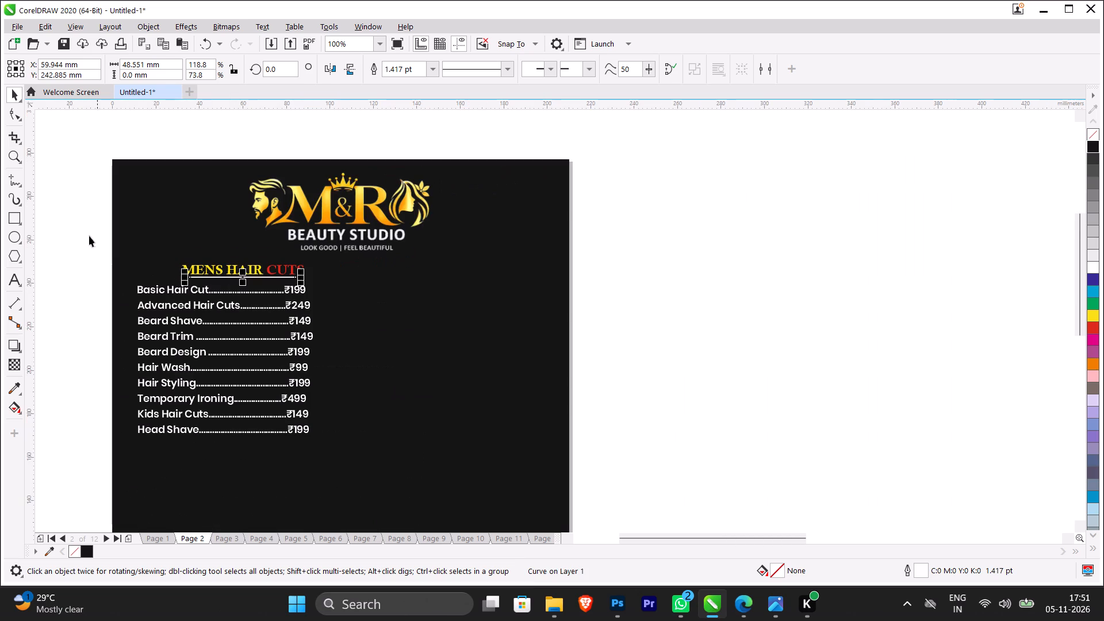
{"action": "left_click", "coordinate": [14, 99]}
{"action": "left_click", "coordinate": [55, 148]}
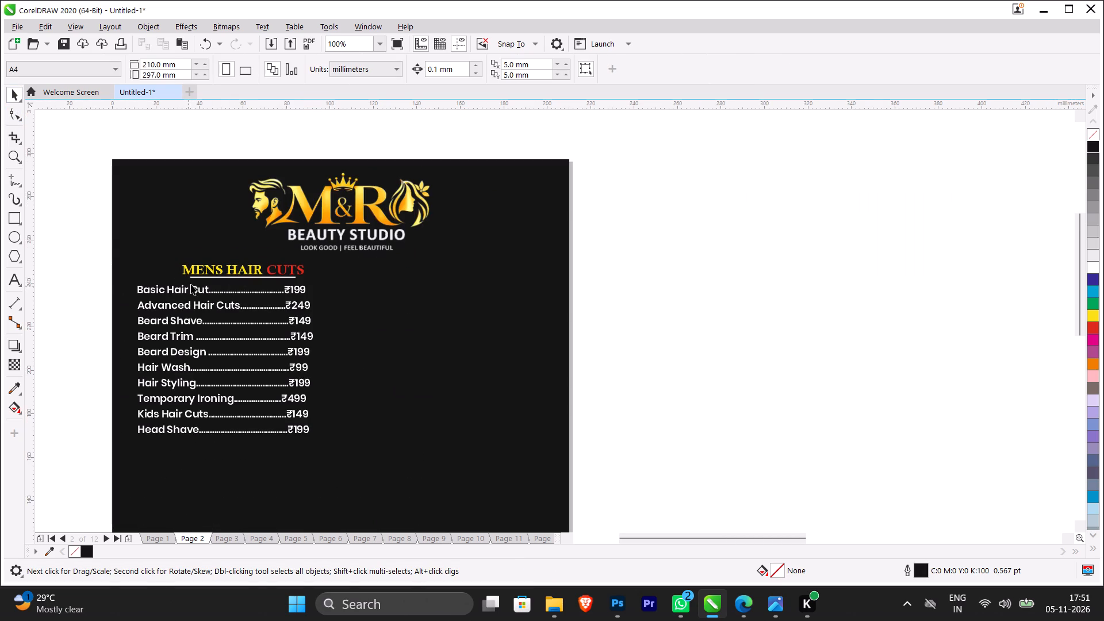
Left-align the ten price lines from Basic Hair Cut to Head Shave with one another.
{"action": "scroll", "coordinate": [193, 284], "scroll_direction": "up", "scroll_amount": 1}
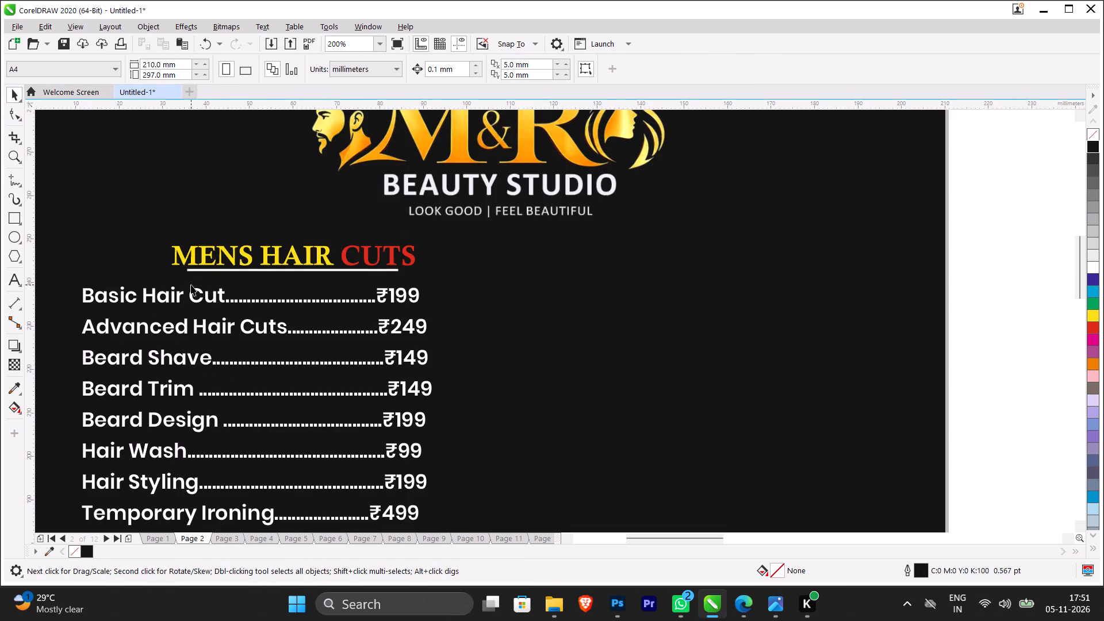
{"action": "scroll", "coordinate": [191, 285], "scroll_direction": "down", "scroll_amount": 1}
{"action": "left_click_drag", "start_coordinate": [63, 259], "coordinate": [205, 359]}
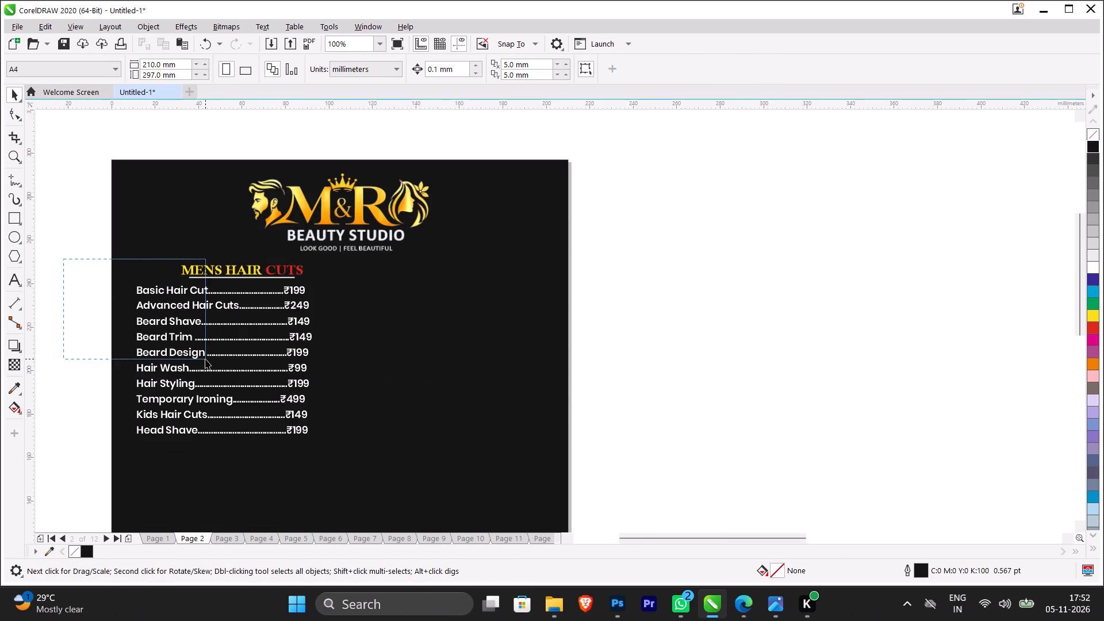
{"action": "left_click_drag", "start_coordinate": [205, 359], "coordinate": [109, 305]}
{"action": "left_click_drag", "start_coordinate": [97, 283], "coordinate": [336, 430]}
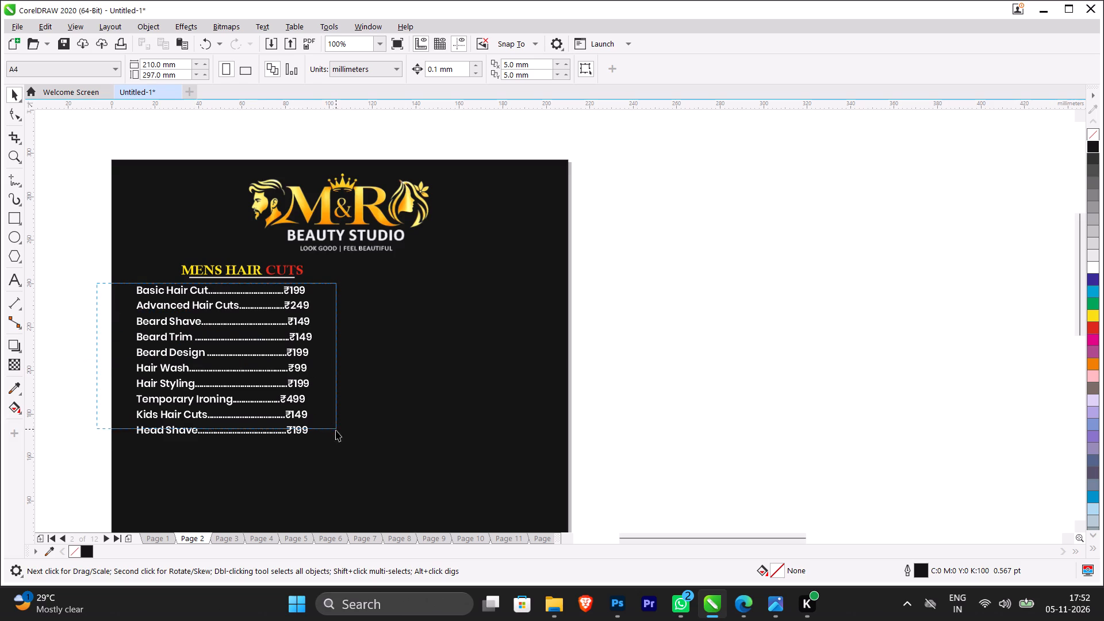
{"action": "left_click_drag", "start_coordinate": [336, 430], "coordinate": [334, 451]}
{"action": "key", "text": "l"}
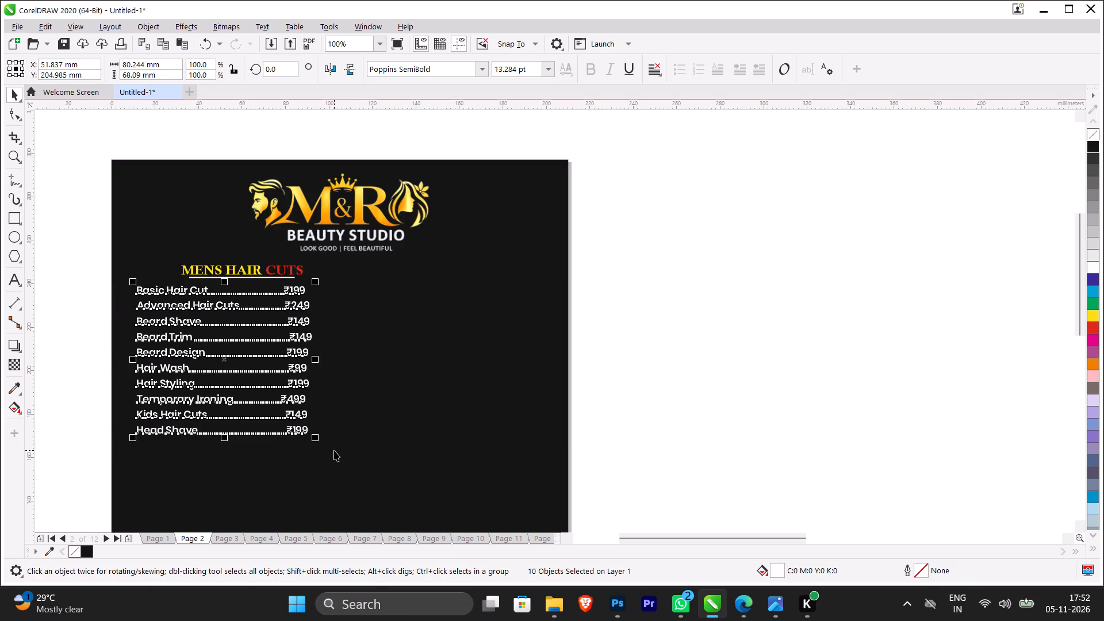
{"action": "left_click", "coordinate": [690, 381]}
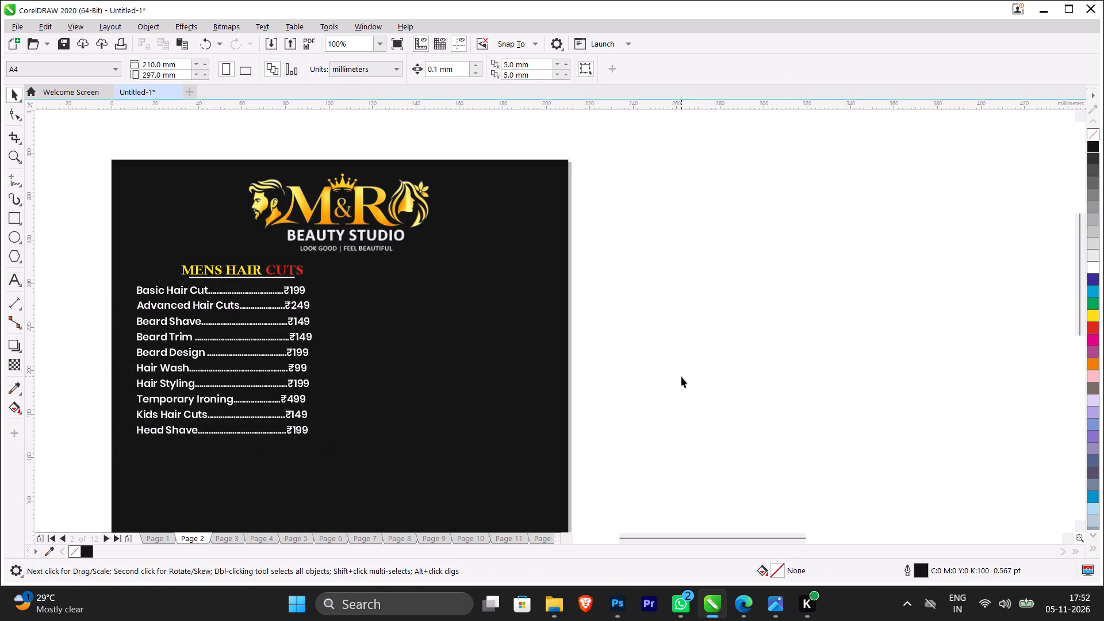
Raise the display brightness slightly in the system quick settings and return to CorelDRAW.
{"action": "left_click", "coordinate": [993, 620]}
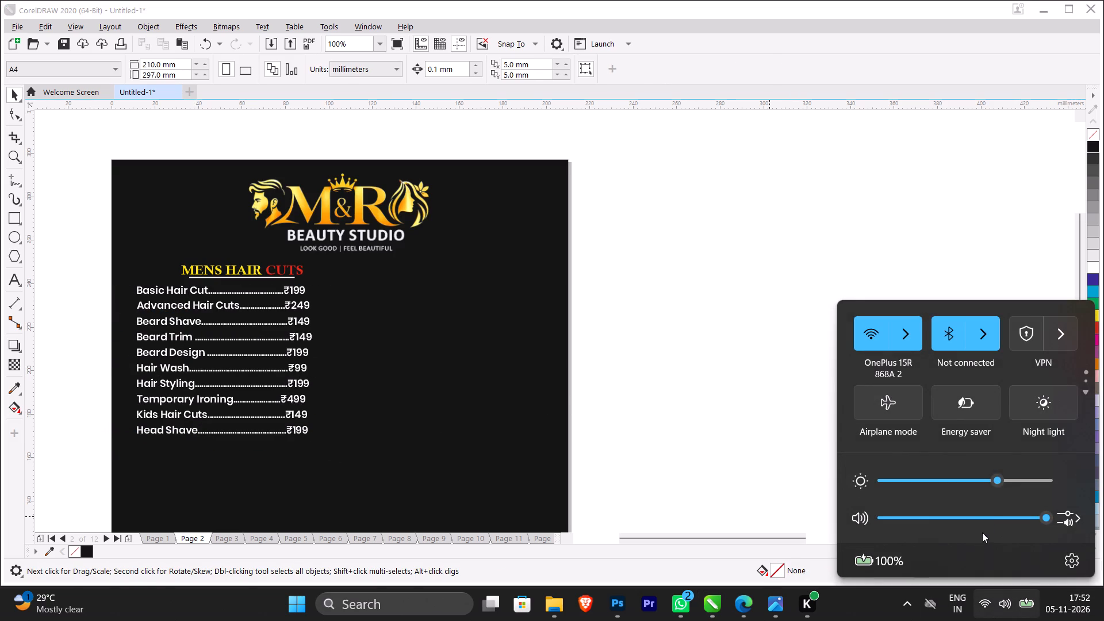
{"action": "left_click_drag", "start_coordinate": [1003, 480], "coordinate": [1101, 485]}
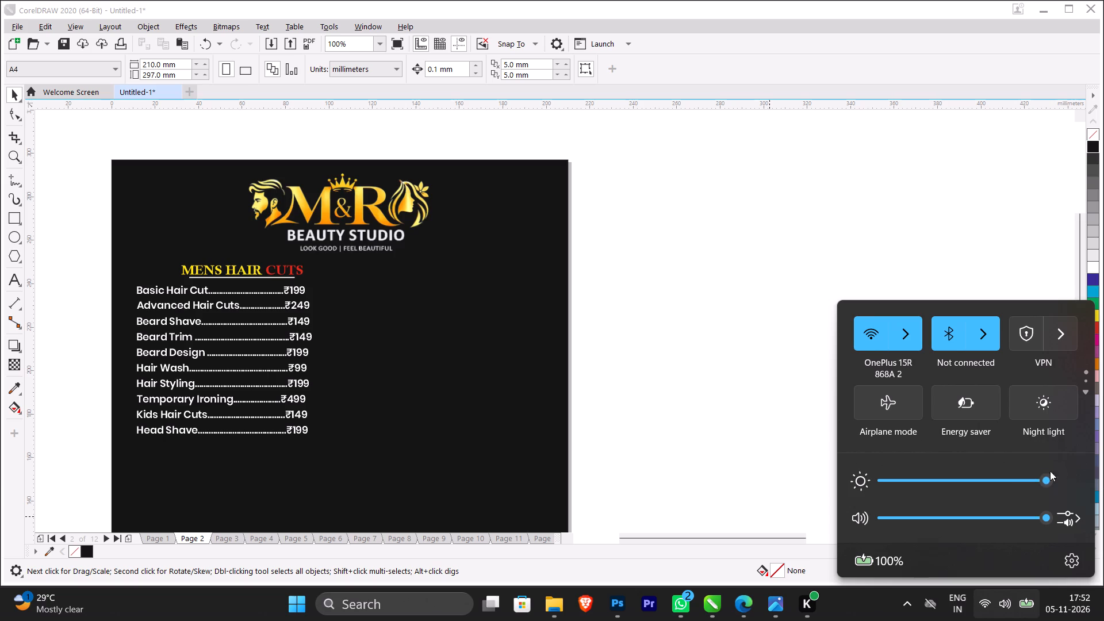
{"action": "left_click", "coordinate": [1007, 478]}
{"action": "left_click", "coordinate": [682, 286]}
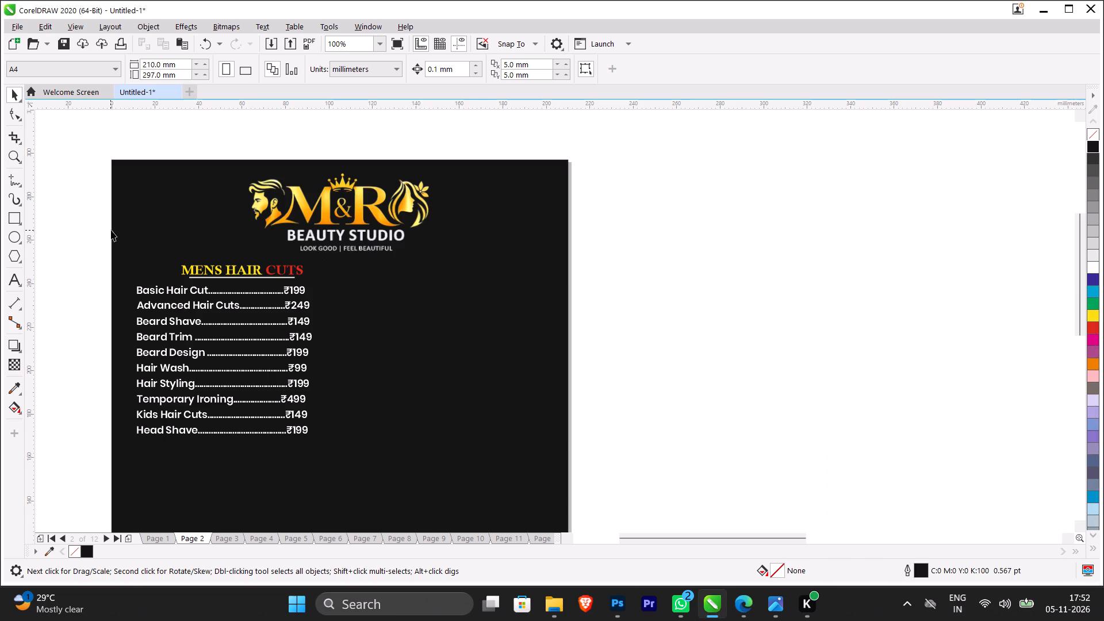
Group the MENS HAIR CUTS heading with its underline.
{"action": "left_click_drag", "start_coordinate": [94, 229], "coordinate": [315, 285]}
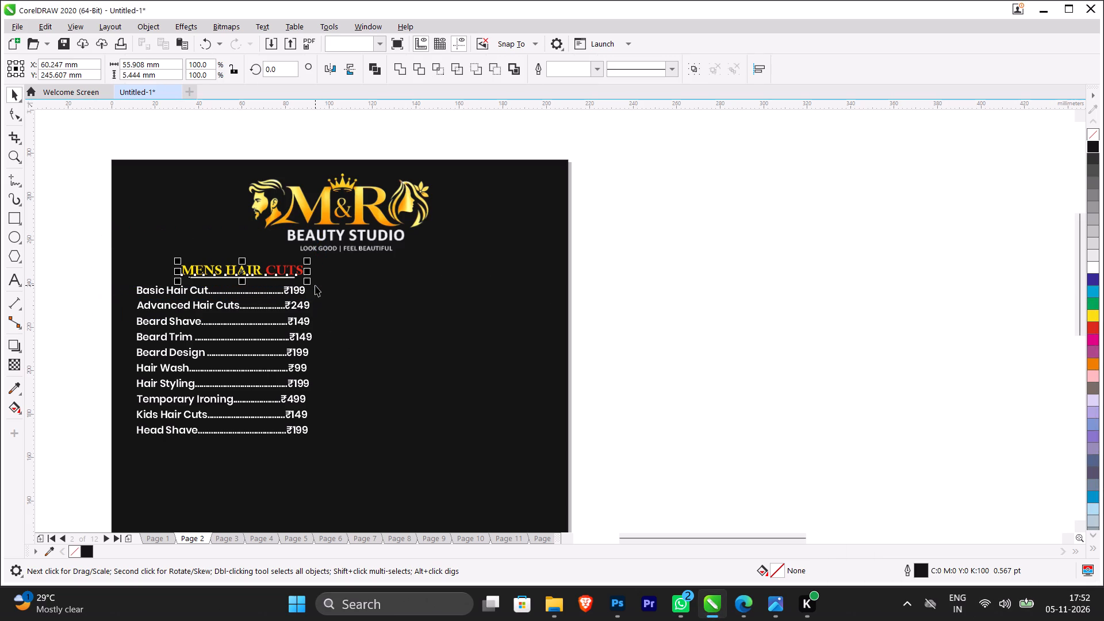
{"action": "key", "text": "ctrl+g"}
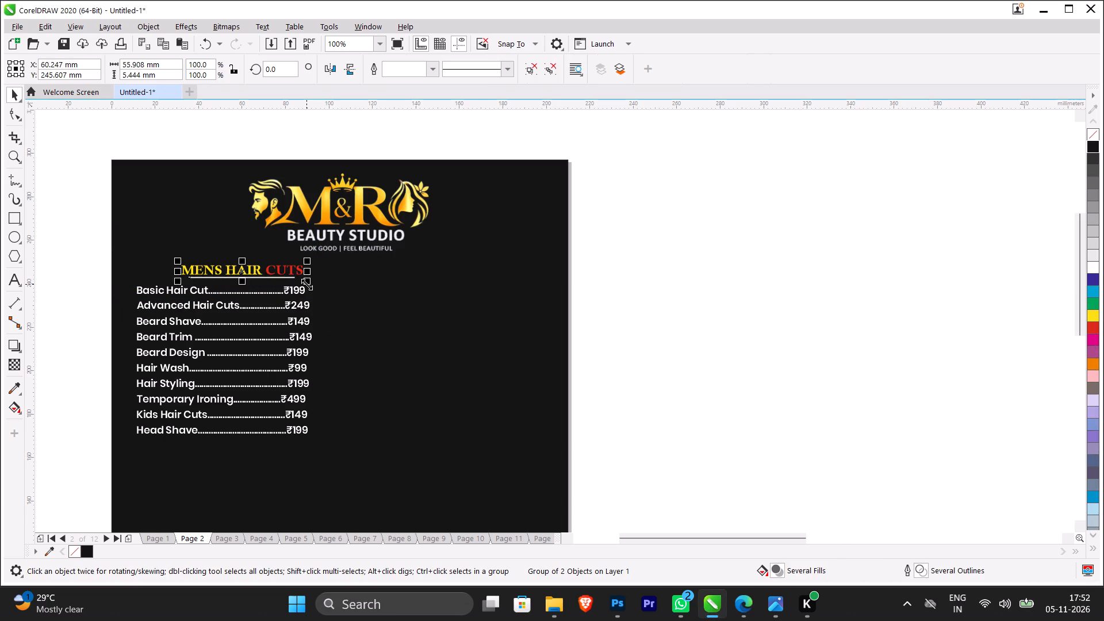
Centre the grouped MENS HAIR CUTS heading horizontally over the Basic Hair Cut price line.
{"action": "left_click", "coordinate": [209, 292]}
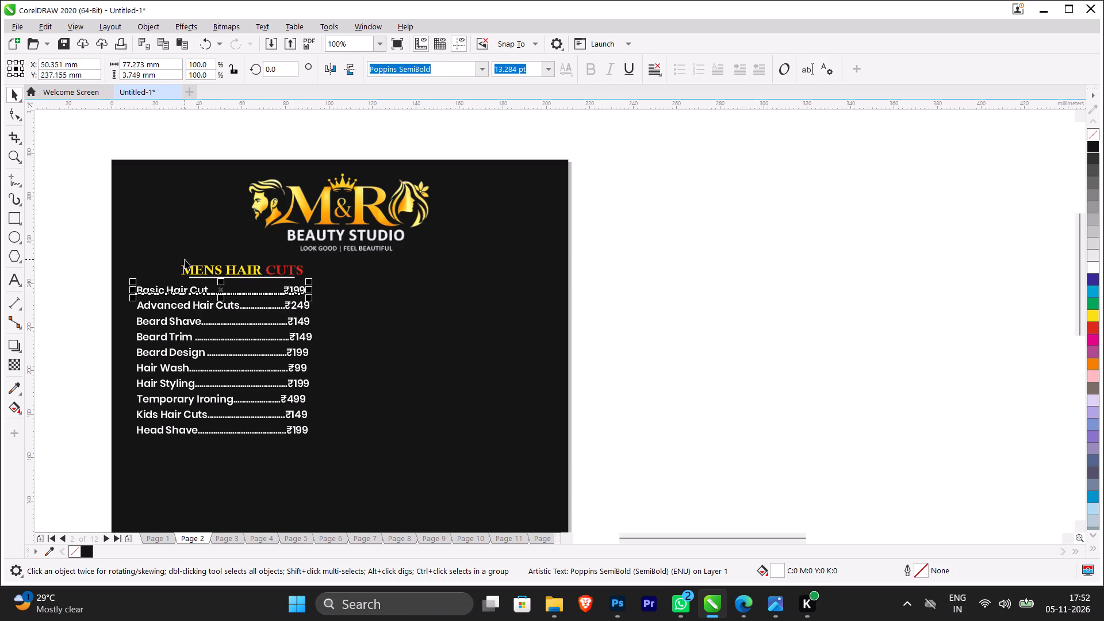
{"action": "left_click", "coordinate": [194, 266], "text": "shift"}
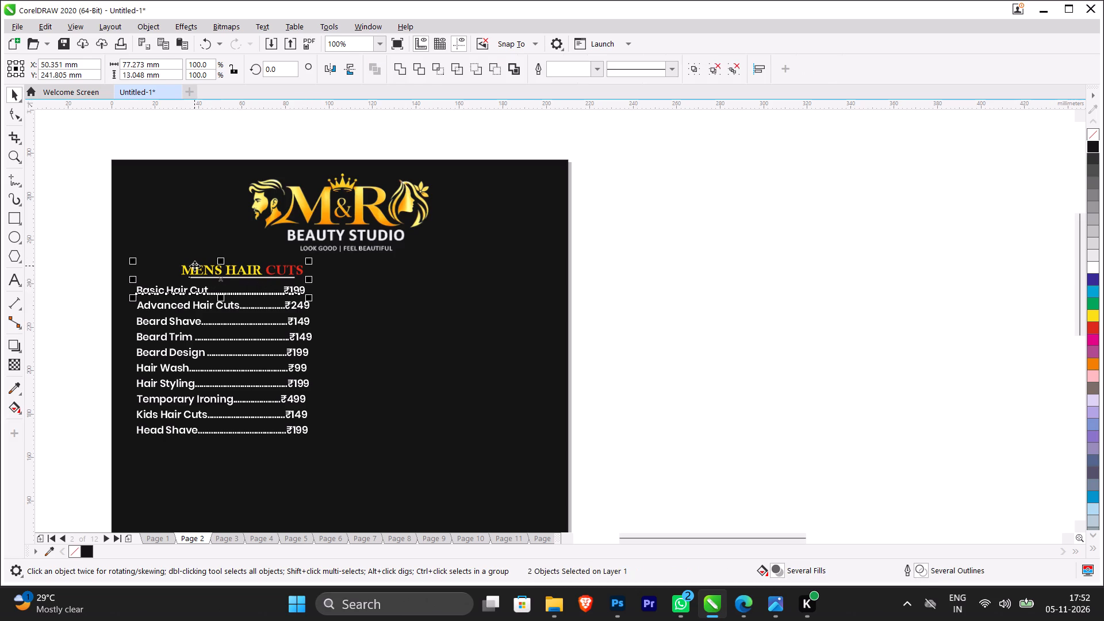
{"action": "left_click", "coordinate": [53, 236]}
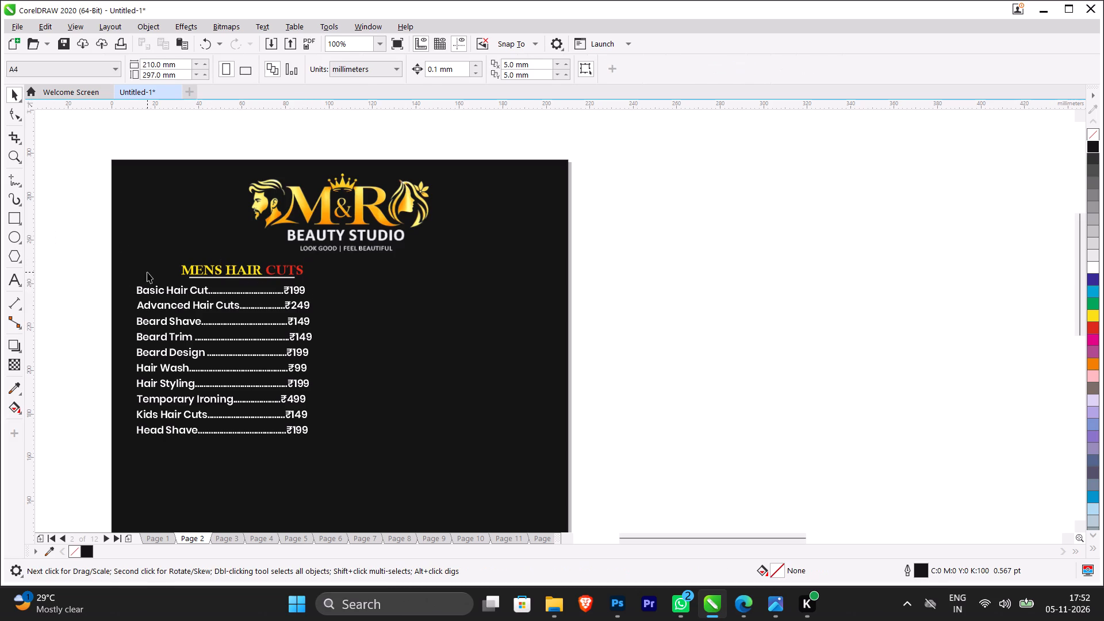
{"action": "left_click", "coordinate": [185, 270]}
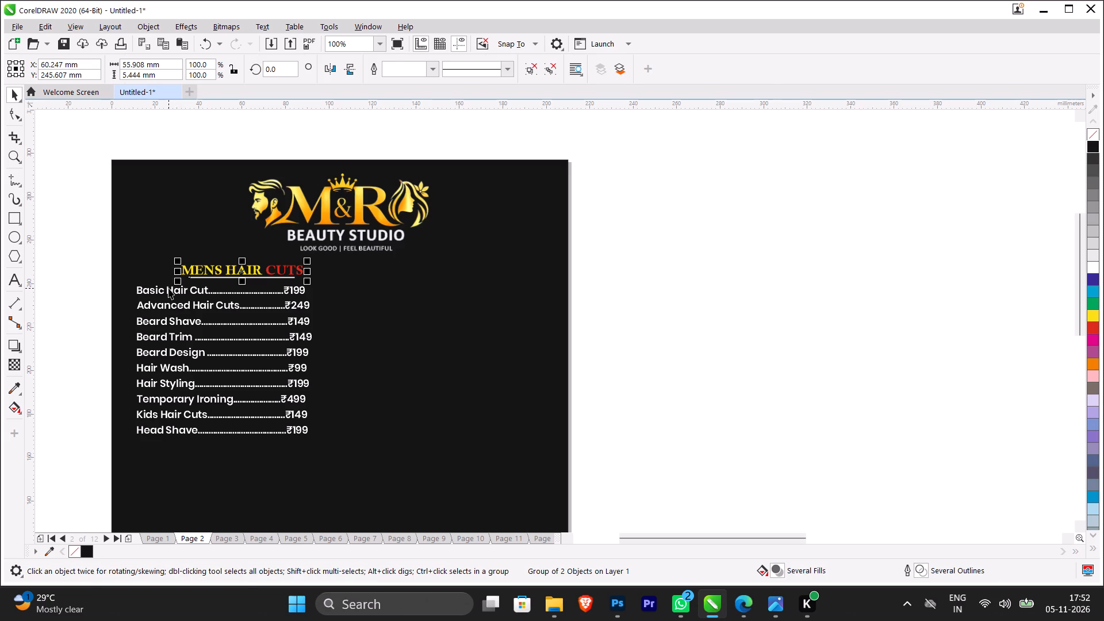
{"action": "left_click", "coordinate": [168, 288], "text": "shift"}
{"action": "key", "text": "c"}
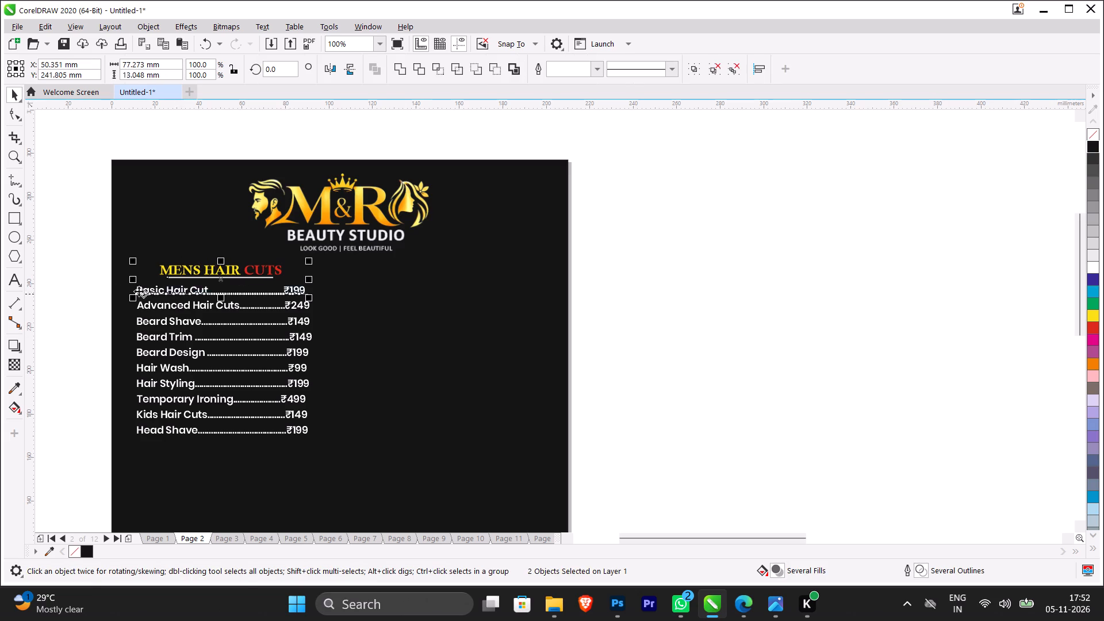
{"action": "left_click", "coordinate": [80, 274]}
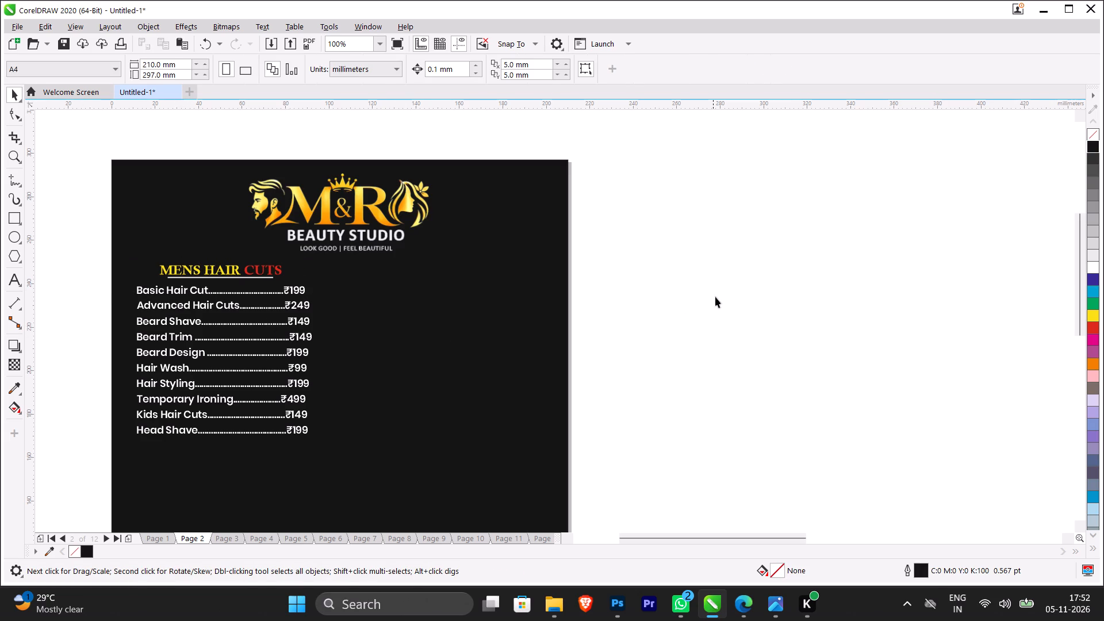
Ungroup the MENS HAIR CUTS heading from its underline.
{"action": "left_click", "coordinate": [277, 274]}
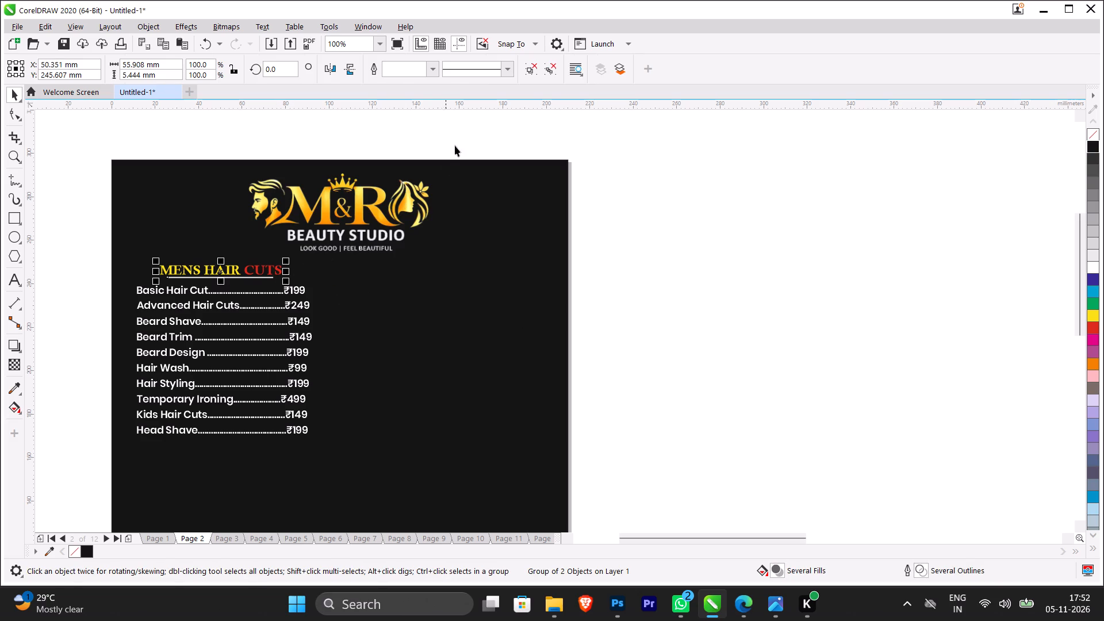
{"action": "left_click", "coordinate": [532, 72]}
{"action": "left_click", "coordinate": [653, 223]}
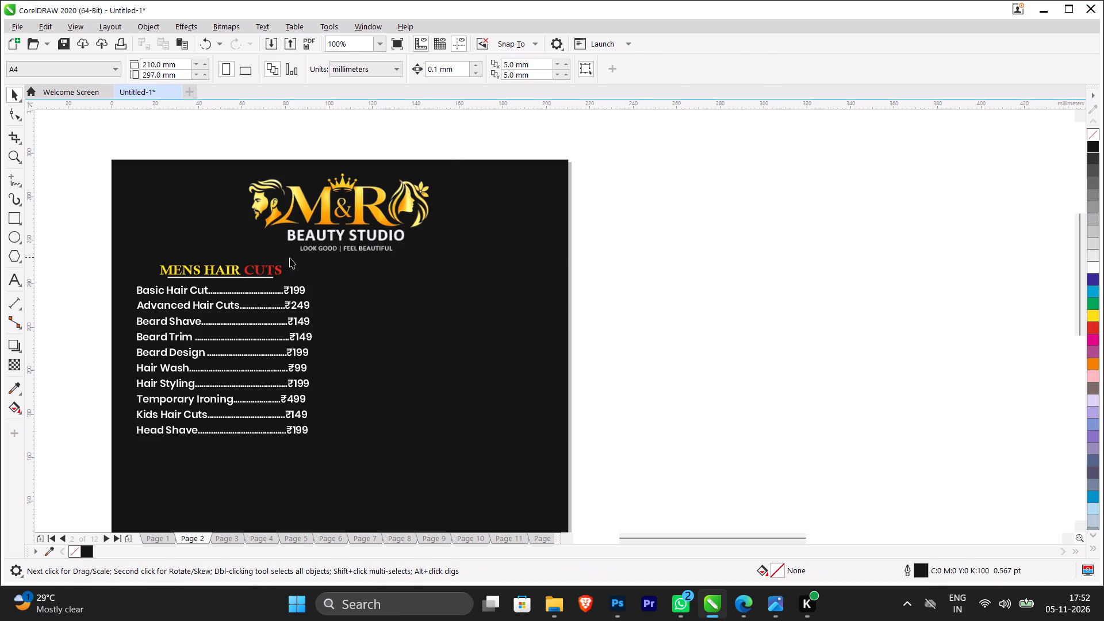
Centre the underline horizontally beneath the MENS HAIR CUTS heading.
{"action": "left_click", "coordinate": [261, 277]}
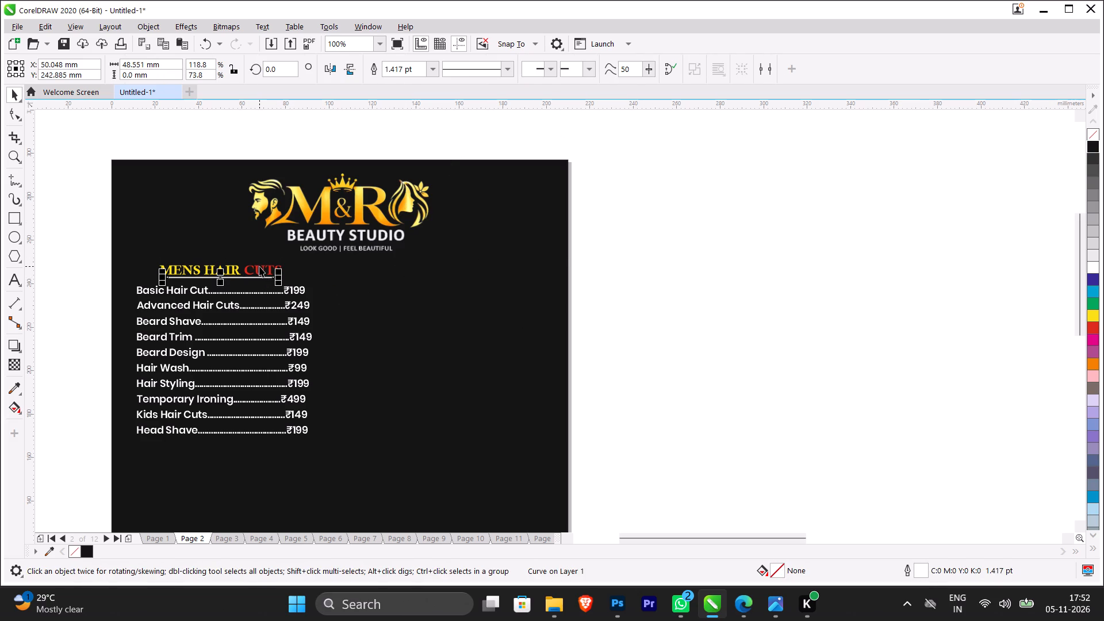
{"action": "left_click", "coordinate": [257, 266], "text": "shift"}
{"action": "key", "text": "c"}
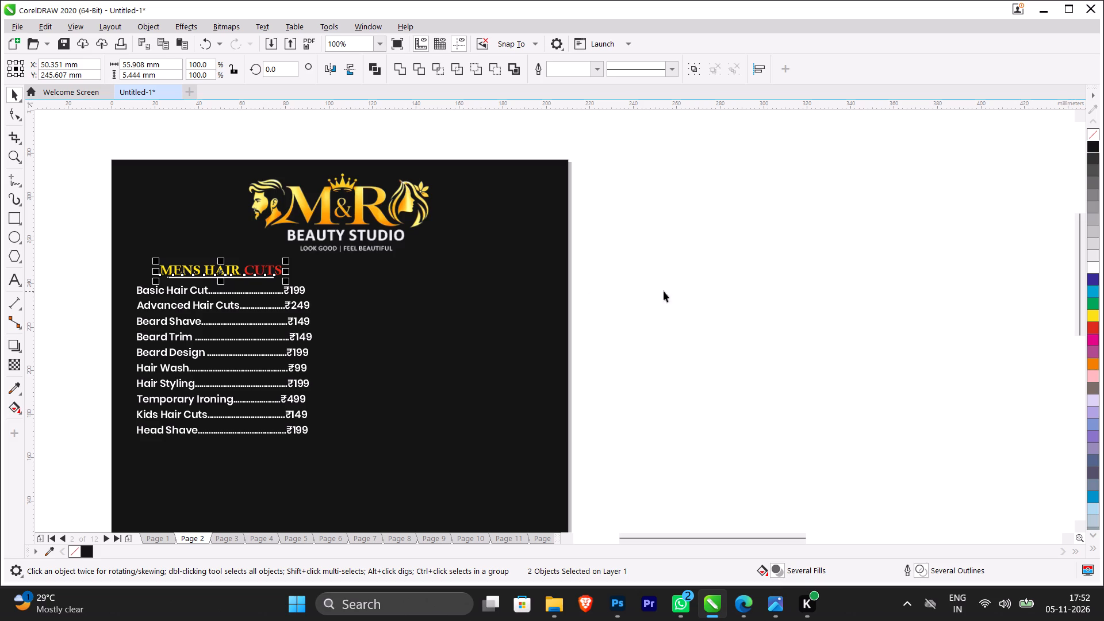
{"action": "left_click", "coordinate": [707, 289]}
Delete page 3, the Crush Unisex Salon cover.
{"action": "scroll", "coordinate": [250, 327], "scroll_direction": "down", "scroll_amount": 2}
{"action": "scroll", "coordinate": [255, 358], "scroll_direction": "up", "scroll_amount": 2}
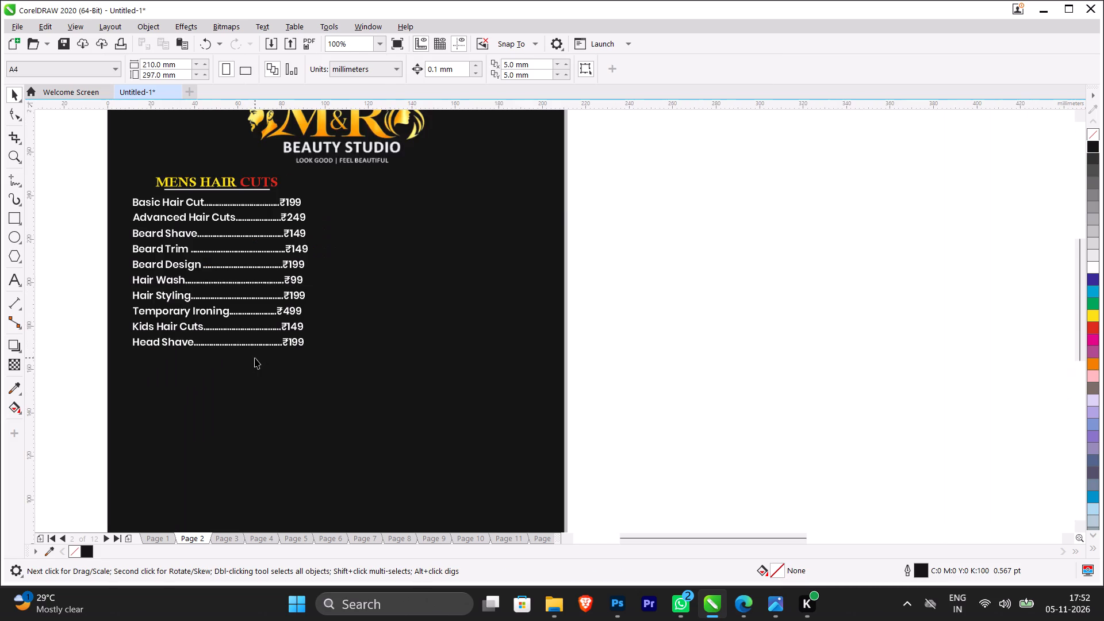
{"action": "scroll", "coordinate": [271, 354], "scroll_direction": "down", "scroll_amount": 1}
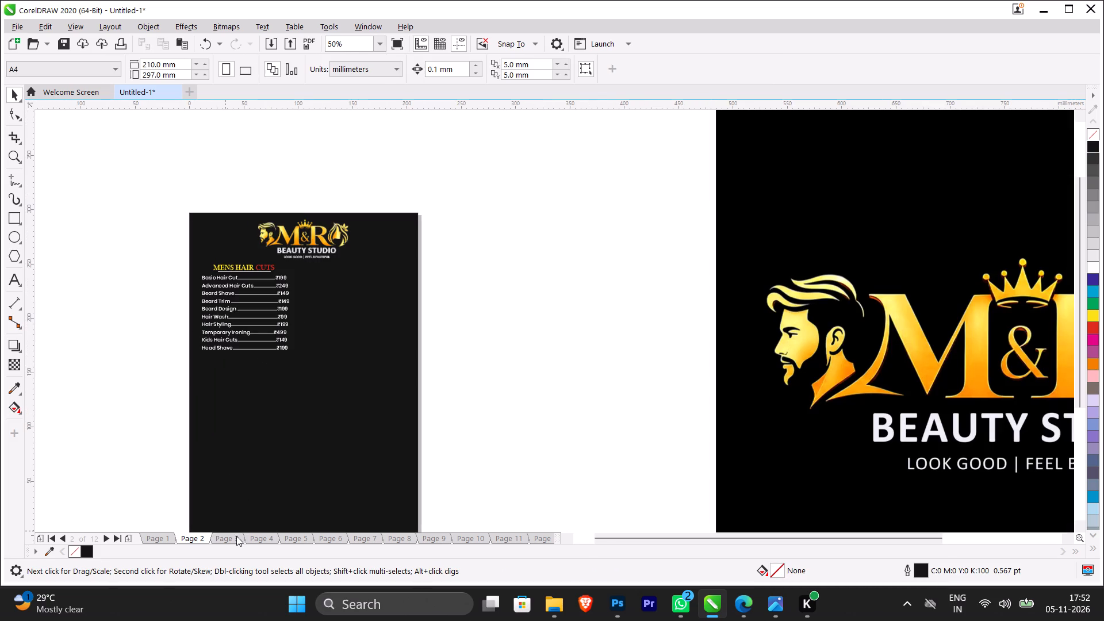
{"action": "left_click", "coordinate": [239, 538]}
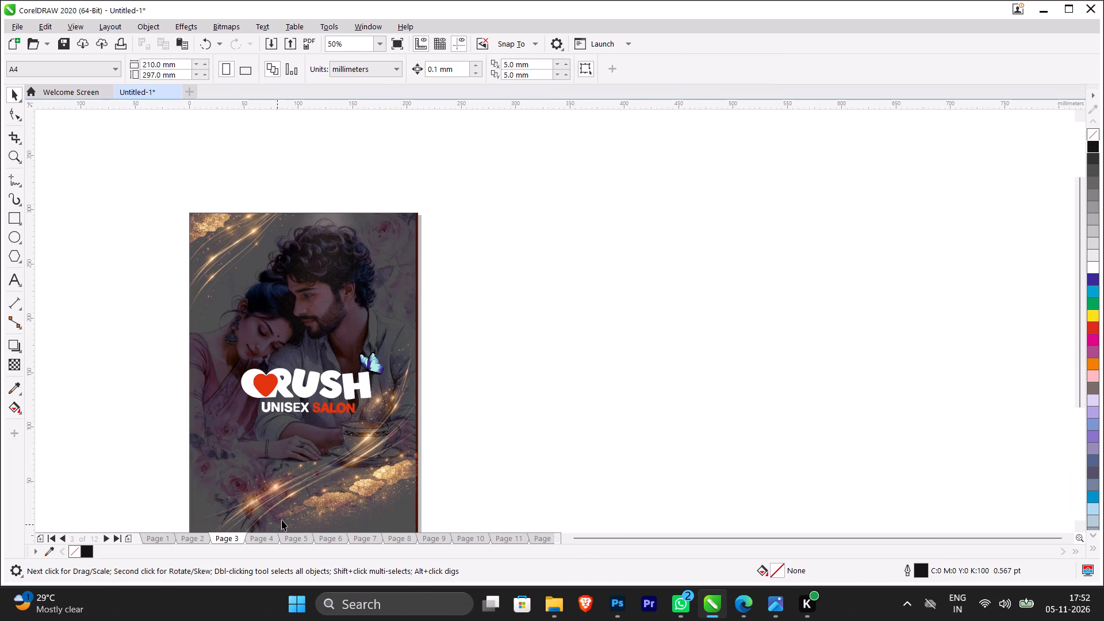
{"action": "right_click", "coordinate": [232, 536]}
{"action": "left_click", "coordinate": [273, 517]}
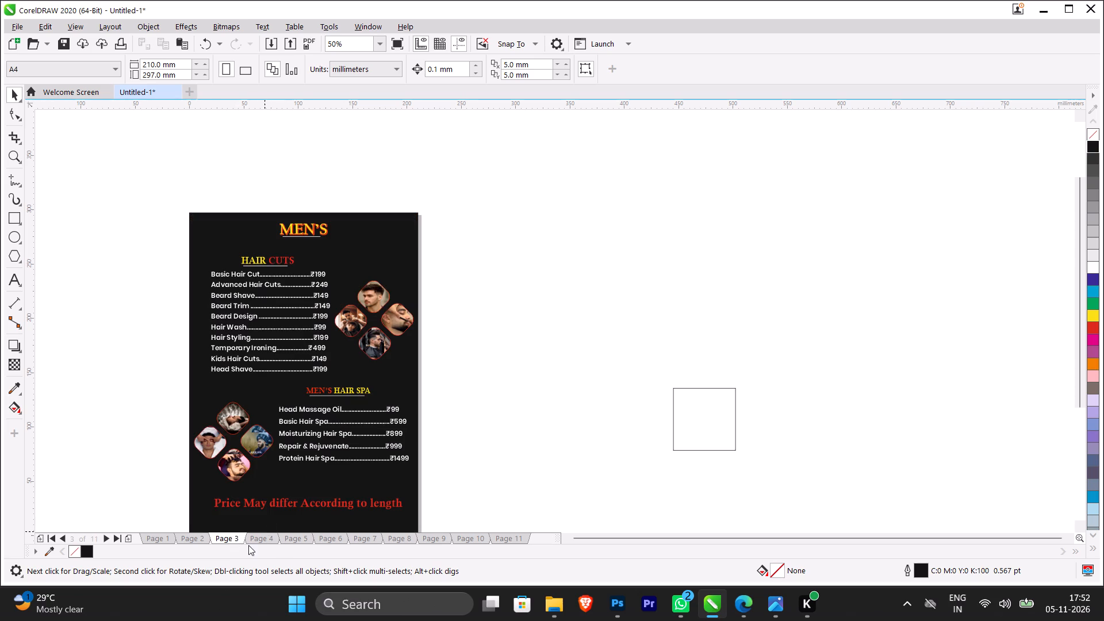
Copy the MEN'S HAIR SPA heading, underline and five price lines from page 3 and paste them onto page 2.
{"action": "left_click_drag", "start_coordinate": [454, 478], "coordinate": [293, 413]}
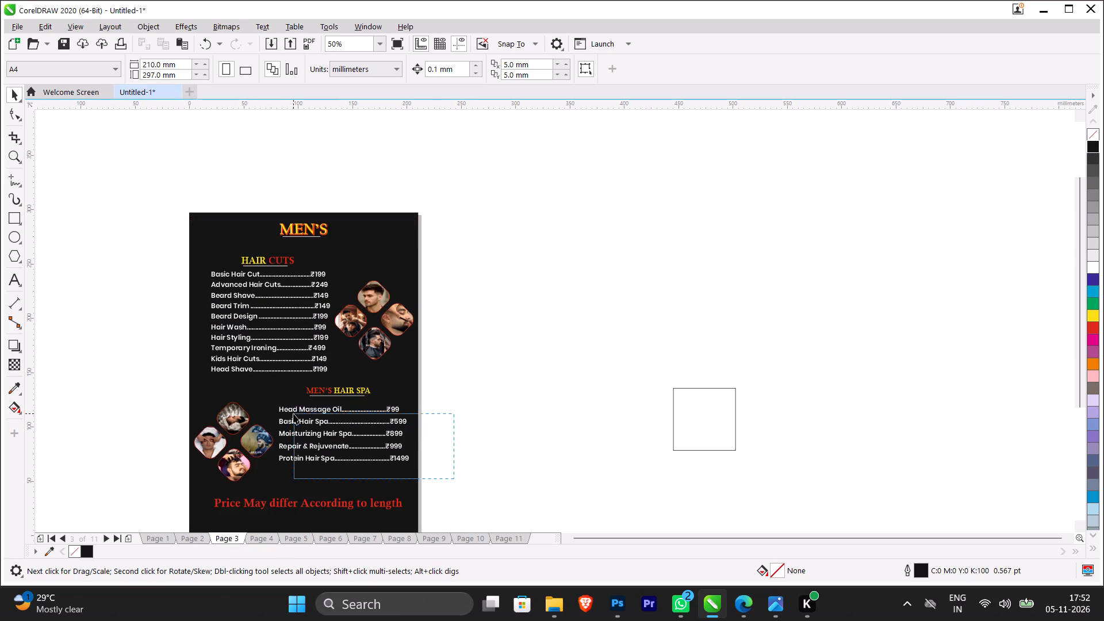
{"action": "left_click_drag", "start_coordinate": [293, 413], "coordinate": [271, 381]}
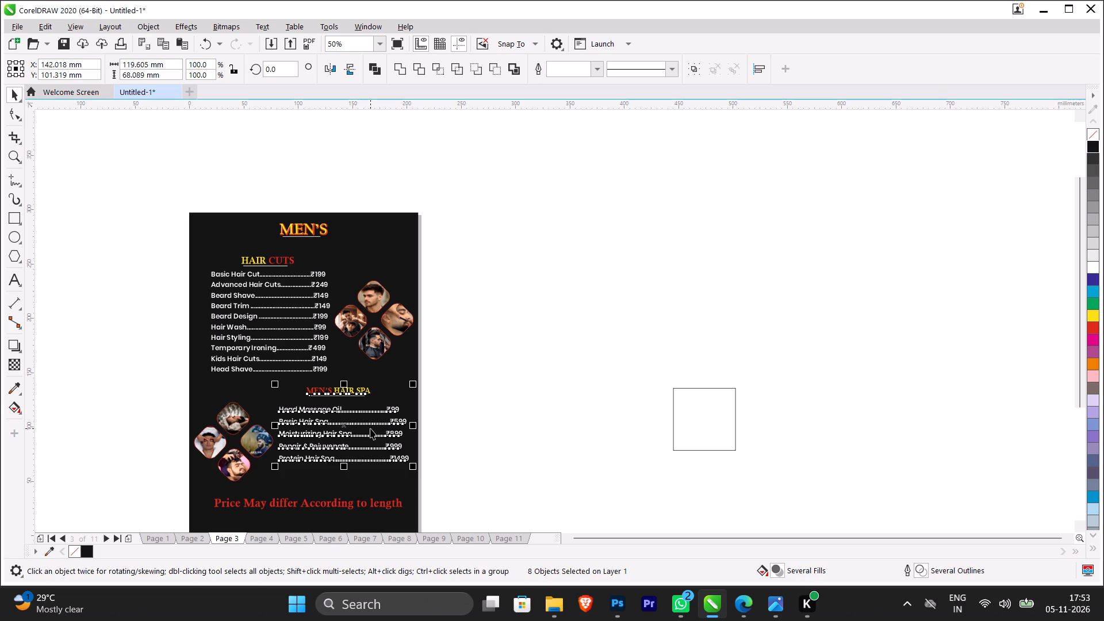
{"action": "key", "text": "ctrl+c"}
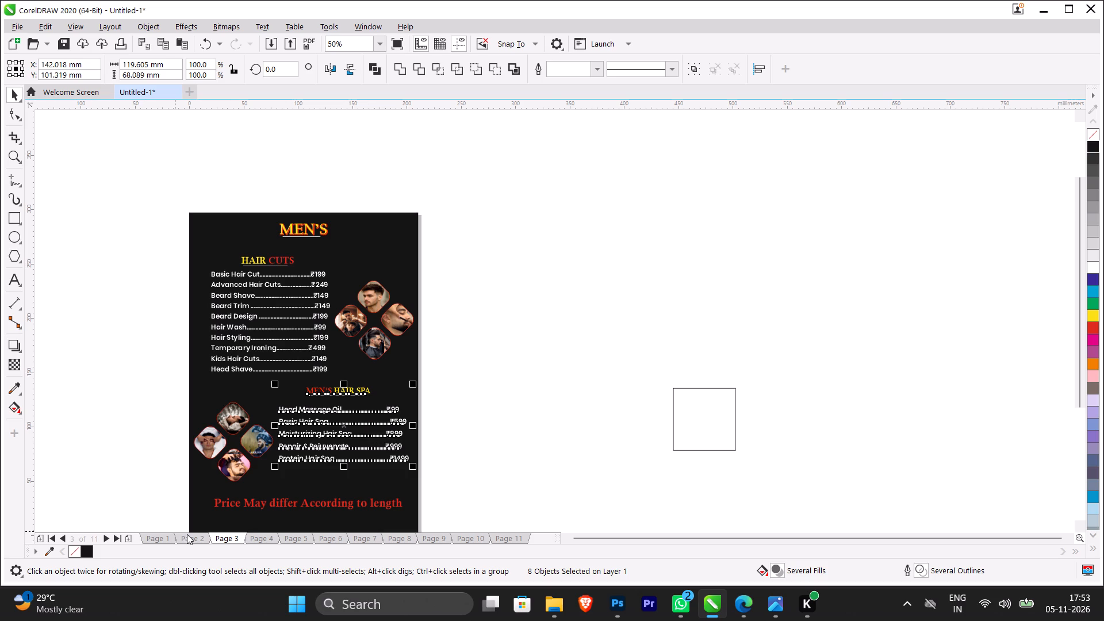
{"action": "left_click", "coordinate": [187, 535]}
{"action": "key", "text": "ctrl+v"}
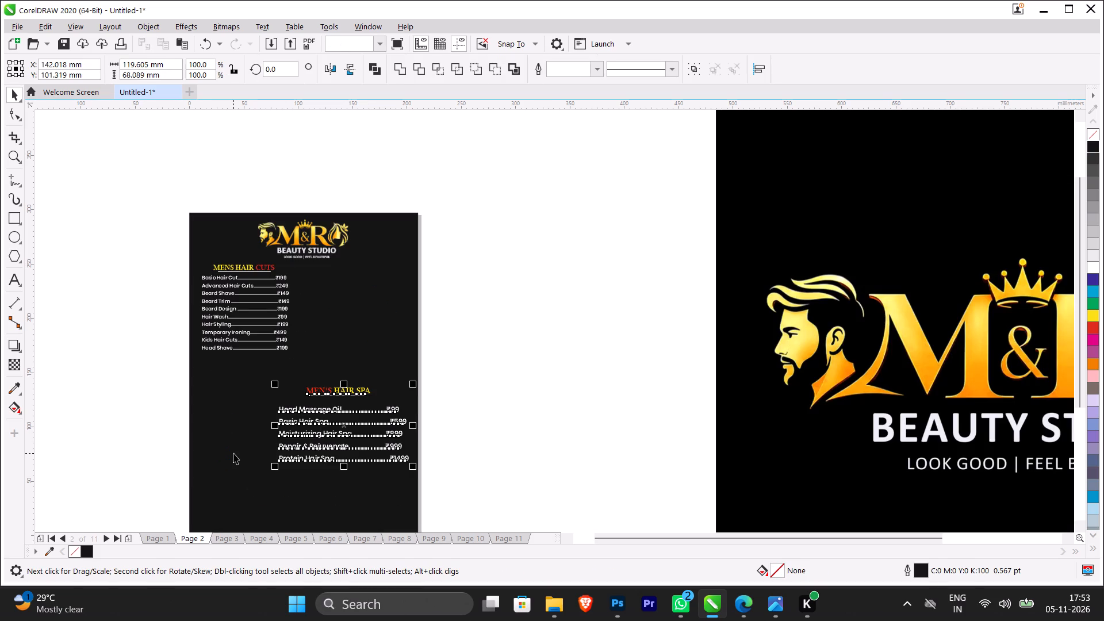
Place the pasted MEN'S HAIR SPA section below the Head Shave line and scale it down to about 95%.
{"action": "left_click_drag", "start_coordinate": [339, 435], "coordinate": [274, 412]}
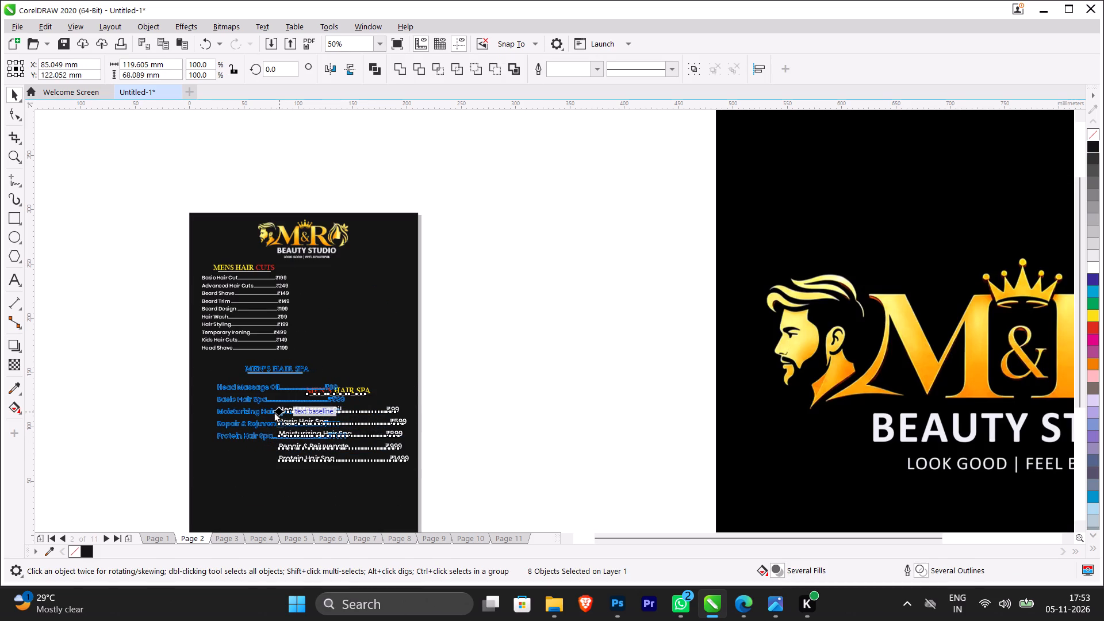
{"action": "left_click_drag", "start_coordinate": [274, 412], "coordinate": [272, 412]}
{"action": "left_click", "coordinate": [347, 448], "text": "shift"}
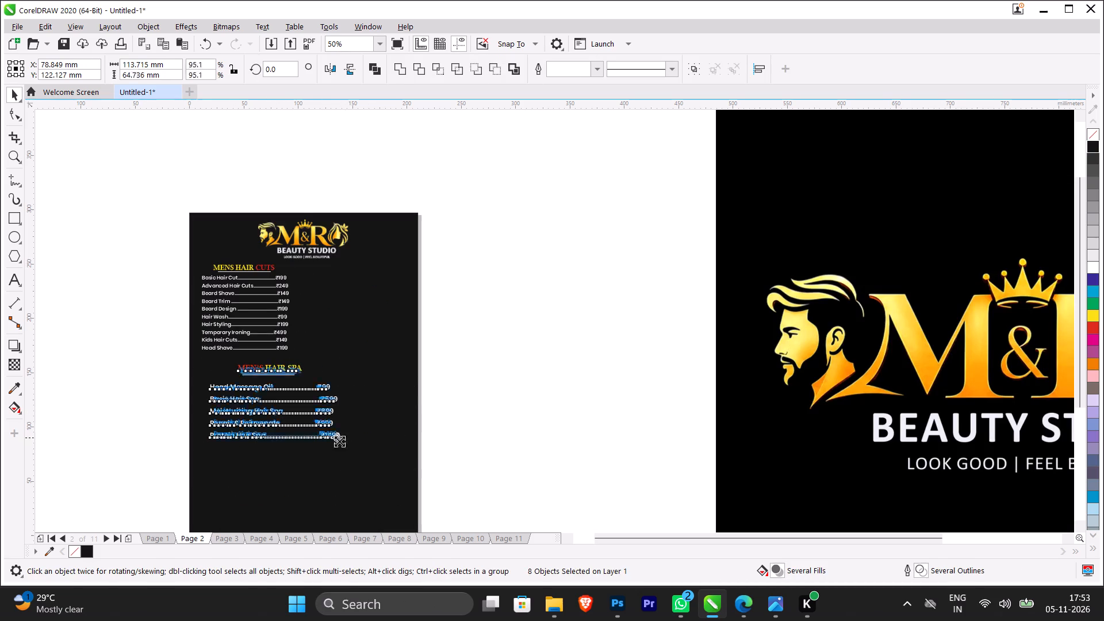
{"action": "left_click", "coordinate": [565, 387]}
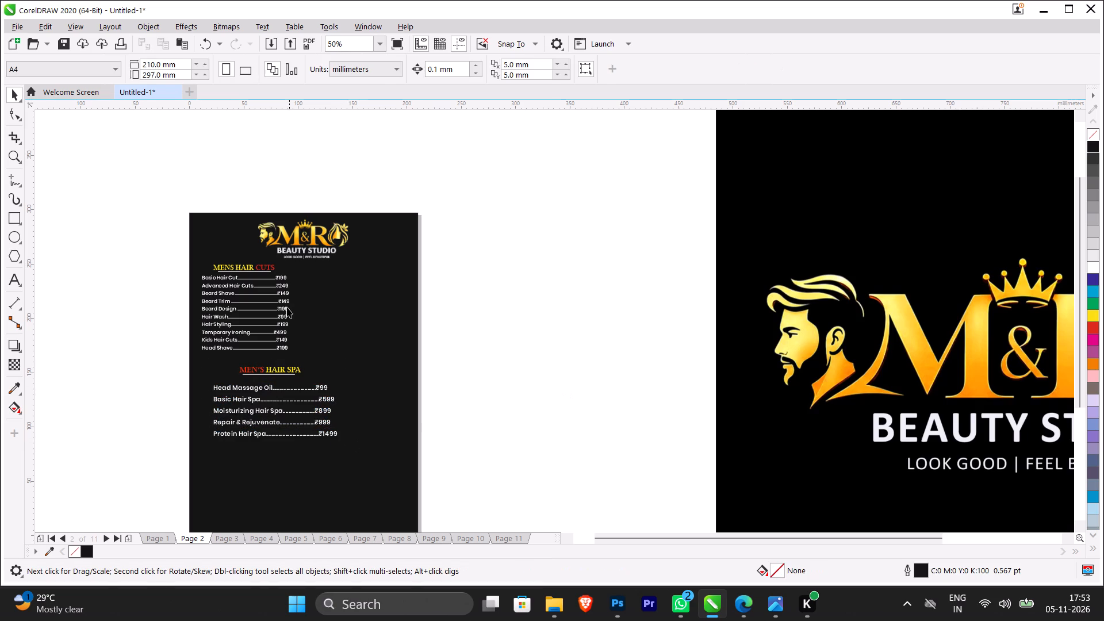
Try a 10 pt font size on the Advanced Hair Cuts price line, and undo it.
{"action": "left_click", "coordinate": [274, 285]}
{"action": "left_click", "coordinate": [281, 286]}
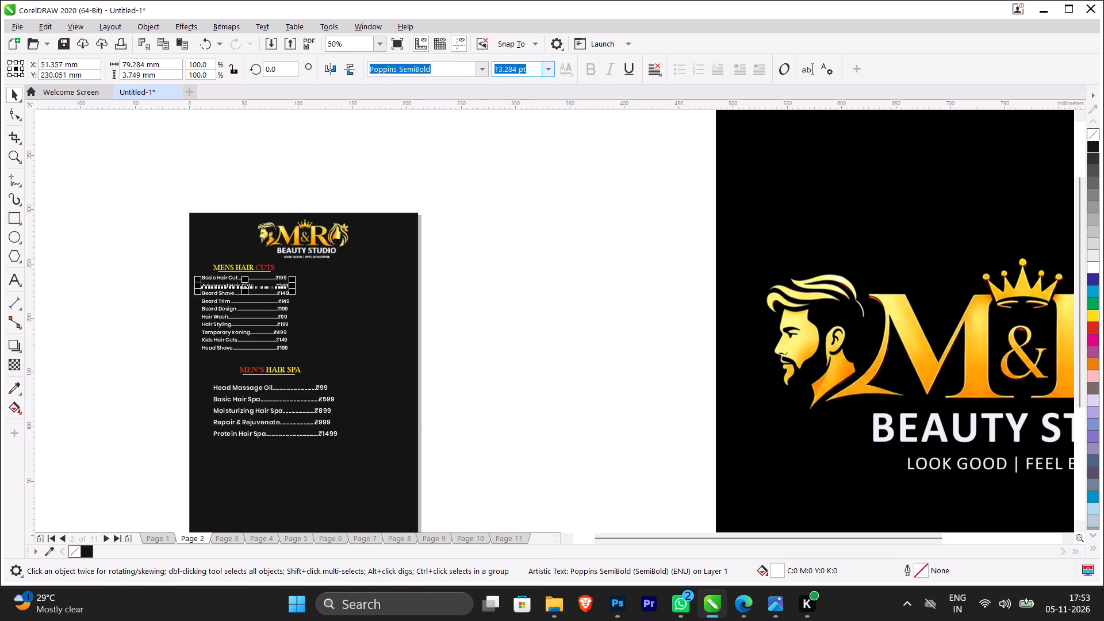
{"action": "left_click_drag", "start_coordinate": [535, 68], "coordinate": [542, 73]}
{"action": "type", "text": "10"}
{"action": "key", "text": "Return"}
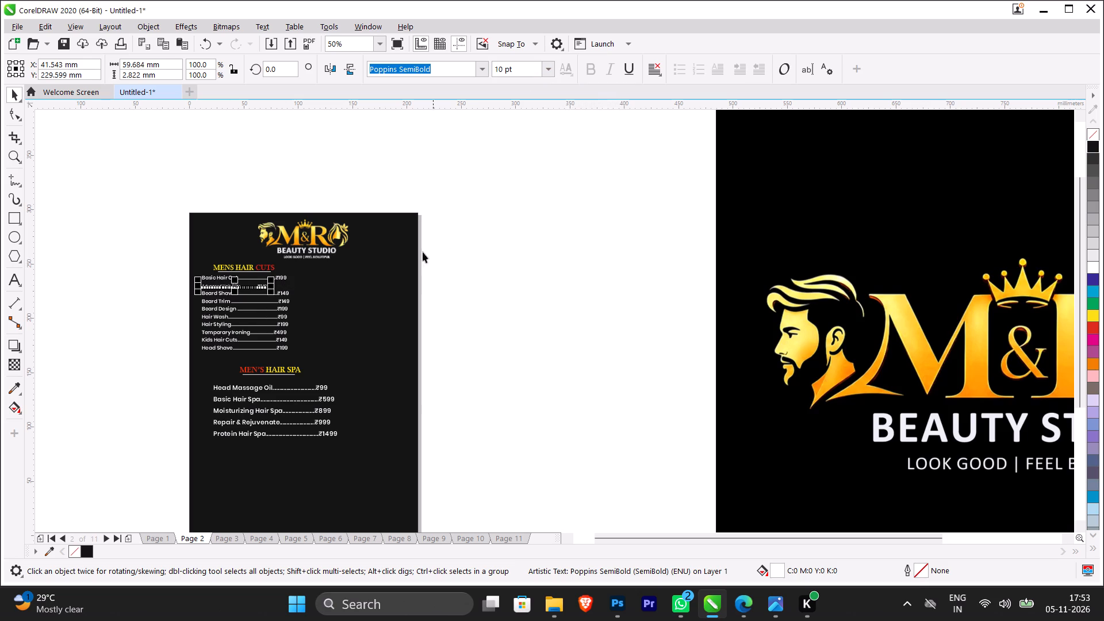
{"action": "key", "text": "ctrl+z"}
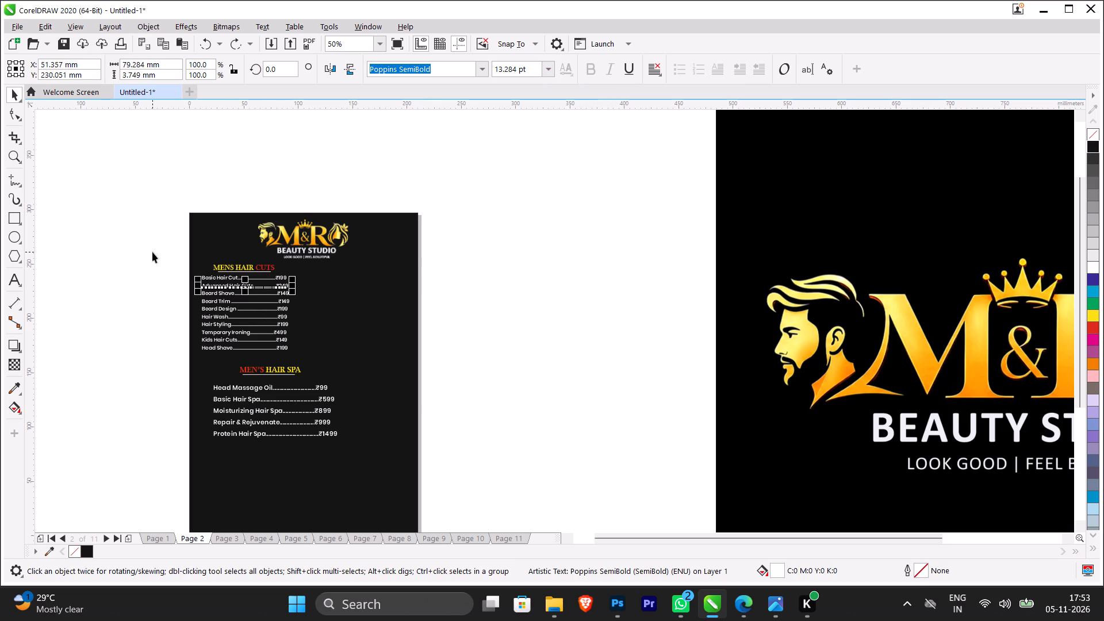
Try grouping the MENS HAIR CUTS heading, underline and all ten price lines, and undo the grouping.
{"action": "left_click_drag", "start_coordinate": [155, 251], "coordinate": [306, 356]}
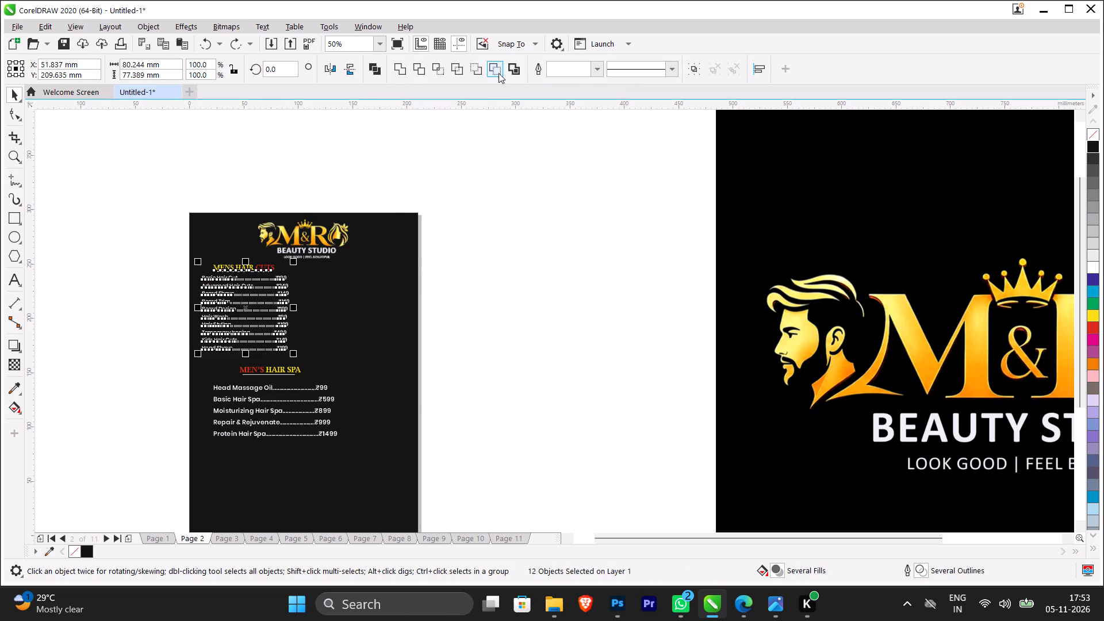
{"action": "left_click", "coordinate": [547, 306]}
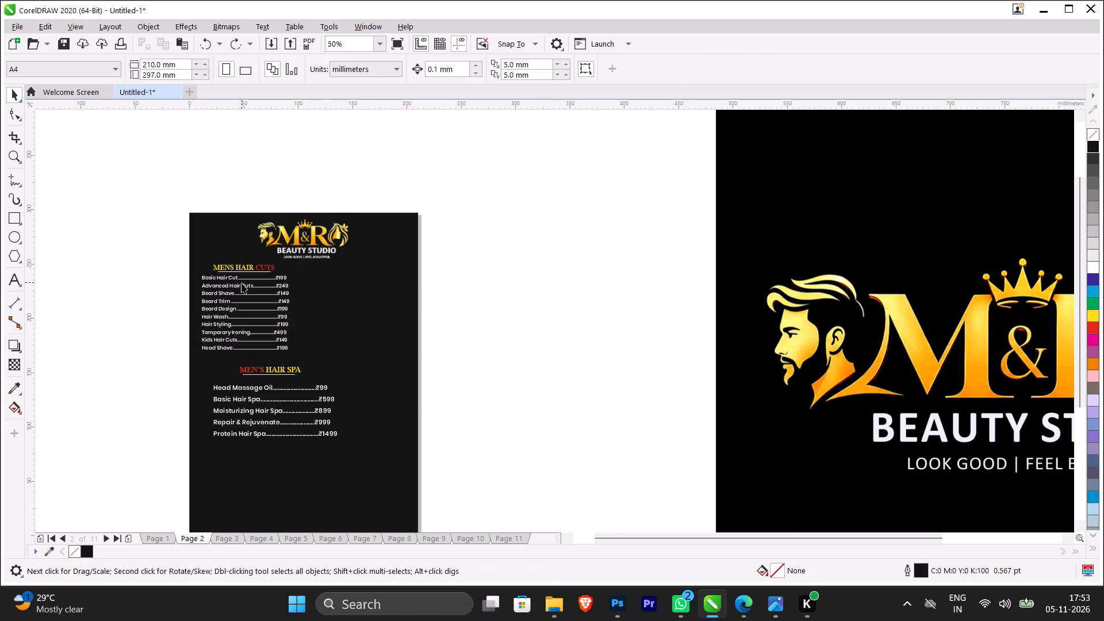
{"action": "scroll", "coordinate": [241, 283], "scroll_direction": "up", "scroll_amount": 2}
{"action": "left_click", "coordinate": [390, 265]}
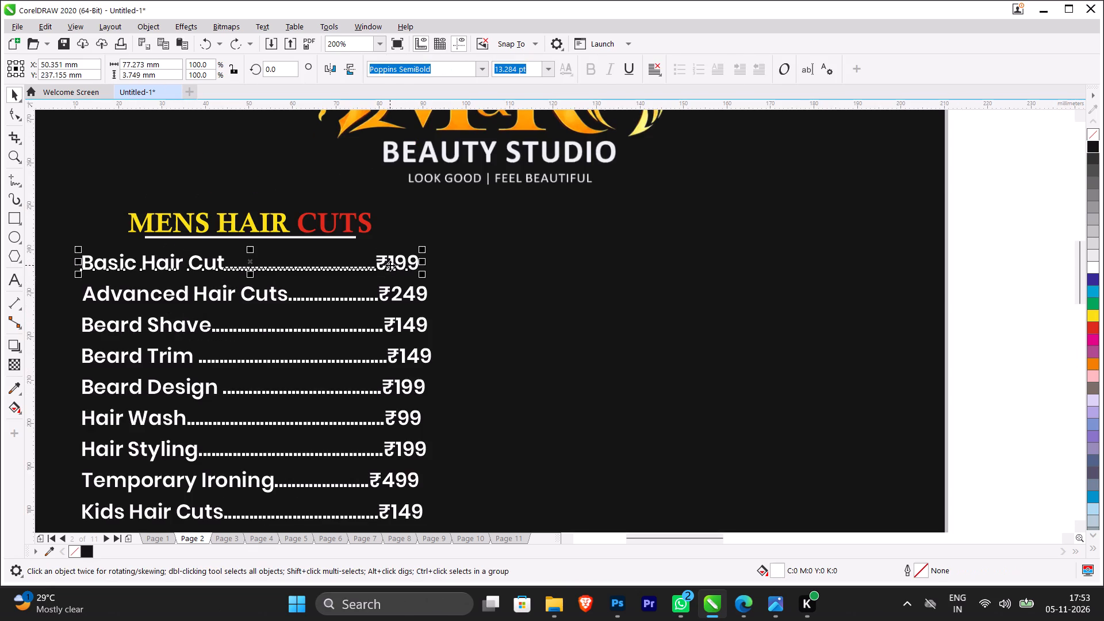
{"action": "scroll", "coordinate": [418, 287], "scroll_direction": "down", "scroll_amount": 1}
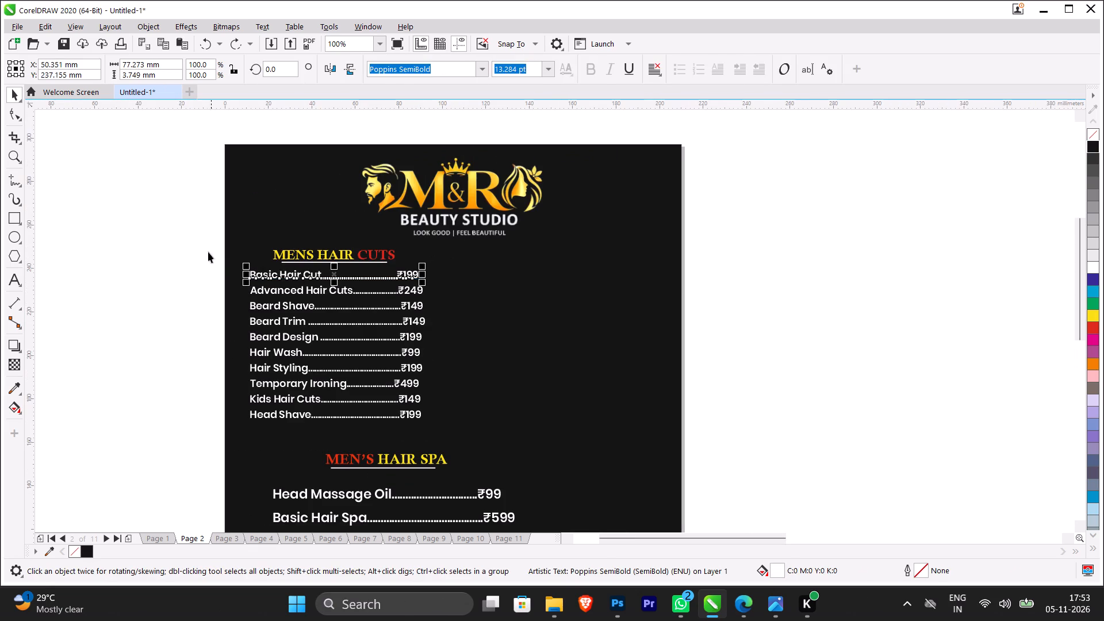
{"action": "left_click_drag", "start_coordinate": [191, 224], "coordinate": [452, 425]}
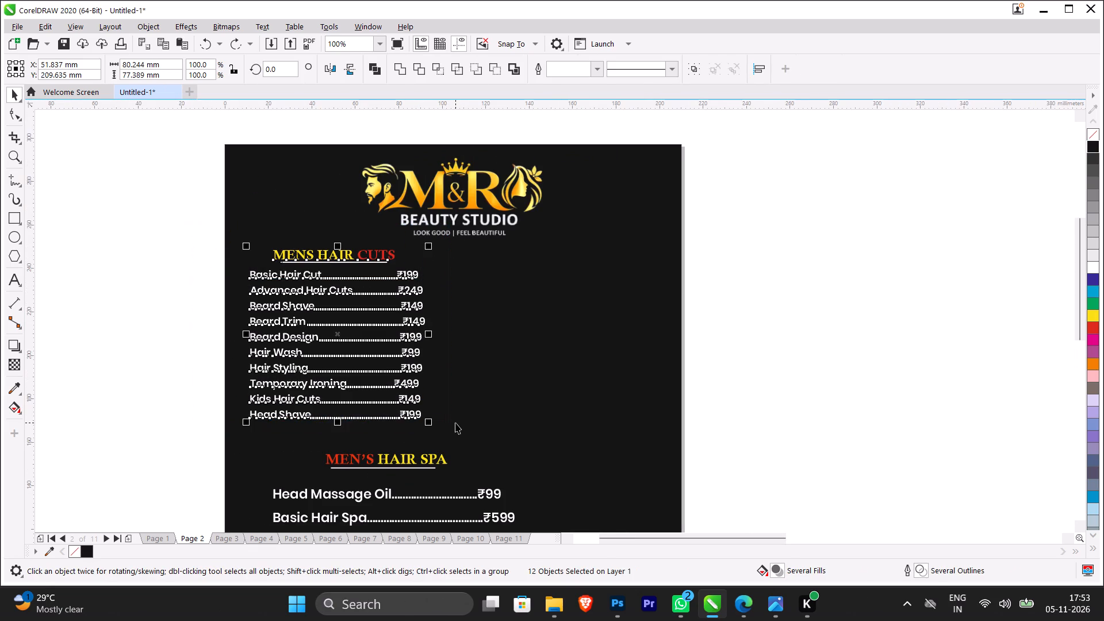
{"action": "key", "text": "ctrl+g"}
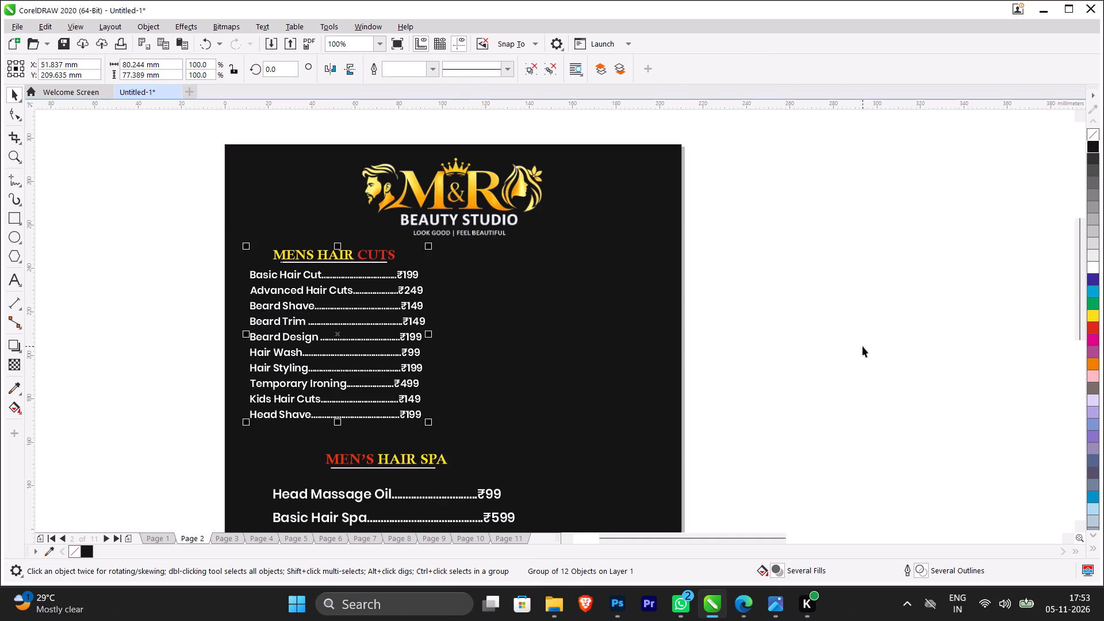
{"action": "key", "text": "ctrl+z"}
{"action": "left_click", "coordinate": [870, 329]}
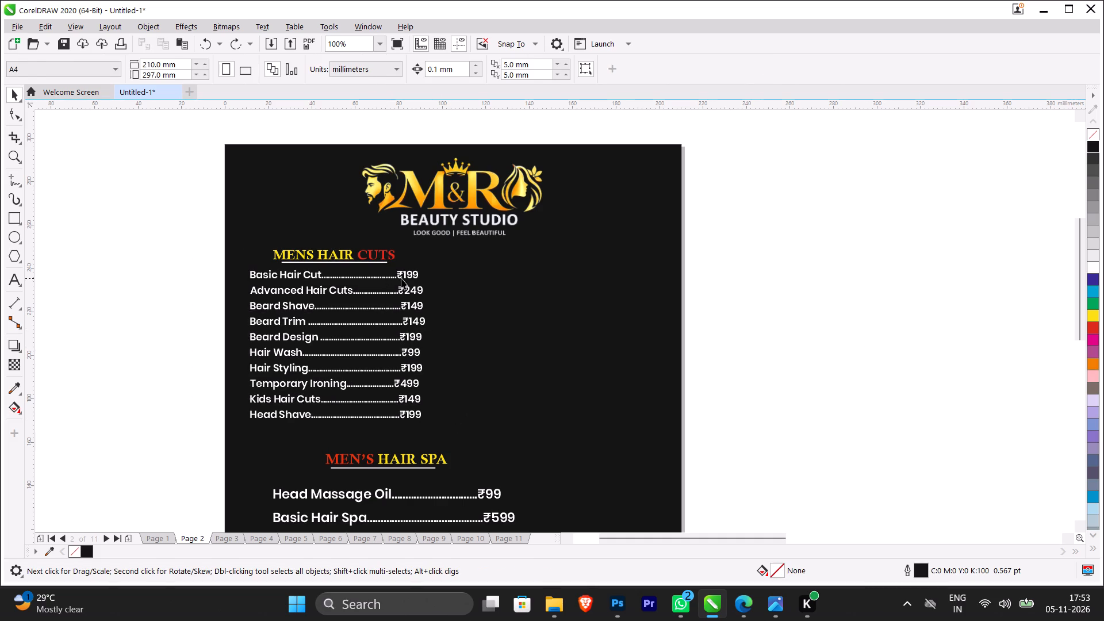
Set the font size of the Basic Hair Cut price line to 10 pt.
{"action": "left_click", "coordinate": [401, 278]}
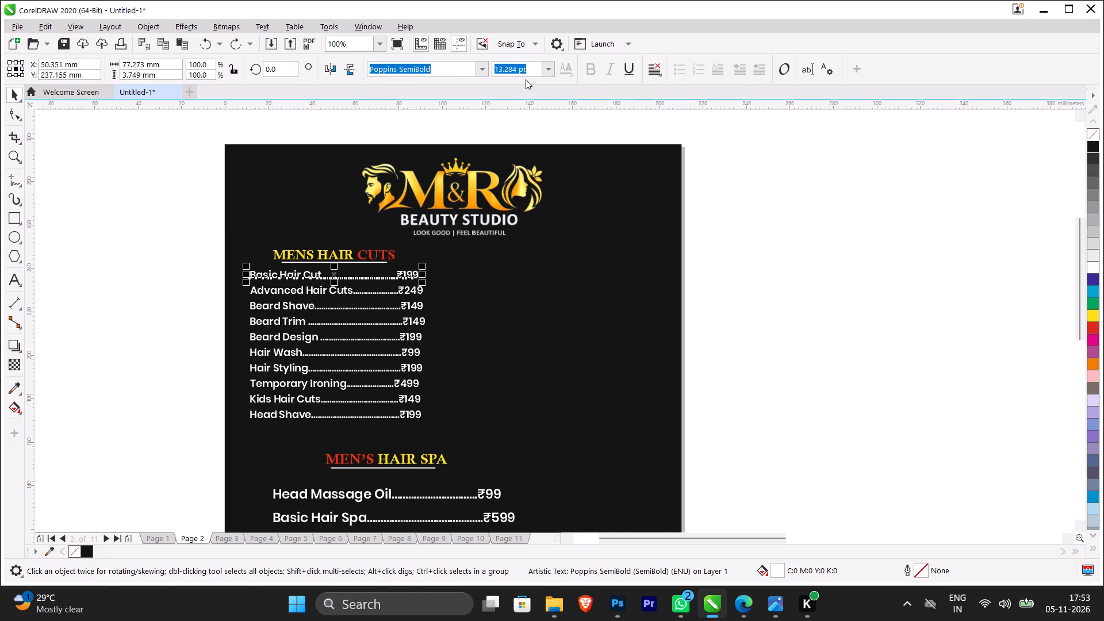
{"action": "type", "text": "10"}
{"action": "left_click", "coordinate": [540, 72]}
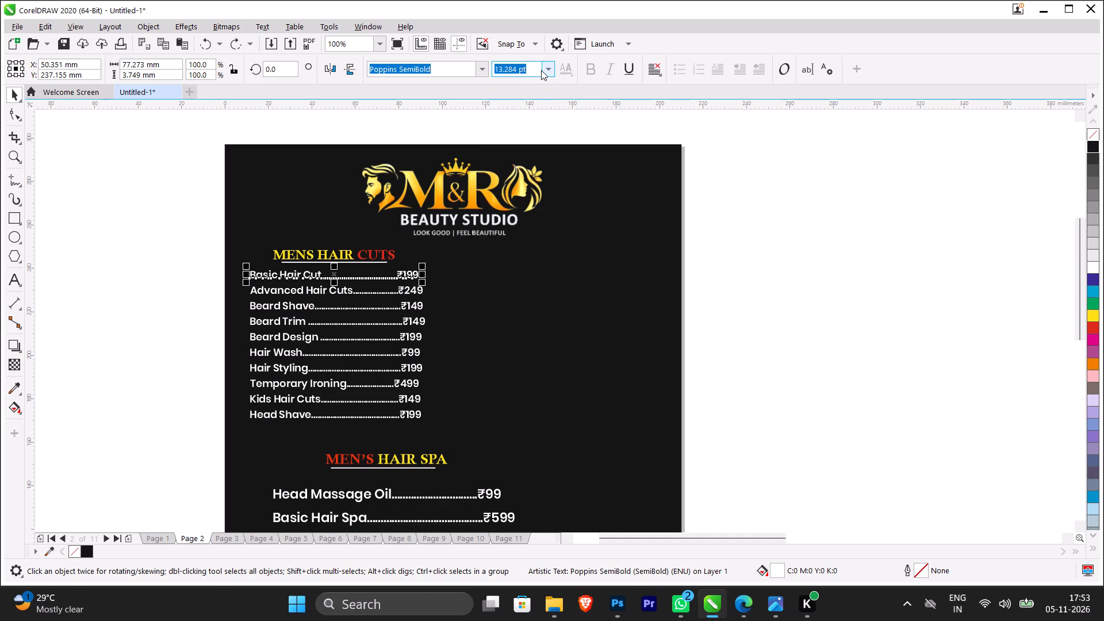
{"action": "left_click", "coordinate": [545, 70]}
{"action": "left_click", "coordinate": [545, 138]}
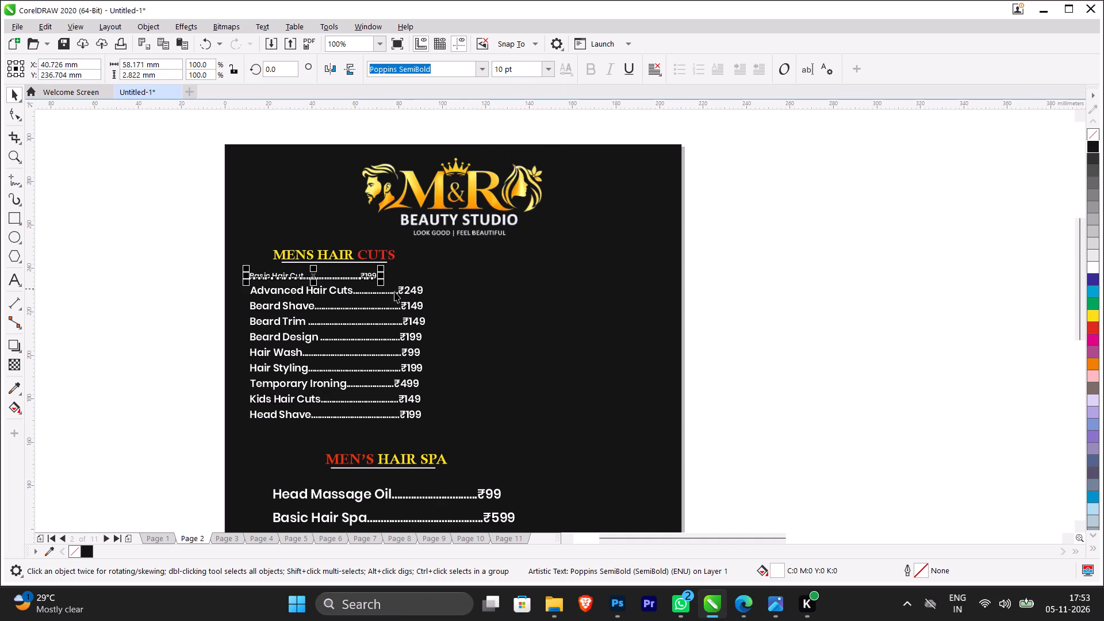
Set the font size of the Advanced Hair Cuts price line to 12 pt.
{"action": "left_click", "coordinate": [253, 286]}
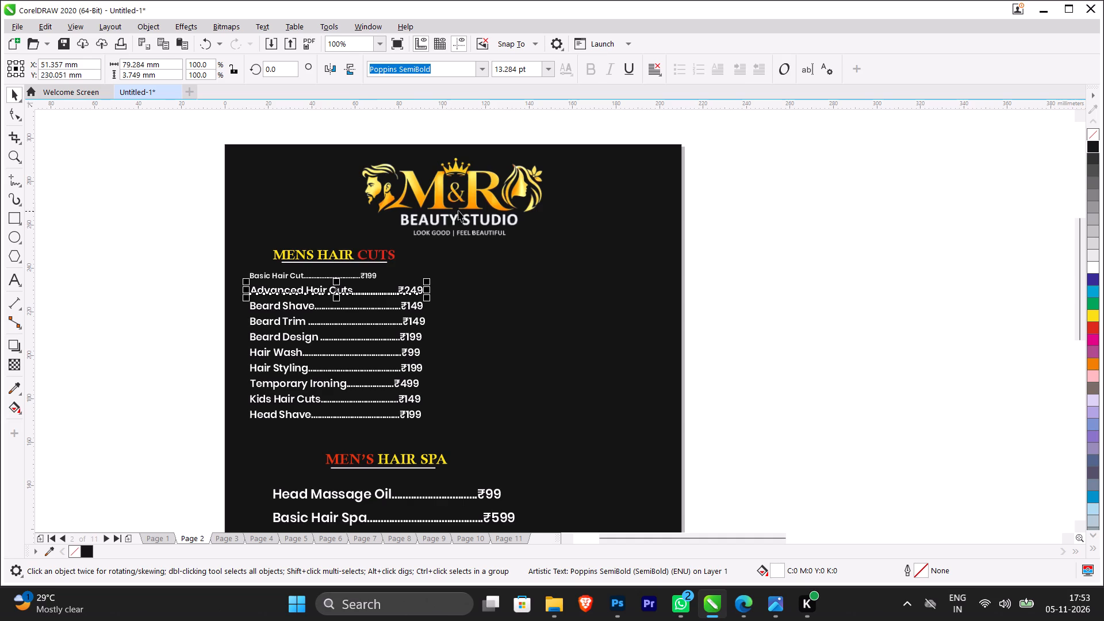
{"action": "left_click_drag", "start_coordinate": [527, 72], "coordinate": [545, 75]}
{"action": "type", "text": "12"}
{"action": "key", "text": "Return"}
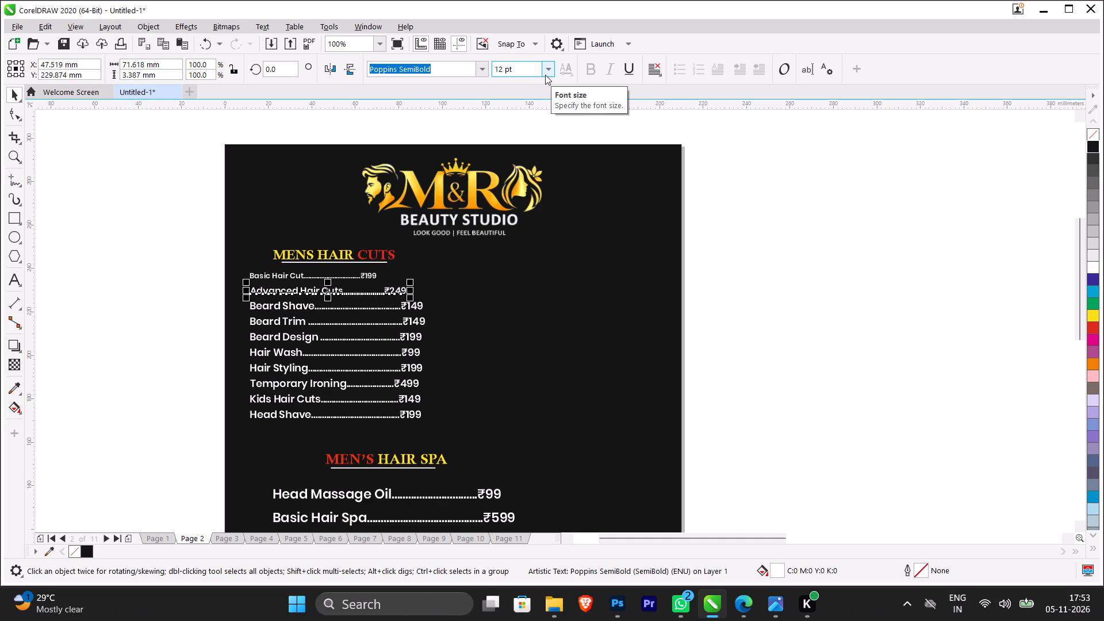
{"action": "left_click", "coordinate": [766, 252]}
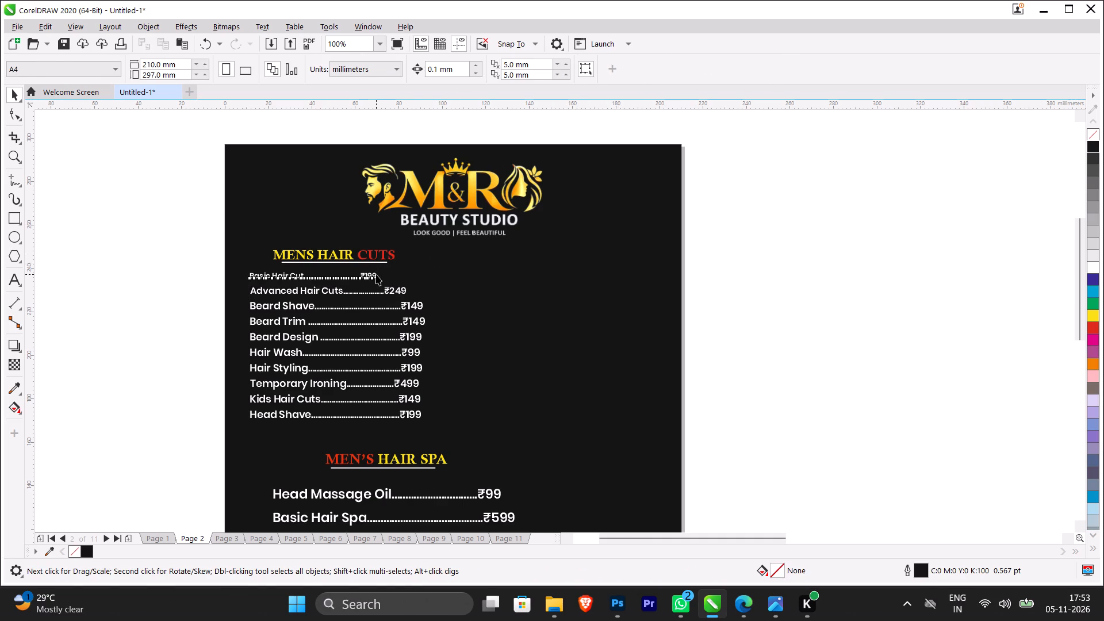
Set the font size of the Basic Hair Cut price line to 12 pt.
{"action": "left_click", "coordinate": [376, 274]}
{"action": "left_click", "coordinate": [505, 70]}
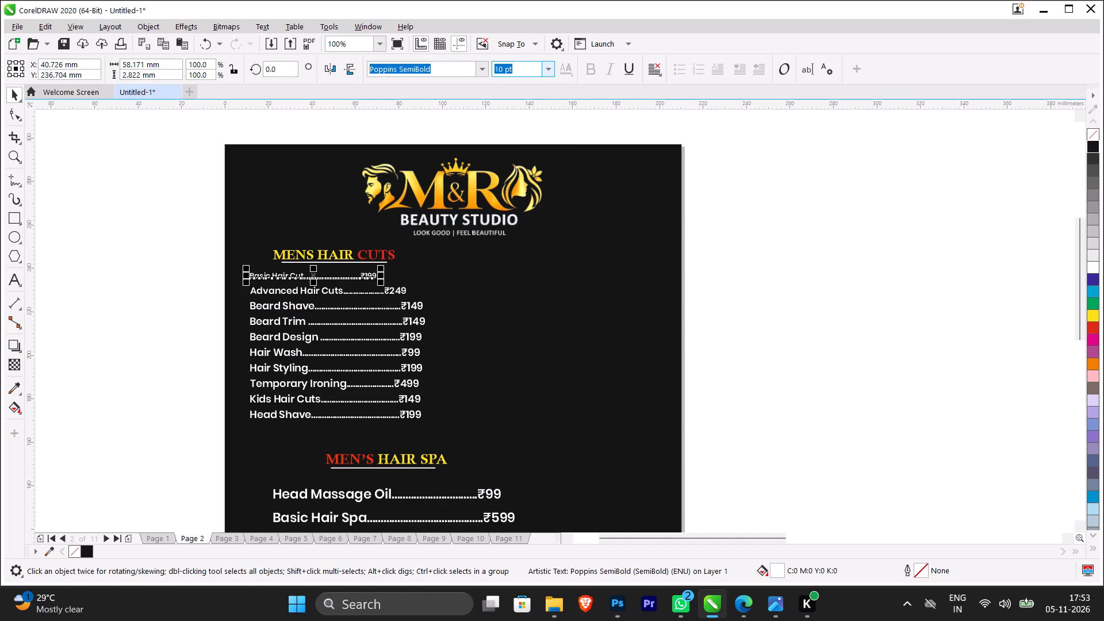
{"action": "key", "text": "BackSpace"}
{"action": "type", "text": "12"}
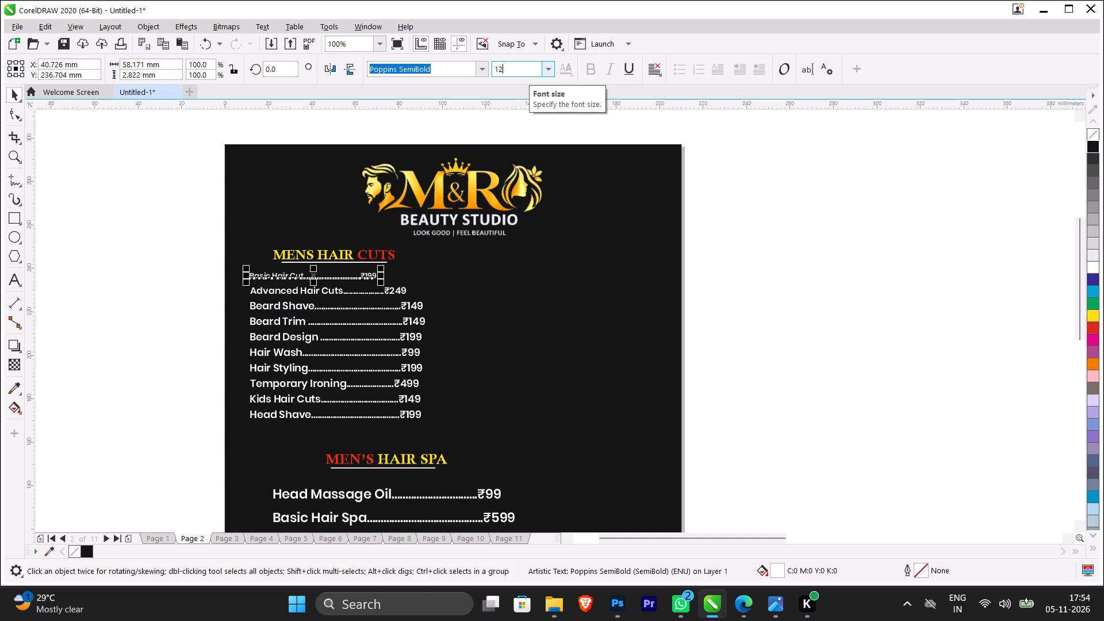
{"action": "key", "text": "Return"}
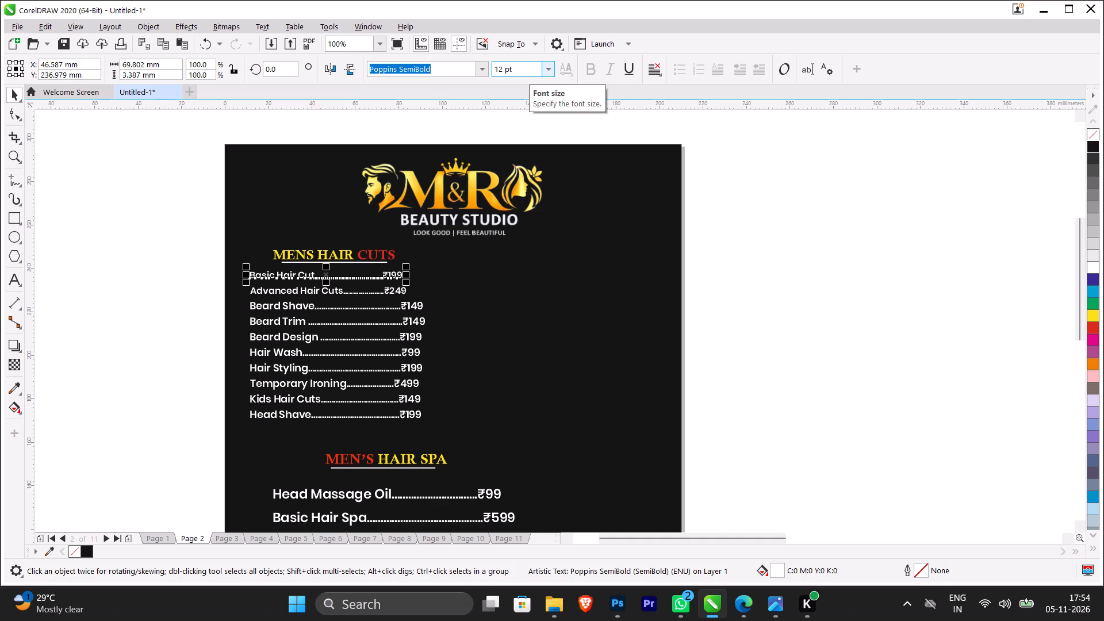
Set the font size of the Beard Shave, Beard Trim and Beard Design price lines to 12 pt.
{"action": "left_click", "coordinate": [409, 310]}
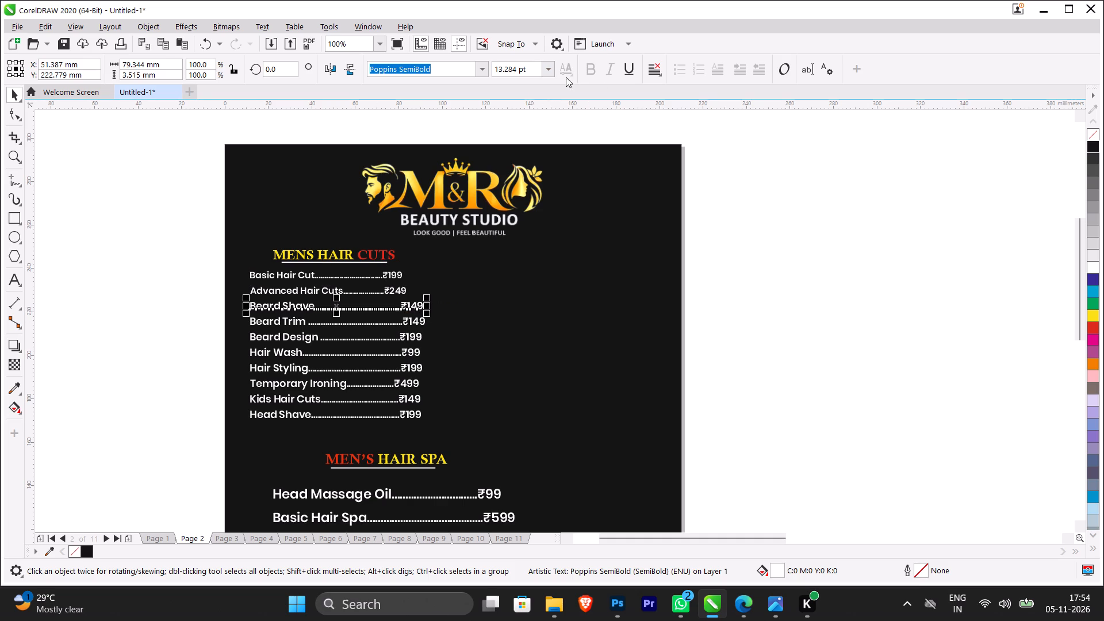
{"action": "left_click_drag", "start_coordinate": [527, 69], "coordinate": [557, 73], "text": "shift"}
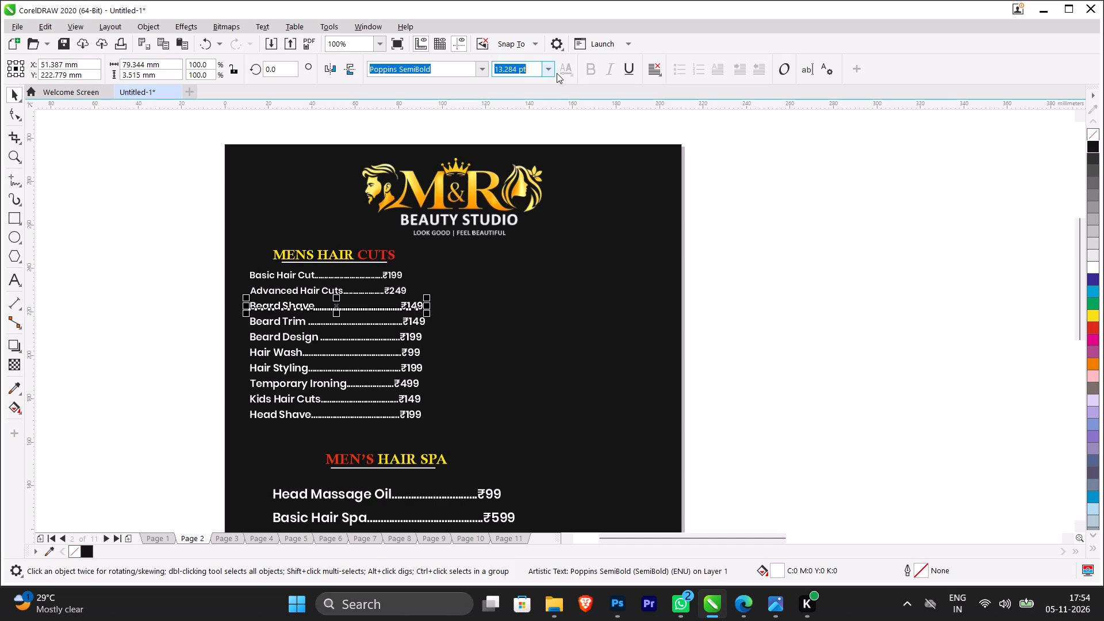
{"action": "type", "text": "12"}
{"action": "key", "text": "Return"}
{"action": "key", "text": "backslash"}
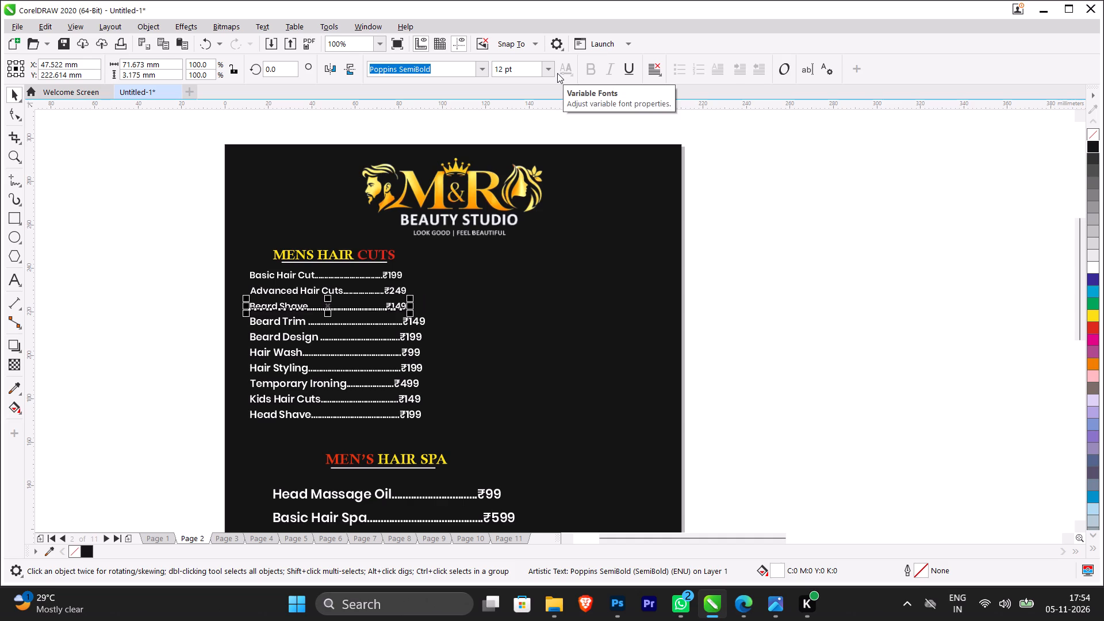
{"action": "left_click", "coordinate": [421, 319]}
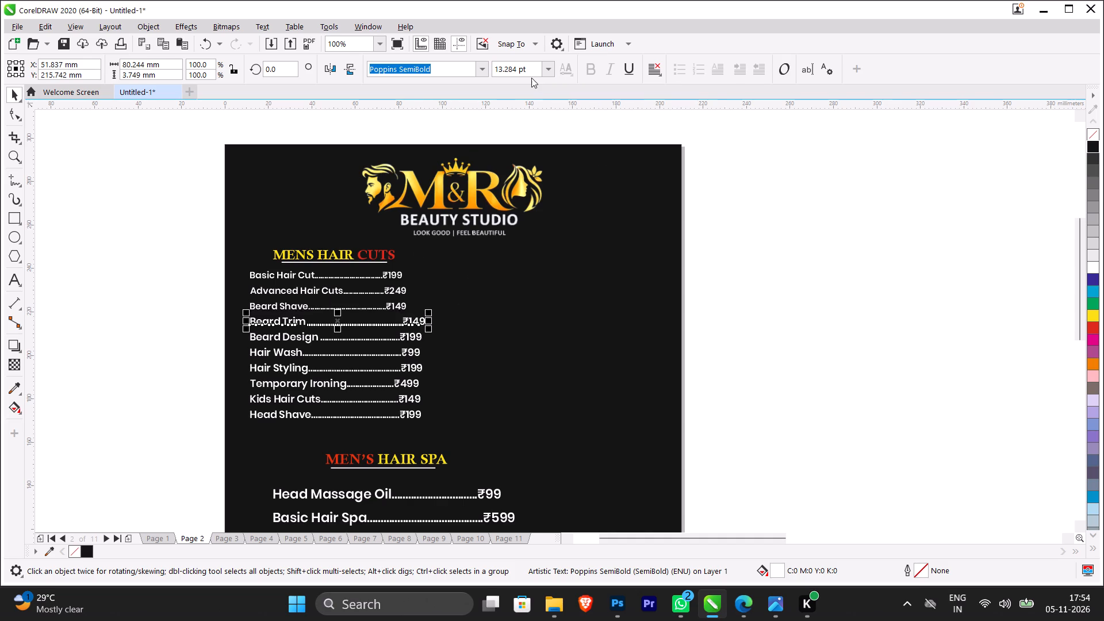
{"action": "left_click_drag", "start_coordinate": [531, 72], "coordinate": [541, 76]}
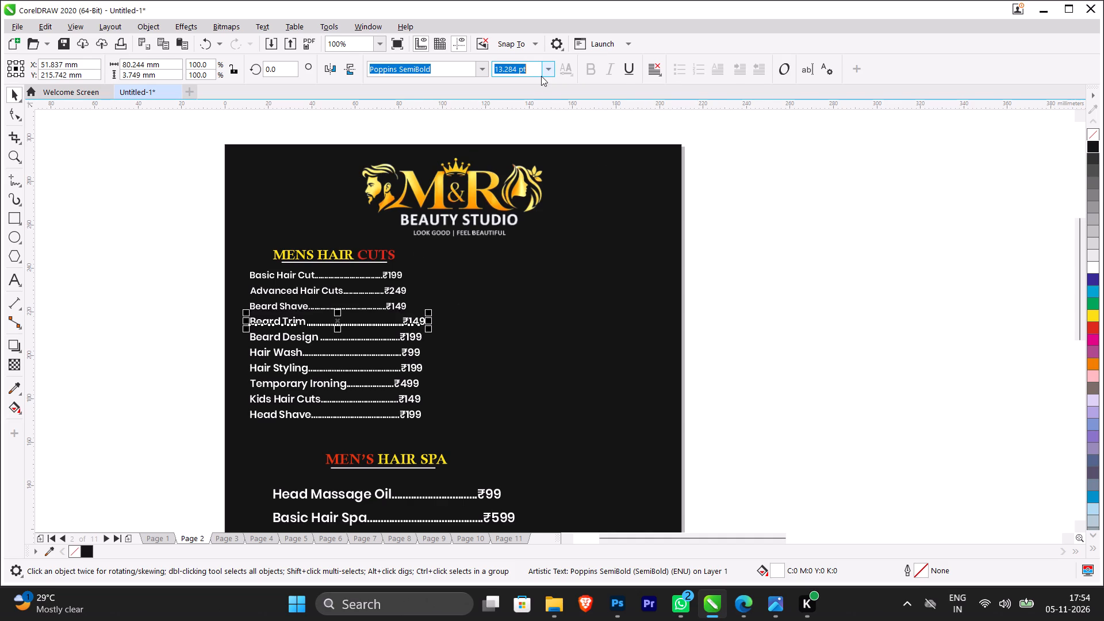
{"action": "type", "text": "12"}
{"action": "key", "text": "Return"}
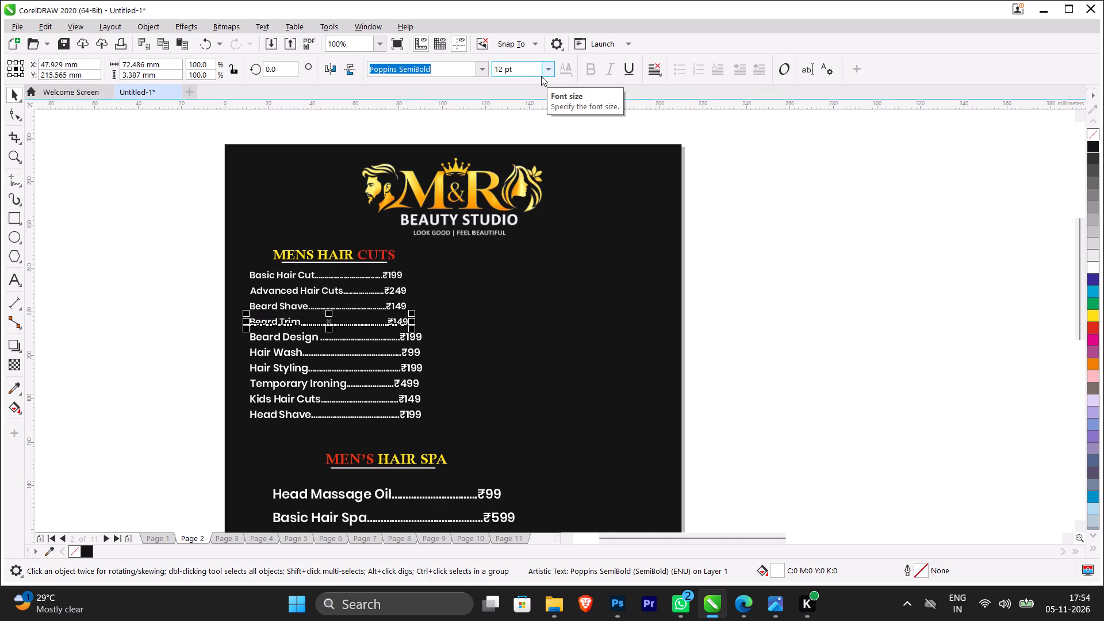
{"action": "left_click", "coordinate": [417, 341]}
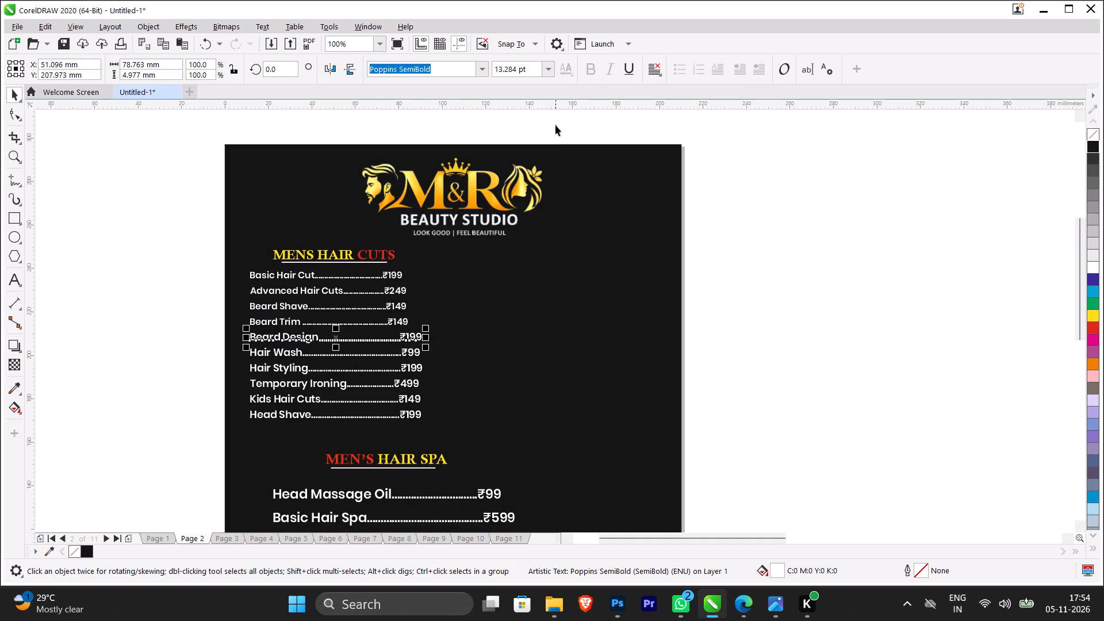
{"action": "left_click", "coordinate": [534, 68]}
{"action": "type", "text": "12"}
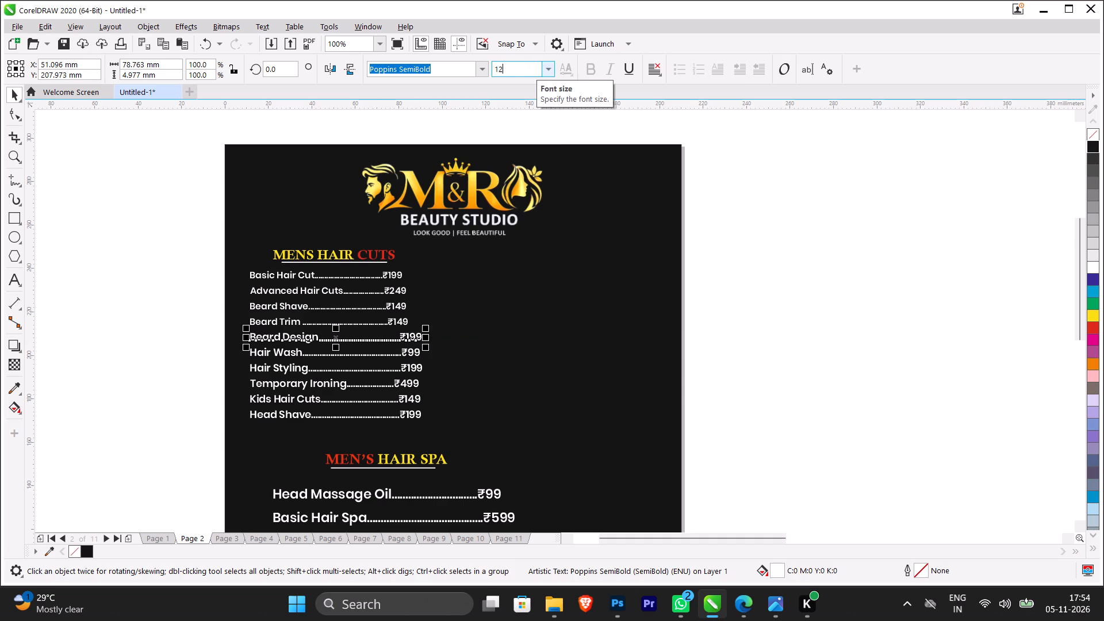
{"action": "key", "text": "Return"}
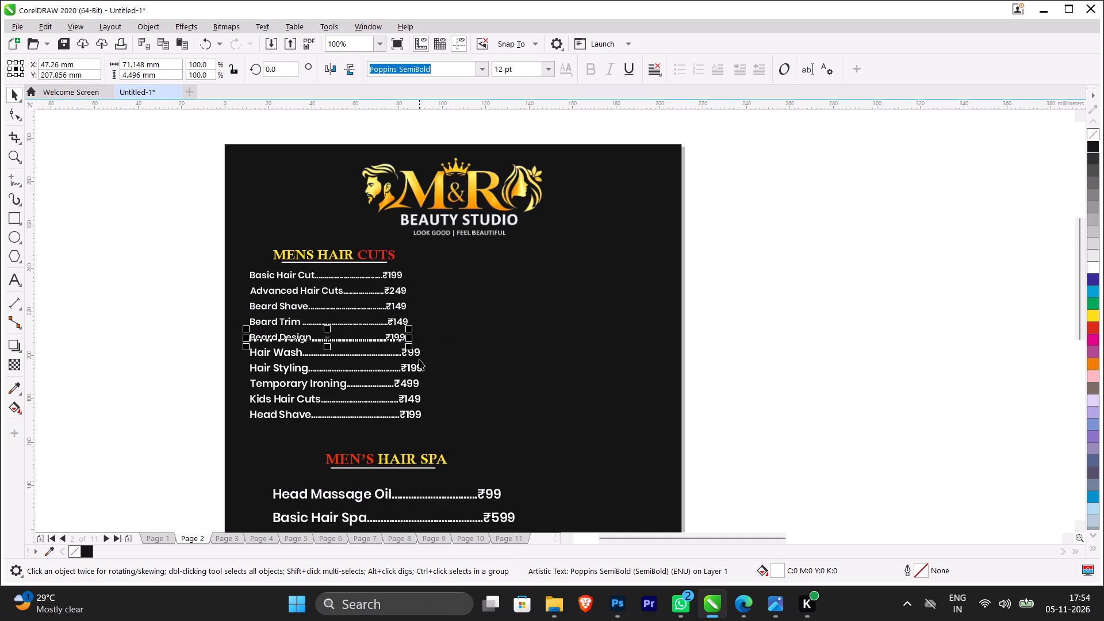
Set the font size of the Hair Wash, Hair Styling and Temporary Ironing price lines to 12 pt.
{"action": "left_click", "coordinate": [419, 356]}
{"action": "left_click", "coordinate": [538, 68]}
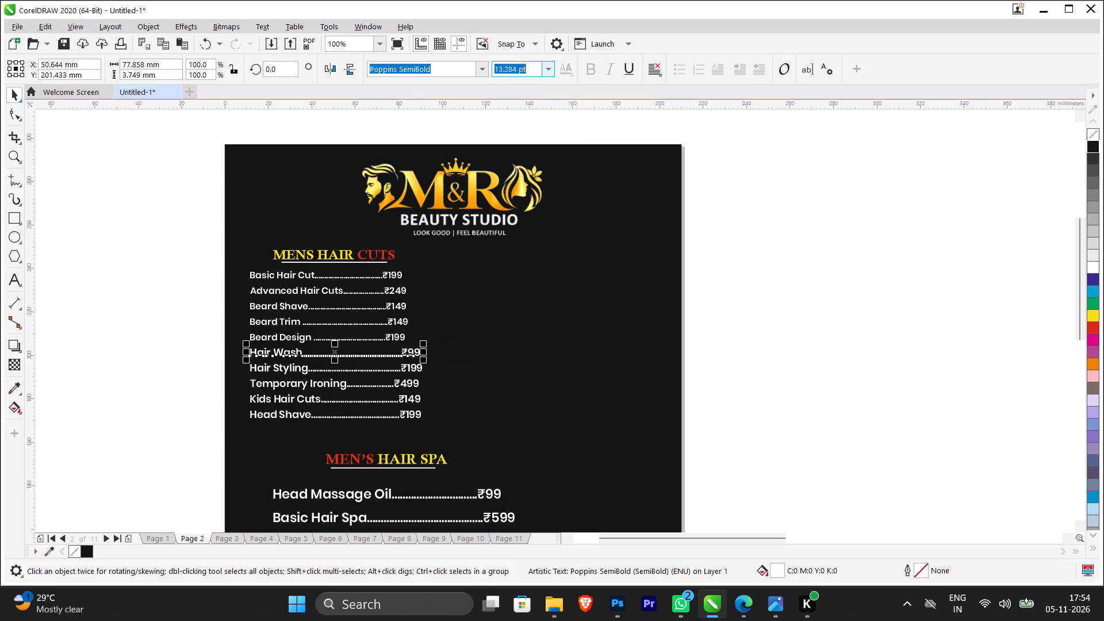
{"action": "type", "text": "12"}
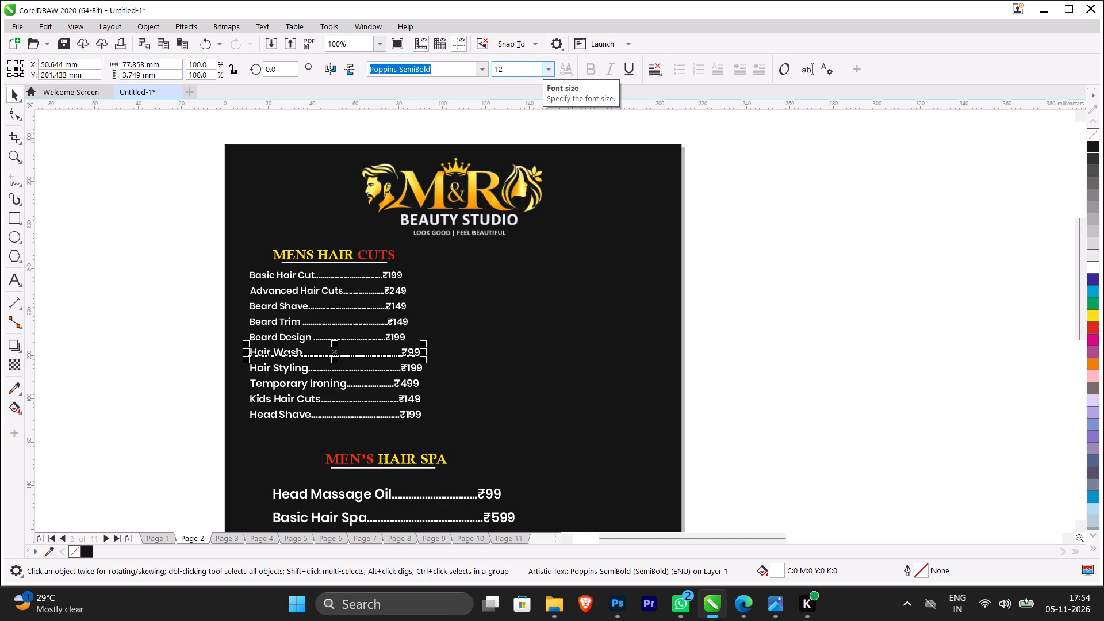
{"action": "key", "text": "Return"}
{"action": "left_click", "coordinate": [419, 368]}
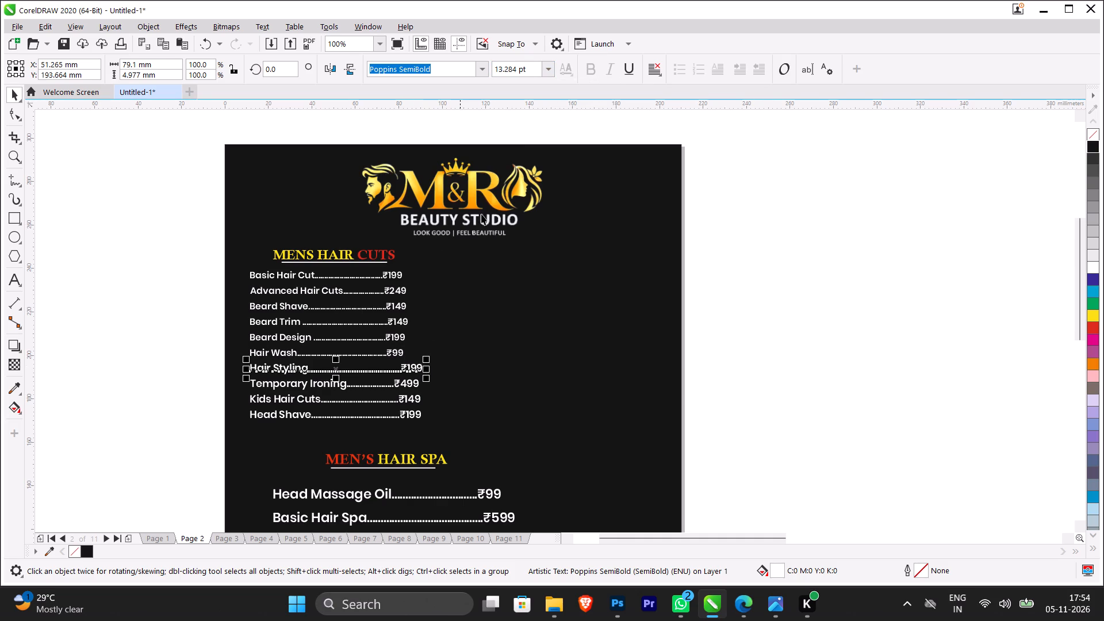
{"action": "left_click", "coordinate": [531, 67]}
{"action": "type", "text": "12"}
{"action": "key", "text": "Return"}
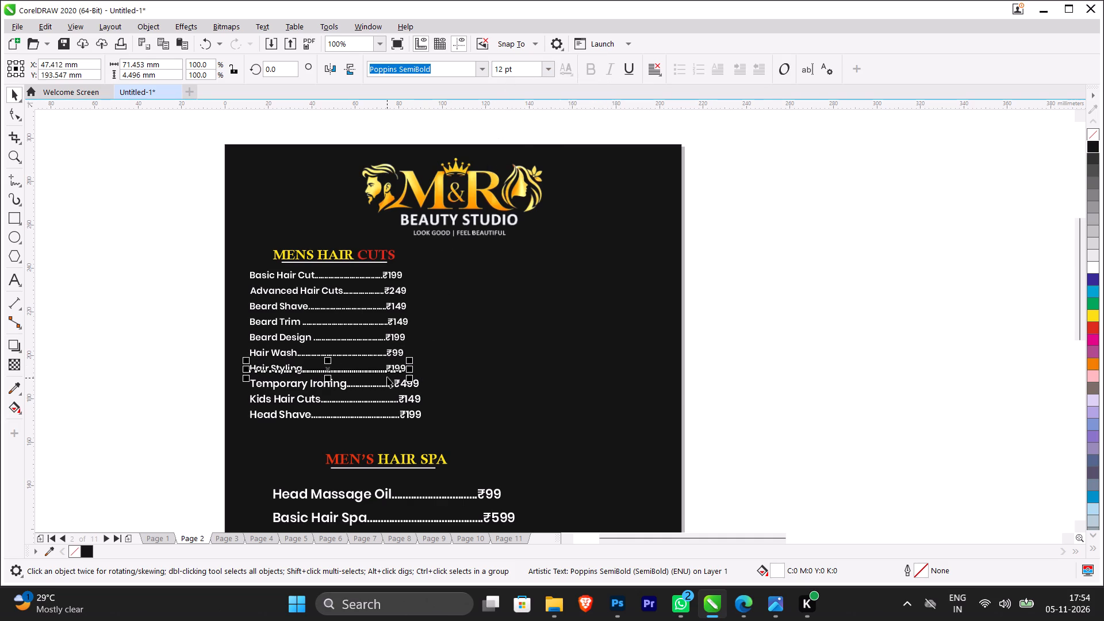
{"action": "left_click", "coordinate": [413, 387]}
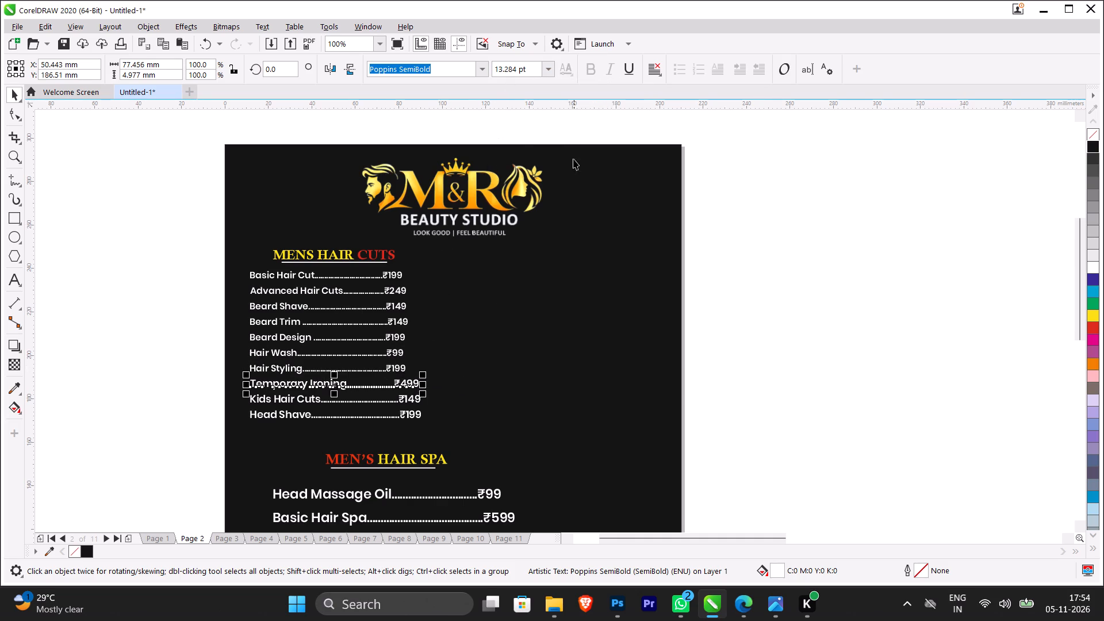
{"action": "left_click", "coordinate": [535, 68]}
{"action": "type", "text": "12"}
{"action": "key", "text": "Return"}
Set the font size of the Kids Hair Cuts and Head Shave price lines to 12 pt, and clear the selection.
{"action": "left_click", "coordinate": [418, 395]}
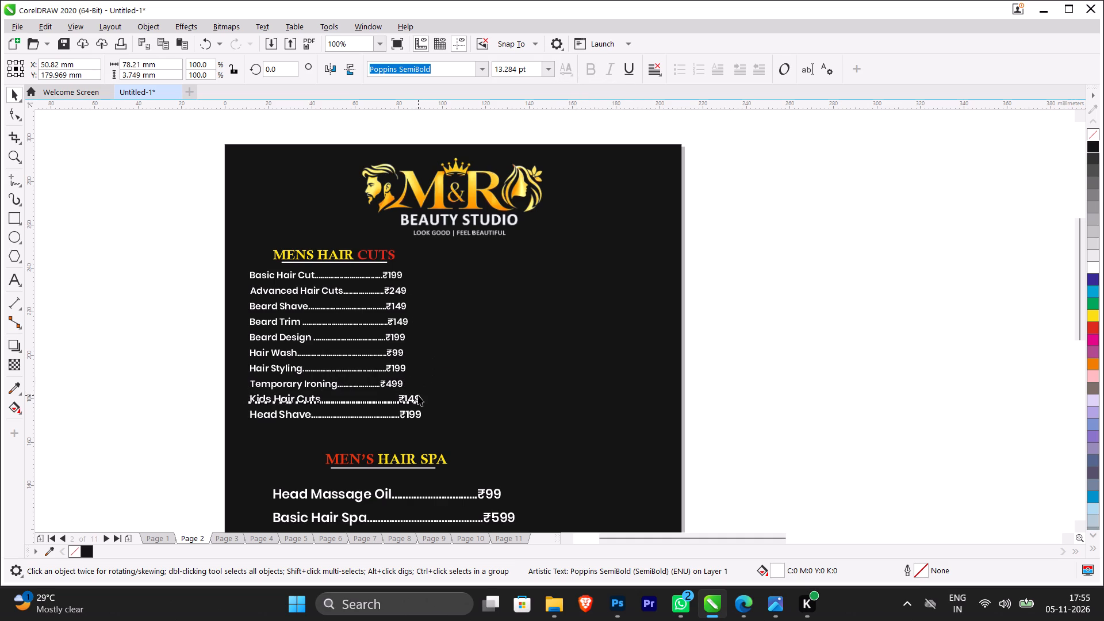
{"action": "left_click", "coordinate": [526, 72]}
{"action": "key", "text": "Return"}
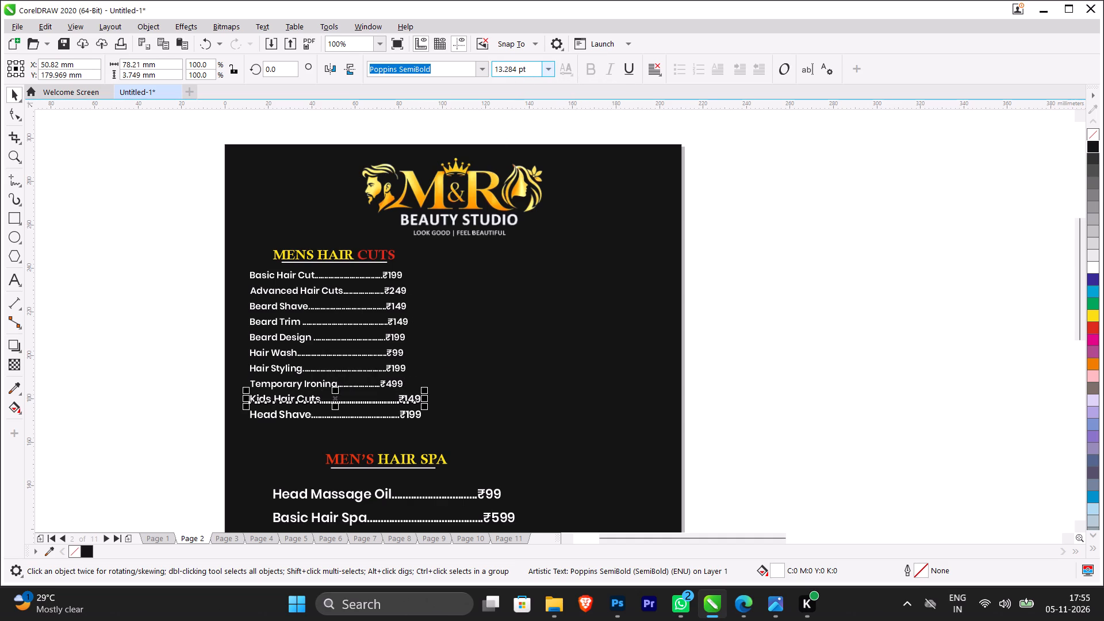
{"action": "left_click", "coordinate": [526, 68]}
{"action": "type", "text": "12"}
{"action": "key", "text": "Return"}
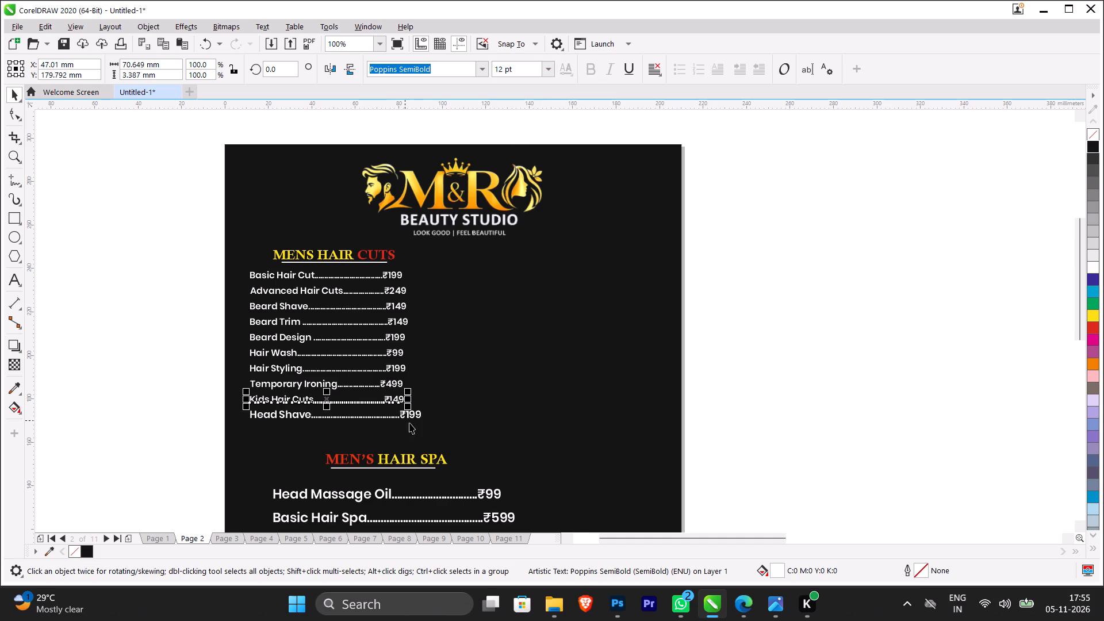
{"action": "left_click", "coordinate": [417, 416]}
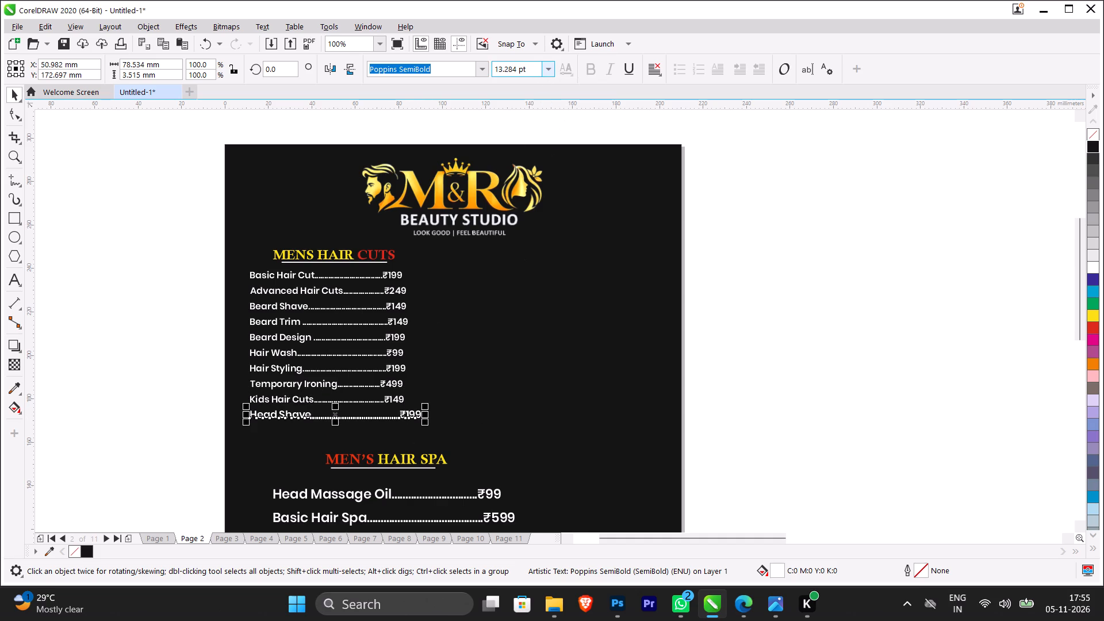
{"action": "left_click", "coordinate": [534, 70]}
{"action": "type", "text": "12"}
{"action": "key", "text": "Return"}
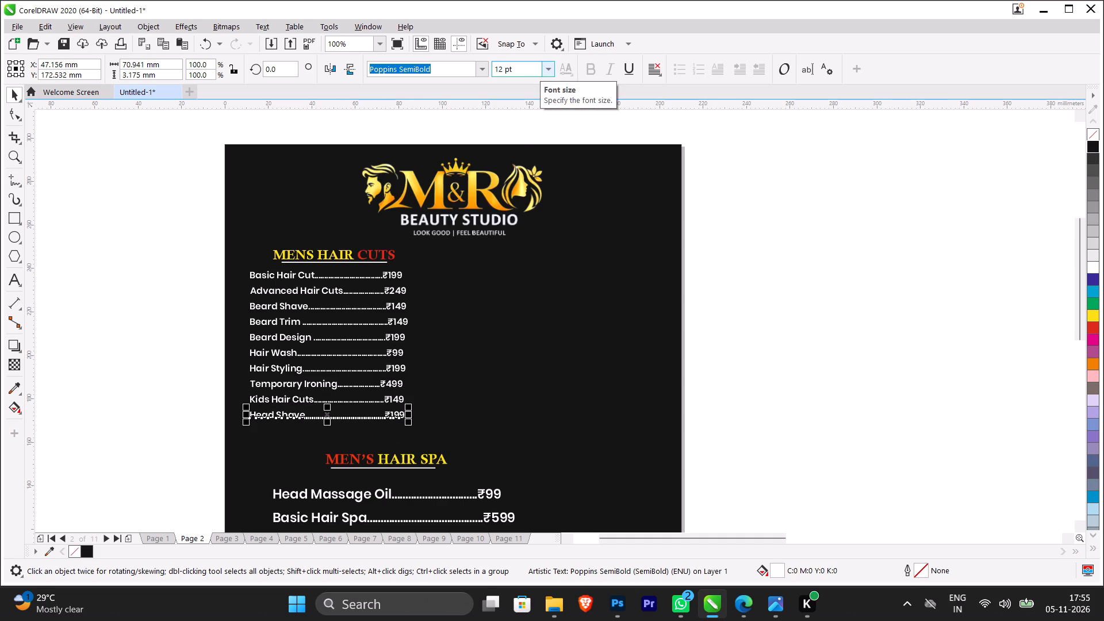
{"action": "left_click", "coordinate": [895, 294]}
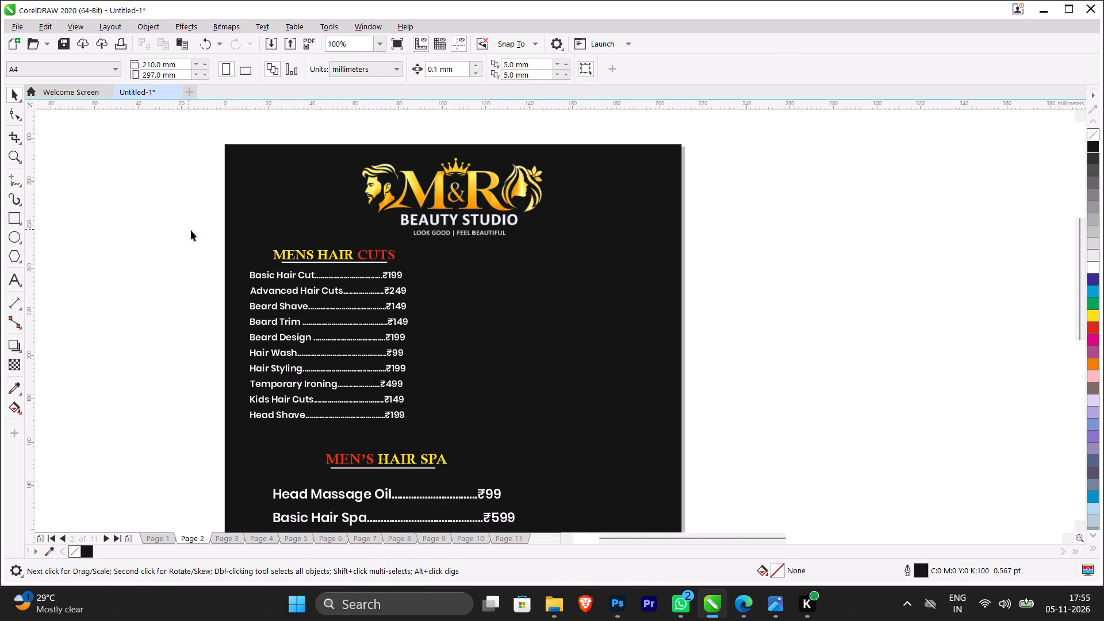
Group the five price lines under the MEN'S HAIR SPA heading, from Head Massage Oil to Protein Hair Spa.
{"action": "scroll", "coordinate": [252, 298], "scroll_direction": "up", "scroll_amount": 1}
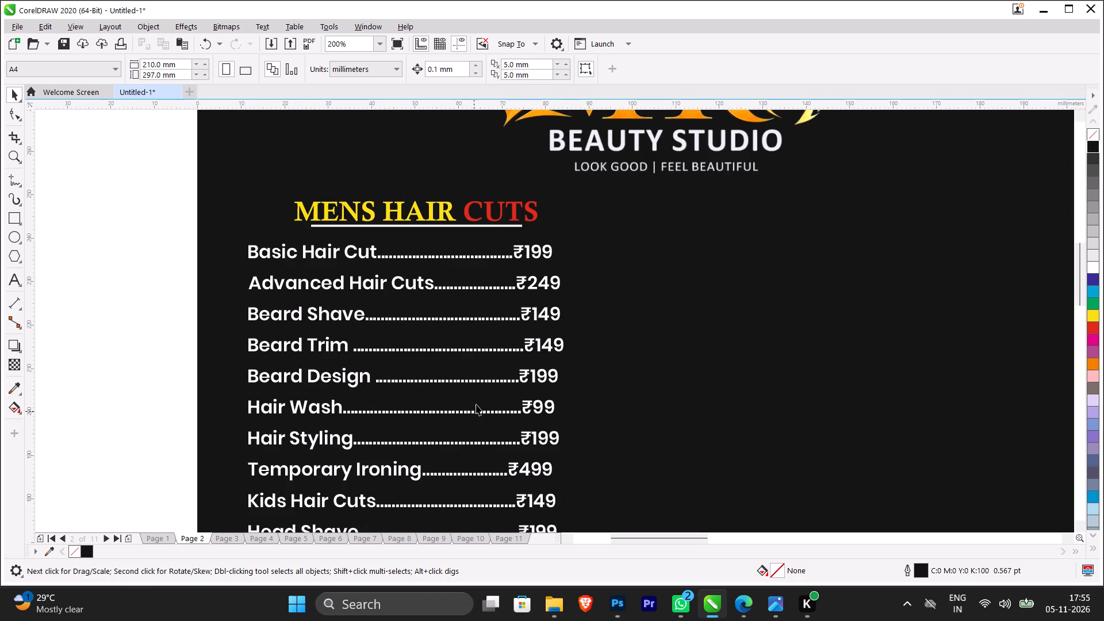
{"action": "scroll", "coordinate": [509, 293], "scroll_direction": "down", "scroll_amount": 1}
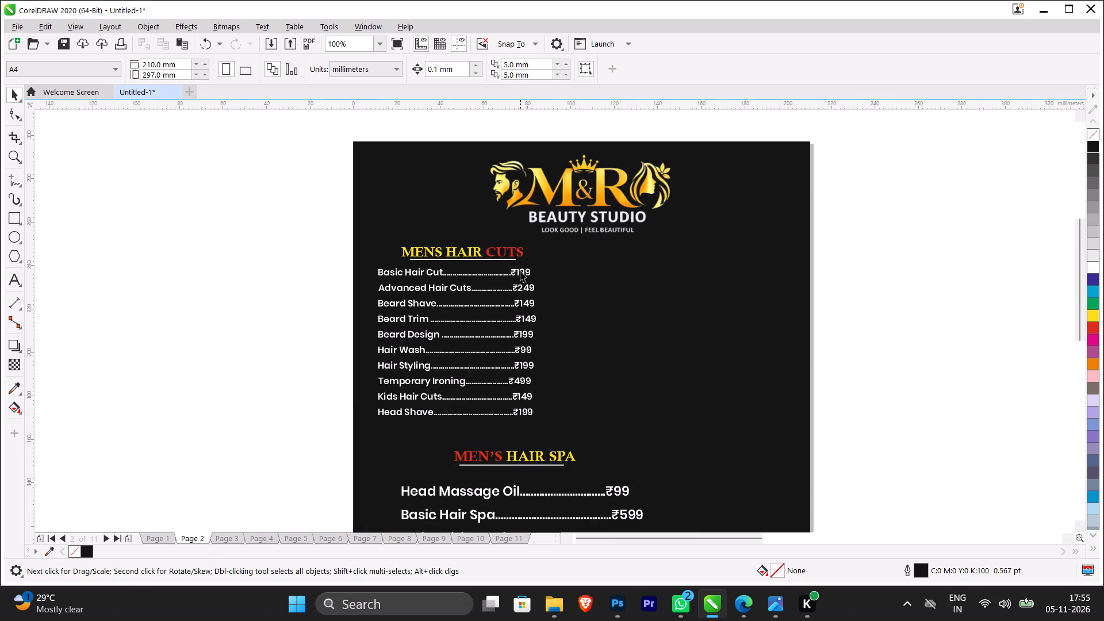
{"action": "scroll", "coordinate": [528, 471], "scroll_direction": "down", "scroll_amount": 1}
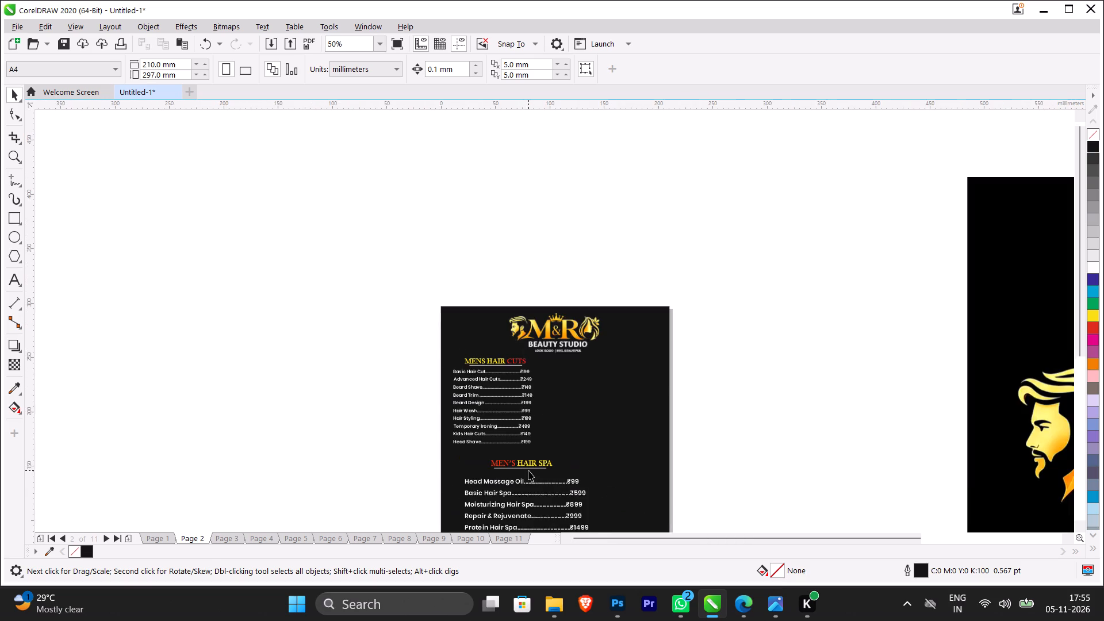
{"action": "scroll", "coordinate": [527, 471], "scroll_direction": "down", "scroll_amount": 2}
{"action": "scroll", "coordinate": [536, 498], "scroll_direction": "up", "scroll_amount": 3}
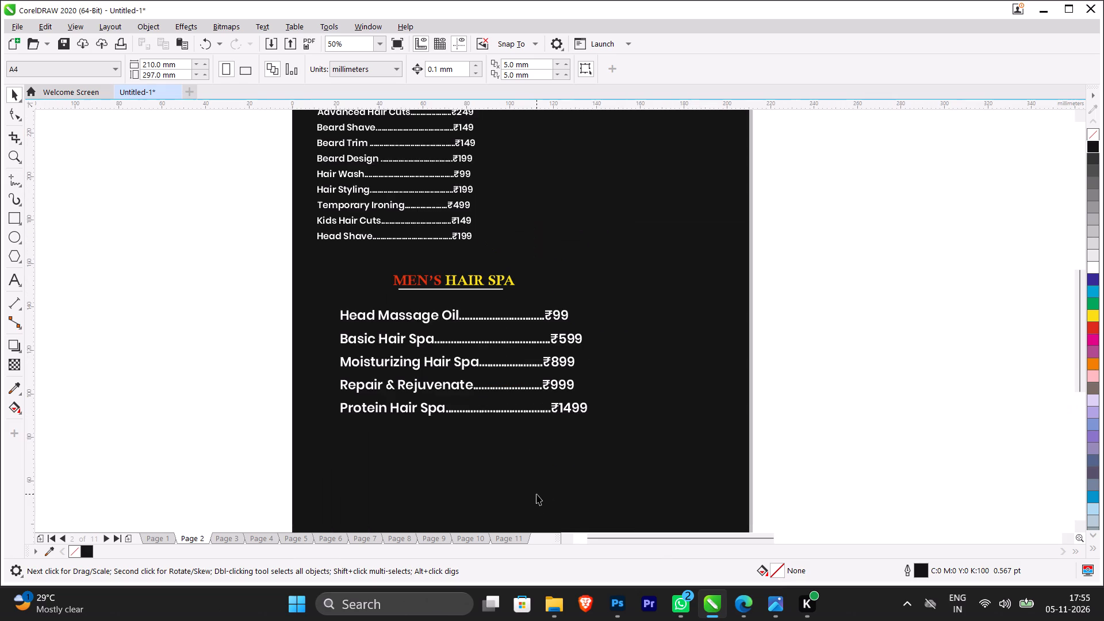
{"action": "left_click_drag", "start_coordinate": [864, 448], "coordinate": [358, 255]}
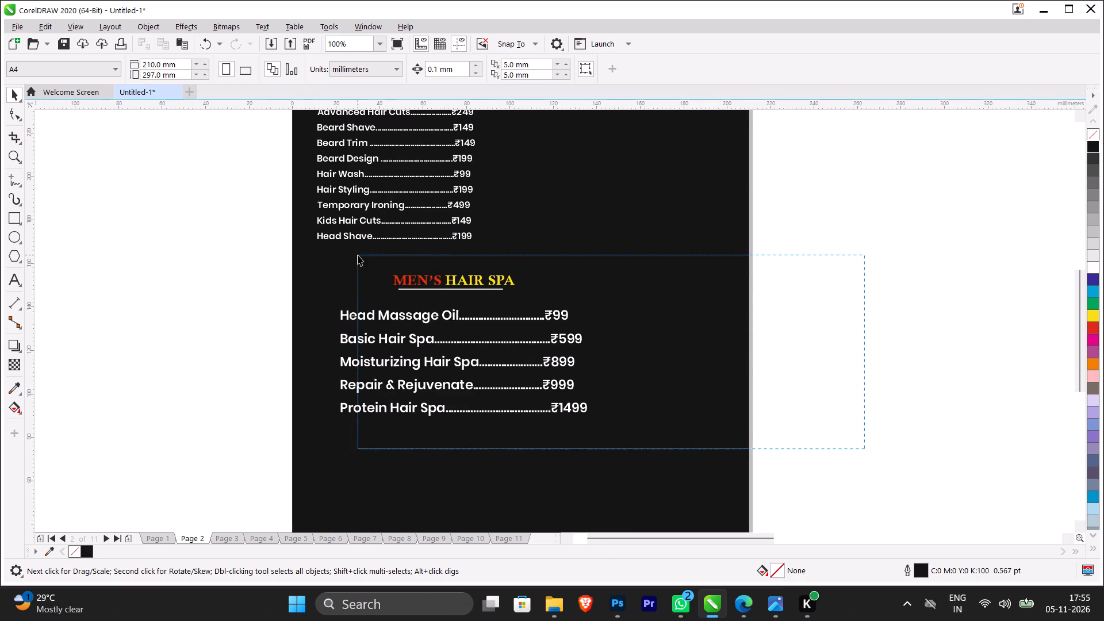
{"action": "left_click_drag", "start_coordinate": [358, 255], "coordinate": [482, 297]}
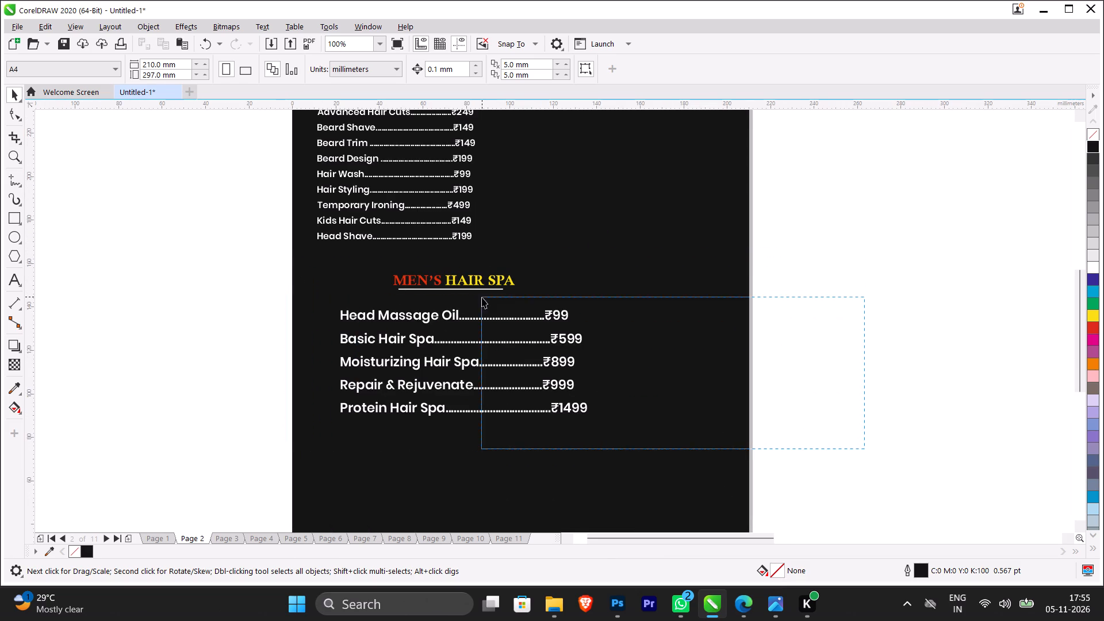
{"action": "left_click_drag", "start_coordinate": [482, 297], "coordinate": [273, 301]}
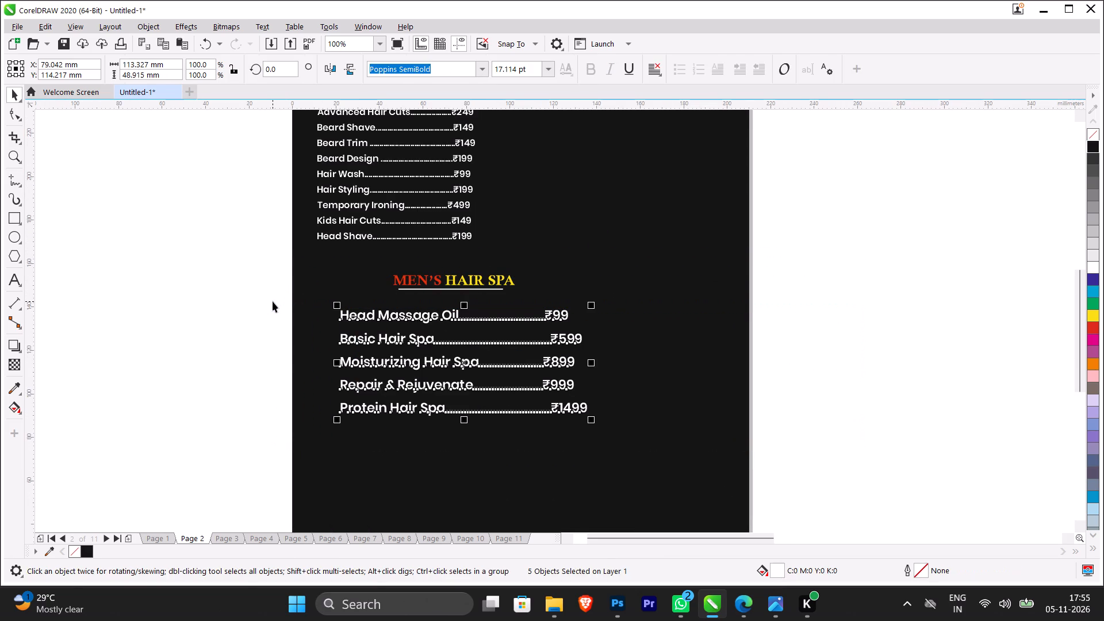
{"action": "key", "text": "ctrl+g"}
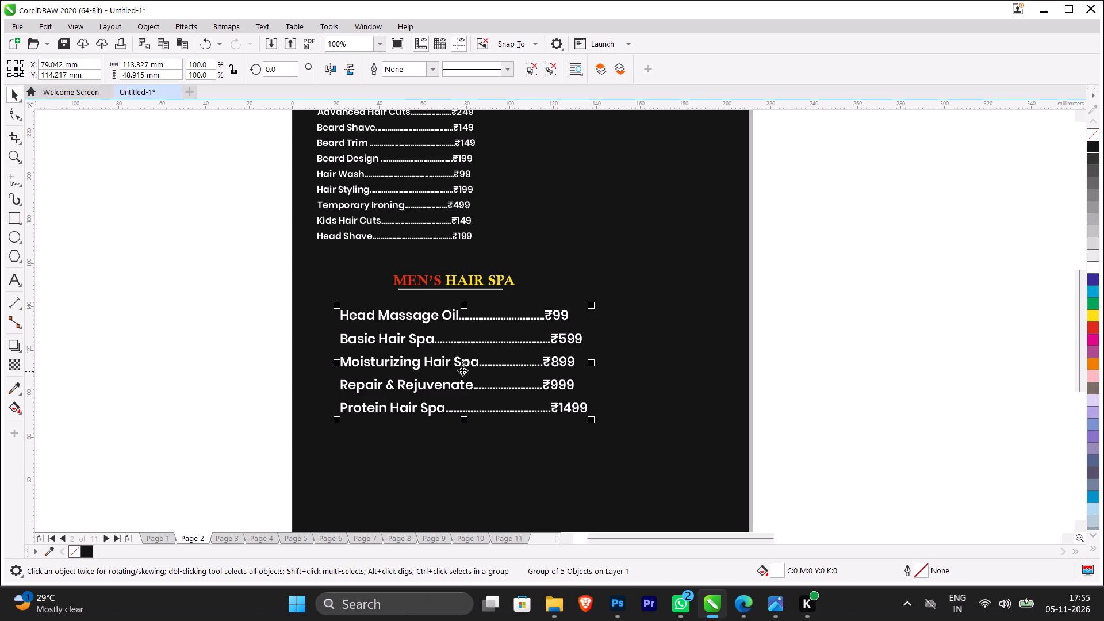
Move the grouped hair spa price lines straight up about 5 mm, closer to the MEN'S HAIR SPA heading.
{"action": "left_click_drag", "start_coordinate": [466, 366], "coordinate": [467, 357]}
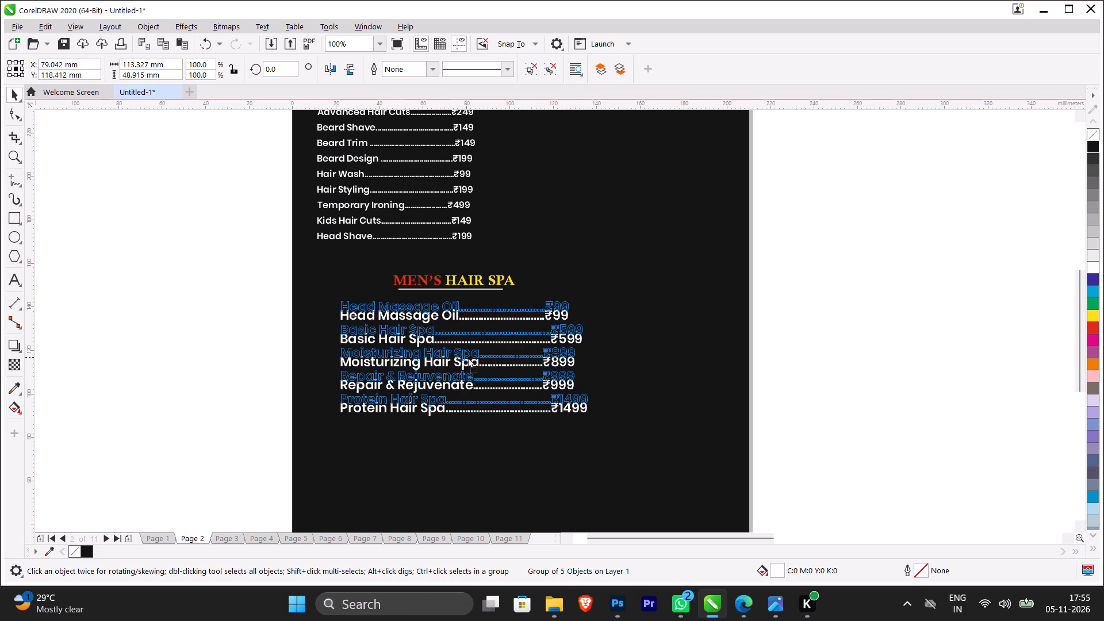
{"action": "left_click_drag", "start_coordinate": [467, 357], "coordinate": [469, 354]}
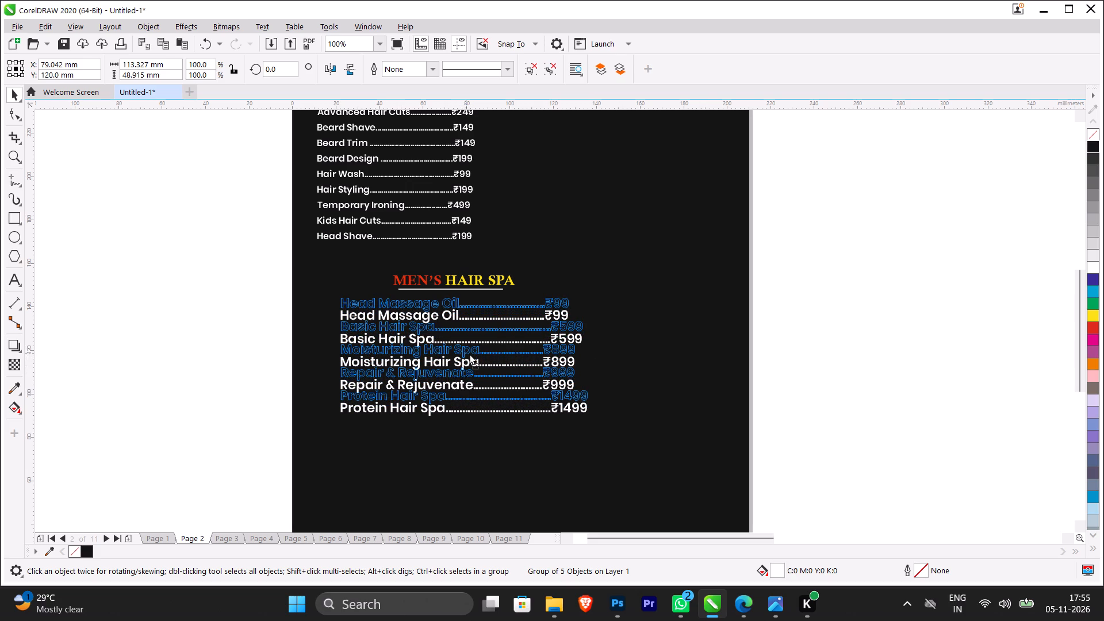
{"action": "left_click_drag", "start_coordinate": [469, 354], "coordinate": [469, 355]}
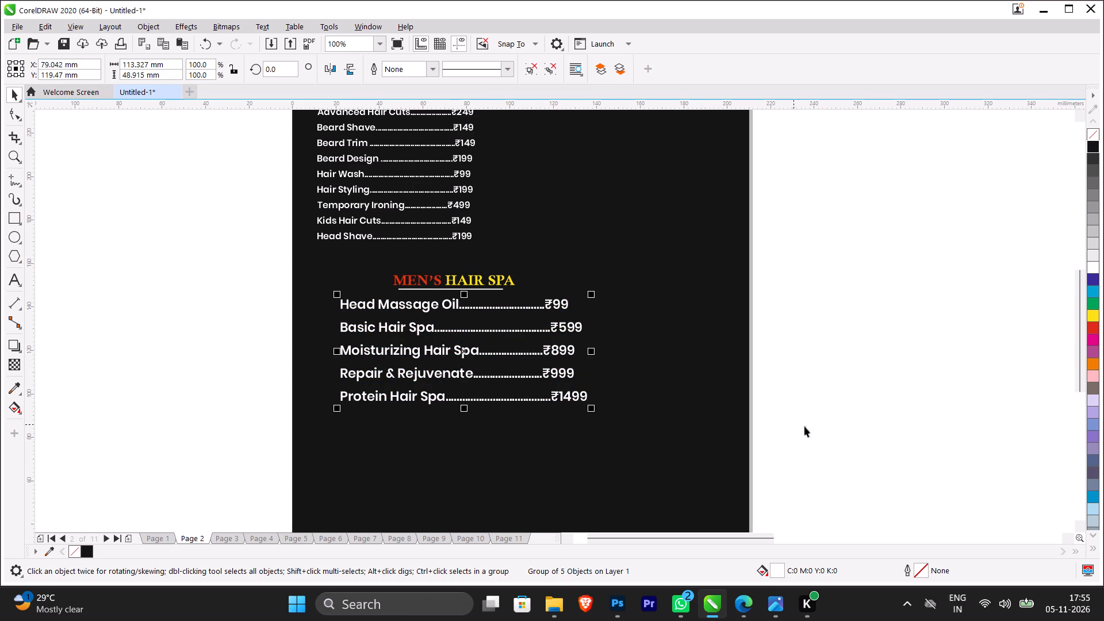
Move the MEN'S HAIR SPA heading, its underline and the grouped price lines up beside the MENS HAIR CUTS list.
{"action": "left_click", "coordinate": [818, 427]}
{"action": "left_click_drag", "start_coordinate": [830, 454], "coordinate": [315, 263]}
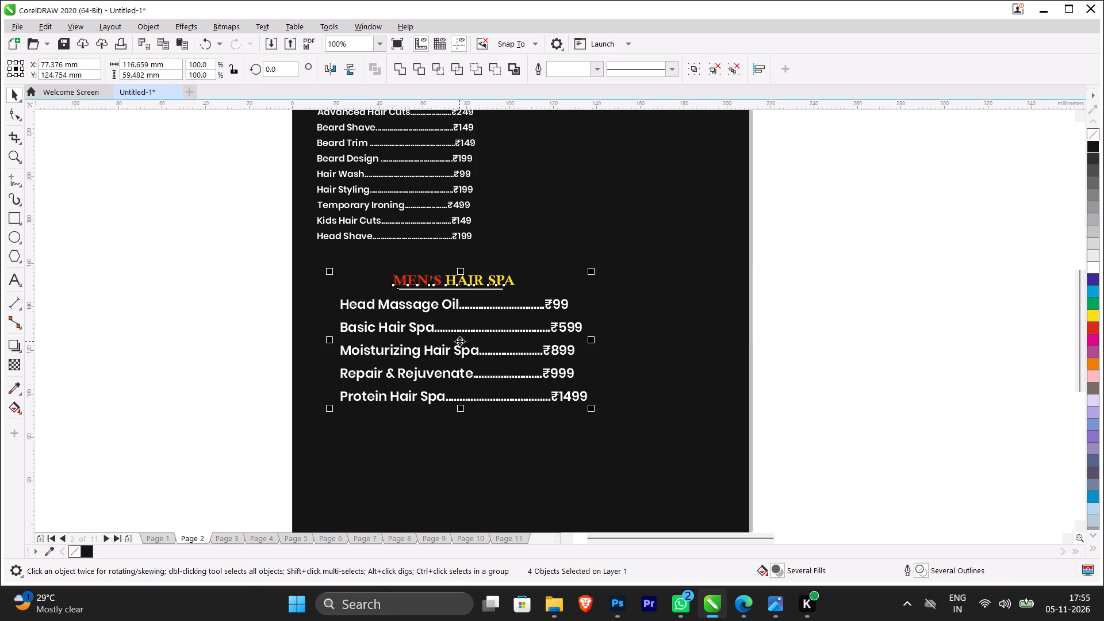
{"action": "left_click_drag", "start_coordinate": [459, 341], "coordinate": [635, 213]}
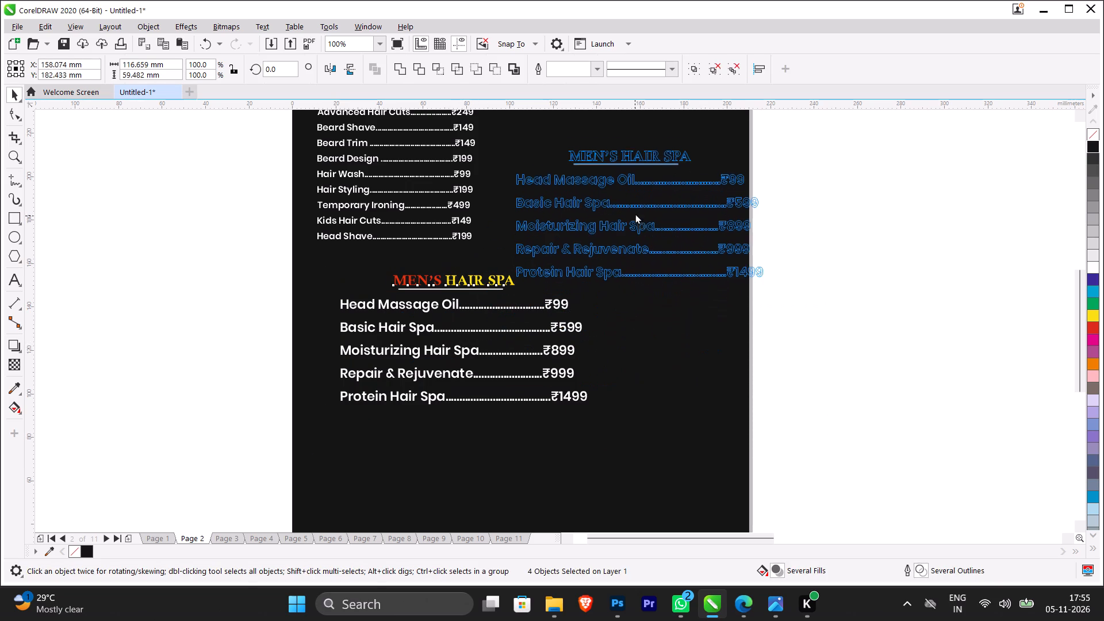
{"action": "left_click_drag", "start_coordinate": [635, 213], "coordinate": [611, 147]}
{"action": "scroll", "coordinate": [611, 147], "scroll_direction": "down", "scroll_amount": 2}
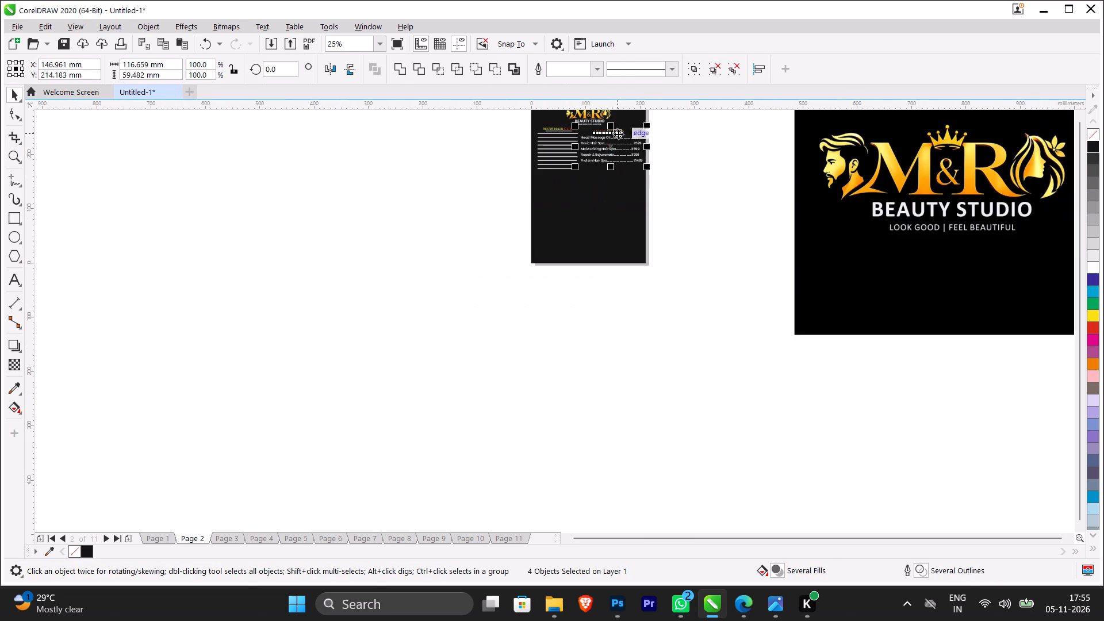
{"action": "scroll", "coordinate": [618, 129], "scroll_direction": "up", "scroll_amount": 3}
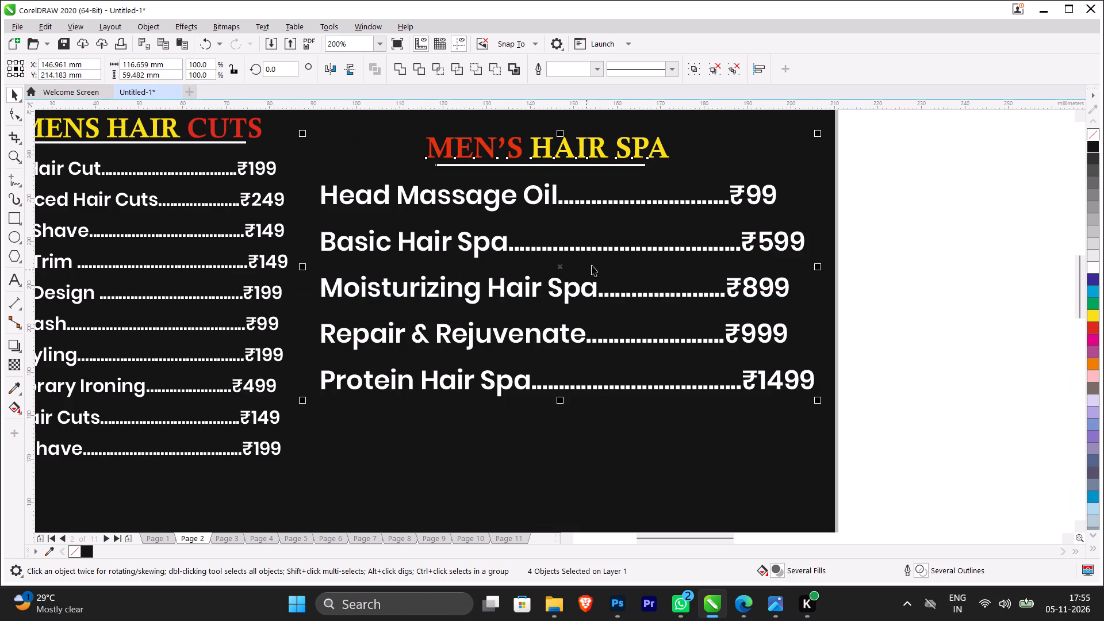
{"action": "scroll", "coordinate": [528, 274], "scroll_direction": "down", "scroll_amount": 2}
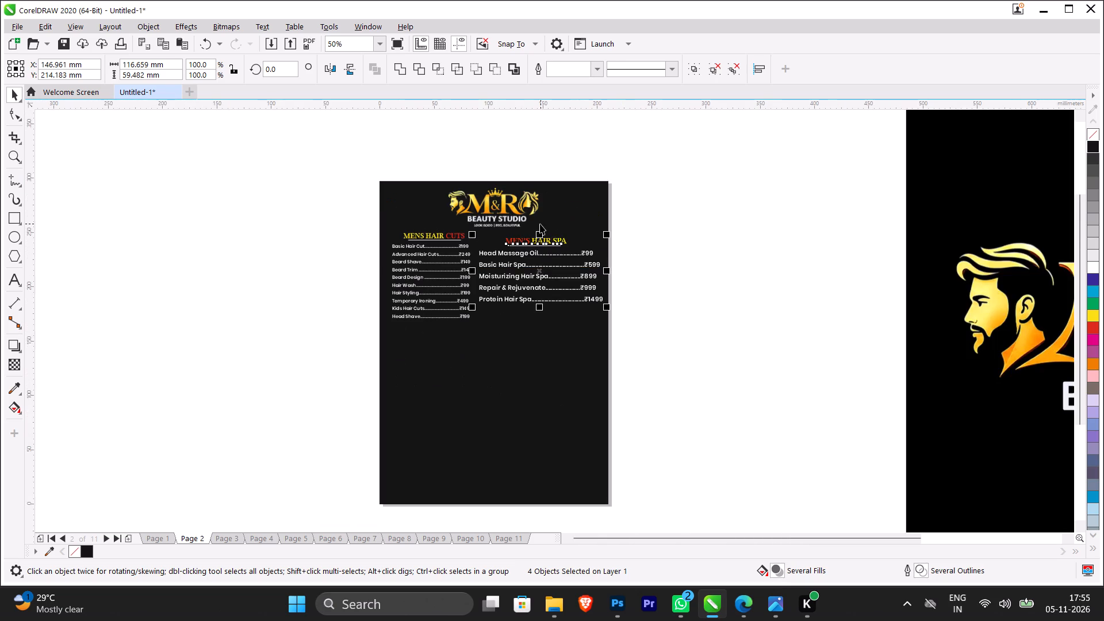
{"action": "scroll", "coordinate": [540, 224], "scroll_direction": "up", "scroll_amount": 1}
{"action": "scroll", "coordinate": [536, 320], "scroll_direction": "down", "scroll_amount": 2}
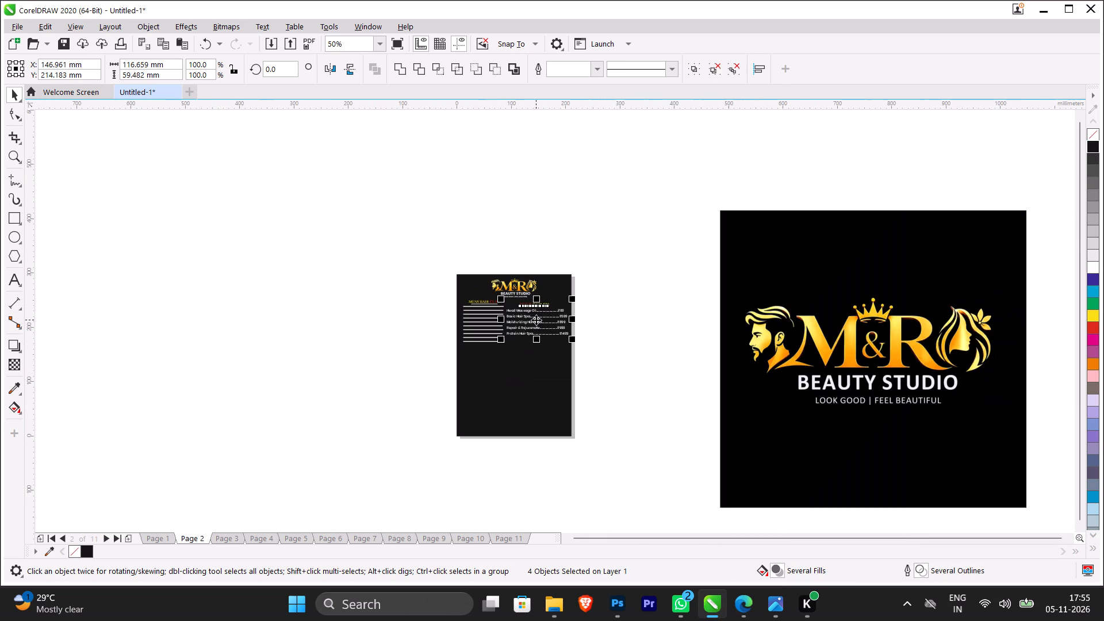
Move the whole MEN'S HAIR SPA block below the MENS HAIR CUTS list, centred at about X 79 mm, Y 130 mm.
{"action": "left_click_drag", "start_coordinate": [536, 320], "coordinate": [494, 366]}
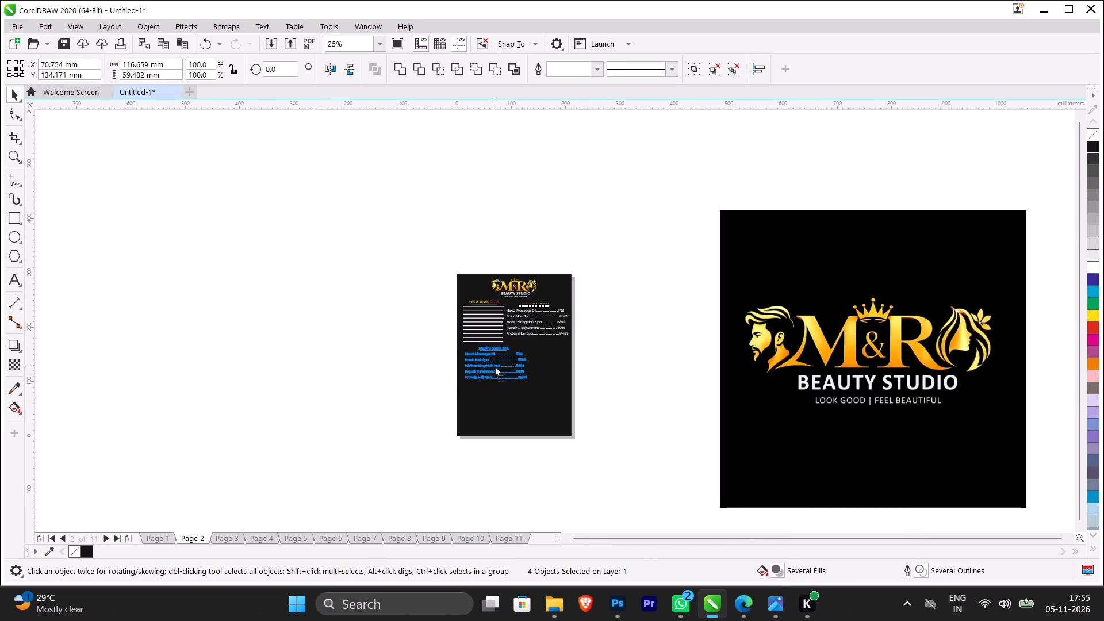
{"action": "left_click_drag", "start_coordinate": [494, 366], "coordinate": [499, 368]}
{"action": "left_click", "coordinate": [651, 356]}
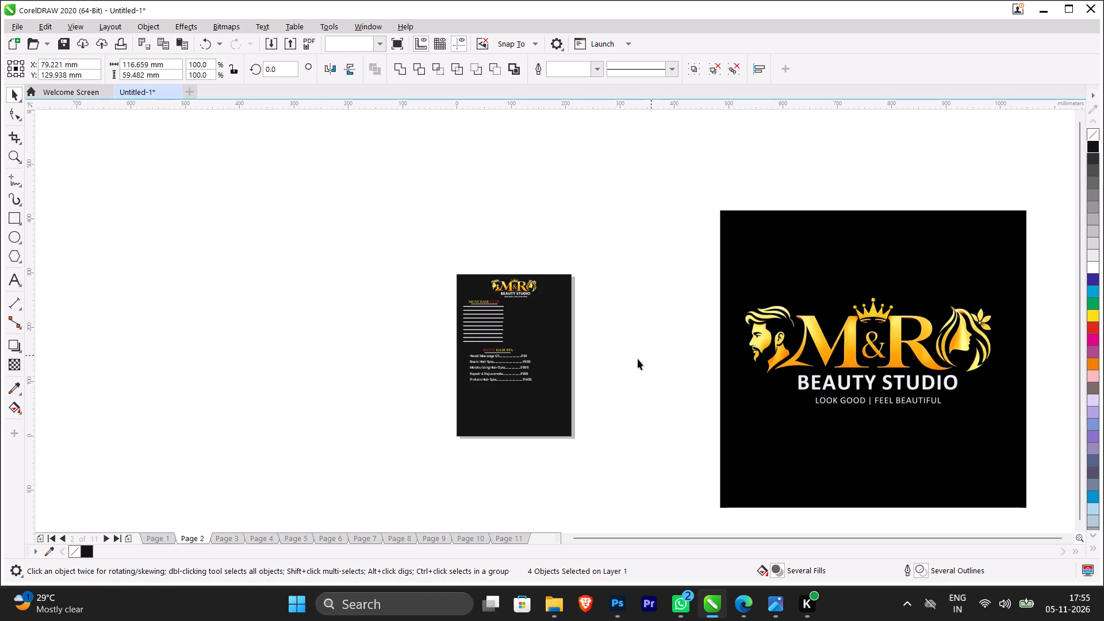
Ungroup the five price lines under the MEN'S HAIR SPA heading and clear the selection.
{"action": "scroll", "coordinate": [484, 377], "scroll_direction": "up", "scroll_amount": 2}
{"action": "left_click", "coordinate": [508, 343]}
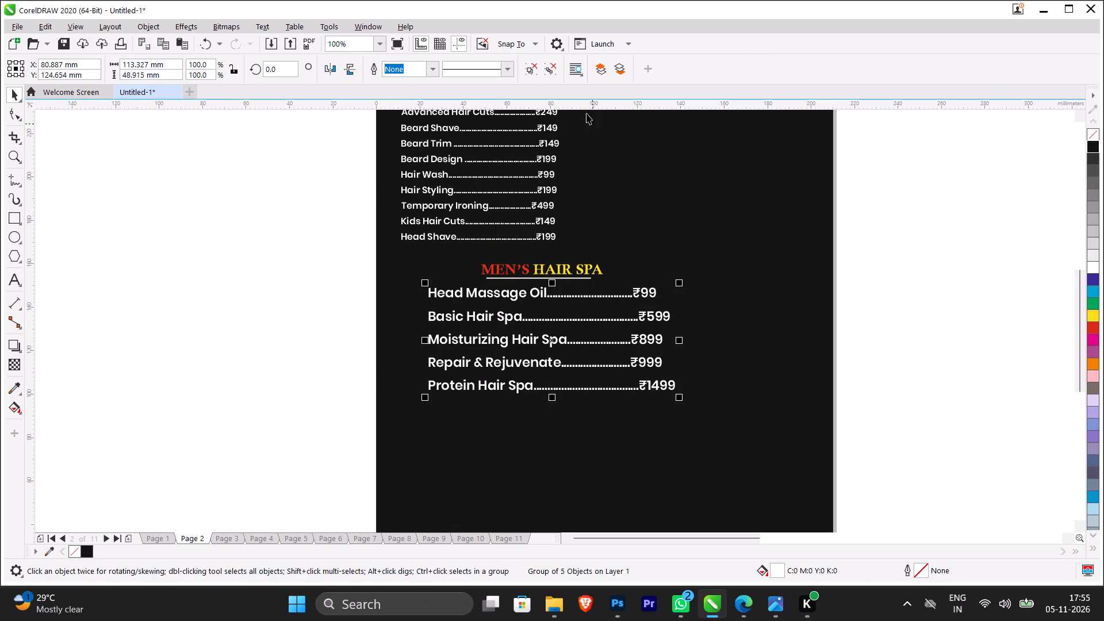
{"action": "left_click", "coordinate": [551, 70]}
{"action": "left_click", "coordinate": [946, 232]}
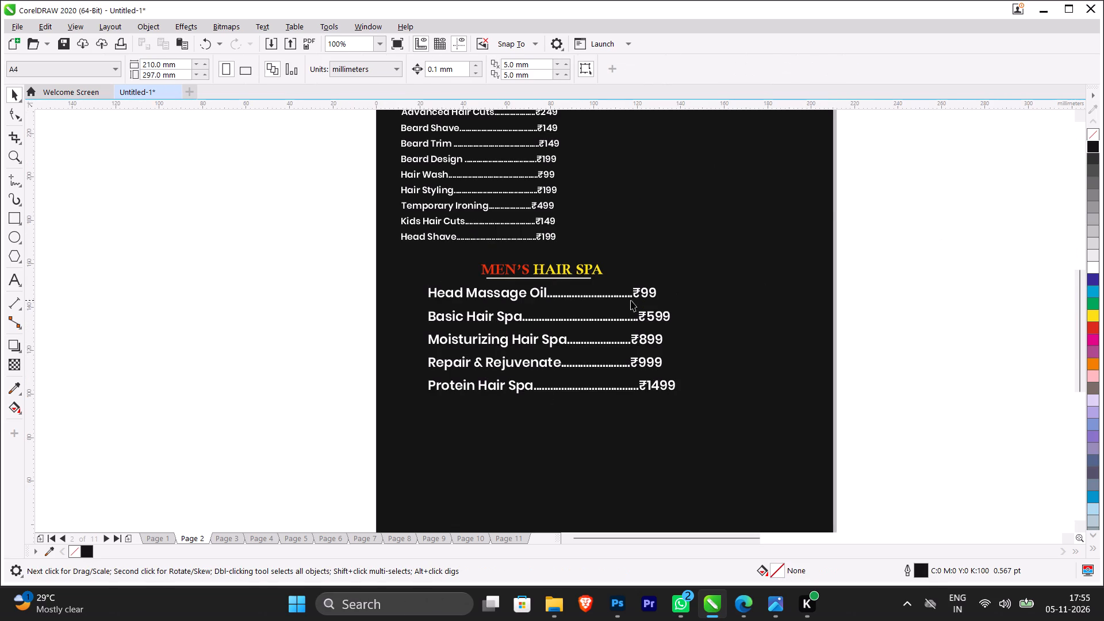
Set the font size of the Head Massage Oil price line to 12 pt.
{"action": "left_click", "coordinate": [639, 294]}
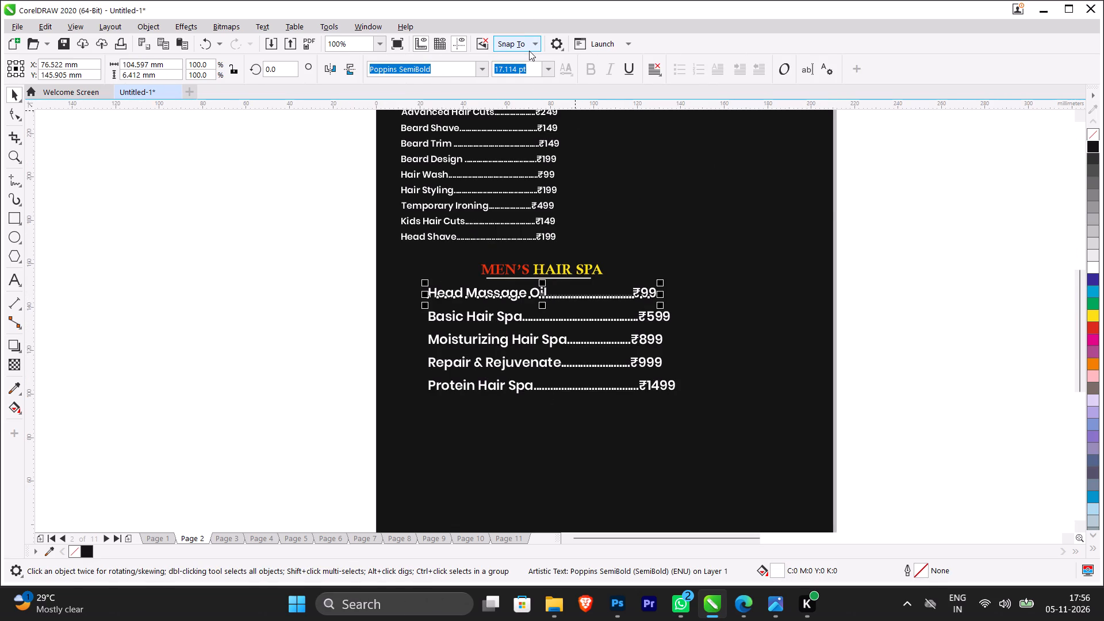
{"action": "type", "text": "12"}
{"action": "key", "text": "Return"}
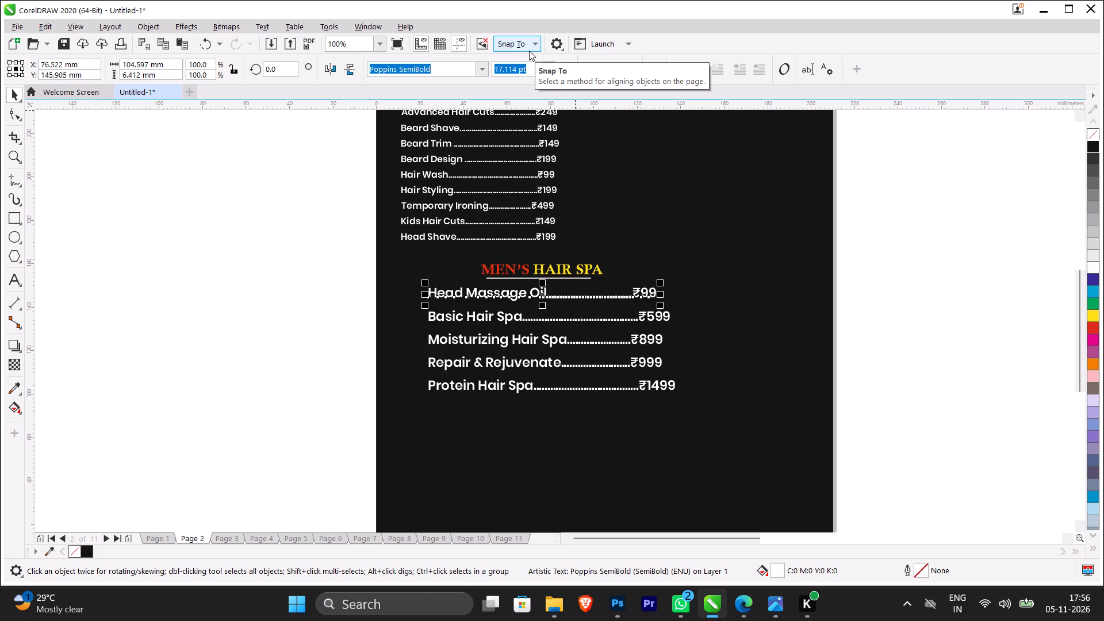
{"action": "left_click", "coordinate": [915, 231]}
{"action": "left_click", "coordinate": [649, 290]}
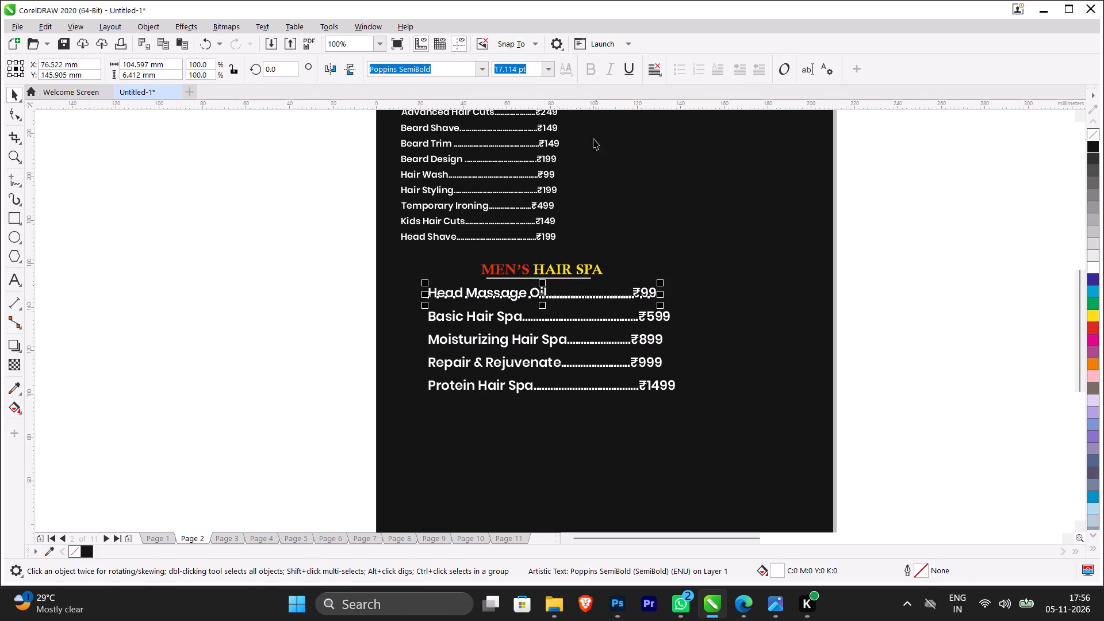
{"action": "type", "text": "12"}
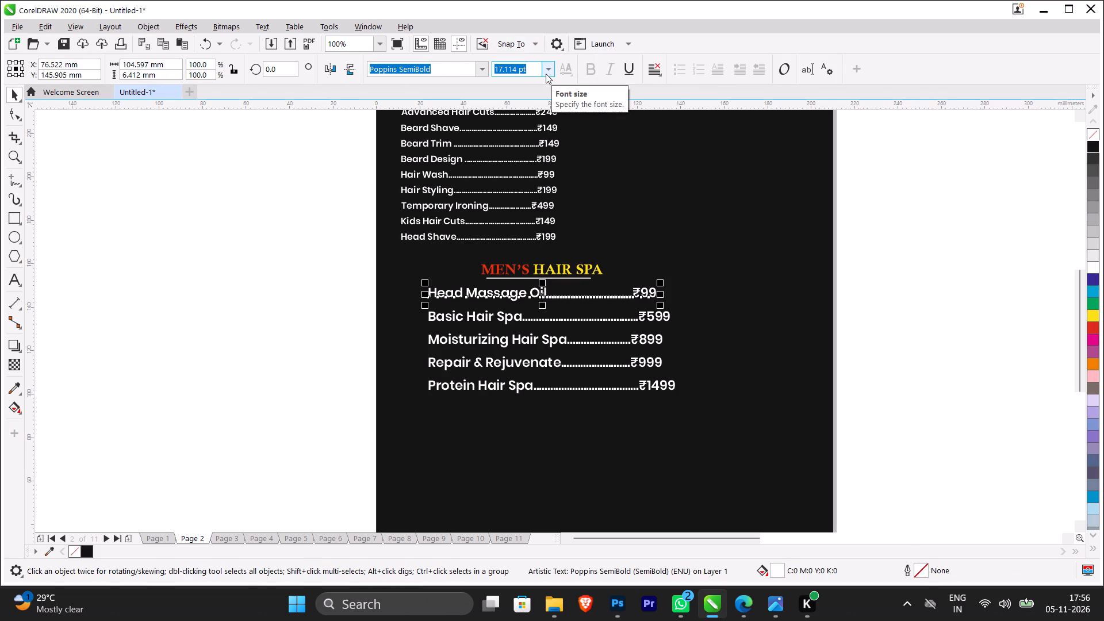
{"action": "left_click", "coordinate": [535, 70]}
{"action": "left_click", "coordinate": [535, 70]}
{"action": "left_click", "coordinate": [535, 70]}
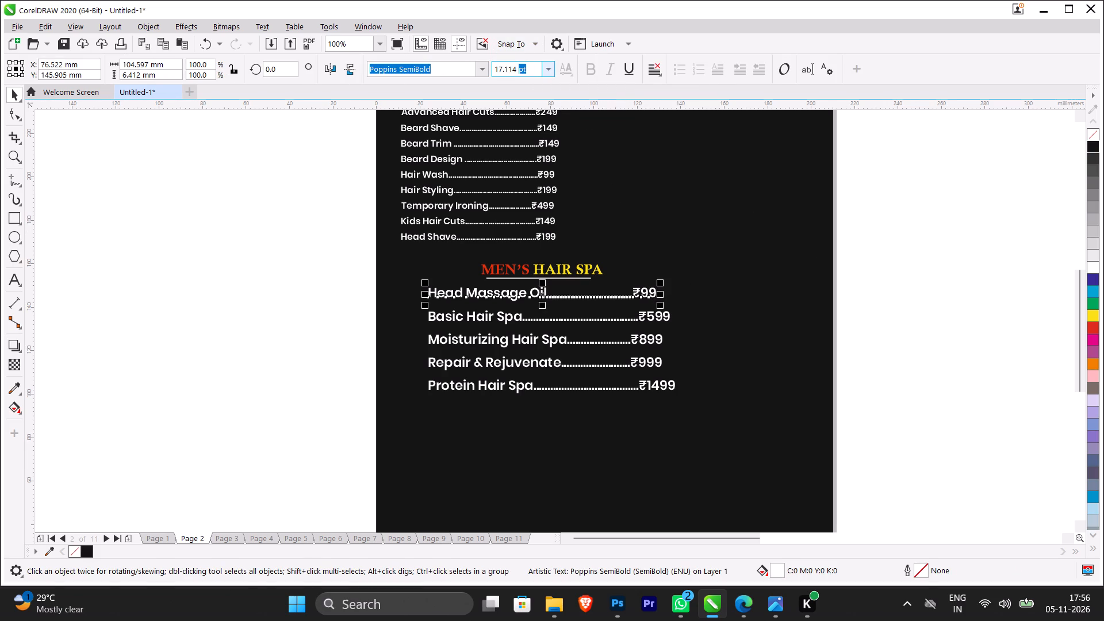
{"action": "left_click", "coordinate": [535, 70]}
{"action": "type", "text": "12"}
{"action": "left_click_drag", "start_coordinate": [535, 70], "coordinate": [484, 71]}
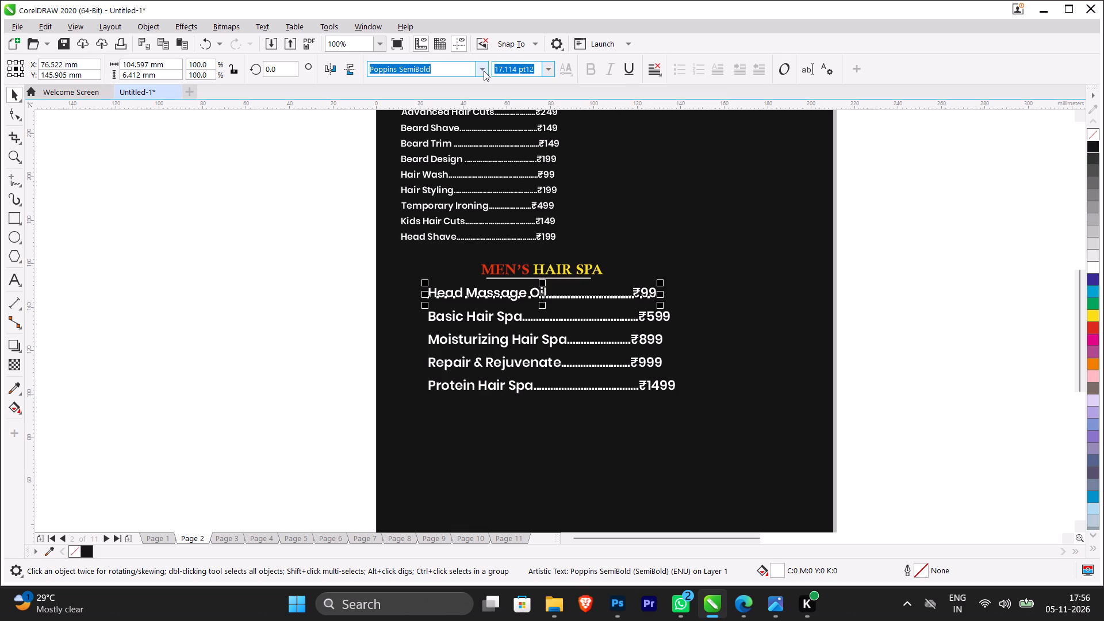
{"action": "type", "text": "12"}
{"action": "key", "text": "Return"}
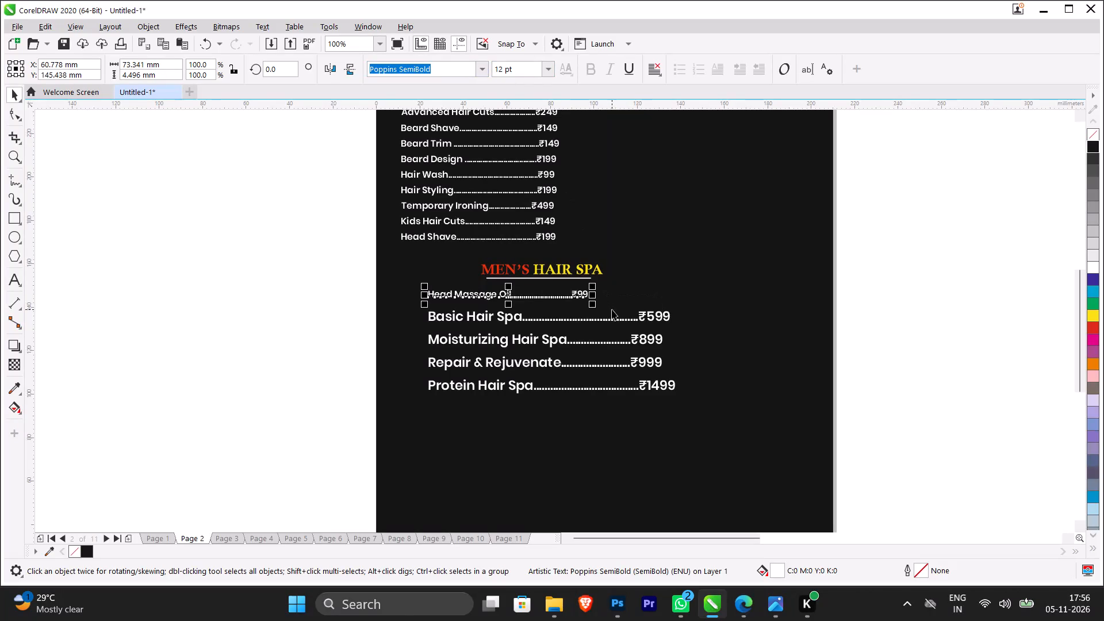
Set the font size of the Basic Hair Spa and Moisturizing Hair Spa price lines to 12 pt.
{"action": "left_click", "coordinate": [645, 319]}
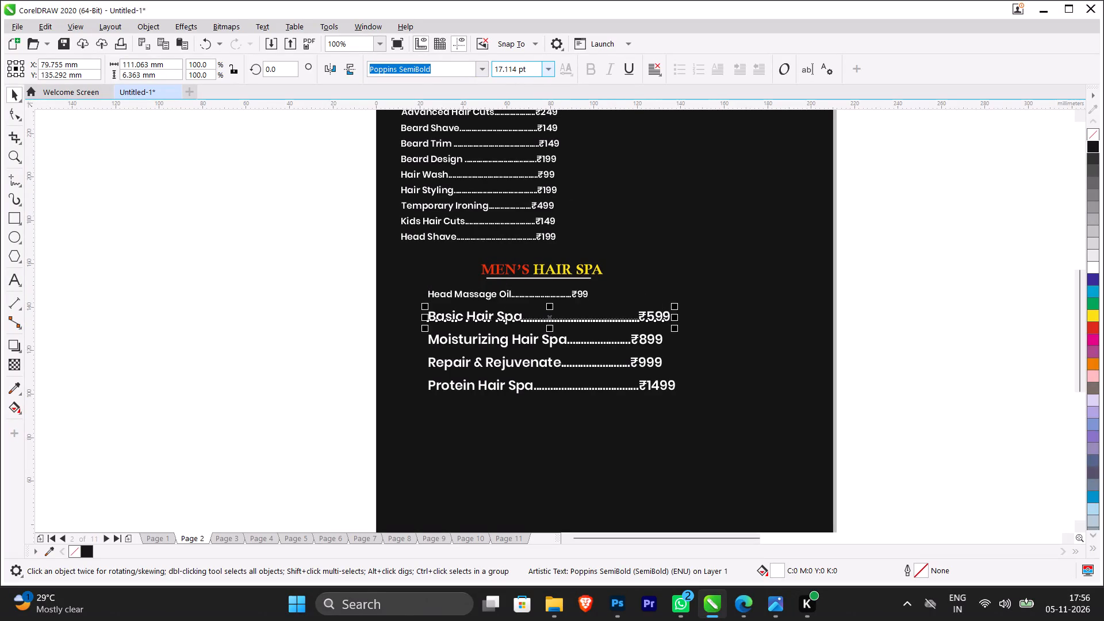
{"action": "left_click_drag", "start_coordinate": [532, 67], "coordinate": [561, 75]}
{"action": "type", "text": "12"}
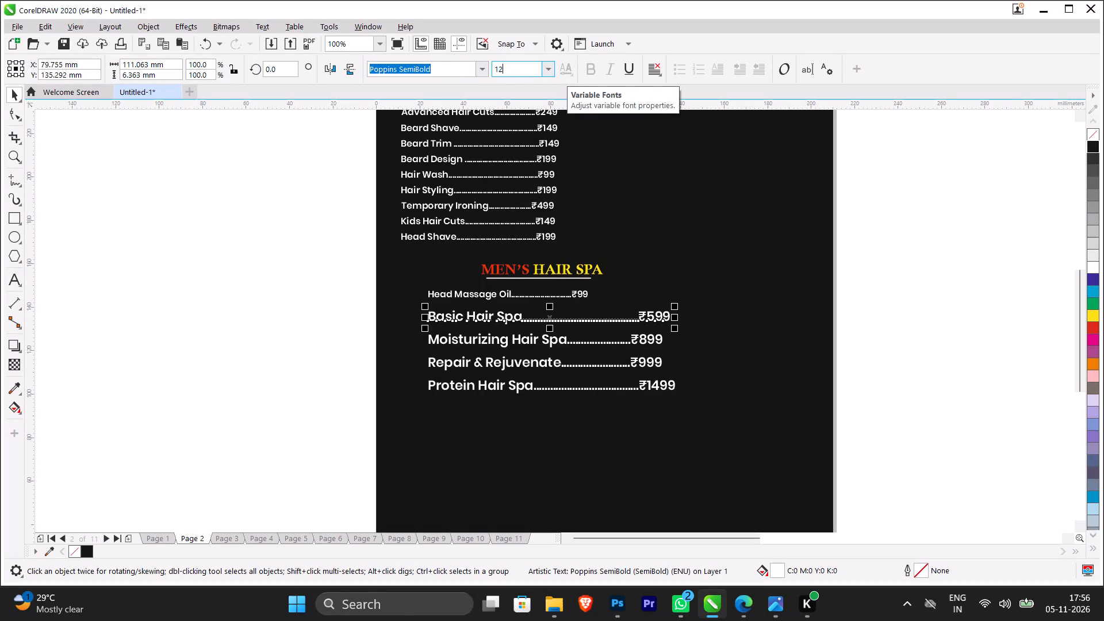
{"action": "key", "text": "Return"}
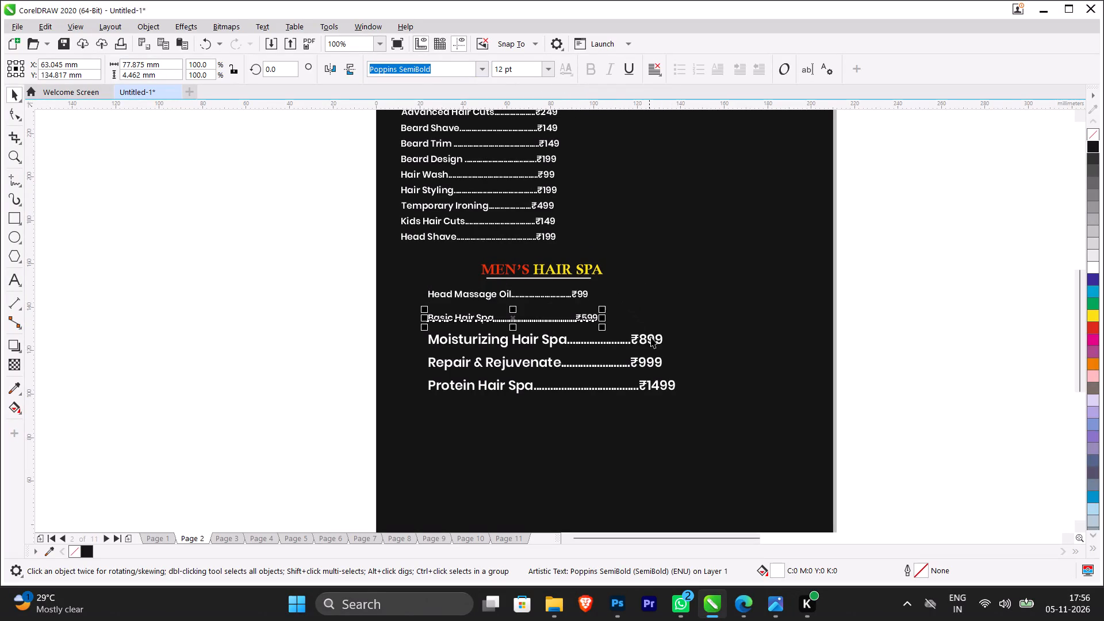
{"action": "left_click", "coordinate": [651, 337]}
{"action": "left_click", "coordinate": [531, 71]}
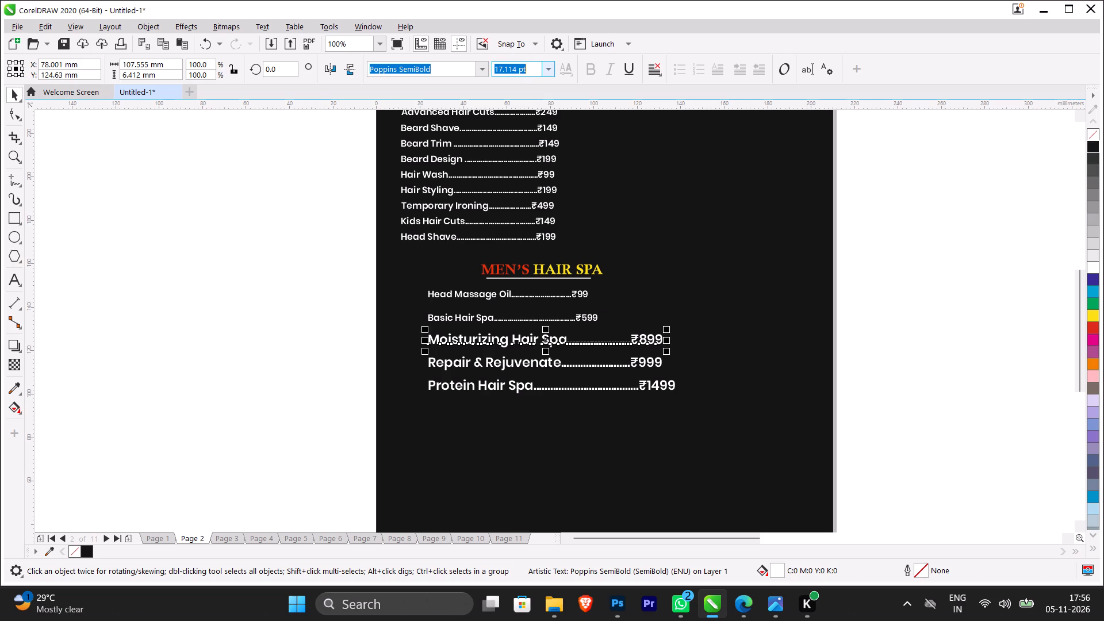
{"action": "type", "text": "12"}
{"action": "key", "text": "Return"}
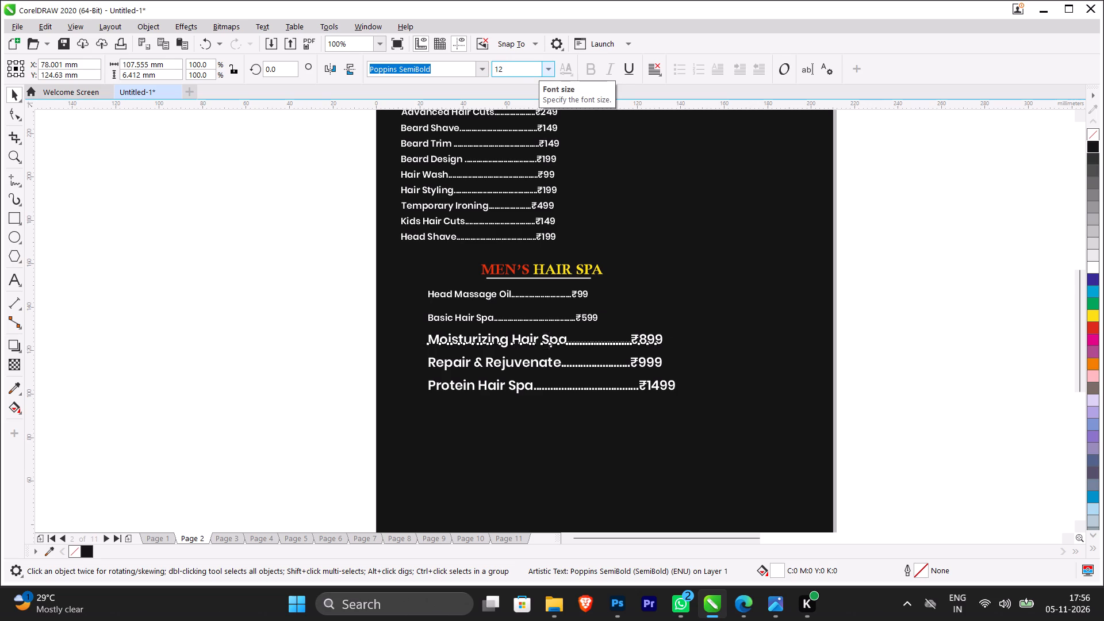
Set the font size of the Repair & Rejuvenate and Protein Hair Spa price lines to 12 pt.
{"action": "left_click", "coordinate": [647, 366]}
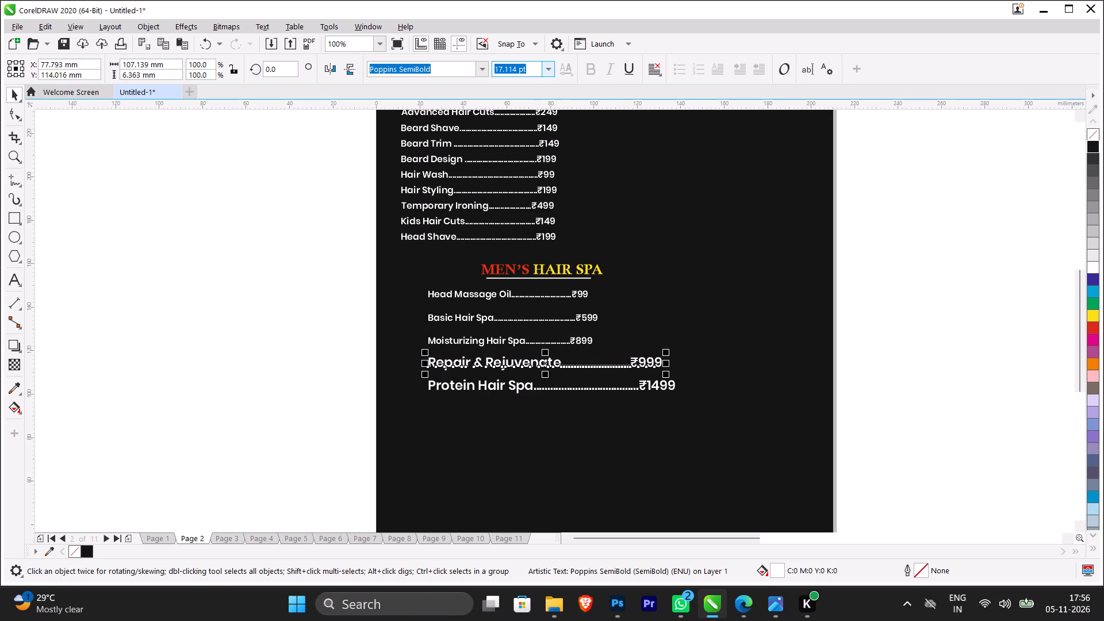
{"action": "left_click", "coordinate": [536, 67]}
{"action": "type", "text": "12"}
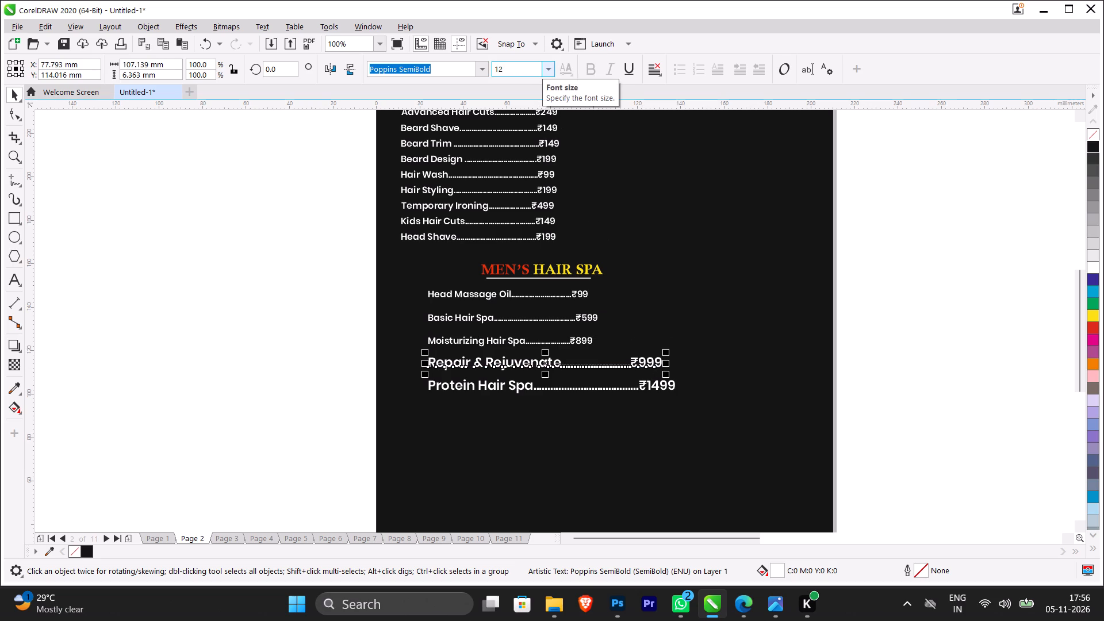
{"action": "key", "text": "Return"}
{"action": "left_click", "coordinate": [653, 383]}
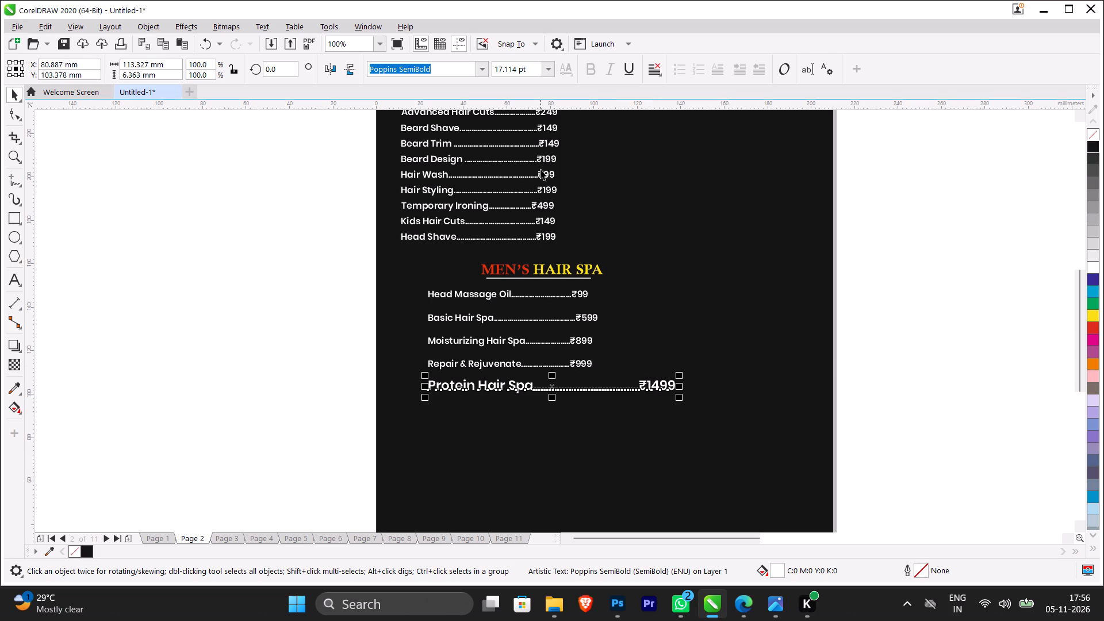
{"action": "left_click", "coordinate": [528, 74]}
{"action": "type", "text": "12"}
{"action": "key", "text": "Return"}
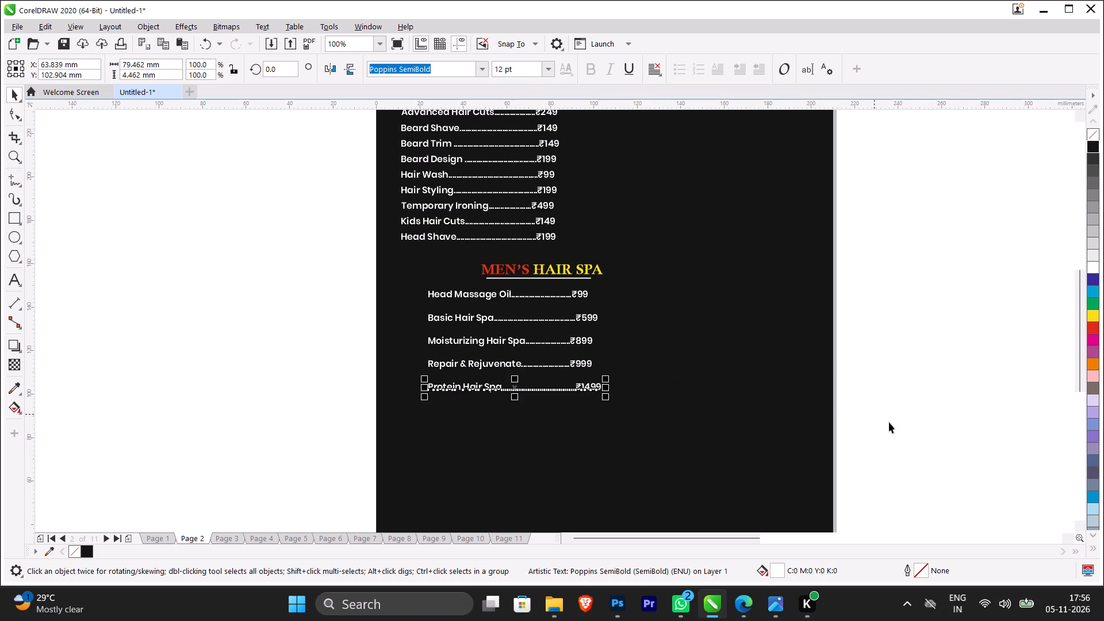
Align the left edges of the five price lines under the MEN'S HAIR SPA heading, and clear the selection.
{"action": "left_click", "coordinate": [907, 434]}
{"action": "left_click_drag", "start_coordinate": [964, 455], "coordinate": [402, 276]}
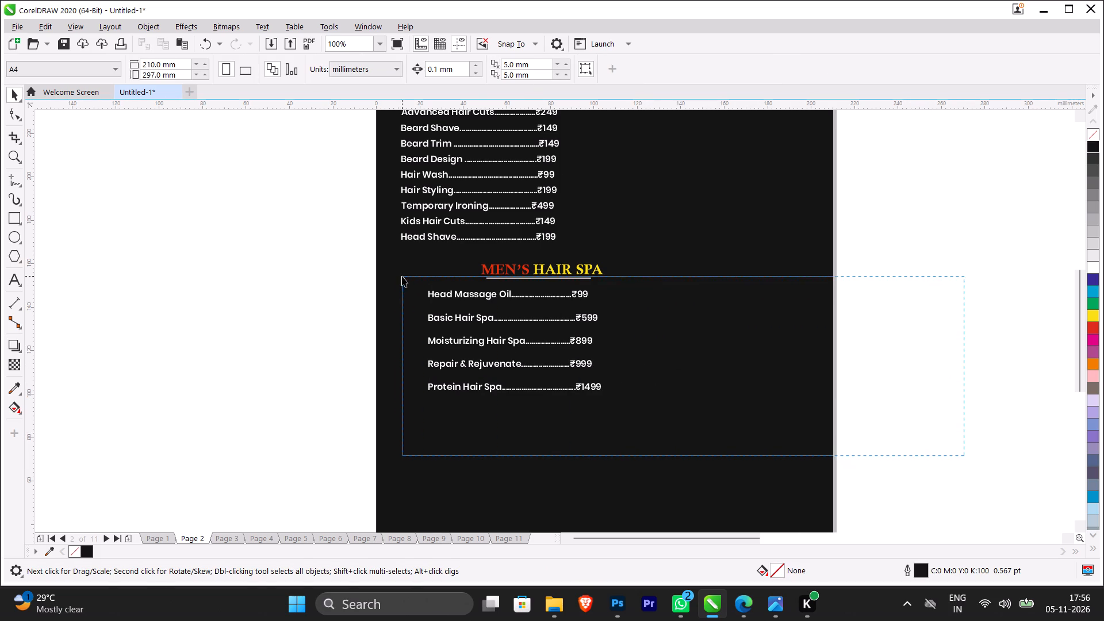
{"action": "left_click_drag", "start_coordinate": [402, 276], "coordinate": [394, 282]}
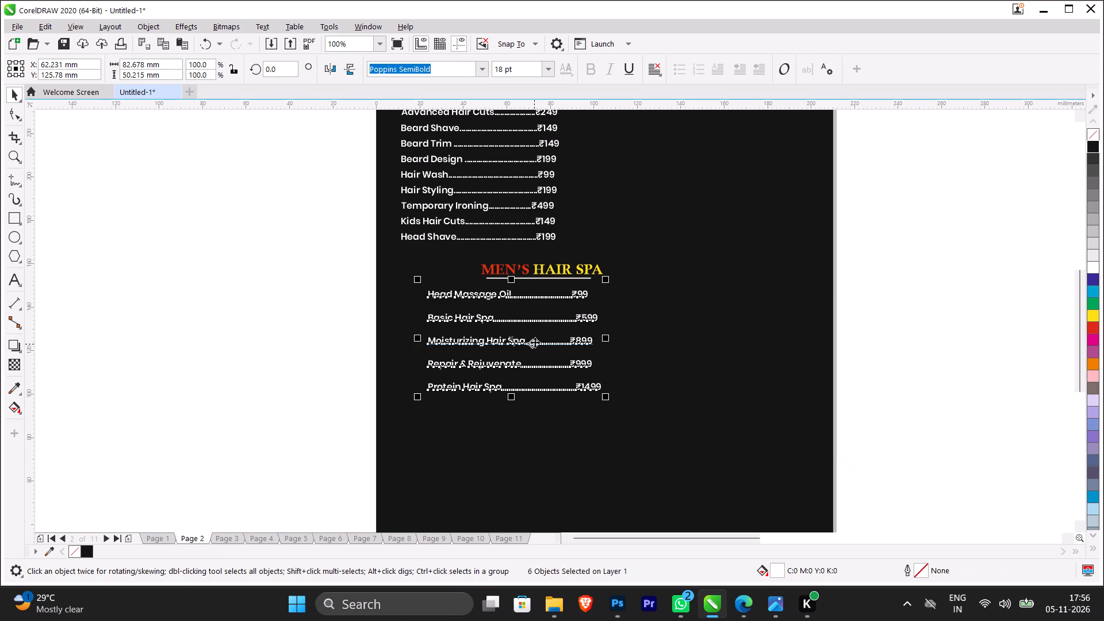
{"action": "key", "text": "l"}
{"action": "left_click", "coordinate": [964, 352]}
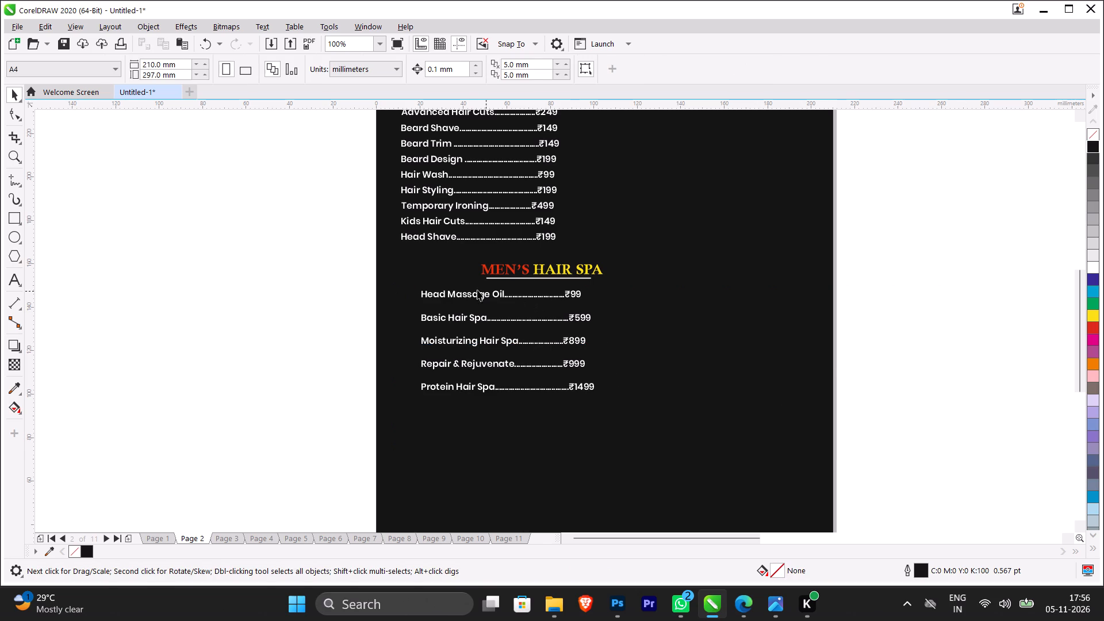
Tighten the list spacing by moving the Basic Hair Spa line up about 3.4 mm and the Moisturizing Hair Spa line up closer beneath it.
{"action": "scroll", "coordinate": [442, 313], "scroll_direction": "up", "scroll_amount": 2}
{"action": "scroll", "coordinate": [442, 313], "scroll_direction": "down", "scroll_amount": 1}
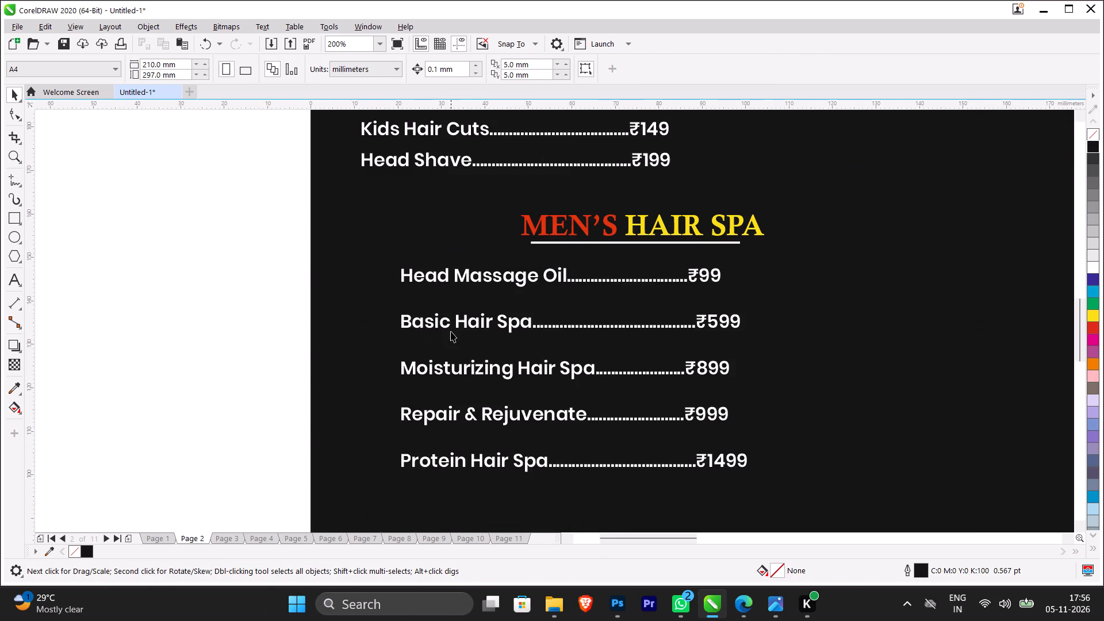
{"action": "left_click", "coordinate": [456, 321]}
{"action": "left_click_drag", "start_coordinate": [464, 321], "coordinate": [464, 314]}
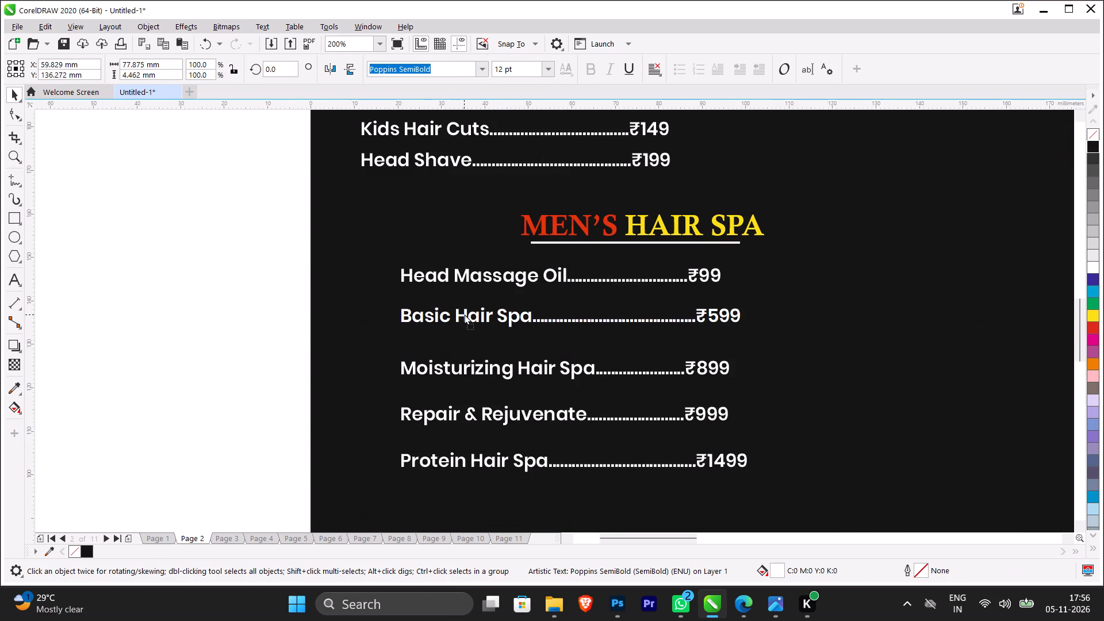
{"action": "left_click_drag", "start_coordinate": [464, 314], "coordinate": [462, 306]}
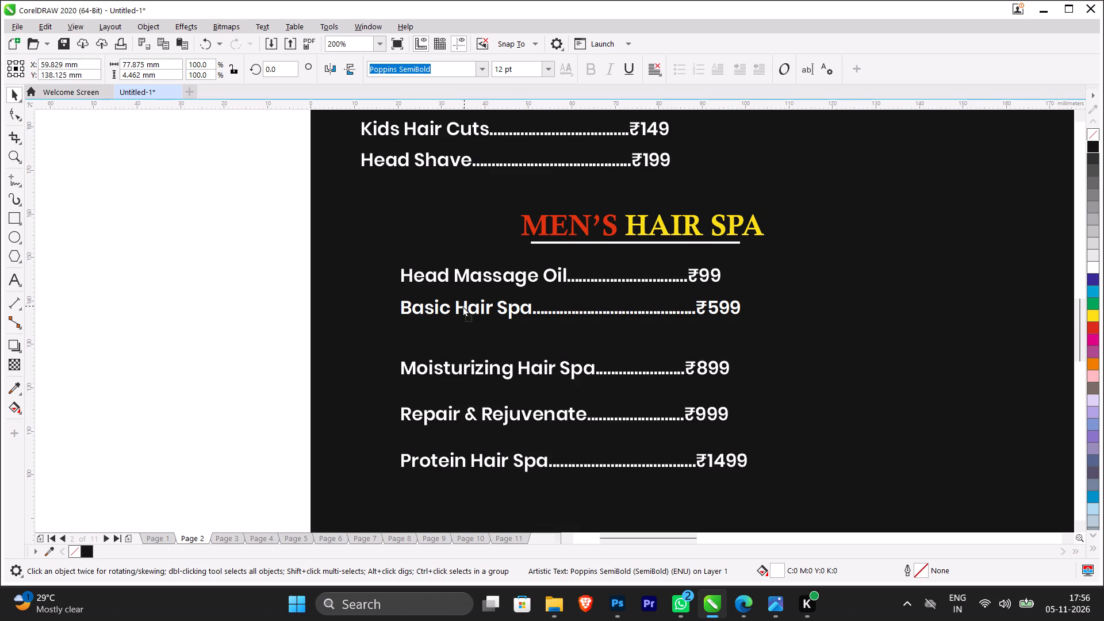
{"action": "left_click_drag", "start_coordinate": [462, 306], "coordinate": [461, 304]}
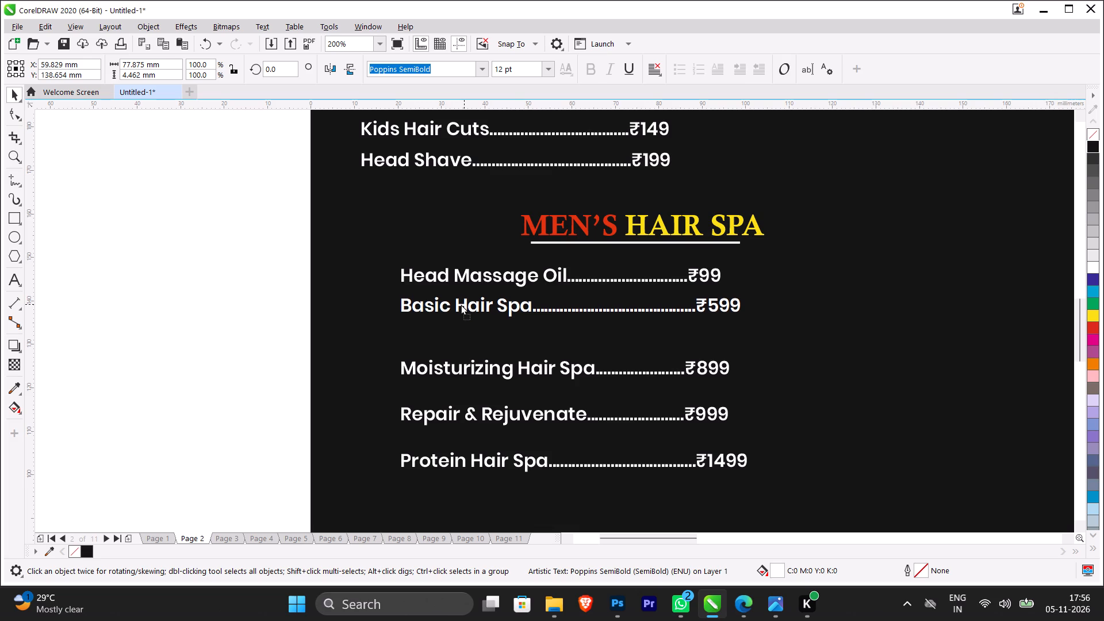
{"action": "left_click_drag", "start_coordinate": [461, 304], "coordinate": [461, 306]}
{"action": "left_click", "coordinate": [484, 366]}
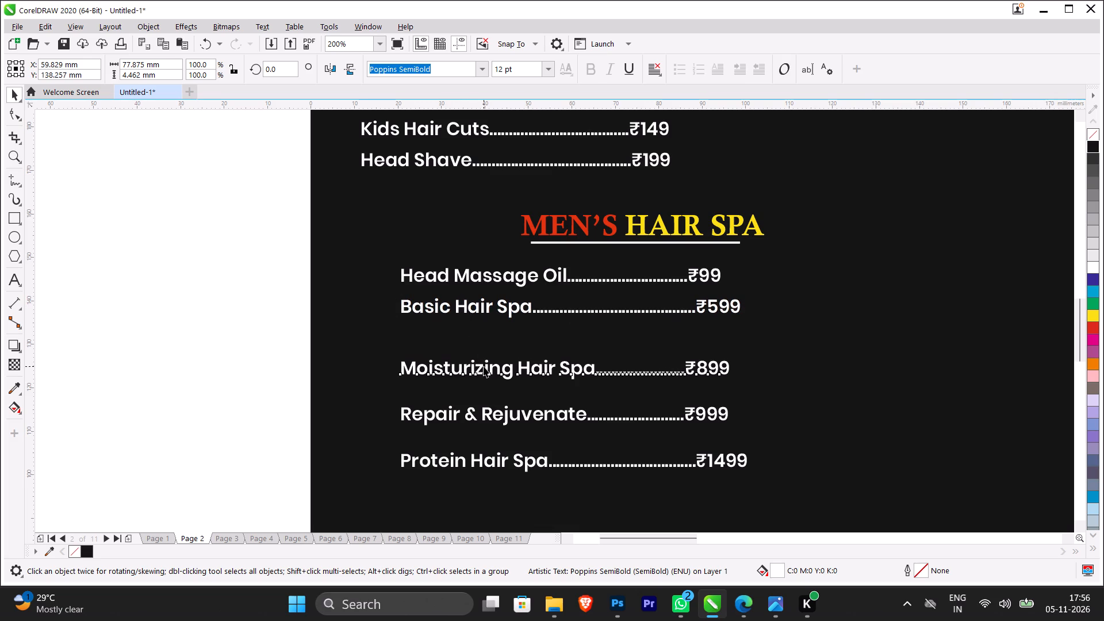
{"action": "left_click_drag", "start_coordinate": [484, 366], "coordinate": [484, 342], "text": "ctrl"}
Move the Repair & Rejuvenate line up about 8.6 mm and the Protein Hair Spa line up closer beneath it to tighten the list.
{"action": "left_click", "coordinate": [493, 412]}
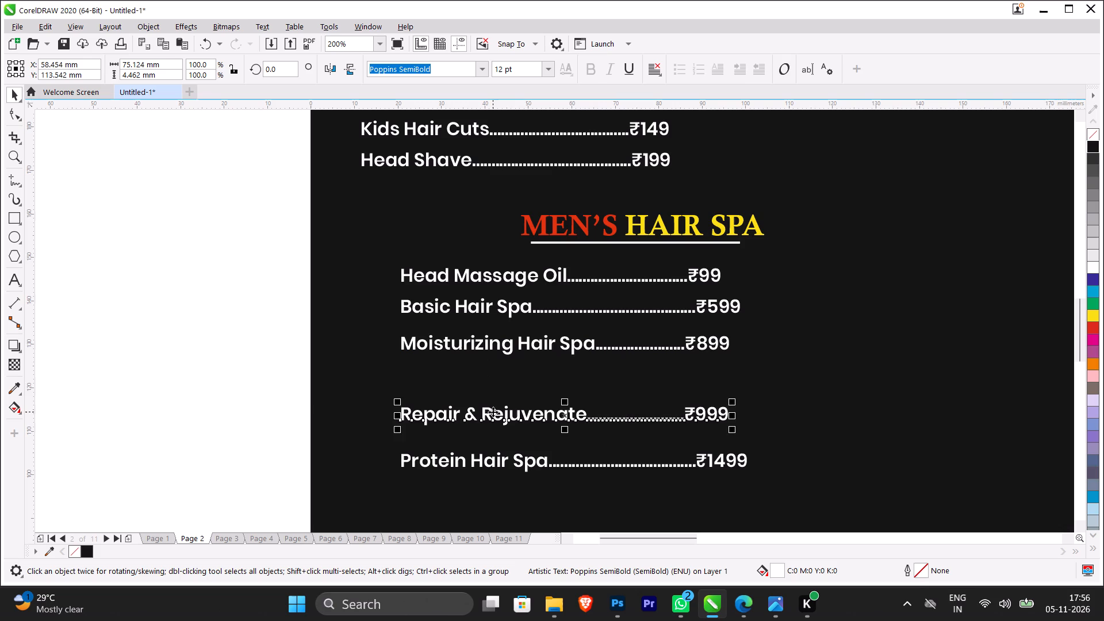
{"action": "left_click_drag", "start_coordinate": [493, 412], "coordinate": [493, 375], "text": "ctrl"}
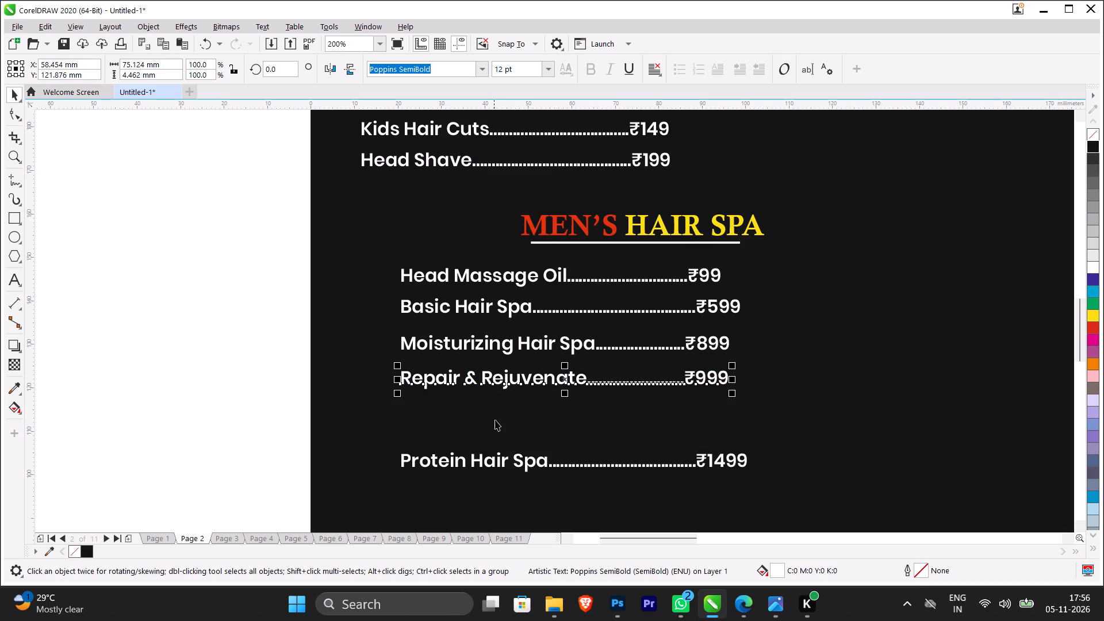
{"action": "left_click", "coordinate": [502, 458]}
{"action": "left_click_drag", "start_coordinate": [502, 458], "coordinate": [499, 410], "text": "ctrl"}
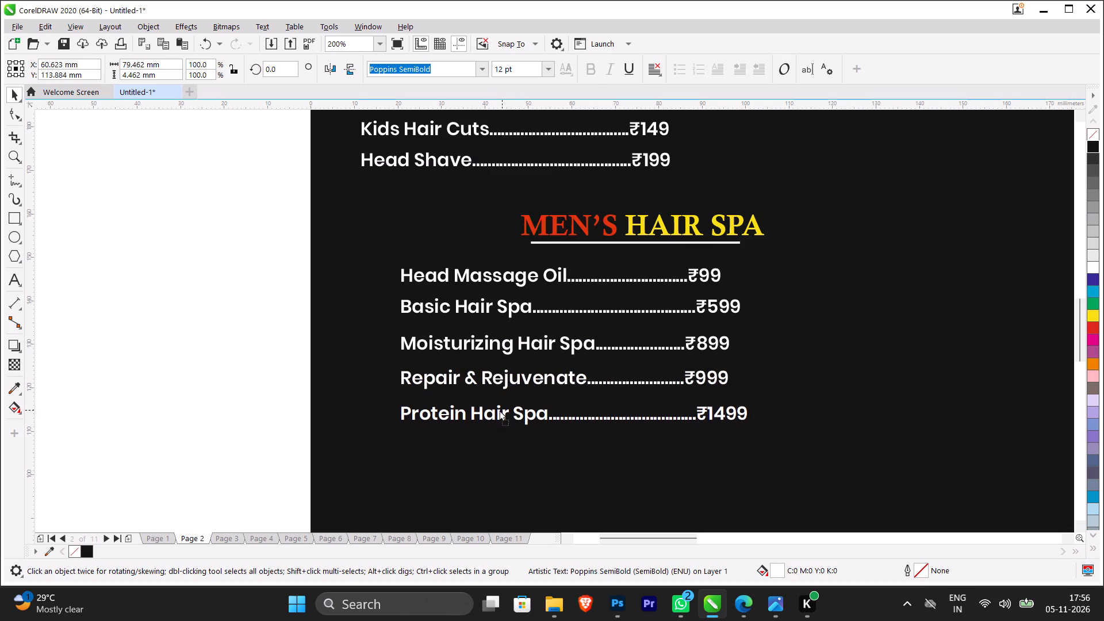
{"action": "left_click_drag", "start_coordinate": [499, 410], "coordinate": [499, 406], "text": "ctrl"}
{"action": "left_click", "coordinate": [493, 379]}
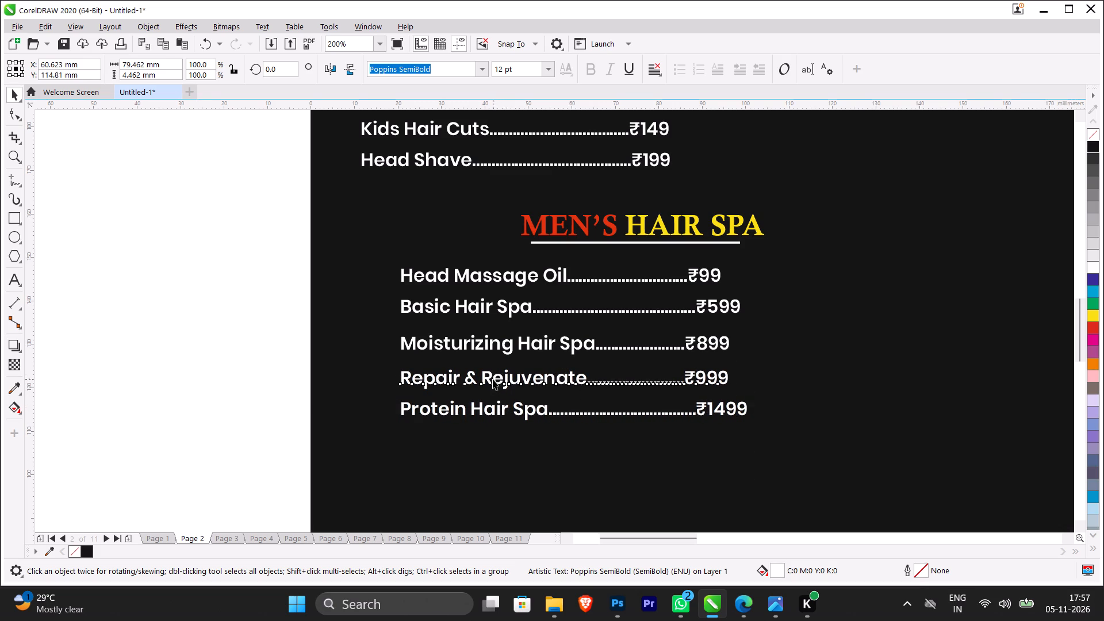
{"action": "left_click", "coordinate": [493, 379]}
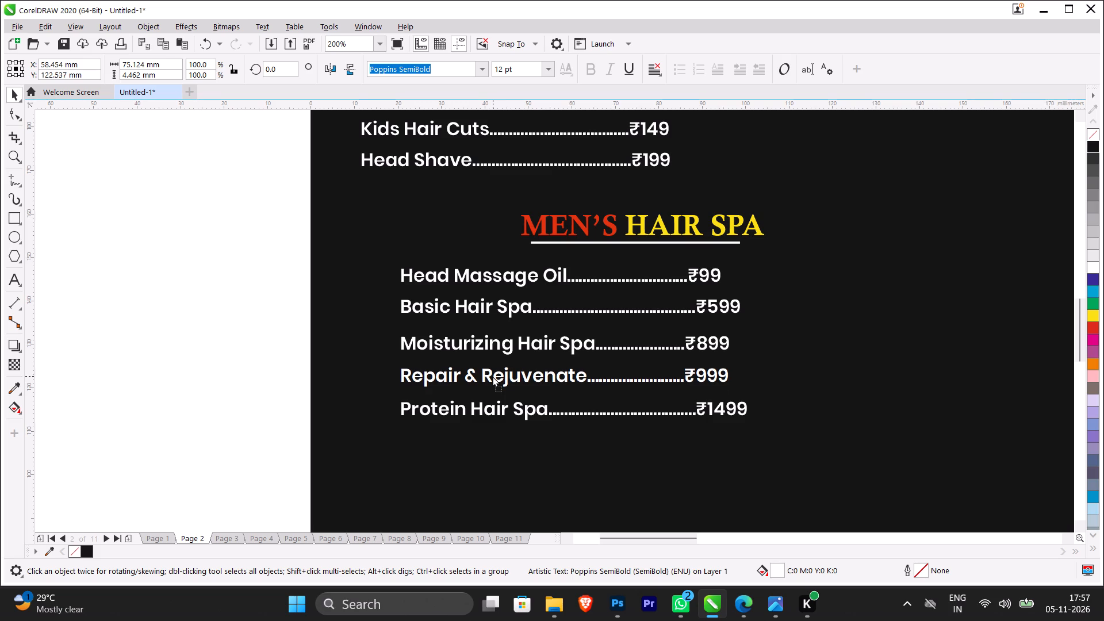
Lengthen the dot leaders with three dots each for Repair & Rejuvenate and Moisturizing Hair Spa and two for Head Massage Oil, aligning the prices.
{"action": "double_click", "coordinate": [626, 381]}
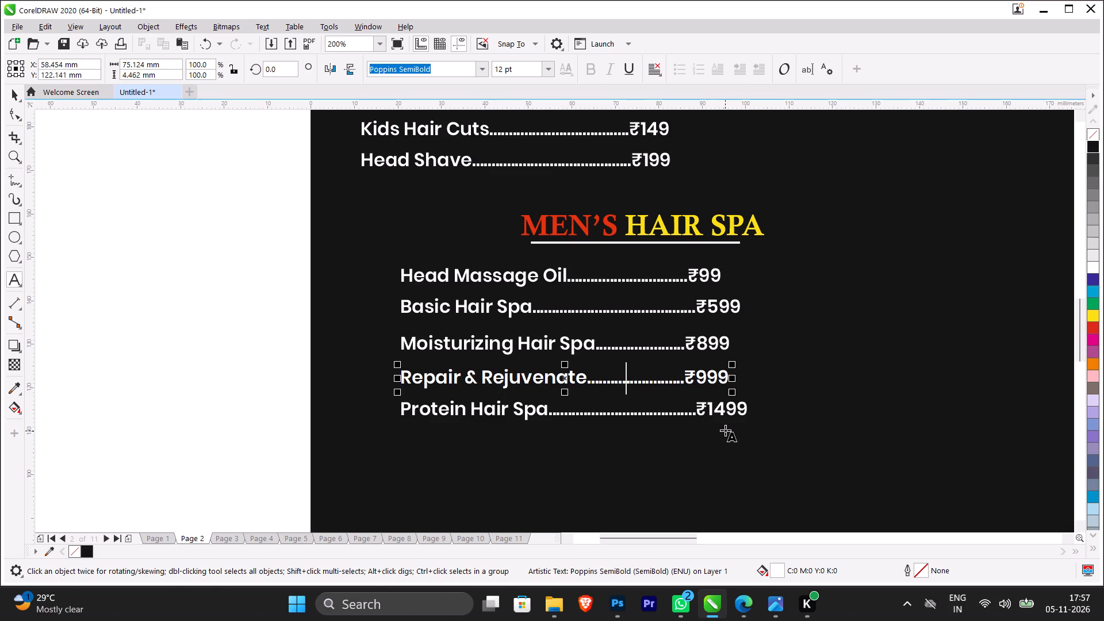
{"action": "key", "text": "period"}
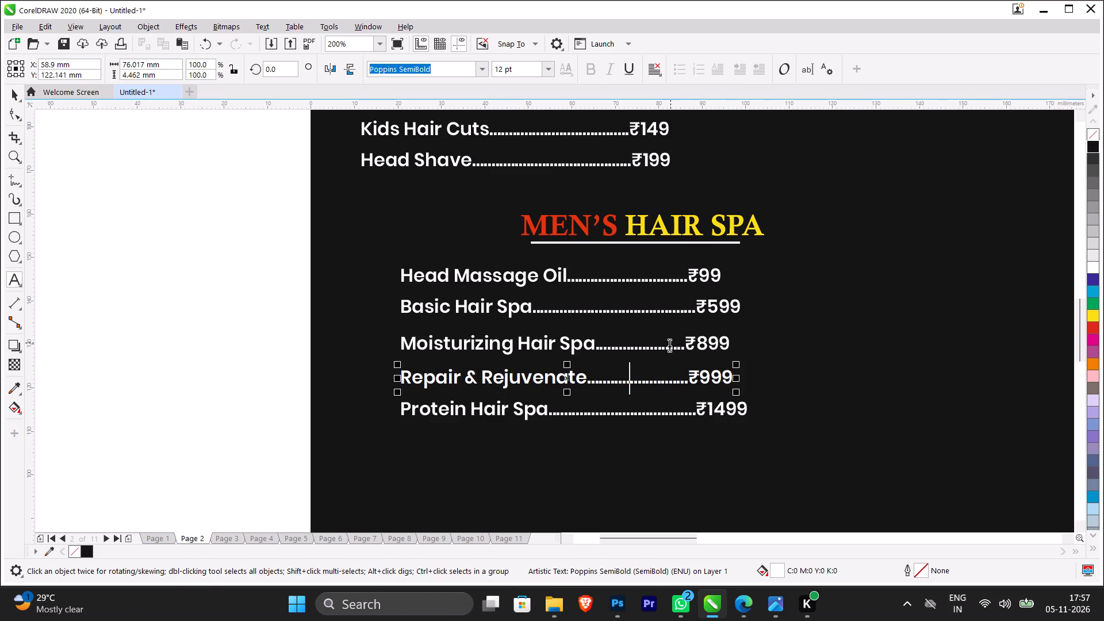
{"action": "left_click", "coordinate": [669, 348]}
{"action": "key", "text": "period"}
{"action": "type", "text": ".."}
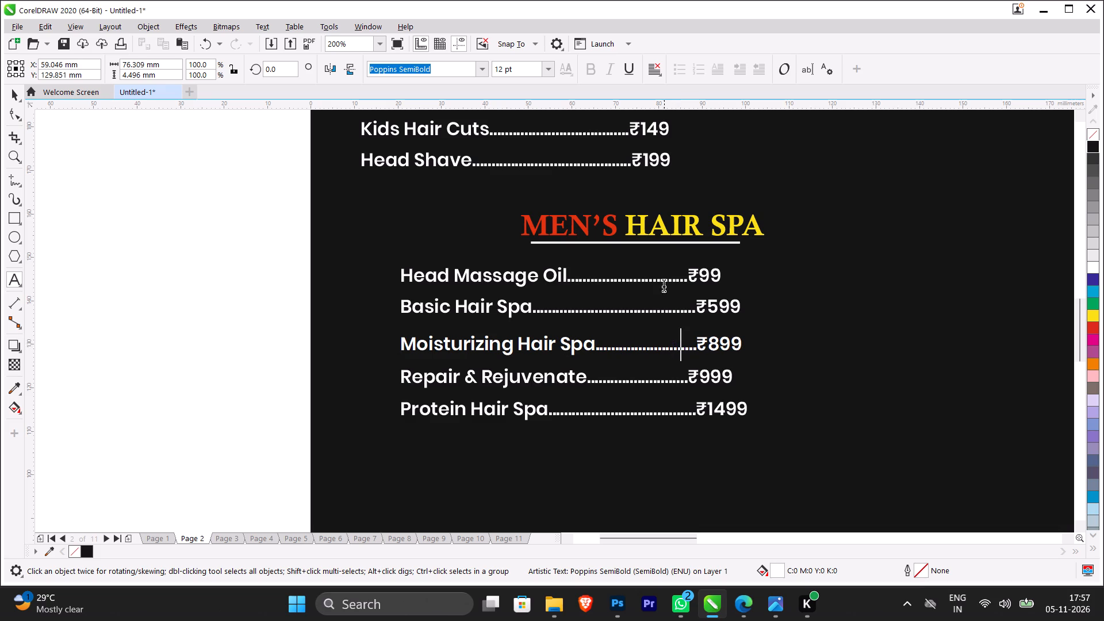
{"action": "left_click", "coordinate": [663, 280]}
{"action": "type", "text": ".."}
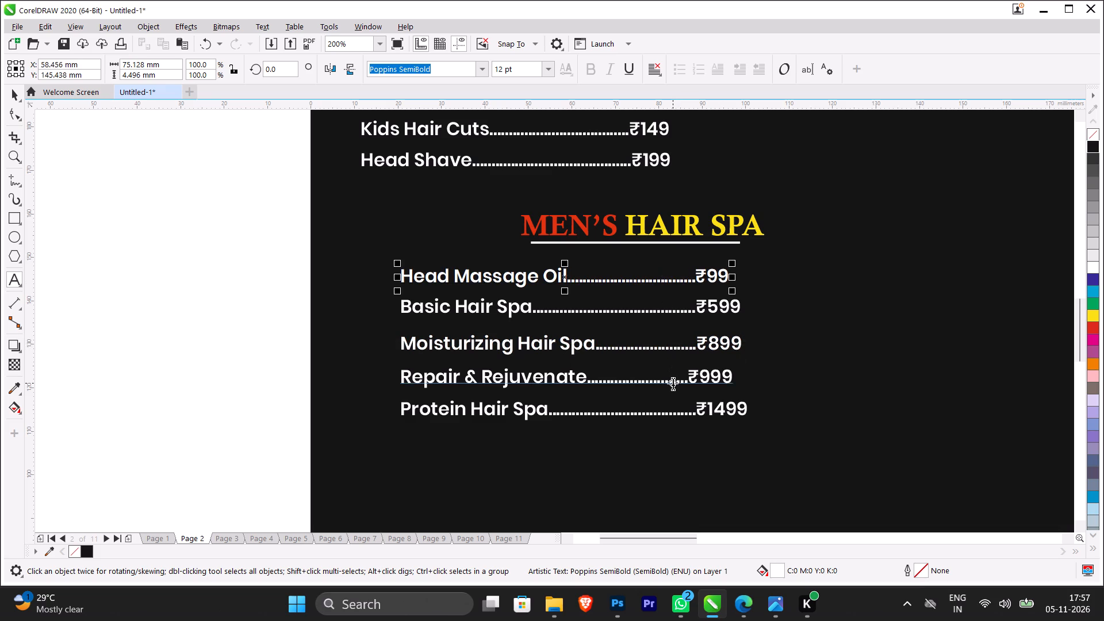
{"action": "left_click", "coordinate": [673, 382]}
{"action": "key", "text": "period"}
{"action": "key", "text": "period"}
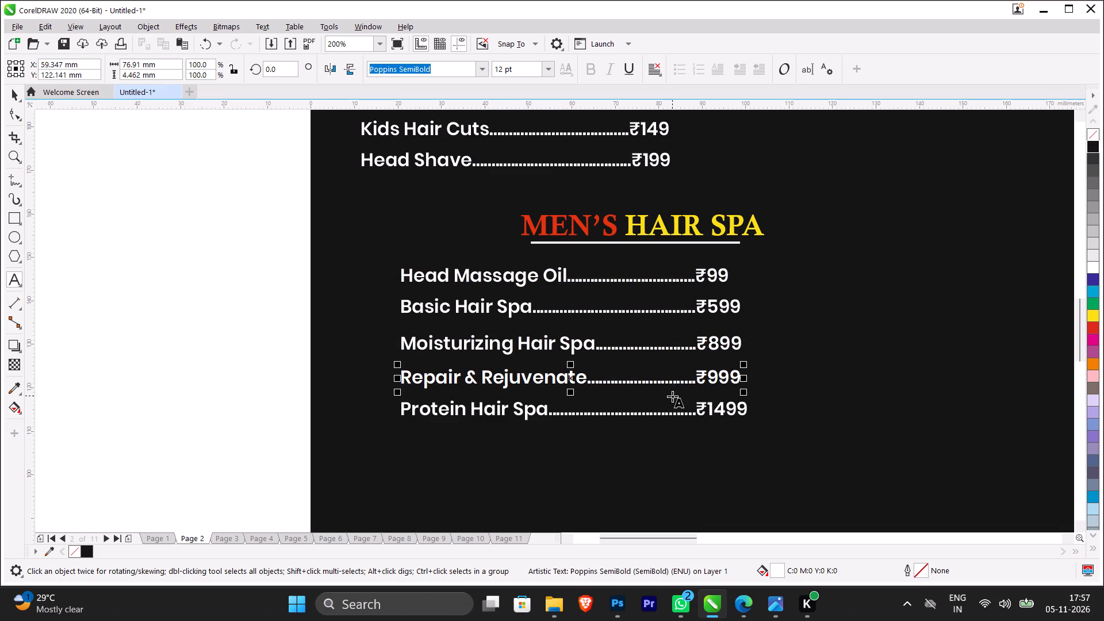
{"action": "left_click", "coordinate": [20, 97]}
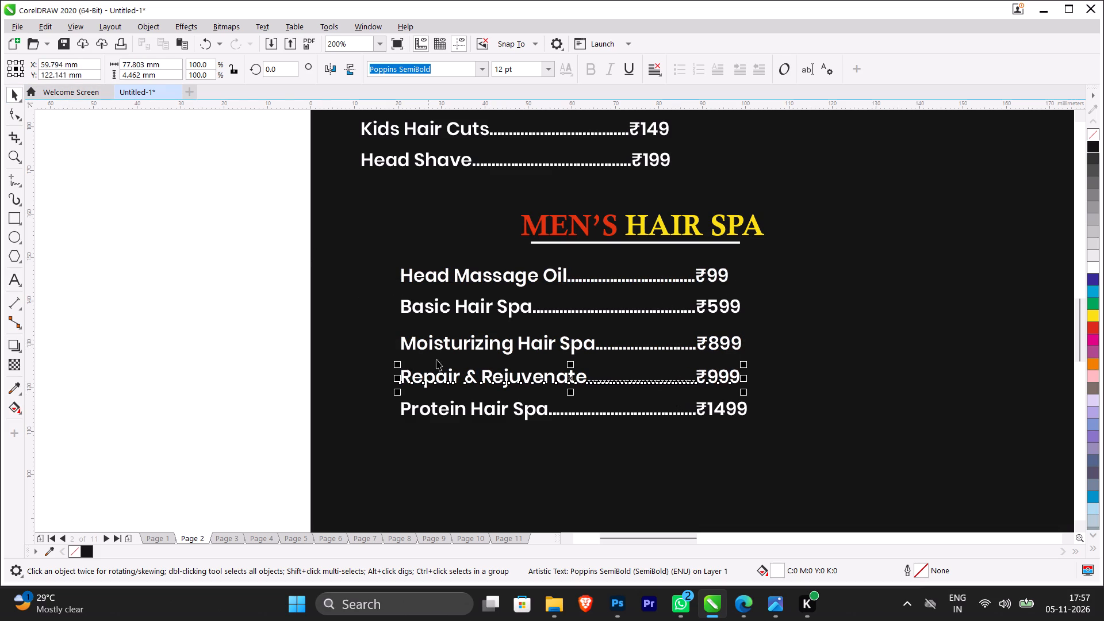
{"action": "left_click", "coordinate": [247, 324]}
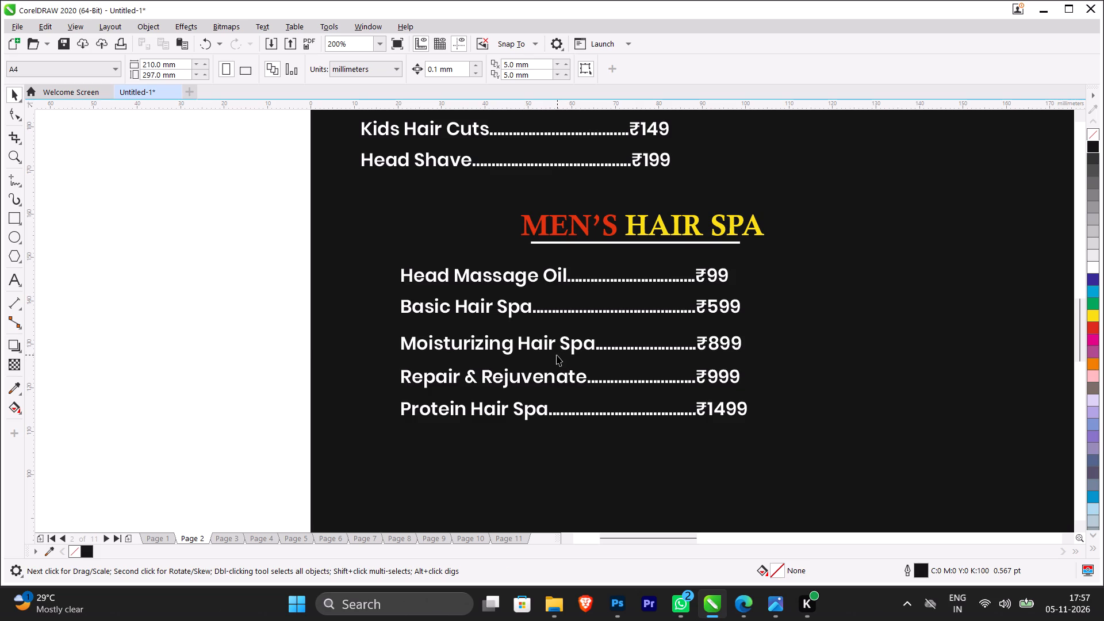
Group the price lines under MEN'S HAIR SPA, and group that heading with its underline separately.
{"action": "scroll", "coordinate": [557, 355], "scroll_direction": "down", "scroll_amount": 1}
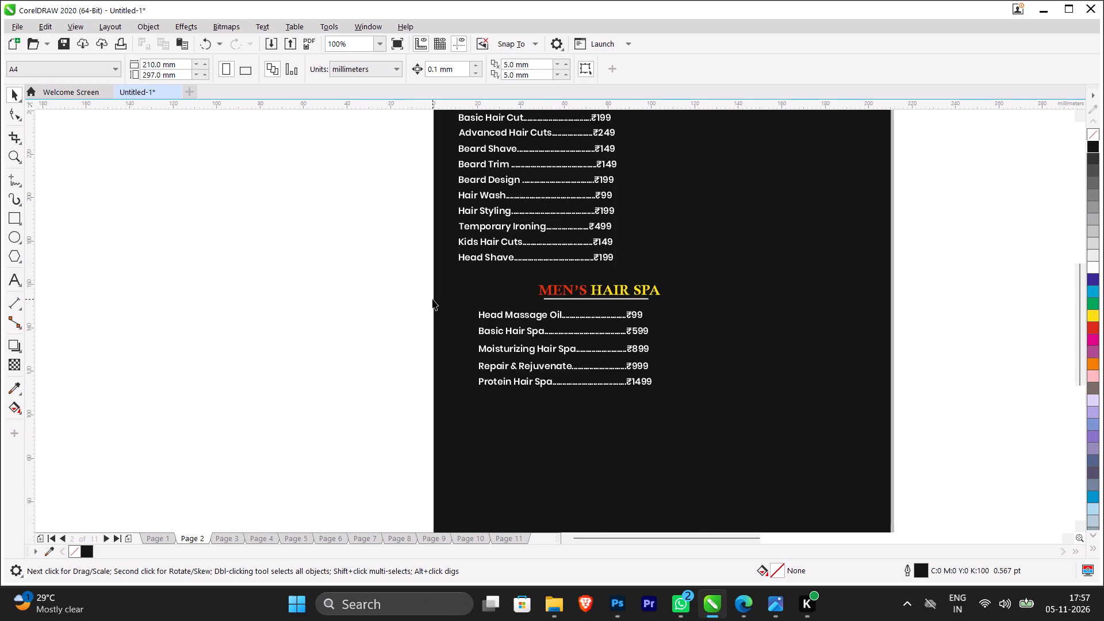
{"action": "left_click_drag", "start_coordinate": [365, 301], "coordinate": [629, 415]}
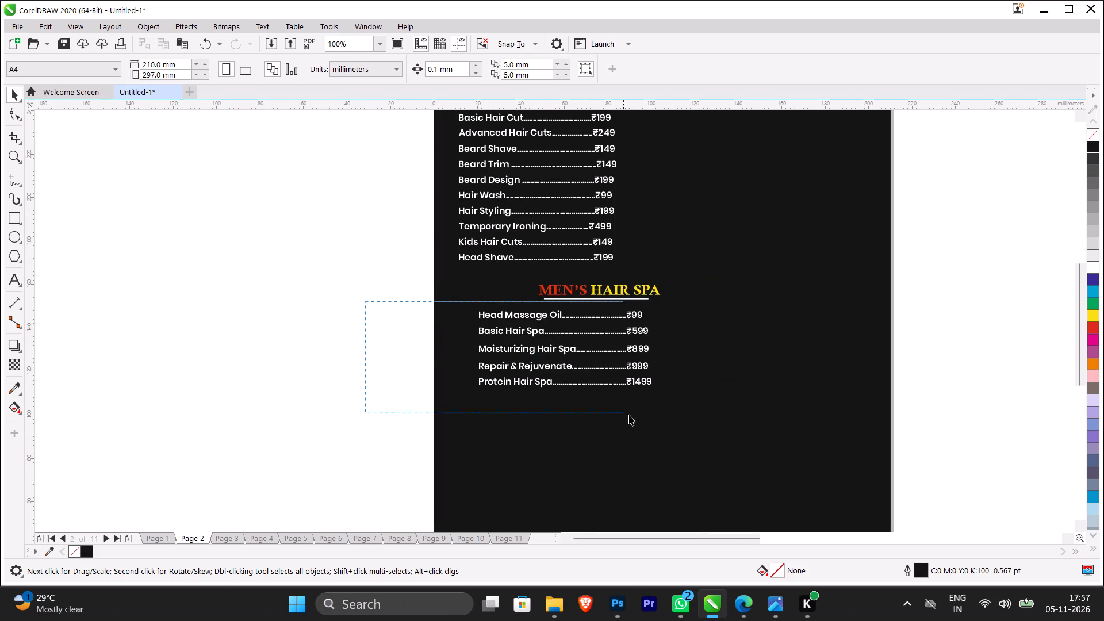
{"action": "left_click_drag", "start_coordinate": [629, 415], "coordinate": [662, 419]}
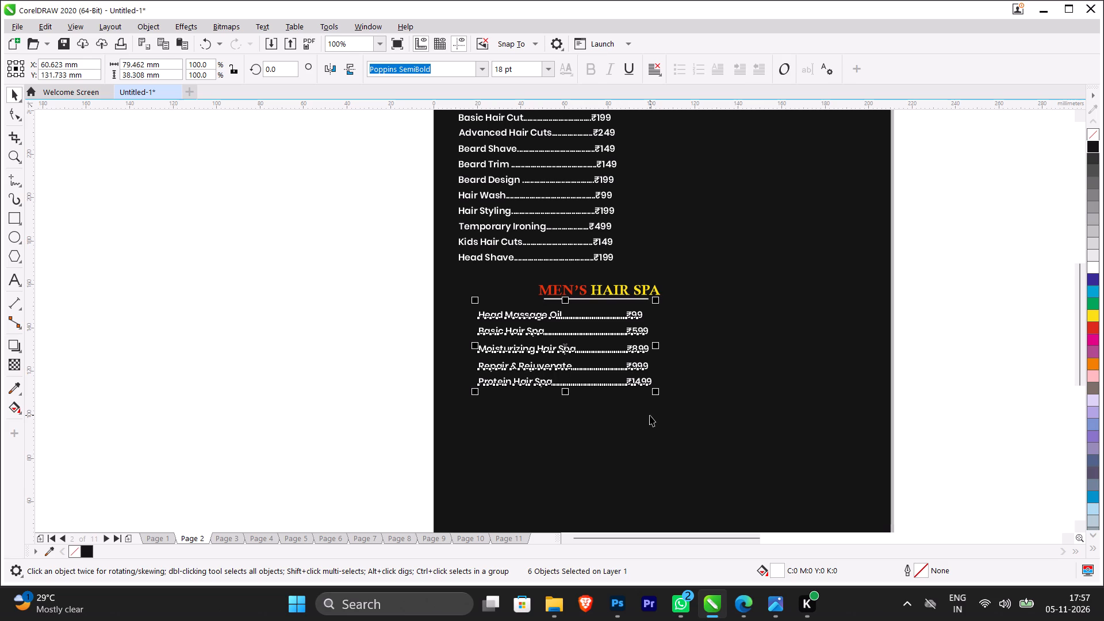
{"action": "key", "text": "ctrl+g"}
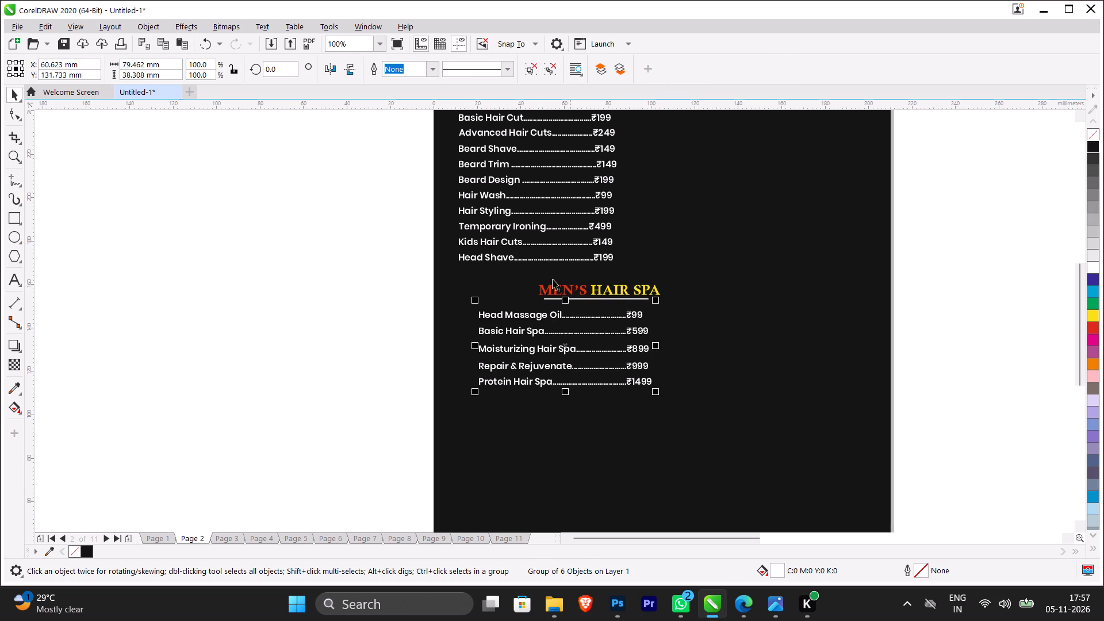
{"action": "left_click", "coordinate": [367, 275]}
{"action": "left_click_drag", "start_coordinate": [372, 275], "coordinate": [668, 310]}
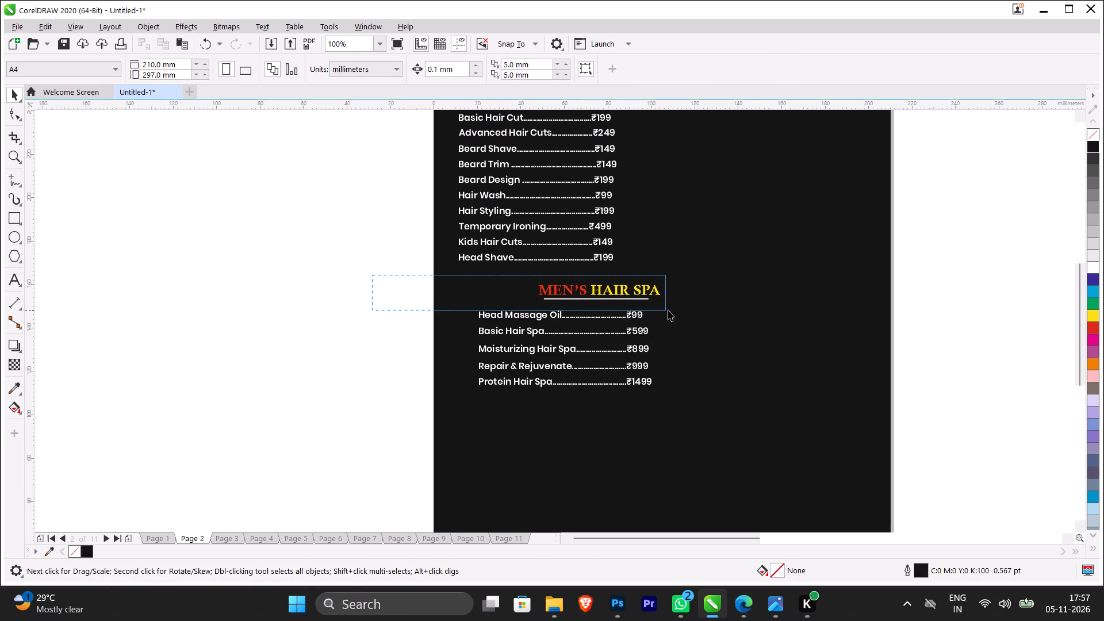
{"action": "left_click_drag", "start_coordinate": [668, 310], "coordinate": [684, 310]}
{"action": "key", "text": "ctrl+g"}
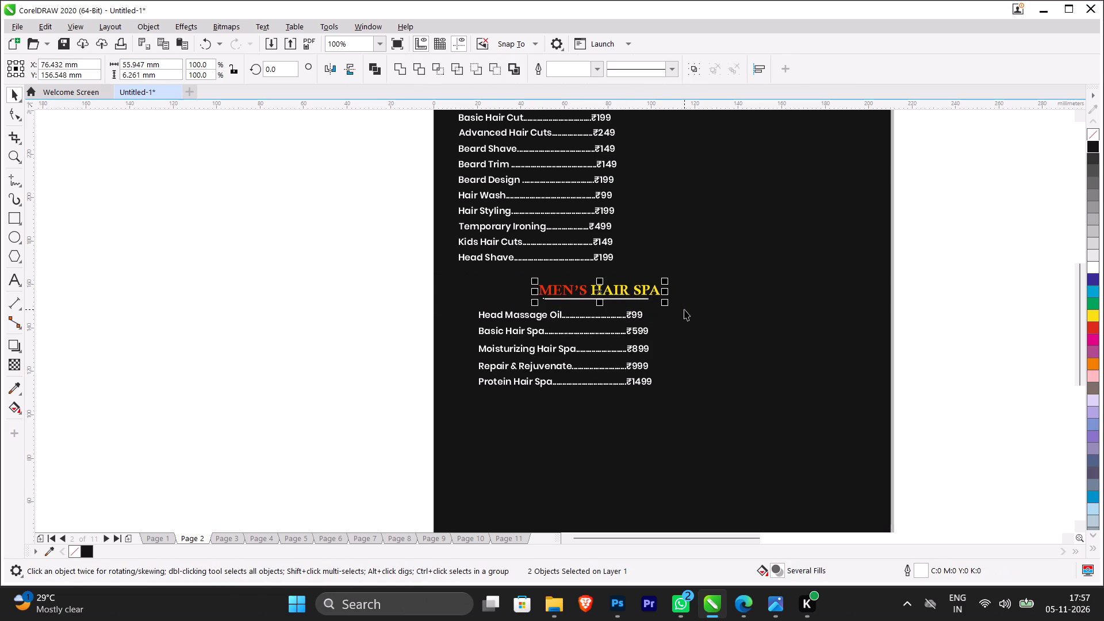
Centre the MEN'S HAIR SPA heading group horizontally over its price list group.
{"action": "left_click", "coordinate": [542, 313], "text": "shift"}
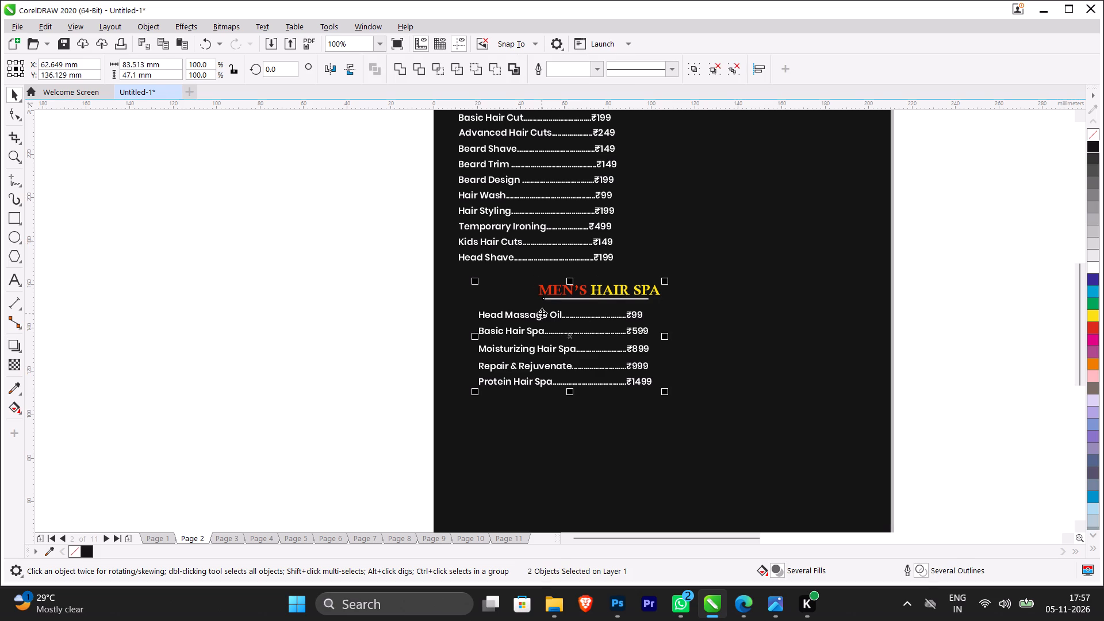
{"action": "key", "text": "c"}
{"action": "left_click", "coordinate": [319, 287]}
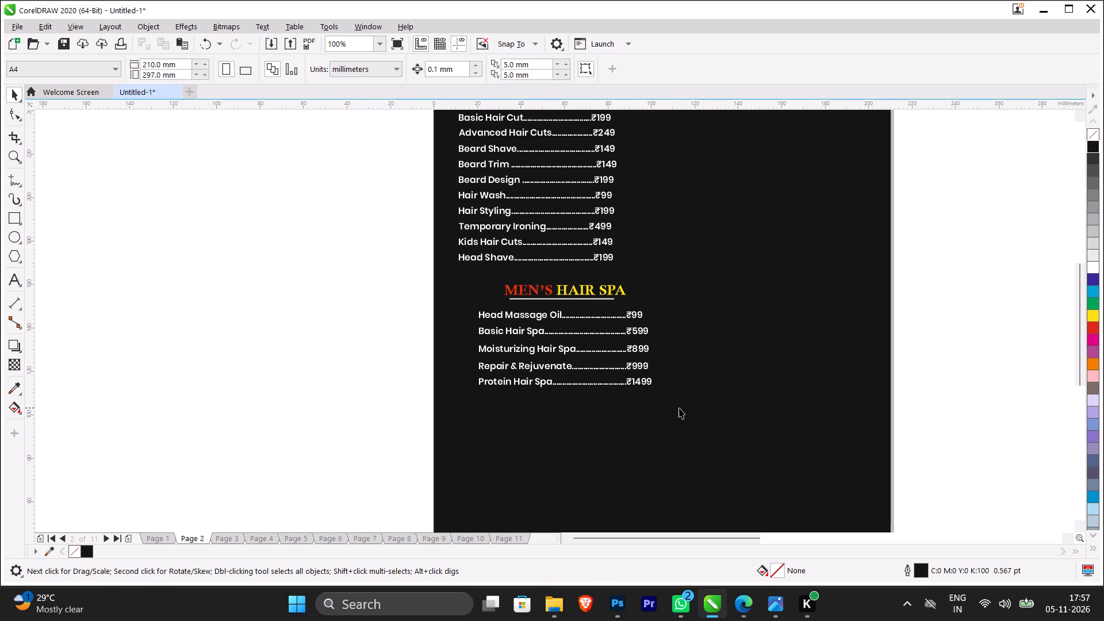
Lock the black background rectangle on page 2.
{"action": "right_click", "coordinate": [810, 413]}
{"action": "left_click", "coordinate": [780, 347]}
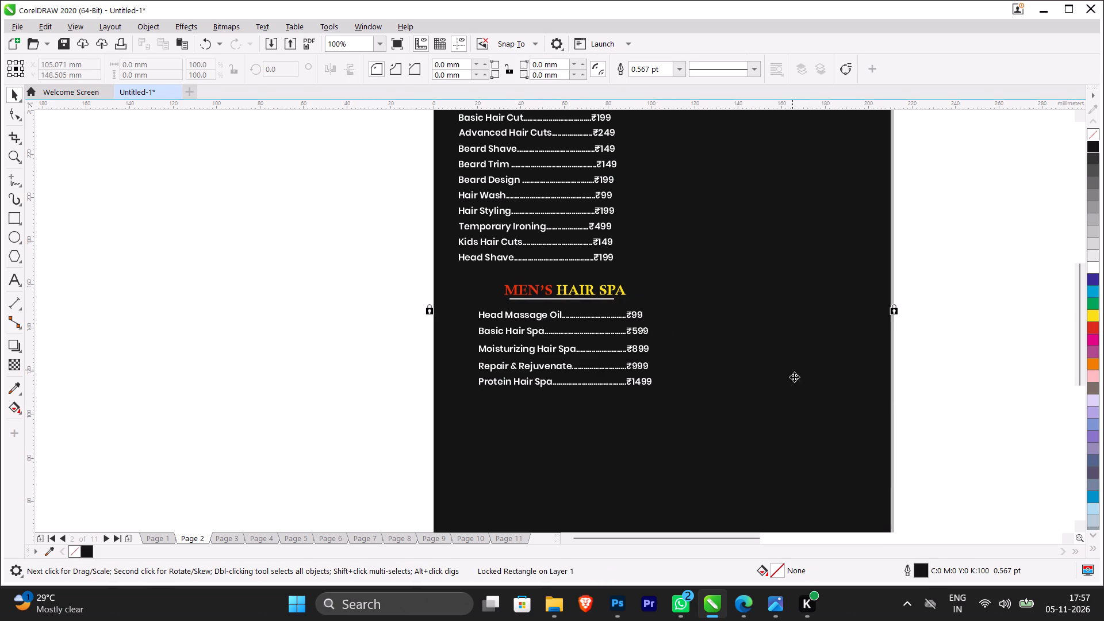
Move the MEN'S HAIR SPA heading and price list together about 10 mm left and 6 mm up, beneath the hair cuts list.
{"action": "left_click_drag", "start_coordinate": [816, 419], "coordinate": [438, 268]}
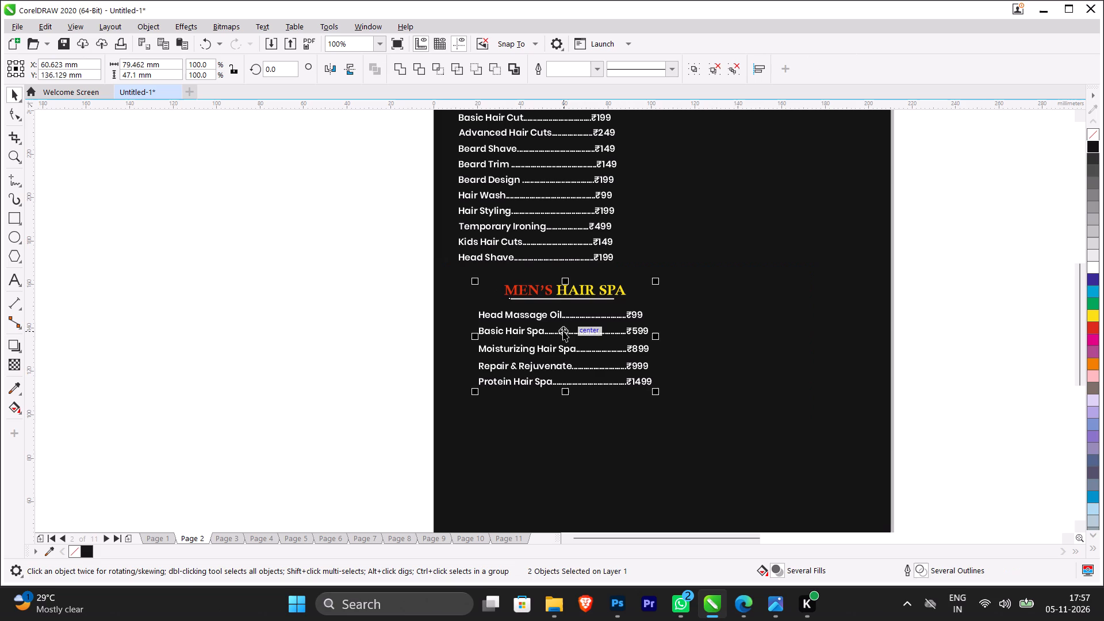
{"action": "left_click_drag", "start_coordinate": [563, 332], "coordinate": [535, 321]}
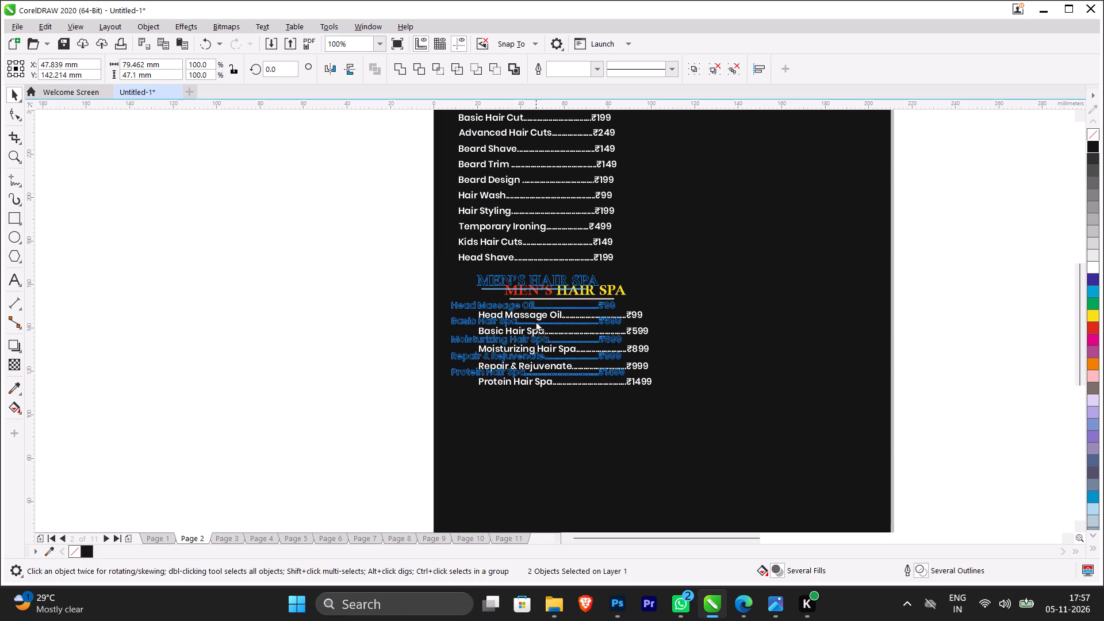
{"action": "left_click_drag", "start_coordinate": [535, 321], "coordinate": [537, 320]}
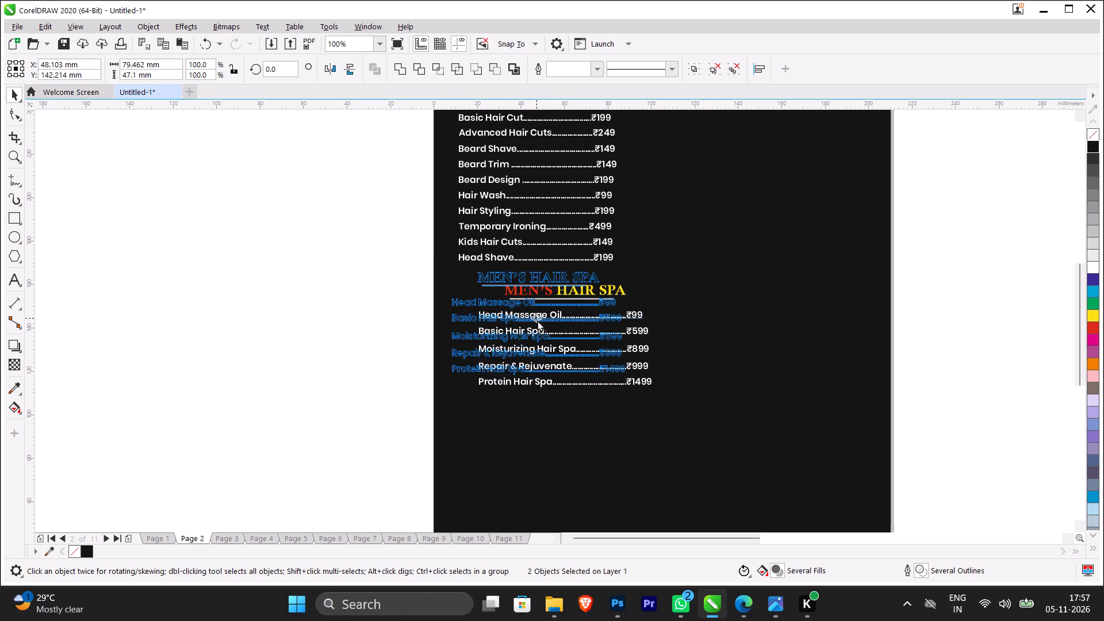
{"action": "left_click_drag", "start_coordinate": [537, 320], "coordinate": [541, 320]}
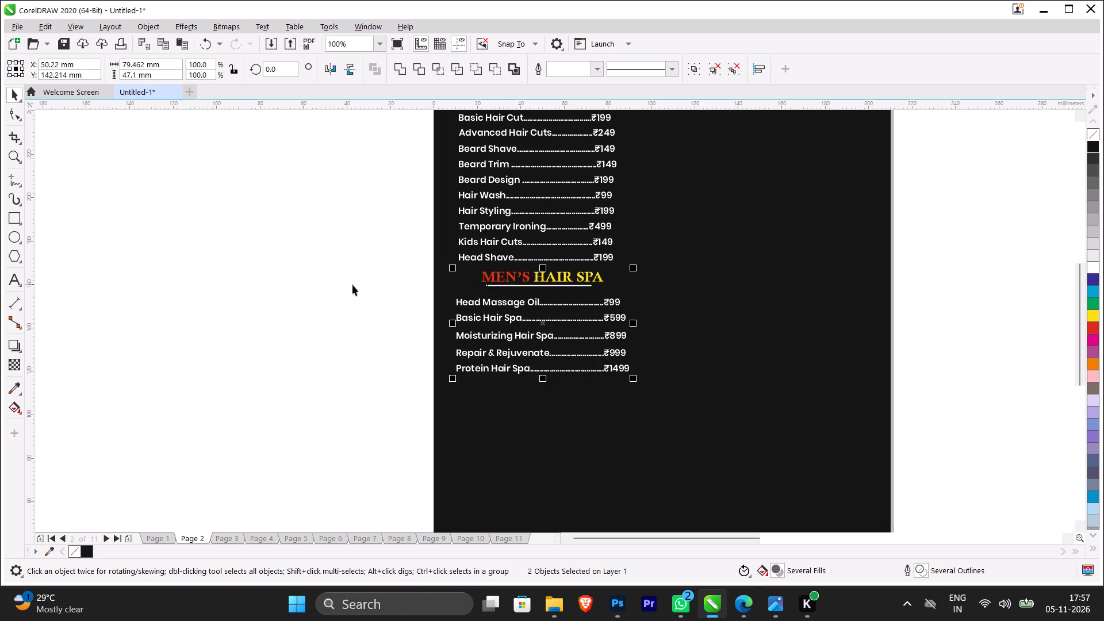
{"action": "left_click", "coordinate": [351, 286]}
Centre the MEN'S HAIR SPA heading group horizontally on the MENS HAIR CUTS heading, and clear the selection.
{"action": "left_click", "coordinate": [564, 278]}
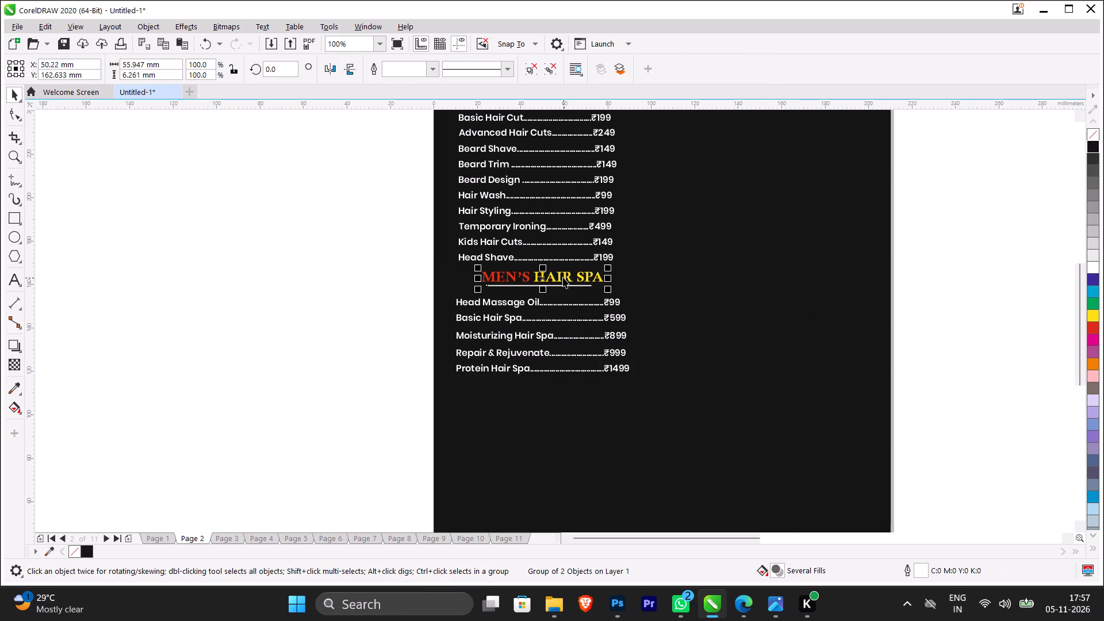
{"action": "scroll", "coordinate": [563, 277], "scroll_direction": "down", "scroll_amount": 1}
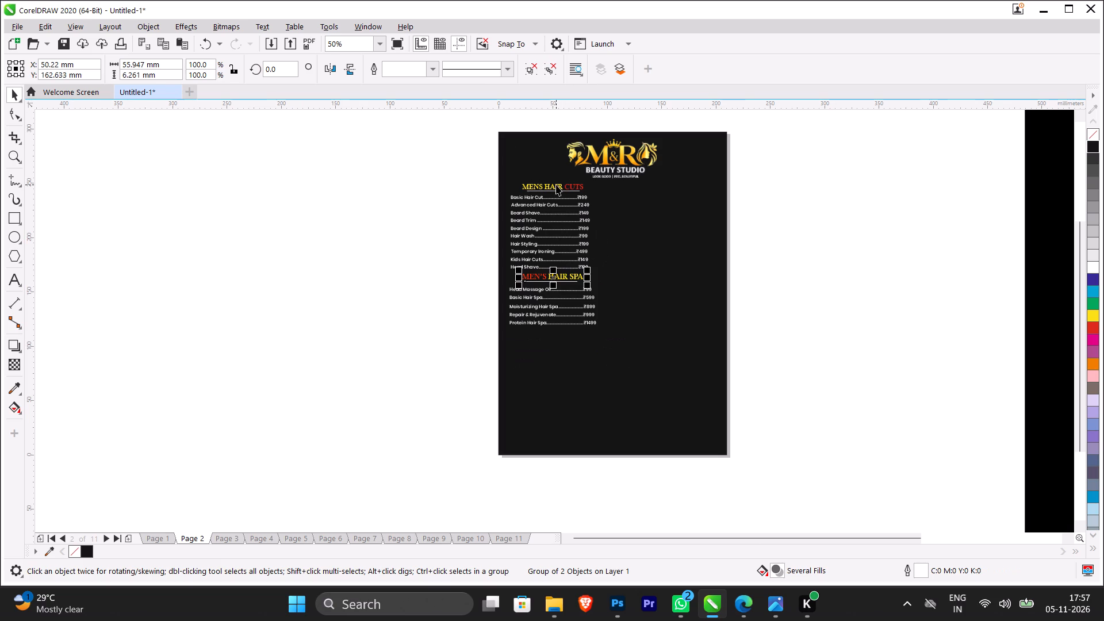
{"action": "left_click", "coordinate": [556, 185], "text": "shift"}
{"action": "key", "text": "c"}
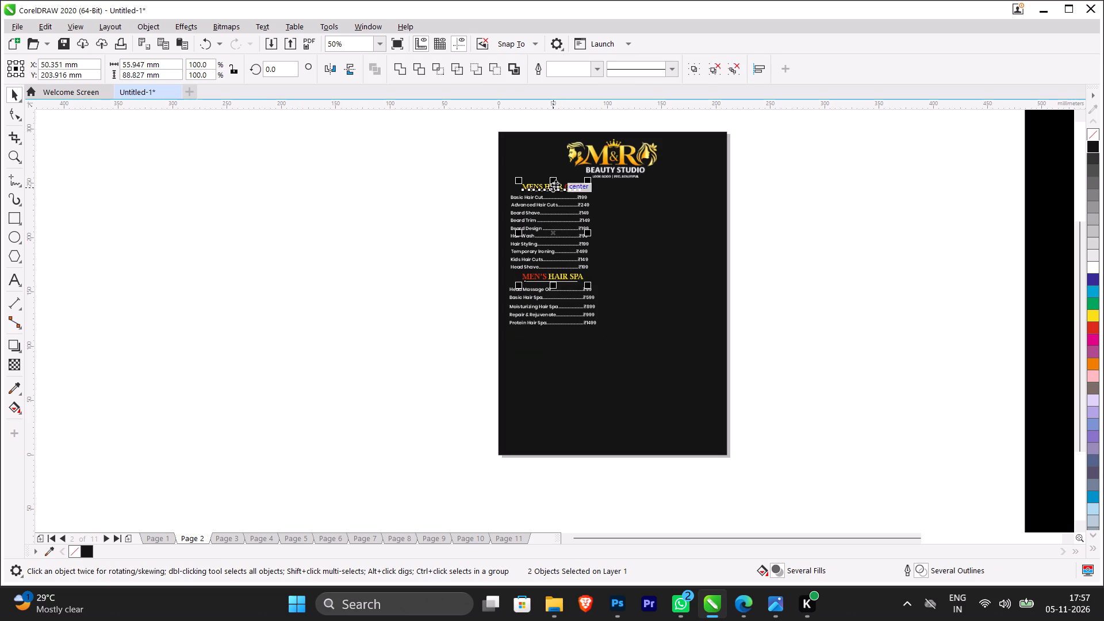
{"action": "left_click", "coordinate": [336, 269]}
Align the left edge of the hair spa price list group with the Beard Design line of the hair cuts list.
{"action": "left_click", "coordinate": [521, 302]}
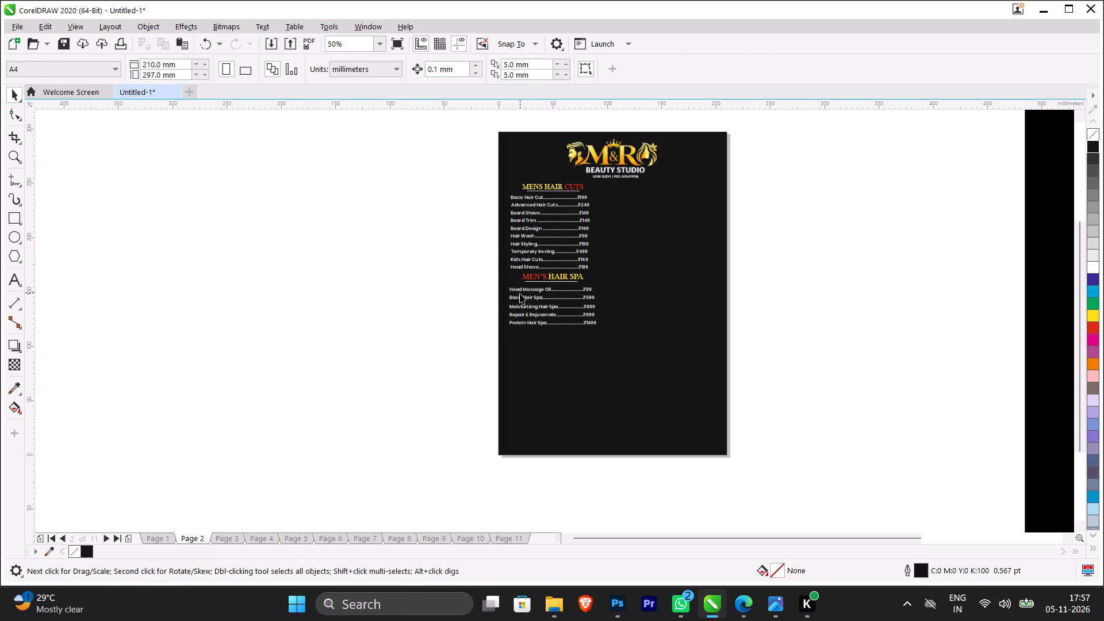
{"action": "left_click", "coordinate": [520, 296]}
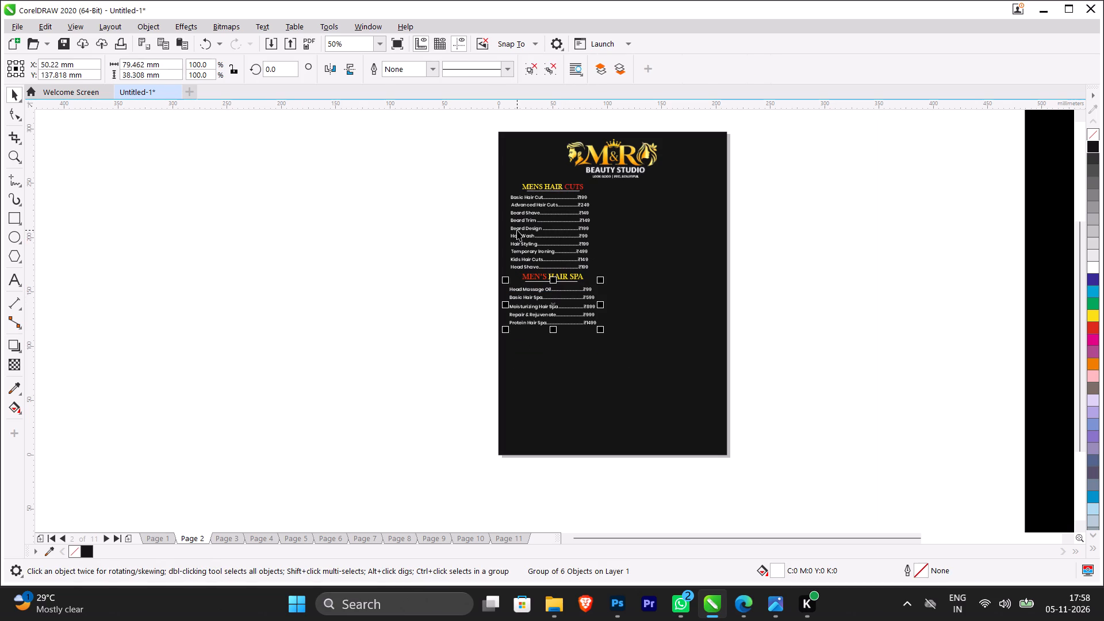
{"action": "left_click", "coordinate": [517, 230], "text": "shift"}
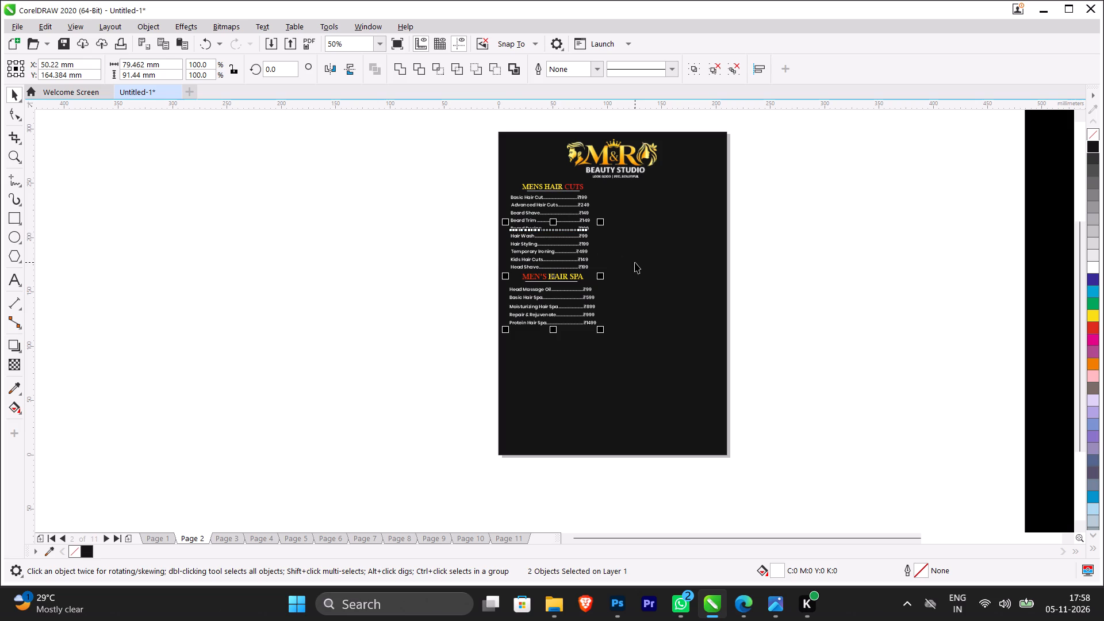
{"action": "key", "text": "l"}
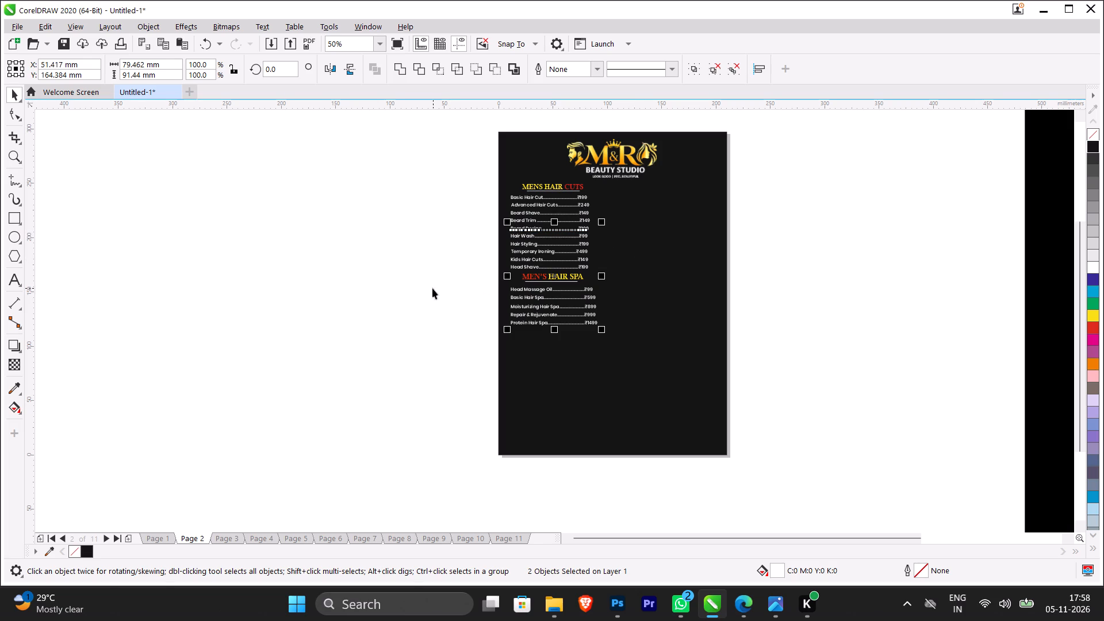
{"action": "left_click", "coordinate": [432, 288]}
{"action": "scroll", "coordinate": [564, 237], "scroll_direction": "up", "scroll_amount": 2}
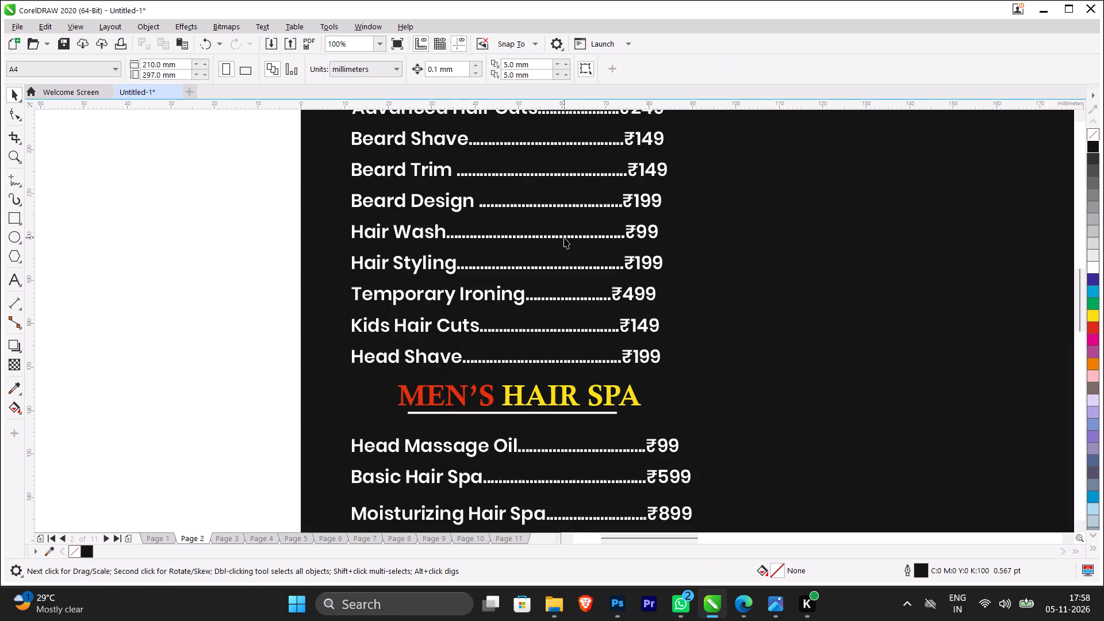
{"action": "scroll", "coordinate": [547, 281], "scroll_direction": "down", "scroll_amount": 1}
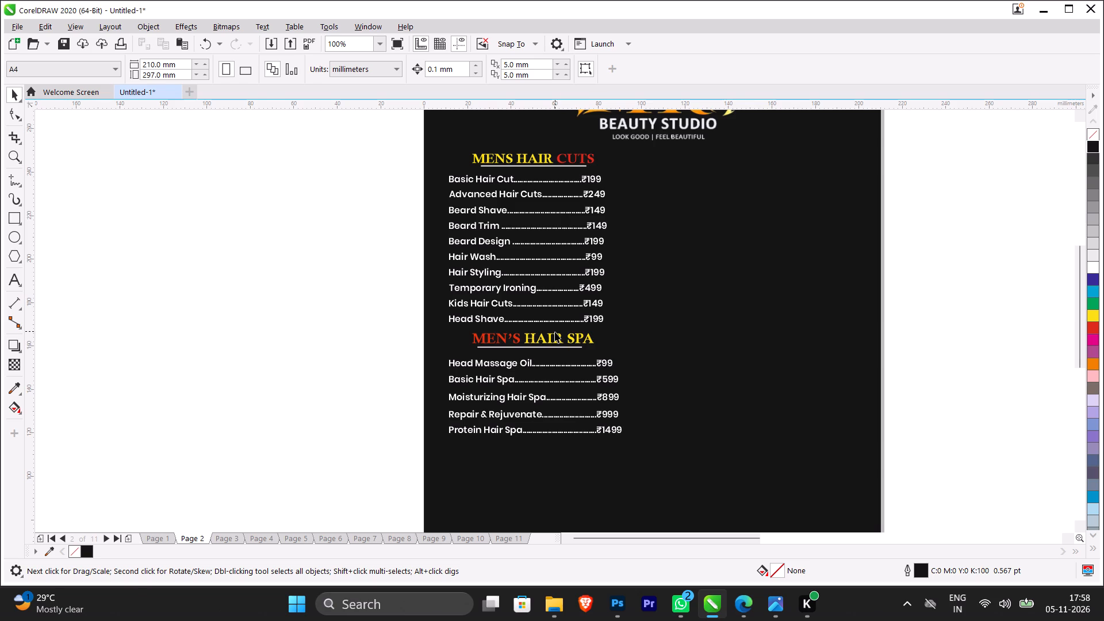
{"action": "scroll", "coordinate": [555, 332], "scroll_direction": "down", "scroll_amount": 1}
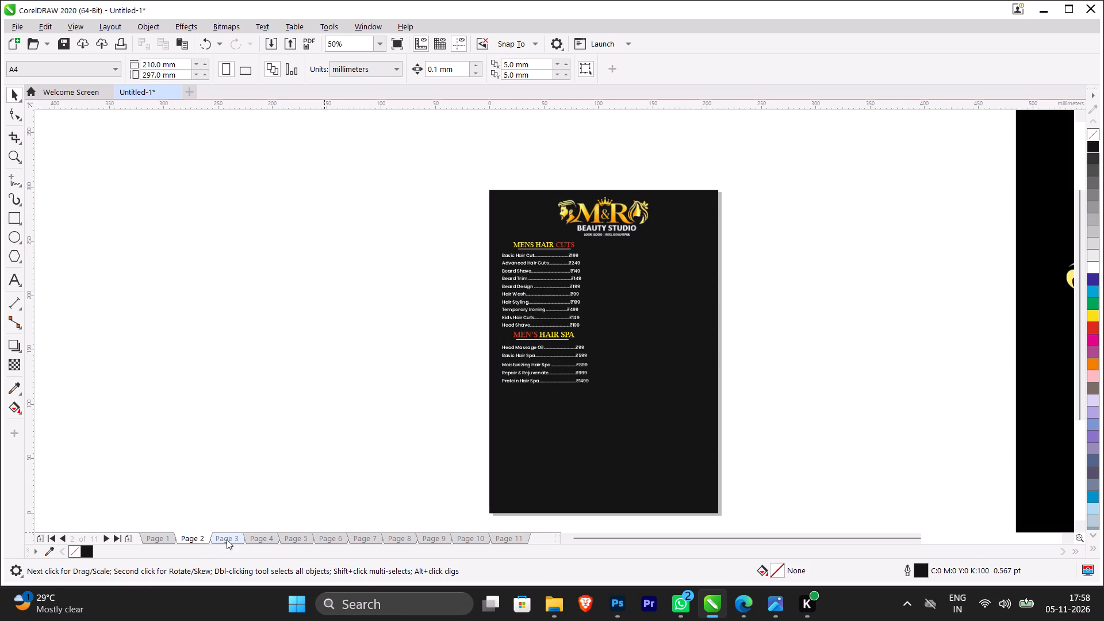
Copy the red "Price May differ According to length" note from page 3 and paste it onto page 2.
{"action": "left_click", "coordinate": [236, 538]}
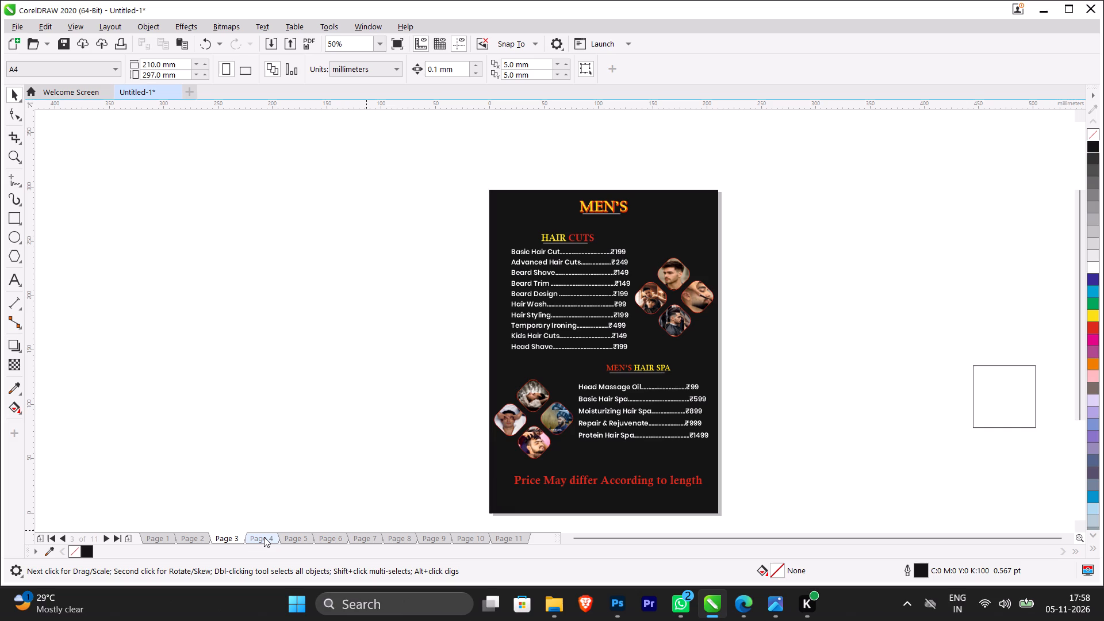
{"action": "scroll", "coordinate": [655, 505], "scroll_direction": "up", "scroll_amount": 2}
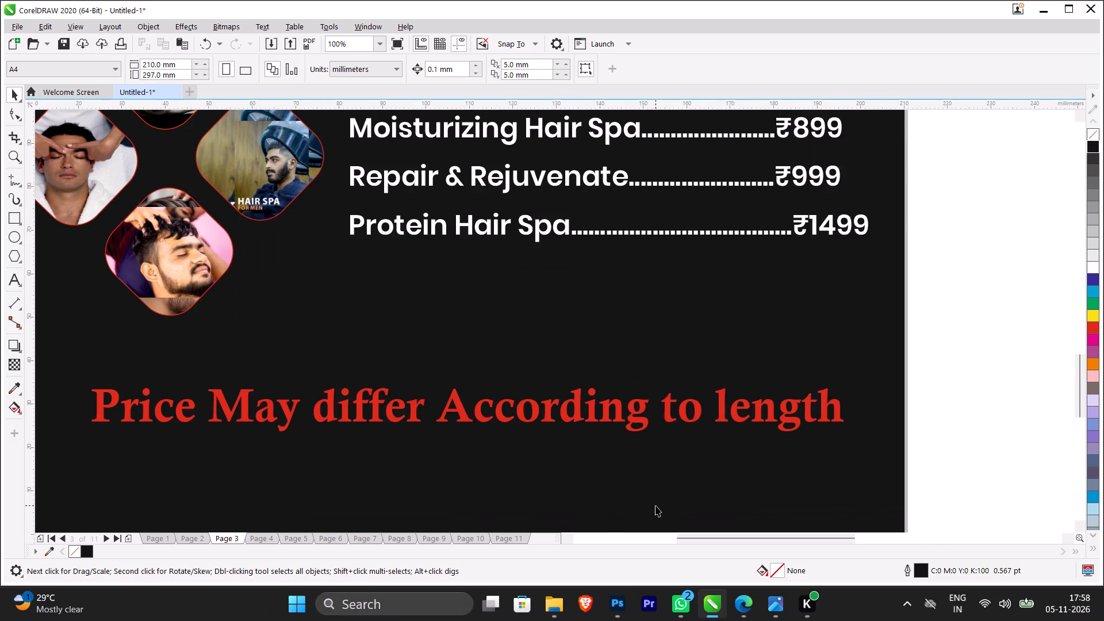
{"action": "scroll", "coordinate": [655, 505], "scroll_direction": "down", "scroll_amount": 1}
{"action": "left_click_drag", "start_coordinate": [838, 503], "coordinate": [594, 448]}
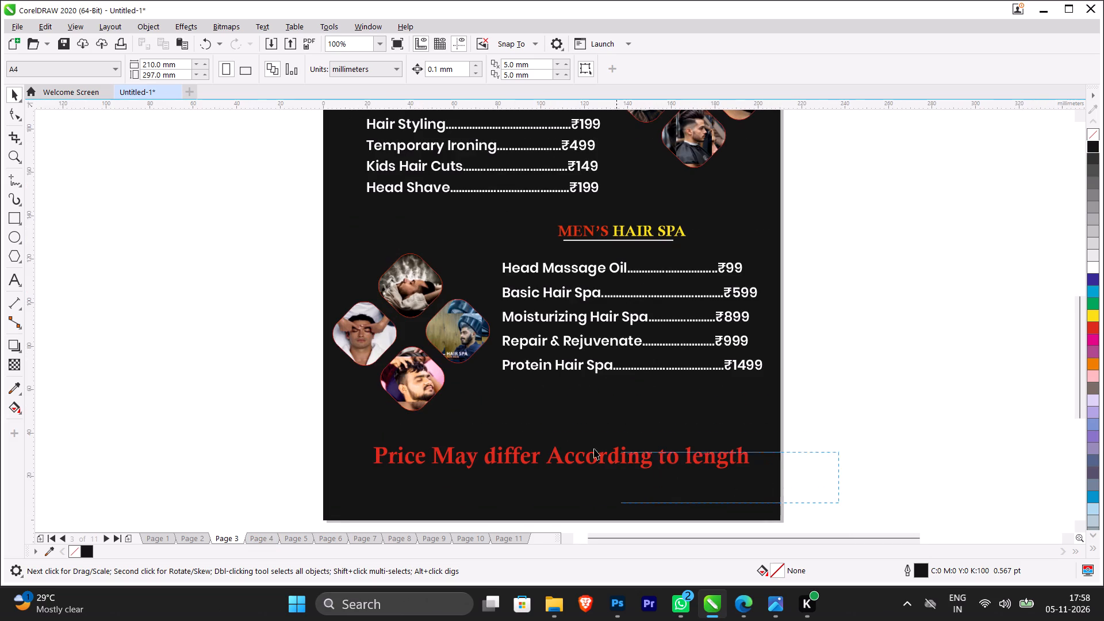
{"action": "left_click_drag", "start_coordinate": [594, 448], "coordinate": [333, 422]}
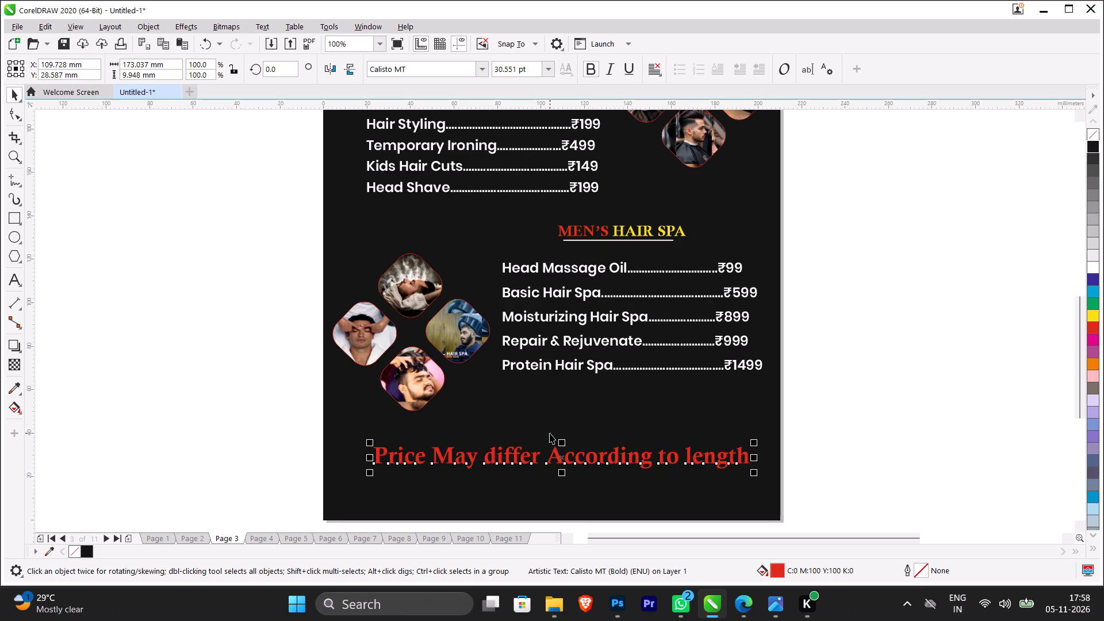
{"action": "key", "text": "ctrl+c"}
{"action": "left_click", "coordinate": [200, 542]}
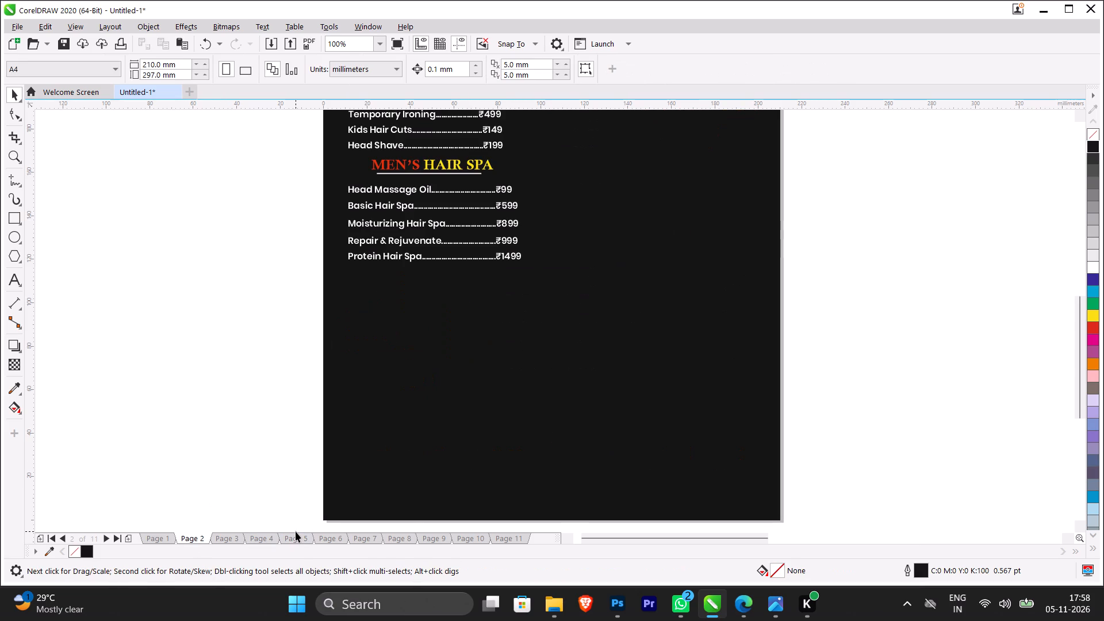
{"action": "key", "text": "ctrl+v"}
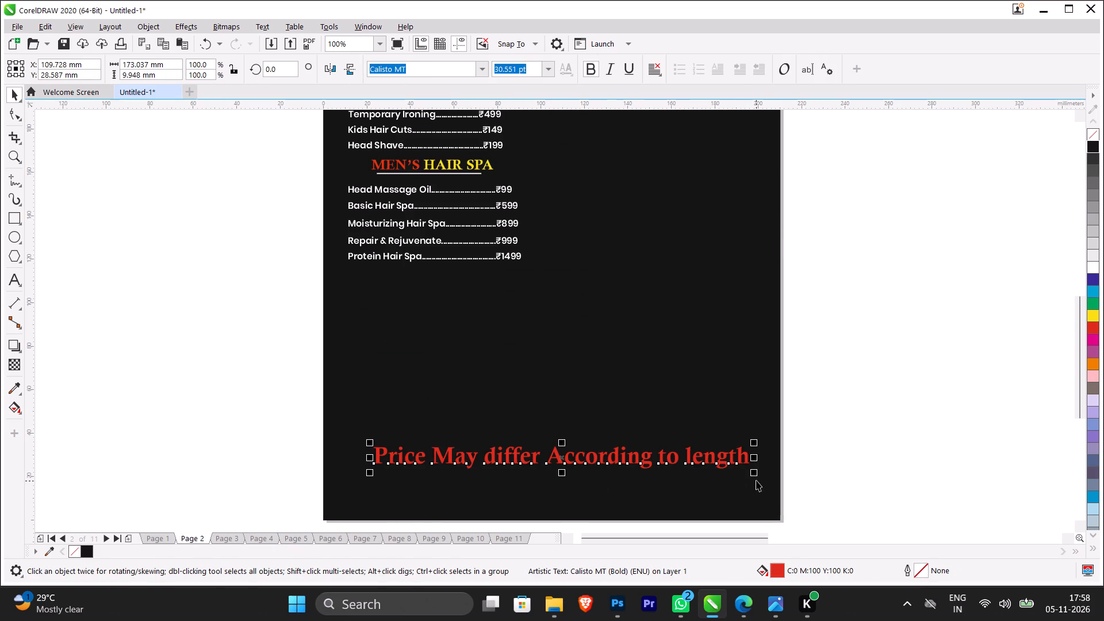
Shrink the pasted price note to 12 pt and place it just beneath the Protein Hair Spa line.
{"action": "left_click_drag", "start_coordinate": [756, 474], "coordinate": [743, 468], "text": "shift"}
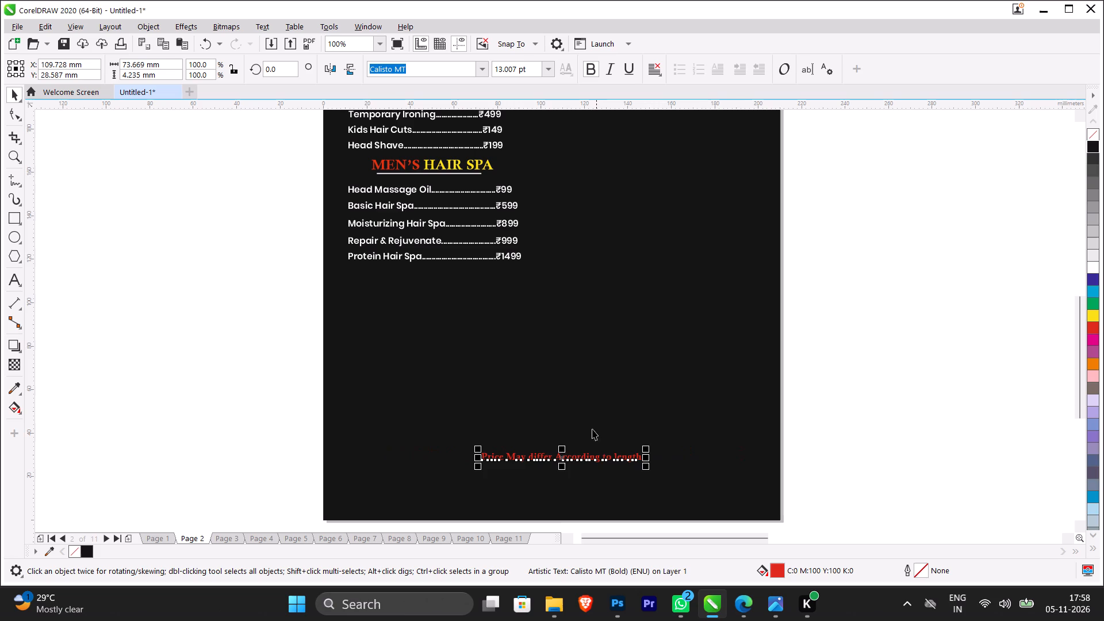
{"action": "left_click", "coordinate": [532, 70]}
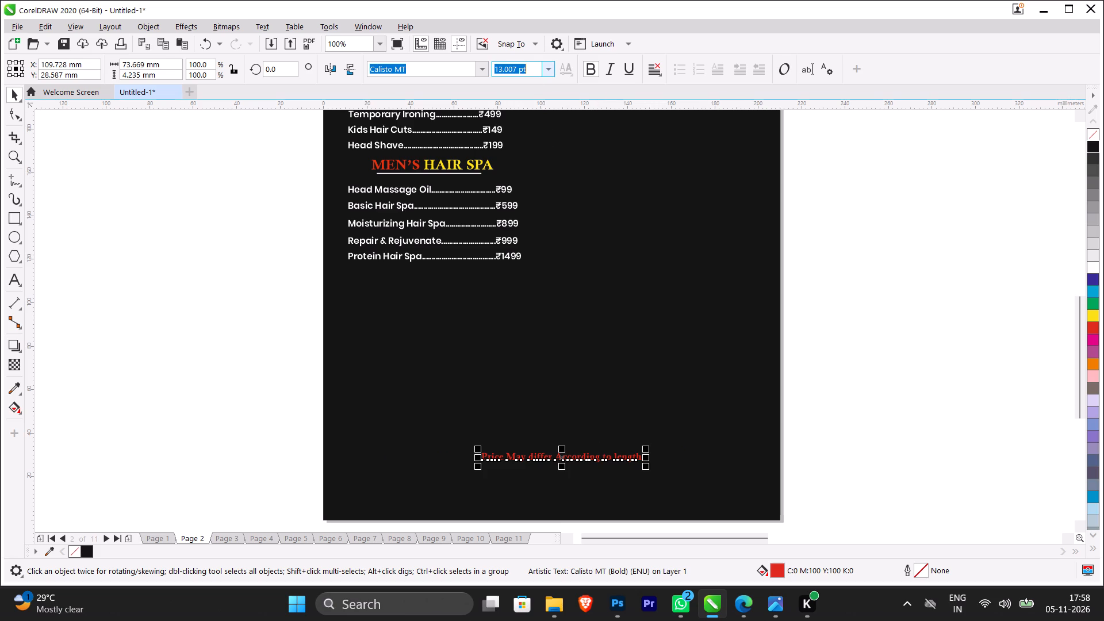
{"action": "type", "text": "12"}
{"action": "key", "text": "Return"}
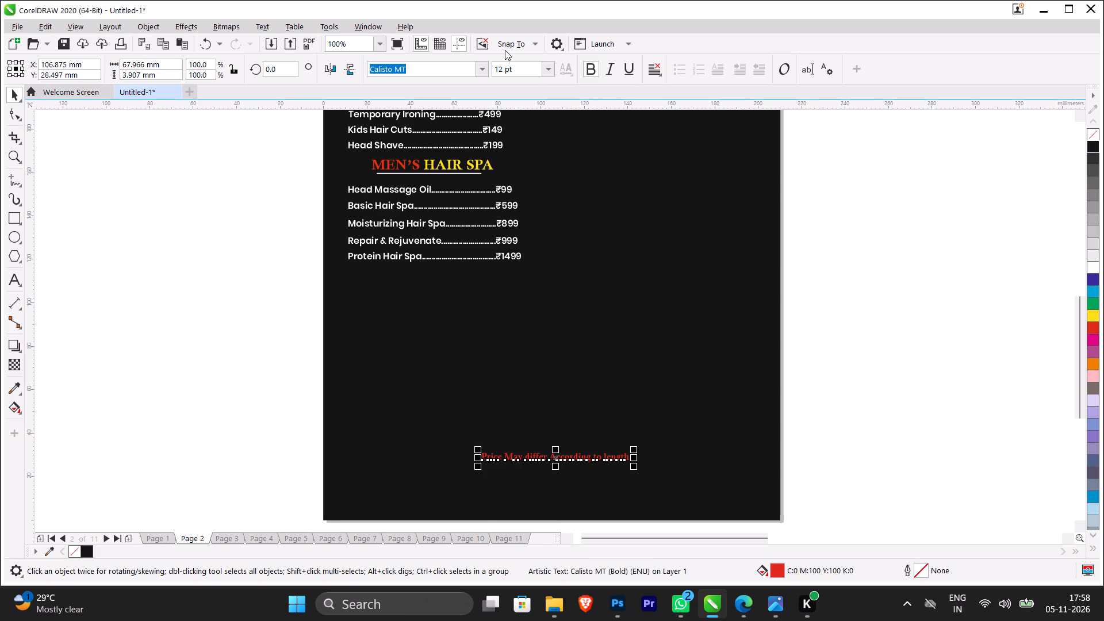
{"action": "left_click_drag", "start_coordinate": [559, 459], "coordinate": [434, 278]}
{"action": "left_click", "coordinate": [159, 229]}
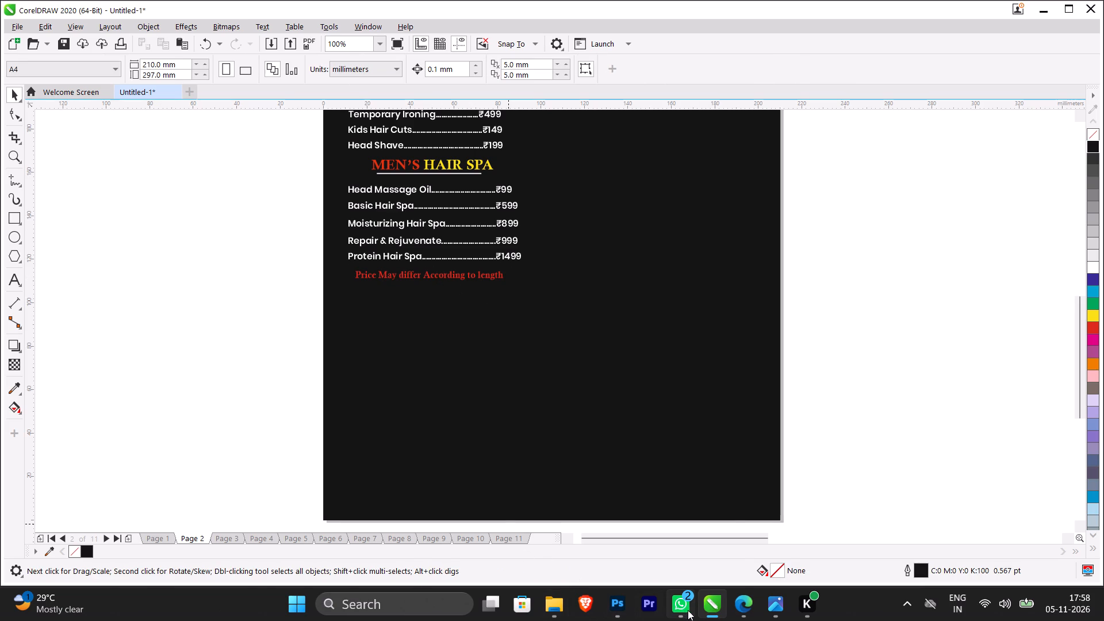
Copy the Advanced Dtan heading, its underline and its price list from page 4 and paste them onto page 2.
{"action": "left_click", "coordinate": [229, 535]}
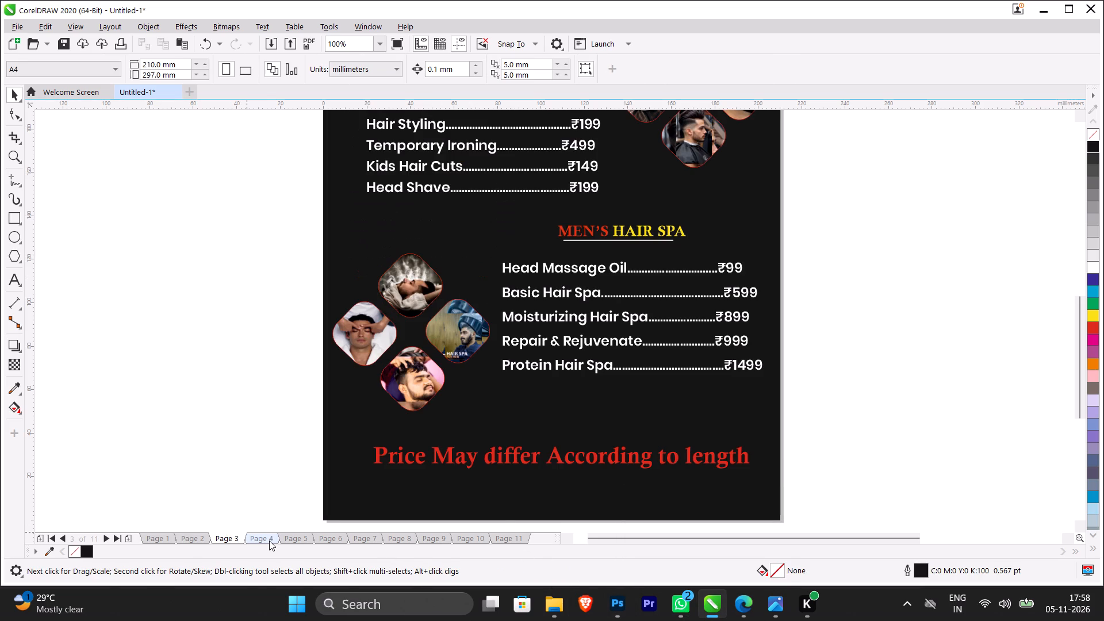
{"action": "left_click", "coordinate": [269, 540]}
{"action": "scroll", "coordinate": [526, 380], "scroll_direction": "down", "scroll_amount": 1}
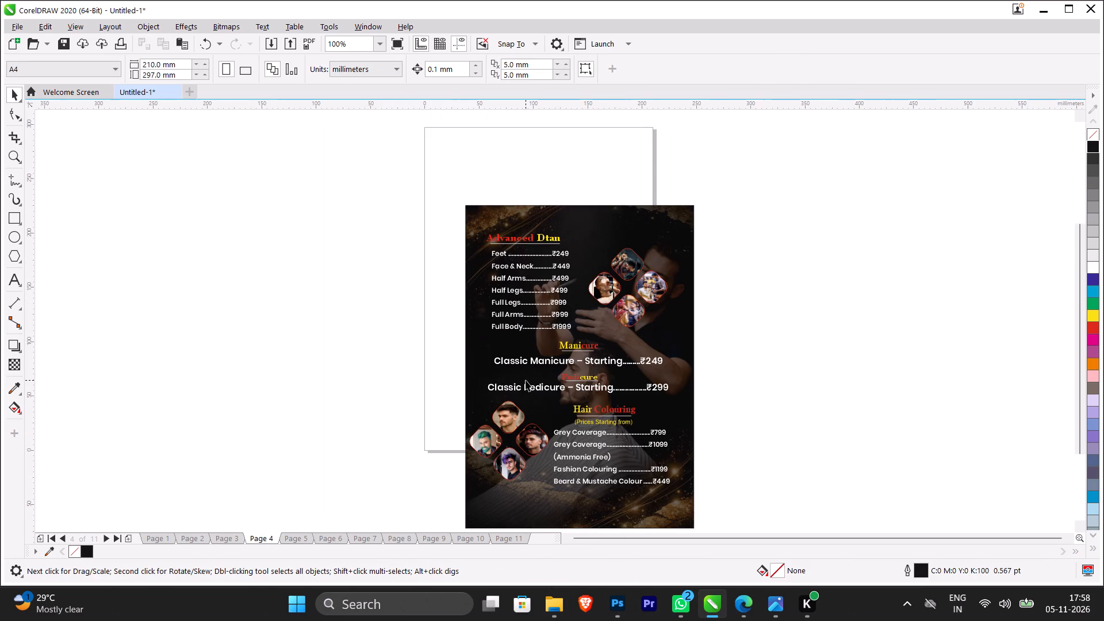
{"action": "left_click_drag", "start_coordinate": [428, 220], "coordinate": [580, 328]}
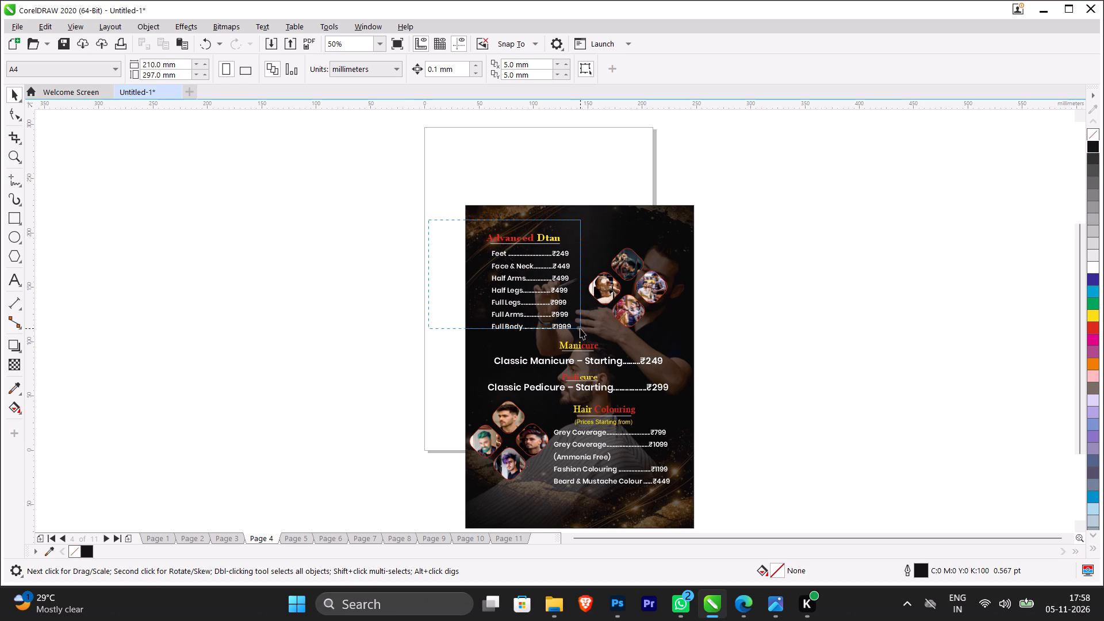
{"action": "left_click_drag", "start_coordinate": [580, 328], "coordinate": [579, 333]}
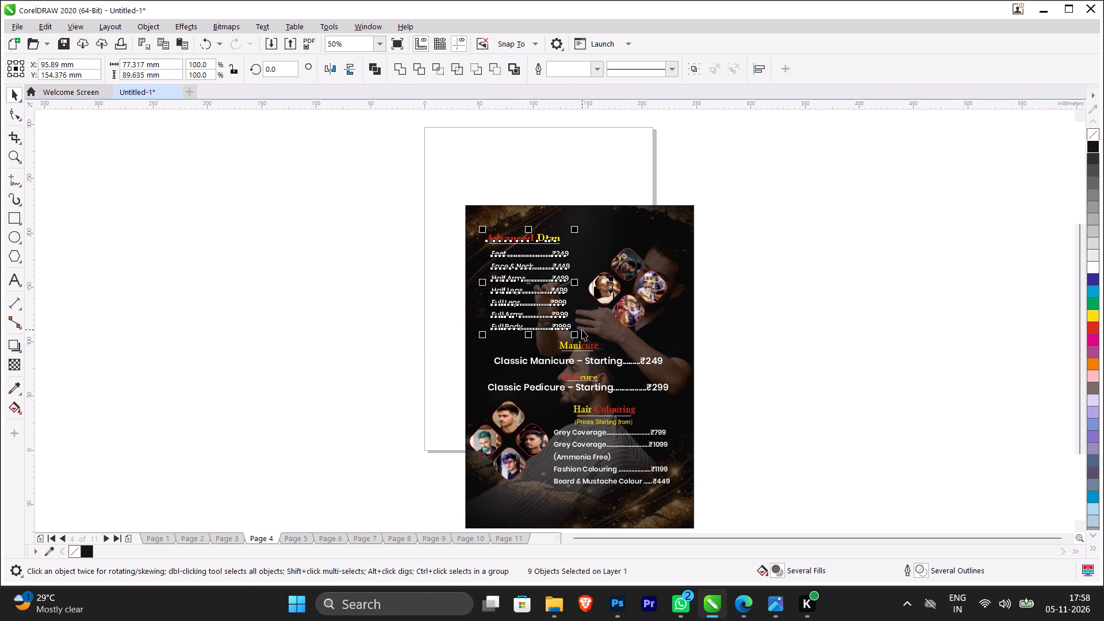
{"action": "key", "text": "ctrl+c"}
{"action": "left_click", "coordinate": [199, 540]}
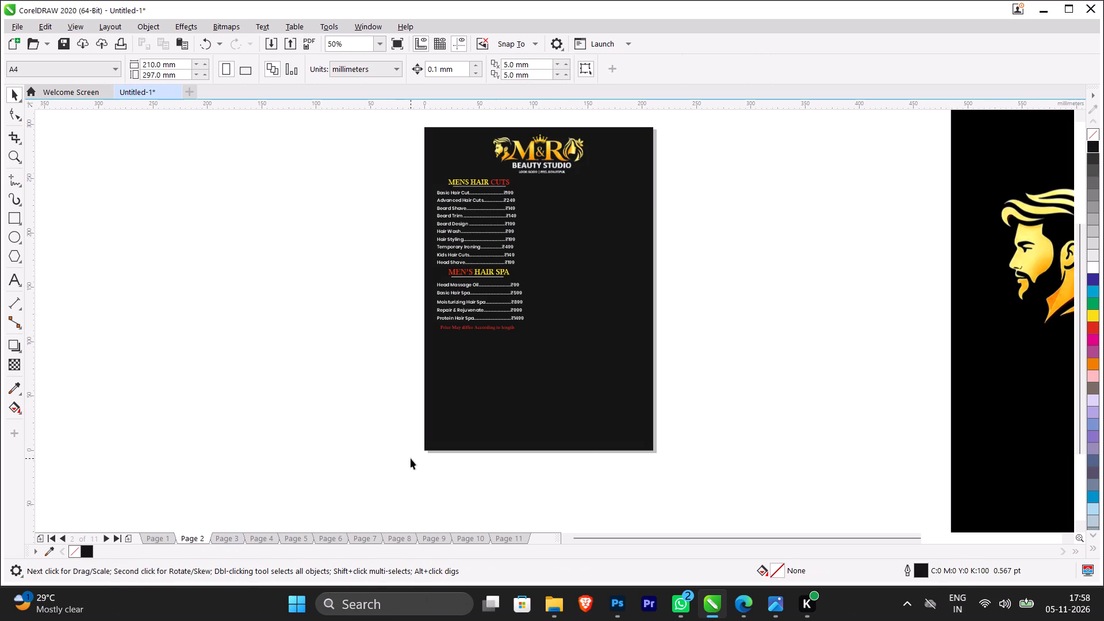
{"action": "key", "text": "ctrl+v"}
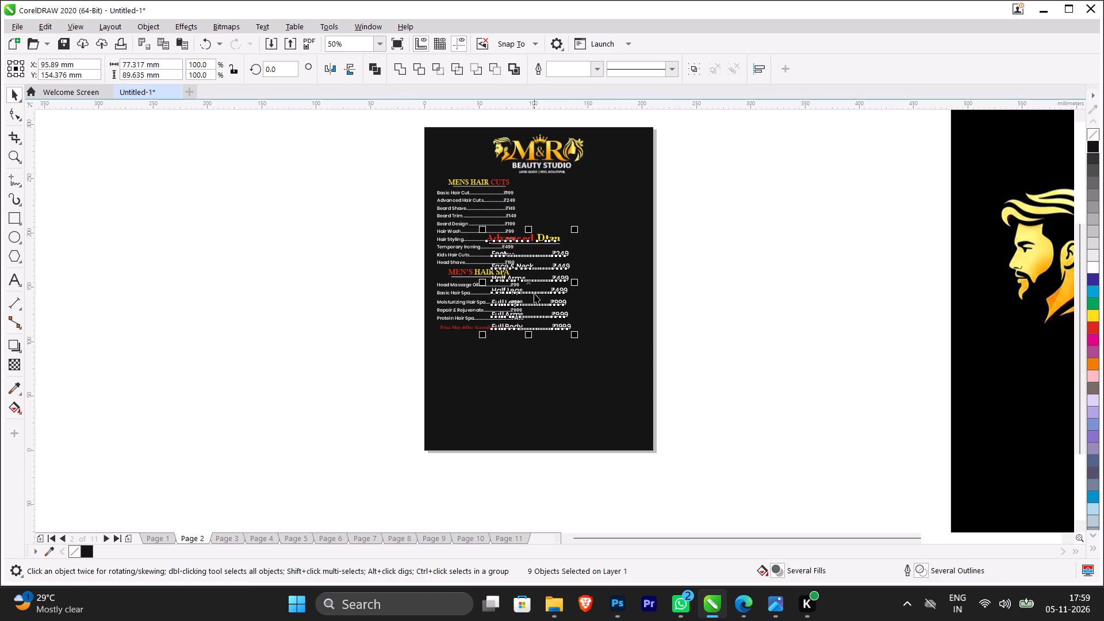
Move the pasted Advanced Dtan section about 46 mm left and 91 mm down, beneath the red price note.
{"action": "left_click_drag", "start_coordinate": [539, 279], "coordinate": [490, 377]}
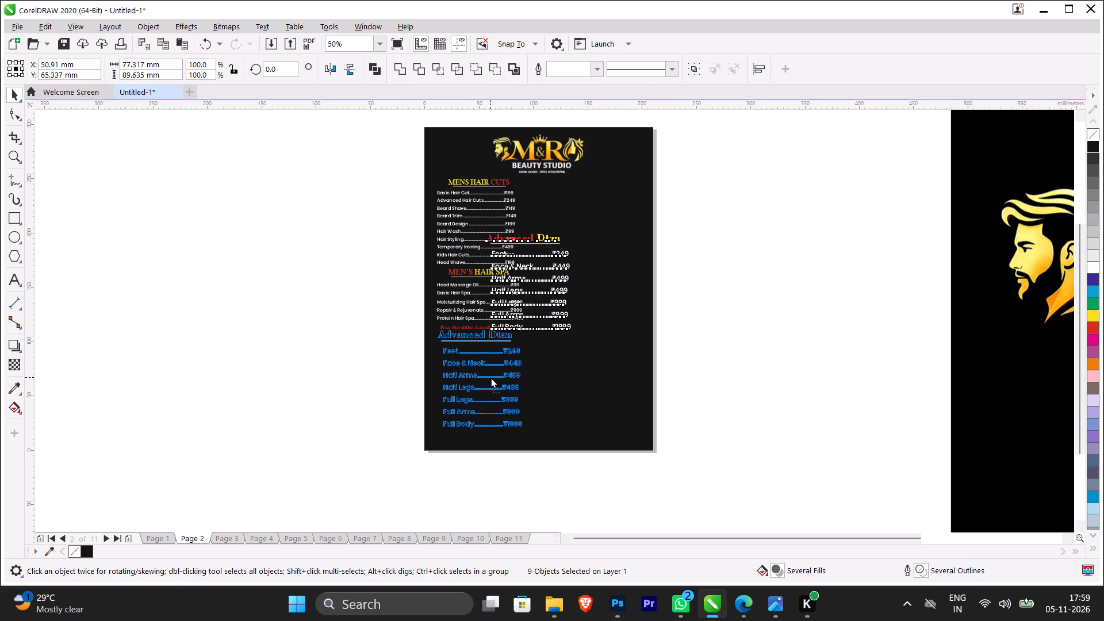
{"action": "left_click_drag", "start_coordinate": [490, 377], "coordinate": [489, 379]}
{"action": "left_click", "coordinate": [290, 353]}
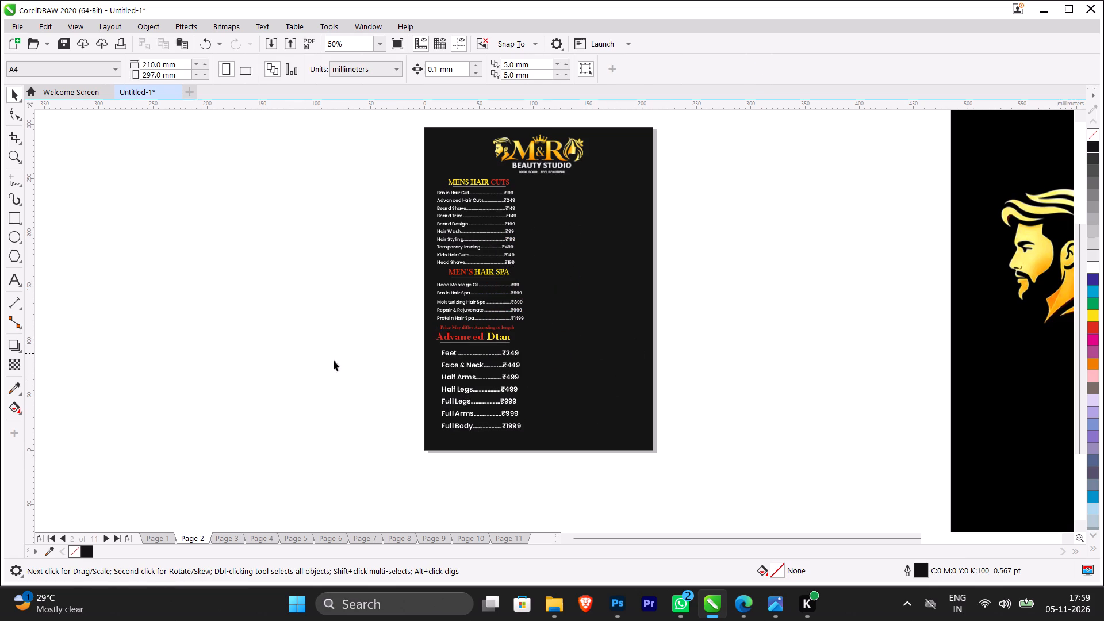
Group the Advanced Dtan heading with its underline and clear the selection.
{"action": "scroll", "coordinate": [535, 387], "scroll_direction": "up", "scroll_amount": 1}
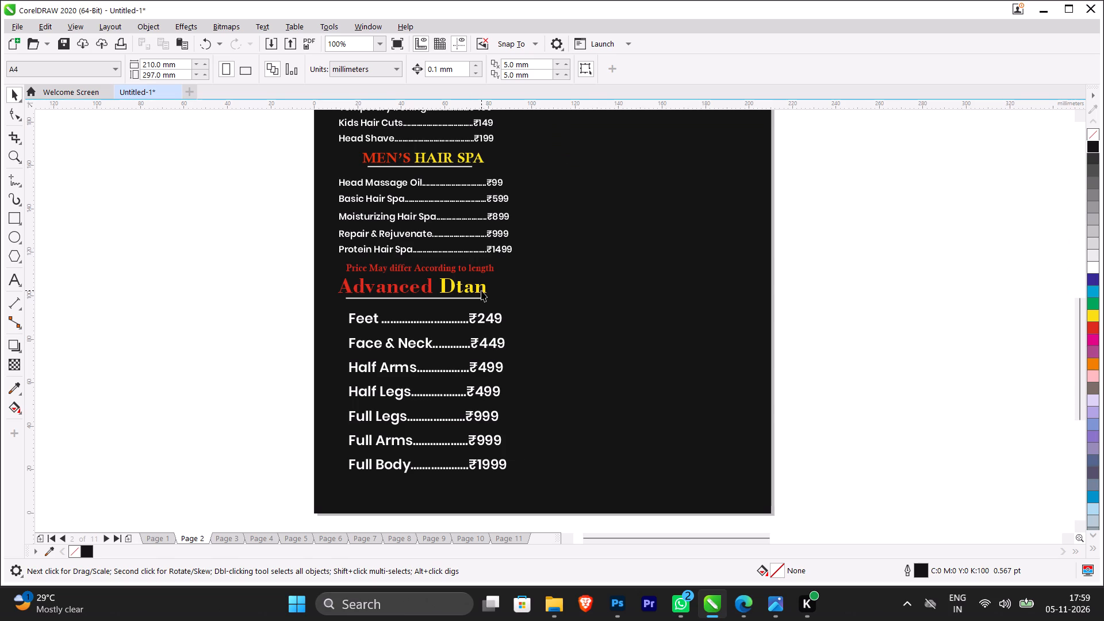
{"action": "left_click", "coordinate": [481, 290]}
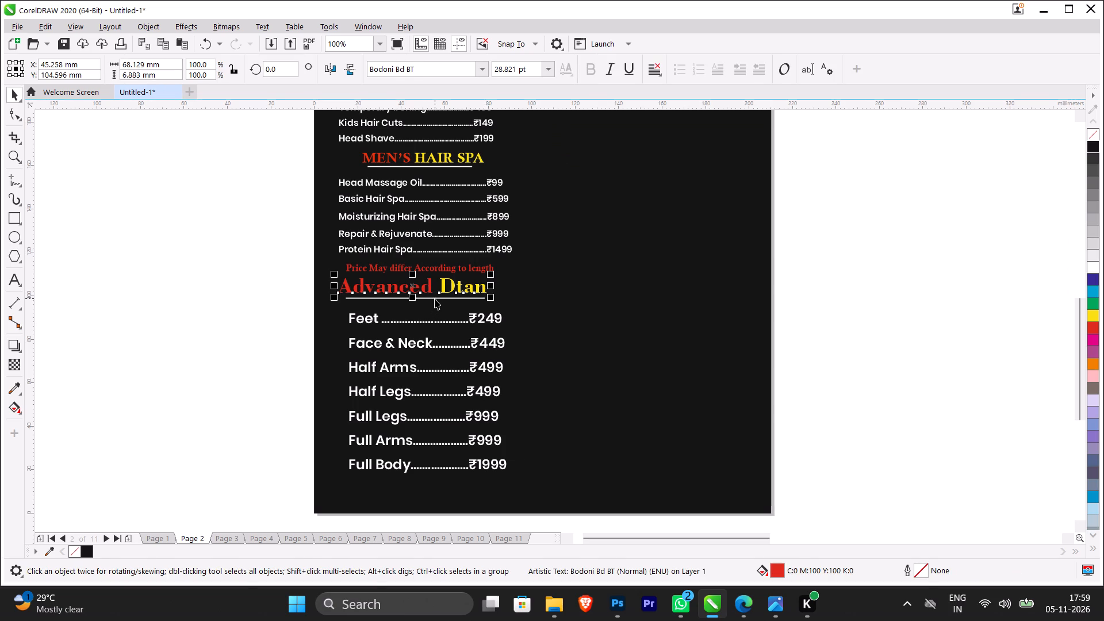
{"action": "left_click", "coordinate": [435, 298], "text": "shift"}
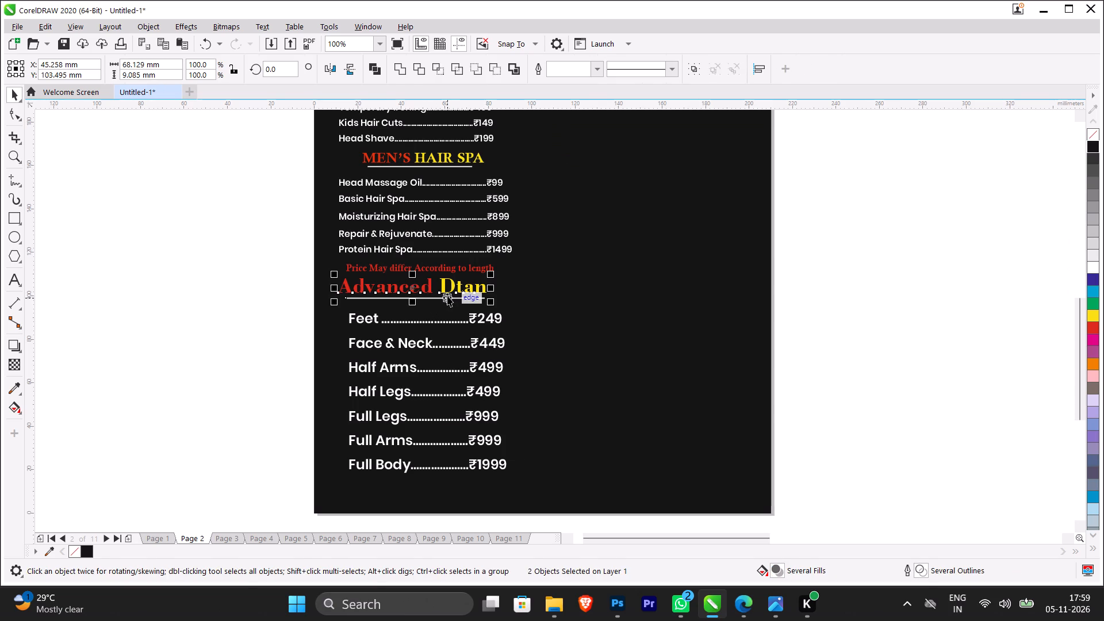
{"action": "key", "text": "ctrl+g"}
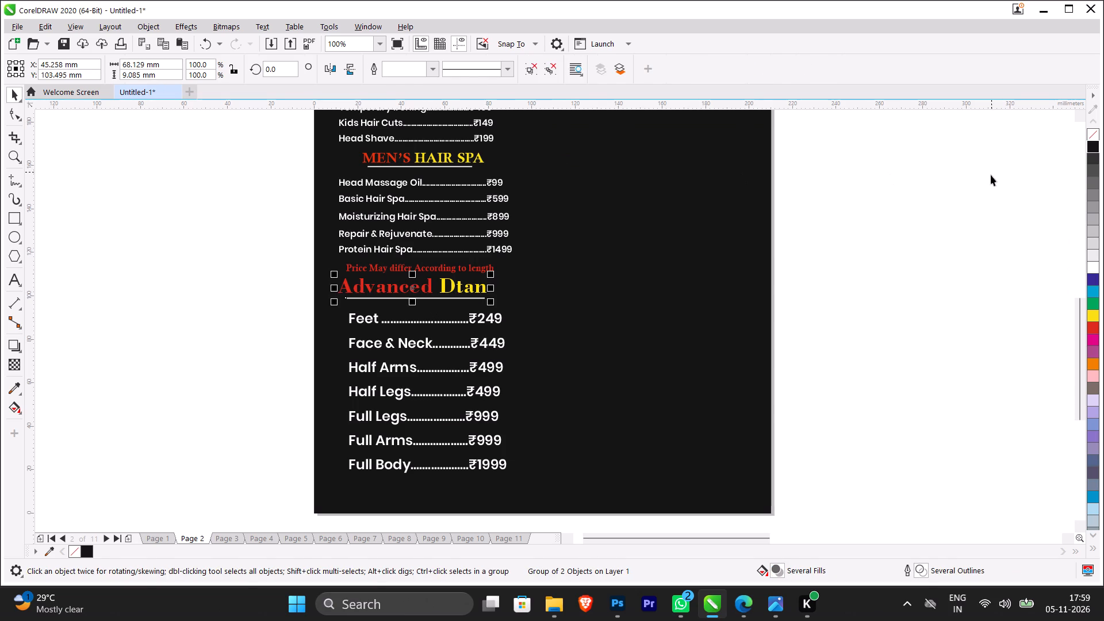
{"action": "left_click", "coordinate": [952, 201]}
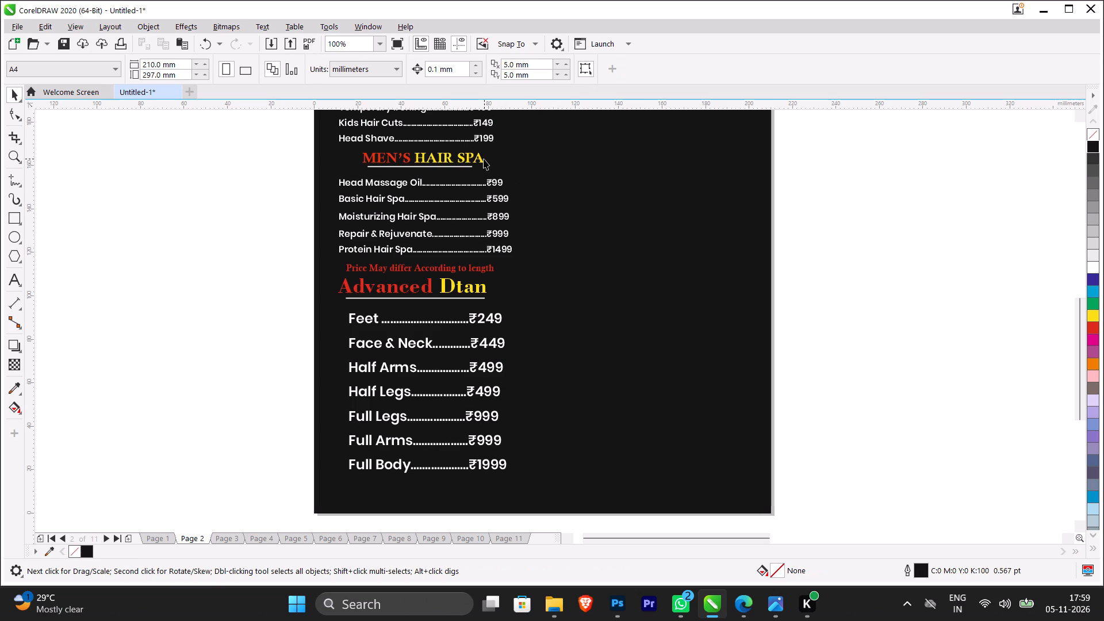
Ungroup the MEN'S HAIR SPA heading and its underline, and check the heading text's font size.
{"action": "left_click", "coordinate": [484, 159]}
{"action": "left_click", "coordinate": [481, 160]}
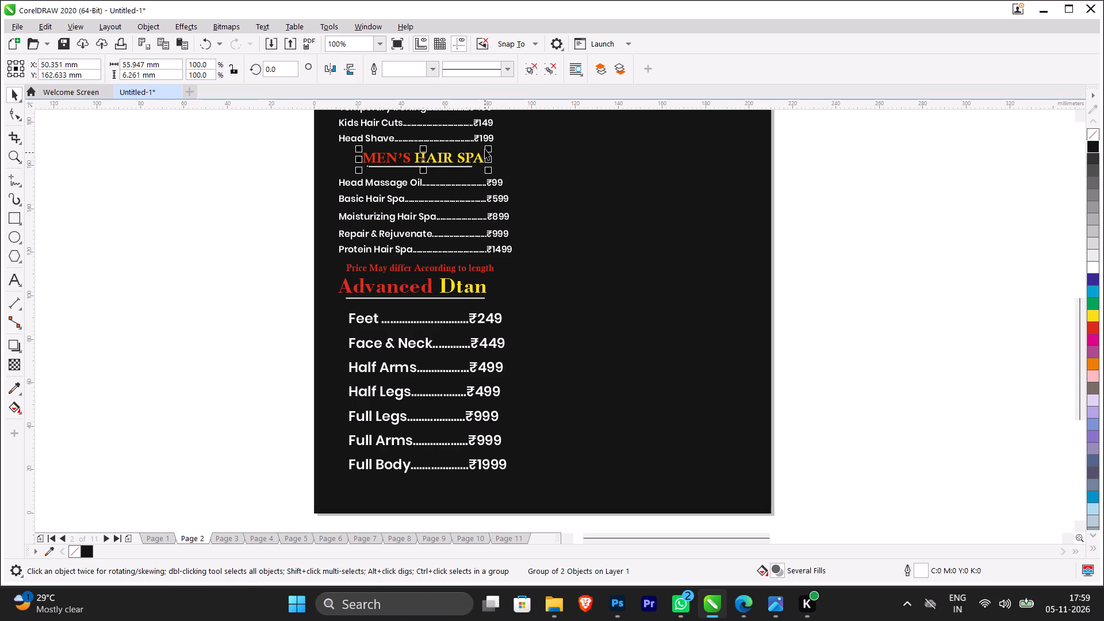
{"action": "left_click", "coordinate": [542, 67]}
{"action": "left_click", "coordinate": [898, 227]}
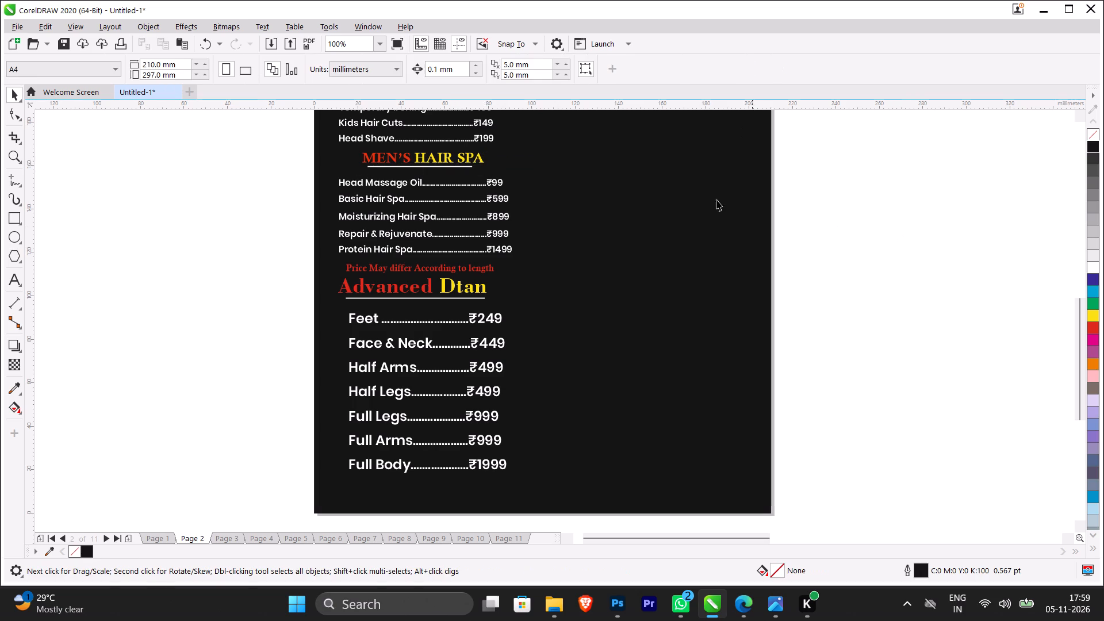
{"action": "left_click", "coordinate": [368, 159]}
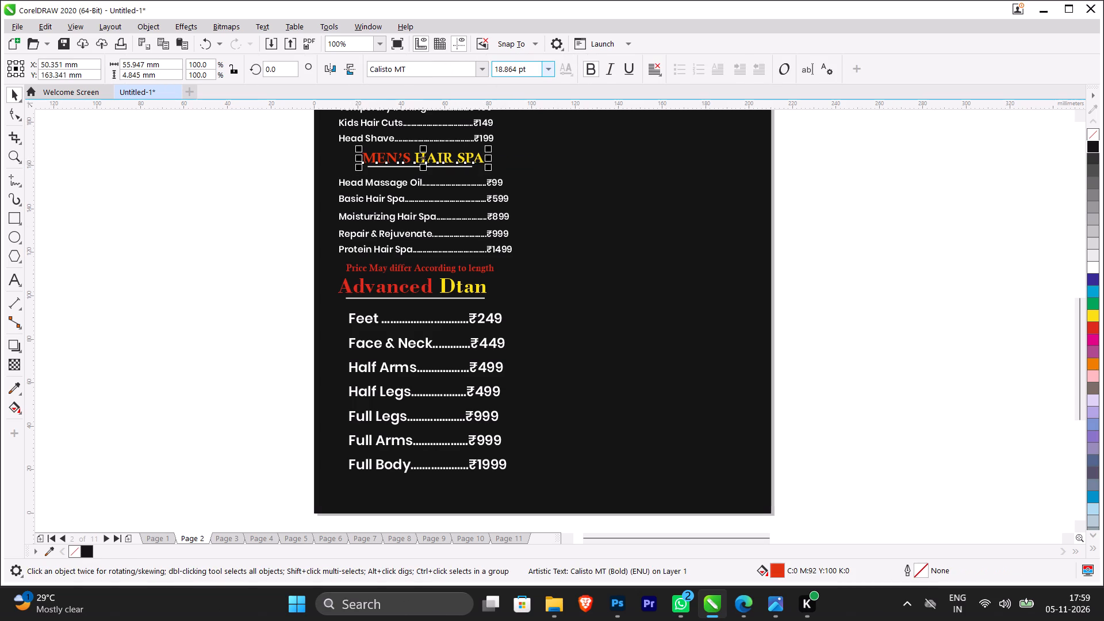
{"action": "left_click_drag", "start_coordinate": [531, 70], "coordinate": [522, 71]}
Ungroup the hair spa price list and check the font size of its Head Massage Oil line.
{"action": "left_click", "coordinate": [497, 181]}
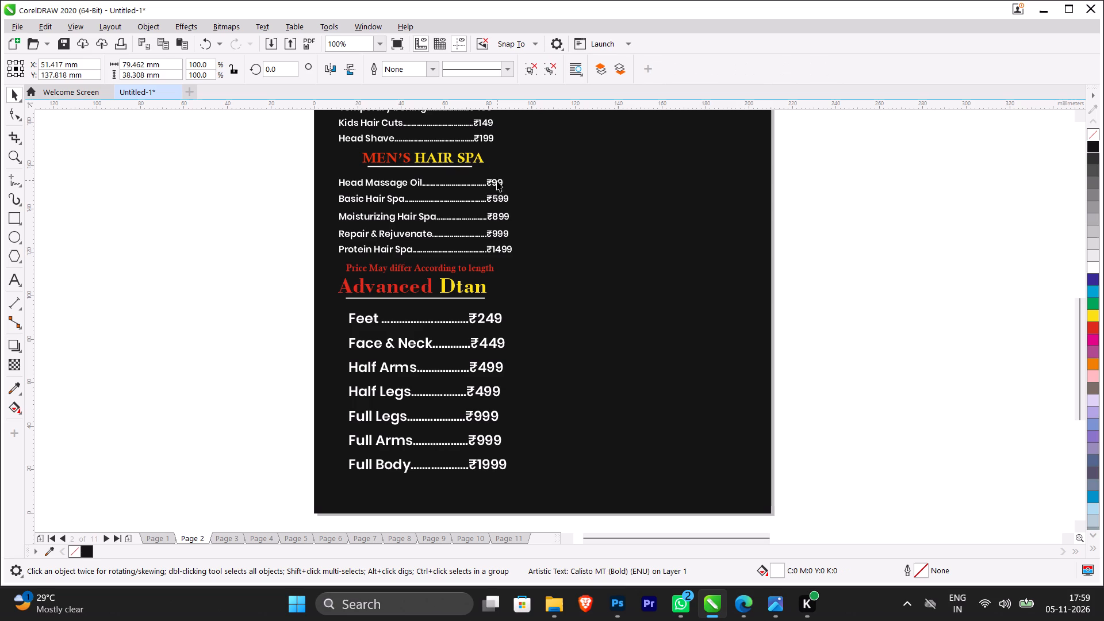
{"action": "left_click", "coordinate": [528, 68]}
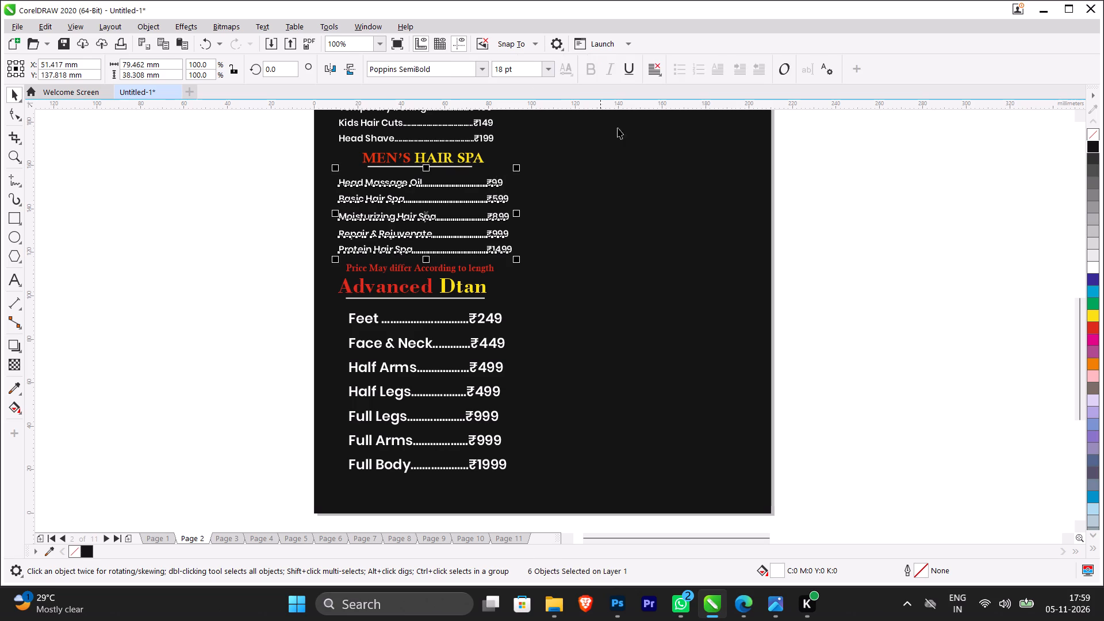
{"action": "left_click", "coordinate": [846, 236]}
{"action": "left_click", "coordinate": [490, 183]}
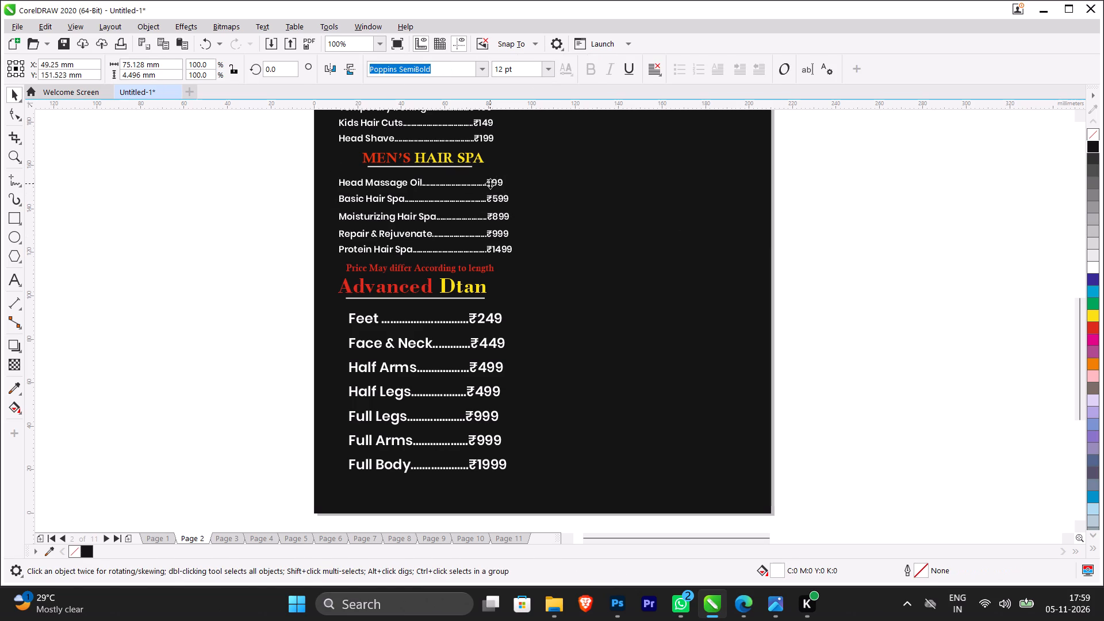
{"action": "left_click", "coordinate": [929, 254]}
Set the MEN'S HAIR SPA heading text to 18 pt and clear the selection.
{"action": "left_click", "coordinate": [467, 163]}
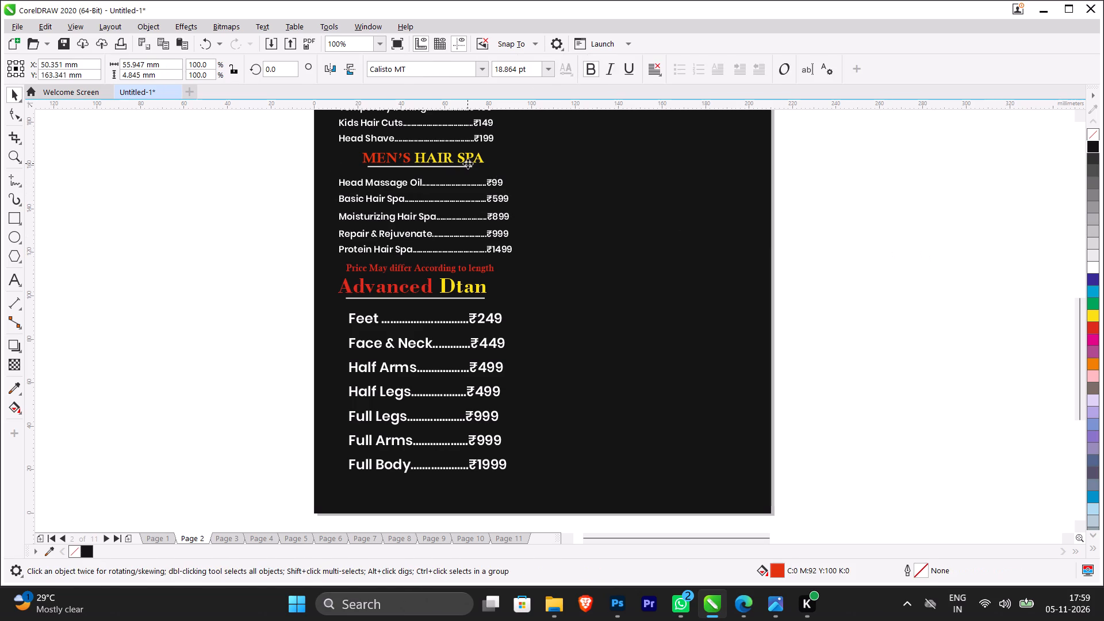
{"action": "left_click", "coordinate": [536, 67]}
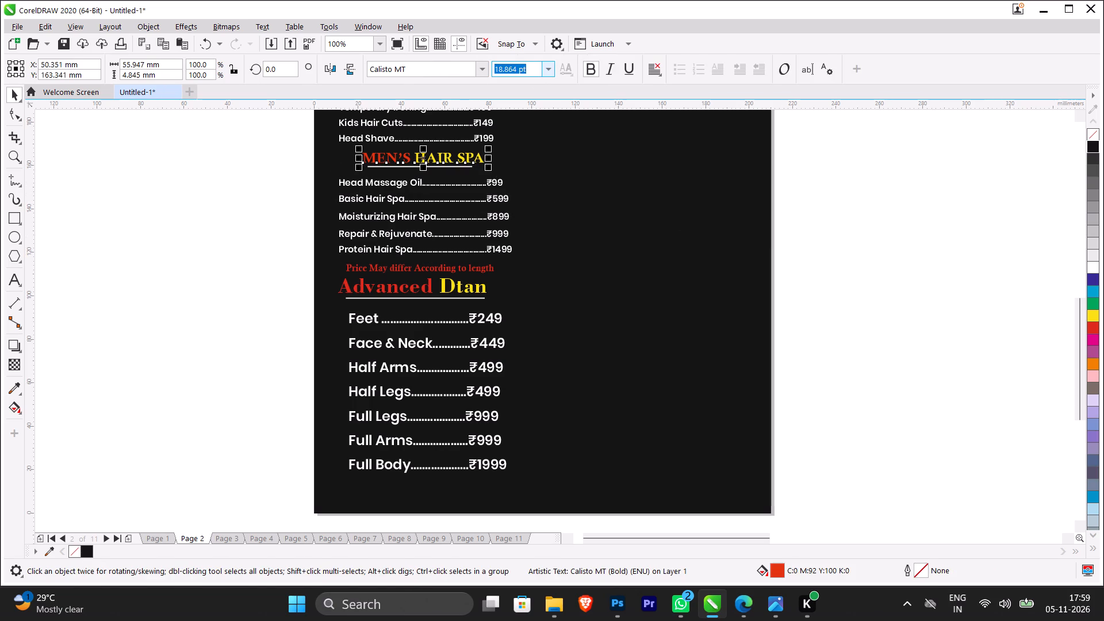
{"action": "type", "text": "18"}
{"action": "key", "text": "Return"}
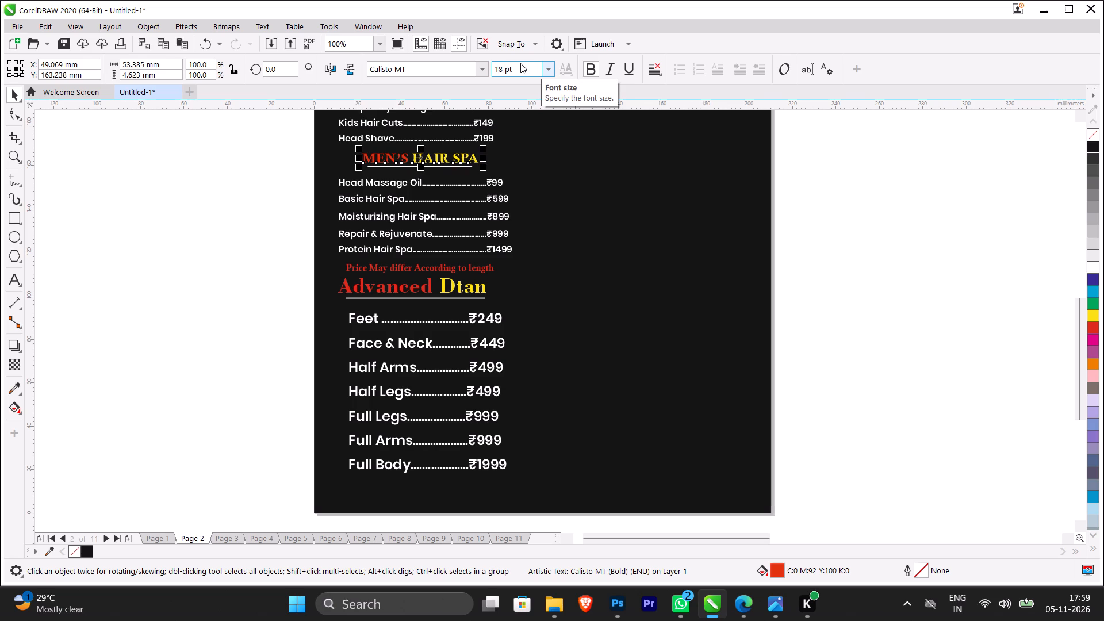
{"action": "left_click", "coordinate": [948, 269]}
{"action": "scroll", "coordinate": [722, 247], "scroll_direction": "down", "scroll_amount": 1}
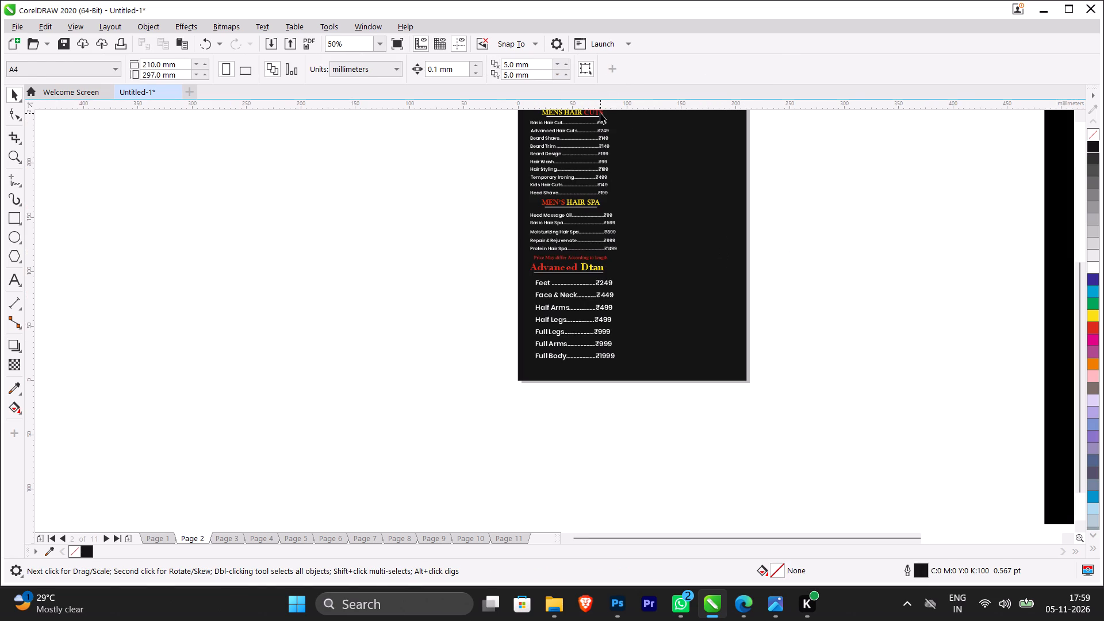
Set the MENS HAIR CUTS heading text to 18 pt and clear the selection.
{"action": "left_click", "coordinate": [600, 112]}
{"action": "left_click_drag", "start_coordinate": [534, 70], "coordinate": [527, 70]}
{"action": "type", "text": "18"}
{"action": "key", "text": "Return"}
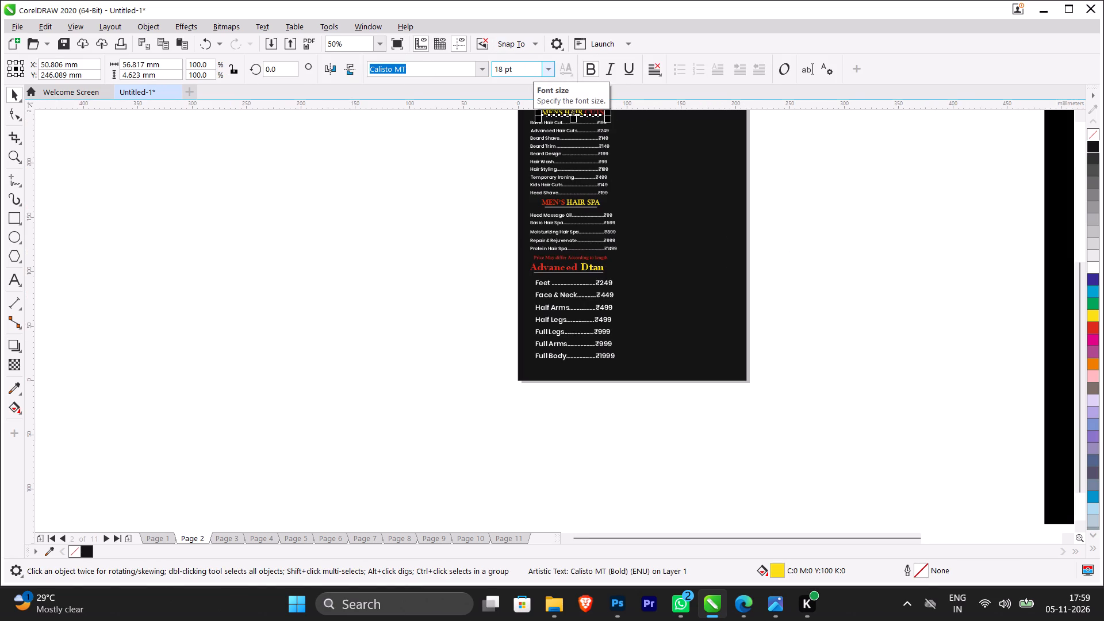
{"action": "left_click", "coordinate": [884, 286]}
Ungroup the Advanced Dtan heading from its underline and set the heading text to 18 pt.
{"action": "scroll", "coordinate": [596, 271], "scroll_direction": "down", "scroll_amount": 1}
{"action": "scroll", "coordinate": [596, 271], "scroll_direction": "up", "scroll_amount": 2}
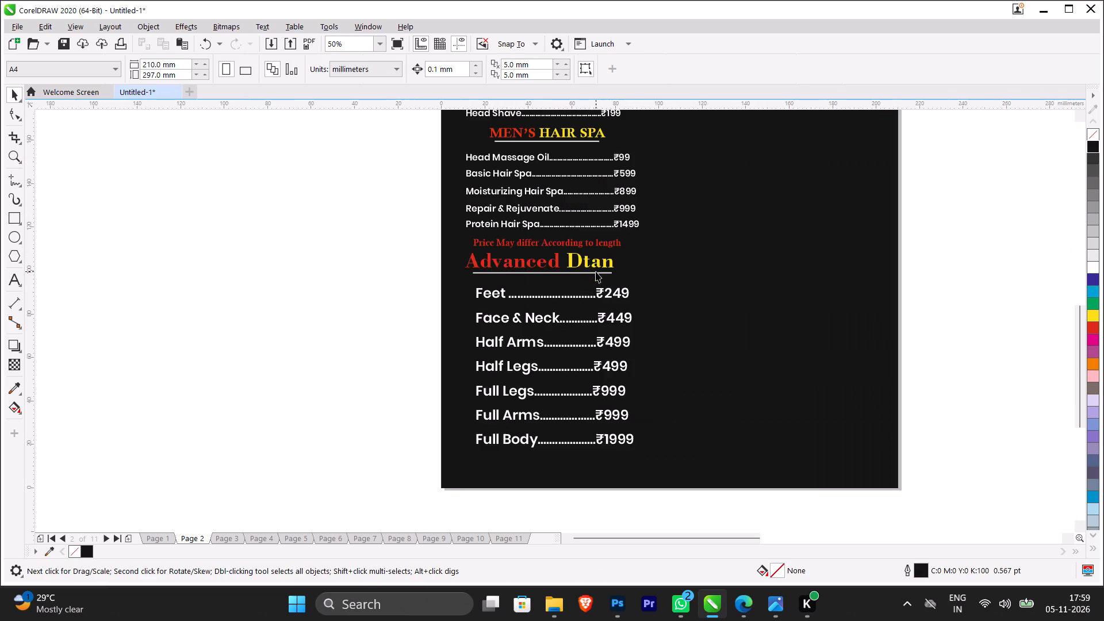
{"action": "left_click", "coordinate": [597, 266]}
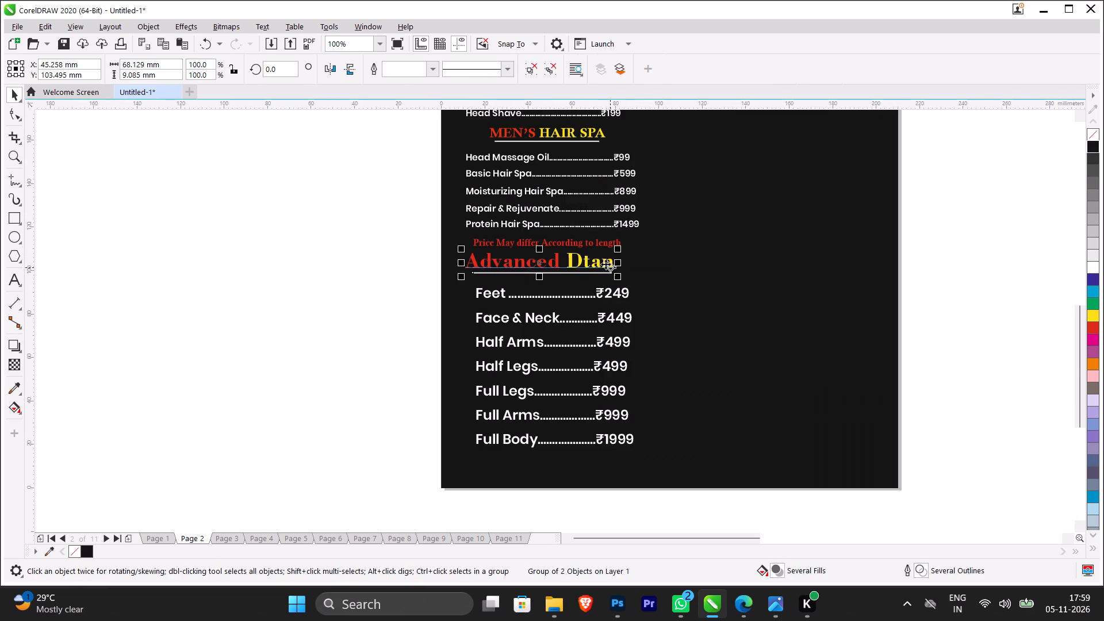
{"action": "left_click", "coordinate": [552, 74]}
{"action": "left_click", "coordinate": [260, 262]}
{"action": "left_click", "coordinate": [511, 259]}
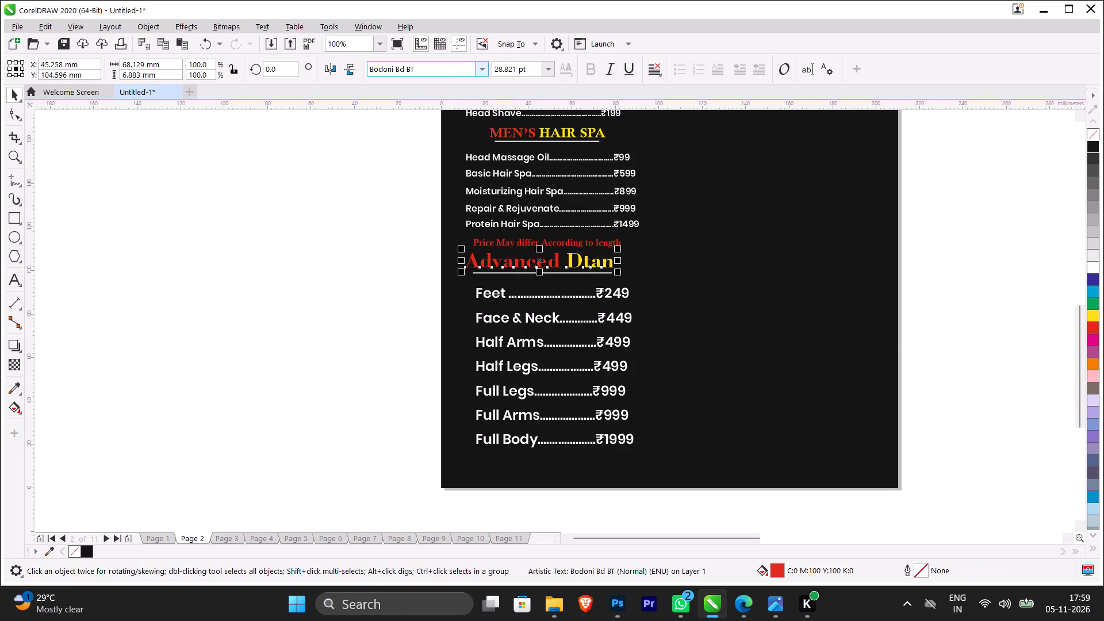
{"action": "left_click", "coordinate": [532, 68]}
{"action": "type", "text": "18"}
{"action": "key", "text": "Return"}
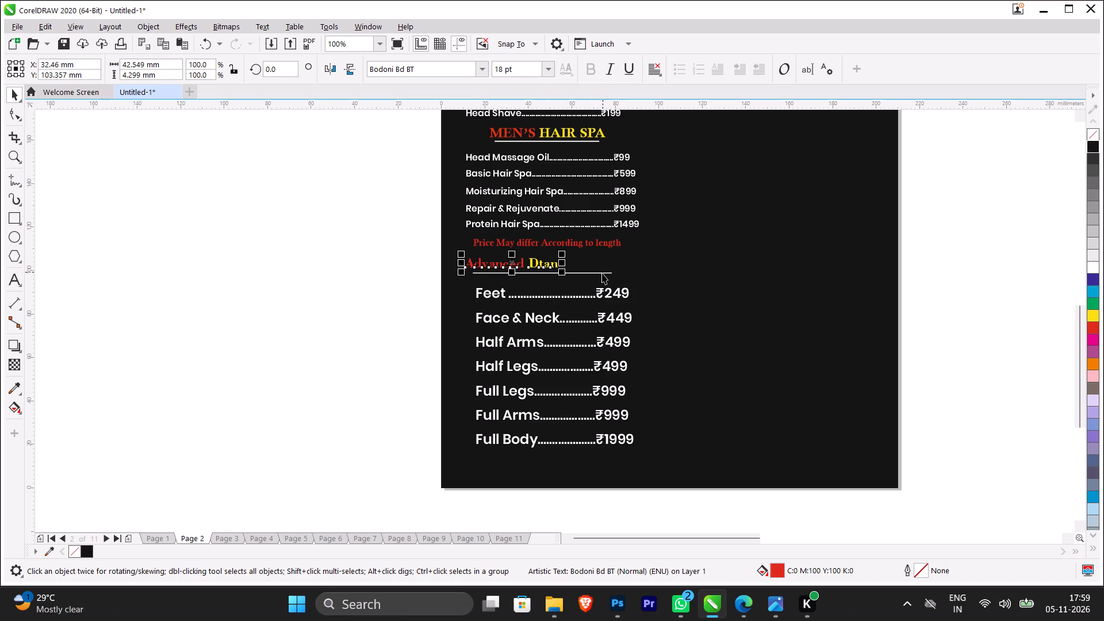
Shorten the Advanced Dtan underline to about 19 mm, move it beneath the heading text, and group the two.
{"action": "scroll", "coordinate": [539, 271], "scroll_direction": "up", "scroll_amount": 1}
{"action": "left_click", "coordinate": [612, 273]}
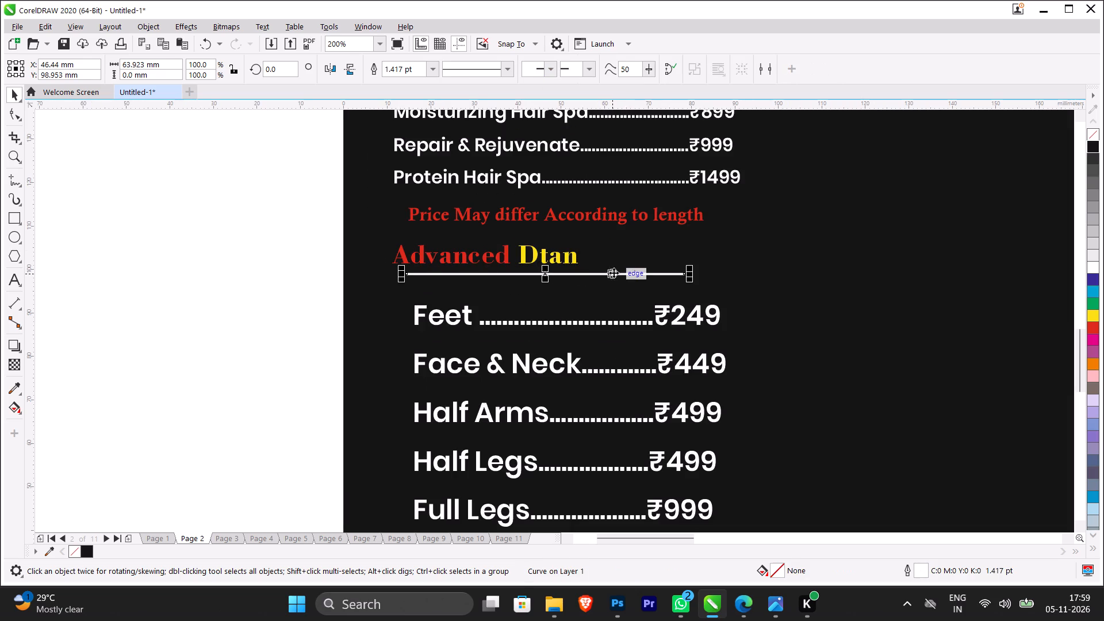
{"action": "left_click_drag", "start_coordinate": [690, 274], "coordinate": [612, 283], "text": "shift"}
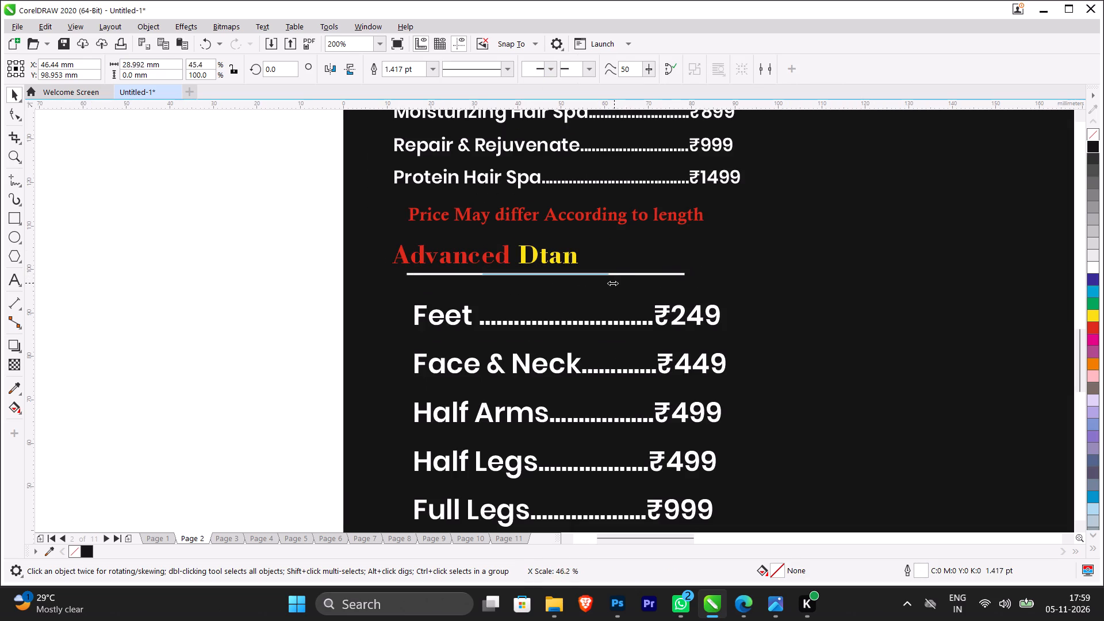
{"action": "left_click_drag", "start_coordinate": [612, 283], "coordinate": [592, 275], "text": "shift"}
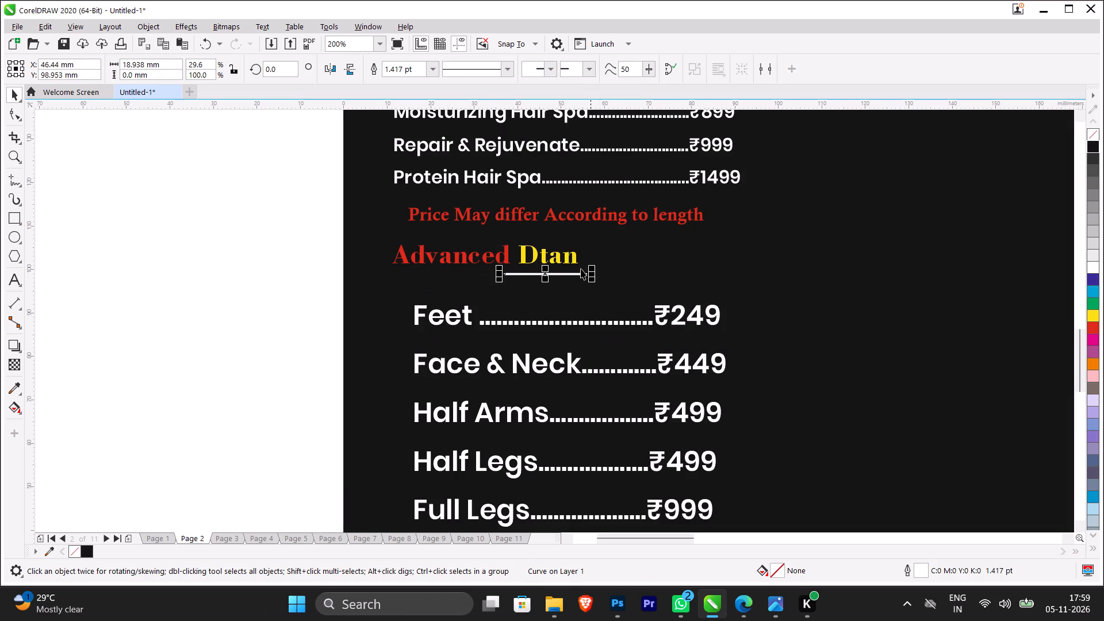
{"action": "left_click_drag", "start_coordinate": [546, 275], "coordinate": [494, 271]}
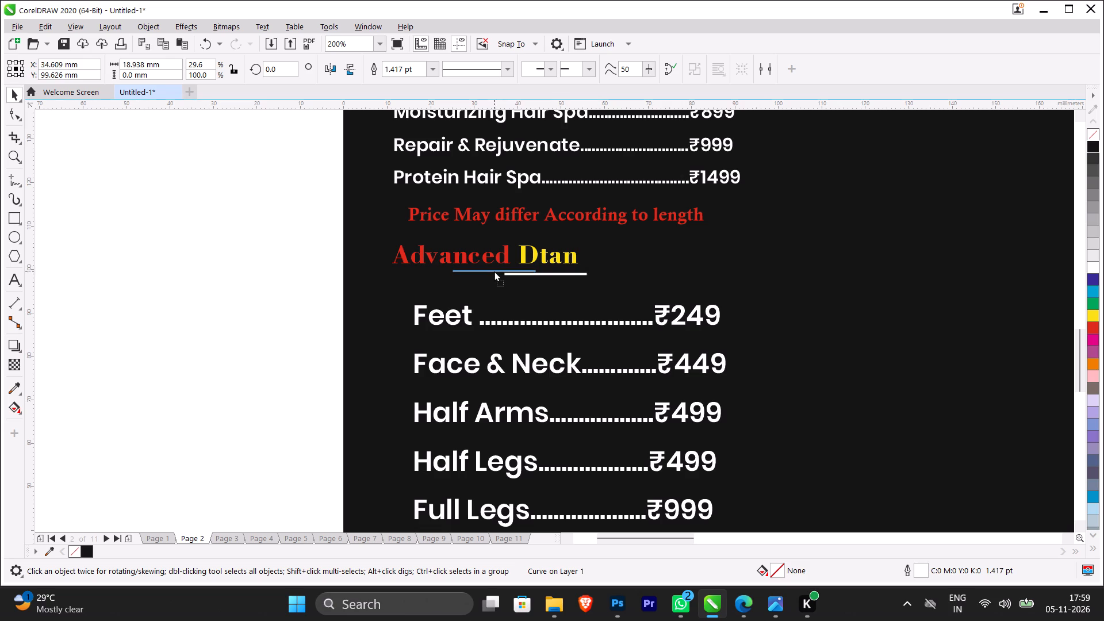
{"action": "left_click_drag", "start_coordinate": [494, 271], "coordinate": [494, 269]}
{"action": "left_click", "coordinate": [533, 258], "text": "shift"}
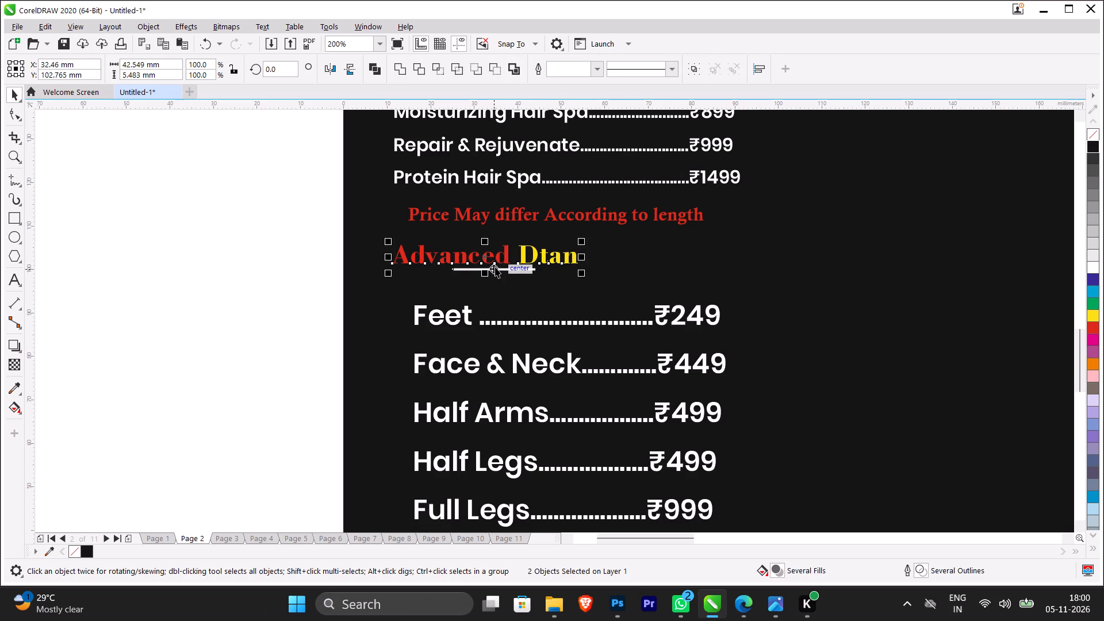
{"action": "key", "text": "ctrl+g"}
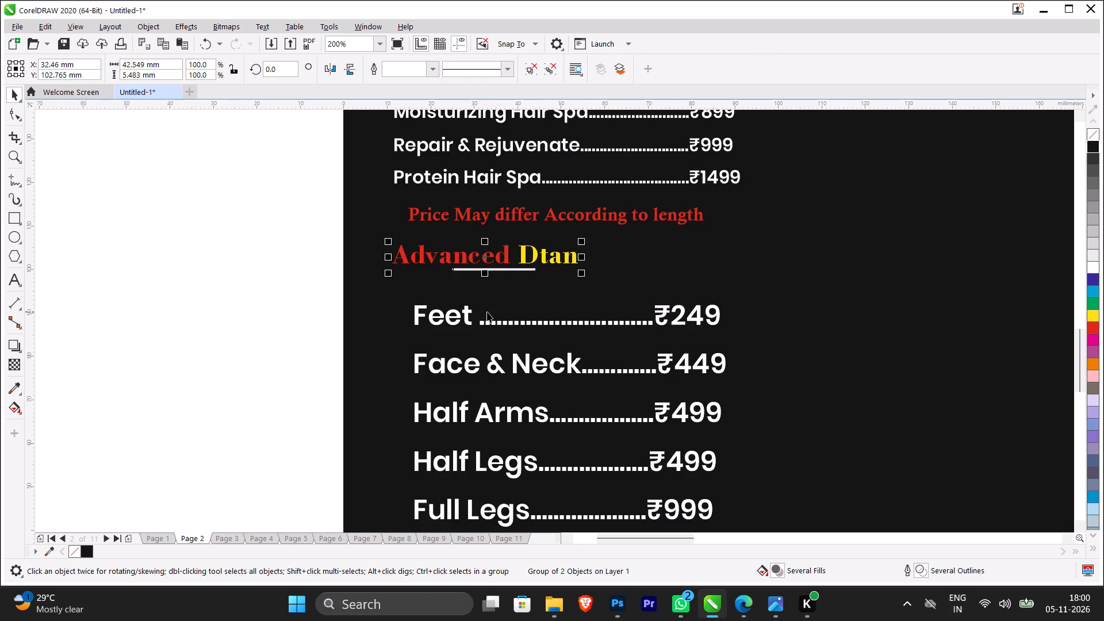
Set the Feet price line under Advanced Dtan to 12 pt.
{"action": "left_click", "coordinate": [469, 313]}
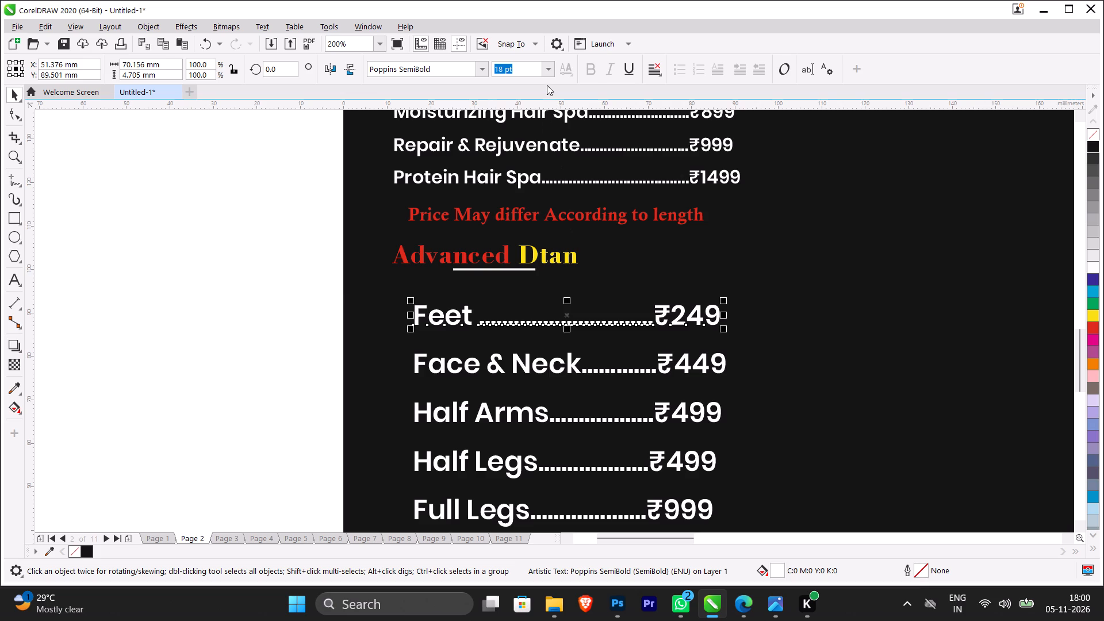
{"action": "type", "text": "12"}
{"action": "key", "text": "Return"}
{"action": "double_click", "coordinate": [530, 67]}
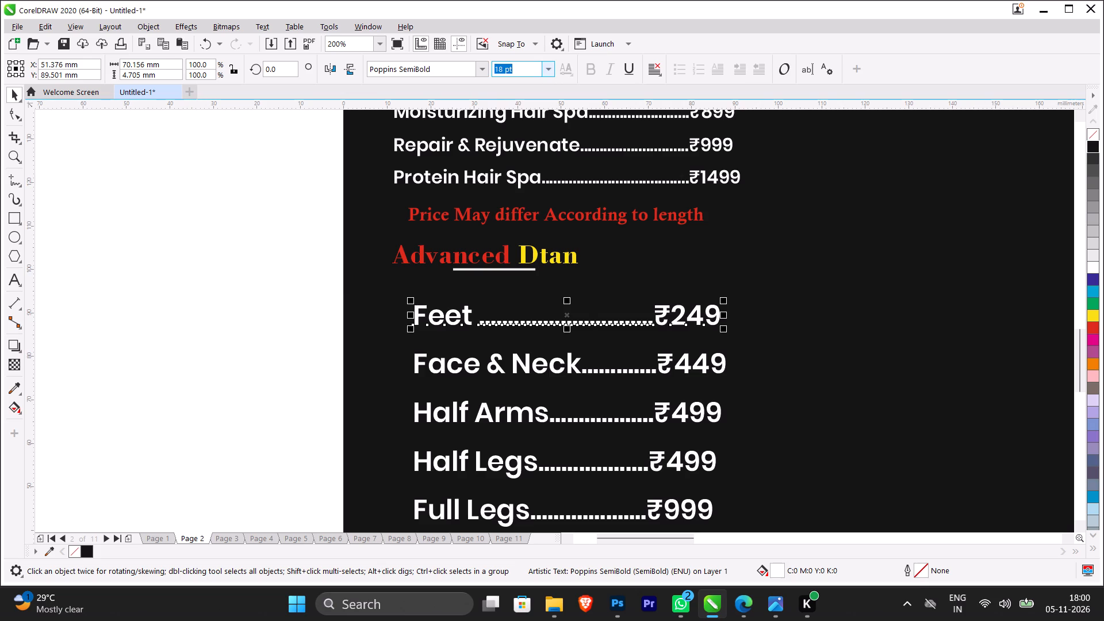
{"action": "double_click", "coordinate": [530, 67]}
{"action": "triple_click", "coordinate": [530, 67]}
{"action": "triple_click", "coordinate": [530, 66]}
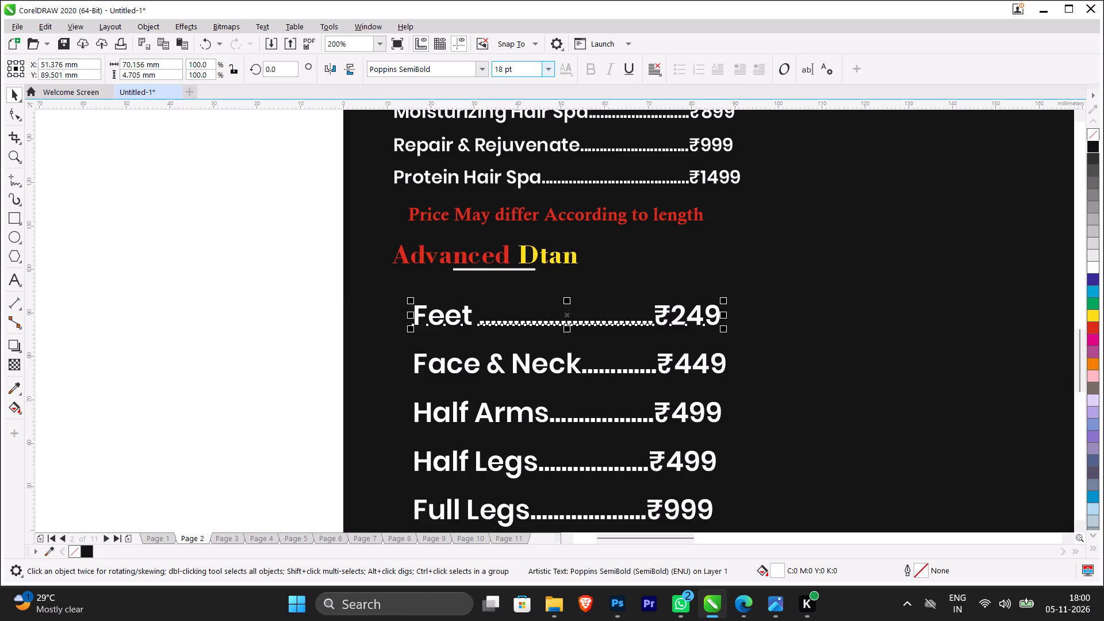
{"action": "left_click", "coordinate": [530, 66]}
{"action": "key", "text": "BackSpace"}
{"action": "key", "text": "BackSpace"}
{"action": "key", "text": "BackSpace"}
{"action": "key", "text": "BackSpace"}
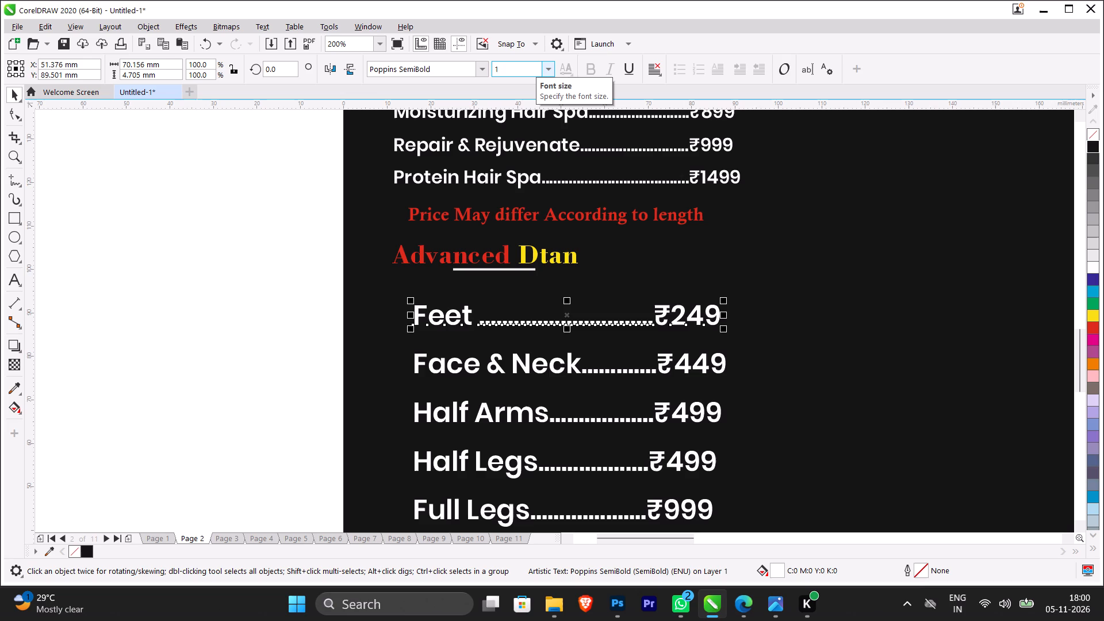
{"action": "key", "text": "BackSpace"}
{"action": "type", "text": "12"}
{"action": "key", "text": "Return"}
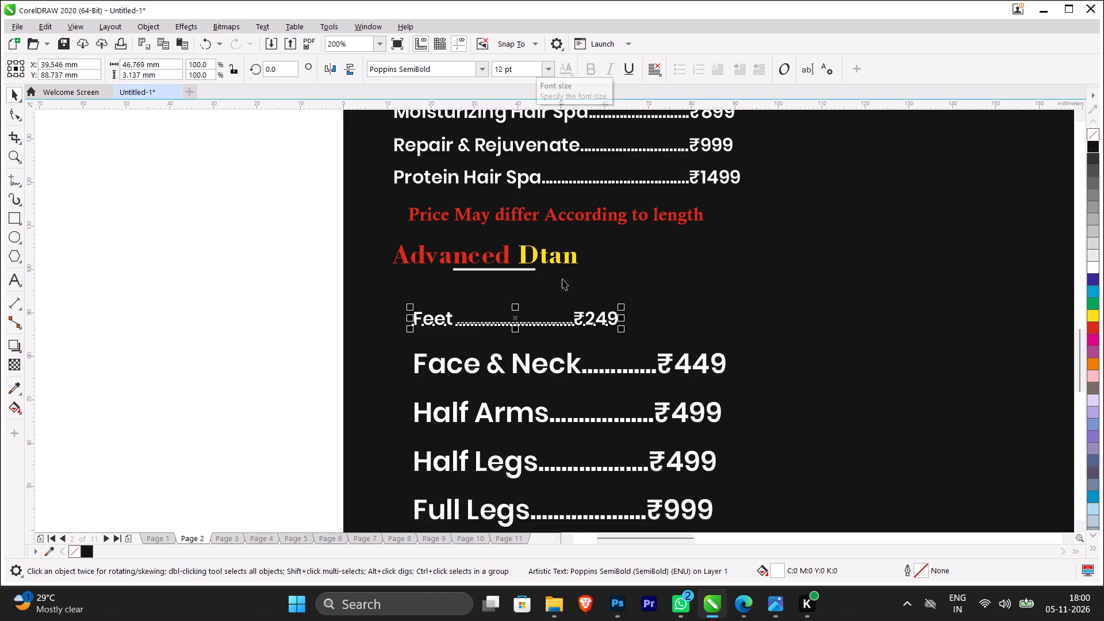
Set the Face & Neck and Half Arms price lines to 12 pt each.
{"action": "left_click", "coordinate": [557, 360]}
{"action": "left_click", "coordinate": [531, 70]}
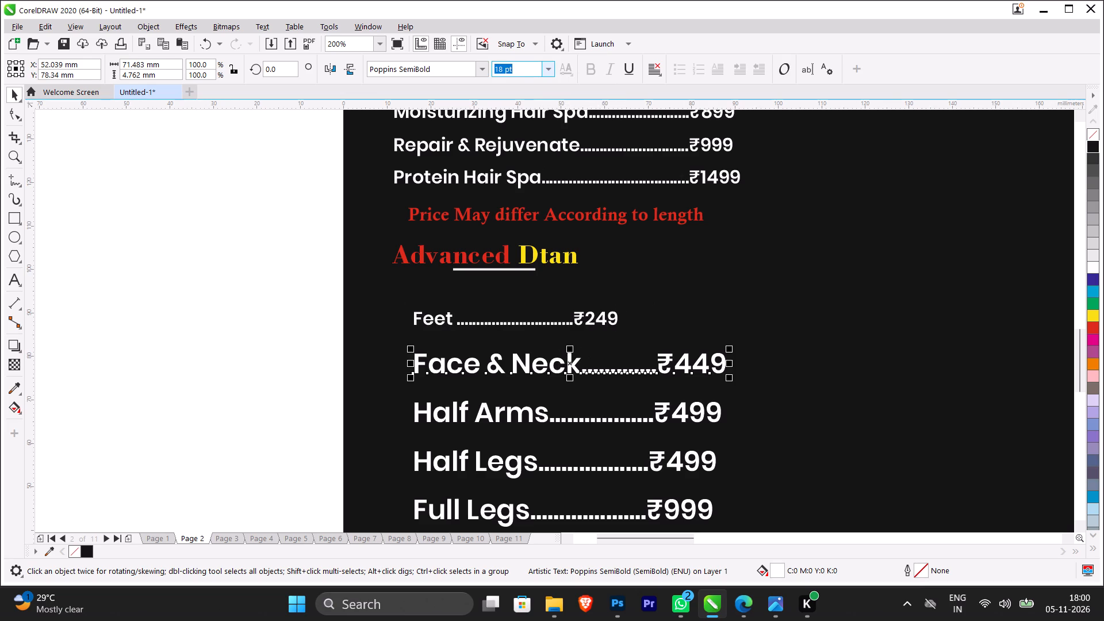
{"action": "type", "text": "12"}
{"action": "key", "text": "Return"}
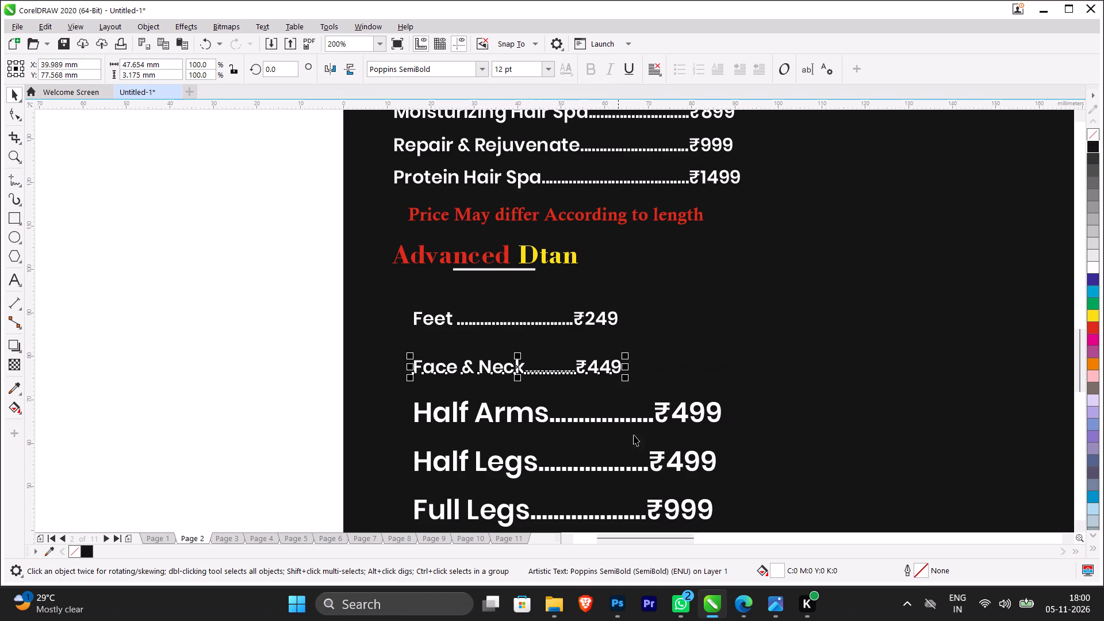
{"action": "left_click", "coordinate": [670, 417]}
{"action": "left_click", "coordinate": [695, 408]}
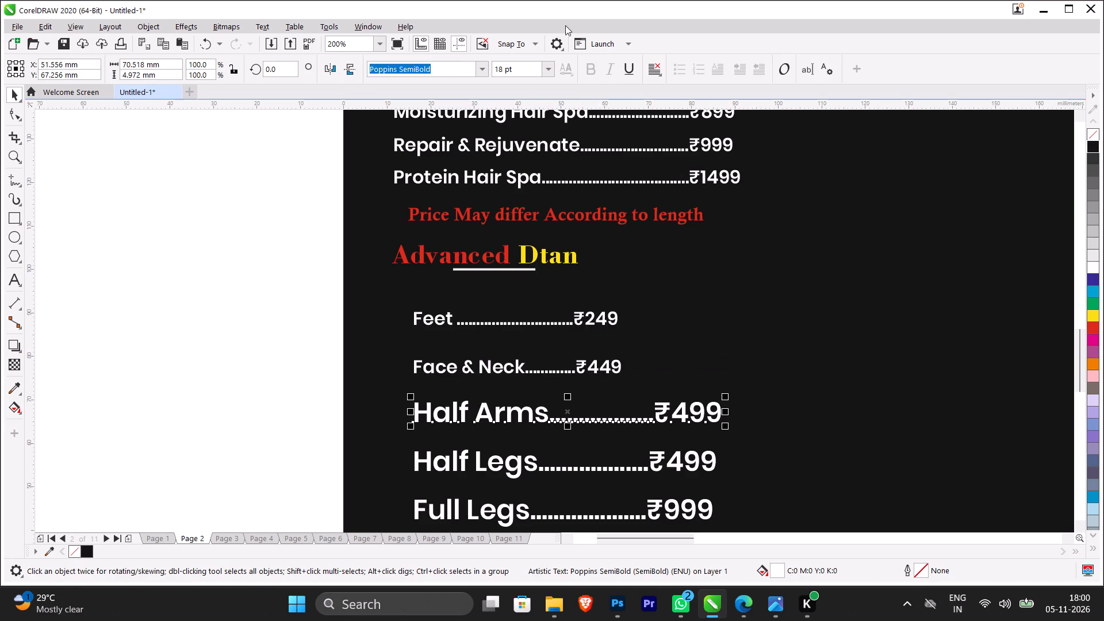
{"action": "left_click", "coordinate": [535, 60]}
{"action": "type", "text": "12"}
{"action": "key", "text": "Return"}
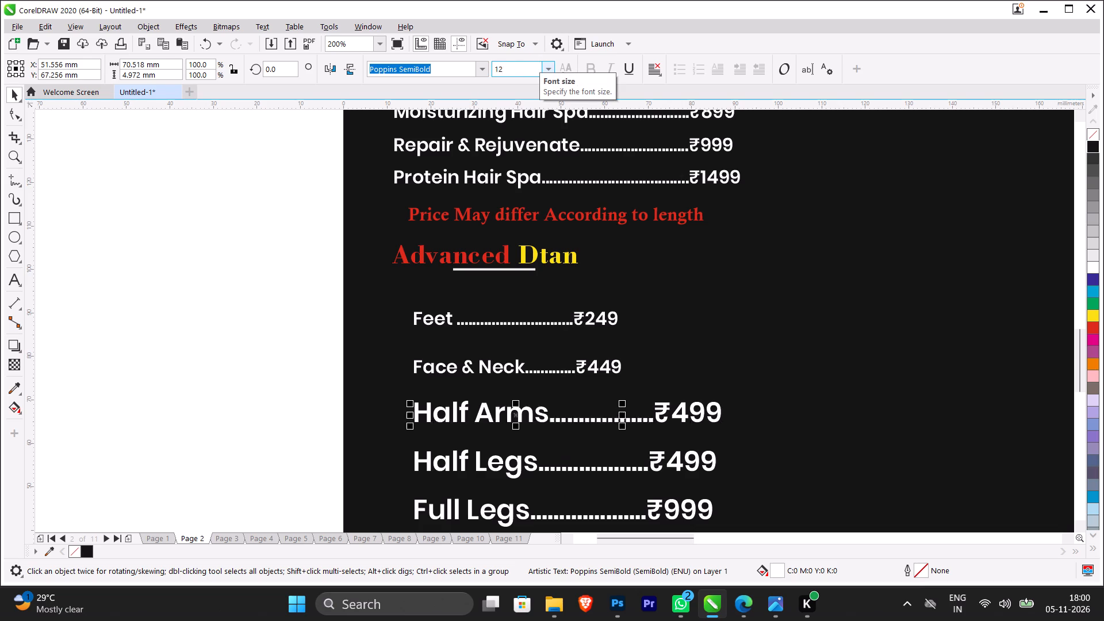
Set the Half Legs and Full Legs price lines to 12 pt each.
{"action": "left_click", "coordinate": [647, 465]}
{"action": "left_click", "coordinate": [657, 461]}
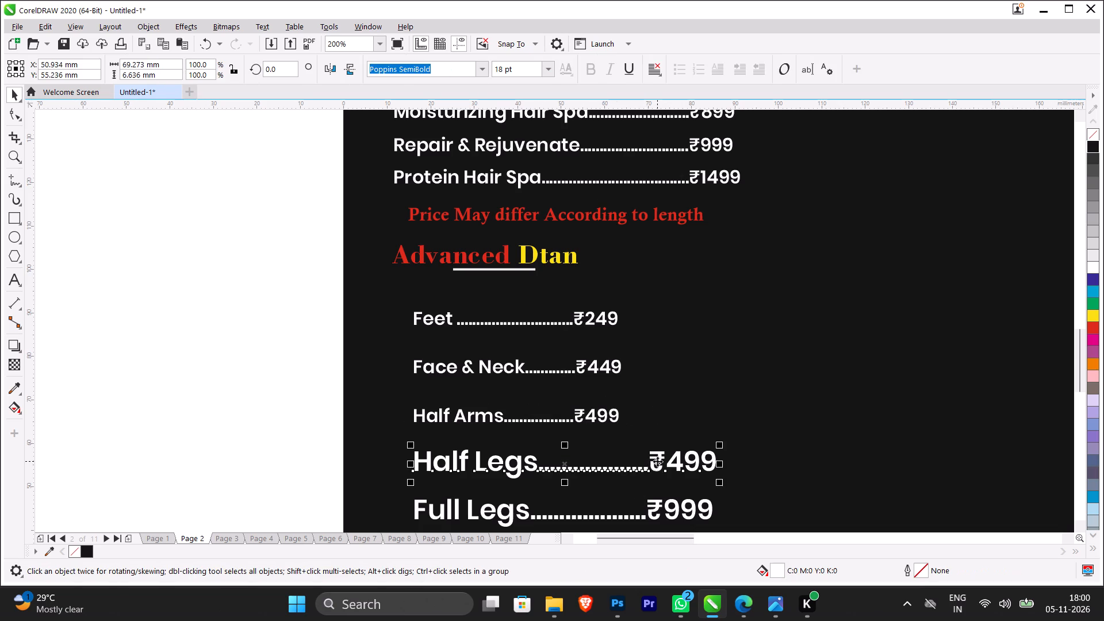
{"action": "left_click_drag", "start_coordinate": [534, 70], "coordinate": [525, 66]}
{"action": "type", "text": "12"}
{"action": "key", "text": "Return"}
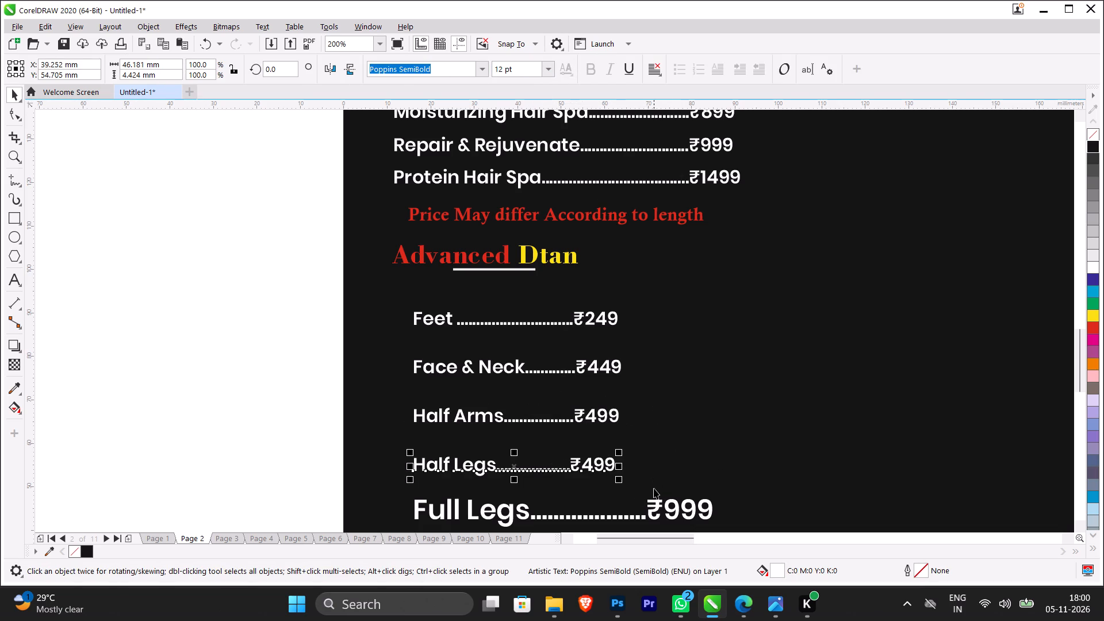
{"action": "left_click", "coordinate": [654, 505]}
{"action": "left_click", "coordinate": [528, 74]}
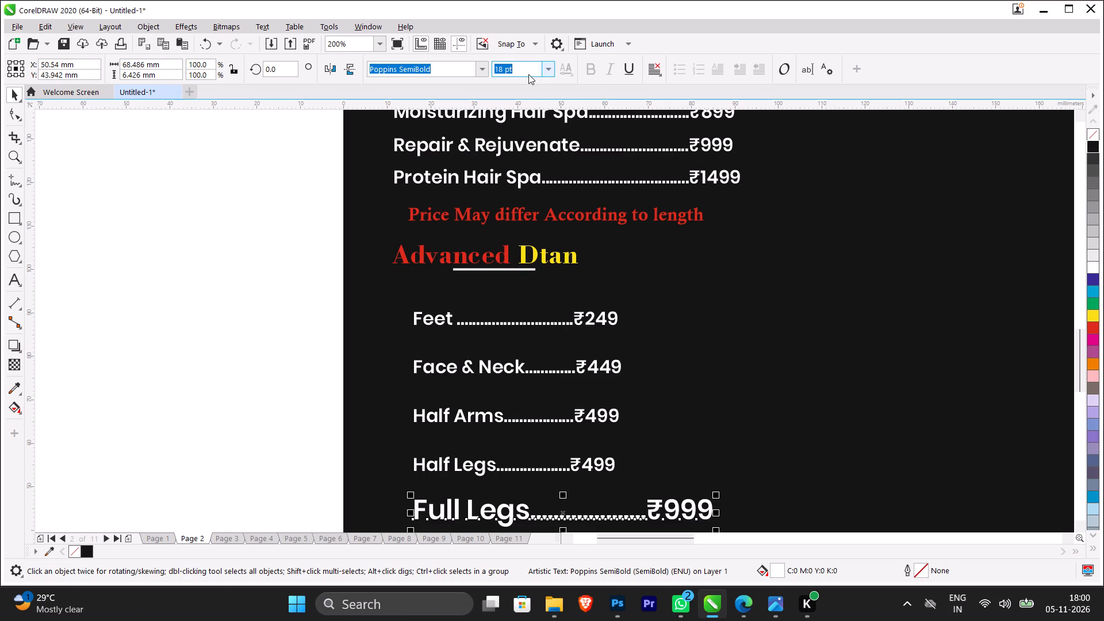
{"action": "type", "text": "12"}
{"action": "key", "text": "Return"}
Set the Full Arms and Full Body price lines to 12 pt each.
{"action": "scroll", "coordinate": [545, 263], "scroll_direction": "down", "scroll_amount": 2}
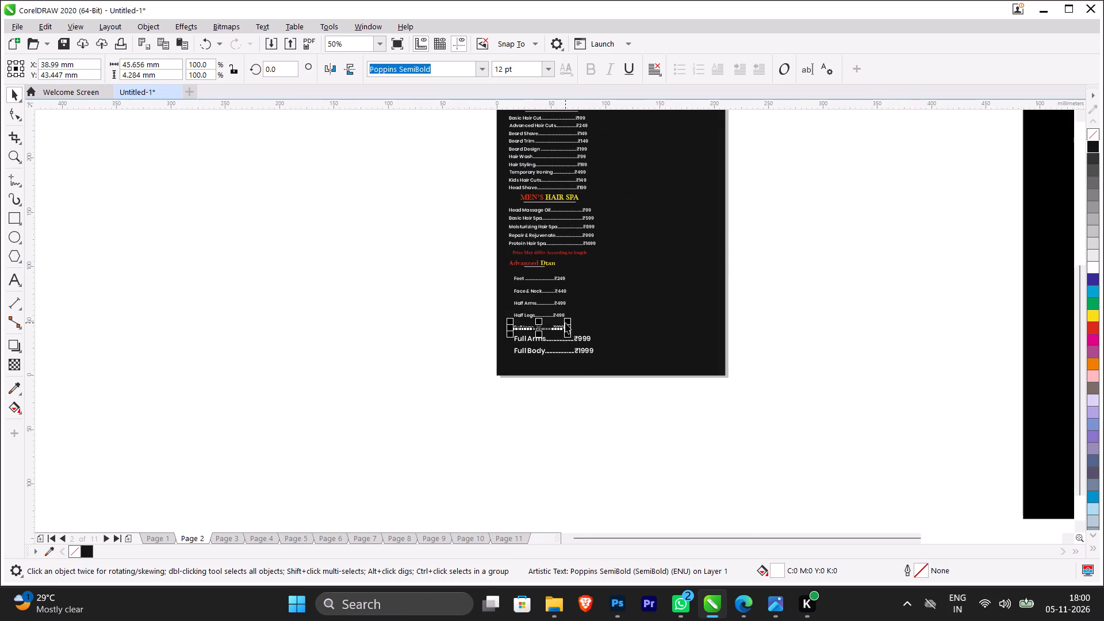
{"action": "scroll", "coordinate": [565, 323], "scroll_direction": "up", "scroll_amount": 3}
{"action": "left_click", "coordinate": [653, 447]}
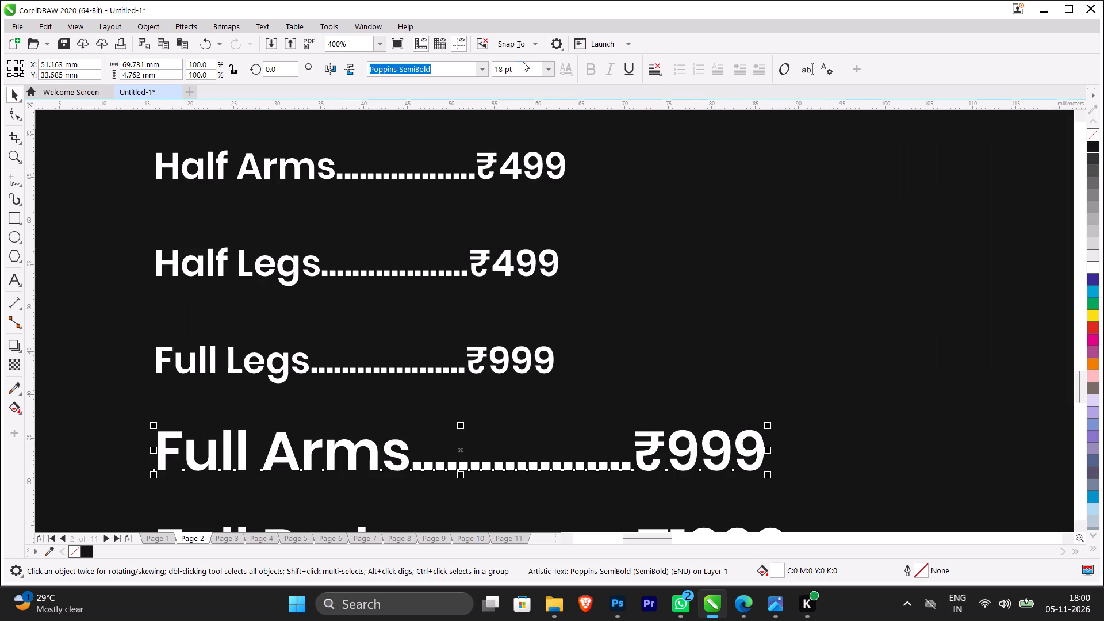
{"action": "left_click", "coordinate": [523, 62]}
{"action": "type", "text": "12"}
{"action": "key", "text": "Return"}
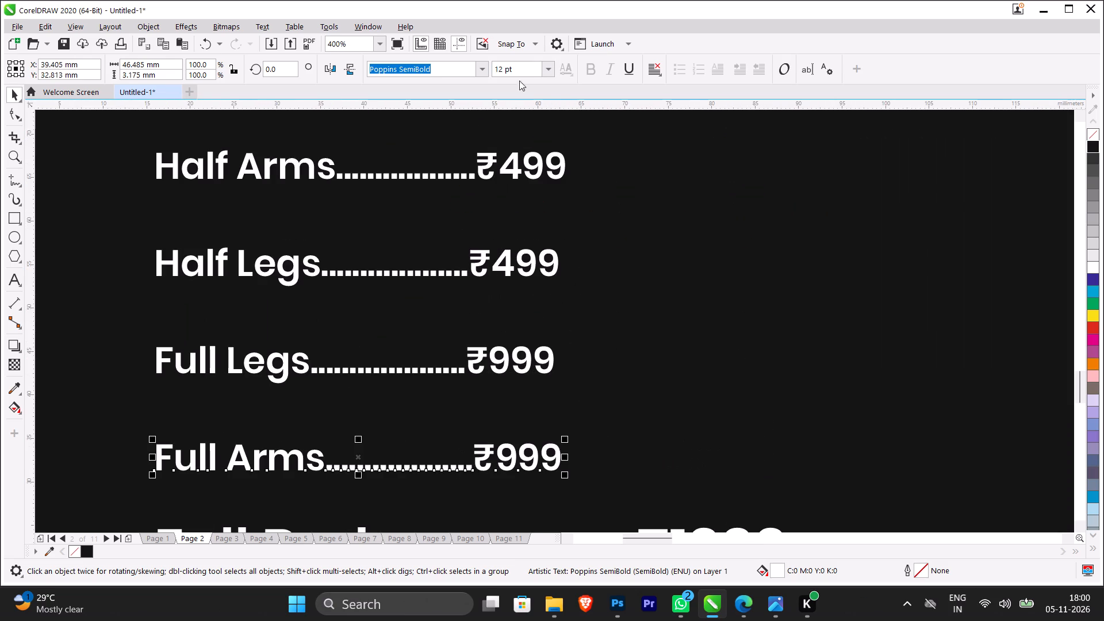
{"action": "scroll", "coordinate": [524, 123], "scroll_direction": "down", "scroll_amount": 2}
{"action": "left_click", "coordinate": [566, 250]}
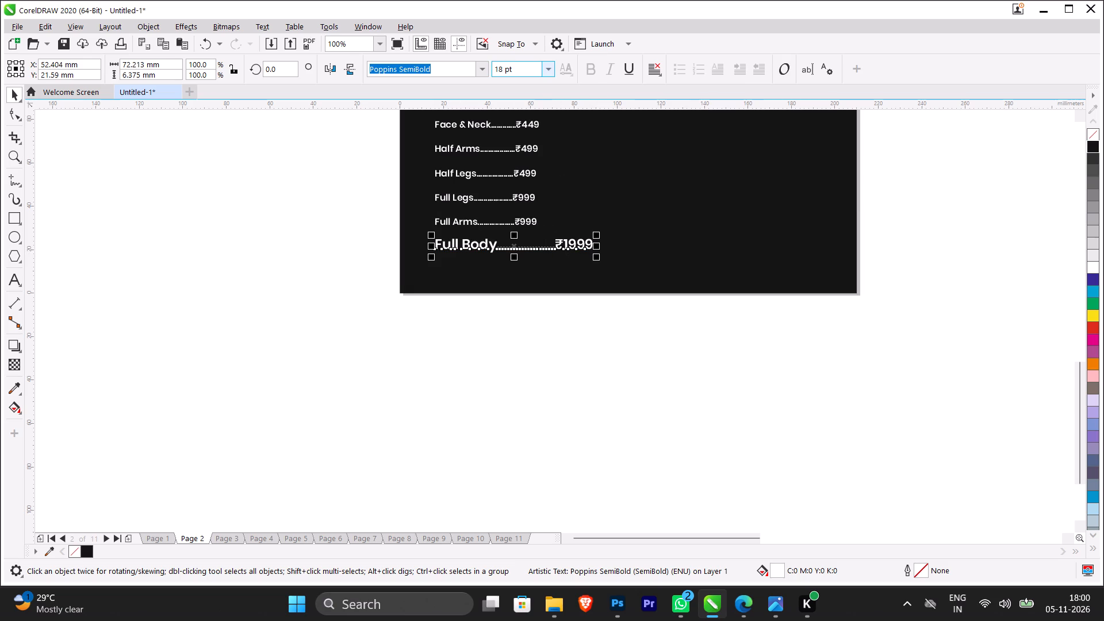
{"action": "left_click", "coordinate": [533, 71]}
{"action": "type", "text": "12"}
{"action": "key", "text": "Return"}
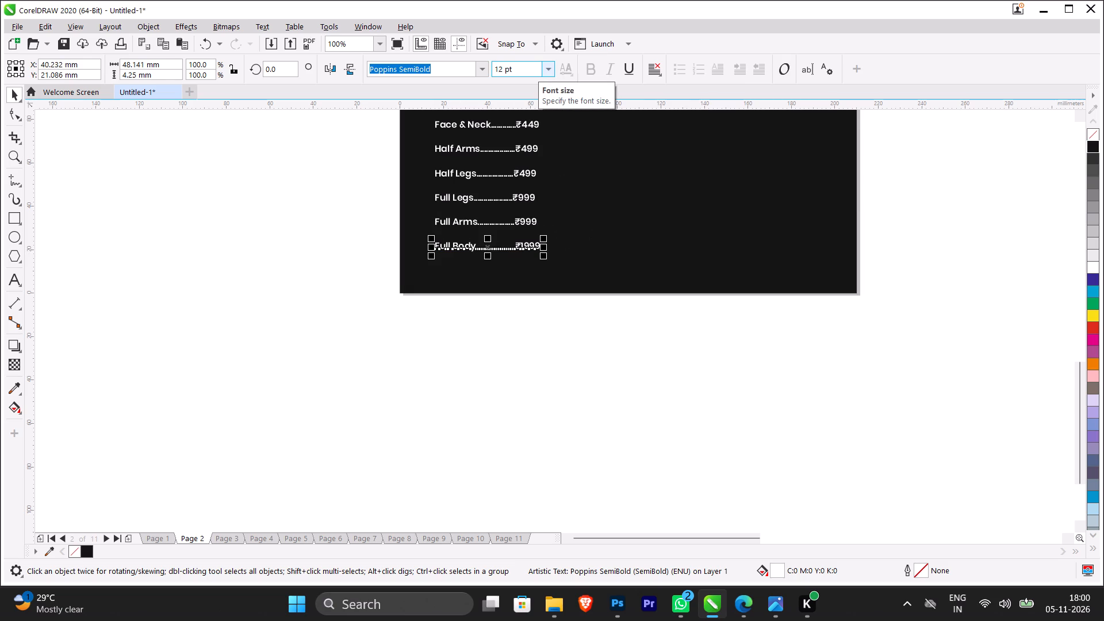
Lengthen the underline beneath the Advanced Dtan heading on both ends to about 35.5 mm wide.
{"action": "scroll", "coordinate": [512, 158], "scroll_direction": "down", "scroll_amount": 2}
{"action": "scroll", "coordinate": [507, 121], "scroll_direction": "up", "scroll_amount": 2}
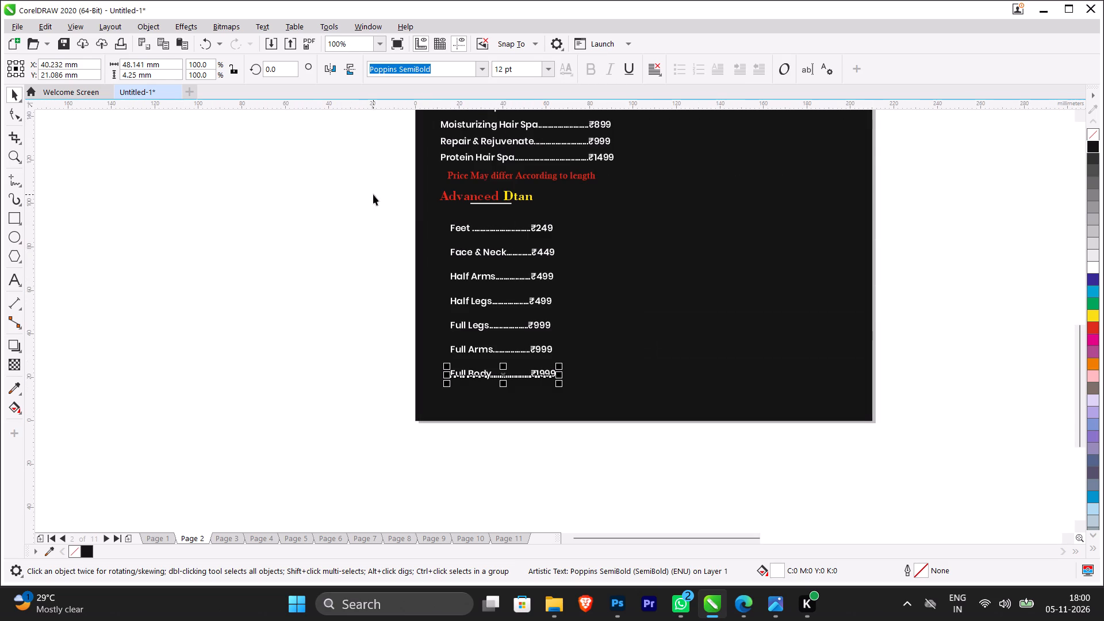
{"action": "scroll", "coordinate": [477, 220], "scroll_direction": "up", "scroll_amount": 2}
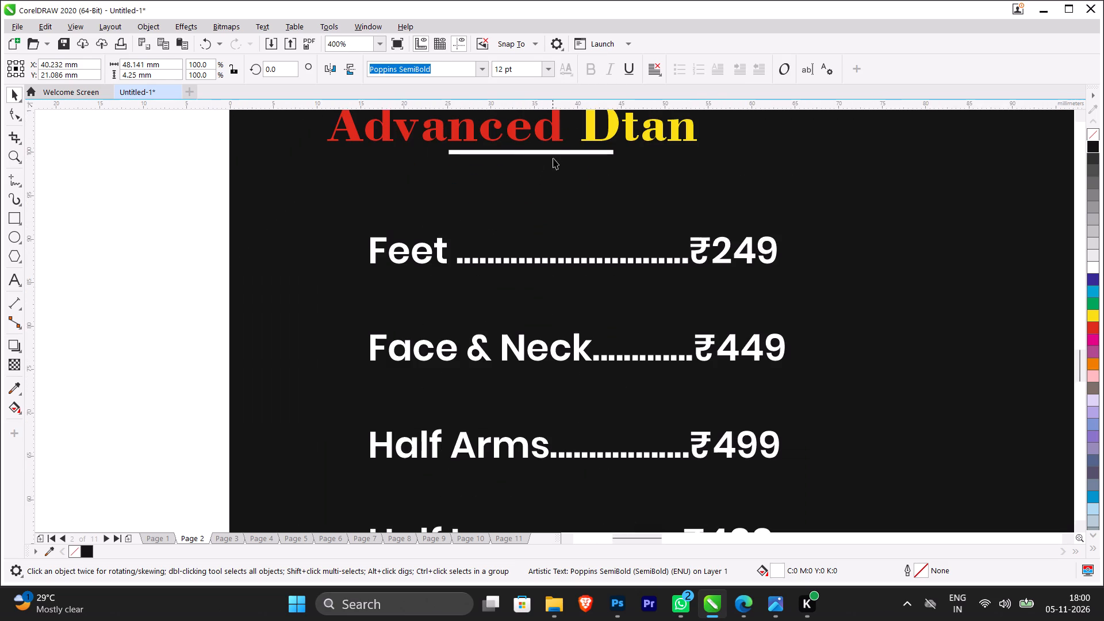
{"action": "left_click", "coordinate": [555, 151]}
{"action": "left_click", "coordinate": [526, 69]}
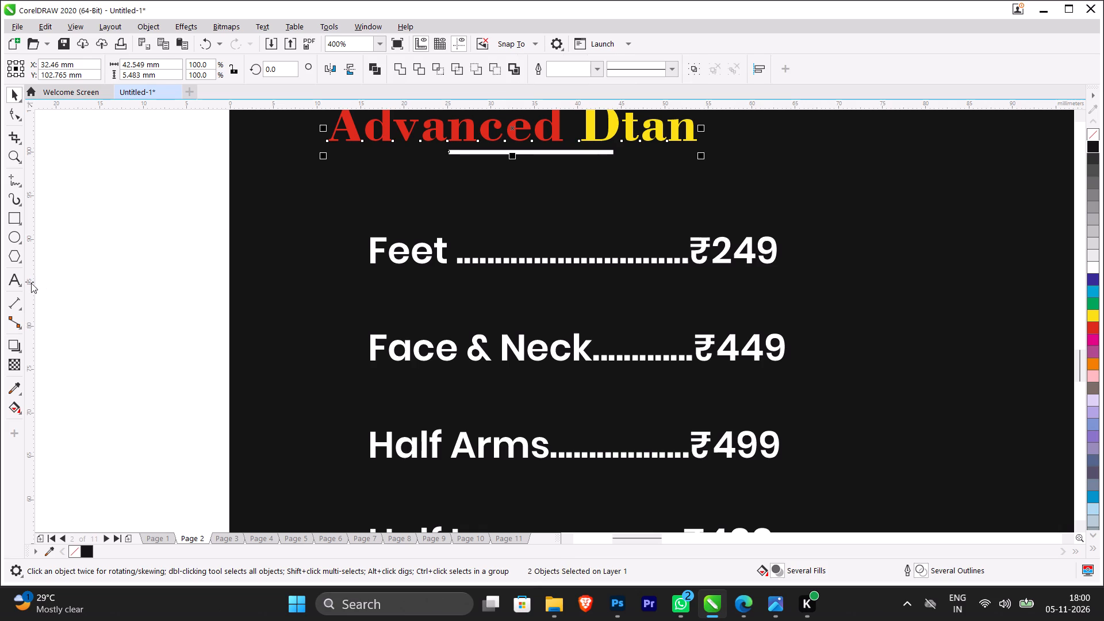
{"action": "left_click", "coordinate": [31, 283]}
{"action": "left_click", "coordinate": [109, 222]}
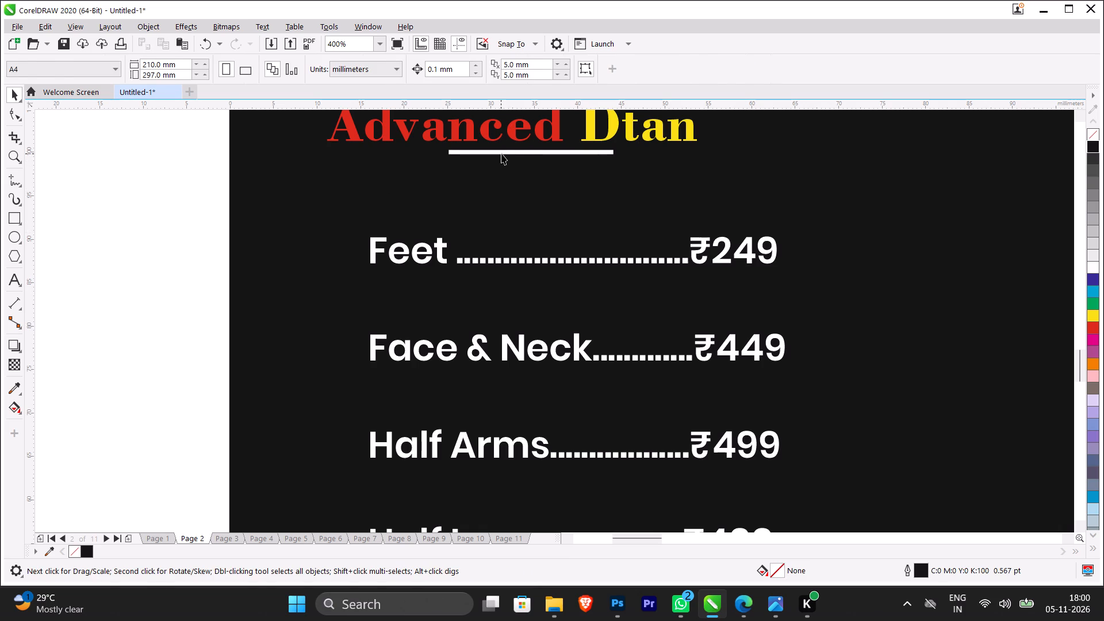
{"action": "left_click", "coordinate": [501, 154]}
{"action": "left_click_drag", "start_coordinate": [446, 153], "coordinate": [367, 156]}
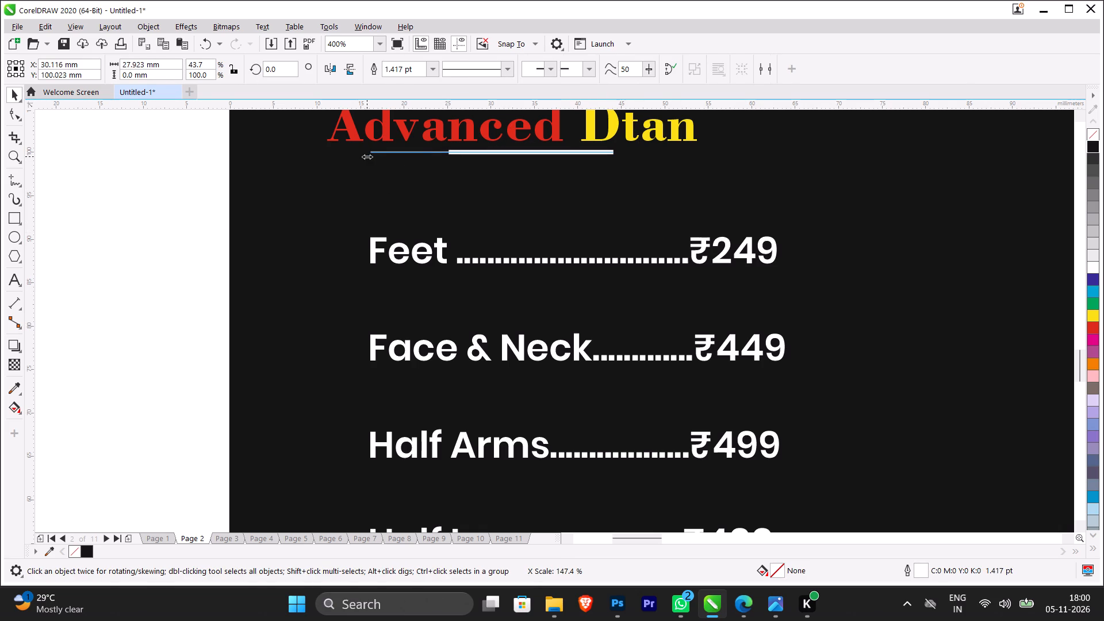
{"action": "left_click_drag", "start_coordinate": [367, 156], "coordinate": [349, 160]}
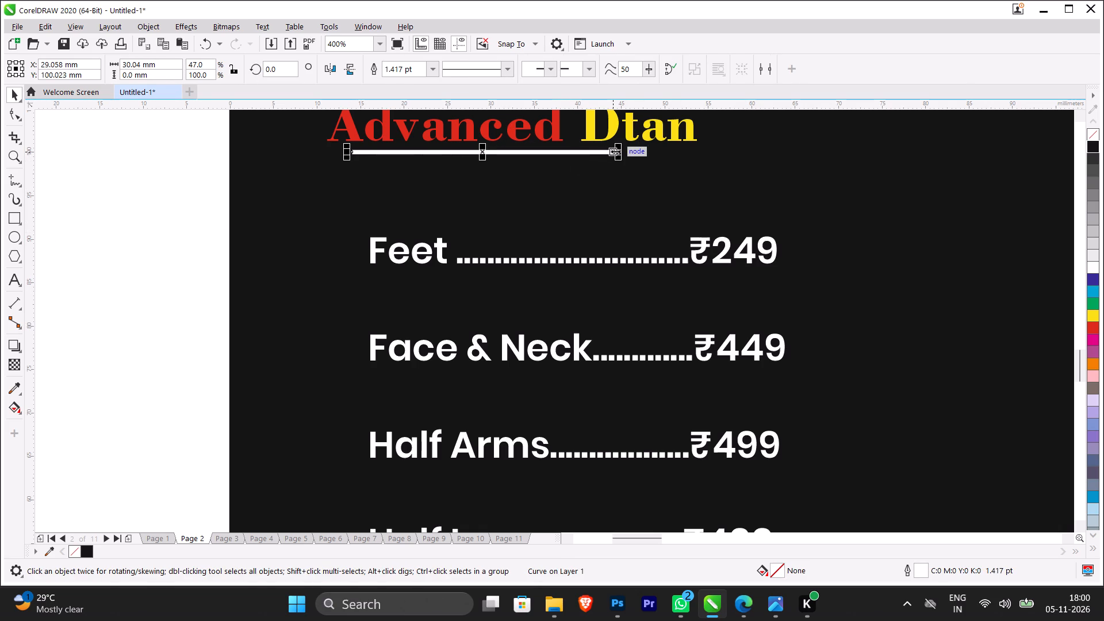
{"action": "left_click_drag", "start_coordinate": [618, 151], "coordinate": [665, 152]}
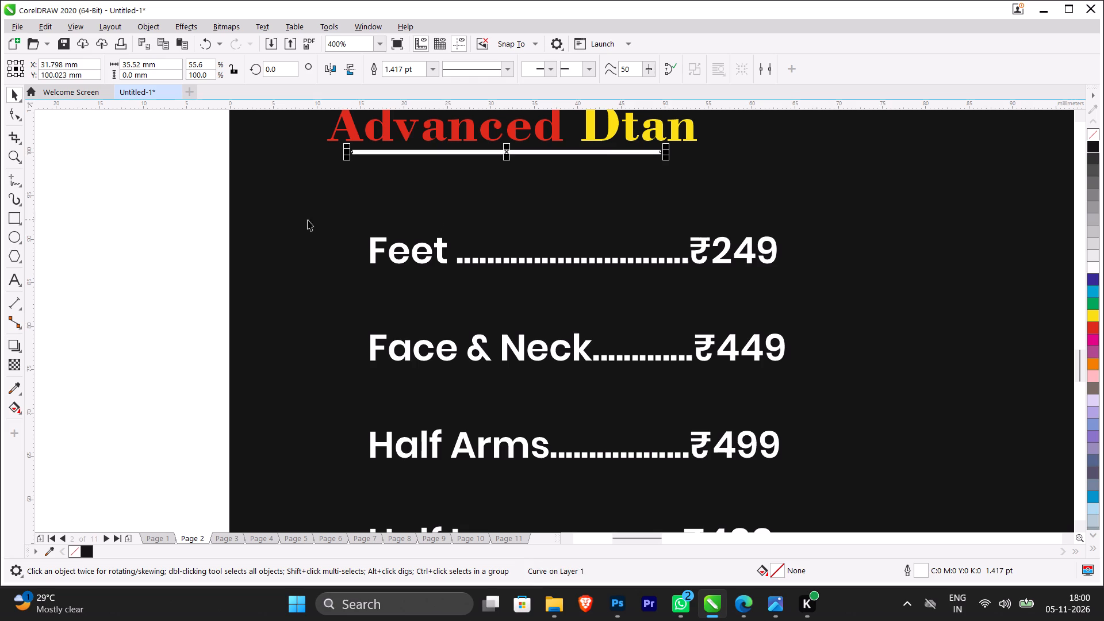
{"action": "left_click", "coordinate": [190, 219]}
Move the Feet, Face & Neck and Half Arms price lines up, stacking them closely beneath the Advanced Dtan underline.
{"action": "left_click", "coordinate": [371, 247]}
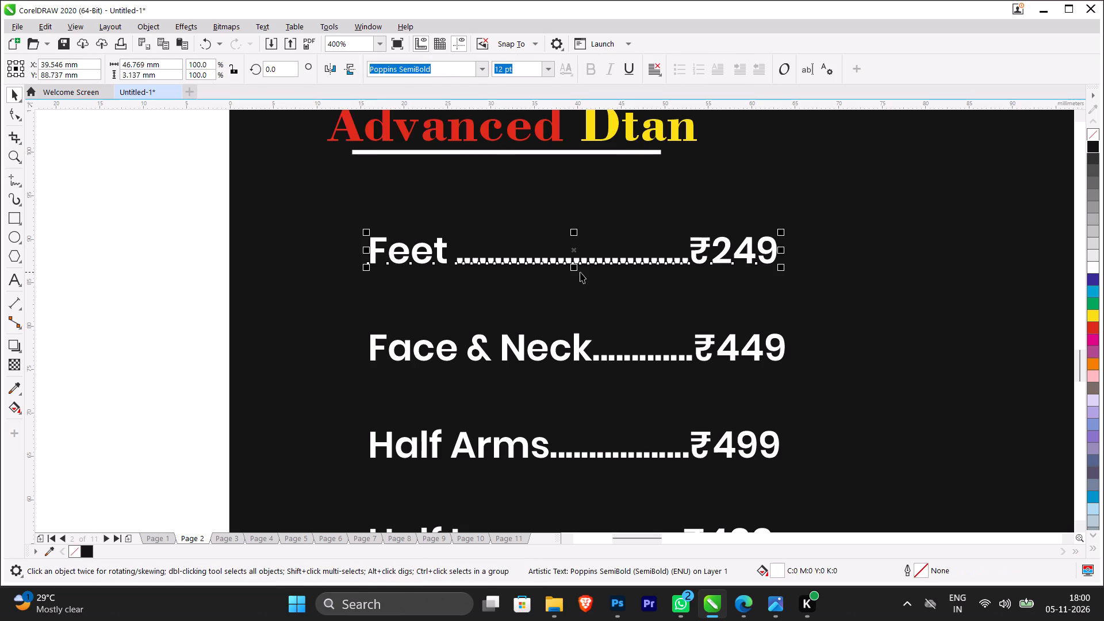
{"action": "left_click_drag", "start_coordinate": [578, 257], "coordinate": [513, 198]}
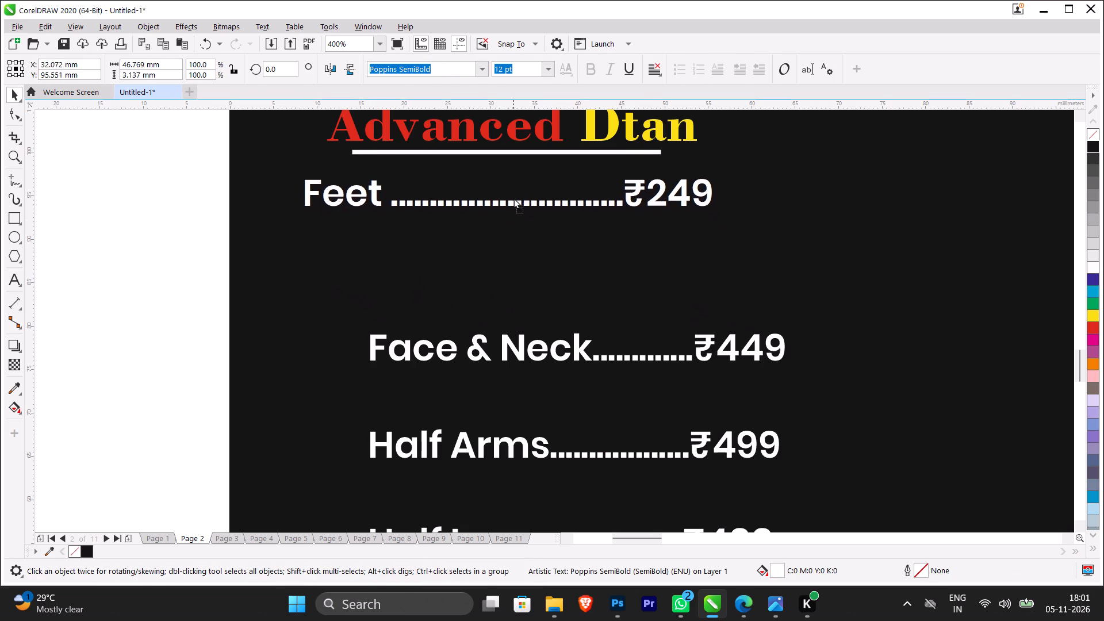
{"action": "left_click_drag", "start_coordinate": [513, 198], "coordinate": [514, 195]}
{"action": "left_click", "coordinate": [481, 353]}
{"action": "left_click_drag", "start_coordinate": [481, 352], "coordinate": [481, 335]}
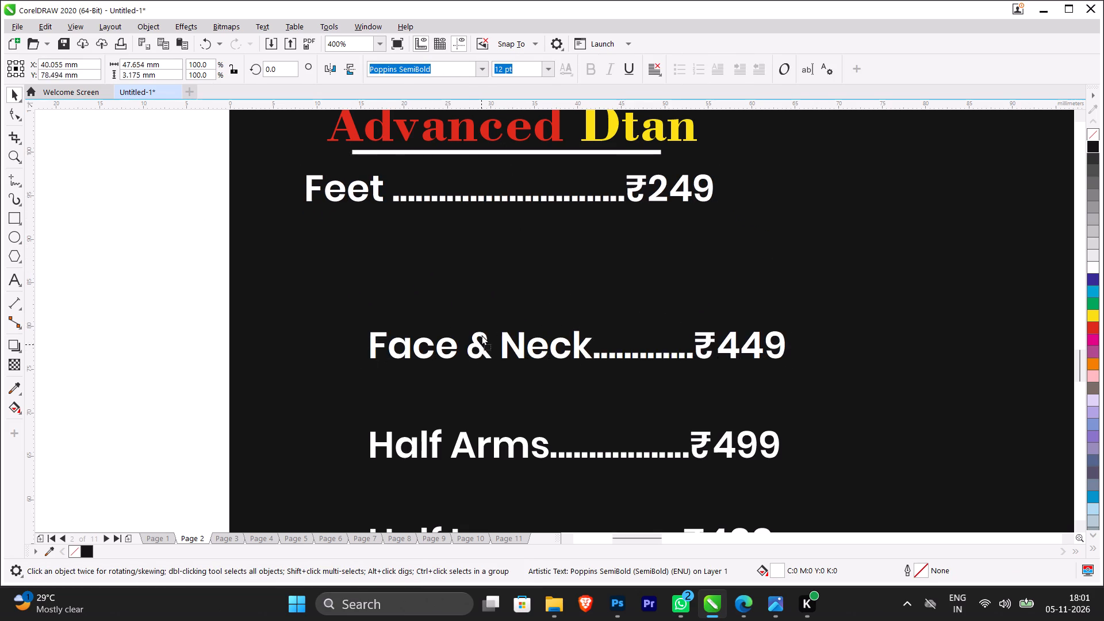
{"action": "left_click_drag", "start_coordinate": [481, 335], "coordinate": [412, 243]}
{"action": "left_click_drag", "start_coordinate": [437, 432], "coordinate": [362, 285]}
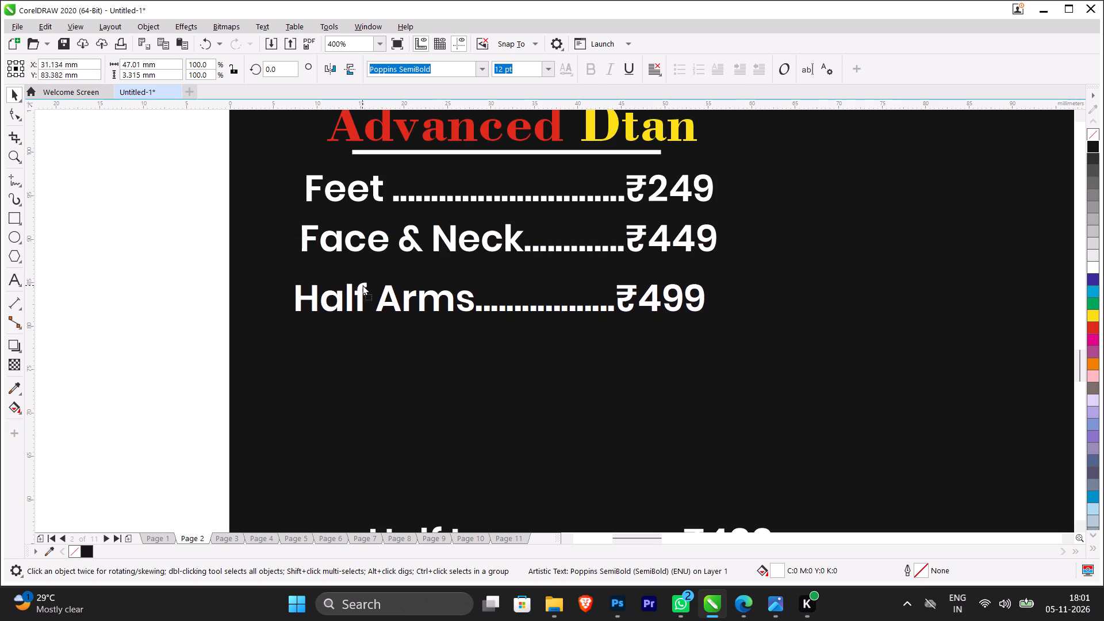
{"action": "left_click_drag", "start_coordinate": [362, 285], "coordinate": [369, 271]}
Move the Half Legs and Full Legs price lines up, stacking them directly beneath the Half Arms line.
{"action": "scroll", "coordinate": [374, 274], "scroll_direction": "down", "scroll_amount": 1}
{"action": "left_click_drag", "start_coordinate": [402, 405], "coordinate": [392, 366]}
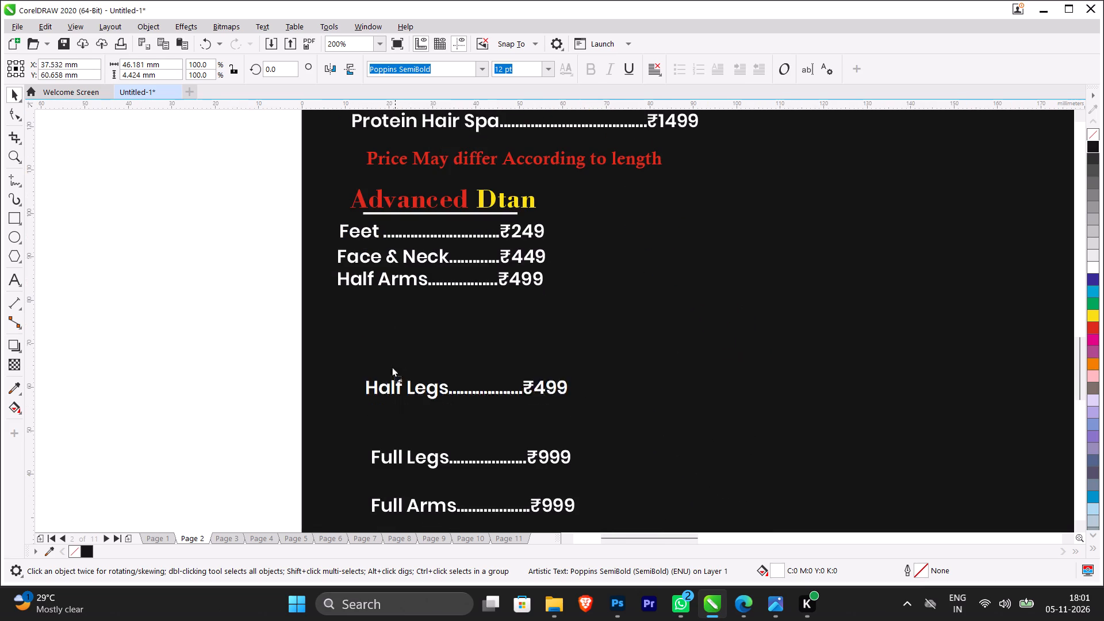
{"action": "left_click_drag", "start_coordinate": [392, 366], "coordinate": [370, 296]}
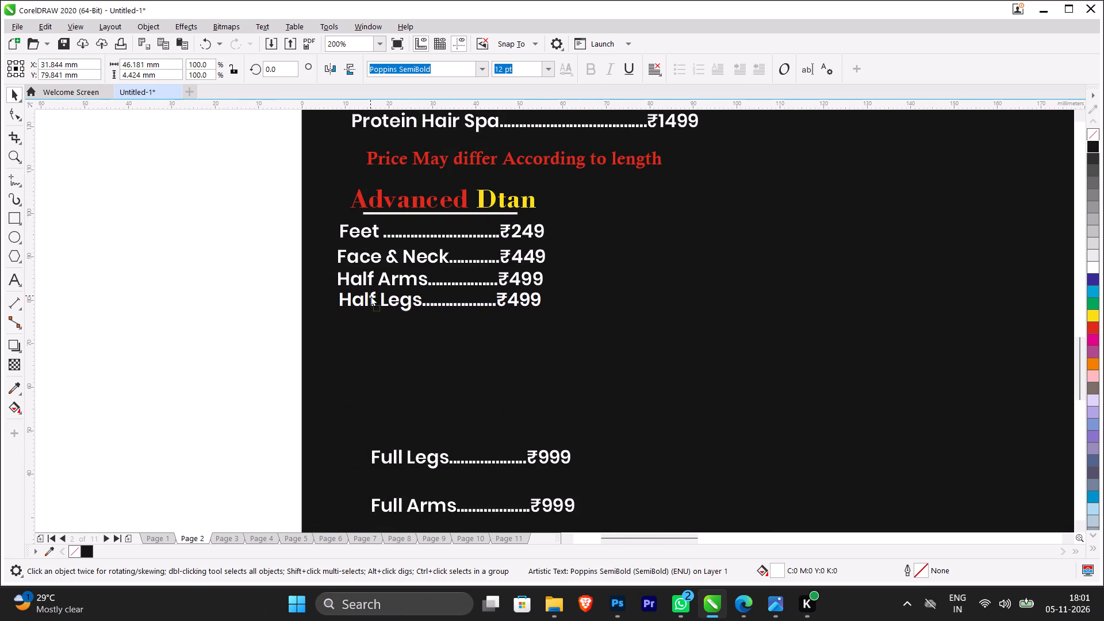
{"action": "left_click_drag", "start_coordinate": [370, 296], "coordinate": [368, 297]}
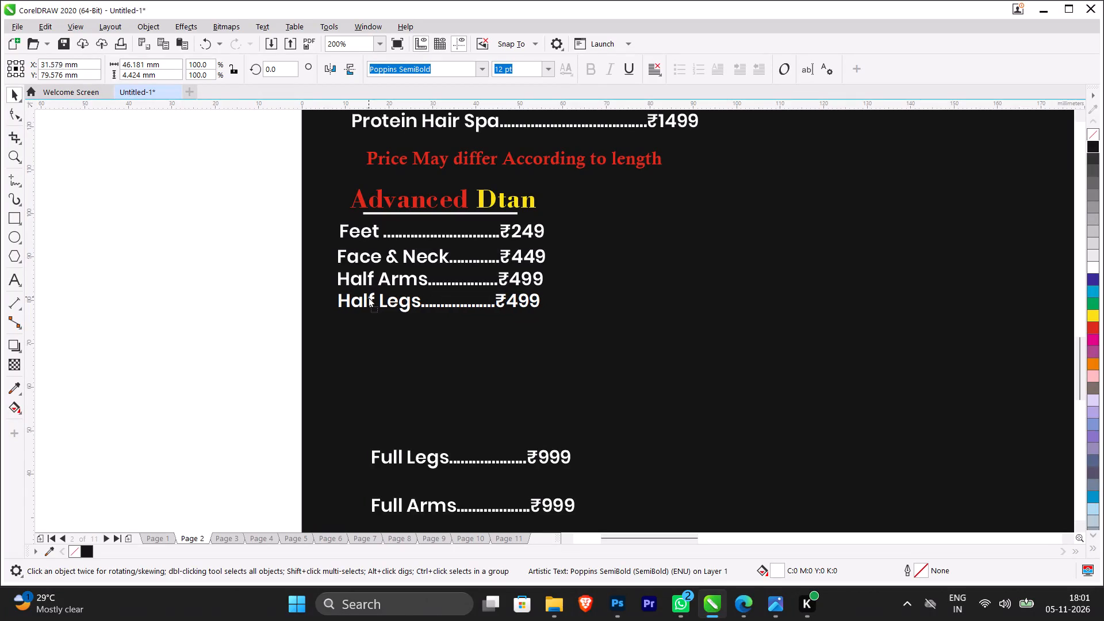
{"action": "left_click_drag", "start_coordinate": [368, 297], "coordinate": [369, 295]}
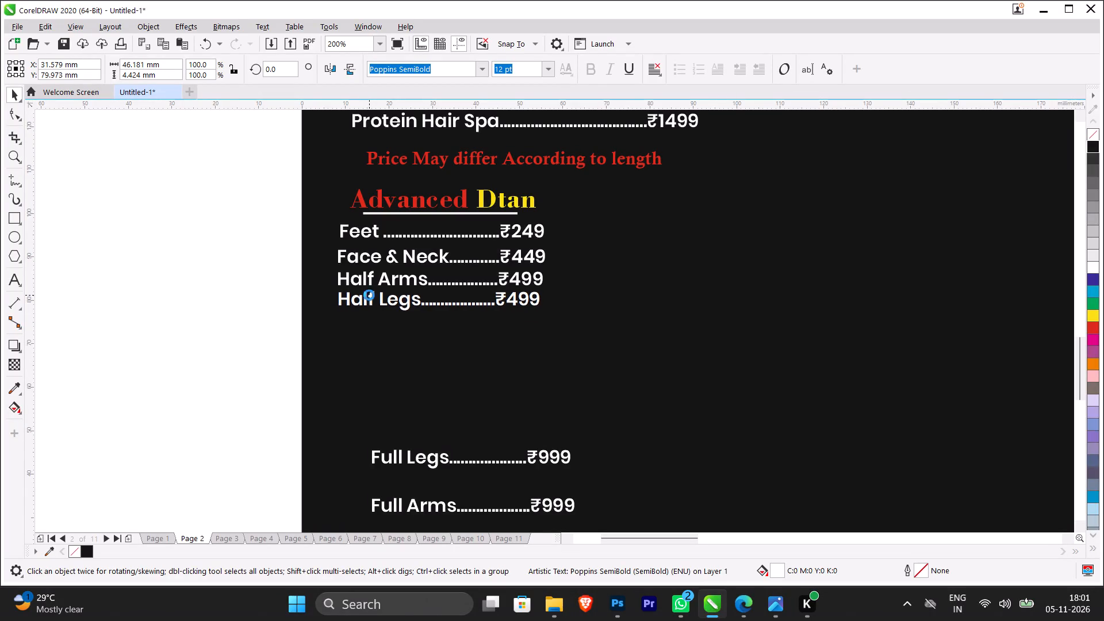
{"action": "left_click_drag", "start_coordinate": [400, 453], "coordinate": [386, 379]}
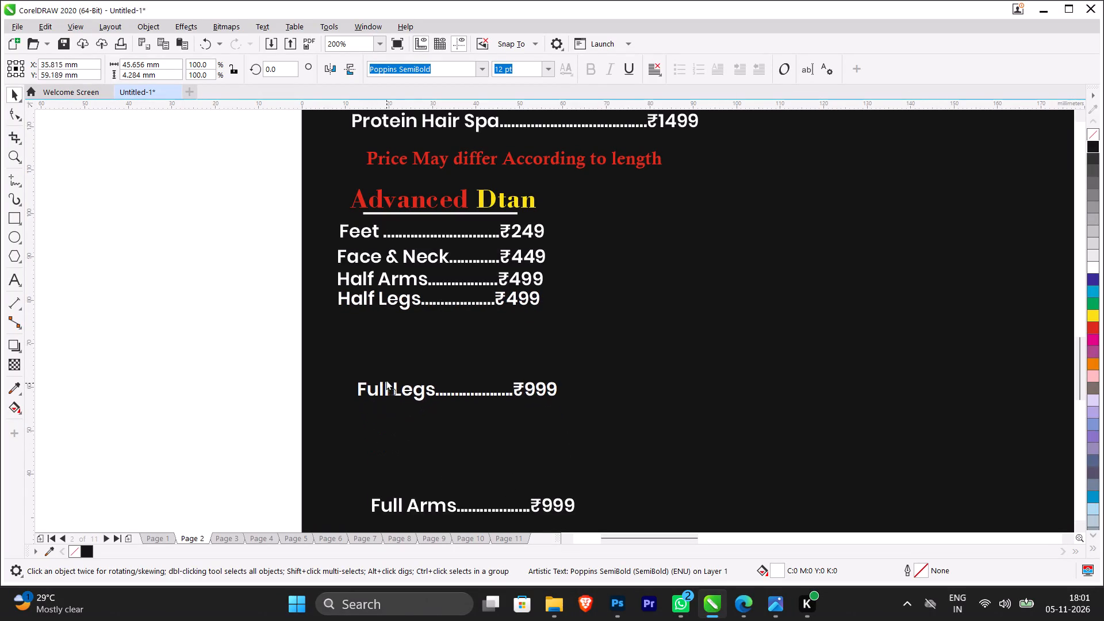
{"action": "left_click_drag", "start_coordinate": [386, 379], "coordinate": [369, 317]}
Move the Full Arms and Full Body price lines up beneath the Full Legs line.
{"action": "scroll", "coordinate": [413, 362], "scroll_direction": "down", "scroll_amount": 1}
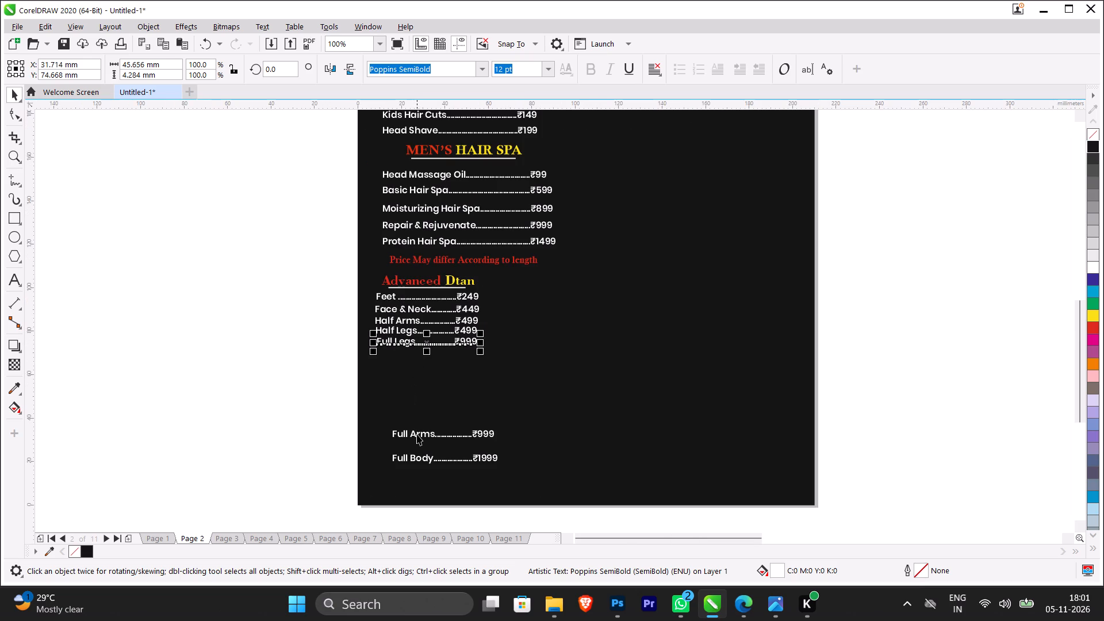
{"action": "left_click_drag", "start_coordinate": [417, 434], "coordinate": [402, 354]}
{"action": "left_click_drag", "start_coordinate": [415, 455], "coordinate": [400, 371]}
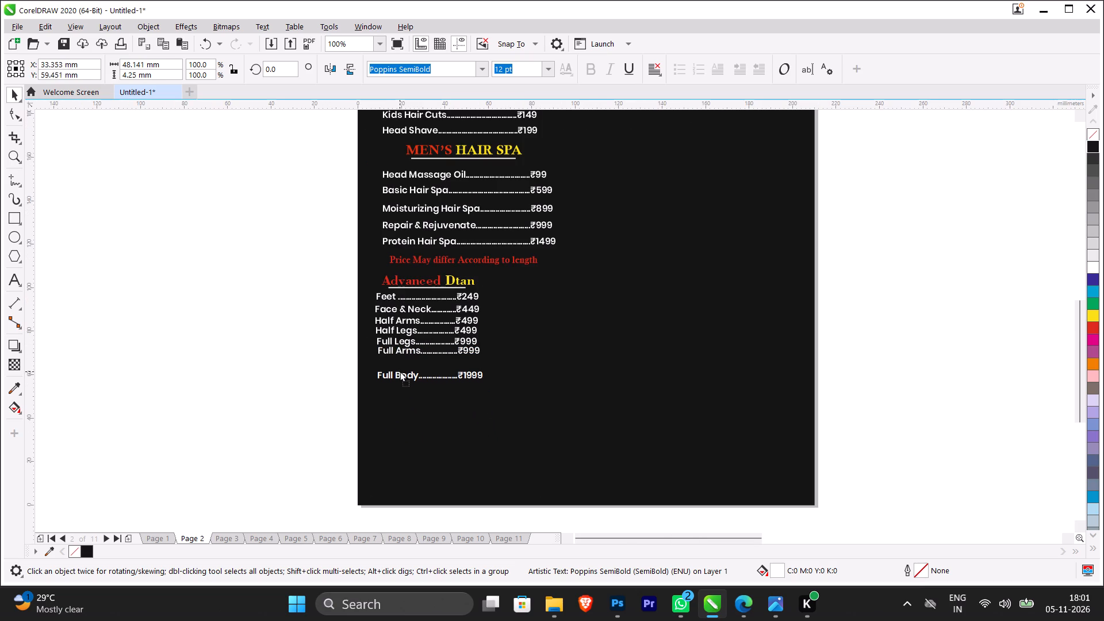
{"action": "left_click_drag", "start_coordinate": [400, 371], "coordinate": [402, 362]}
Left-align the Advanced Dtan underline and all its price lines from Feet to Full Body.
{"action": "scroll", "coordinate": [402, 363], "scroll_direction": "up", "scroll_amount": 2}
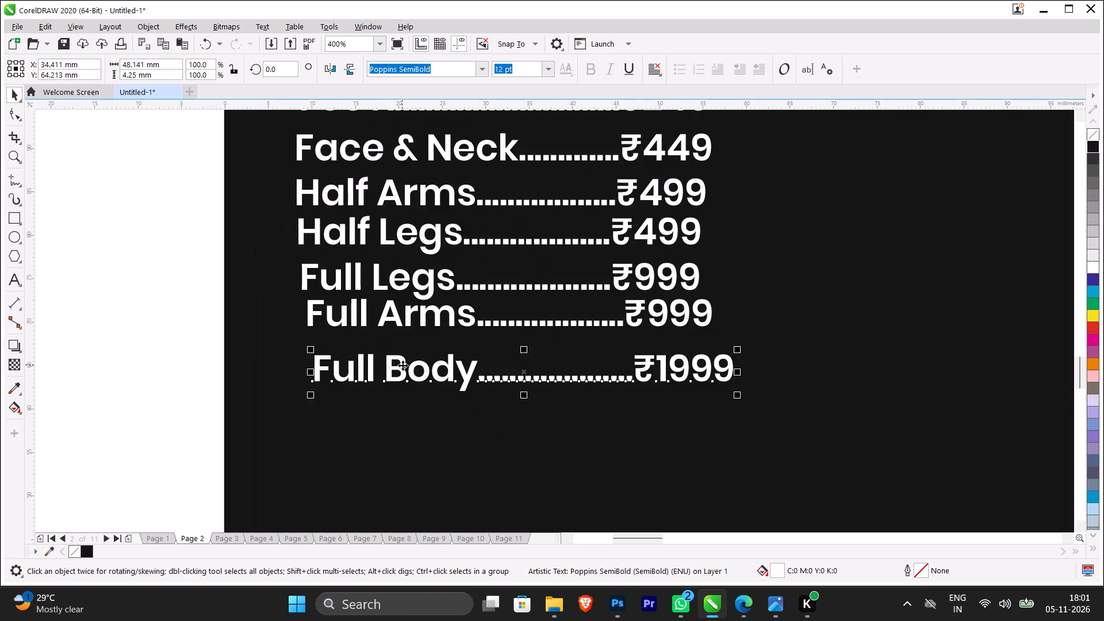
{"action": "scroll", "coordinate": [197, 274], "scroll_direction": "down", "scroll_amount": 1}
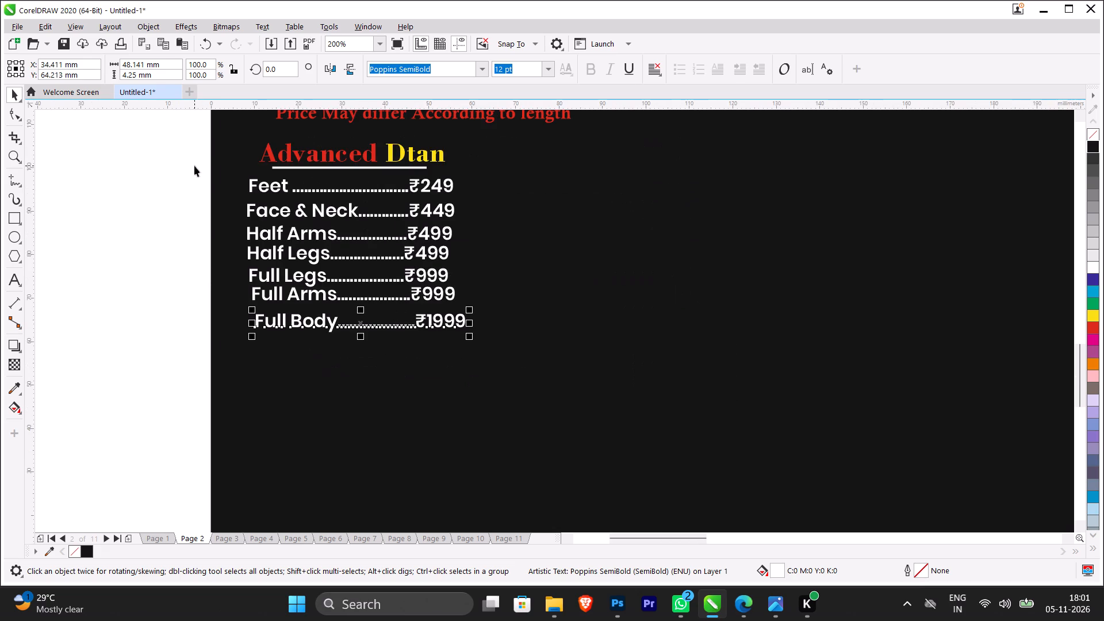
{"action": "left_click_drag", "start_coordinate": [194, 165], "coordinate": [507, 352]}
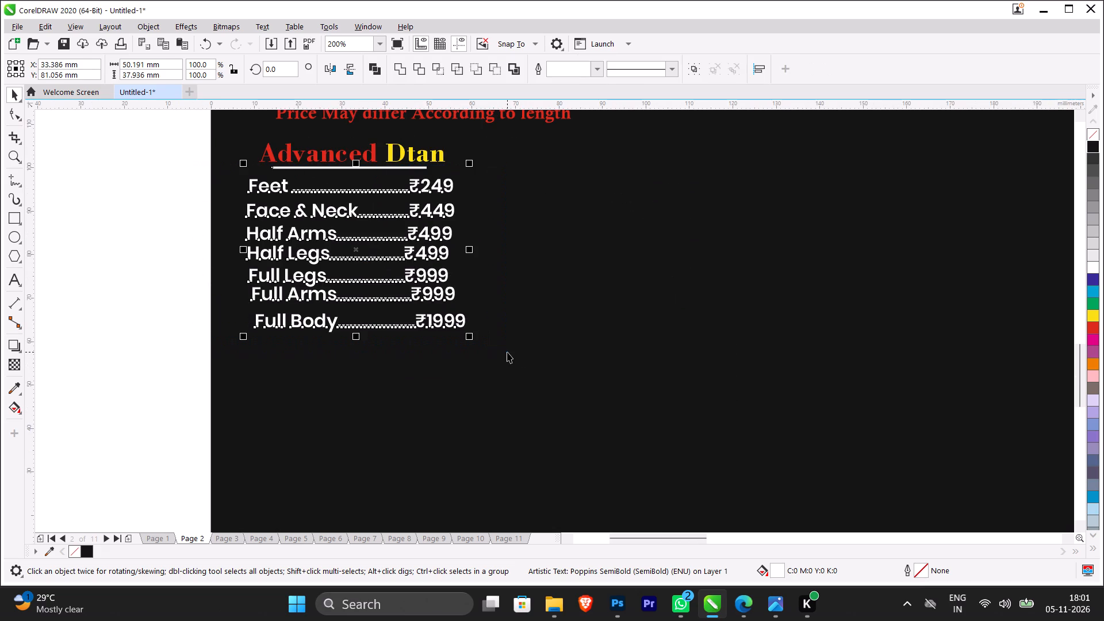
{"action": "key", "text": "l"}
{"action": "left_click", "coordinate": [148, 316]}
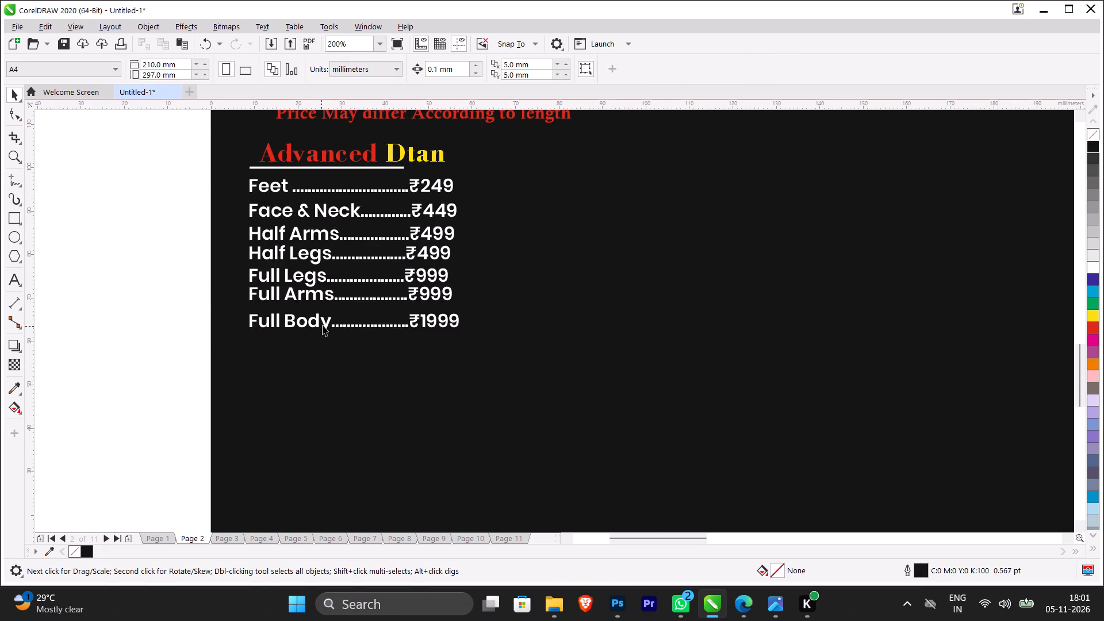
Even out the bottom line spacing by nudging Full Arms slightly down and Full Body slightly up.
{"action": "scroll", "coordinate": [323, 325], "scroll_direction": "up", "scroll_amount": 1}
{"action": "left_click_drag", "start_coordinate": [335, 264], "coordinate": [336, 268]}
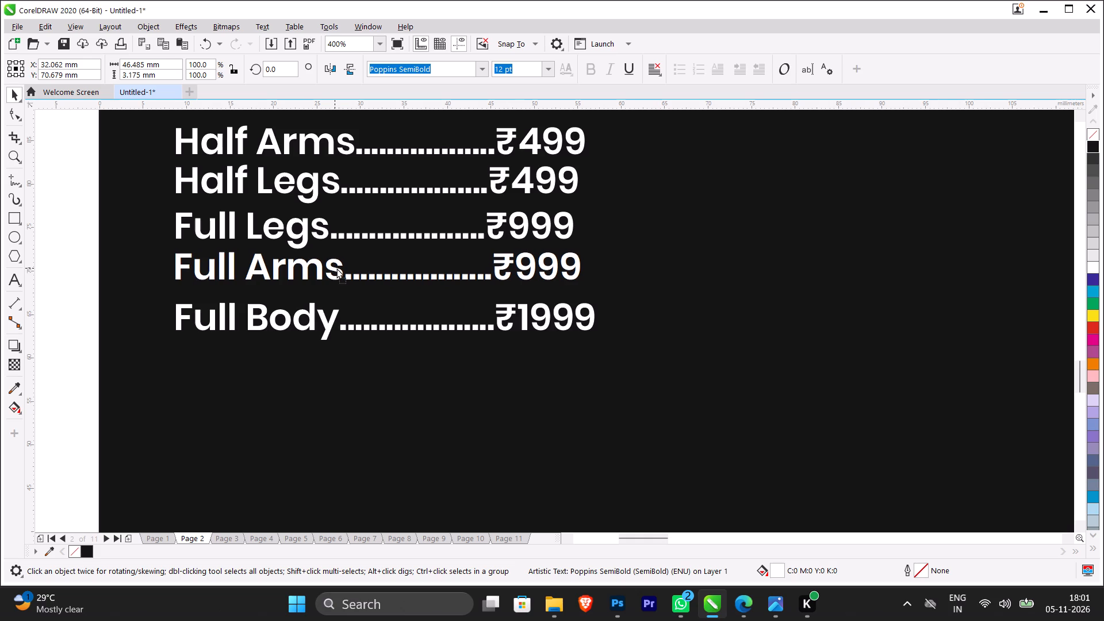
{"action": "left_click_drag", "start_coordinate": [336, 268], "coordinate": [337, 273]}
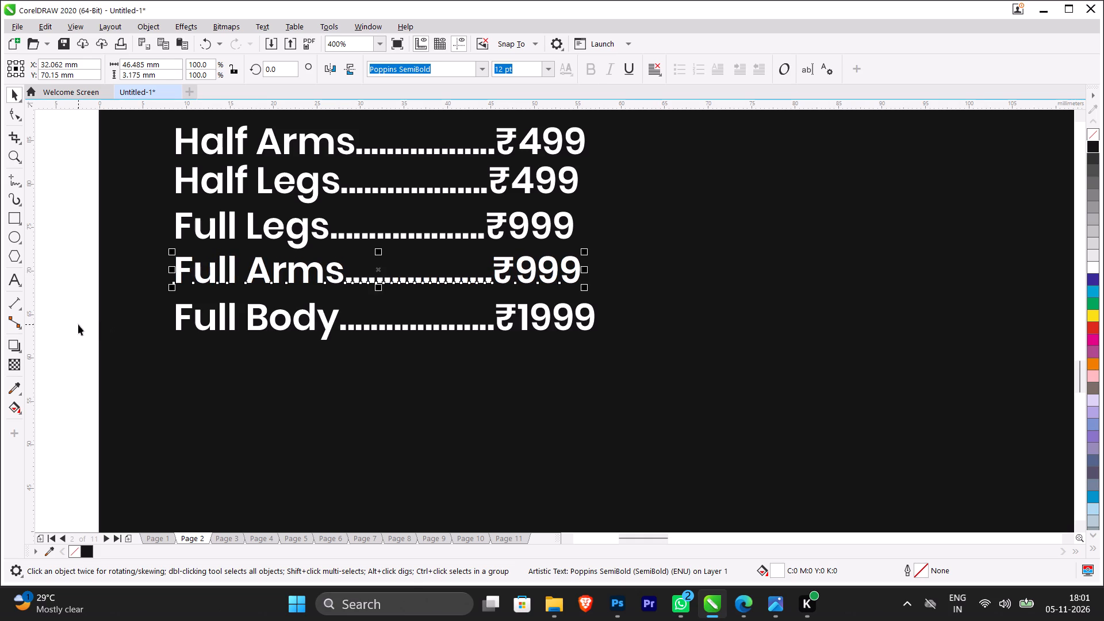
{"action": "left_click", "coordinate": [78, 324]}
{"action": "scroll", "coordinate": [283, 334], "scroll_direction": "down", "scroll_amount": 1}
{"action": "scroll", "coordinate": [298, 331], "scroll_direction": "up", "scroll_amount": 1}
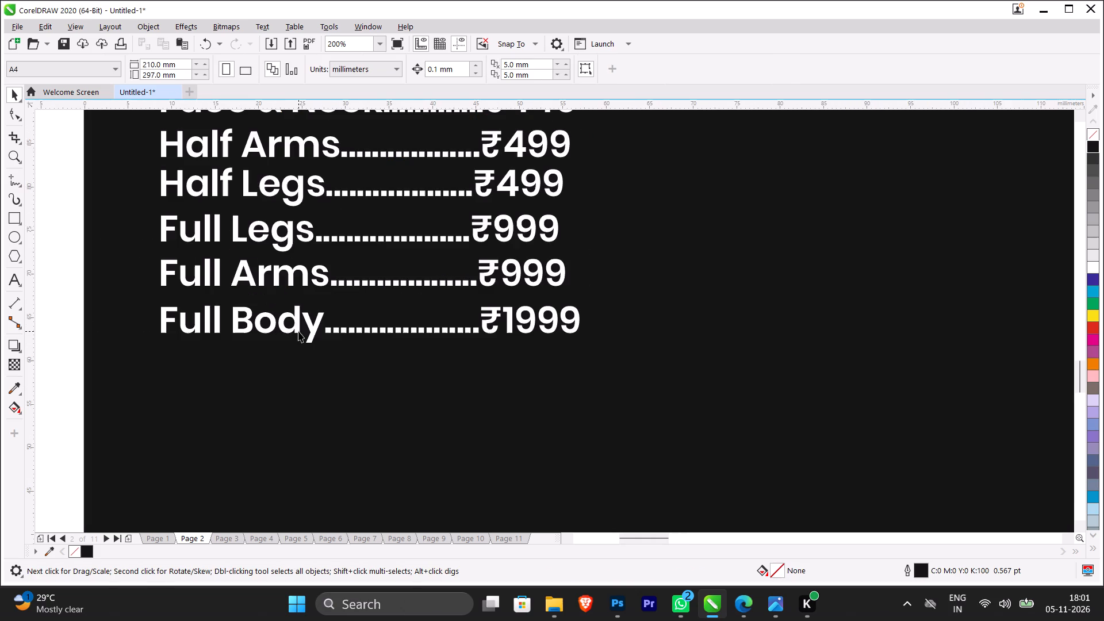
{"action": "left_click_drag", "start_coordinate": [298, 327], "coordinate": [297, 320]}
{"action": "left_click", "coordinate": [75, 319]}
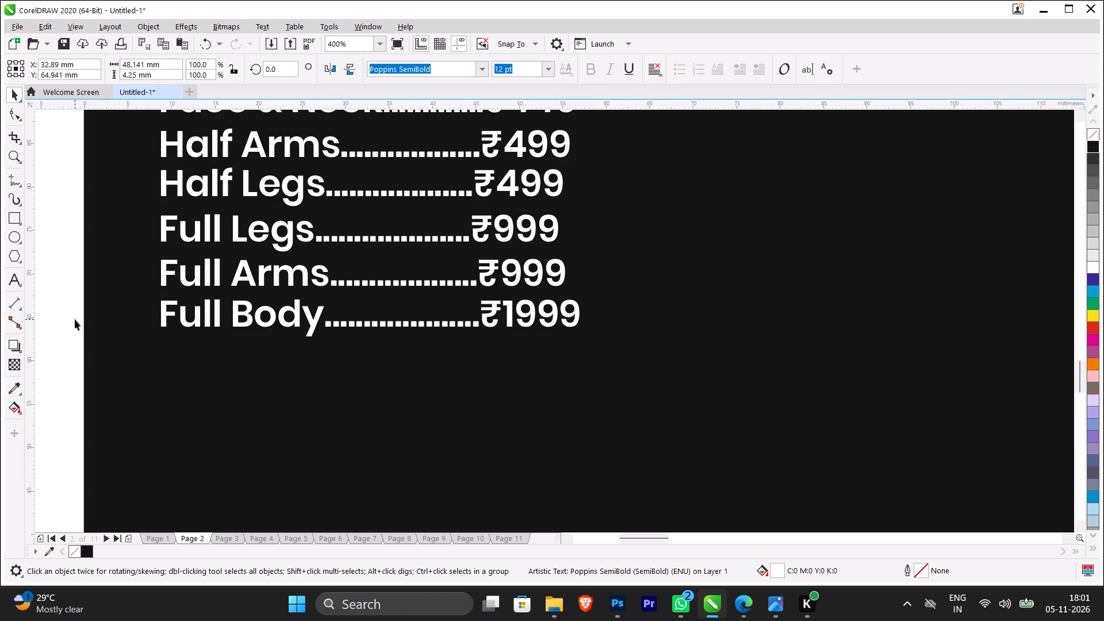
Group the Advanced Dtan heading, underline and price lines, and left-align the group with the Protein Hair Spa line.
{"action": "scroll", "coordinate": [312, 383], "scroll_direction": "down", "scroll_amount": 2}
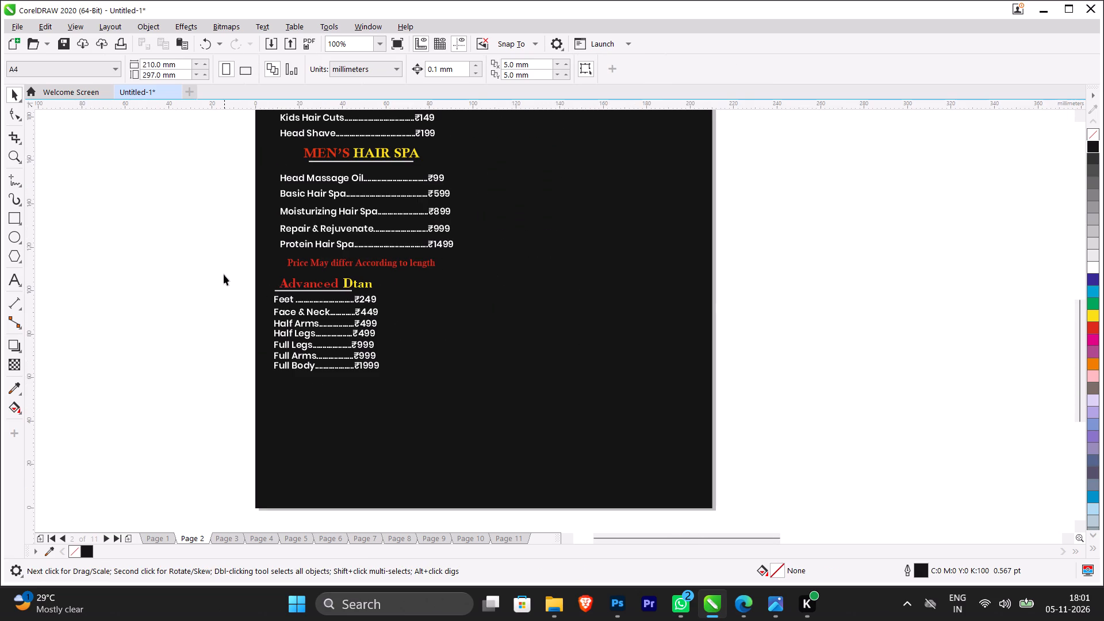
{"action": "left_click_drag", "start_coordinate": [224, 274], "coordinate": [420, 396]}
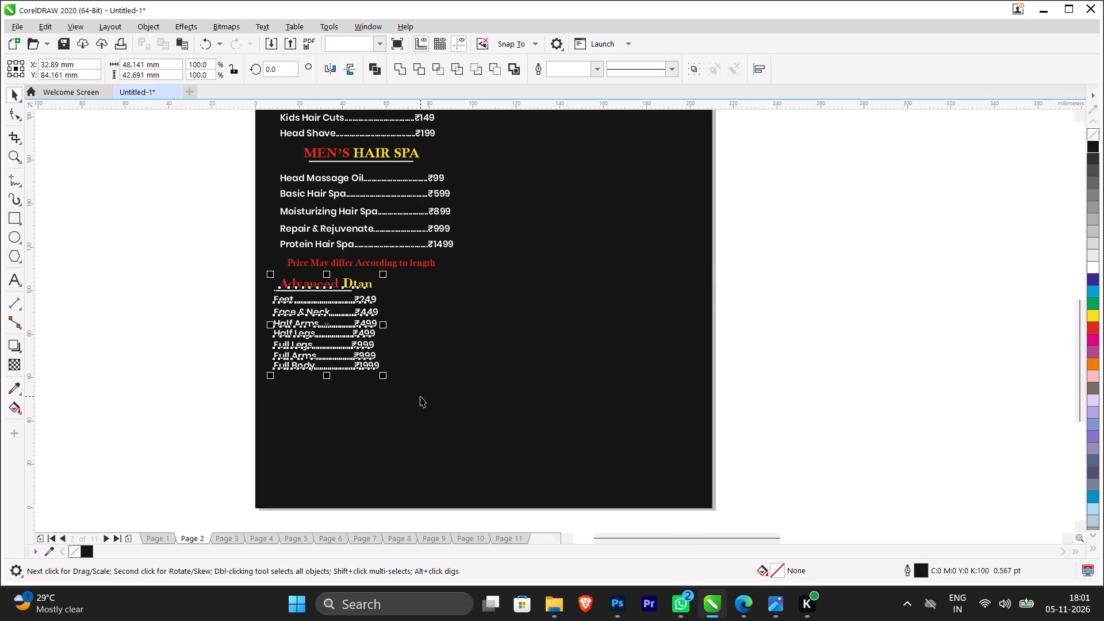
{"action": "key", "text": "ctrl+g"}
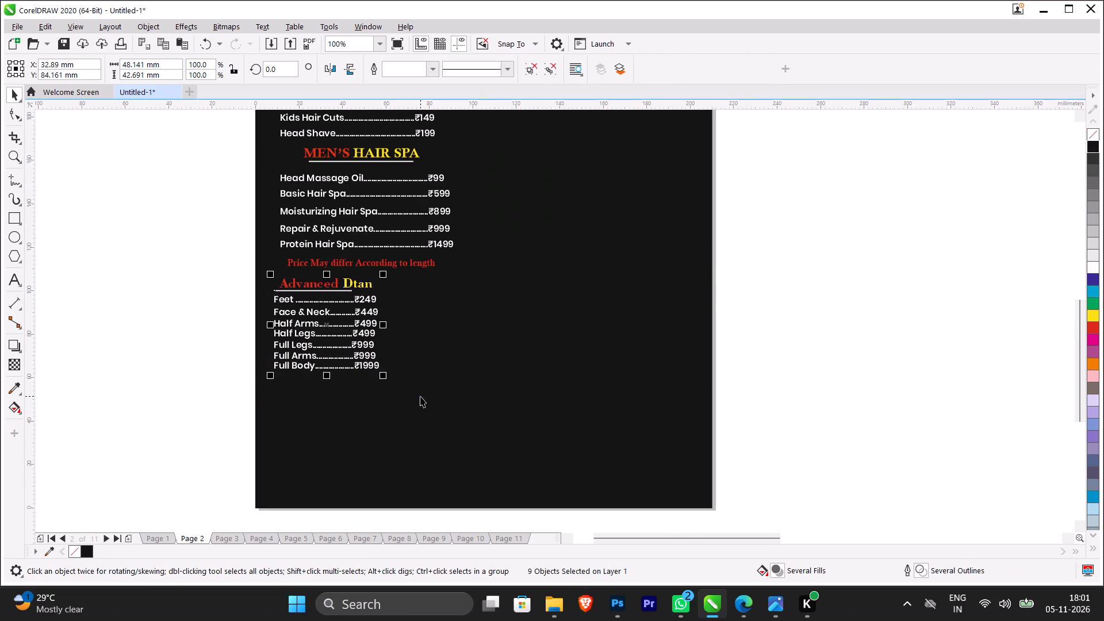
{"action": "left_click", "coordinate": [443, 244], "text": "shift"}
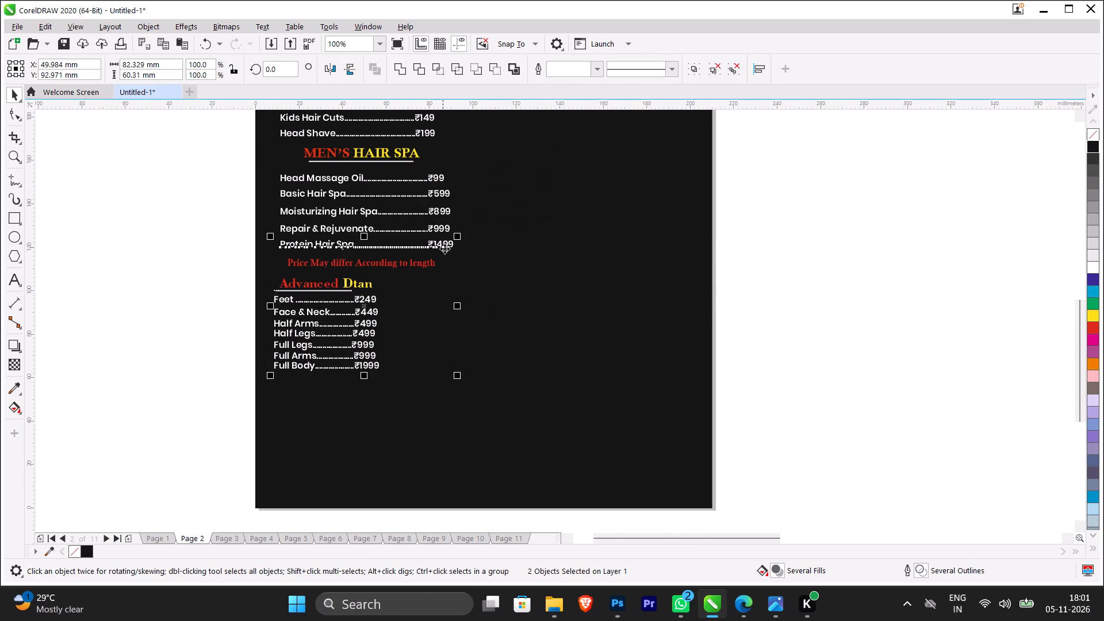
{"action": "key", "text": "l"}
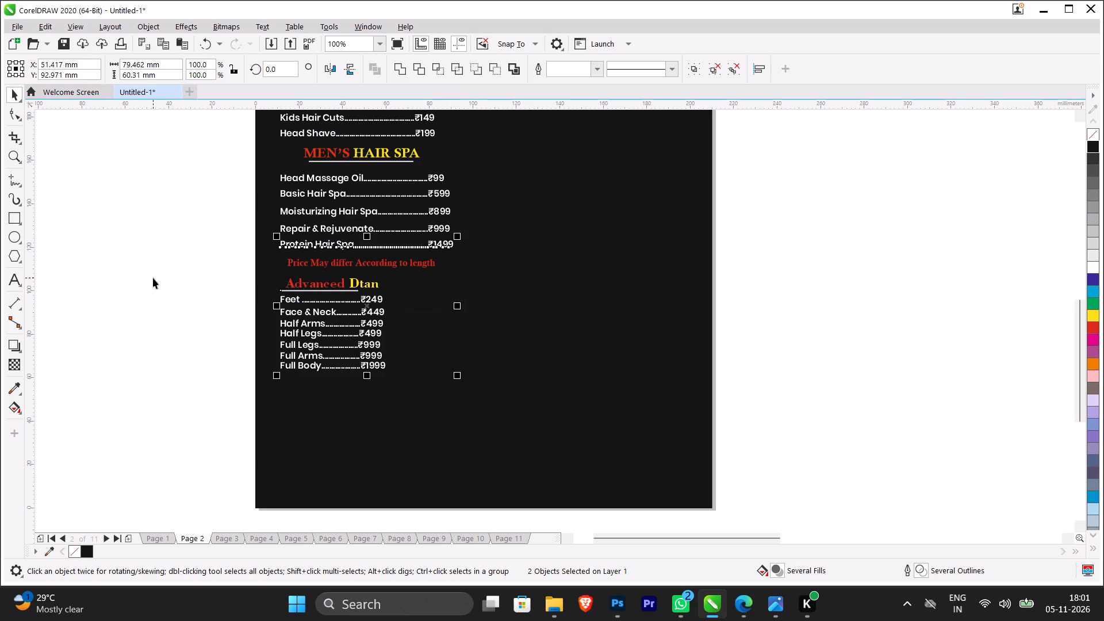
{"action": "left_click", "coordinate": [152, 277]}
On page 4, group the Hair Colouring section, and group the Manicure and Pedicure sections together as a second group.
{"action": "scroll", "coordinate": [405, 419], "scroll_direction": "down", "scroll_amount": 1}
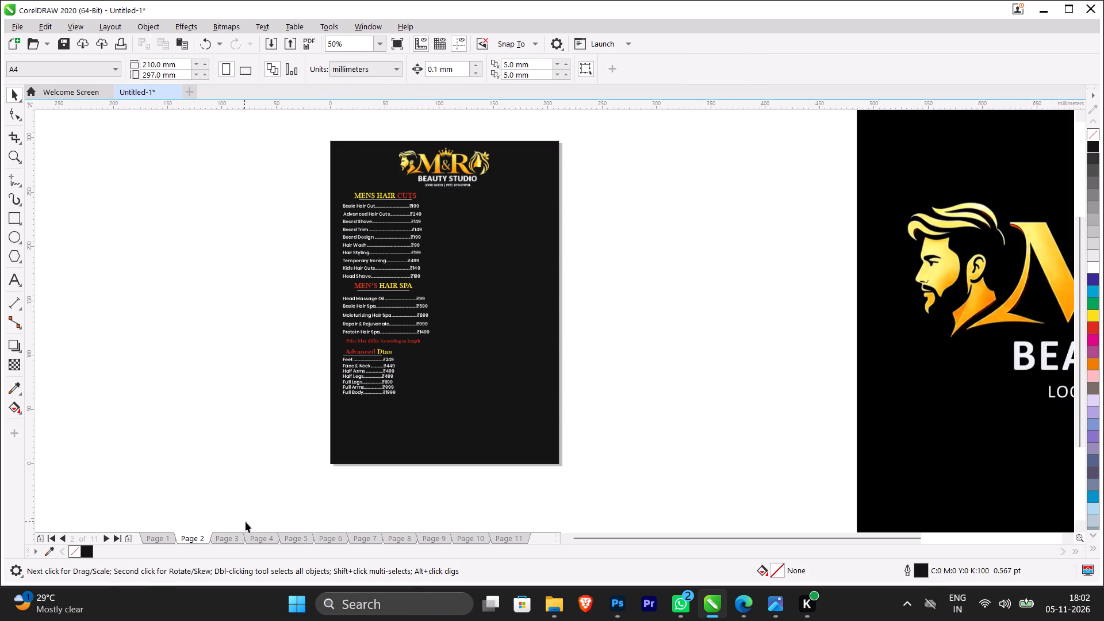
{"action": "left_click", "coordinate": [254, 535]}
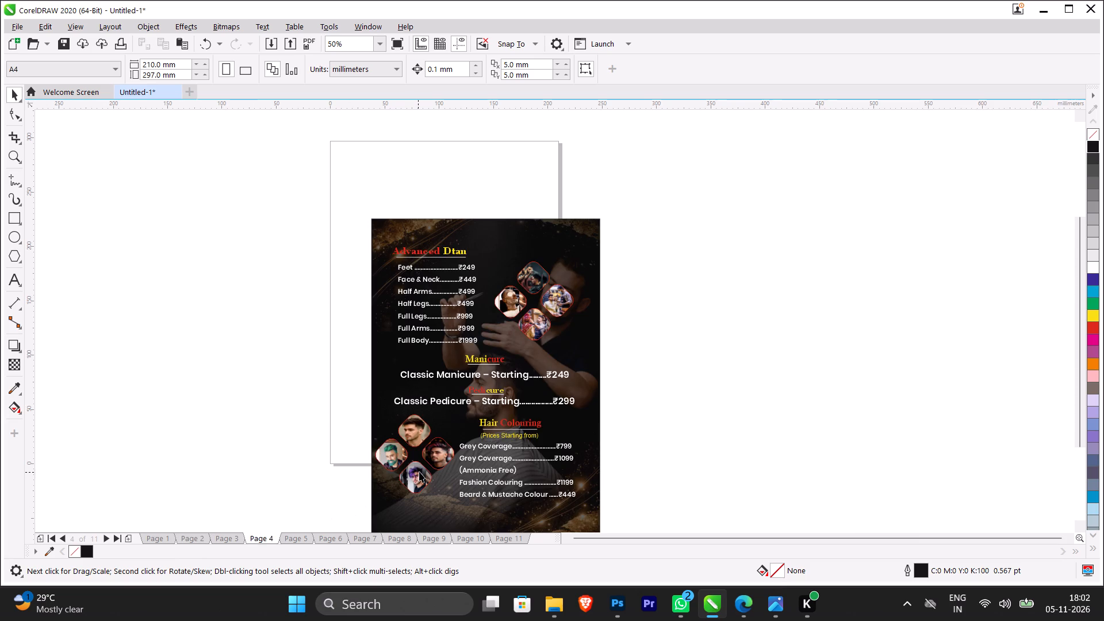
{"action": "scroll", "coordinate": [478, 444], "scroll_direction": "up", "scroll_amount": 1}
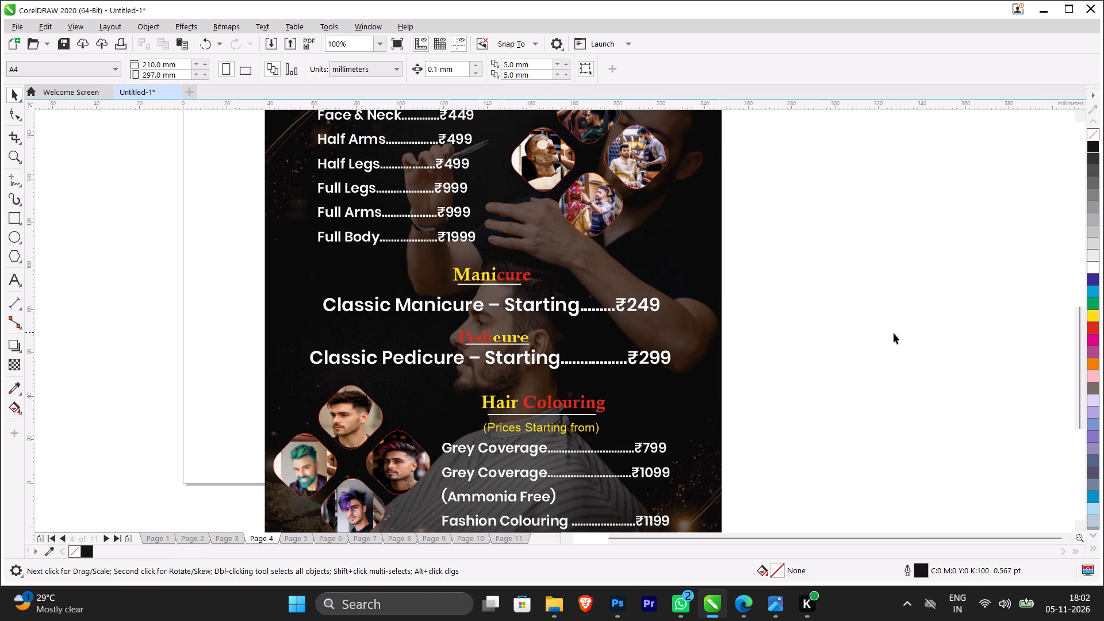
{"action": "scroll", "coordinate": [749, 428], "scroll_direction": "down", "scroll_amount": 1}
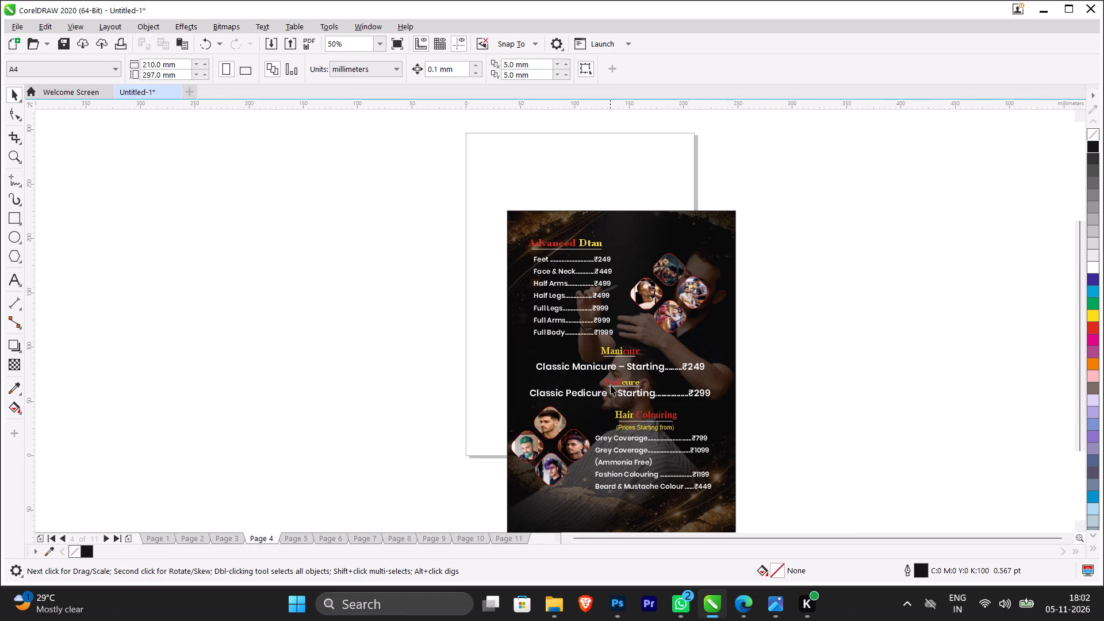
{"action": "left_click", "coordinate": [704, 488]}
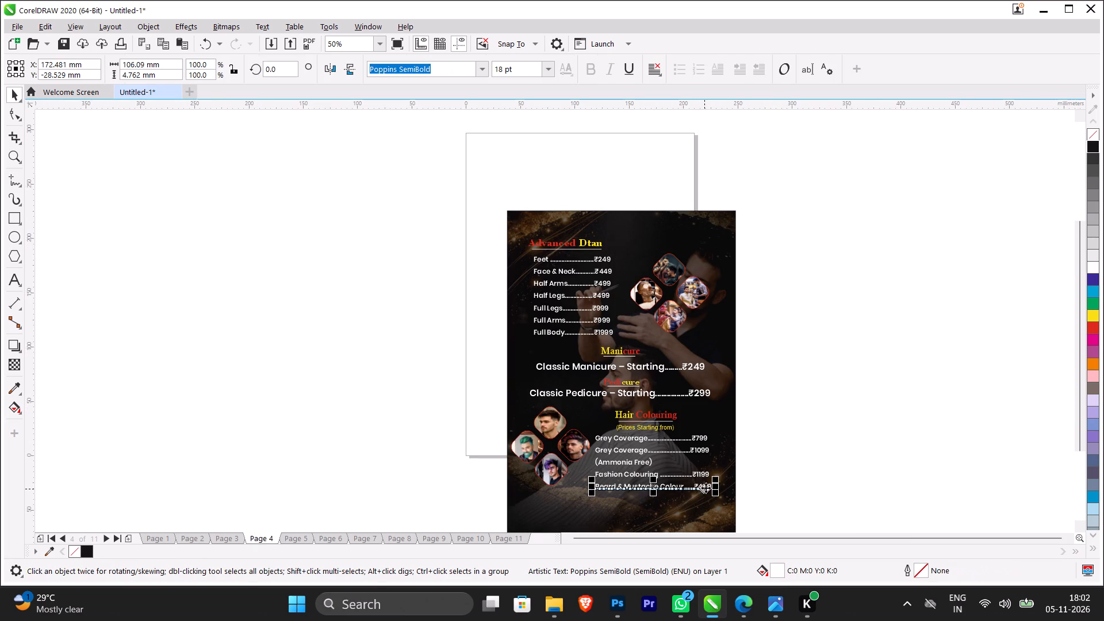
{"action": "left_click_drag", "start_coordinate": [782, 504], "coordinate": [588, 396]}
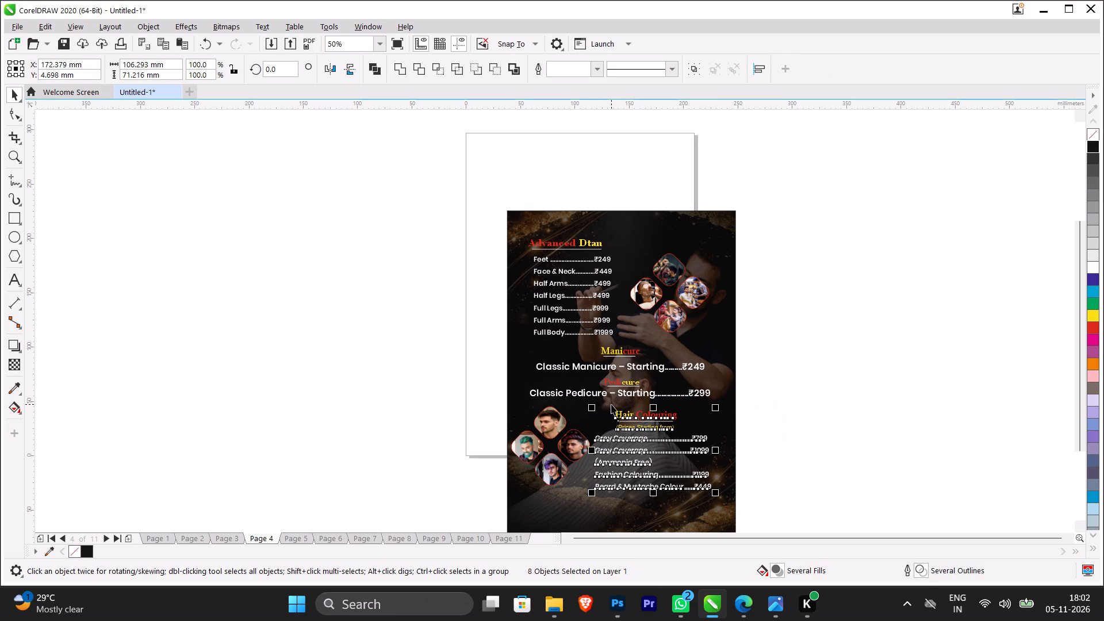
{"action": "key", "text": "ctrl+g"}
{"action": "left_click_drag", "start_coordinate": [785, 409], "coordinate": [640, 370]}
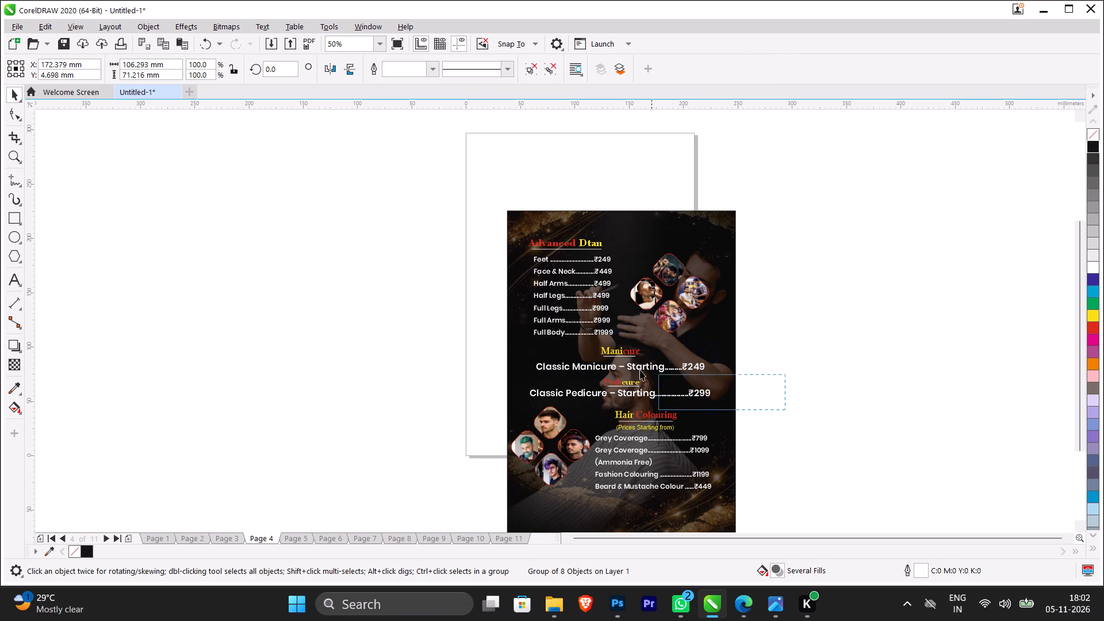
{"action": "left_click_drag", "start_coordinate": [640, 370], "coordinate": [506, 342]}
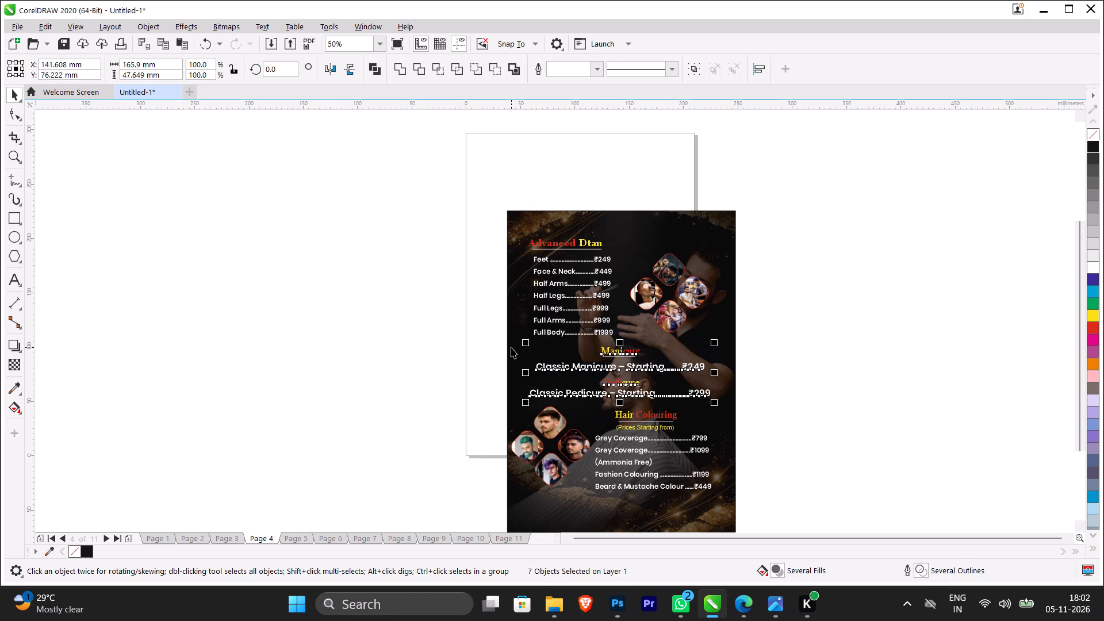
{"action": "key", "text": "ctrl+g"}
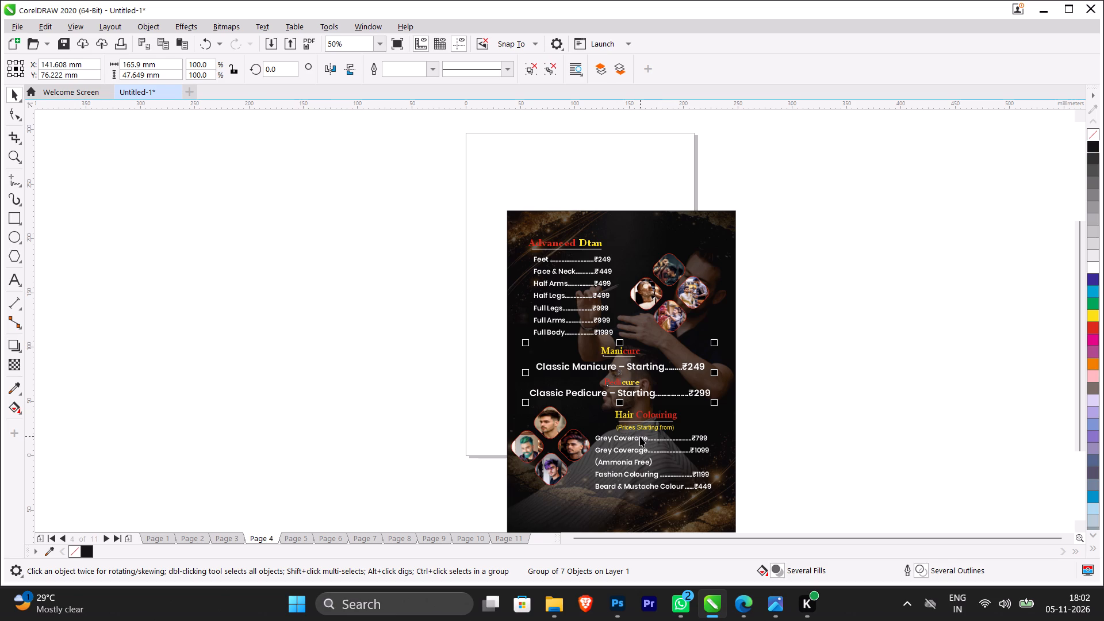
Copy the Manicure/Pedicure and Hair Colouring groups from page 4 and paste them onto page 2.
{"action": "left_click", "coordinate": [640, 436], "text": "shift"}
{"action": "key", "text": "ctrl+c"}
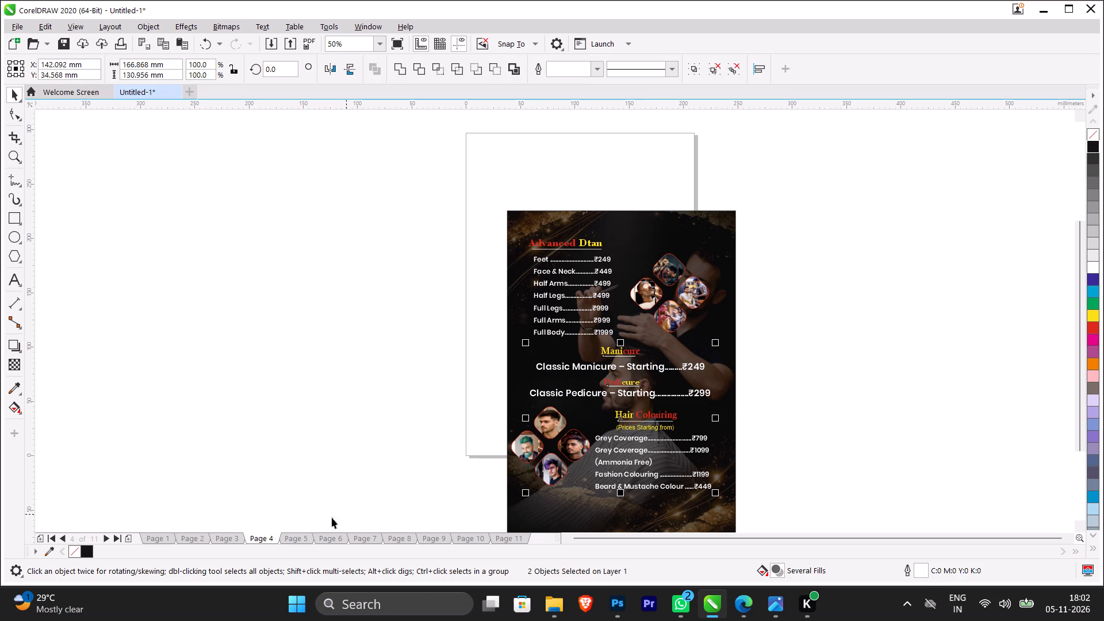
{"action": "left_click", "coordinate": [204, 536]}
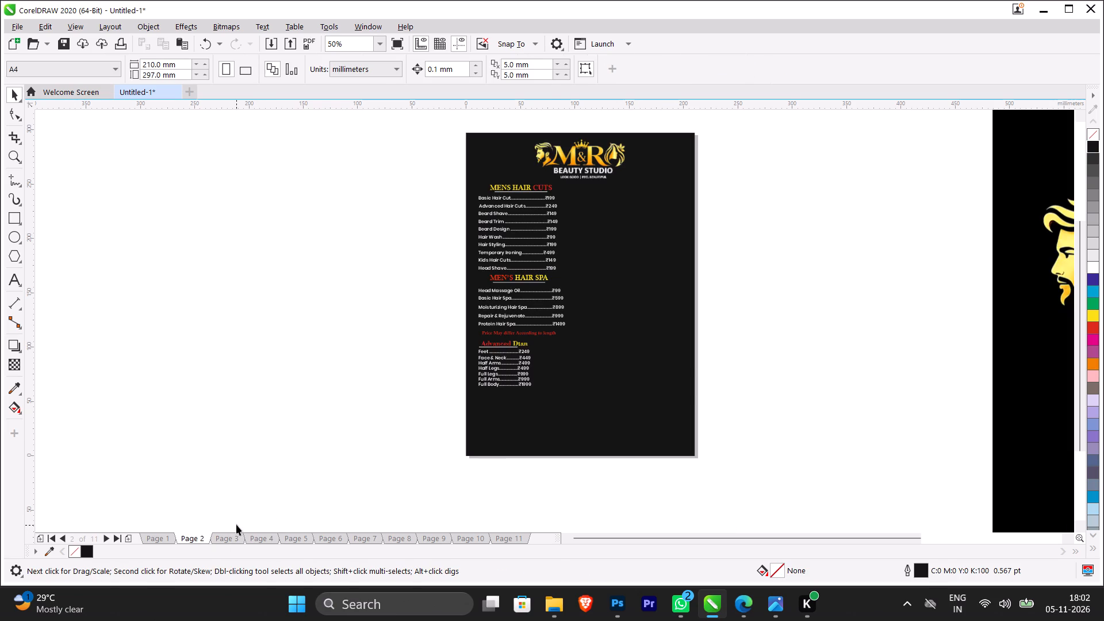
{"action": "key", "text": "ctrl+v"}
Scale the pasted groups down proportionally to about 125 × 101 mm and place them beside and below the Advanced Dtan section.
{"action": "left_click_drag", "start_coordinate": [660, 393], "coordinate": [659, 392]}
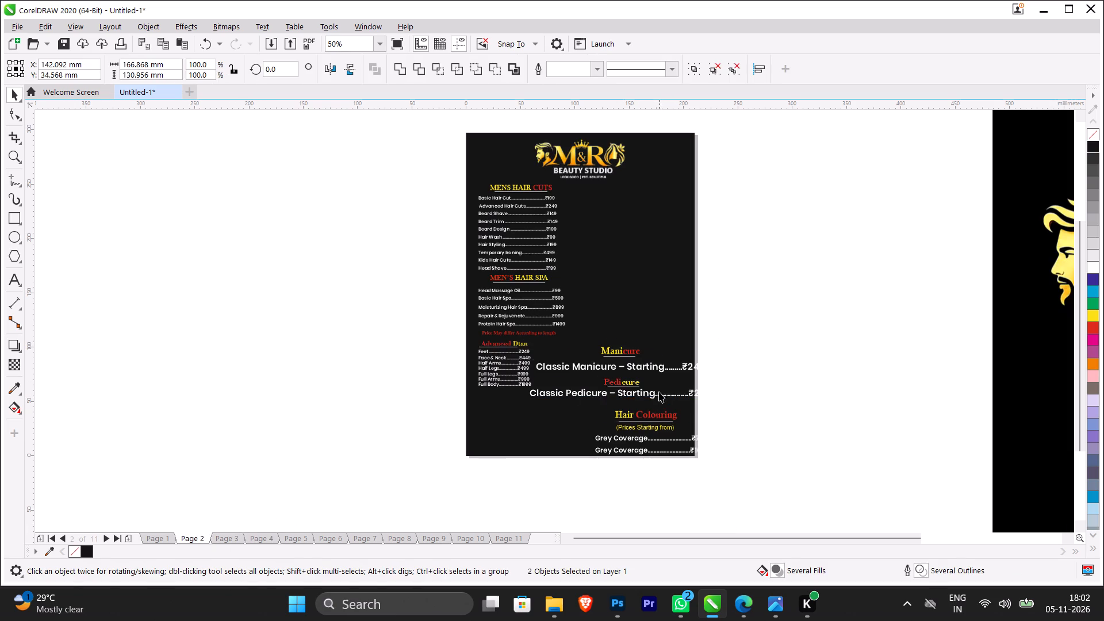
{"action": "left_click_drag", "start_coordinate": [659, 392], "coordinate": [637, 346]}
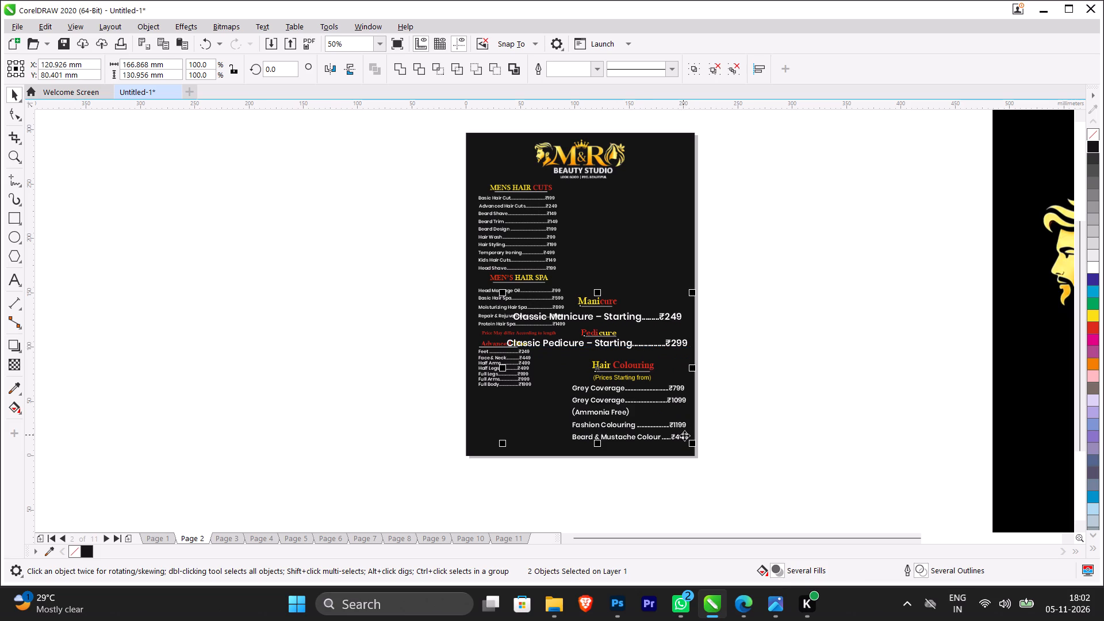
{"action": "left_click_drag", "start_coordinate": [692, 447], "coordinate": [679, 435], "text": "shift"}
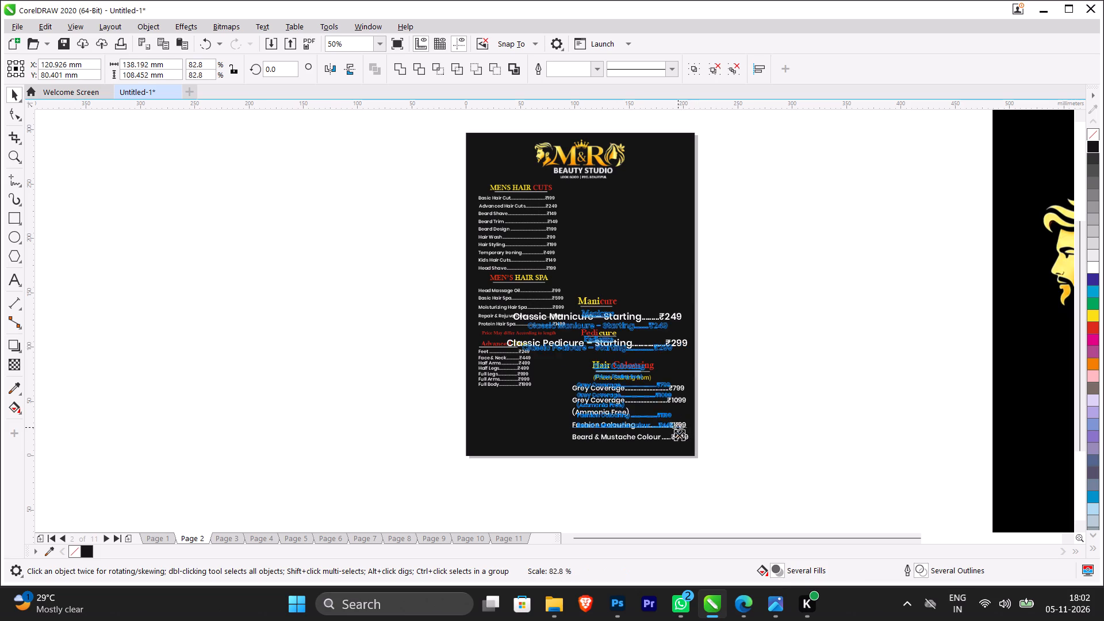
{"action": "left_click_drag", "start_coordinate": [679, 435], "coordinate": [663, 414], "text": "shift"}
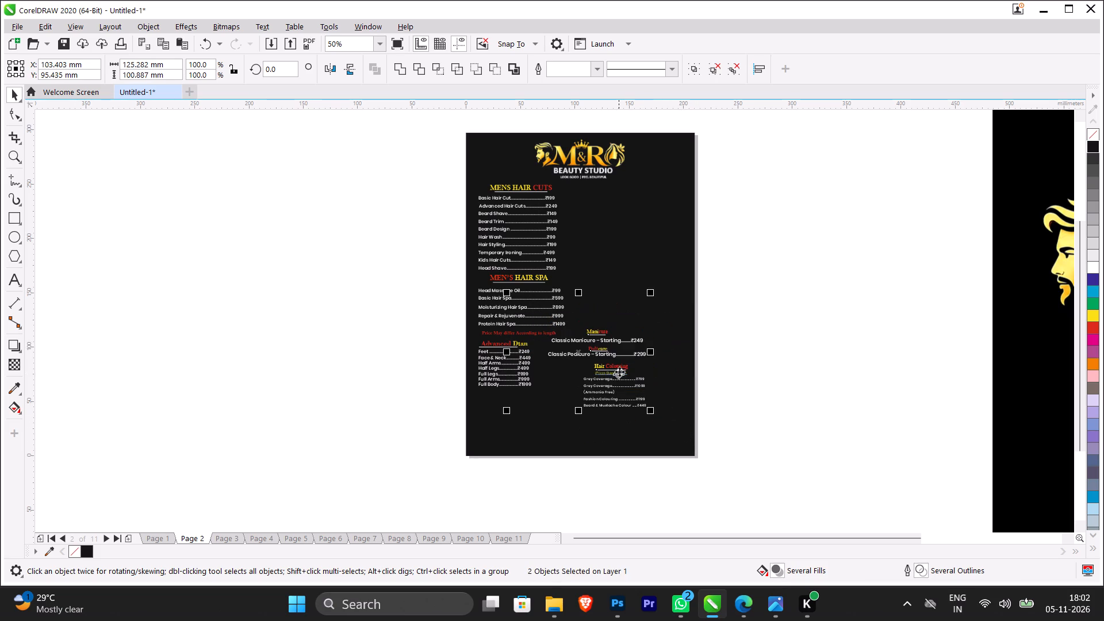
{"action": "left_click_drag", "start_coordinate": [619, 355], "coordinate": [617, 382]}
Ungroup the pasted Manicure/Pedicure and Hair Colouring groups into individual objects.
{"action": "scroll", "coordinate": [617, 403], "scroll_direction": "up", "scroll_amount": 1}
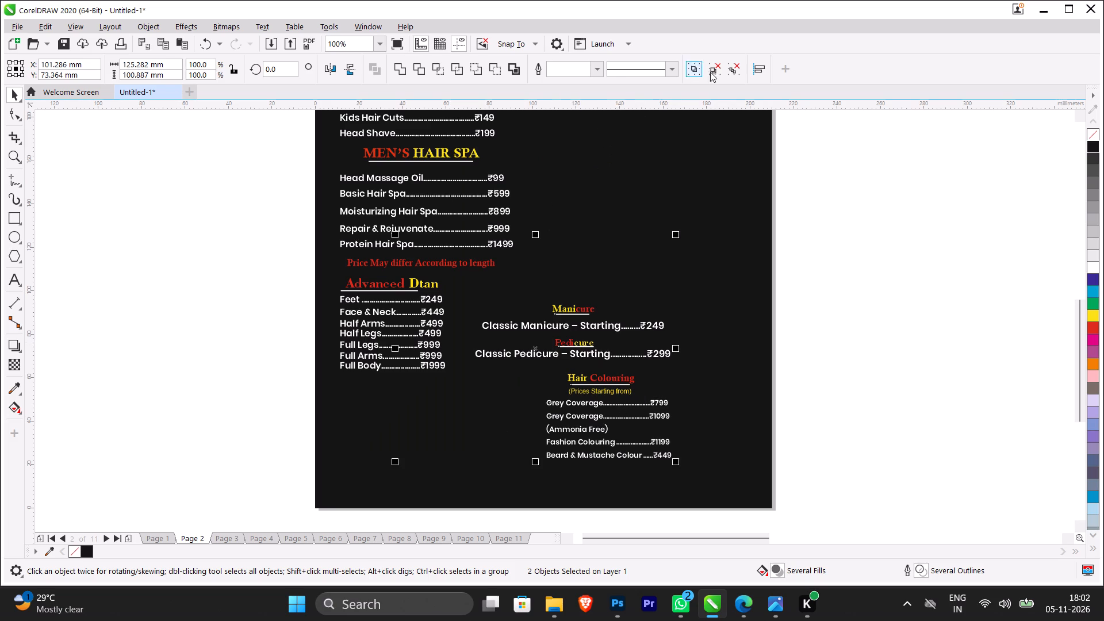
{"action": "left_click", "coordinate": [726, 67]}
{"action": "left_click", "coordinate": [795, 146]}
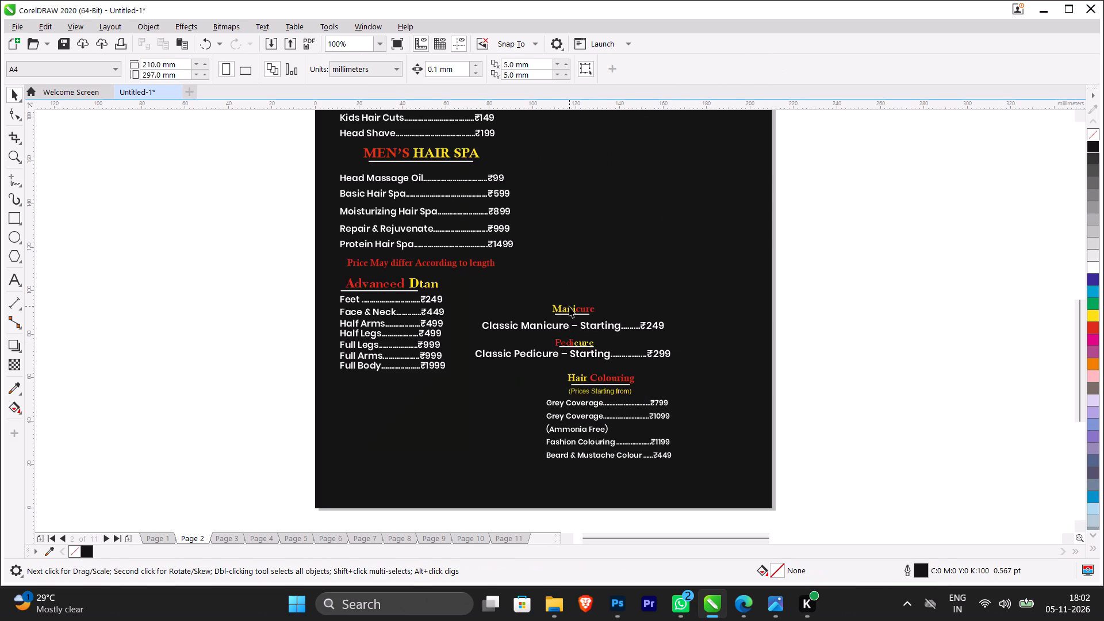
Move the whole Hair Colouring section into the left column, just beneath the Advanced Dtan price lines.
{"action": "scroll", "coordinate": [569, 306], "scroll_direction": "down", "scroll_amount": 1}
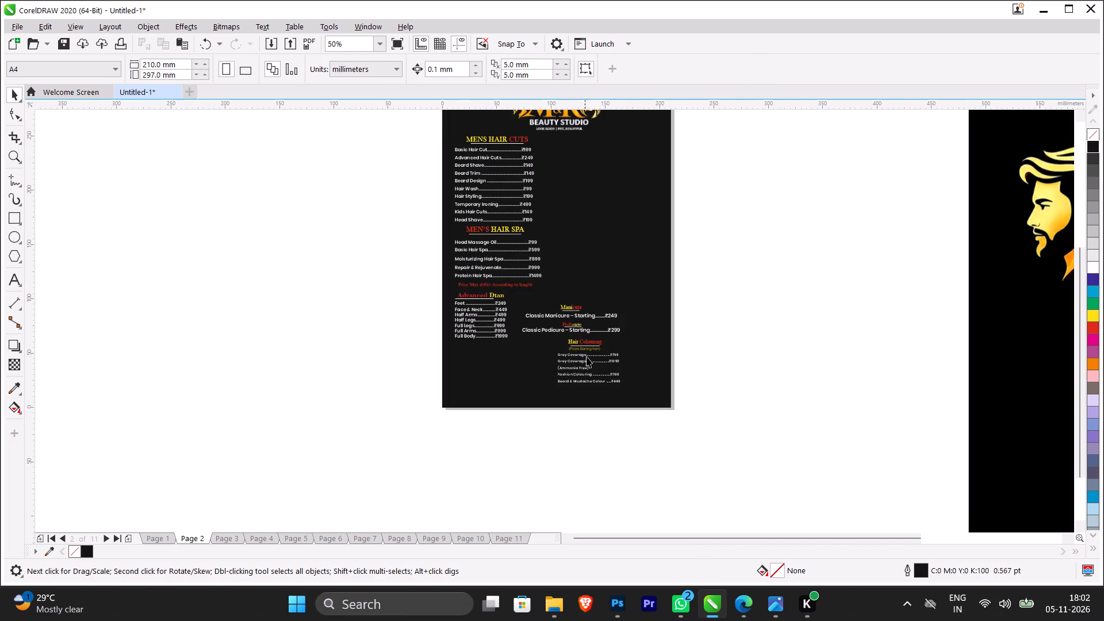
{"action": "left_click_drag", "start_coordinate": [730, 416], "coordinate": [535, 334]}
{"action": "left_click_drag", "start_coordinate": [588, 358], "coordinate": [503, 359]}
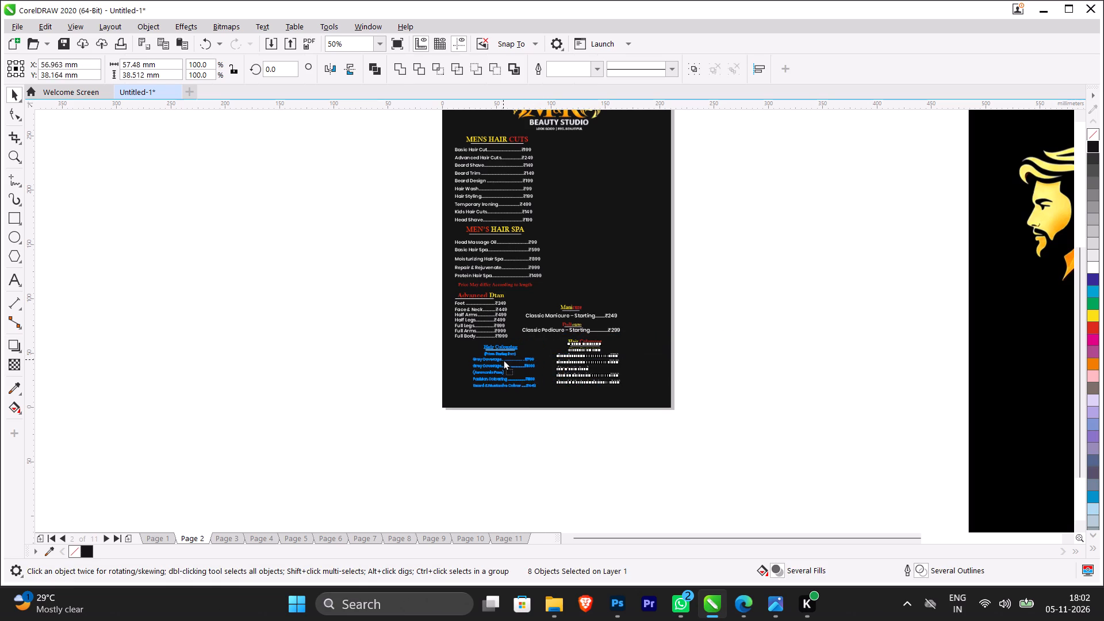
{"action": "left_click_drag", "start_coordinate": [503, 359], "coordinate": [492, 361]}
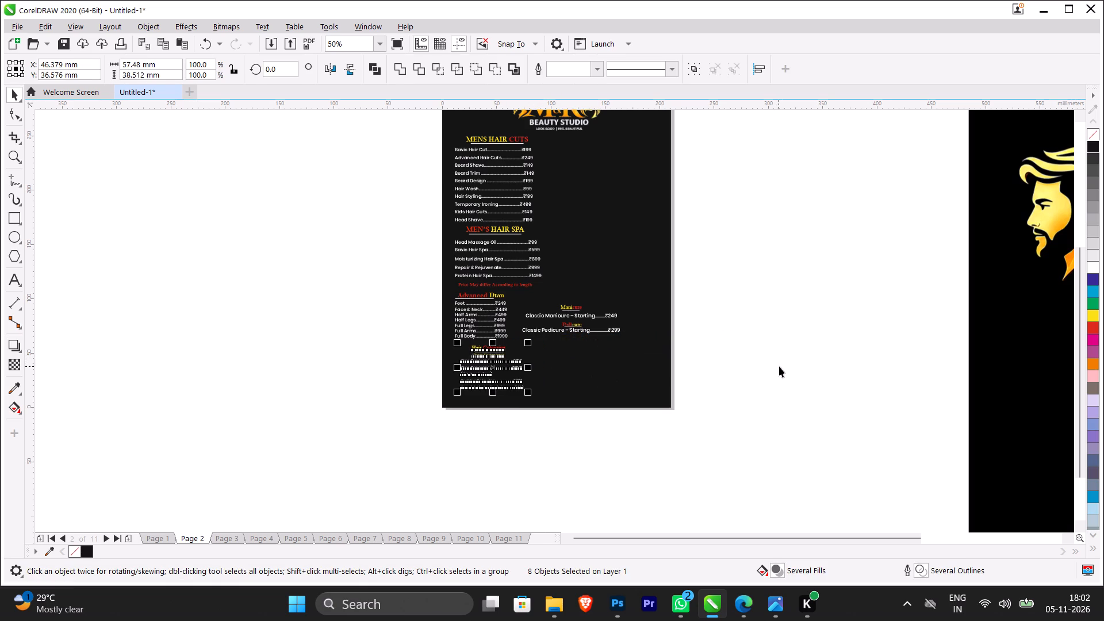
{"action": "left_click", "coordinate": [780, 366]}
Set the Hair Colouring heading to 18 pt and its (Prices Starting from) note to 10 pt.
{"action": "scroll", "coordinate": [498, 388], "scroll_direction": "up", "scroll_amount": 2}
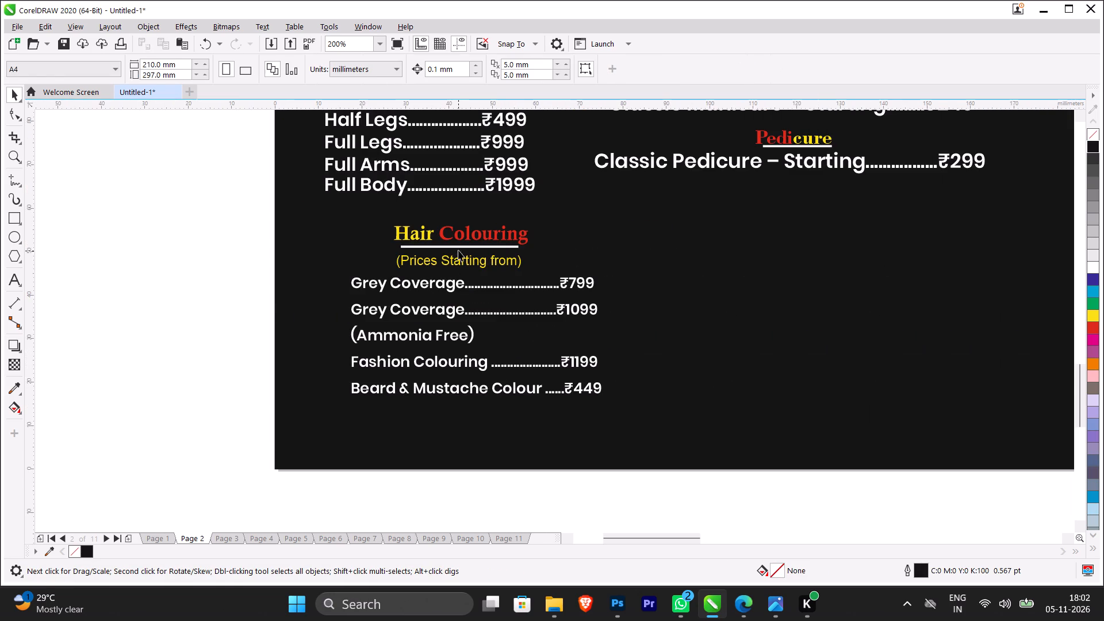
{"action": "left_click", "coordinate": [463, 240]}
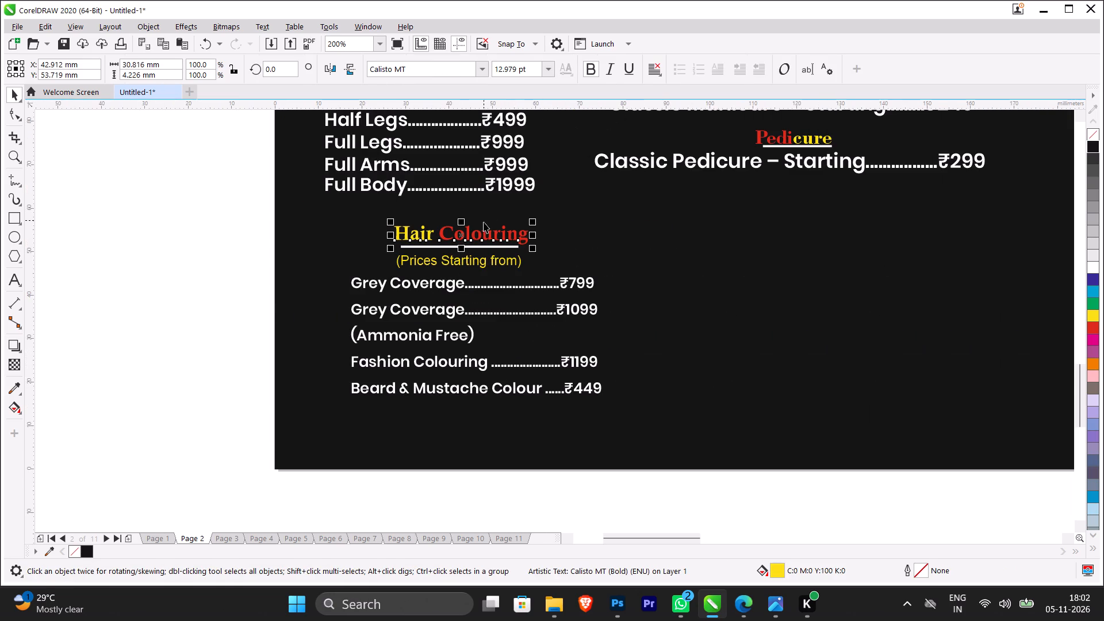
{"action": "left_click", "coordinate": [531, 68]}
{"action": "type", "text": "18"}
{"action": "key", "text": "Return"}
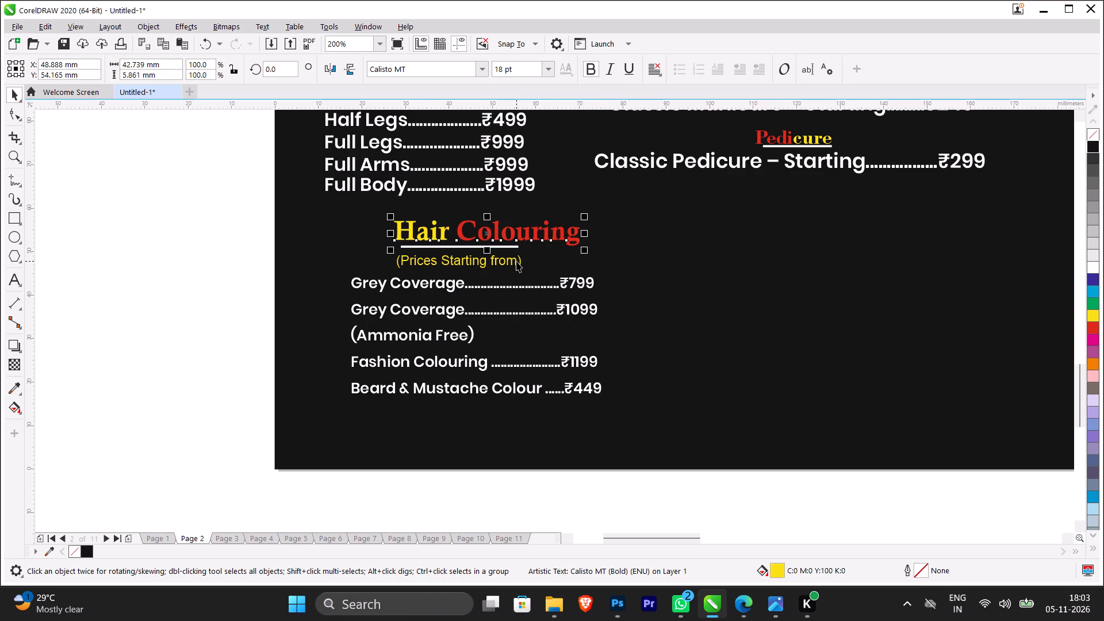
{"action": "left_click", "coordinate": [516, 261]}
{"action": "left_click", "coordinate": [525, 66]}
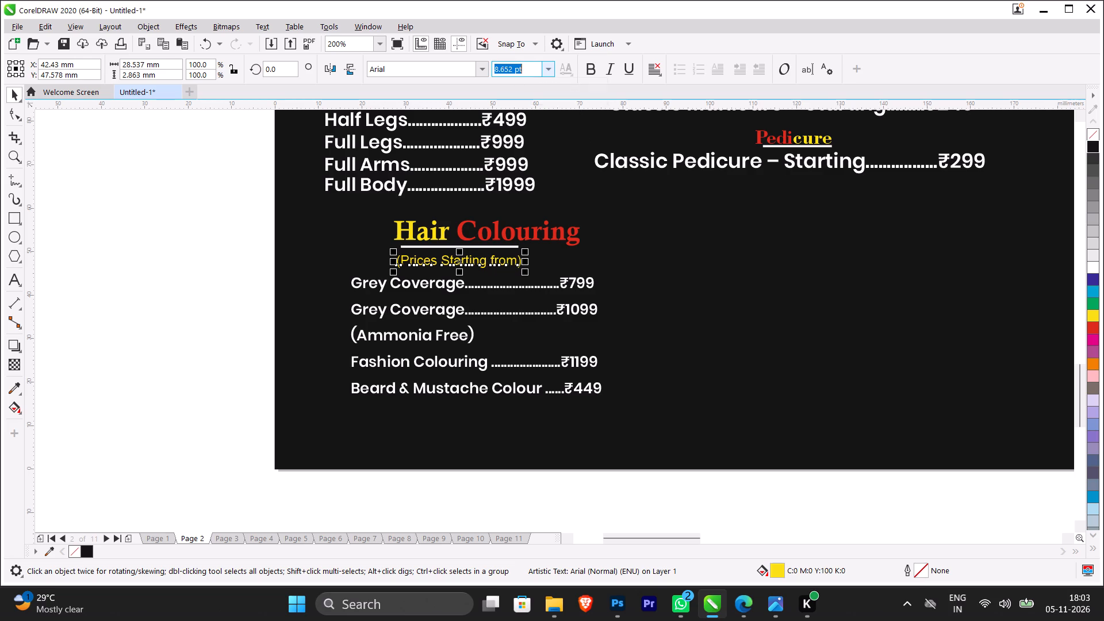
{"action": "type", "text": "10"}
{"action": "key", "text": "Return"}
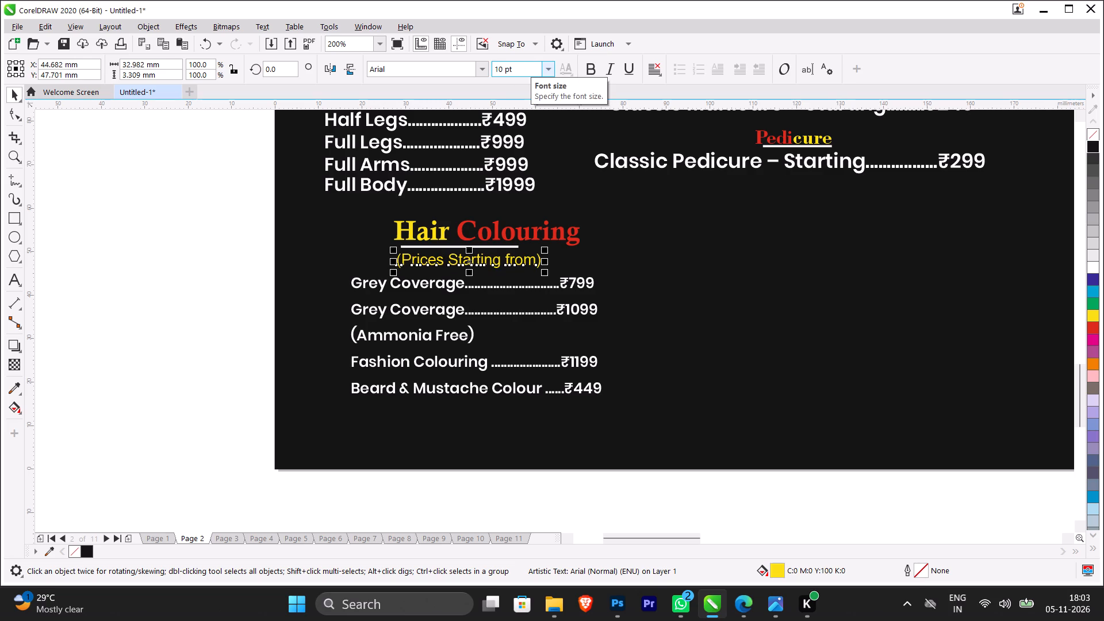
Set the ₹799 Grey Coverage line to 12 pt.
{"action": "left_click", "coordinate": [428, 286]}
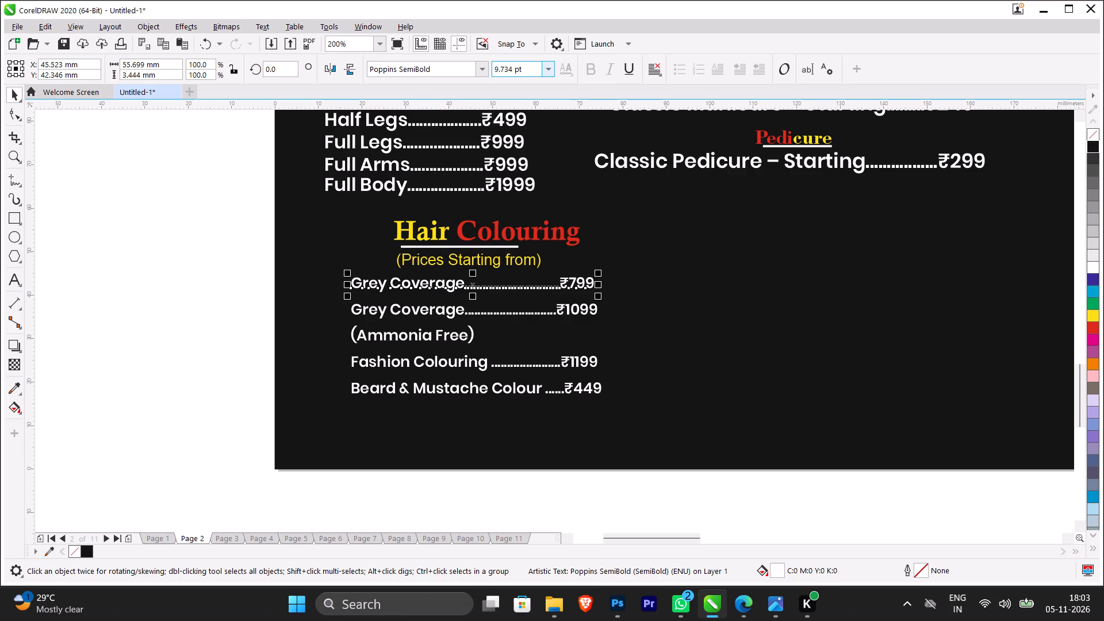
{"action": "left_click", "coordinate": [522, 68]}
{"action": "type", "text": "12"}
{"action": "key", "text": "Return"}
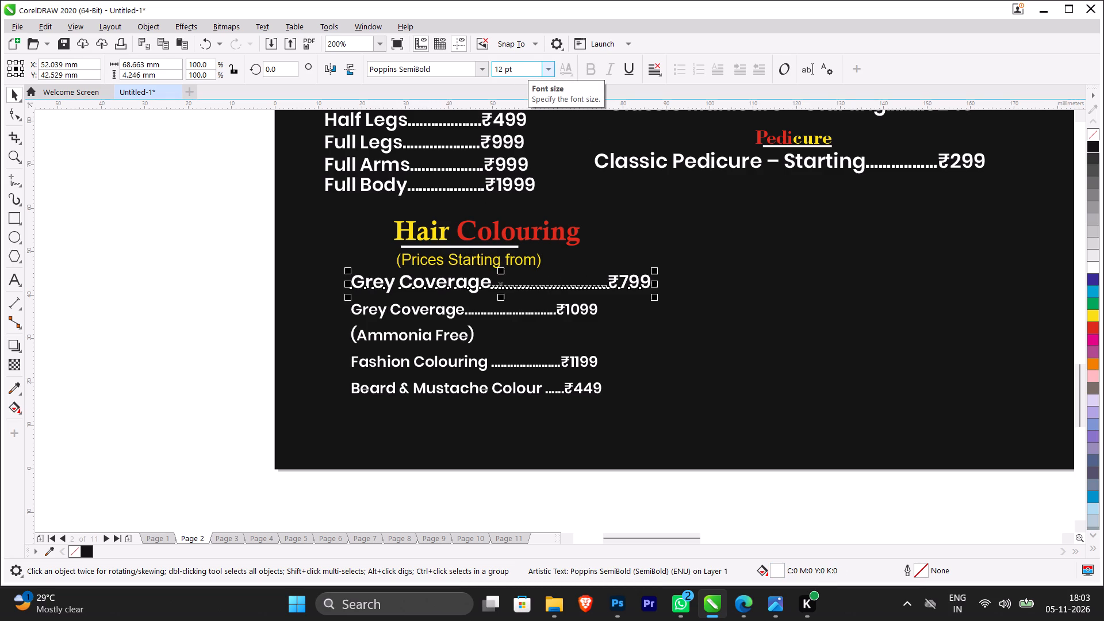
Ungroup the Advanced Dtan section and check the font size of its Full Body line.
{"action": "left_click", "coordinate": [527, 186]}
{"action": "left_click", "coordinate": [555, 76]}
{"action": "left_click", "coordinate": [158, 227]}
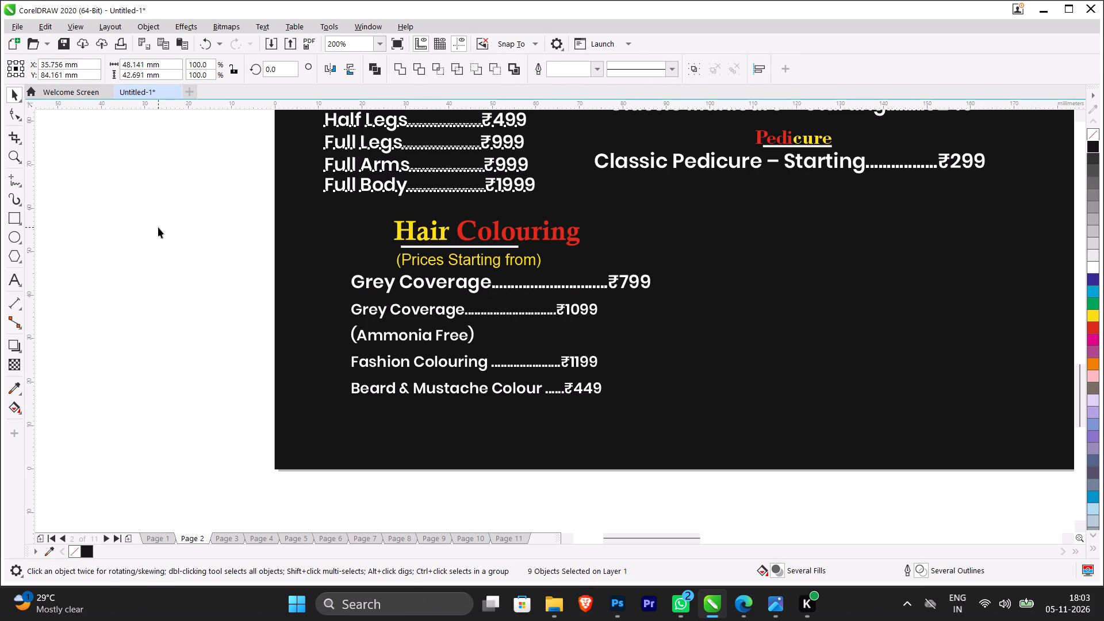
{"action": "left_click", "coordinate": [385, 190]}
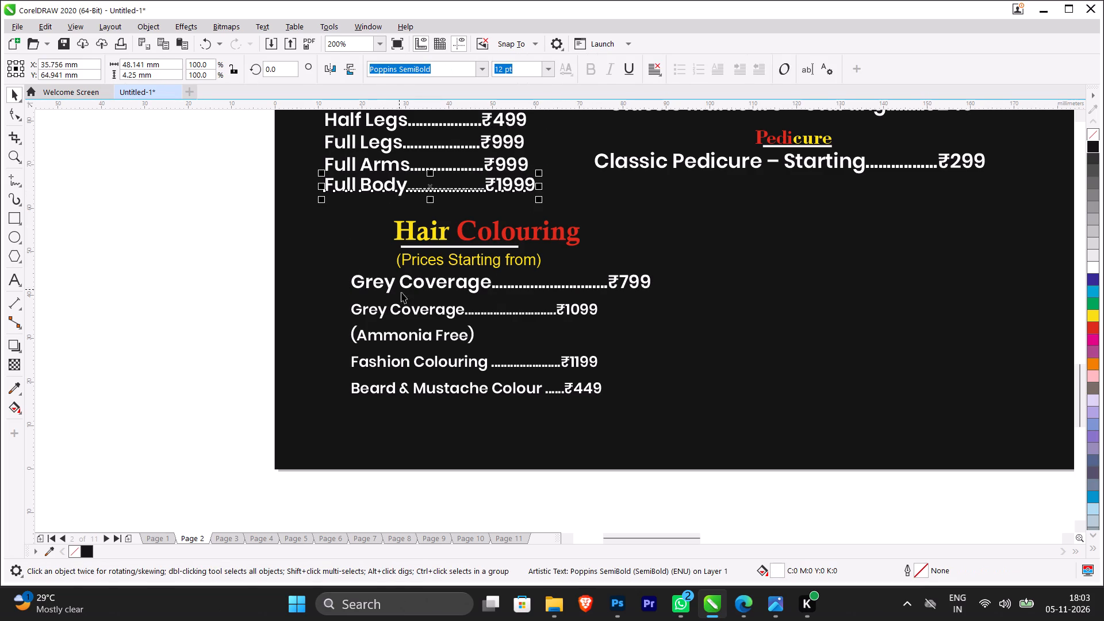
Set the ₹1099 Grey Coverage line to 12 pt.
{"action": "left_click", "coordinate": [410, 310]}
{"action": "left_click", "coordinate": [525, 69]}
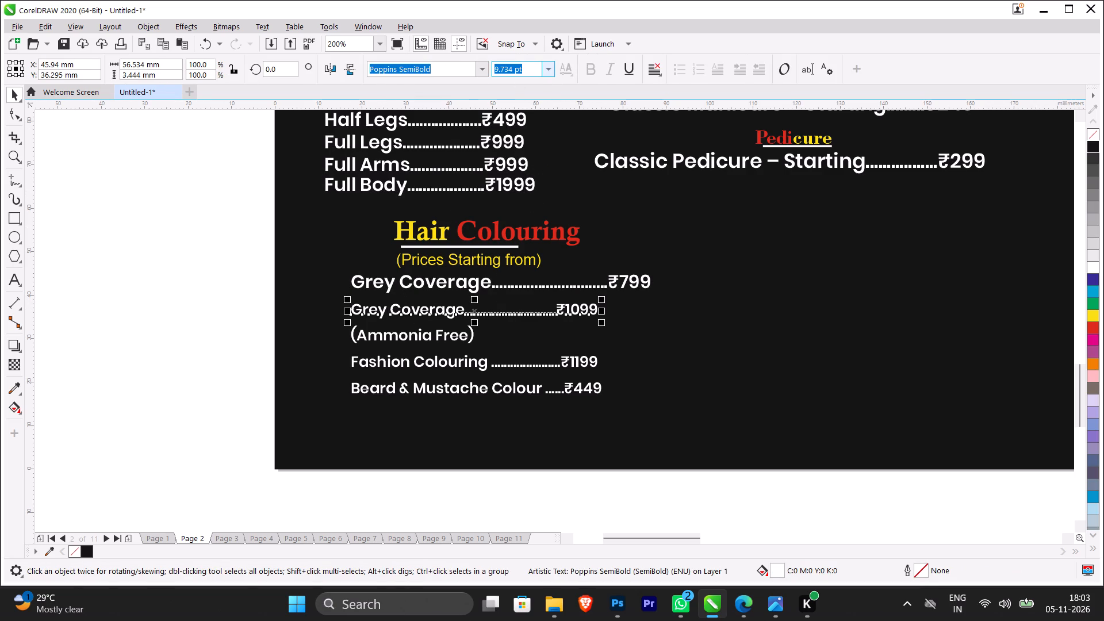
{"action": "type", "text": "12"}
{"action": "key", "text": "Return"}
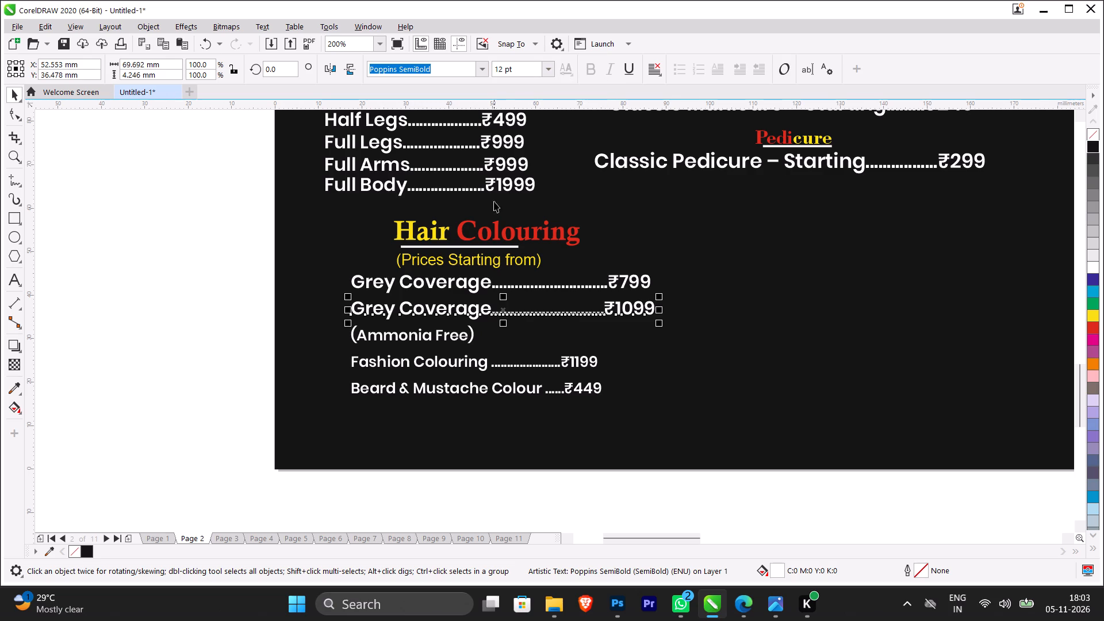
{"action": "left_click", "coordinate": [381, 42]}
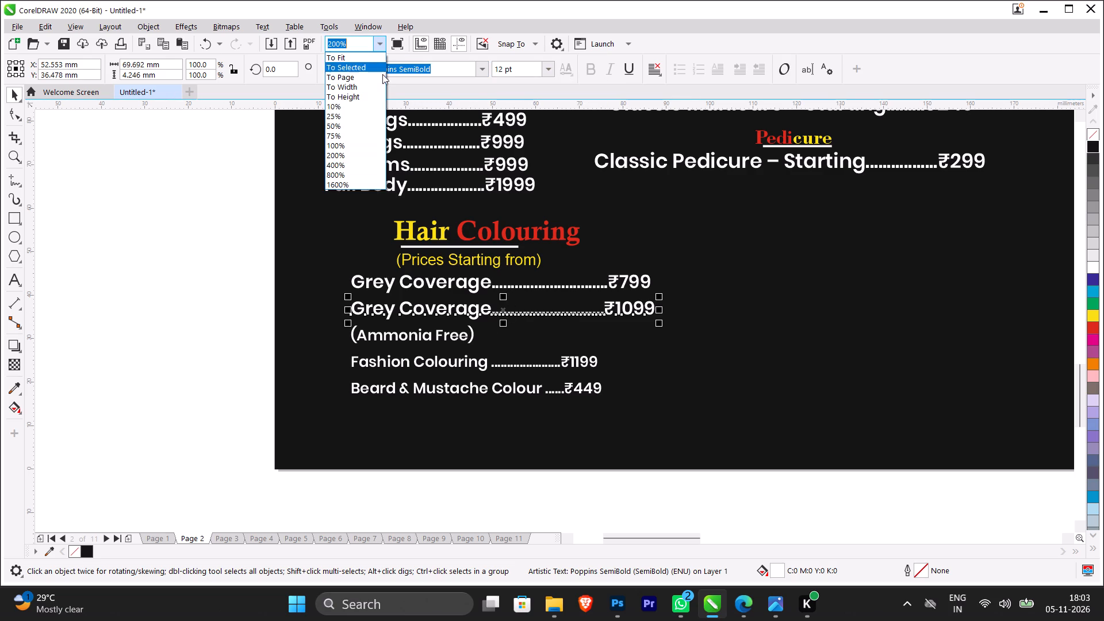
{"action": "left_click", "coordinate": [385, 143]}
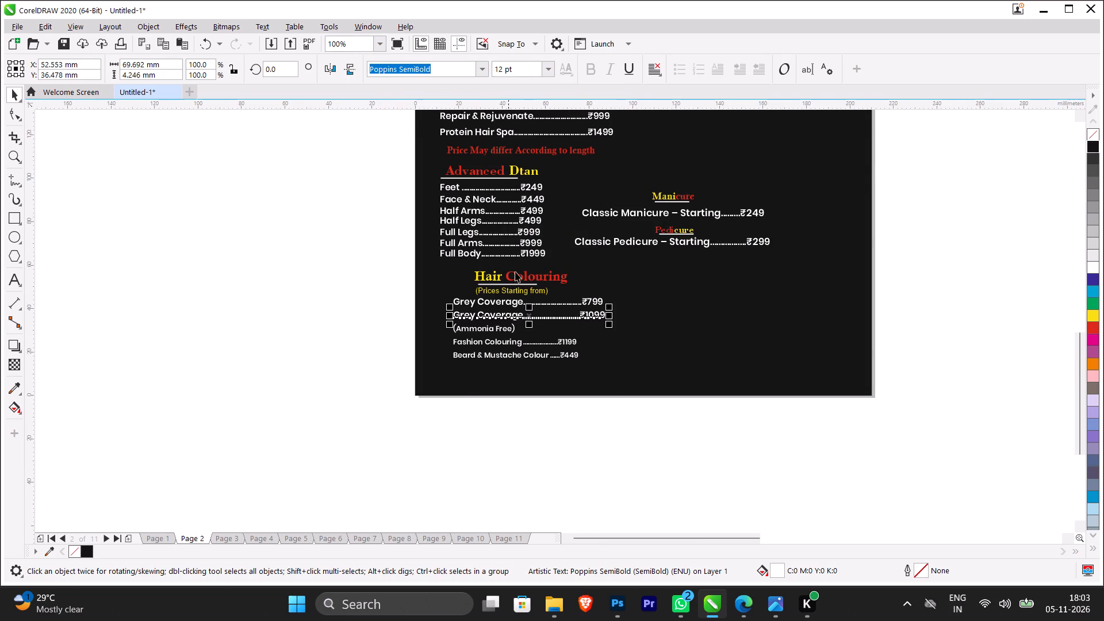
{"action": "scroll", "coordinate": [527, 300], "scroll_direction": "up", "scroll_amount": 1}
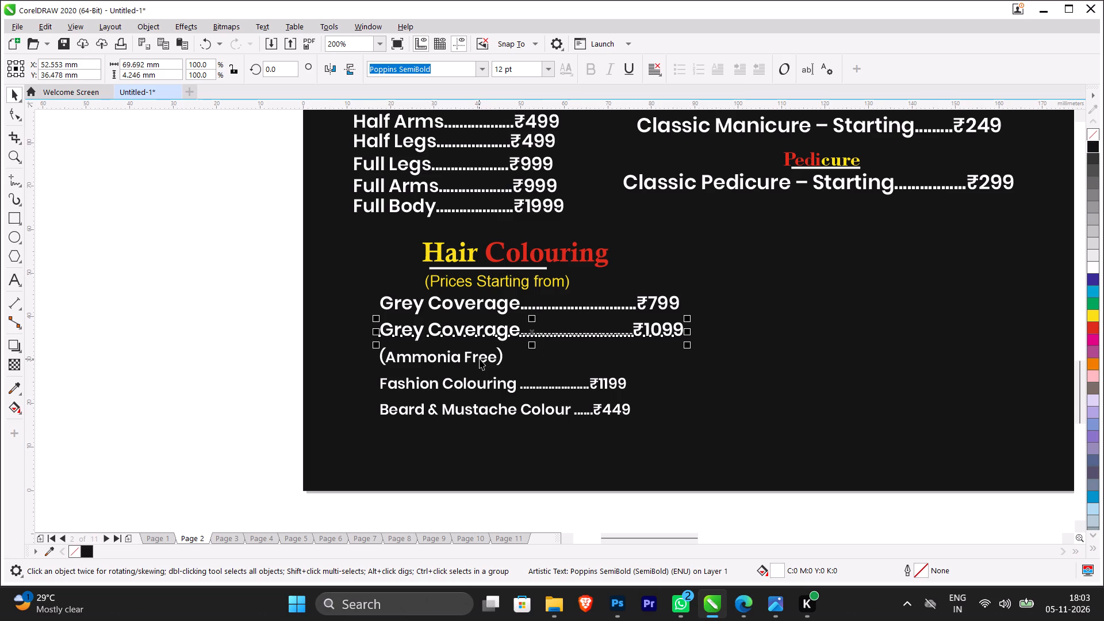
Set the (Ammonia Free) note to 6 pt and move it up close beneath the ₹1099 Grey Coverage line.
{"action": "left_click", "coordinate": [480, 359]}
{"action": "left_click", "coordinate": [525, 70]}
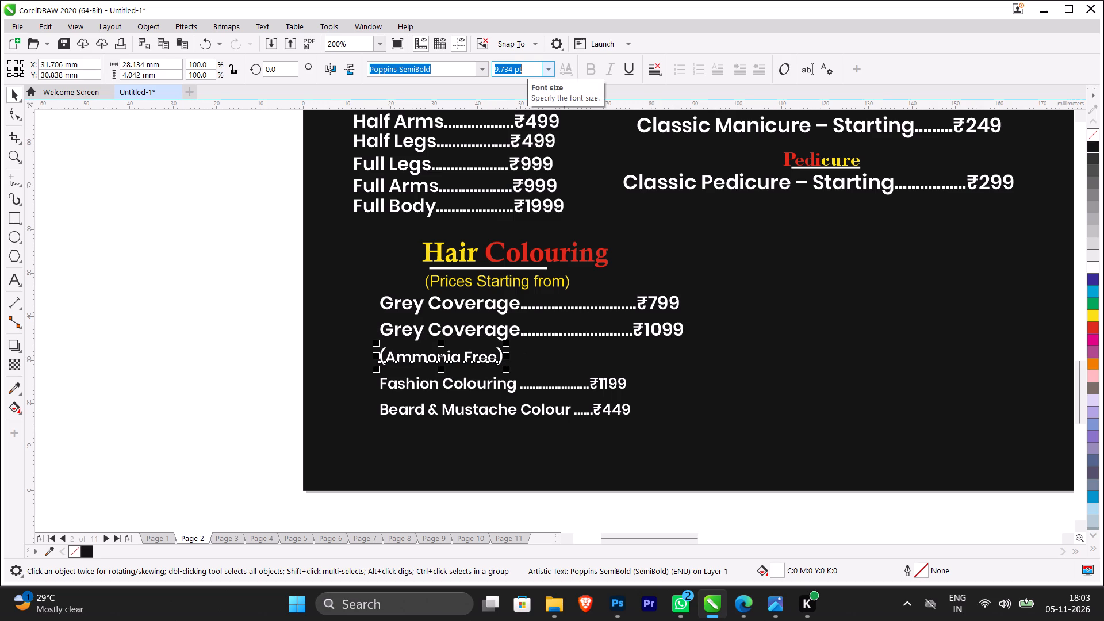
{"action": "key", "text": "6"}
{"action": "key", "text": "Return"}
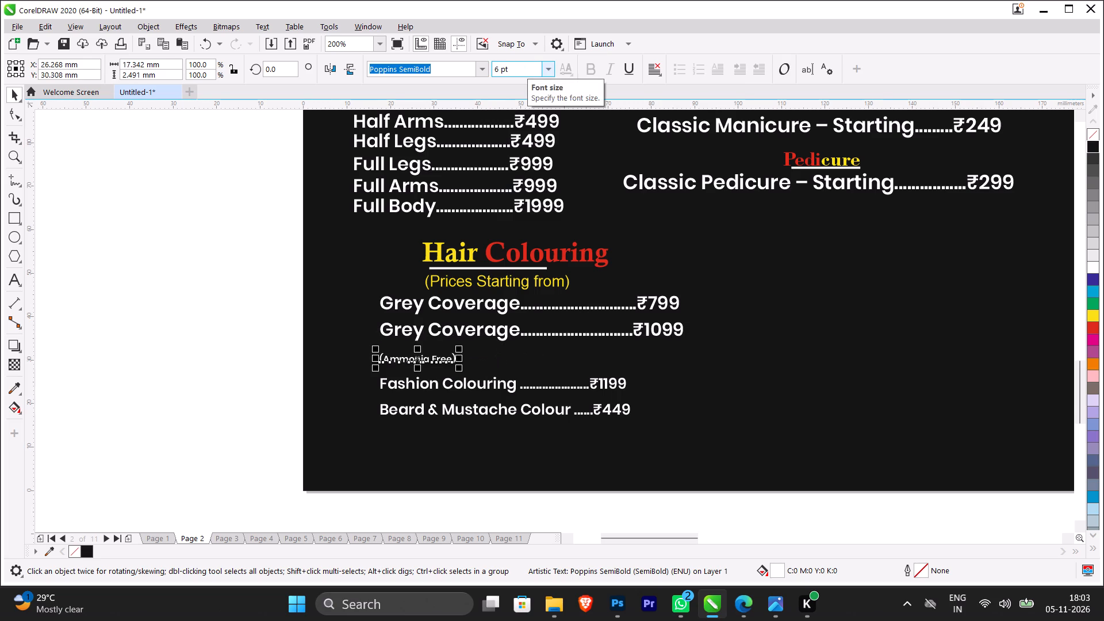
{"action": "left_click_drag", "start_coordinate": [423, 357], "coordinate": [426, 351]}
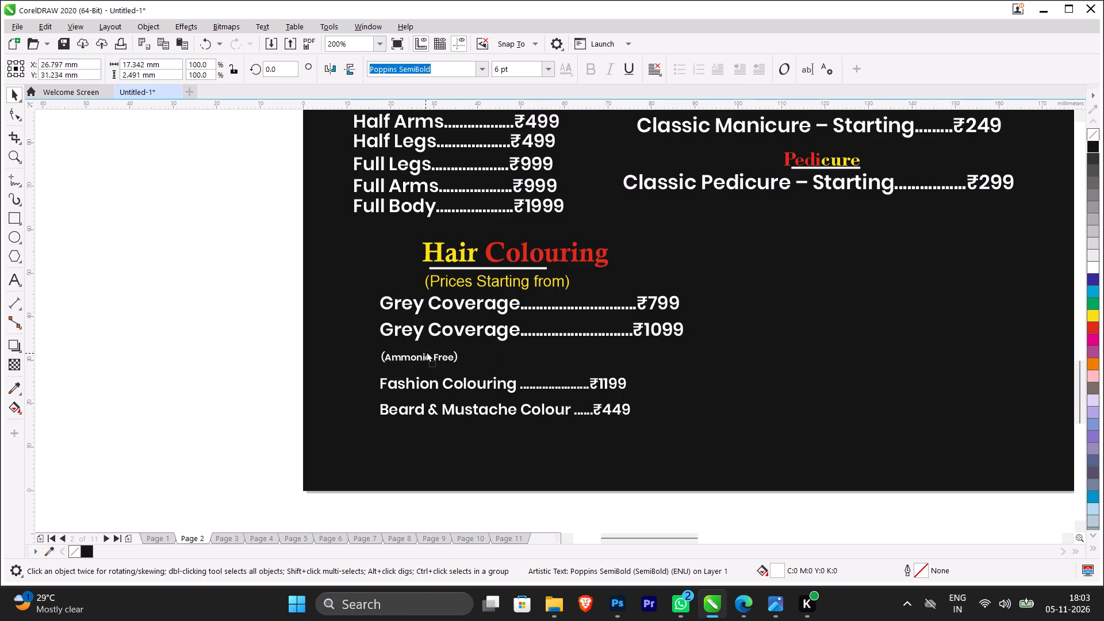
{"action": "left_click_drag", "start_coordinate": [426, 351], "coordinate": [427, 348]}
Set the Fashion Colouring and Beard & Mustache Colour lines to 12 pt.
{"action": "left_click", "coordinate": [474, 386]}
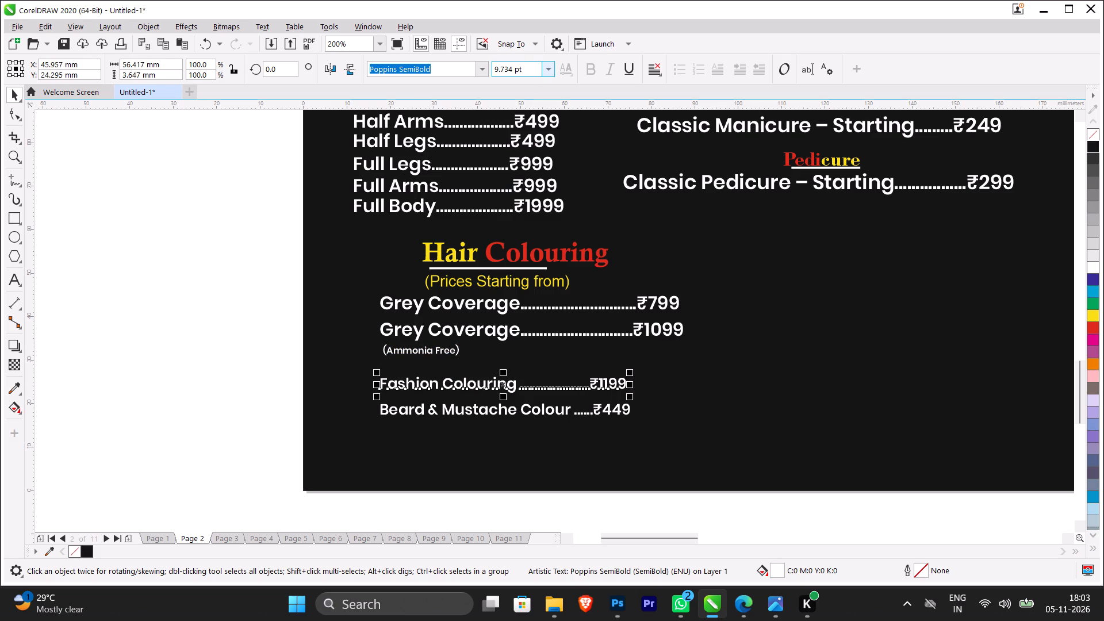
{"action": "left_click", "coordinate": [528, 68]}
{"action": "type", "text": "12"}
{"action": "key", "text": "Return"}
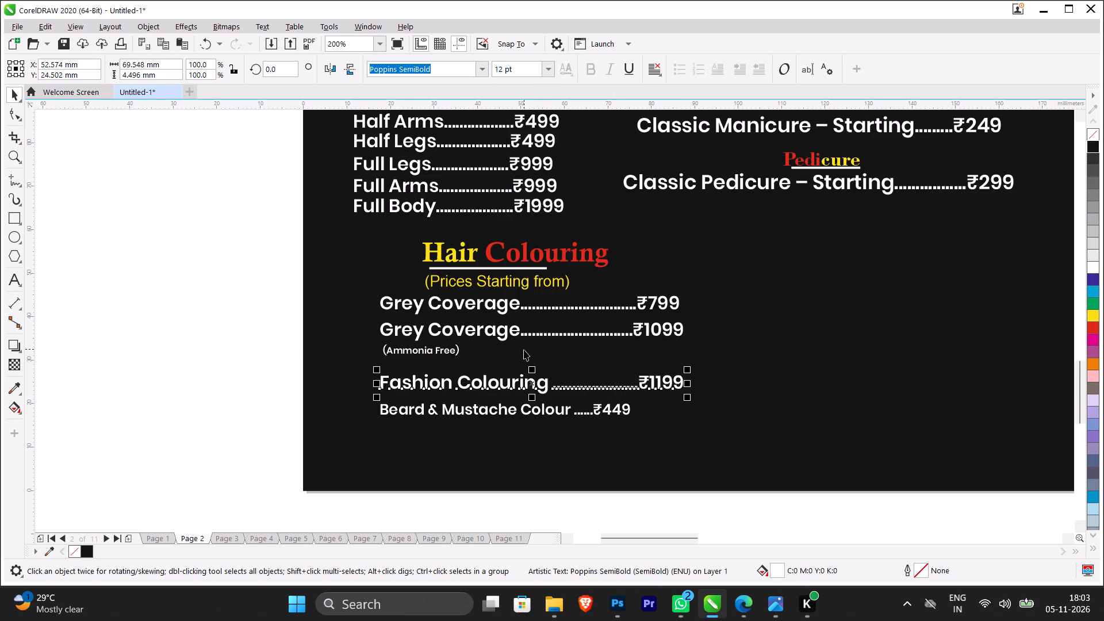
{"action": "left_click", "coordinate": [543, 413]}
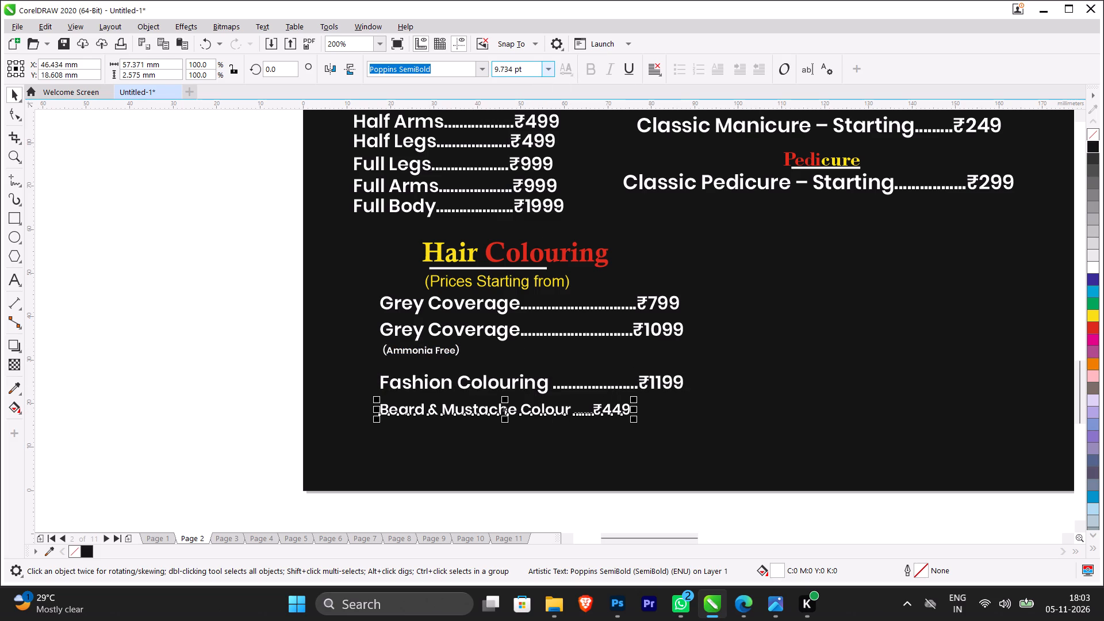
{"action": "left_click", "coordinate": [523, 66]}
{"action": "type", "text": "12"}
{"action": "key", "text": "Return"}
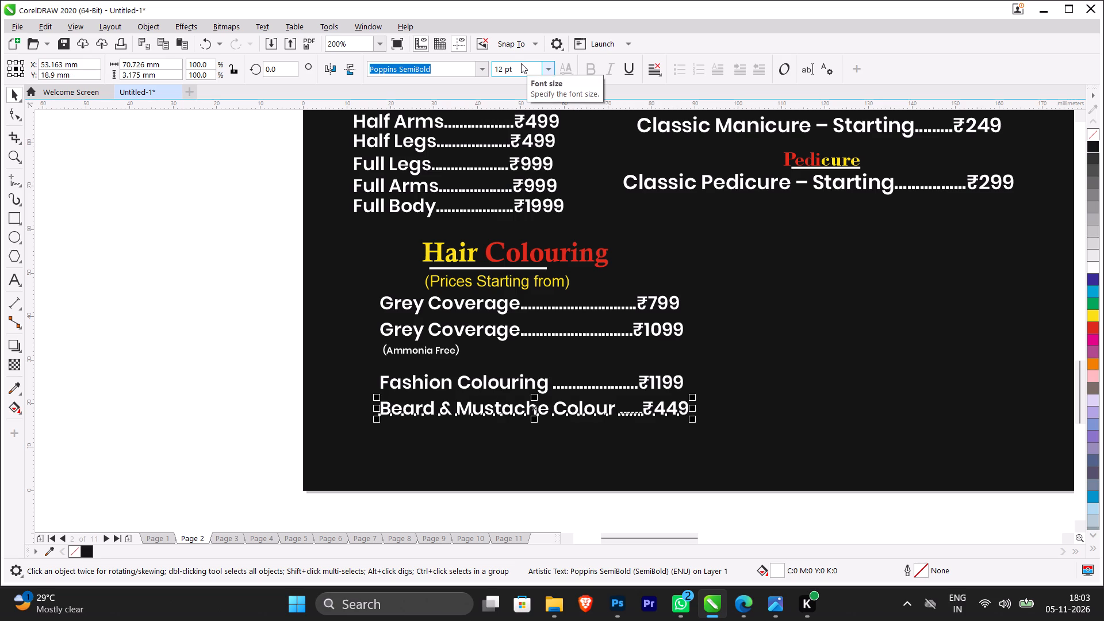
{"action": "left_click", "coordinate": [131, 253]}
Align the left edges of the four Hair Colouring price lines and the (Ammonia Free) note.
{"action": "left_click_drag", "start_coordinate": [255, 214], "coordinate": [535, 339]}
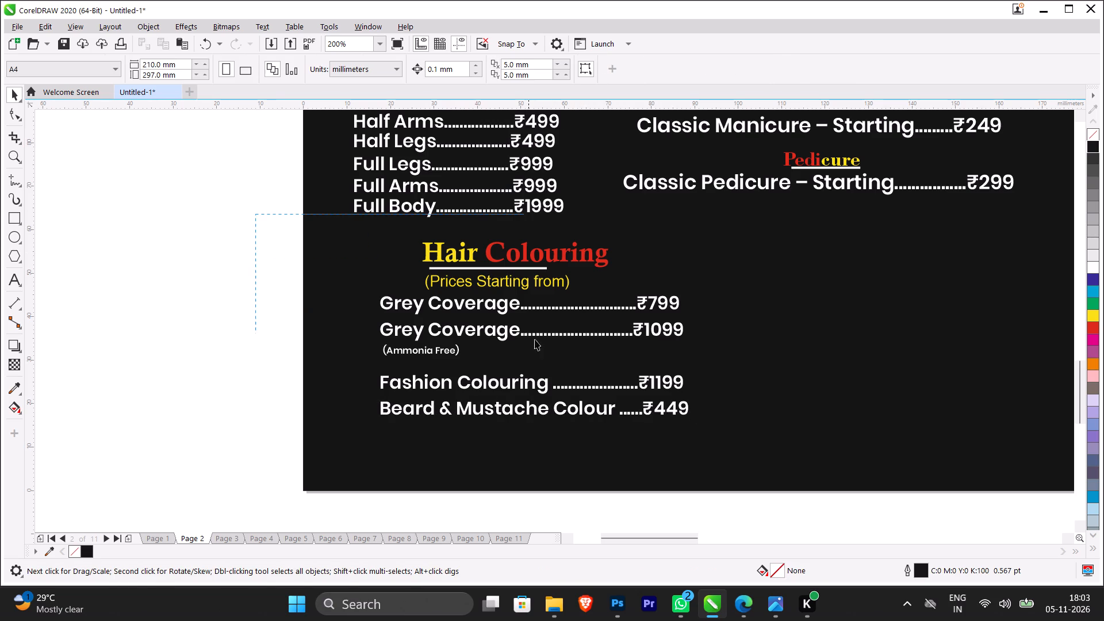
{"action": "left_click_drag", "start_coordinate": [535, 339], "coordinate": [347, 253]}
{"action": "left_click_drag", "start_coordinate": [281, 297], "coordinate": [695, 461]}
{"action": "left_click_drag", "start_coordinate": [733, 530], "coordinate": [321, 275]}
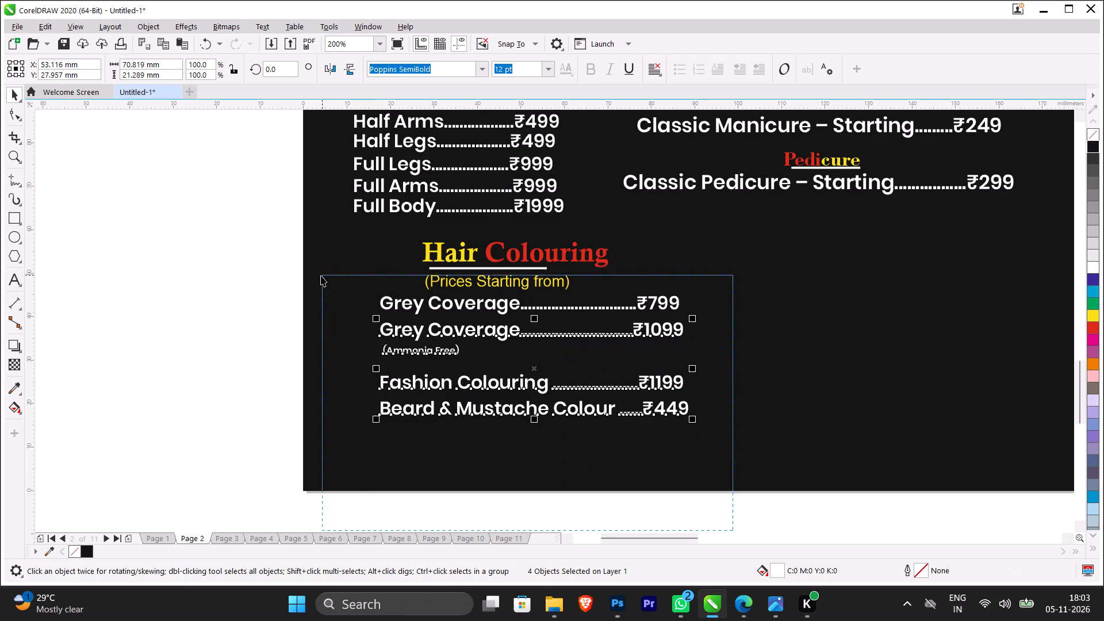
{"action": "left_click_drag", "start_coordinate": [321, 275], "coordinate": [300, 290]}
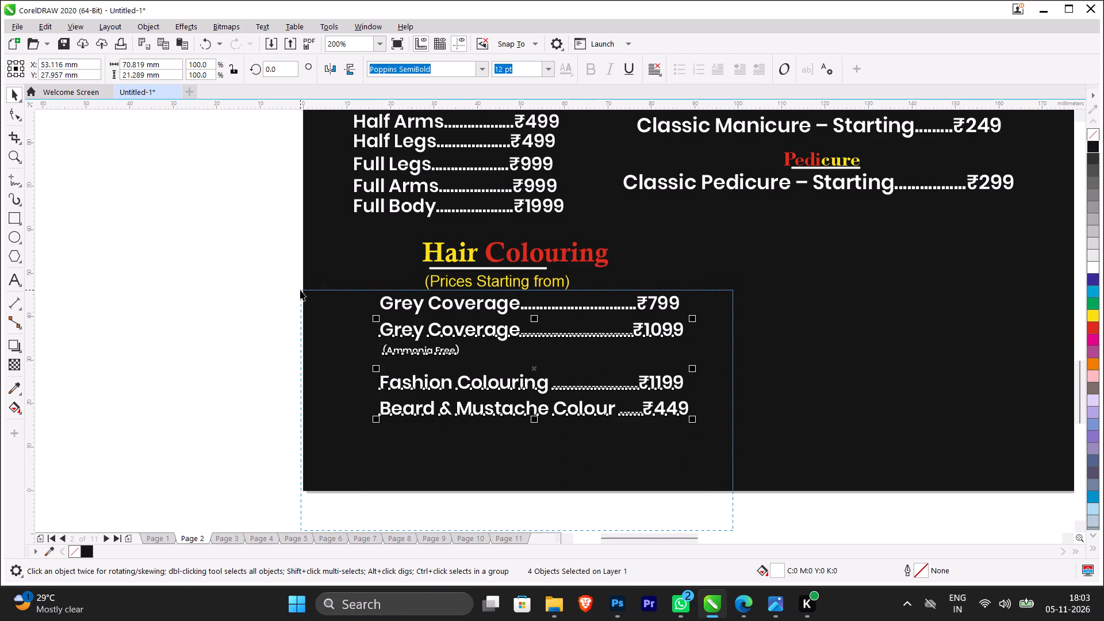
{"action": "left_click_drag", "start_coordinate": [300, 290], "coordinate": [300, 291]}
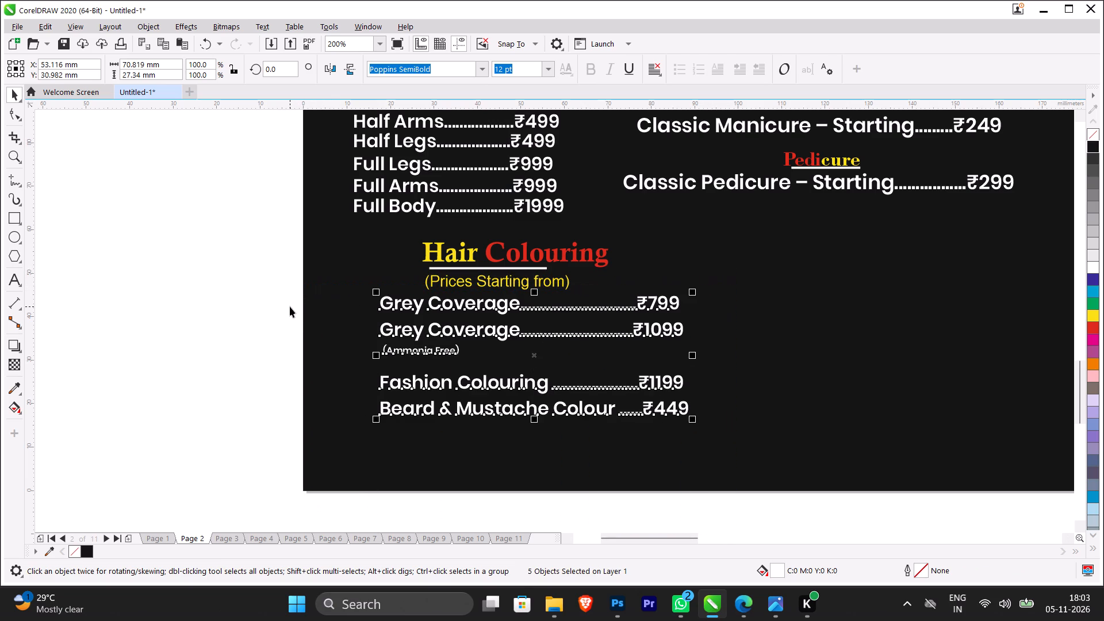
{"action": "key", "text": "l"}
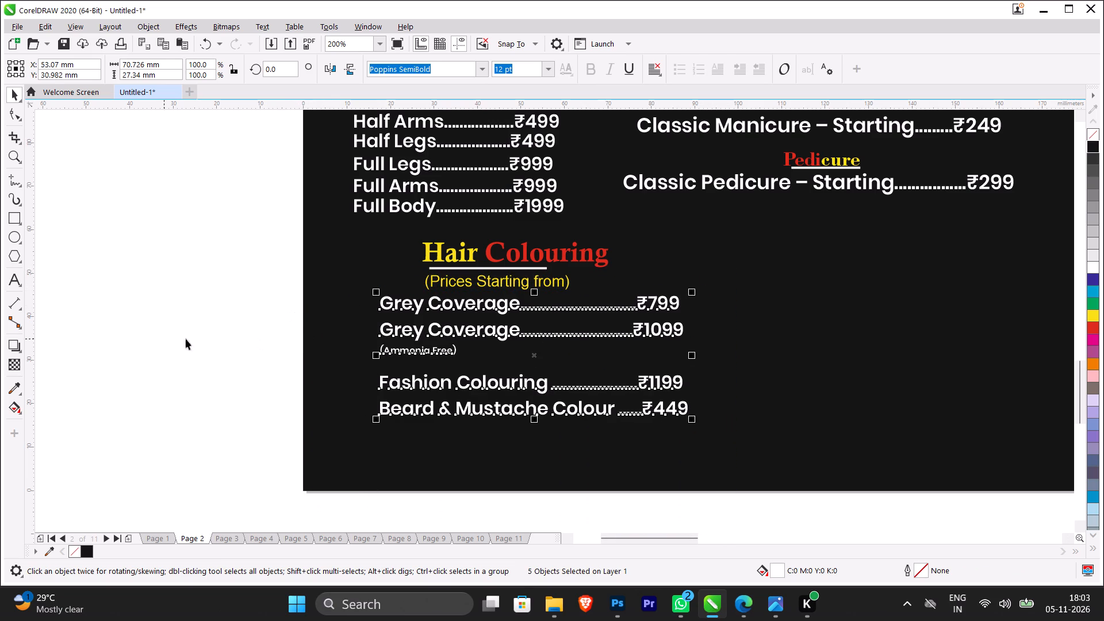
{"action": "left_click", "coordinate": [197, 346]}
Move the Fashion Colouring and Beard & Mustache Colour lines up about 3 mm, closer to the (Ammonia Free) note.
{"action": "left_click_drag", "start_coordinate": [744, 516], "coordinate": [723, 450]}
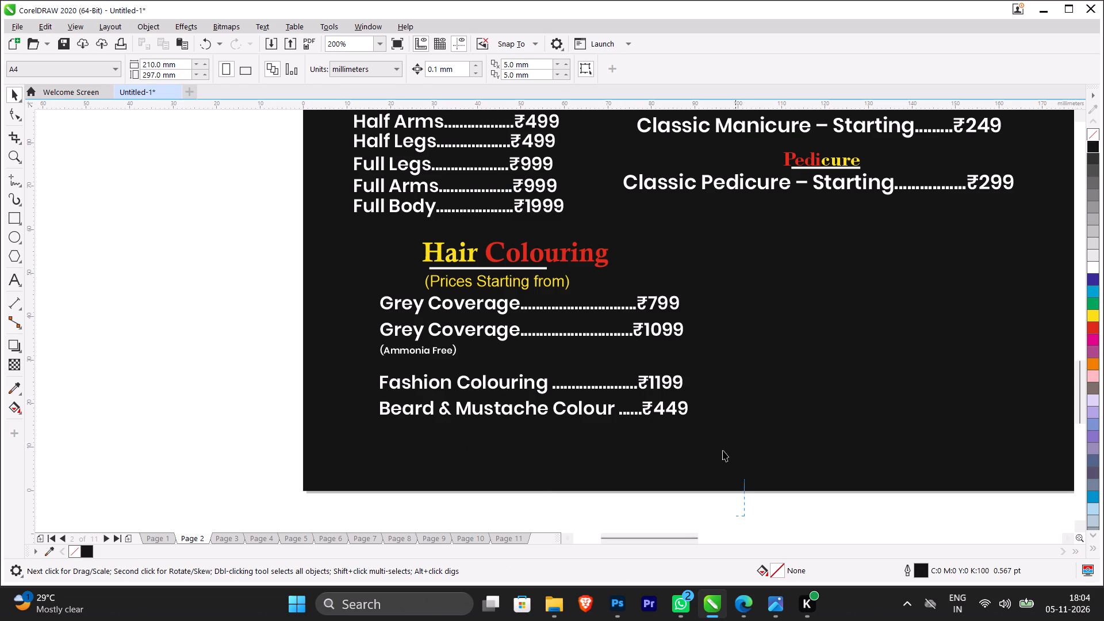
{"action": "left_click_drag", "start_coordinate": [723, 450], "coordinate": [313, 359]}
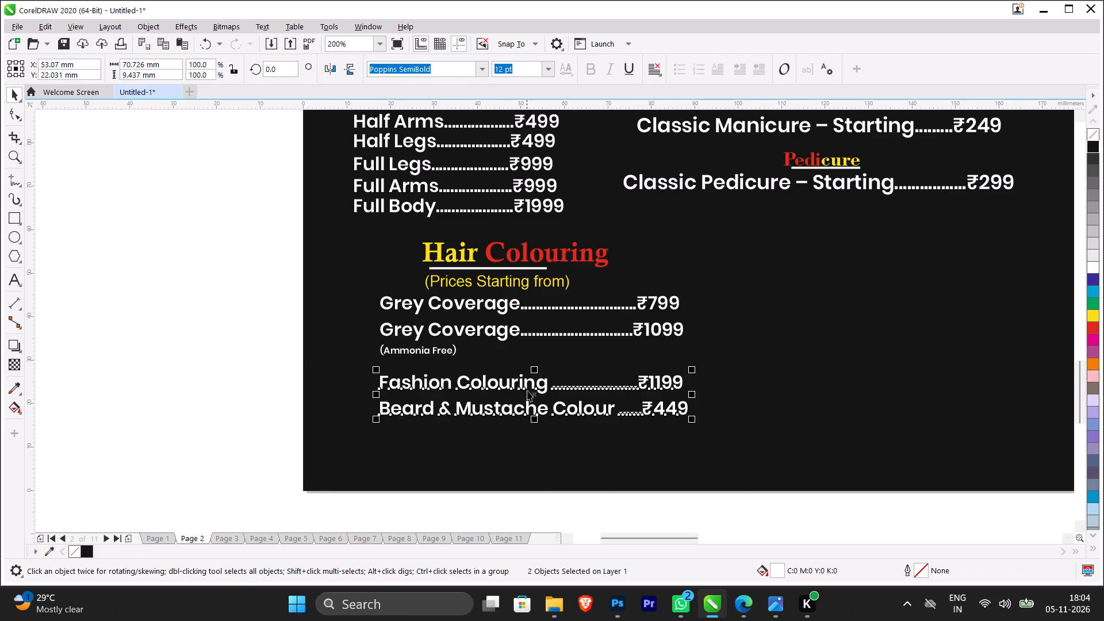
{"action": "left_click_drag", "start_coordinate": [528, 388], "coordinate": [528, 375]}
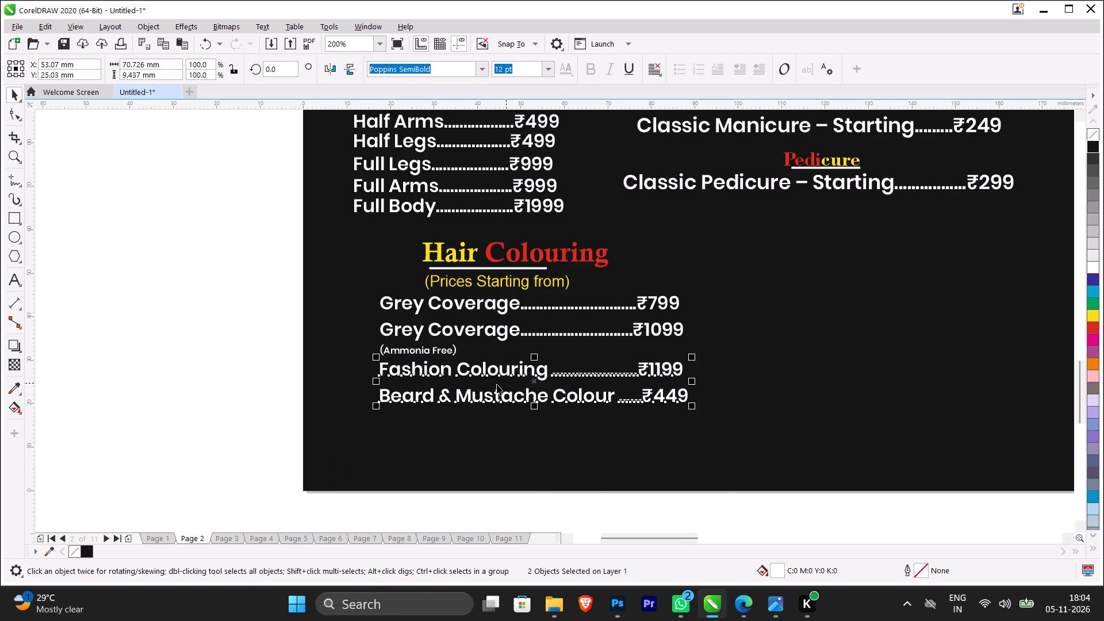
{"action": "left_click", "coordinate": [241, 346]}
Group the Hair Colouring price lines with the (Ammonia Free) note and left-align the group with the Full Body line.
{"action": "left_click_drag", "start_coordinate": [268, 282], "coordinate": [574, 424]}
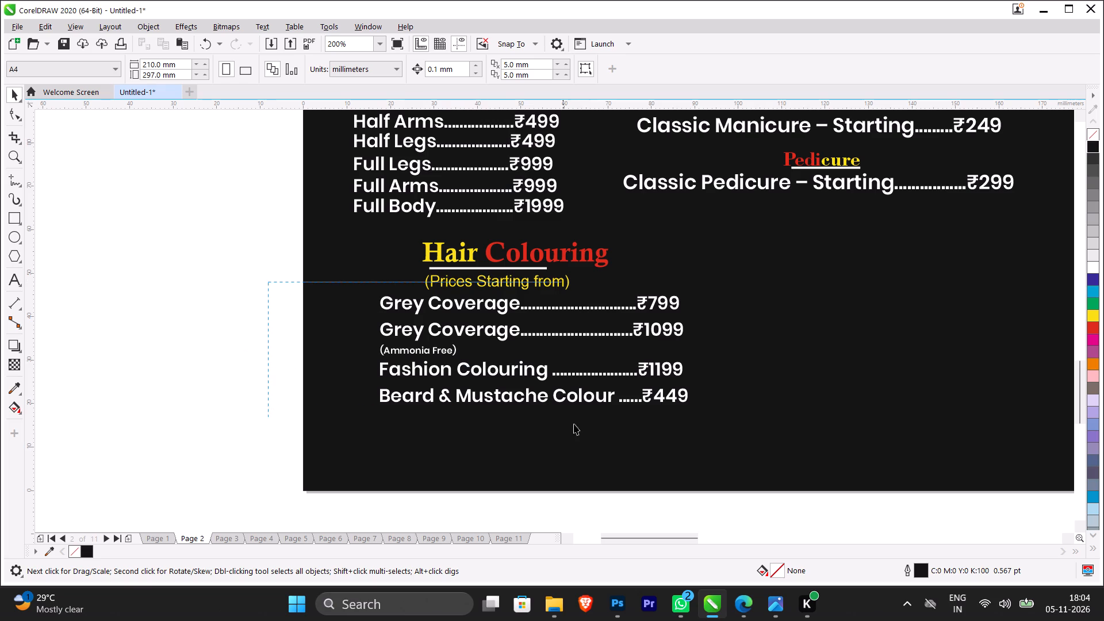
{"action": "left_click_drag", "start_coordinate": [574, 424], "coordinate": [724, 486]}
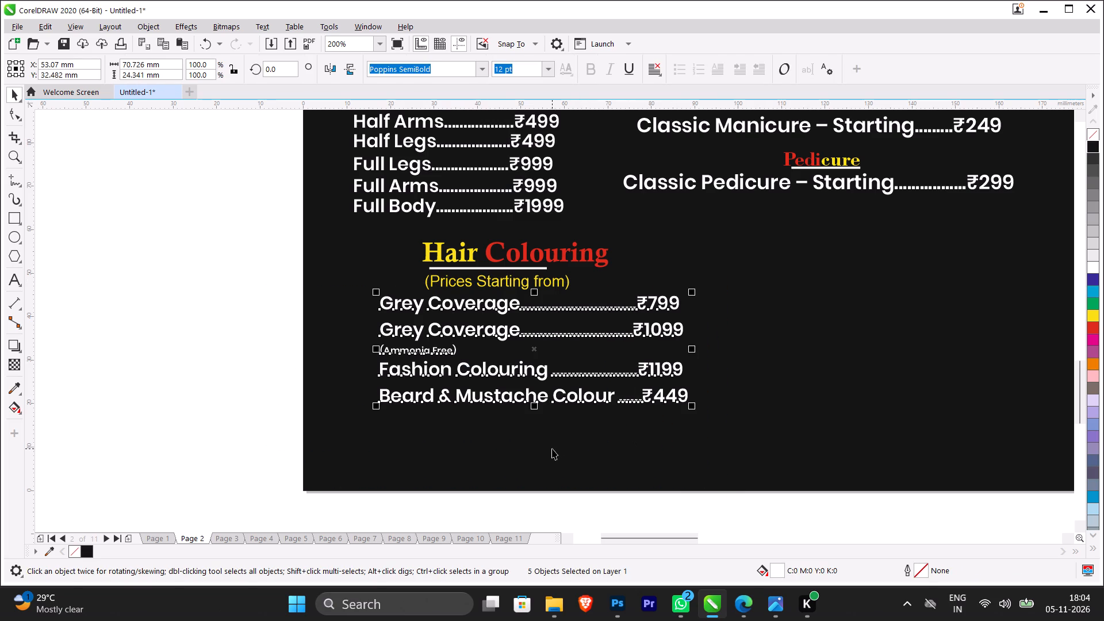
{"action": "key", "text": "ctrl+g"}
{"action": "left_click", "coordinate": [412, 204], "text": "shift"}
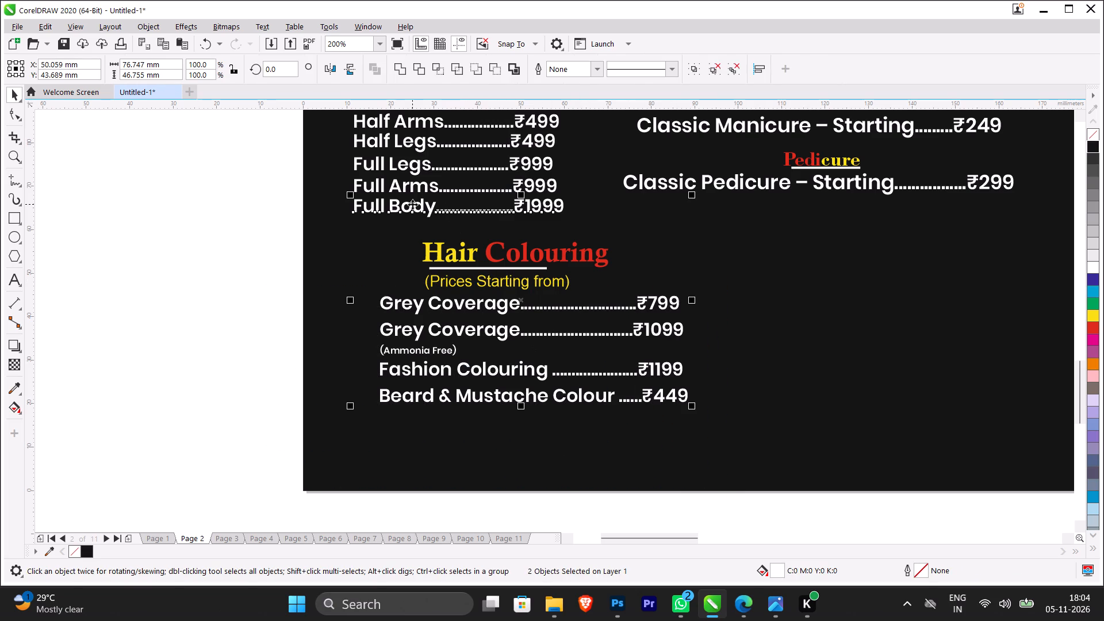
{"action": "key", "text": "l"}
{"action": "left_click", "coordinate": [127, 256]}
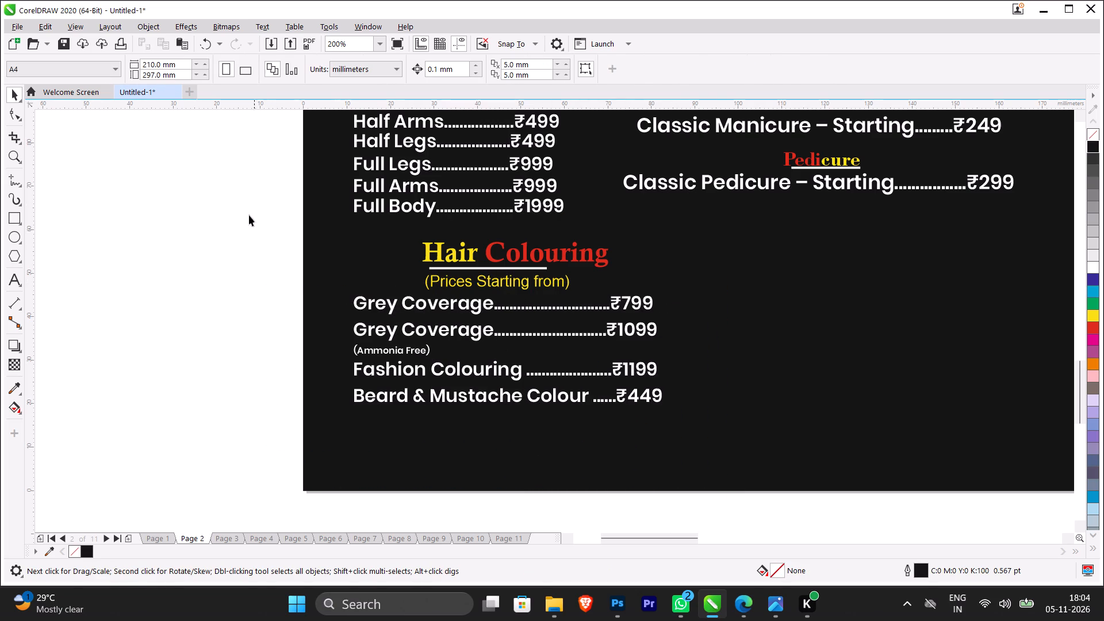
Move the Hair Colouring heading, its underline and the (Prices Starting from) note to about X 38.6 mm, Y 54 mm.
{"action": "left_click_drag", "start_coordinate": [246, 213], "coordinate": [672, 302]}
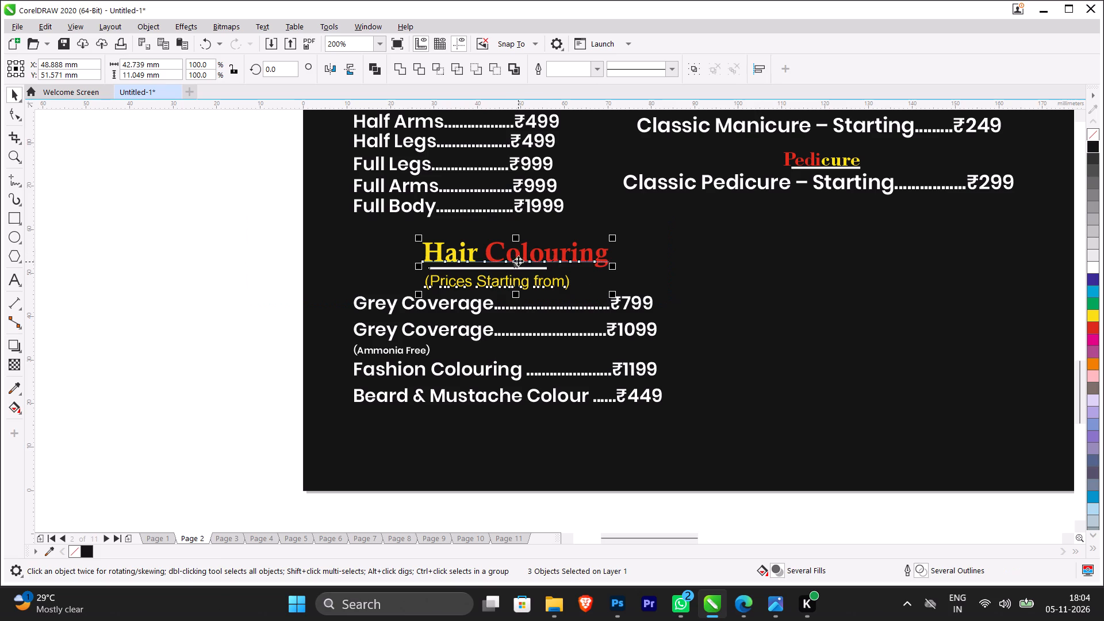
{"action": "left_click_drag", "start_coordinate": [517, 266], "coordinate": [473, 258]}
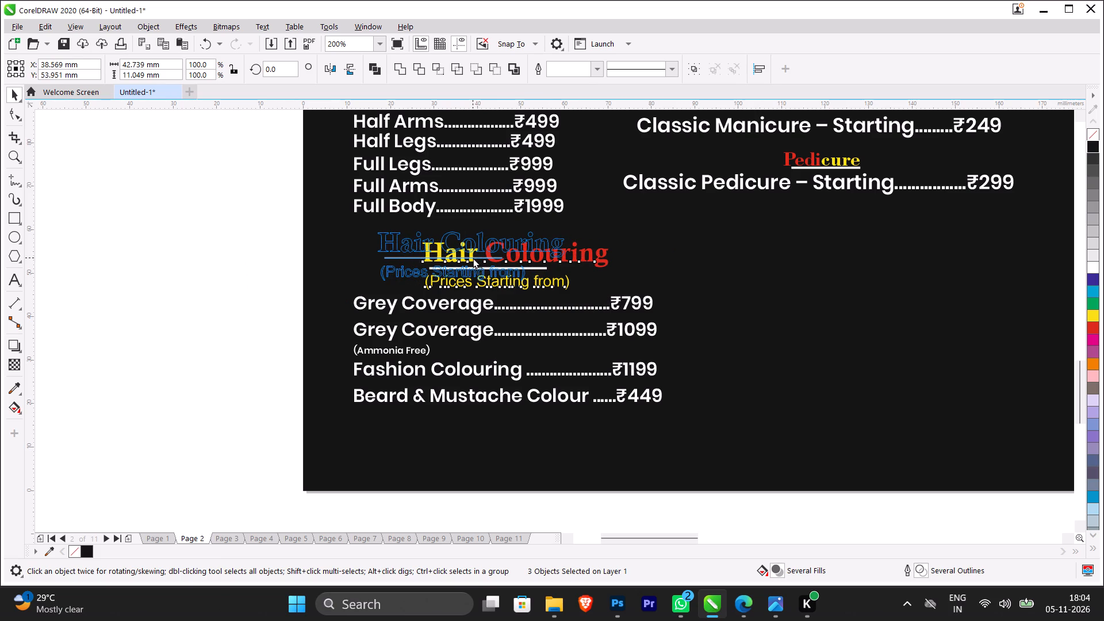
{"action": "left_click_drag", "start_coordinate": [473, 258], "coordinate": [473, 258]}
{"action": "left_click", "coordinate": [172, 233]}
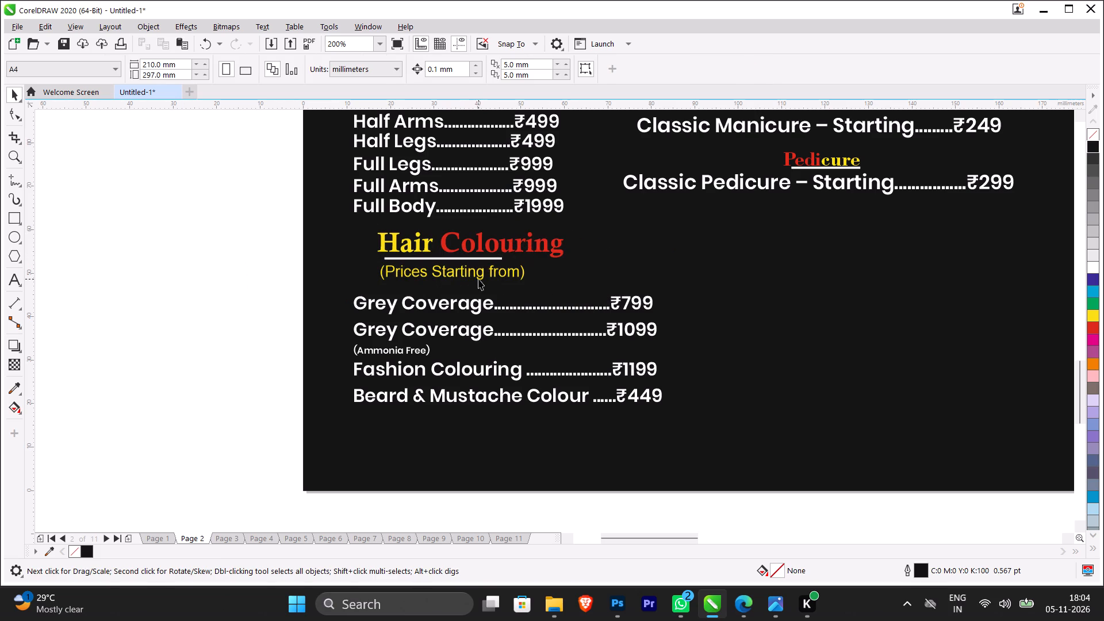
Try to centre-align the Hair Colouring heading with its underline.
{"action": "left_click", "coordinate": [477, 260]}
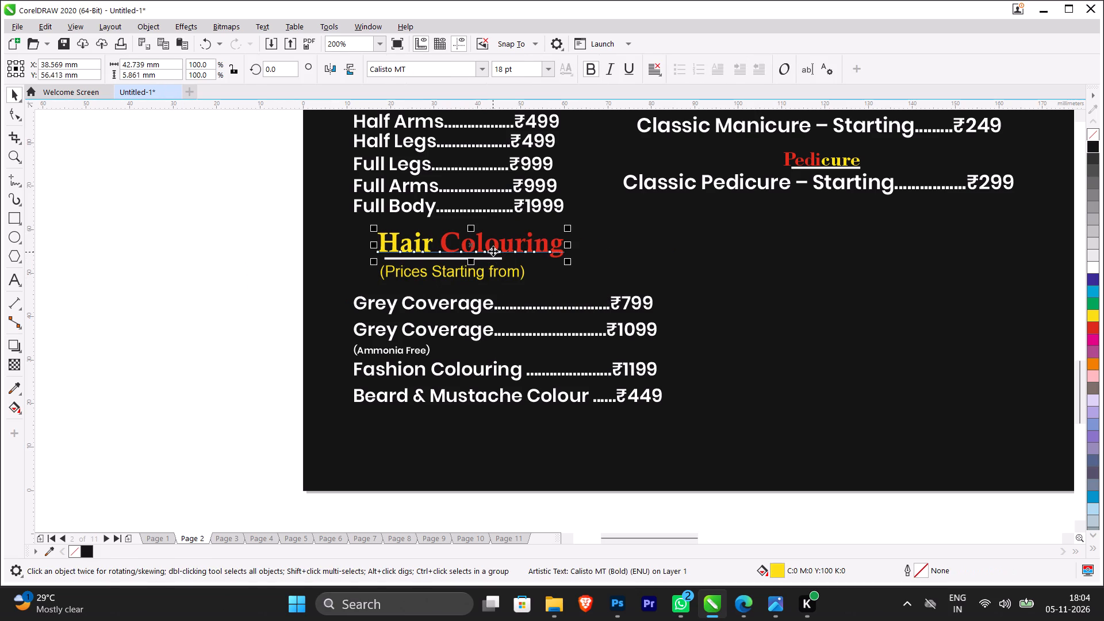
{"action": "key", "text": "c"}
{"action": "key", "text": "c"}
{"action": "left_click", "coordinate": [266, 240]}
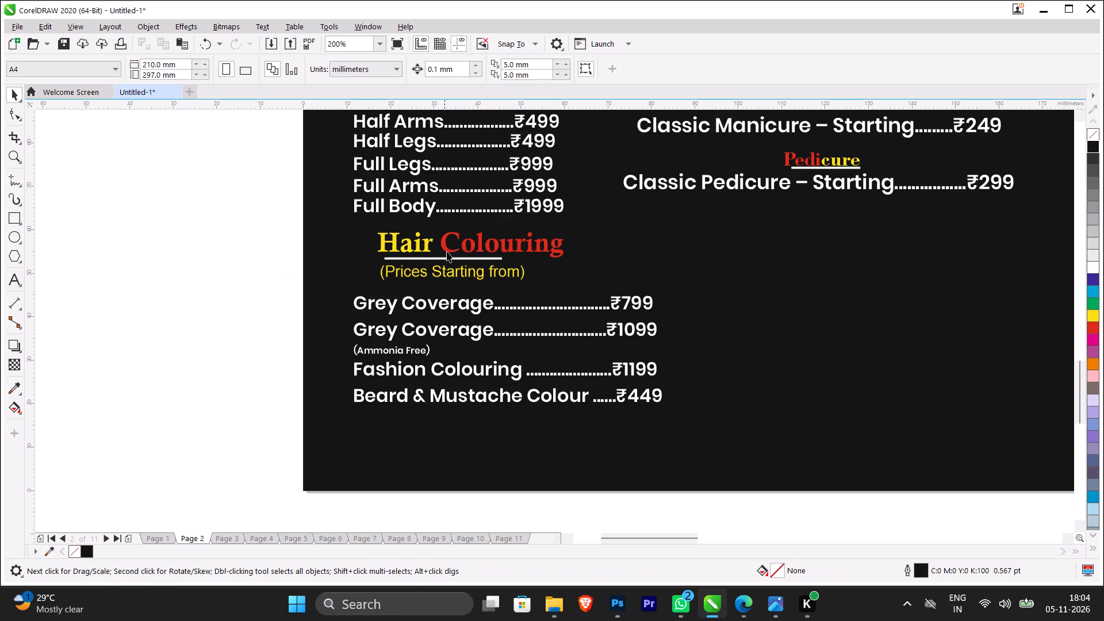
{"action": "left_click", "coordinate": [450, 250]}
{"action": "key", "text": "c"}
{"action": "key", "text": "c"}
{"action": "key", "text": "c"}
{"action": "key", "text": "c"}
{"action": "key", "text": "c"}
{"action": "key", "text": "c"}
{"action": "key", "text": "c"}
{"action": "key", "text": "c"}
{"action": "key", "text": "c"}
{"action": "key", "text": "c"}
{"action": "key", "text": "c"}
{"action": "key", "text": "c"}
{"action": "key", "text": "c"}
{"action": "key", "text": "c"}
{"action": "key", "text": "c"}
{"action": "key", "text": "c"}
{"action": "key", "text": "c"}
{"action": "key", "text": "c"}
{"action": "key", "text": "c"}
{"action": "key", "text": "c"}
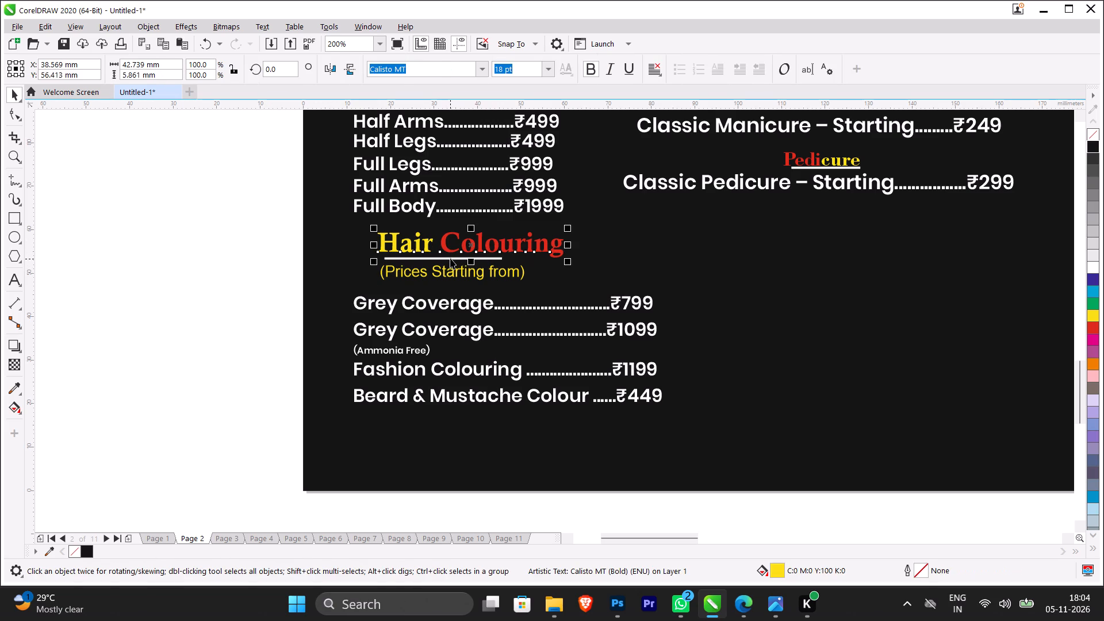
Centre the white underline horizontally on the Hair Colouring heading.
{"action": "left_click", "coordinate": [450, 258]}
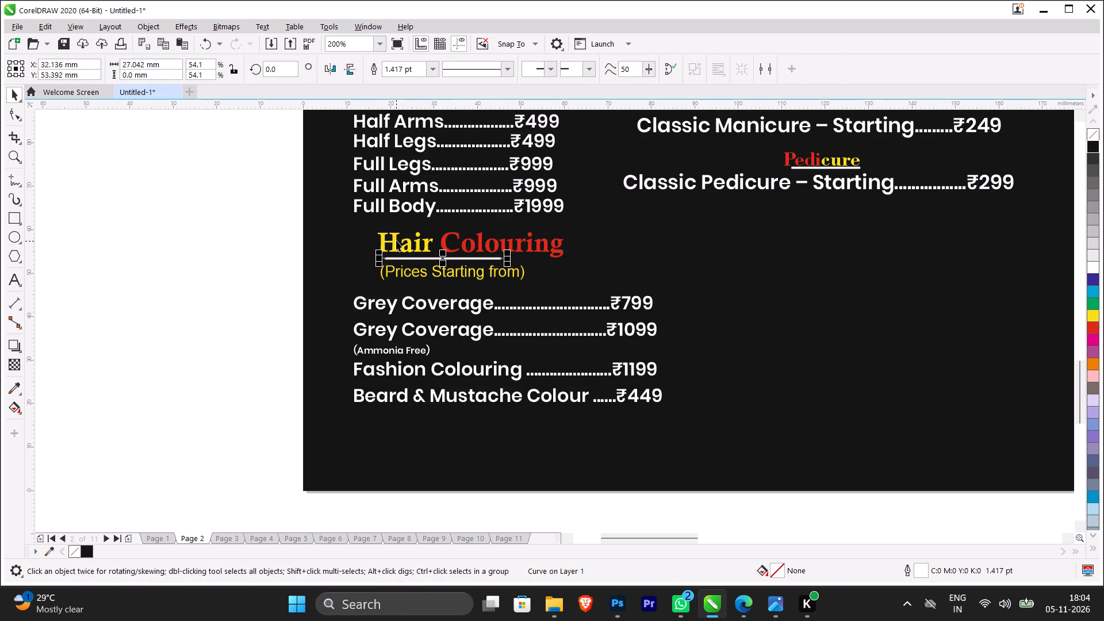
{"action": "left_click", "coordinate": [446, 241], "text": "shift"}
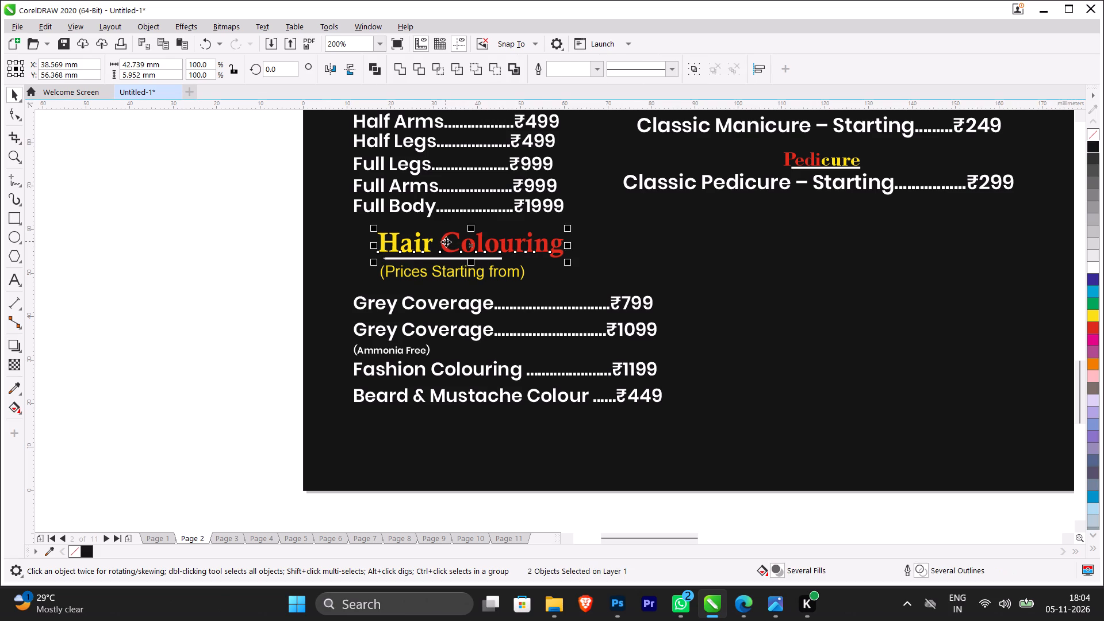
{"action": "key", "text": "c"}
{"action": "left_click", "coordinate": [274, 262]}
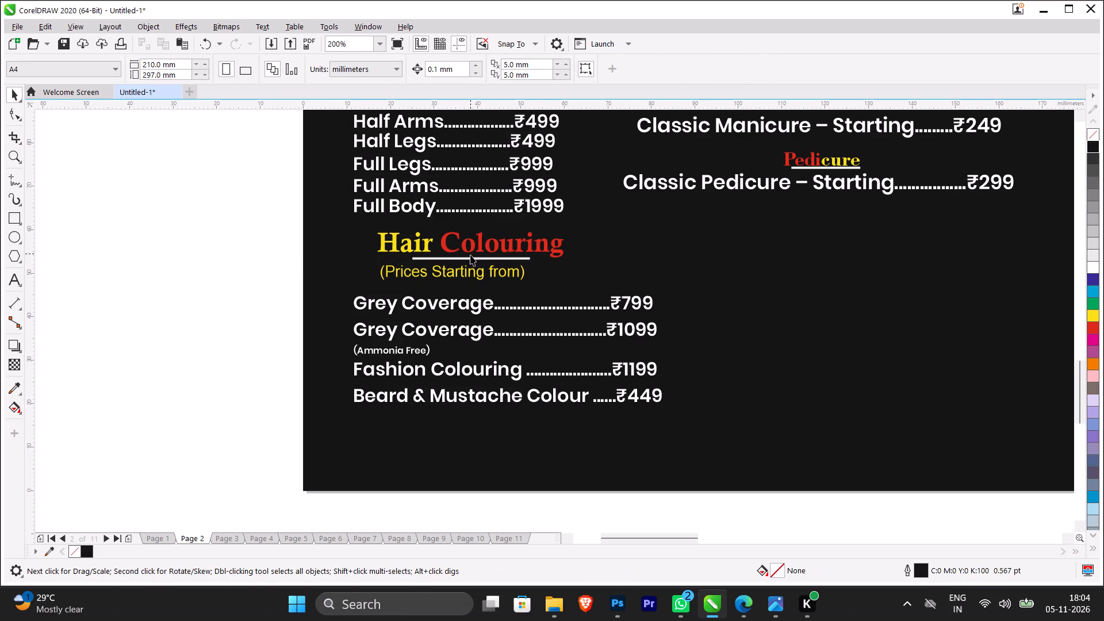
Widen the Hair Colouring underline symmetrically about its centre to about 38 mm.
{"action": "left_click", "coordinate": [470, 257]}
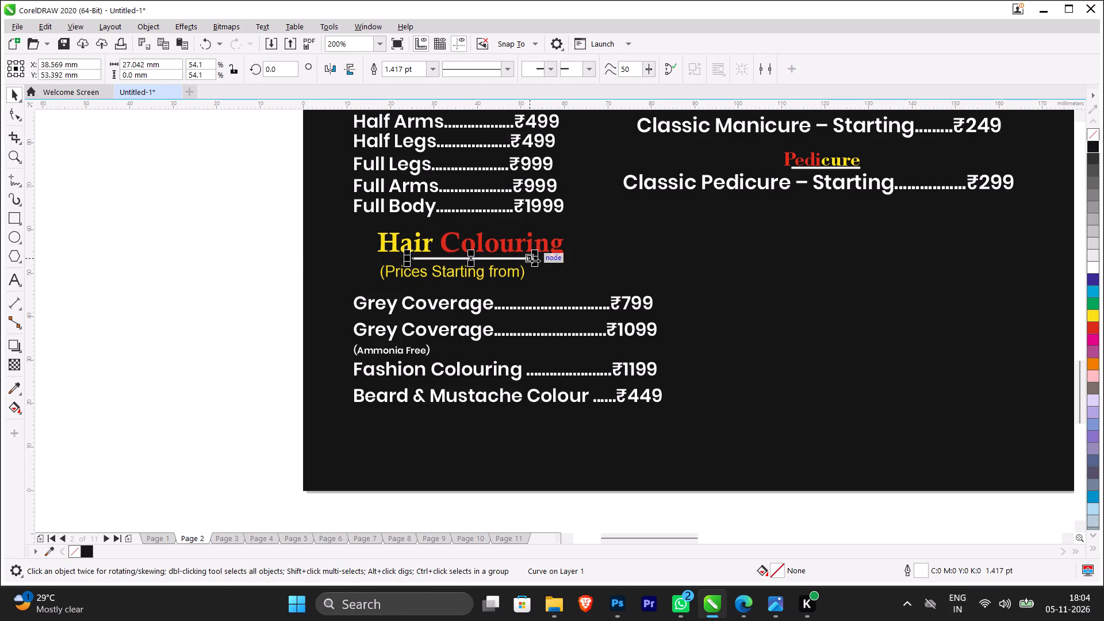
{"action": "left_click_drag", "start_coordinate": [535, 260], "coordinate": [559, 262], "text": "shift"}
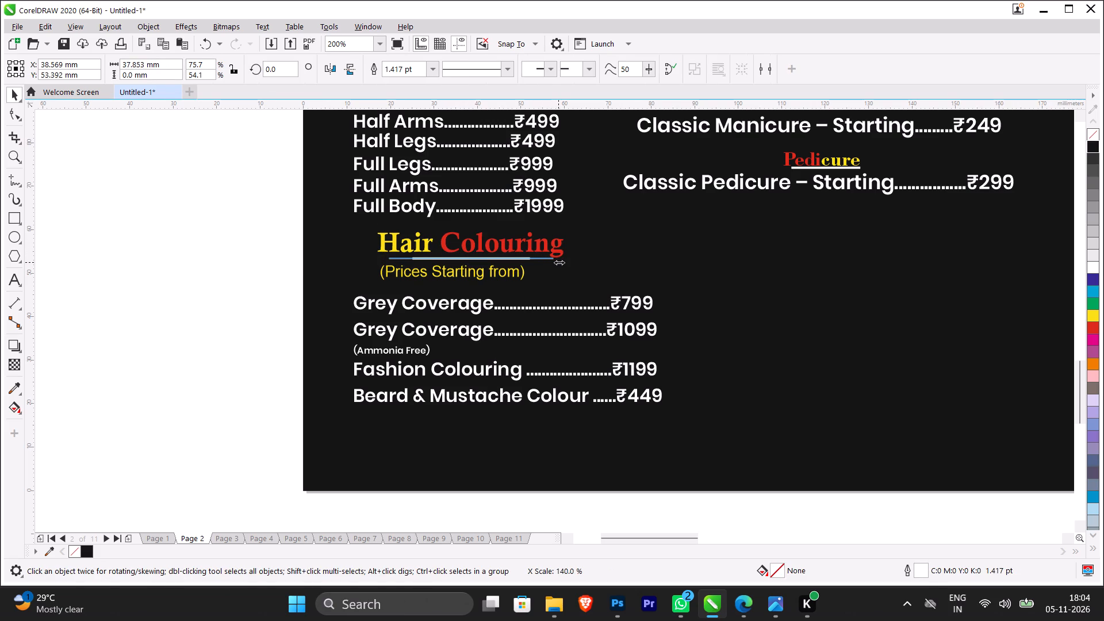
{"action": "left_click_drag", "start_coordinate": [559, 262], "coordinate": [559, 262], "text": "shift"}
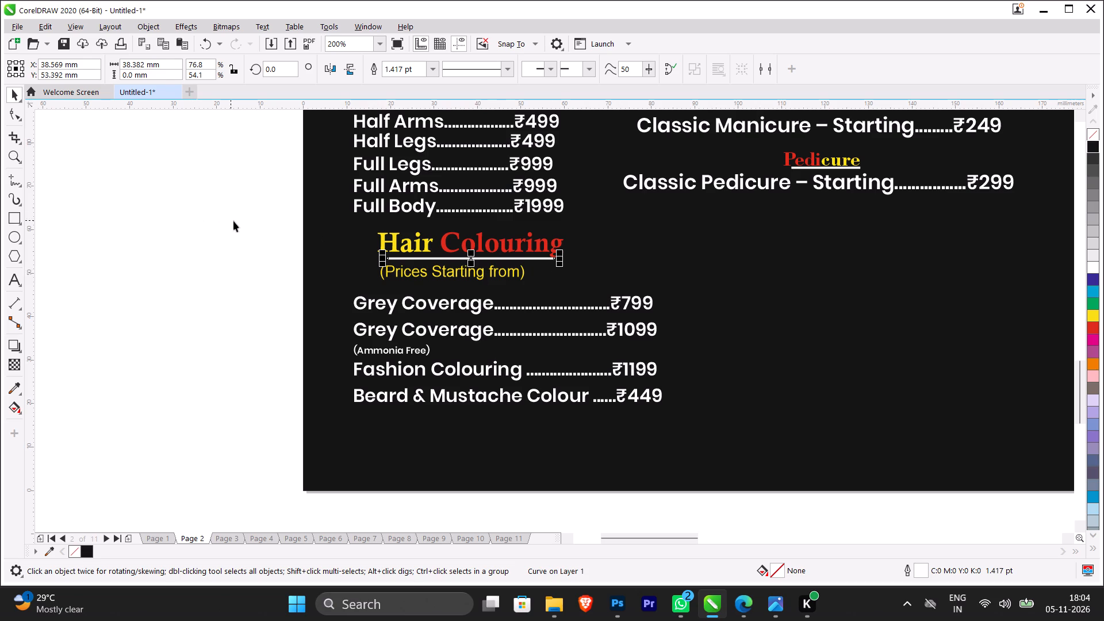
{"action": "left_click", "coordinate": [234, 223]}
Move the Manicure and Pedicure sections together to the empty column beside MENS HAIR CUTS, at about X 148.7 mm, Y 236 mm.
{"action": "scroll", "coordinate": [240, 225], "scroll_direction": "down", "scroll_amount": 2}
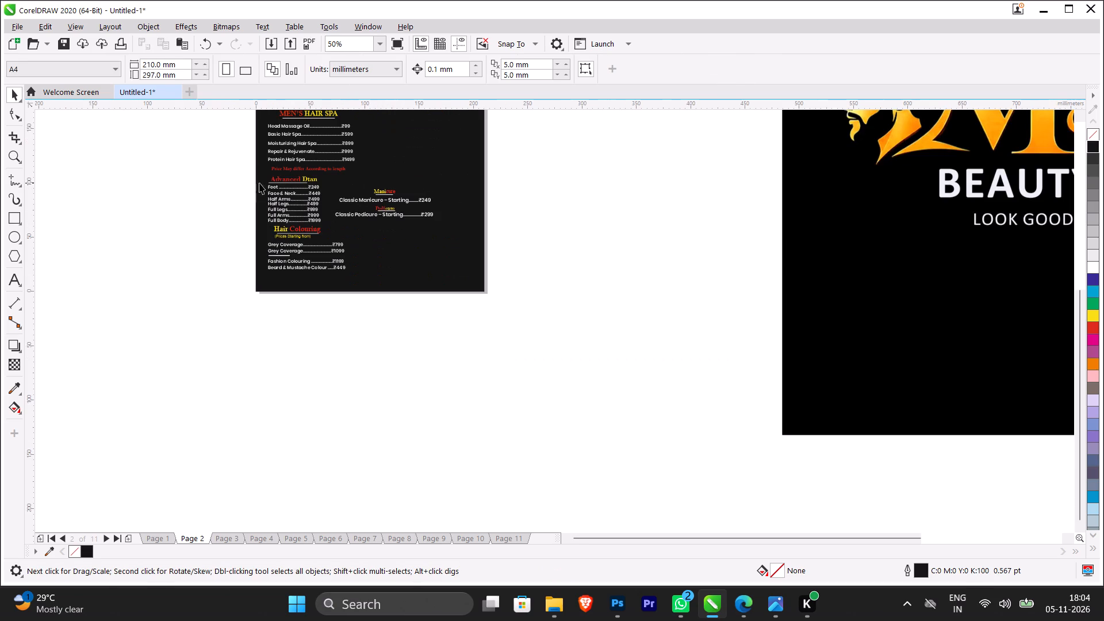
{"action": "scroll", "coordinate": [250, 183], "scroll_direction": "down", "scroll_amount": 2}
{"action": "scroll", "coordinate": [263, 112], "scroll_direction": "up", "scroll_amount": 2}
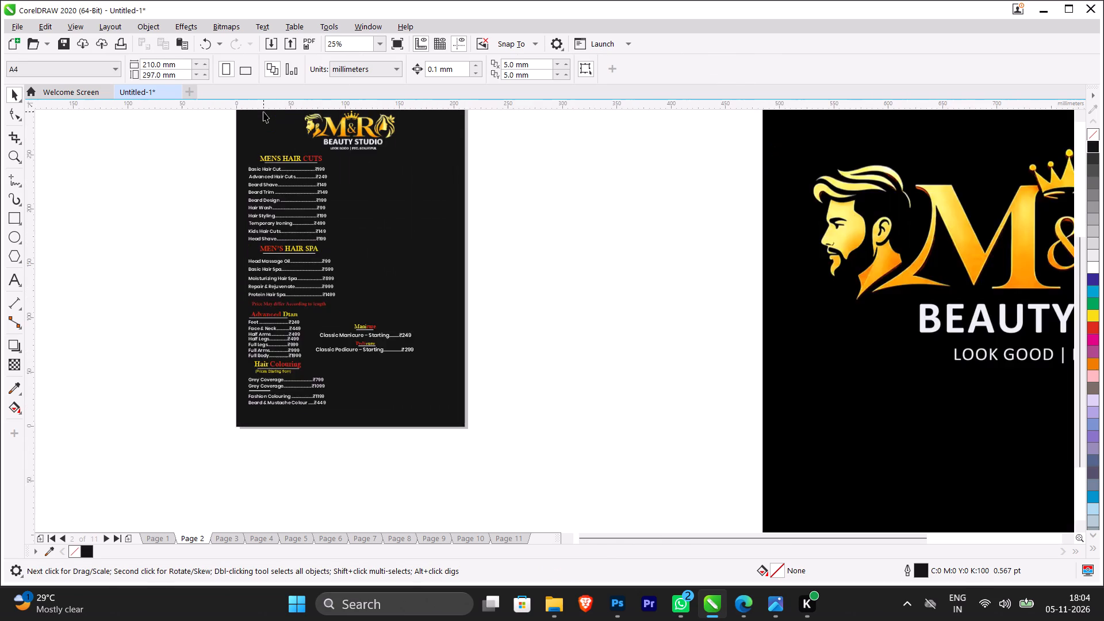
{"action": "scroll", "coordinate": [263, 112], "scroll_direction": "up", "scroll_amount": 1}
{"action": "scroll", "coordinate": [288, 205], "scroll_direction": "down", "scroll_amount": 1}
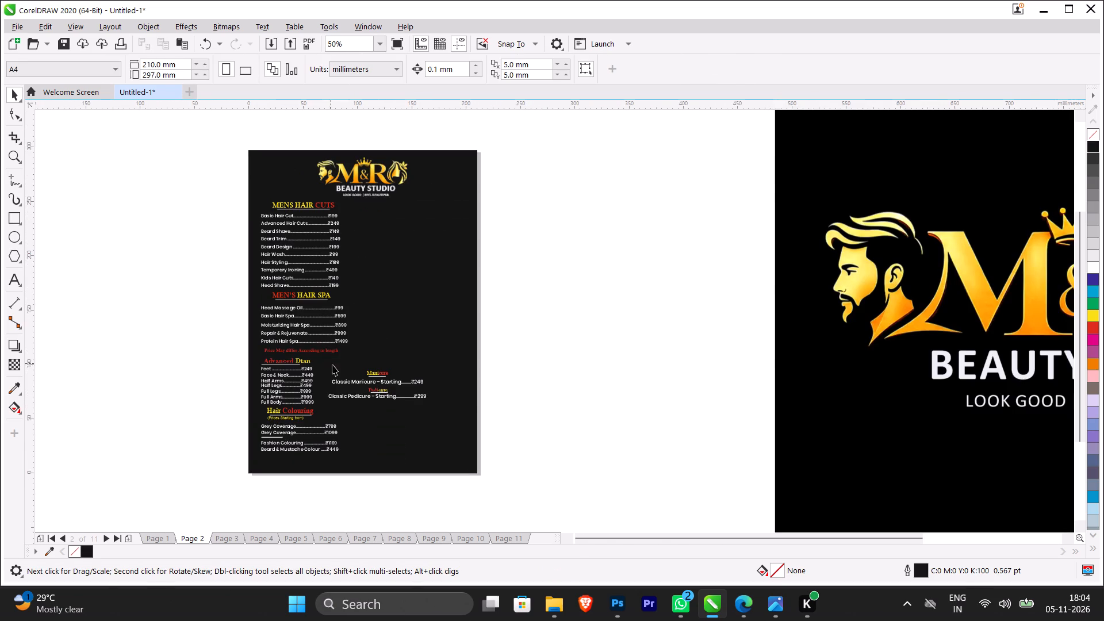
{"action": "left_click", "coordinate": [550, 412]}
{"action": "left_click_drag", "start_coordinate": [569, 428], "coordinate": [474, 395]}
{"action": "left_click_drag", "start_coordinate": [474, 395], "coordinate": [321, 353]}
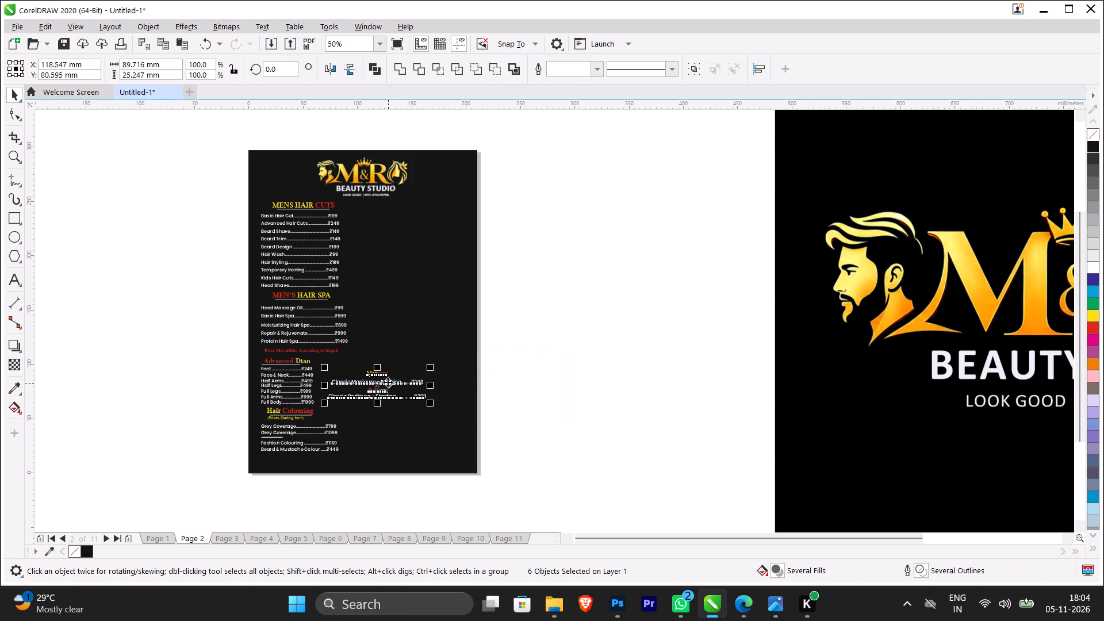
{"action": "left_click_drag", "start_coordinate": [384, 383], "coordinate": [416, 216]}
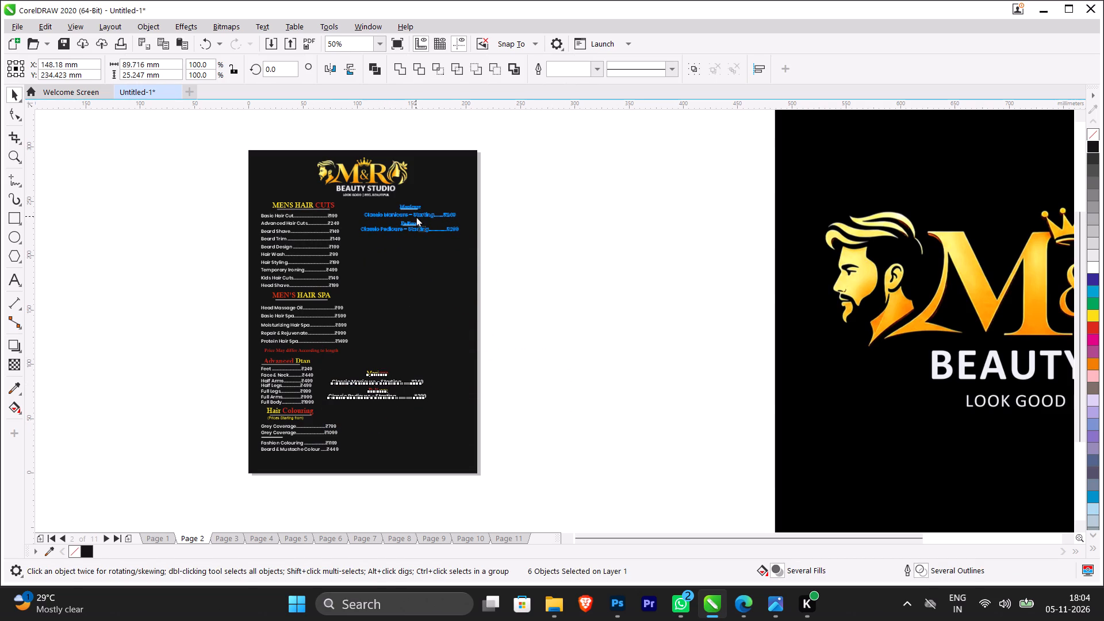
{"action": "left_click_drag", "start_coordinate": [416, 216], "coordinate": [416, 214]}
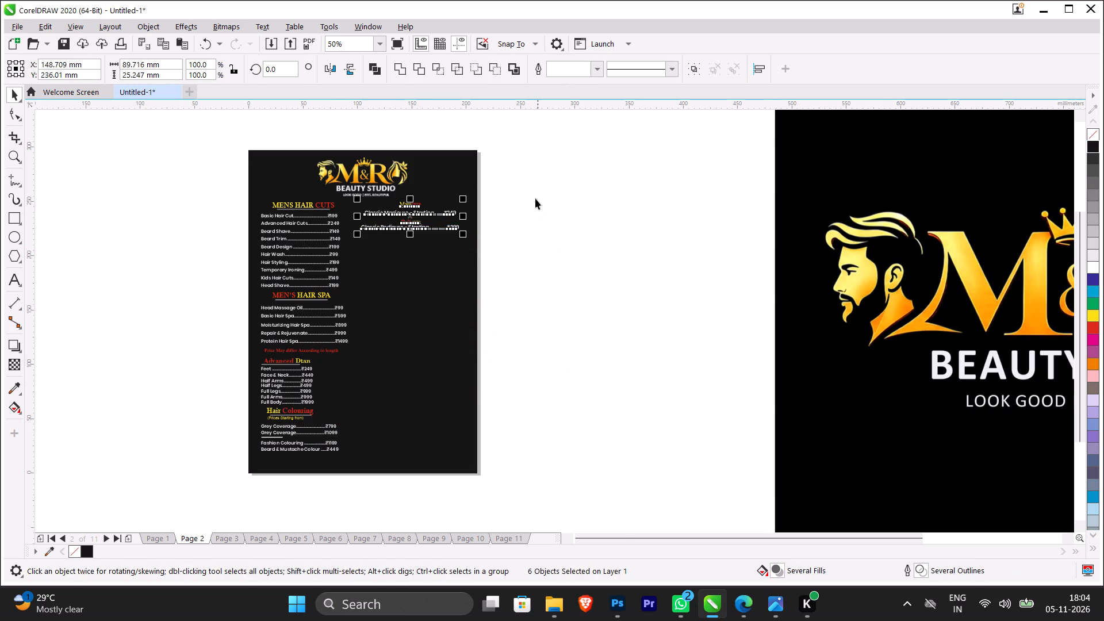
Move the Manicure heading with its underline up beside the logo tagline, and the Classic Manicure line up beneath it to about Y 244.7 mm.
{"action": "scroll", "coordinate": [425, 181], "scroll_direction": "up", "scroll_amount": 2}
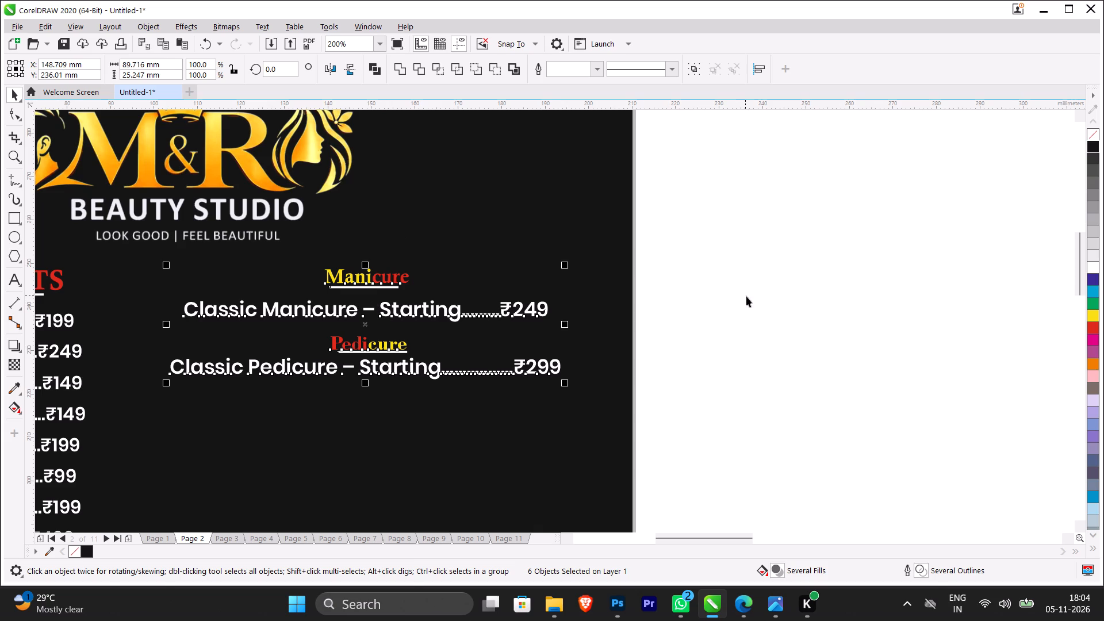
{"action": "left_click", "coordinate": [746, 296]}
{"action": "left_click", "coordinate": [396, 276]}
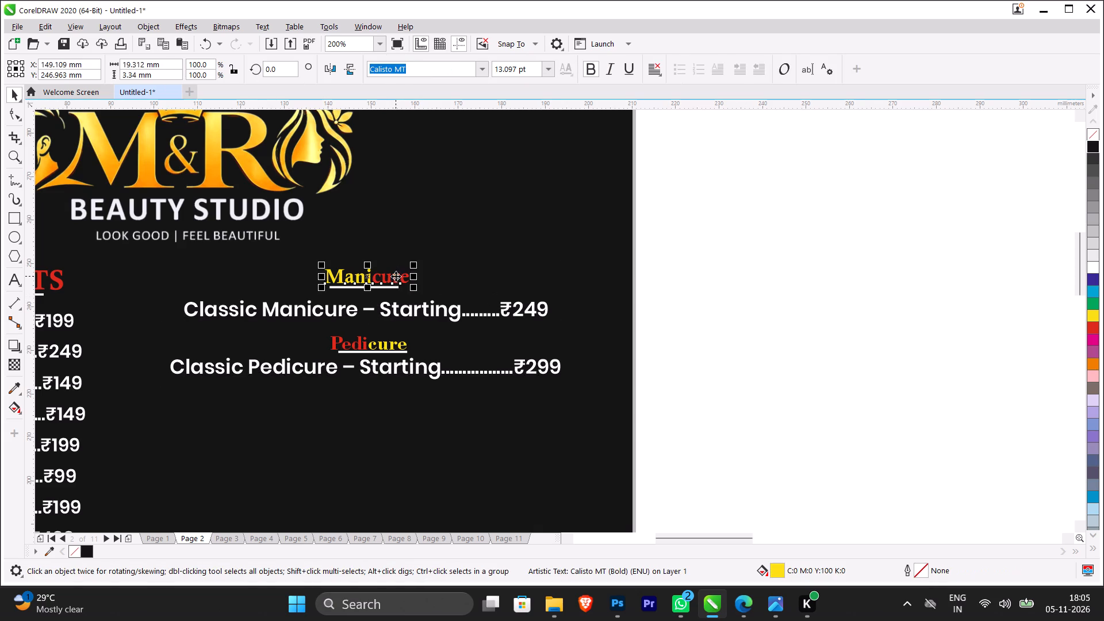
{"action": "left_click_drag", "start_coordinate": [703, 313], "coordinate": [308, 244]}
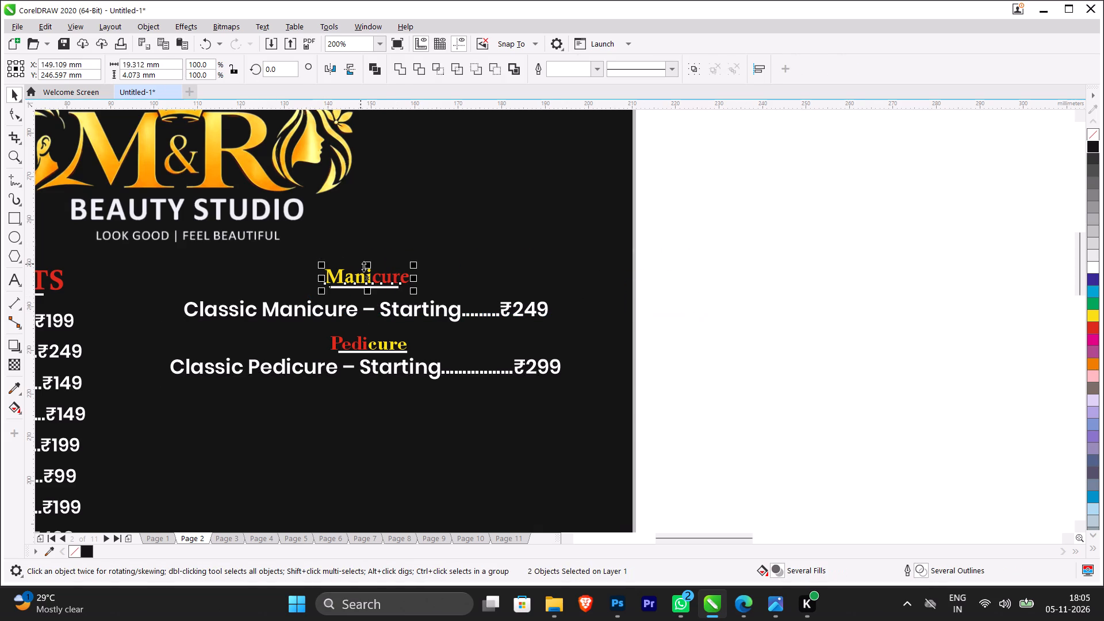
{"action": "left_click_drag", "start_coordinate": [364, 275], "coordinate": [364, 249]}
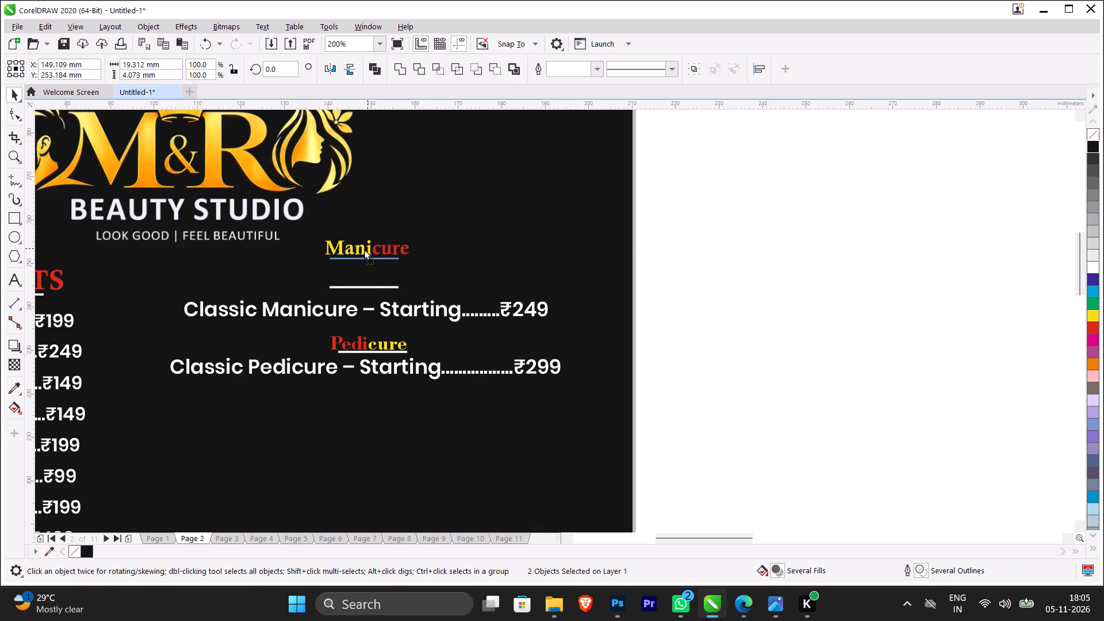
{"action": "left_click_drag", "start_coordinate": [364, 249], "coordinate": [364, 252]}
{"action": "left_click", "coordinate": [381, 306]}
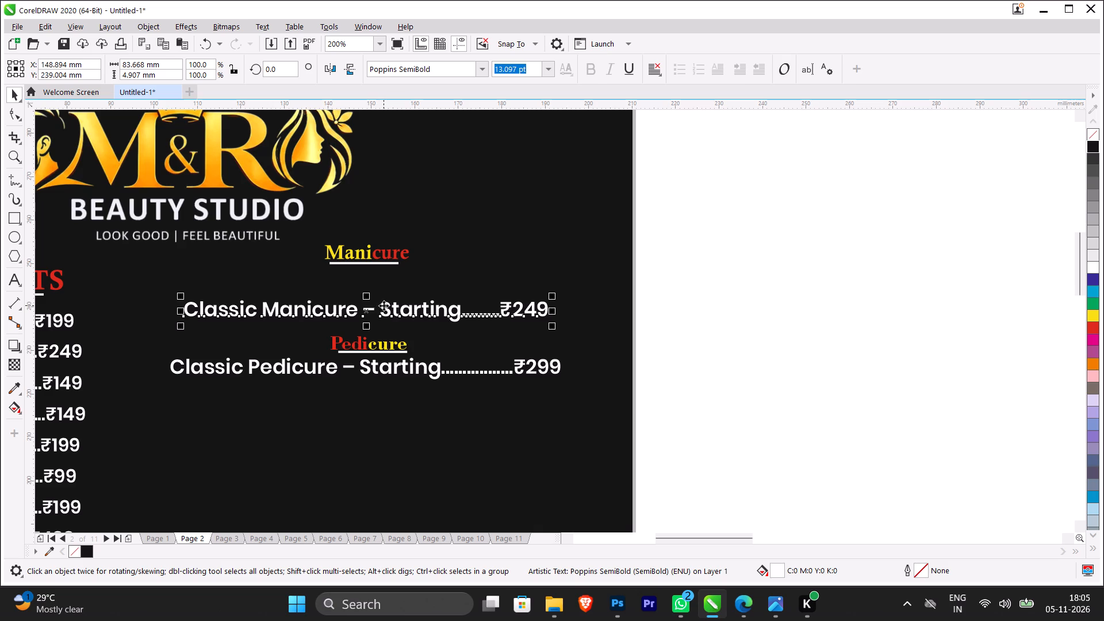
{"action": "left_click_drag", "start_coordinate": [384, 305], "coordinate": [384, 281]}
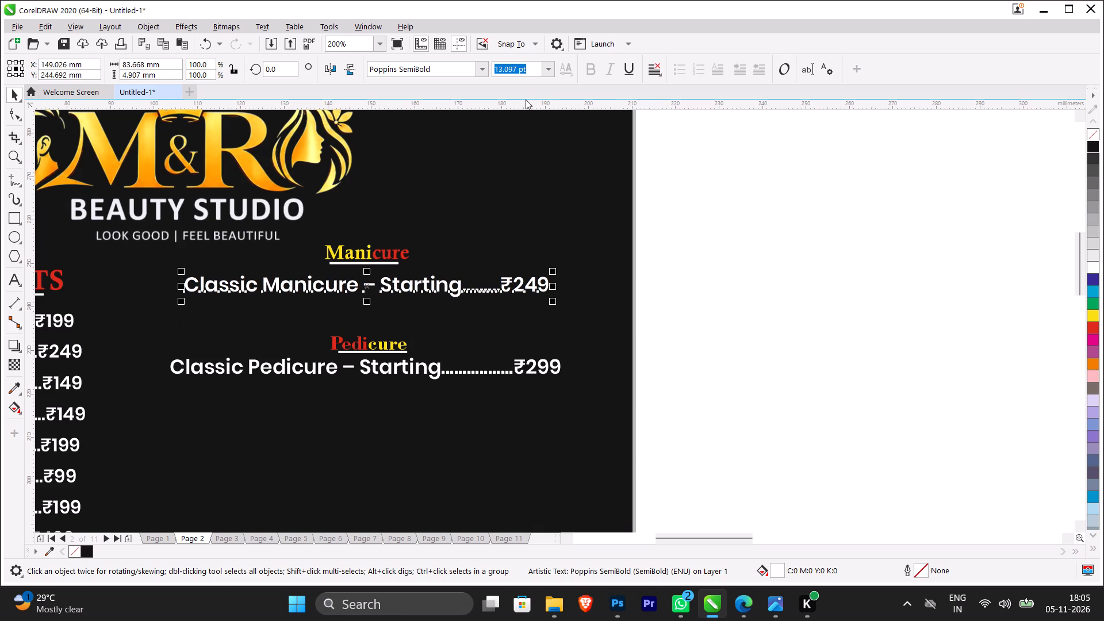
Set the Classic Manicure line's font size to 12 pt.
{"action": "type", "text": "12"}
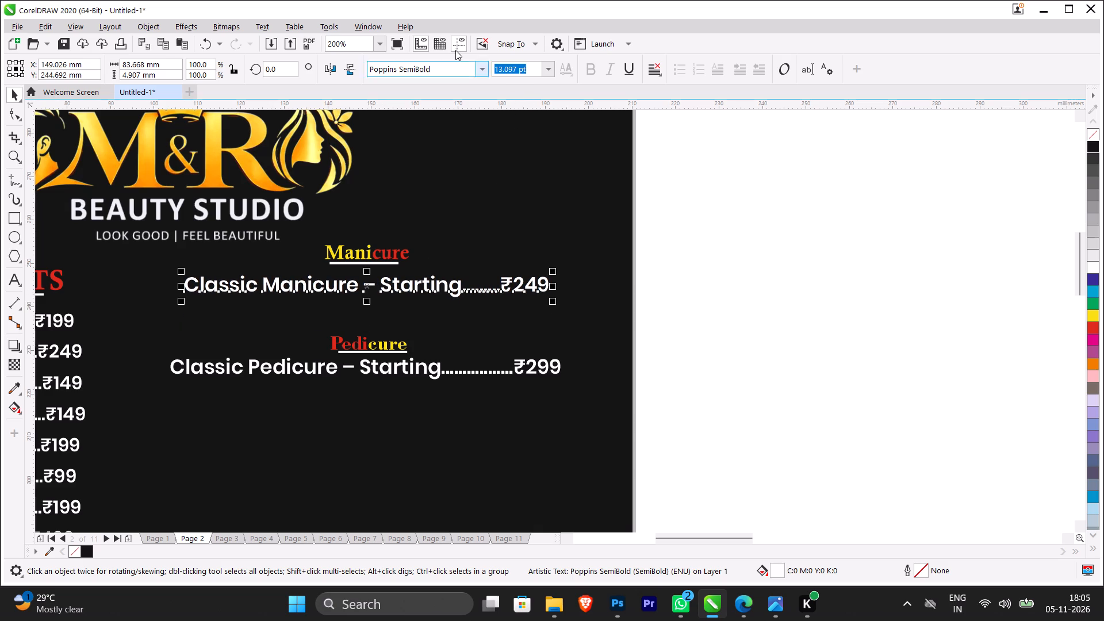
{"action": "left_click", "coordinate": [527, 71]}
{"action": "left_click", "coordinate": [528, 71]}
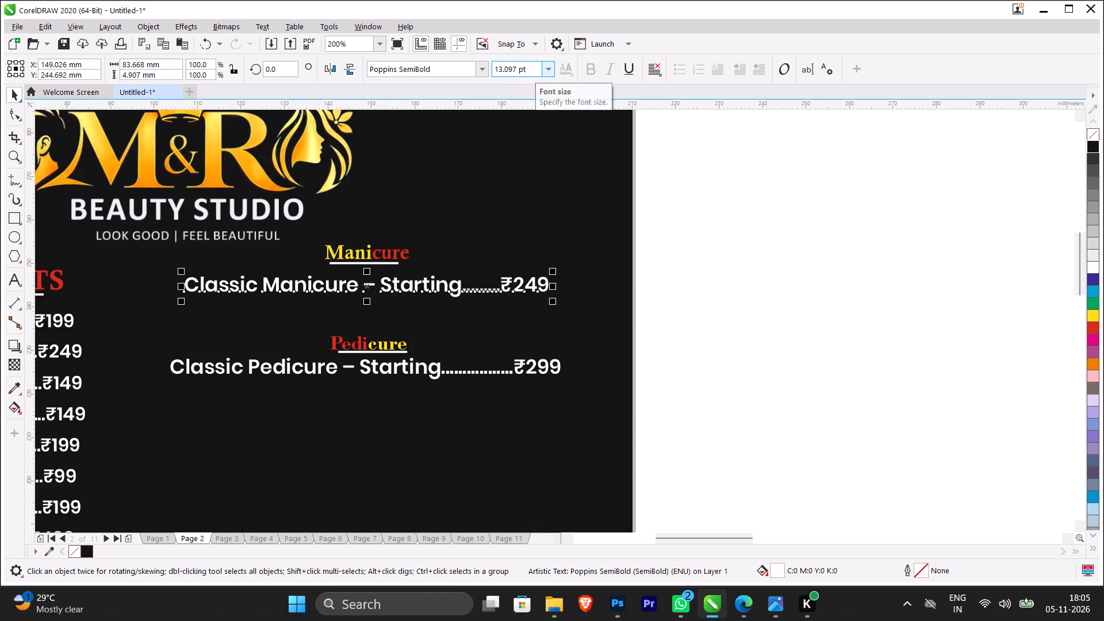
{"action": "triple_click", "coordinate": [530, 71]}
{"action": "left_click", "coordinate": [530, 71]}
{"action": "left_click_drag", "start_coordinate": [530, 71], "coordinate": [467, 75]}
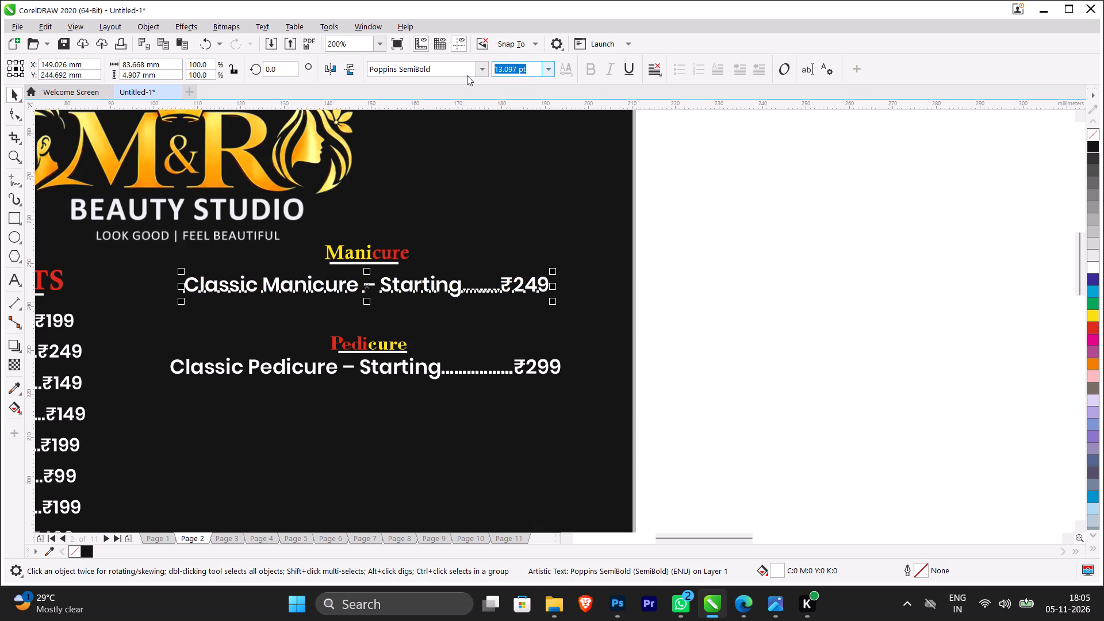
{"action": "type", "text": "12"}
{"action": "key", "text": "Return"}
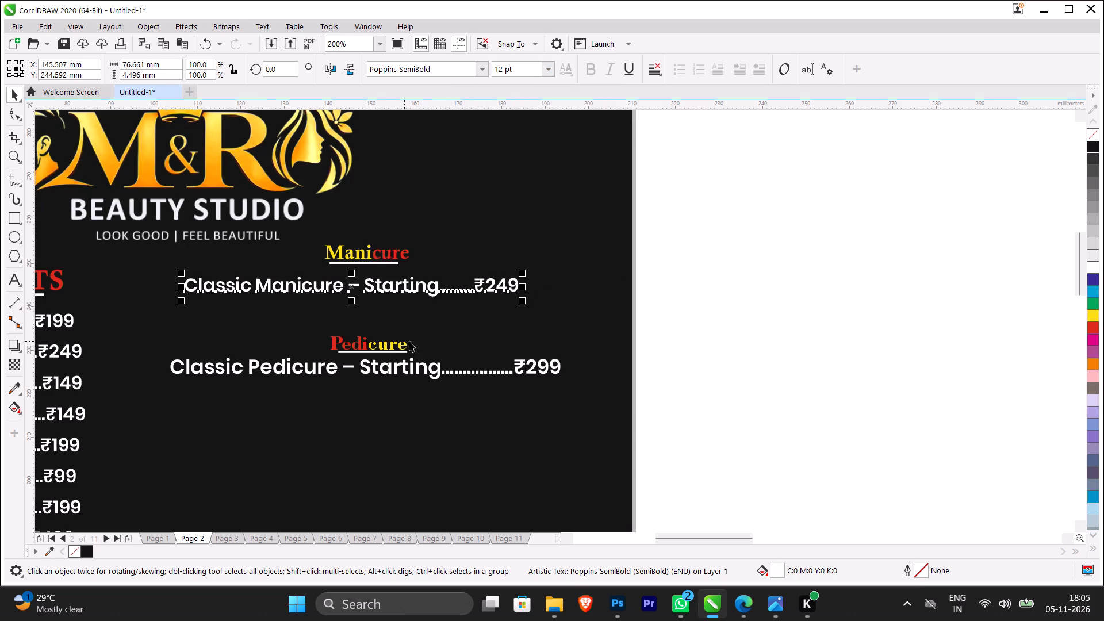
Move the Pedicure heading to about X 149.3 mm, Y 239.4 mm, with its underline centred horizontally beneath it.
{"action": "left_click", "coordinate": [374, 343]}
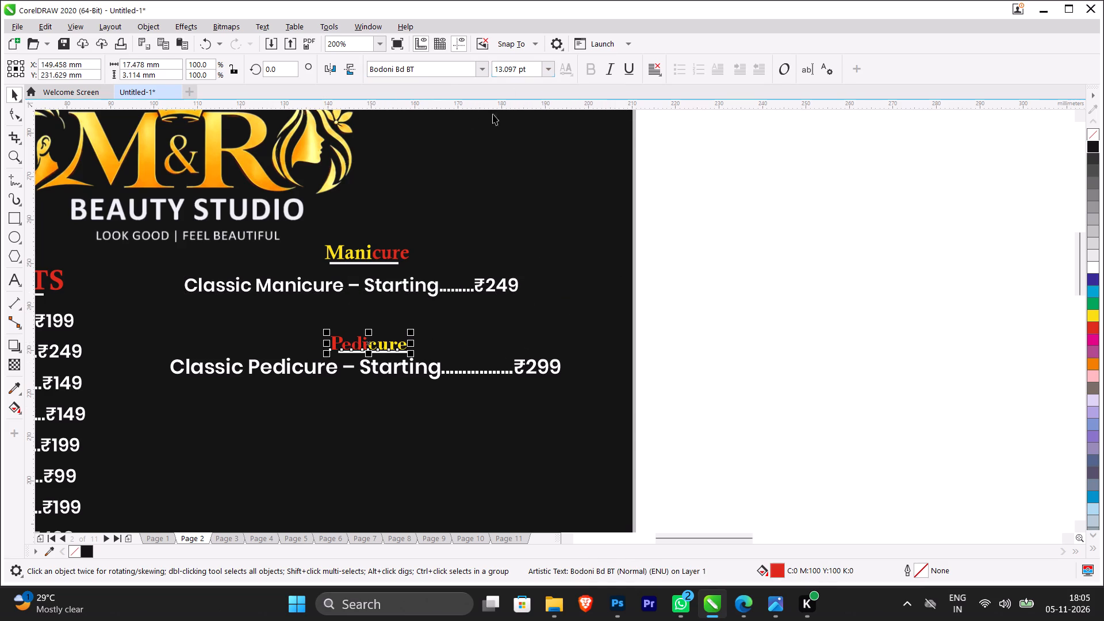
{"action": "left_click_drag", "start_coordinate": [369, 350], "coordinate": [371, 324]}
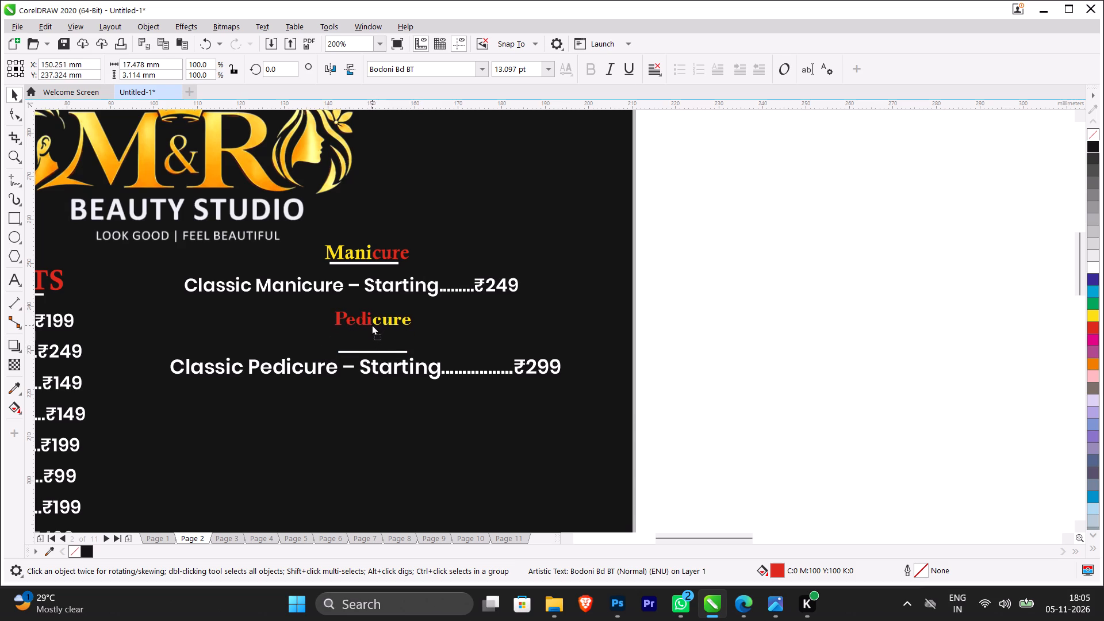
{"action": "left_click_drag", "start_coordinate": [371, 324], "coordinate": [368, 316]}
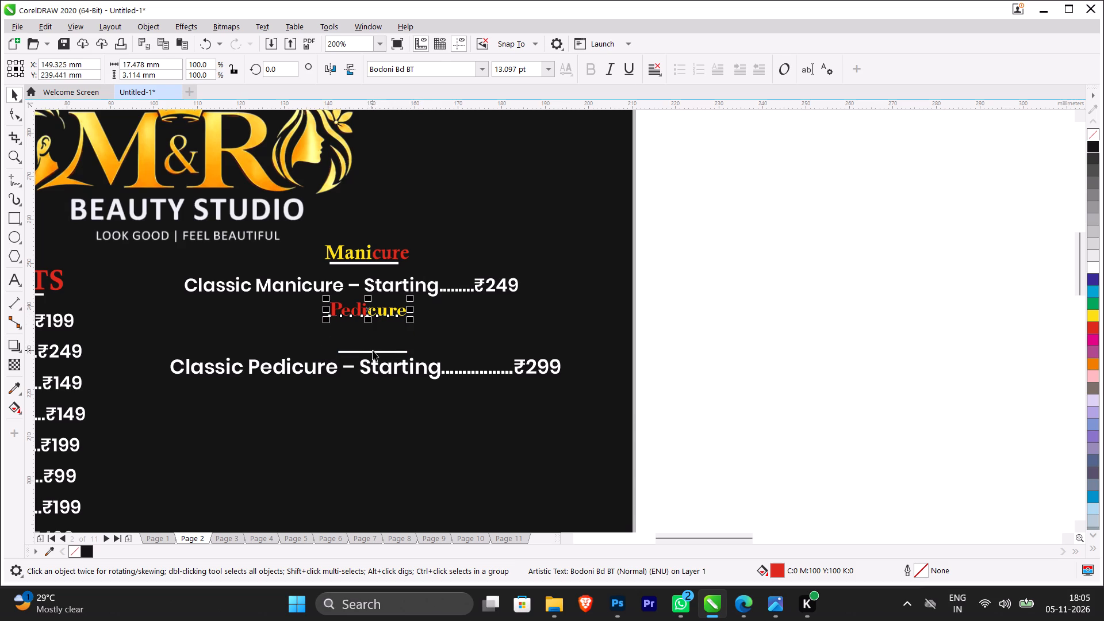
{"action": "left_click_drag", "start_coordinate": [373, 350], "coordinate": [367, 323]}
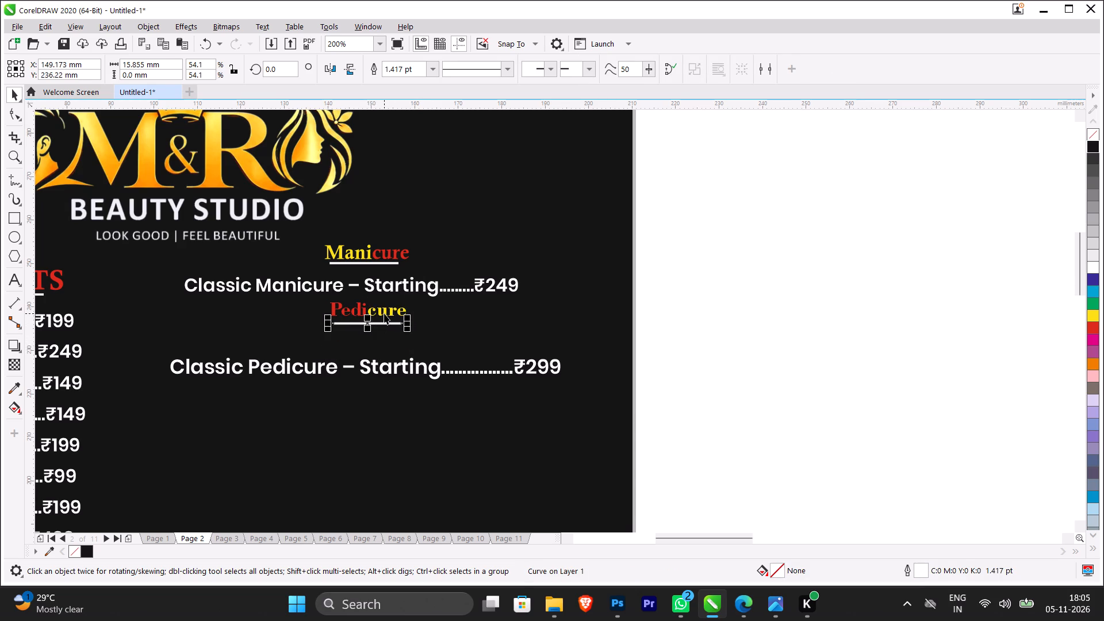
{"action": "left_click", "coordinate": [384, 313], "text": "shift"}
{"action": "key", "text": "c"}
{"action": "left_click", "coordinate": [889, 315]}
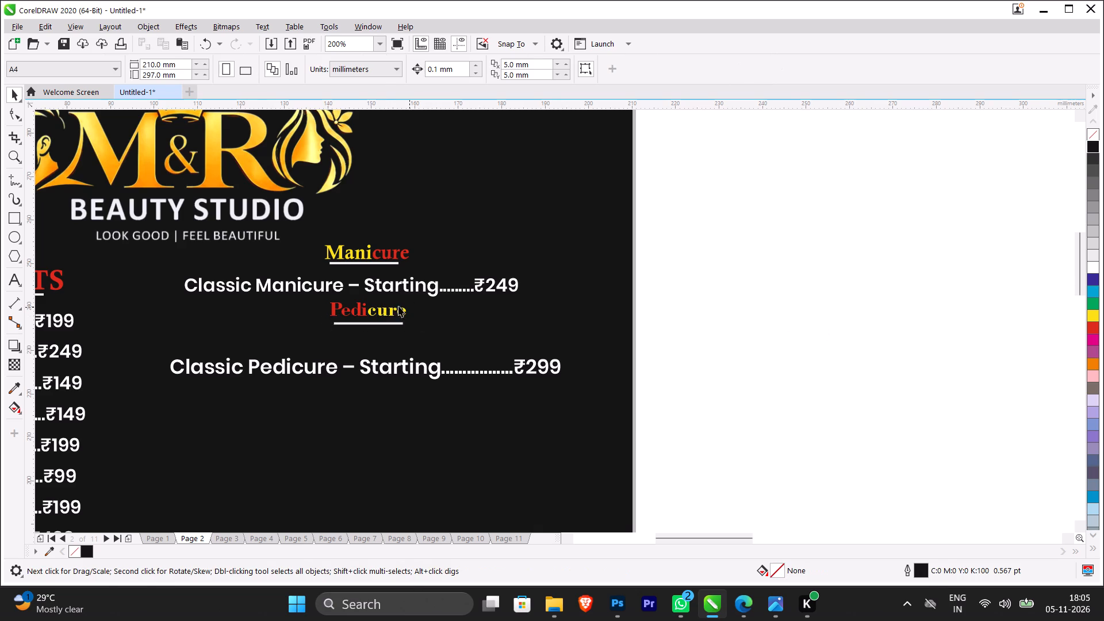
Move the Pedicure underline closer to its heading, at about Y 236.9 mm, and group the two objects.
{"action": "scroll", "coordinate": [369, 327], "scroll_direction": "up", "scroll_amount": 2}
{"action": "left_click_drag", "start_coordinate": [390, 313], "coordinate": [391, 302]}
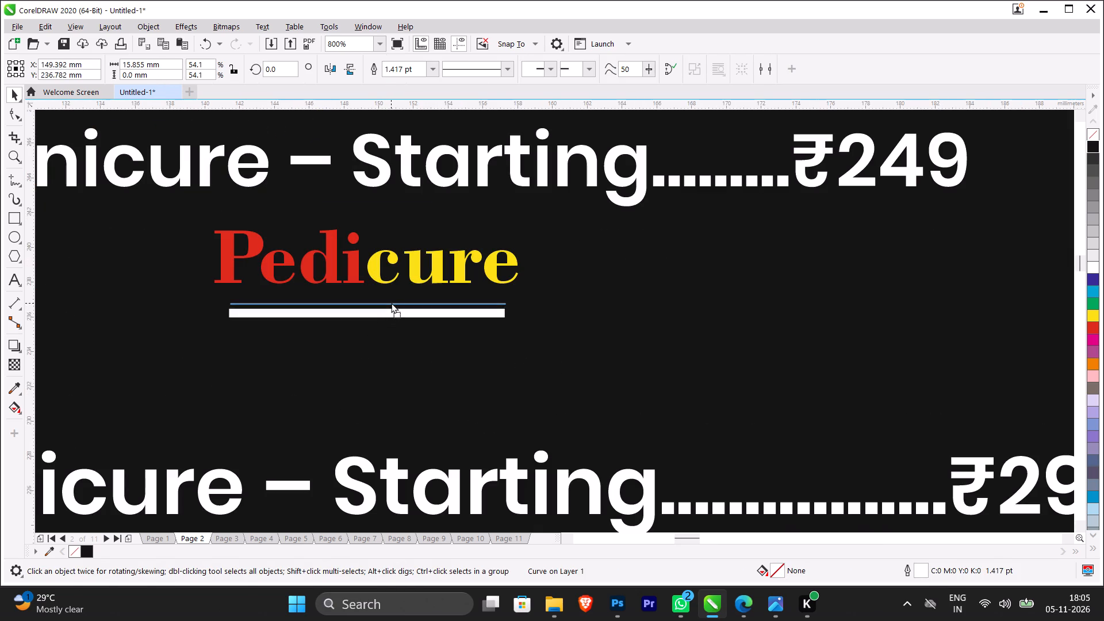
{"action": "left_click_drag", "start_coordinate": [391, 302], "coordinate": [391, 301]}
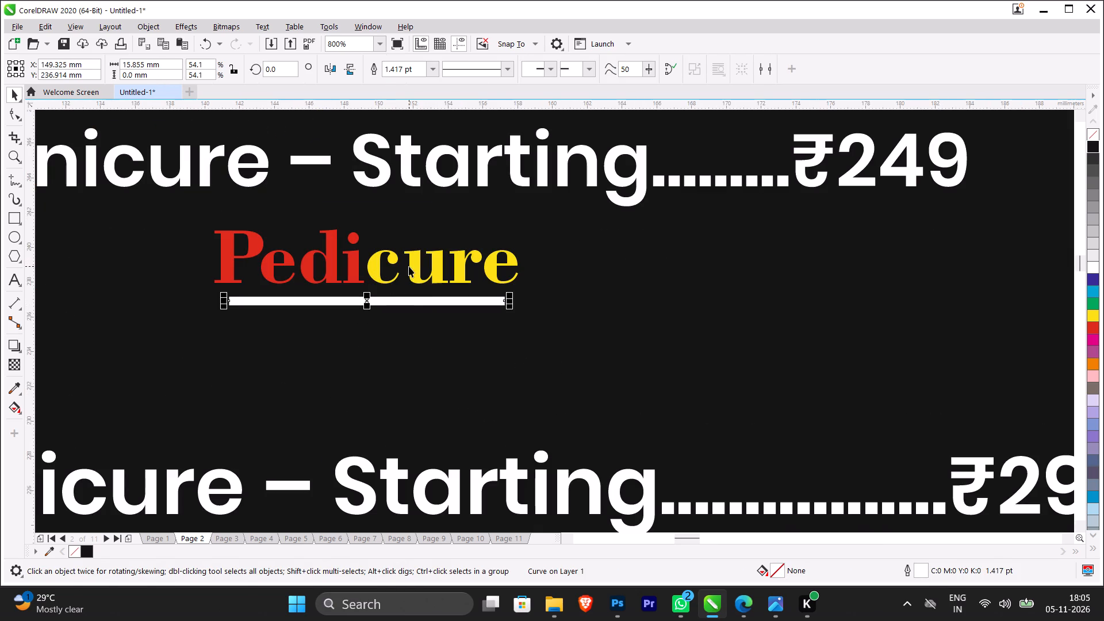
{"action": "left_click", "coordinate": [417, 266], "text": "shift"}
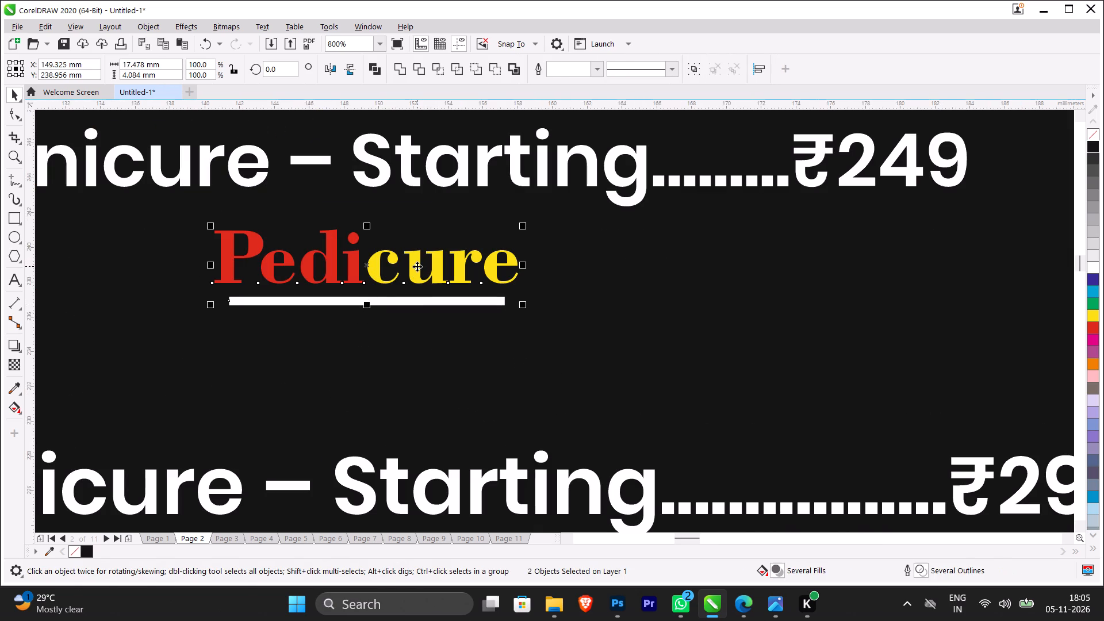
{"action": "key", "text": "ctrl+g"}
Set the Classic Pedicure line's font size to 12 pt.
{"action": "scroll", "coordinate": [900, 390], "scroll_direction": "down", "scroll_amount": 1}
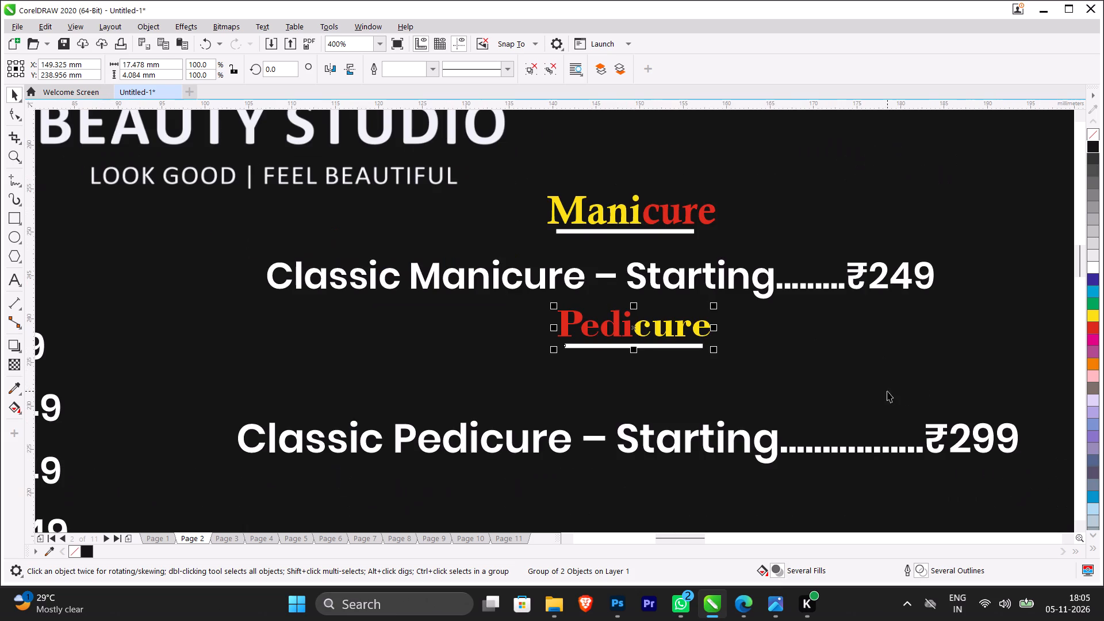
{"action": "left_click", "coordinate": [630, 425]}
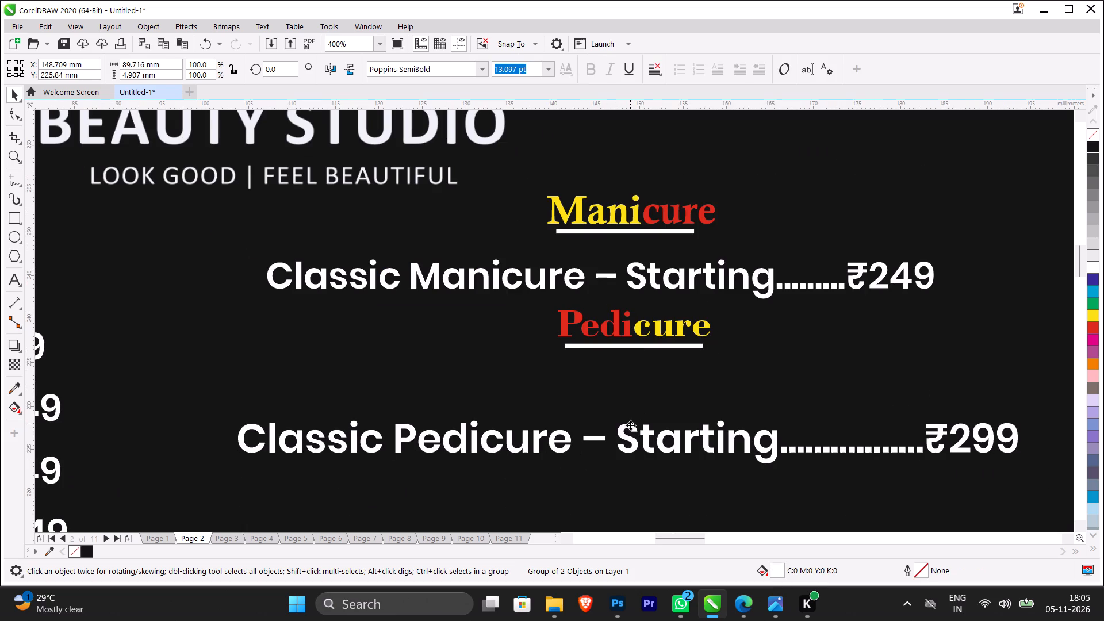
{"action": "type", "text": "12"}
{"action": "triple_click", "coordinate": [530, 68]}
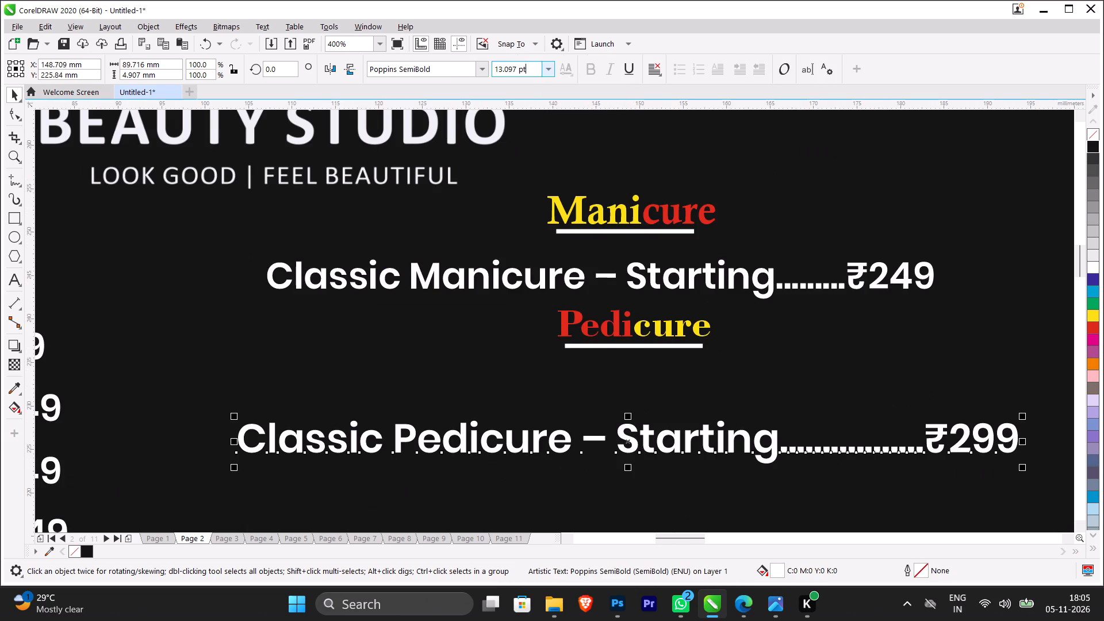
{"action": "left_click_drag", "start_coordinate": [530, 68], "coordinate": [487, 63]}
{"action": "type", "text": "12"}
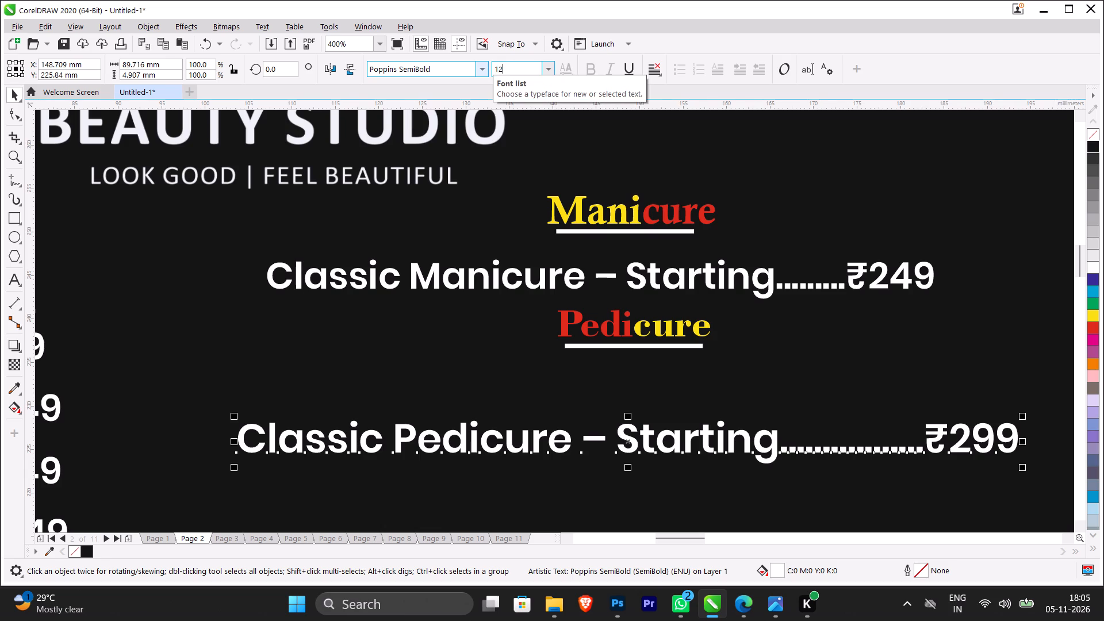
{"action": "key", "text": "Return"}
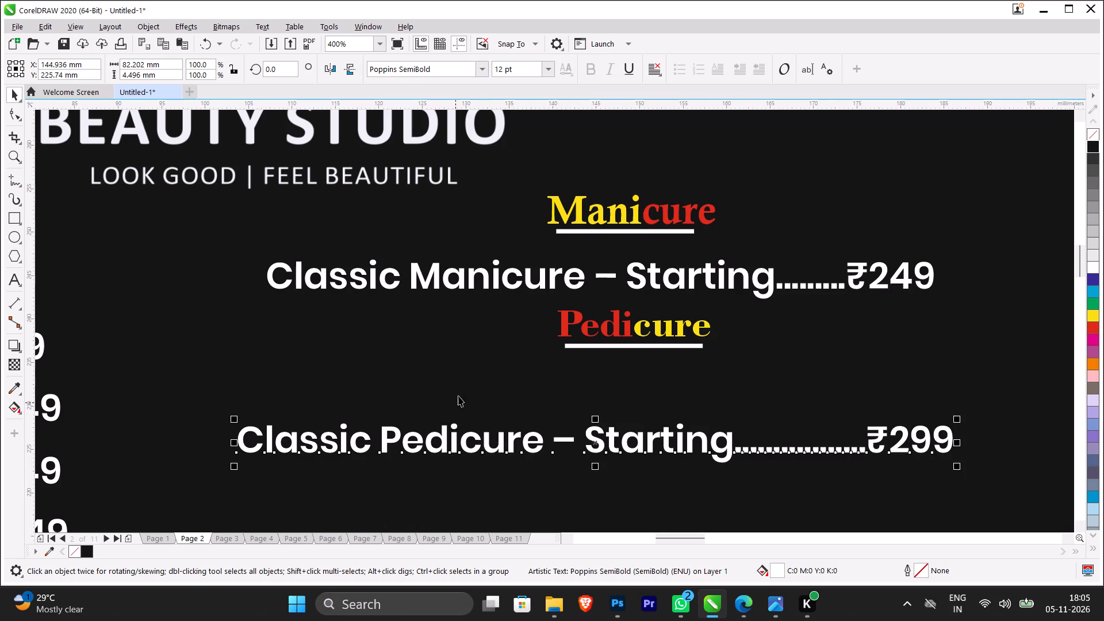
Left-align the Classic Pedicure line with the Classic Manicure line.
{"action": "left_click", "coordinate": [462, 285], "text": "shift"}
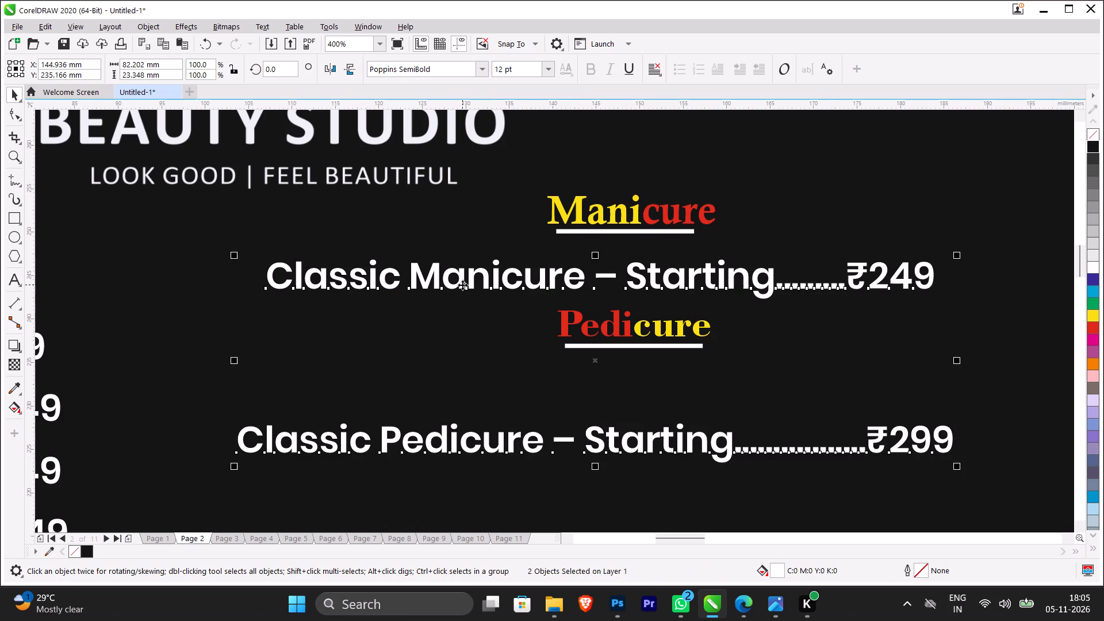
{"action": "key", "text": "l"}
{"action": "left_click", "coordinate": [187, 371]}
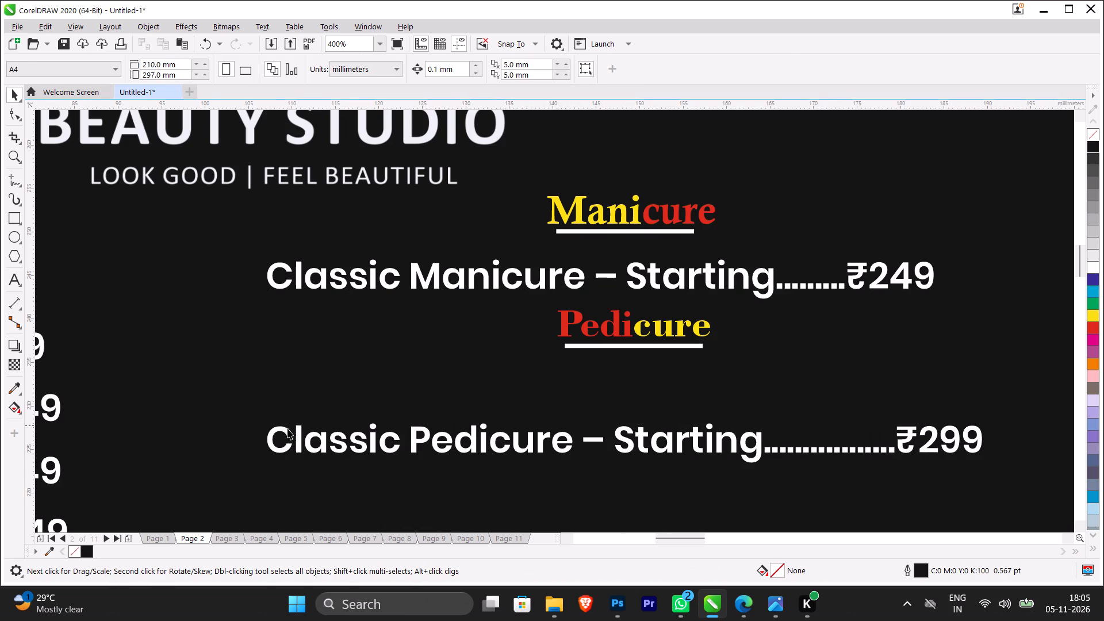
Tighten the spacing: move the Classic Pedicure line up to about Y 232.7 mm and the Classic Manicure line slightly closer to its heading.
{"action": "left_click_drag", "start_coordinate": [300, 435], "coordinate": [308, 381]}
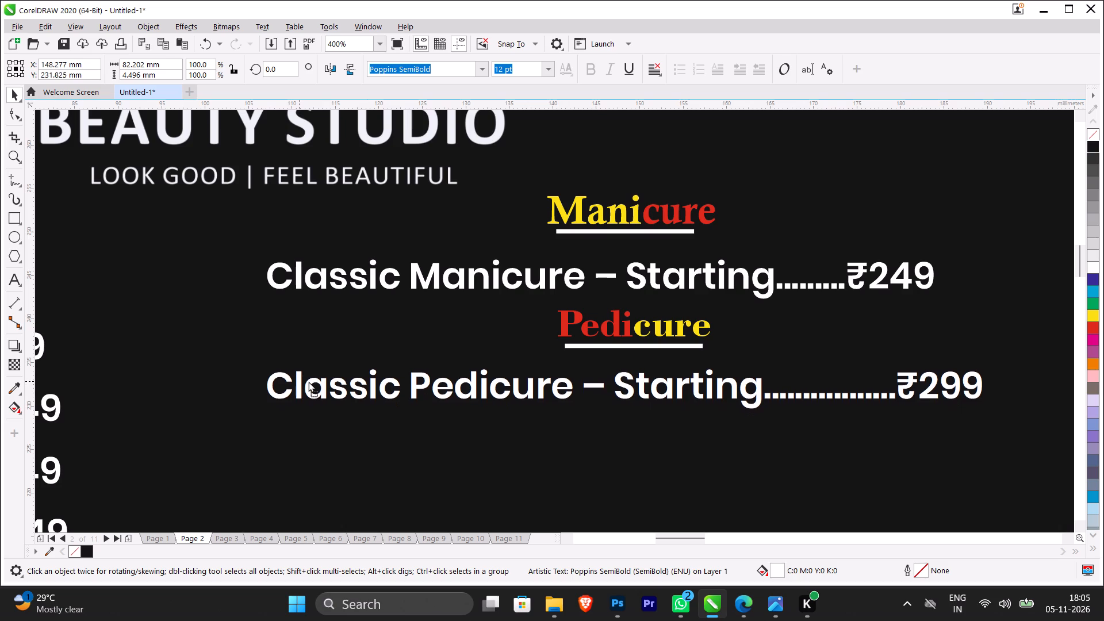
{"action": "left_click_drag", "start_coordinate": [308, 381], "coordinate": [308, 374]}
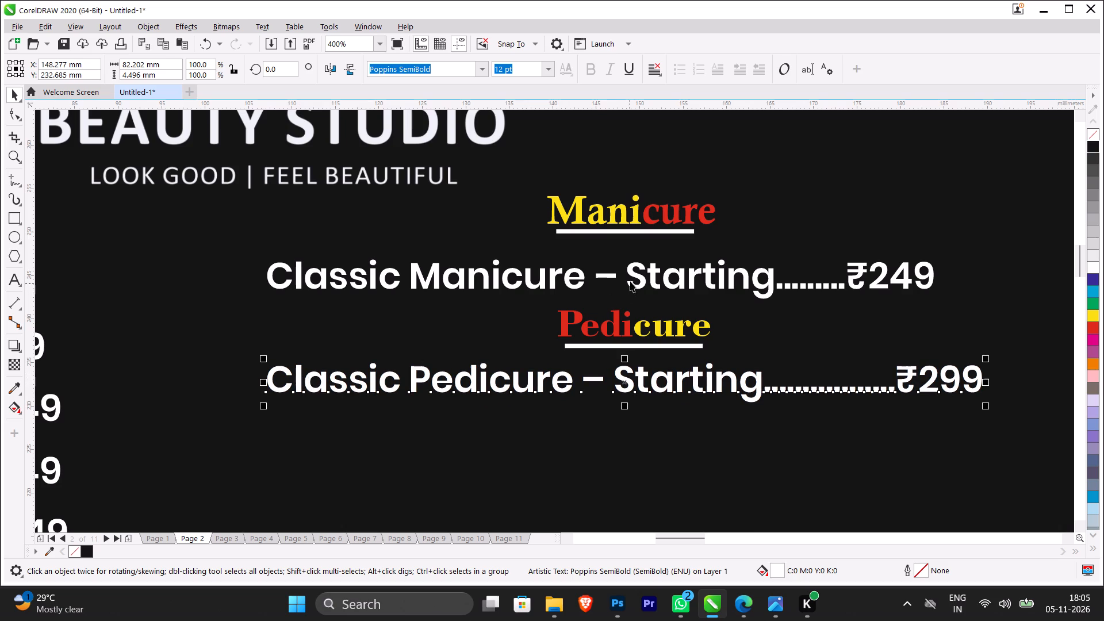
{"action": "left_click_drag", "start_coordinate": [633, 274], "coordinate": [632, 263]}
Tighten the spacing: move the Pedicure heading group up beneath the Classic Manicure line and the Classic Pedicure line to about Y 234.8 mm.
{"action": "left_click_drag", "start_coordinate": [626, 321], "coordinate": [629, 310], "text": "ctrl"}
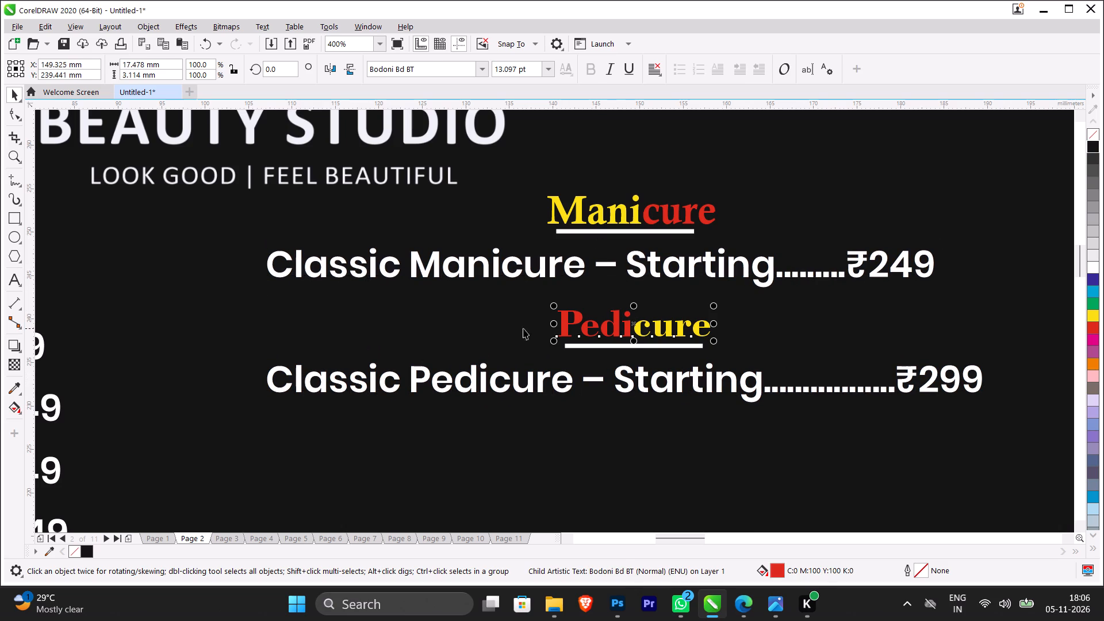
{"action": "left_click", "coordinate": [433, 302]}
{"action": "left_click_drag", "start_coordinate": [565, 329], "coordinate": [567, 313]}
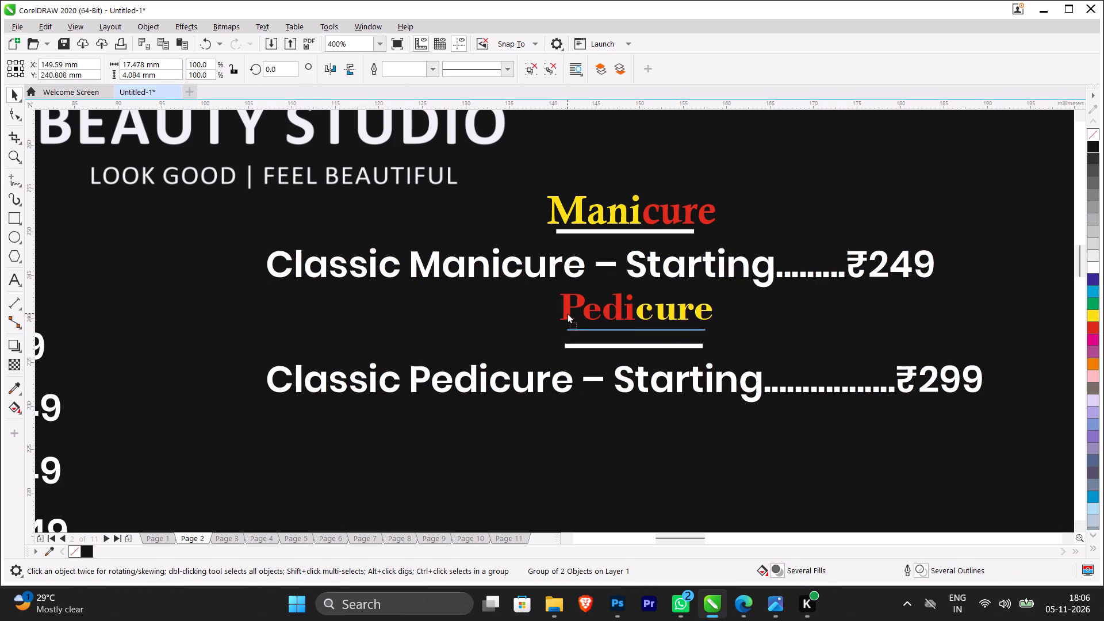
{"action": "left_click_drag", "start_coordinate": [567, 313], "coordinate": [566, 309]}
{"action": "left_click", "coordinate": [585, 379]}
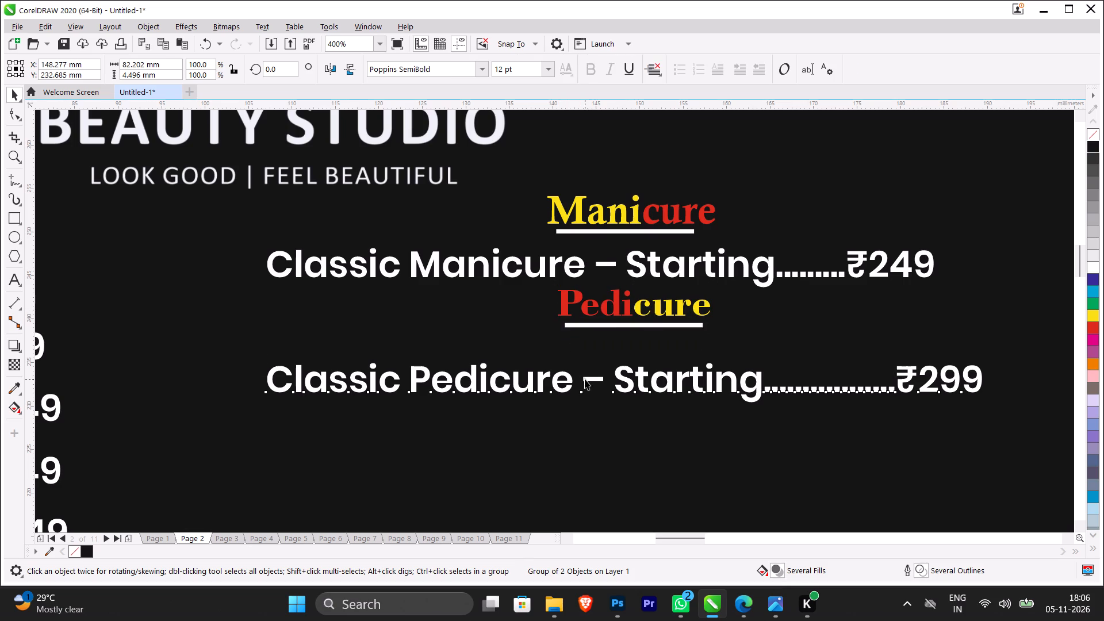
{"action": "left_click_drag", "start_coordinate": [588, 377], "coordinate": [589, 359]}
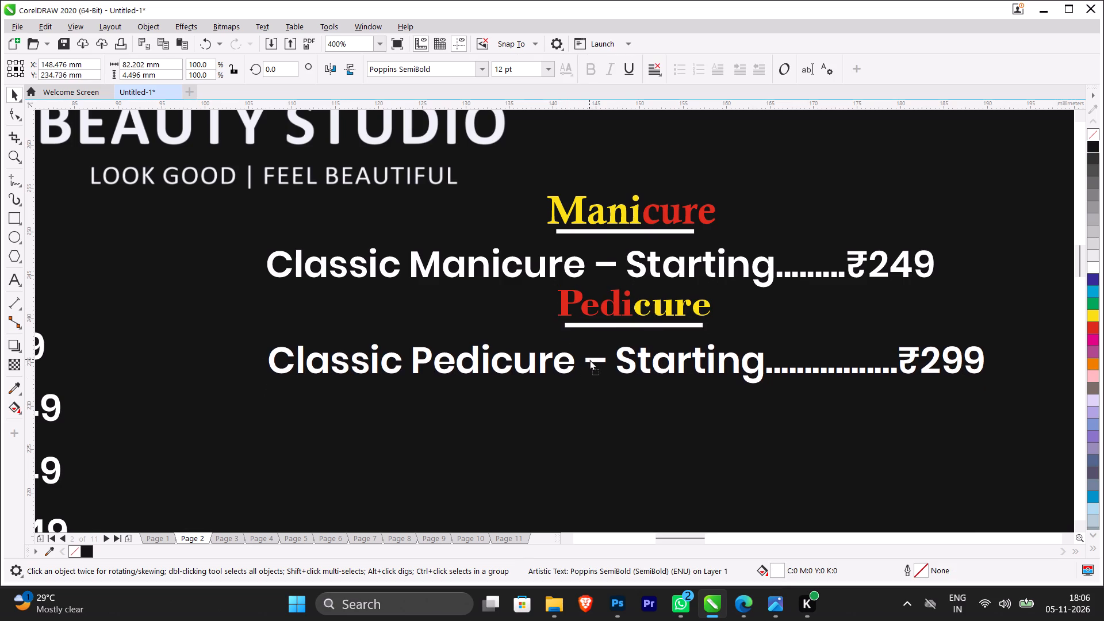
{"action": "left_click_drag", "start_coordinate": [589, 359], "coordinate": [589, 359]}
Check the overall layout of page 2 and compare it with the sections on page 4.
{"action": "scroll", "coordinate": [589, 359], "scroll_direction": "down", "scroll_amount": 4}
{"action": "scroll", "coordinate": [557, 467], "scroll_direction": "up", "scroll_amount": 3}
{"action": "scroll", "coordinate": [557, 468], "scroll_direction": "down", "scroll_amount": 4}
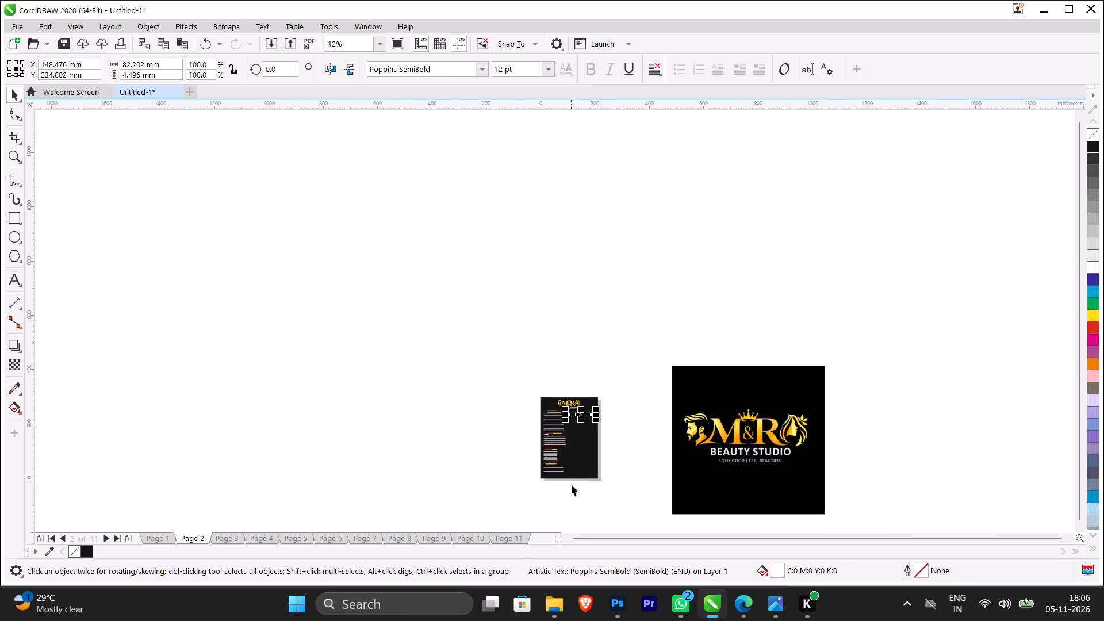
{"action": "scroll", "coordinate": [570, 493], "scroll_direction": "up", "scroll_amount": 3}
{"action": "scroll", "coordinate": [563, 381], "scroll_direction": "down", "scroll_amount": 2}
{"action": "scroll", "coordinate": [596, 234], "scroll_direction": "up", "scroll_amount": 1}
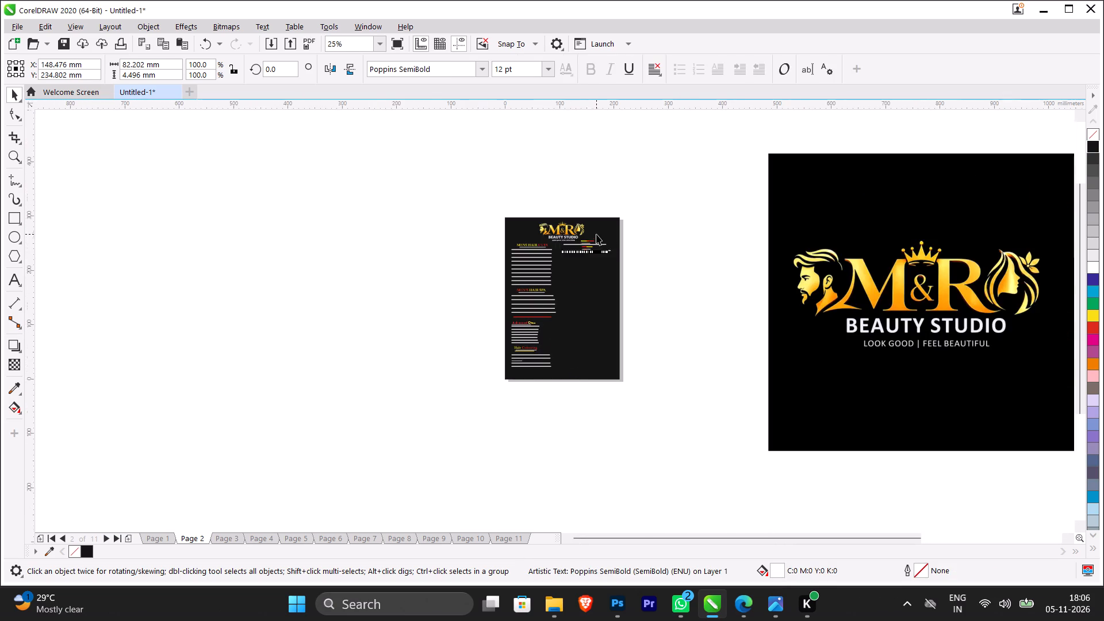
{"action": "scroll", "coordinate": [596, 234], "scroll_direction": "up", "scroll_amount": 2}
{"action": "left_click", "coordinate": [945, 247]}
{"action": "scroll", "coordinate": [642, 271], "scroll_direction": "down", "scroll_amount": 1}
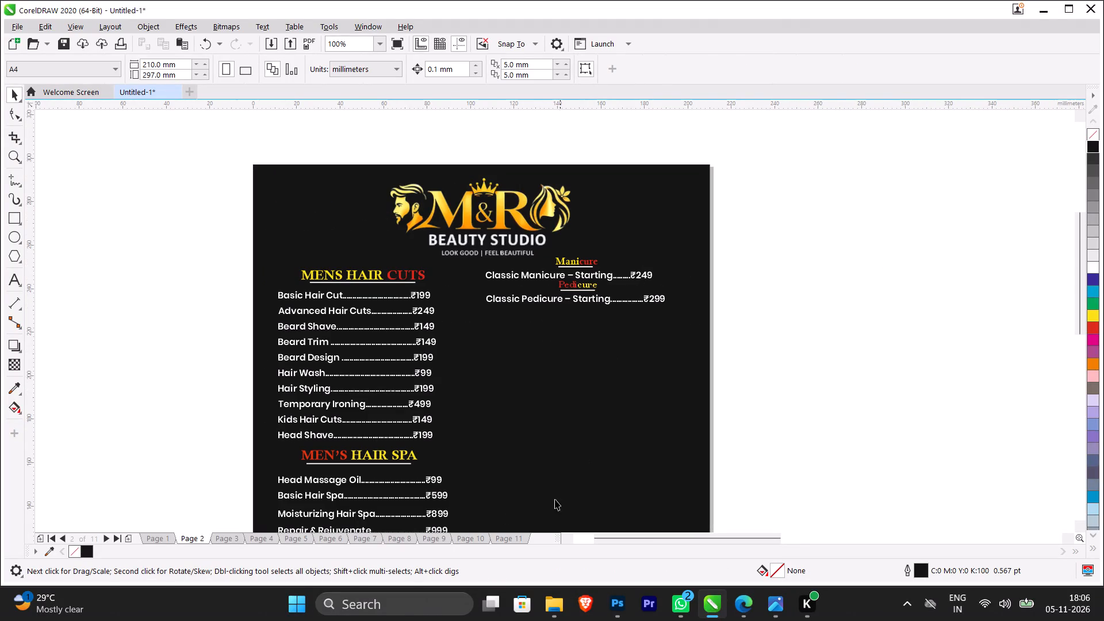
{"action": "left_click", "coordinate": [270, 541]}
{"action": "scroll", "coordinate": [579, 431], "scroll_direction": "down", "scroll_amount": 2}
{"action": "scroll", "coordinate": [605, 501], "scroll_direction": "down", "scroll_amount": 4}
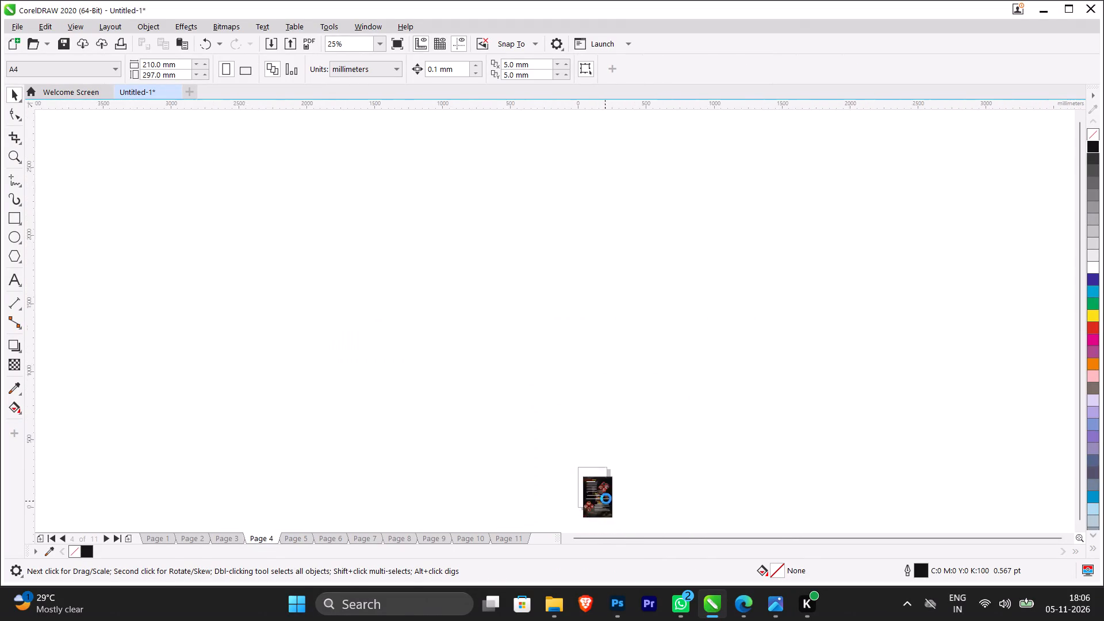
{"action": "scroll", "coordinate": [610, 509], "scroll_direction": "up", "scroll_amount": 4}
{"action": "scroll", "coordinate": [571, 370], "scroll_direction": "up", "scroll_amount": 3}
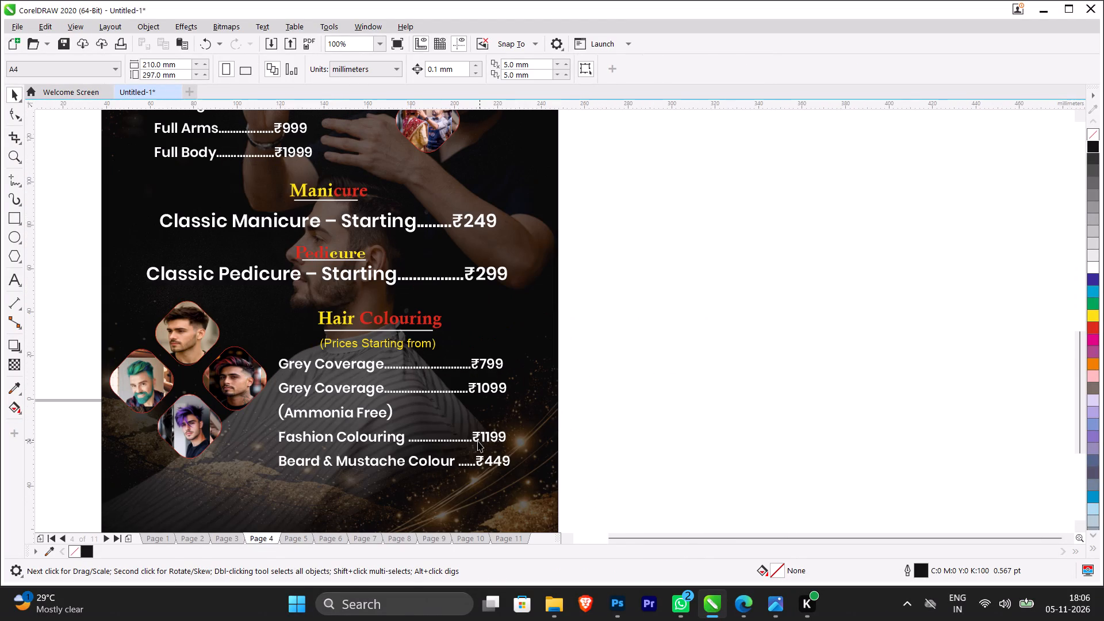
On page 5, group each price section separately: Treatments, Protein Treatment and Men Makeup.
{"action": "left_click", "coordinate": [294, 540]}
{"action": "scroll", "coordinate": [375, 333], "scroll_direction": "down", "scroll_amount": 1}
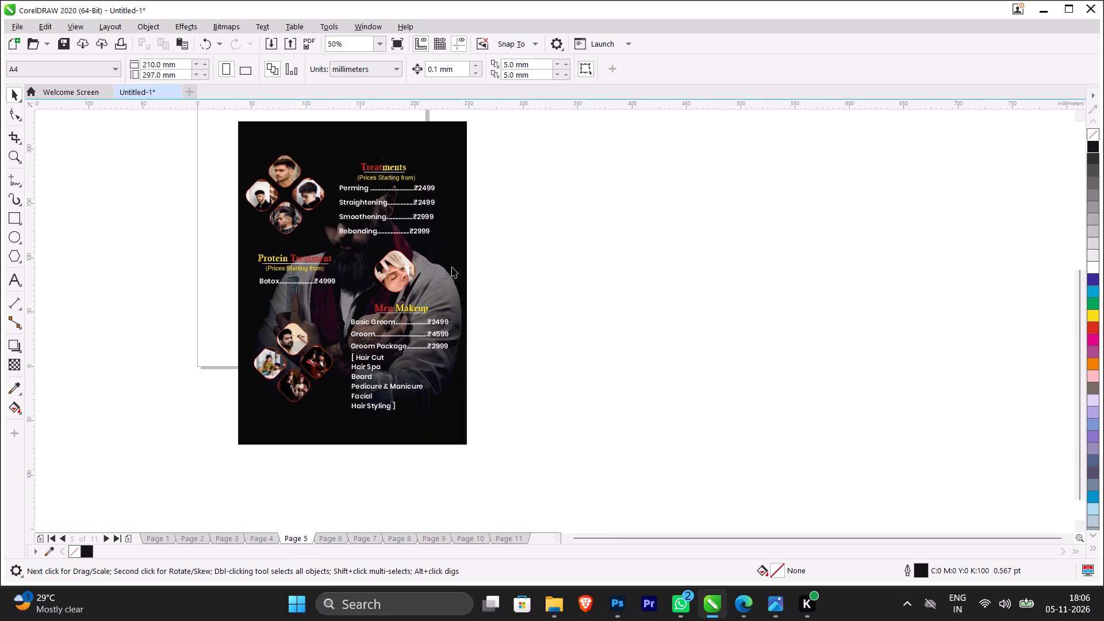
{"action": "left_click_drag", "start_coordinate": [545, 249], "coordinate": [344, 158]}
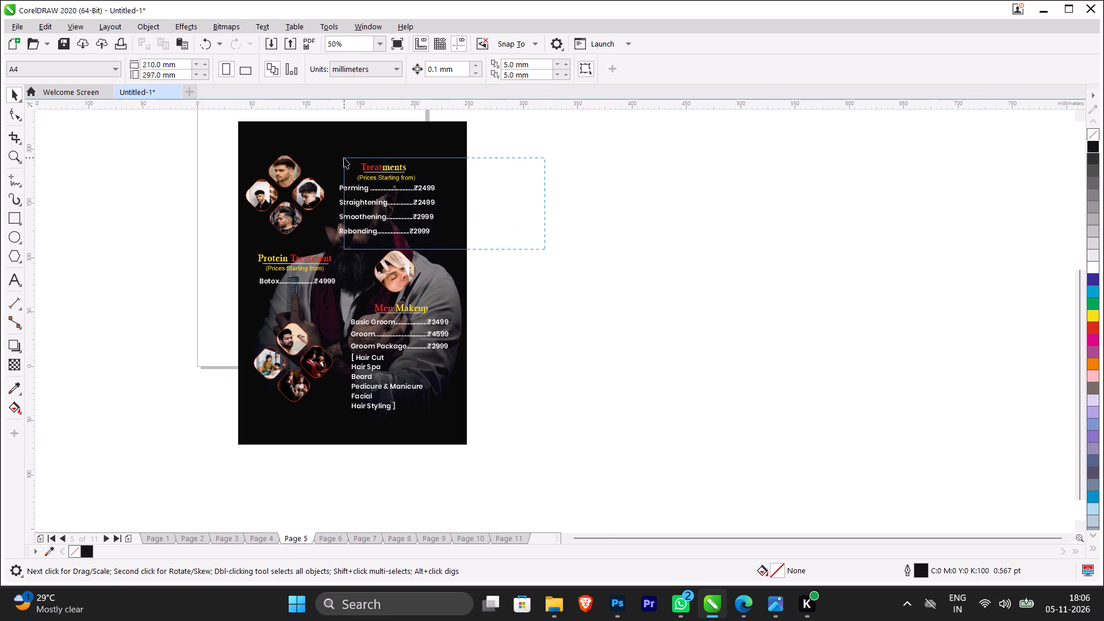
{"action": "left_click_drag", "start_coordinate": [344, 158], "coordinate": [335, 155]}
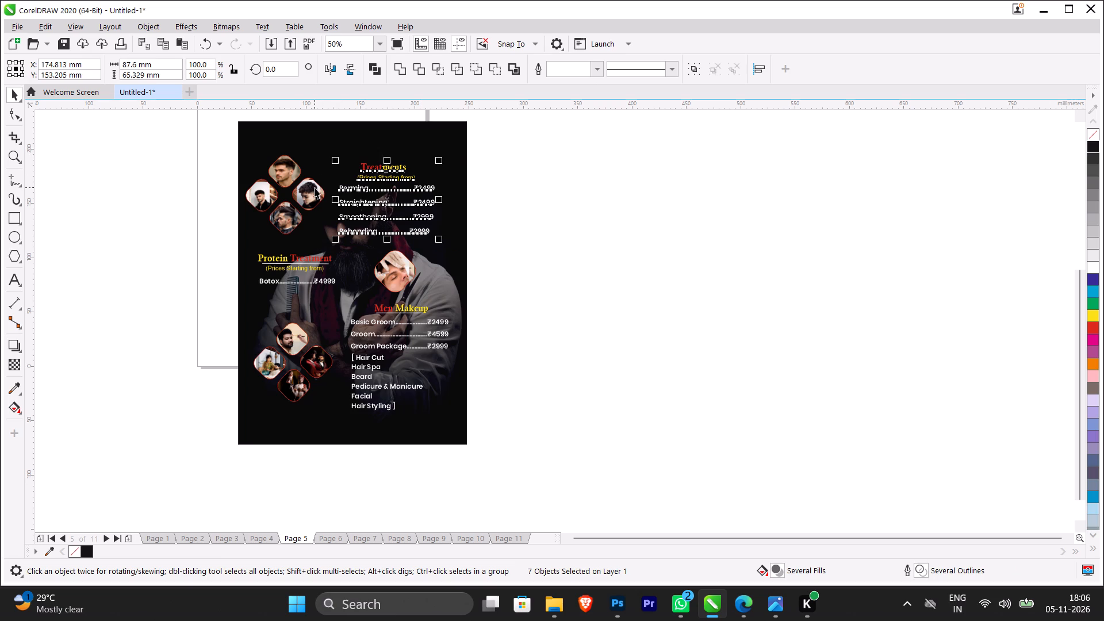
{"action": "key", "text": "ctrl+g"}
{"action": "left_click_drag", "start_coordinate": [214, 243], "coordinate": [301, 262]}
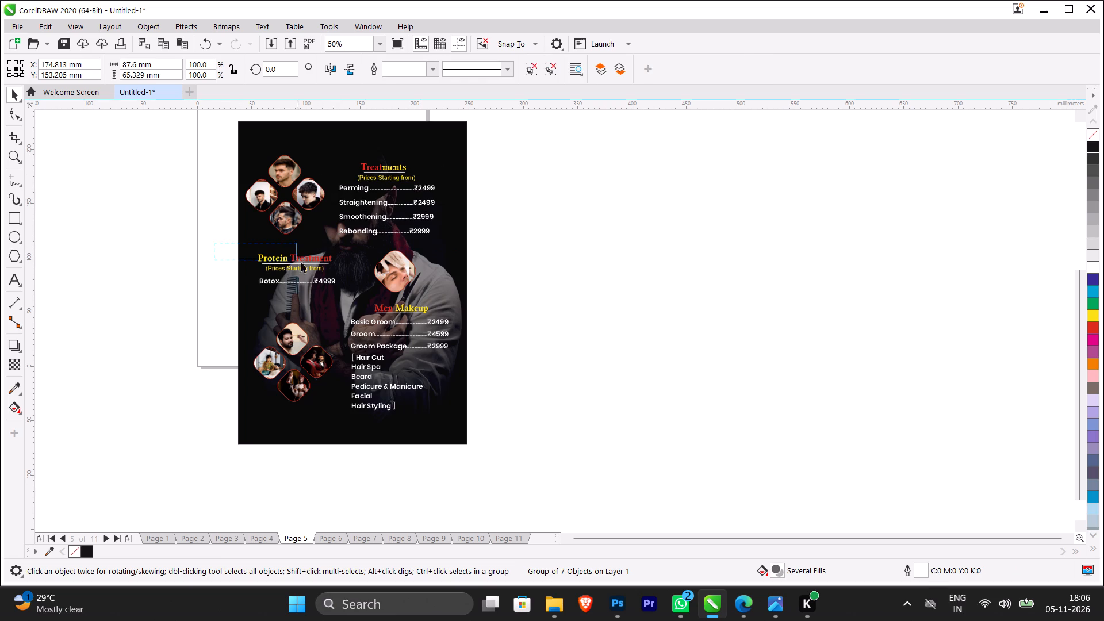
{"action": "left_click_drag", "start_coordinate": [301, 262], "coordinate": [345, 292]}
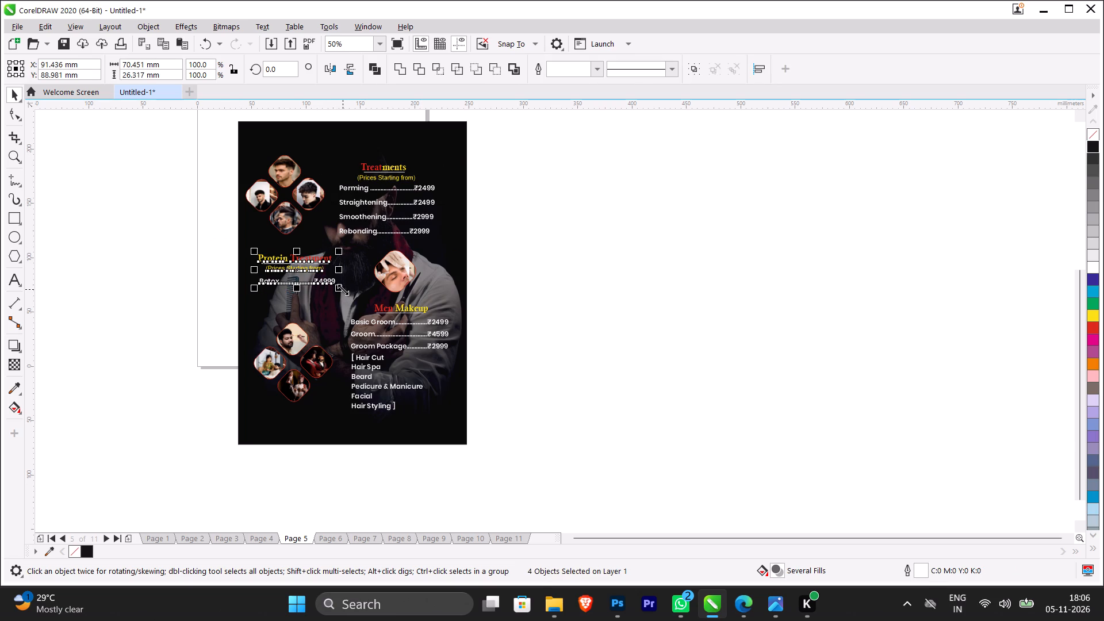
{"action": "key", "text": "ctrl+g"}
{"action": "left_click_drag", "start_coordinate": [523, 453], "coordinate": [343, 305]}
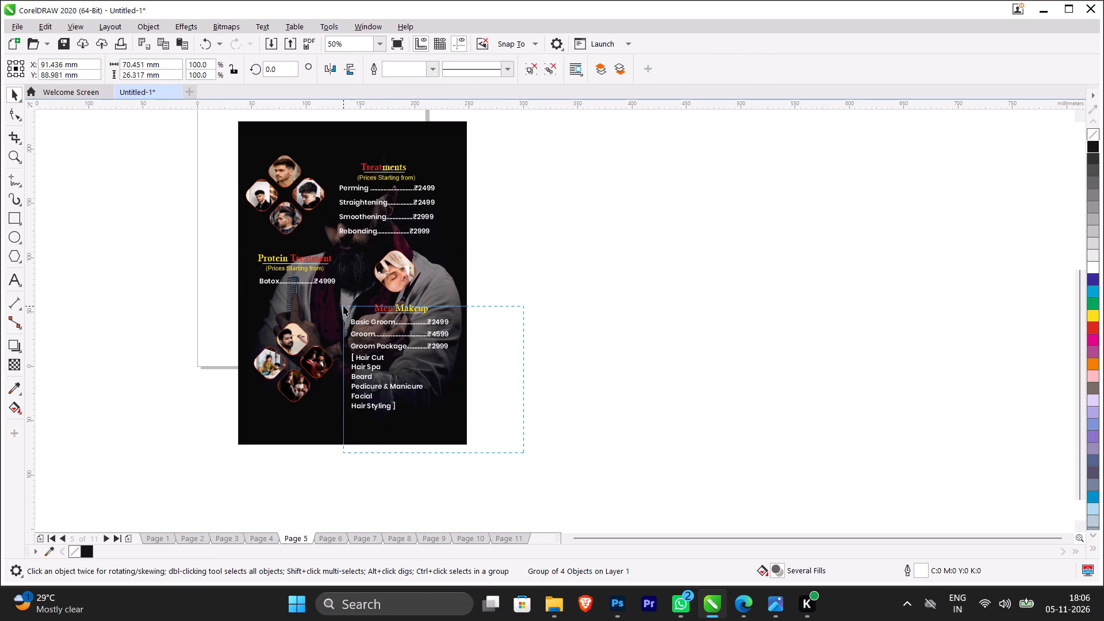
{"action": "left_click_drag", "start_coordinate": [343, 305], "coordinate": [340, 298]}
{"action": "key", "text": "ctrl+g"}
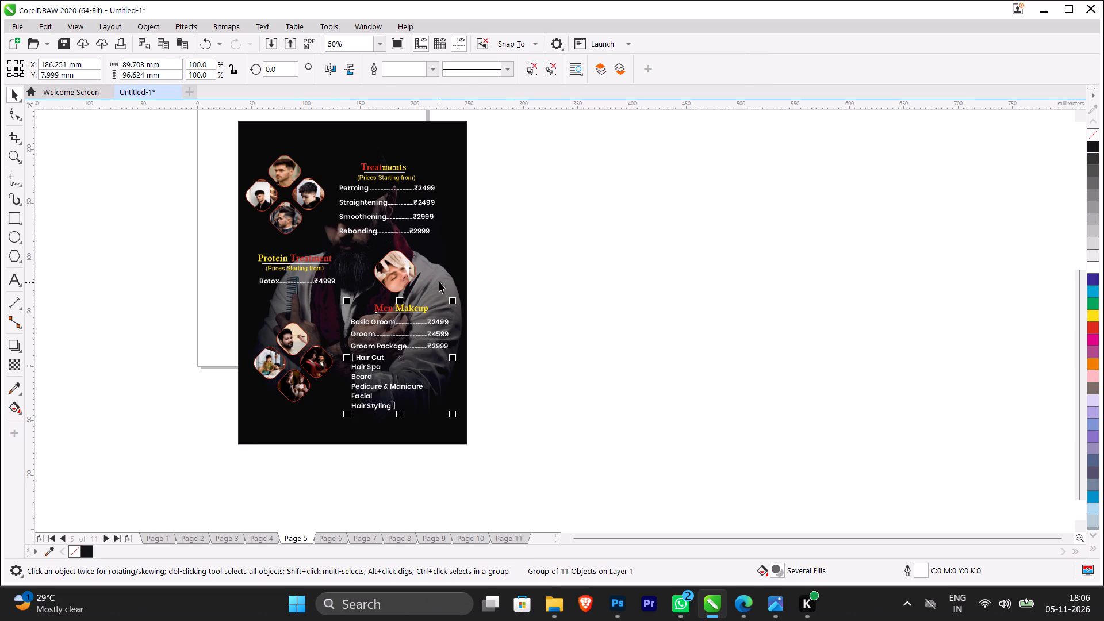
Copy the Men Makeup, Protein Treatment and Treatments groups from page 5 and paste them on page 2.
{"action": "left_click", "coordinate": [325, 260], "text": "shift"}
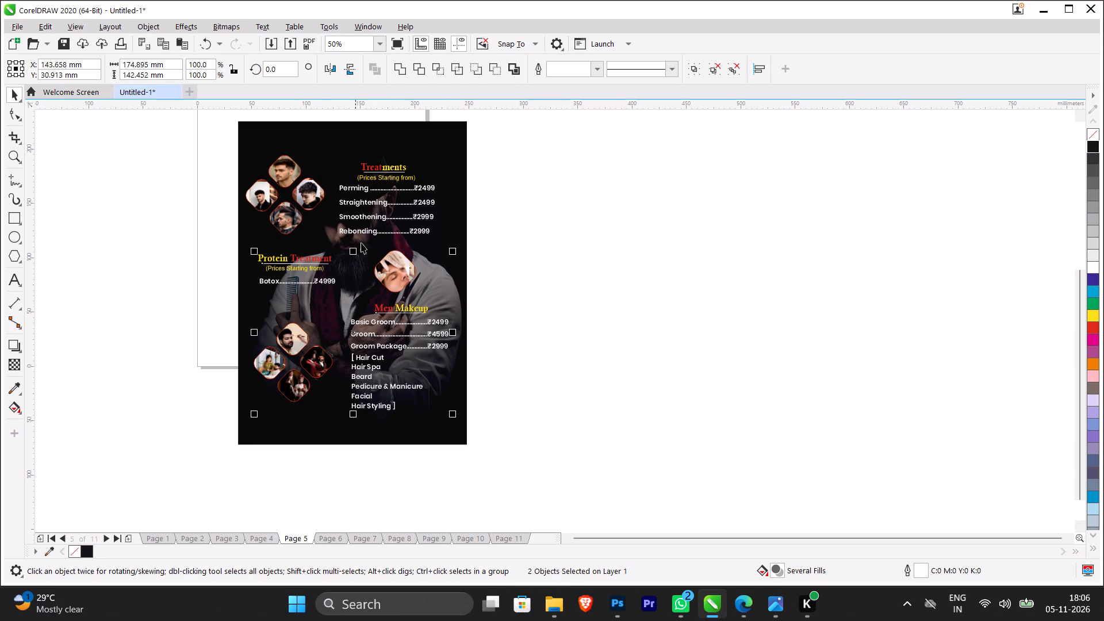
{"action": "left_click", "coordinate": [385, 204], "text": "shift"}
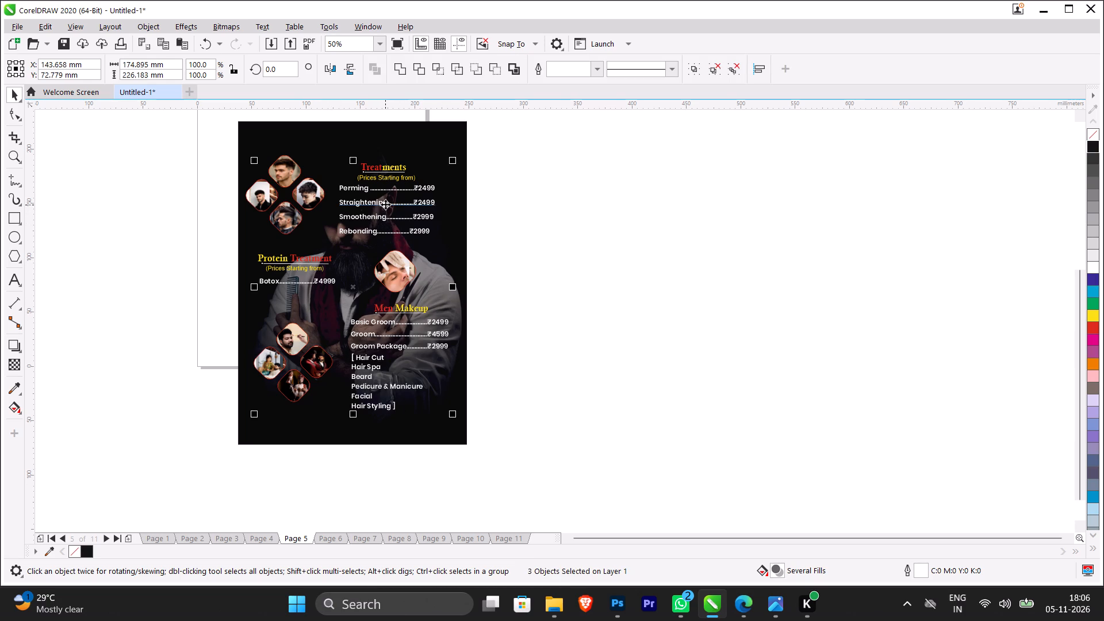
{"action": "key", "text": "ctrl+c"}
{"action": "left_click", "coordinate": [190, 537]}
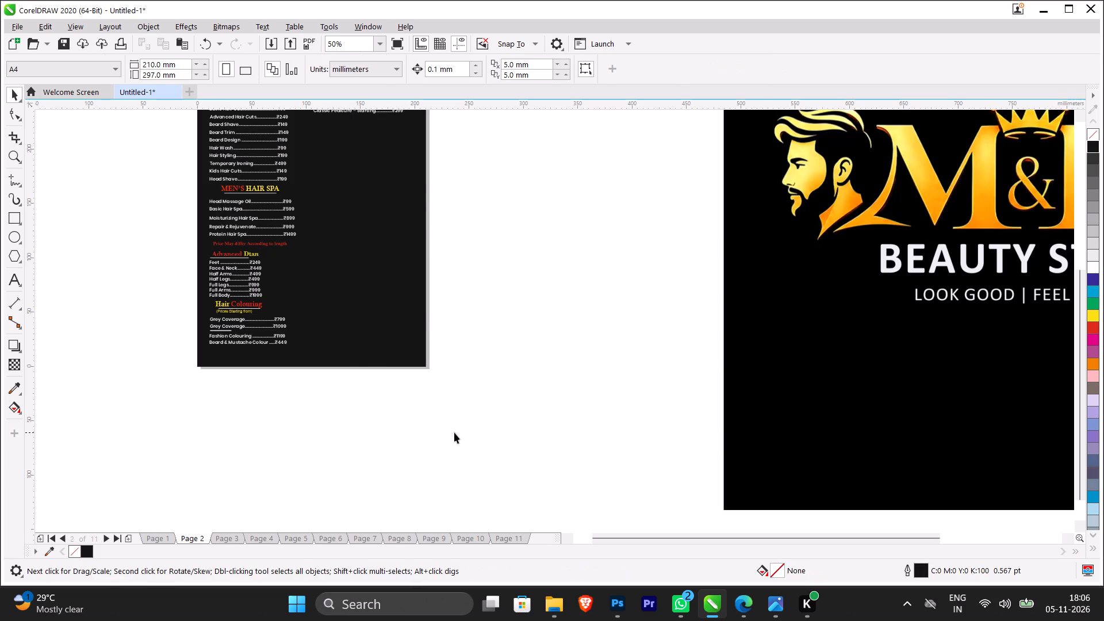
{"action": "key", "text": "ctrl+v"}
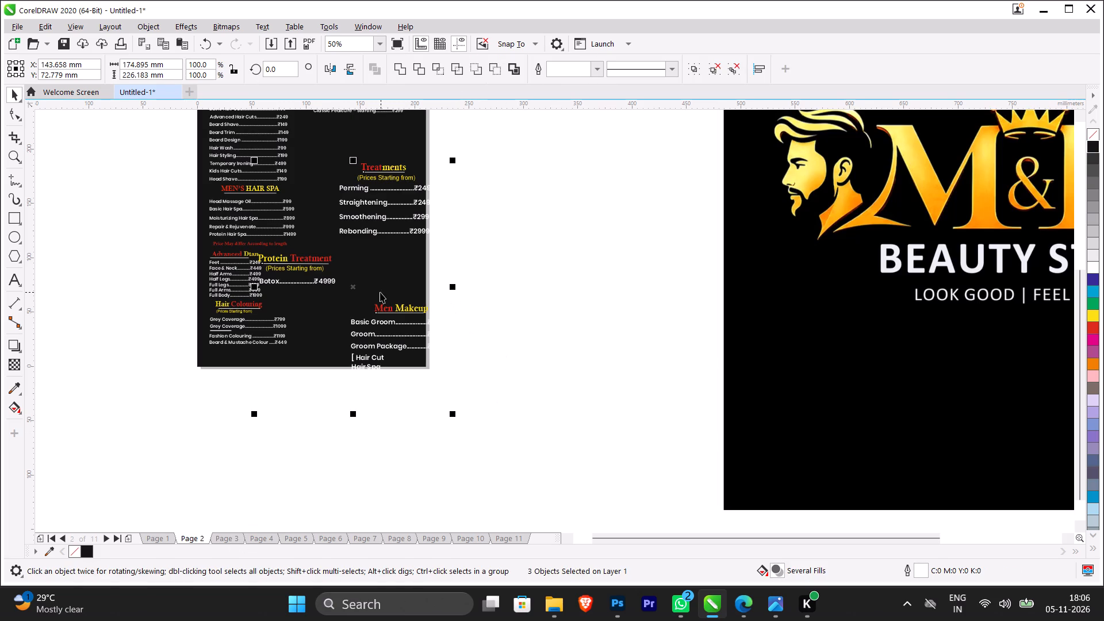
Move the three pasted sections off the page onto the large logo artwork, at about X 656.4 mm, Y 63.8 mm.
{"action": "left_click_drag", "start_coordinate": [353, 285], "coordinate": [779, 342]}
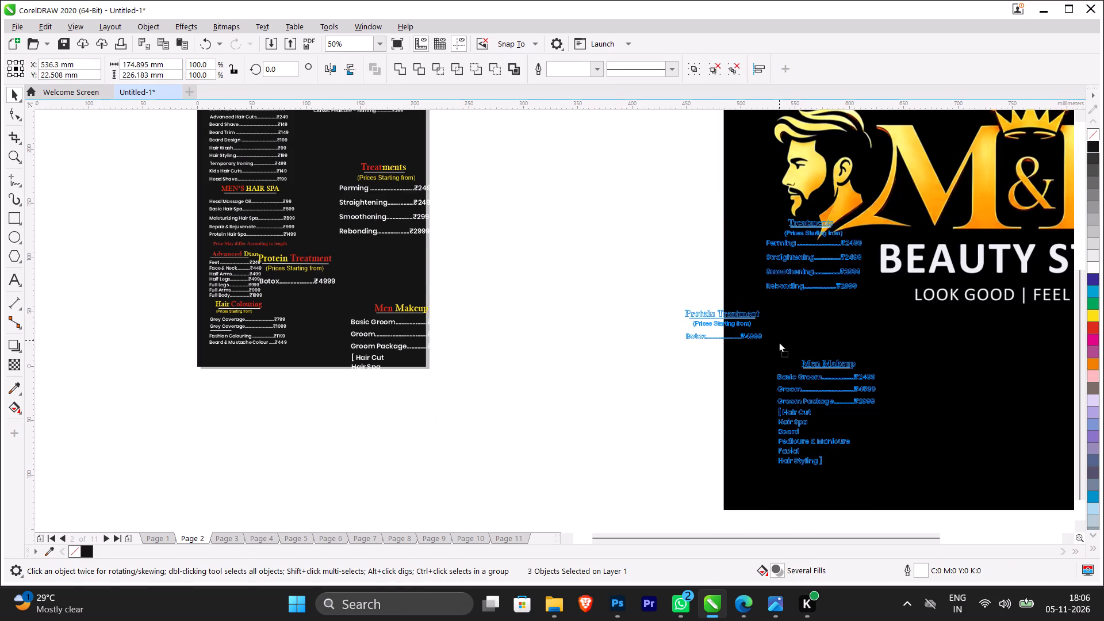
{"action": "left_click_drag", "start_coordinate": [779, 342], "coordinate": [780, 348]}
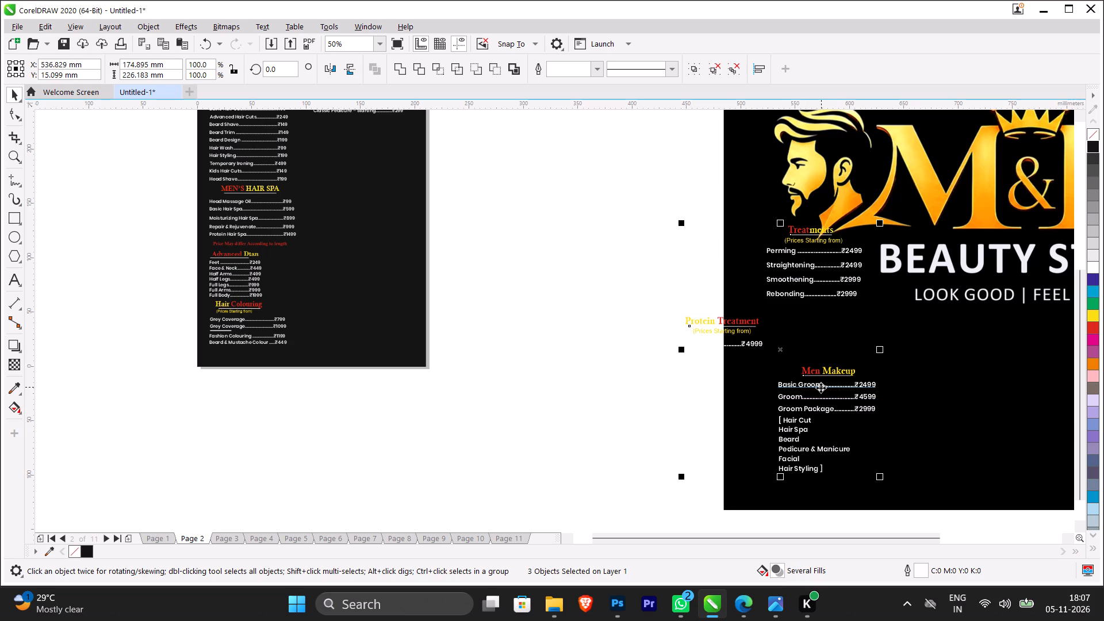
{"action": "left_click_drag", "start_coordinate": [821, 388], "coordinate": [486, 340]}
{"action": "scroll", "coordinate": [486, 340], "scroll_direction": "down", "scroll_amount": 1}
{"action": "left_click_drag", "start_coordinate": [486, 340], "coordinate": [601, 339]}
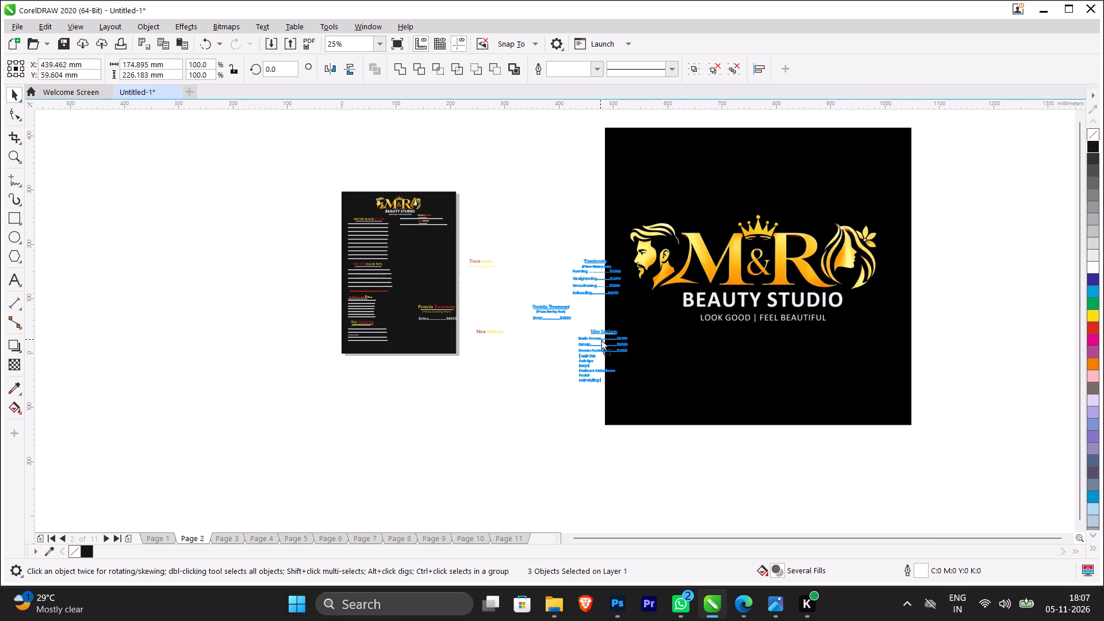
{"action": "left_click_drag", "start_coordinate": [601, 339], "coordinate": [718, 337]}
Ungroup the three pasted sections into individual objects.
{"action": "scroll", "coordinate": [727, 339], "scroll_direction": "up", "scroll_amount": 2}
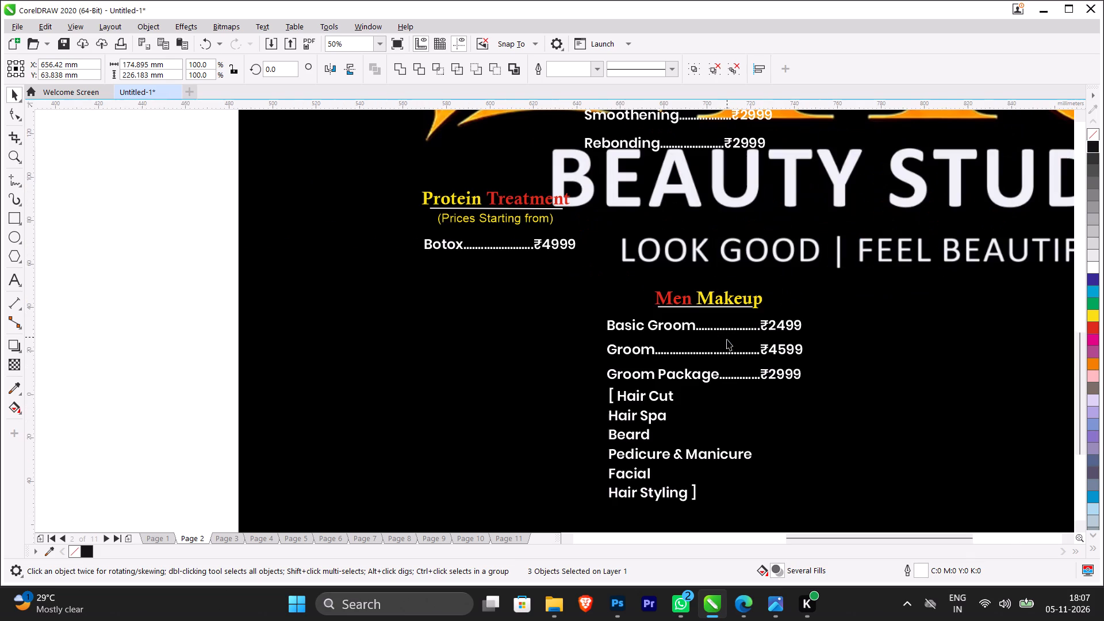
{"action": "scroll", "coordinate": [674, 315], "scroll_direction": "down", "scroll_amount": 1}
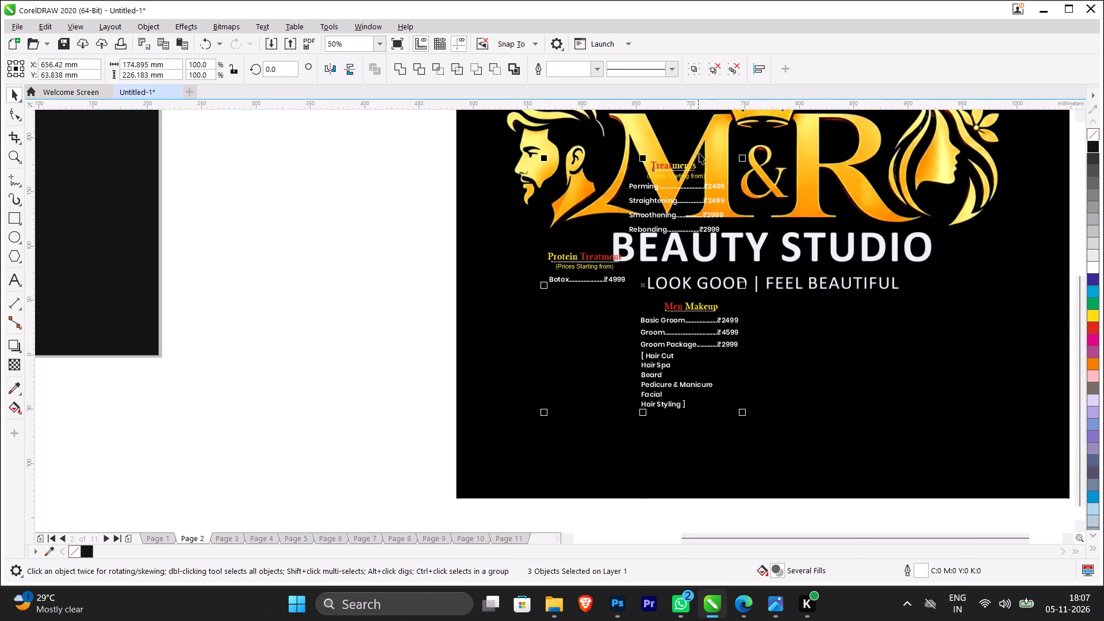
{"action": "left_click", "coordinate": [718, 68]}
Move the whole Treatments section into page 2's right column below the Classic Pedicure line, at about X 153.1 mm, Y 190.8 mm.
{"action": "scroll", "coordinate": [582, 319], "scroll_direction": "down", "scroll_amount": 1}
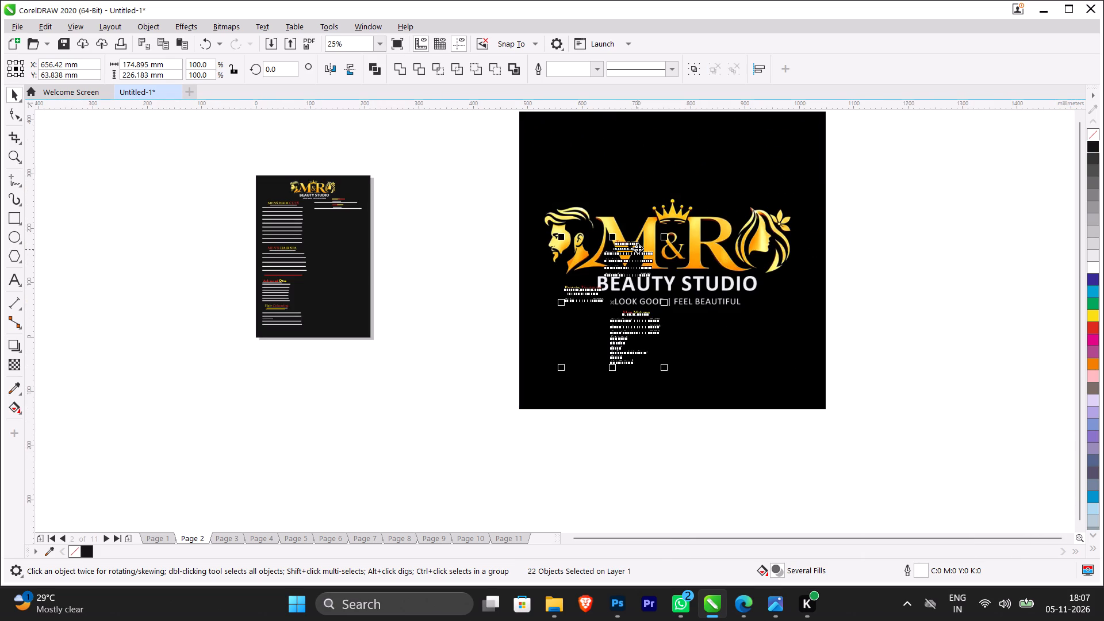
{"action": "left_click", "coordinate": [807, 384]}
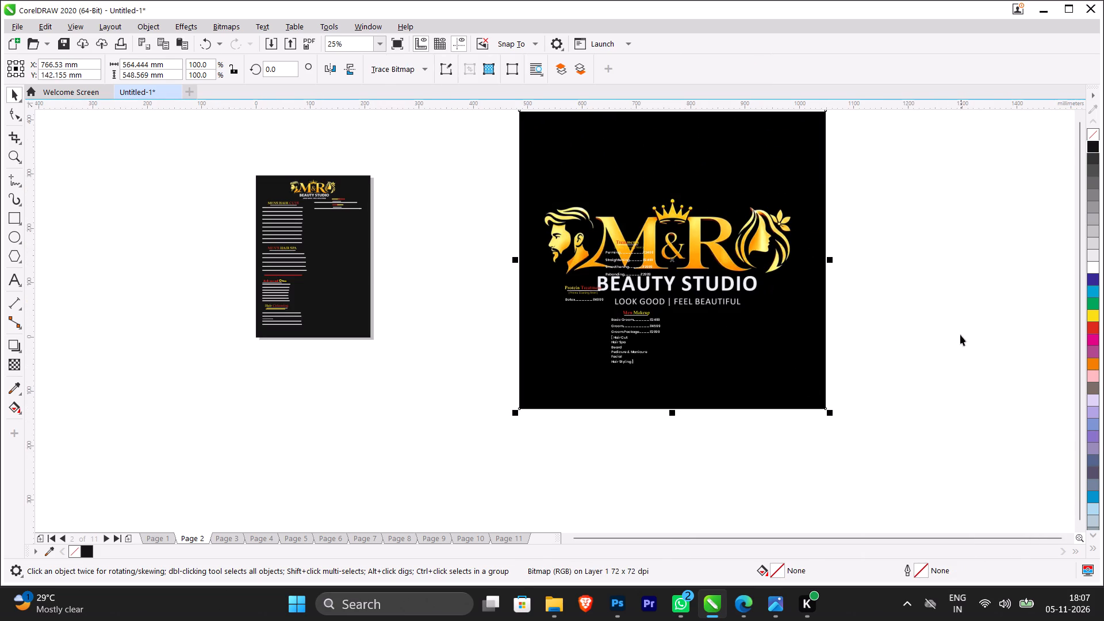
{"action": "left_click_drag", "start_coordinate": [956, 326], "coordinate": [613, 211]}
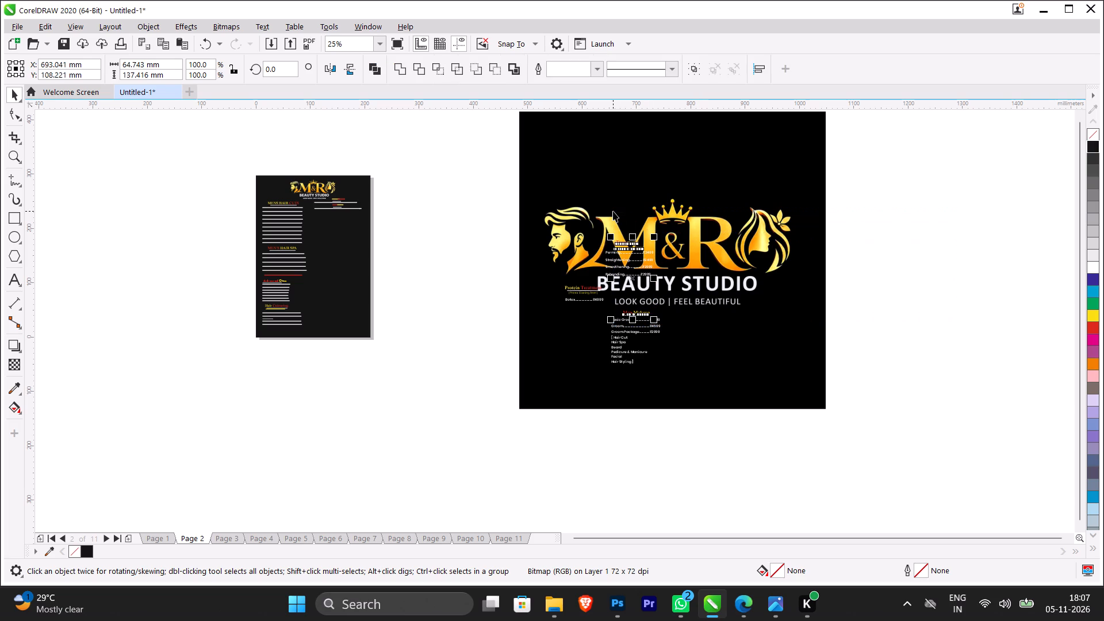
{"action": "left_click", "coordinate": [892, 291]}
{"action": "left_click_drag", "start_coordinate": [917, 282], "coordinate": [559, 205]}
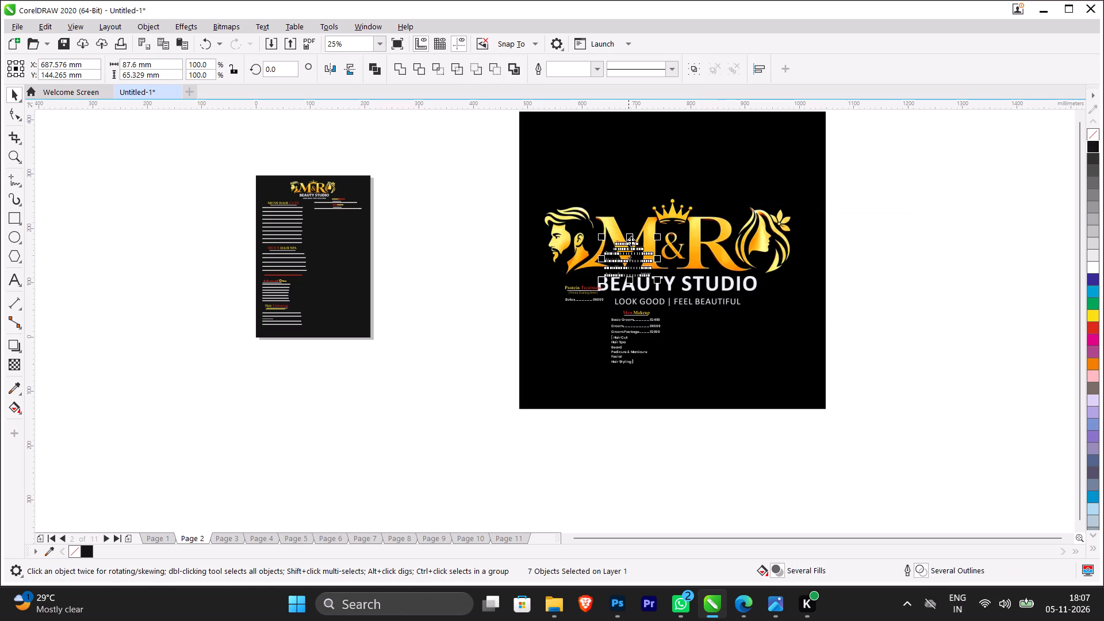
{"action": "left_click_drag", "start_coordinate": [640, 263], "coordinate": [357, 236]}
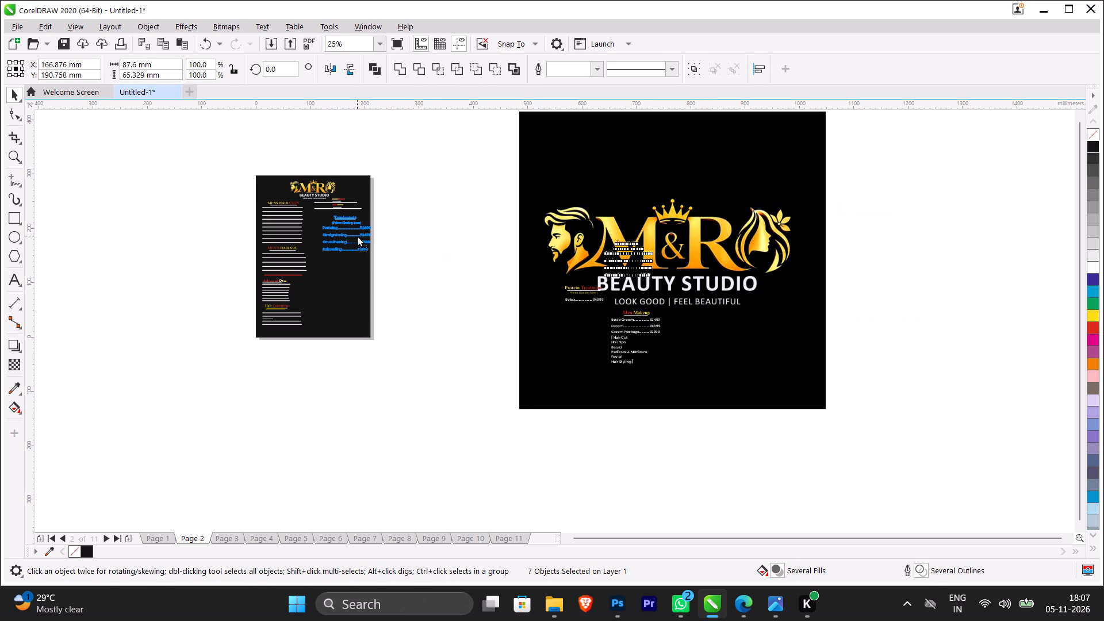
{"action": "left_click_drag", "start_coordinate": [357, 236], "coordinate": [350, 236]}
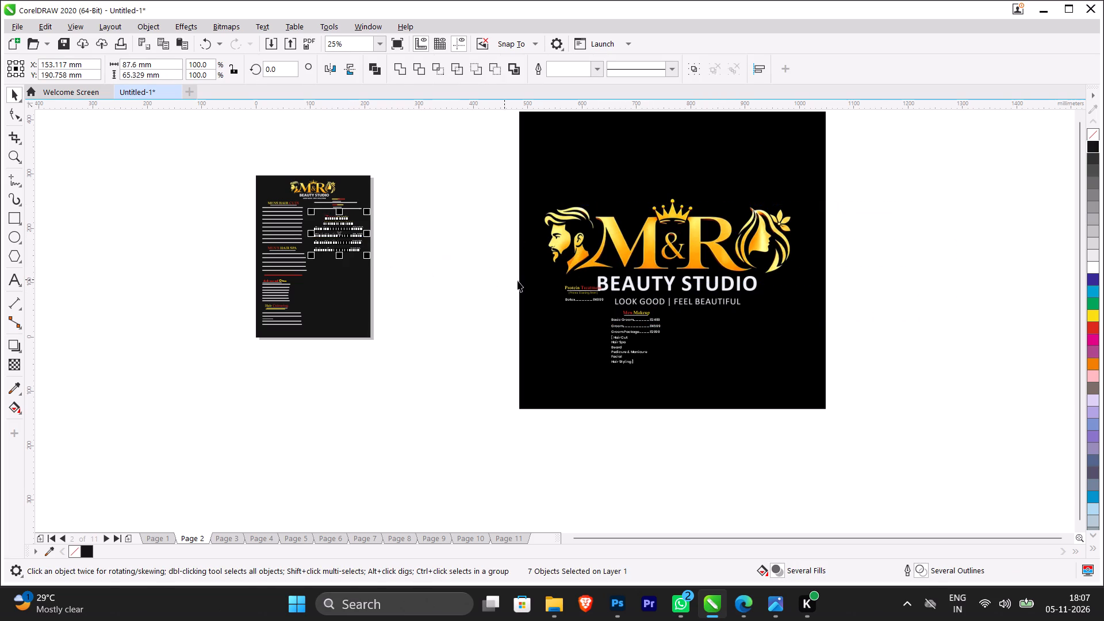
Move the Protein Treatment section into page 2's right column, just below the Treatments price list.
{"action": "left_click_drag", "start_coordinate": [484, 270], "coordinate": [609, 305]}
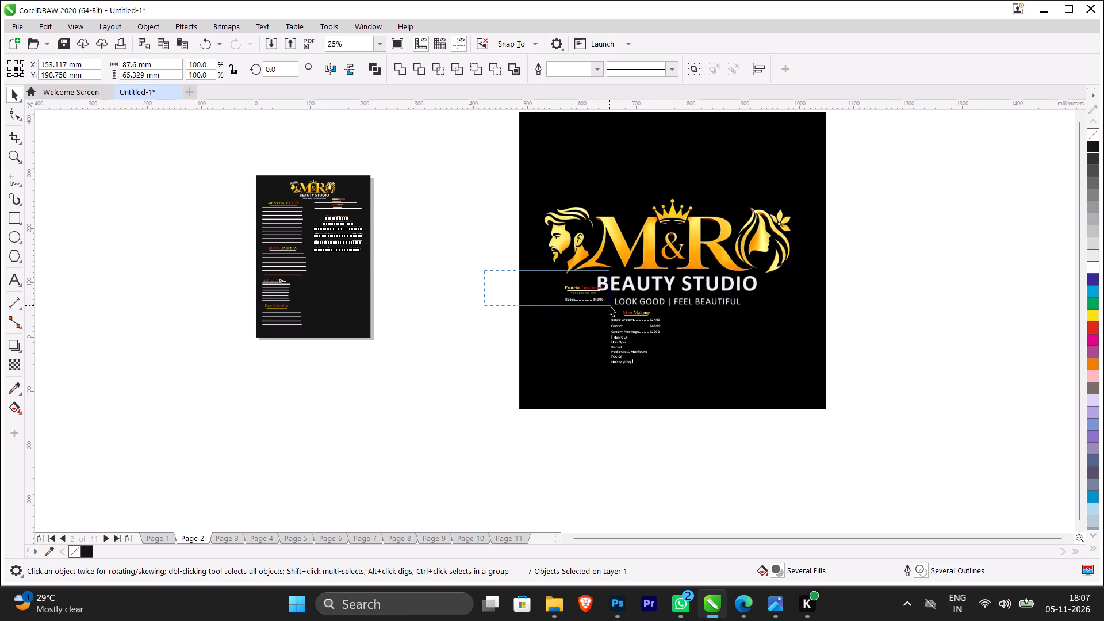
{"action": "left_click_drag", "start_coordinate": [609, 305], "coordinate": [610, 305]}
{"action": "left_click_drag", "start_coordinate": [591, 292], "coordinate": [351, 275]}
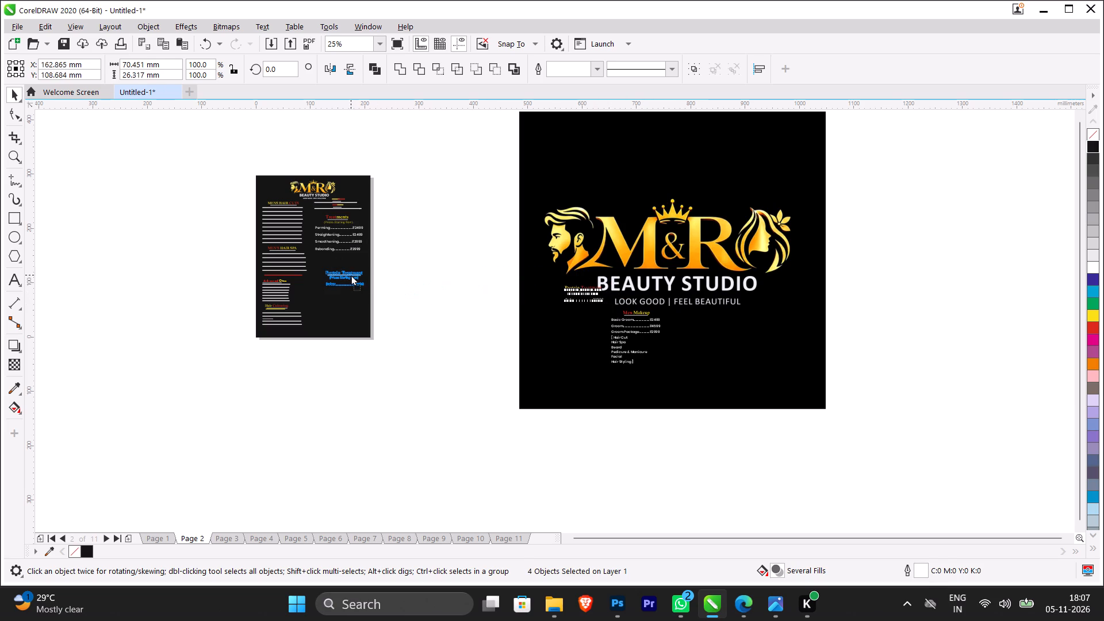
{"action": "left_click_drag", "start_coordinate": [351, 275], "coordinate": [352, 267]}
Move the Men Makeup section below Protein Treatment in page 2's right column, at about X 163.5 mm, Y 51.1 mm.
{"action": "left_click_drag", "start_coordinate": [737, 412], "coordinate": [590, 291]}
{"action": "left_click_drag", "start_coordinate": [651, 332], "coordinate": [361, 305]}
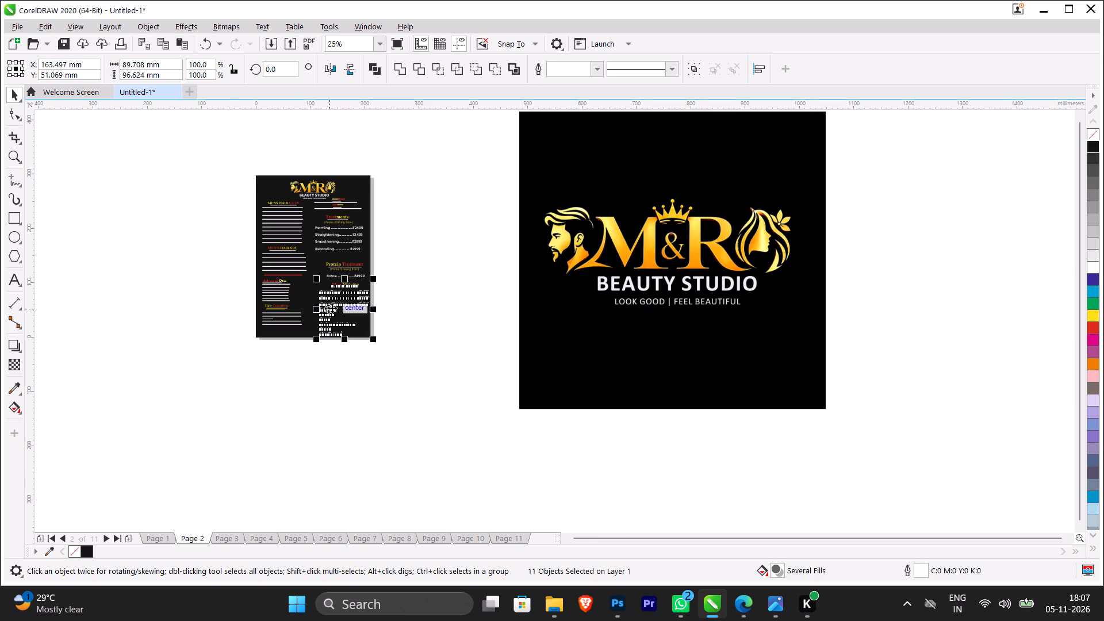
Move the whole Treatments section slightly up and left, closer beneath the Classic Pedicure line on page 2.
{"action": "scroll", "coordinate": [332, 308], "scroll_direction": "up", "scroll_amount": 1}
{"action": "scroll", "coordinate": [318, 186], "scroll_direction": "up", "scroll_amount": 1}
{"action": "scroll", "coordinate": [323, 189], "scroll_direction": "down", "scroll_amount": 3}
{"action": "scroll", "coordinate": [319, 147], "scroll_direction": "up", "scroll_amount": 1}
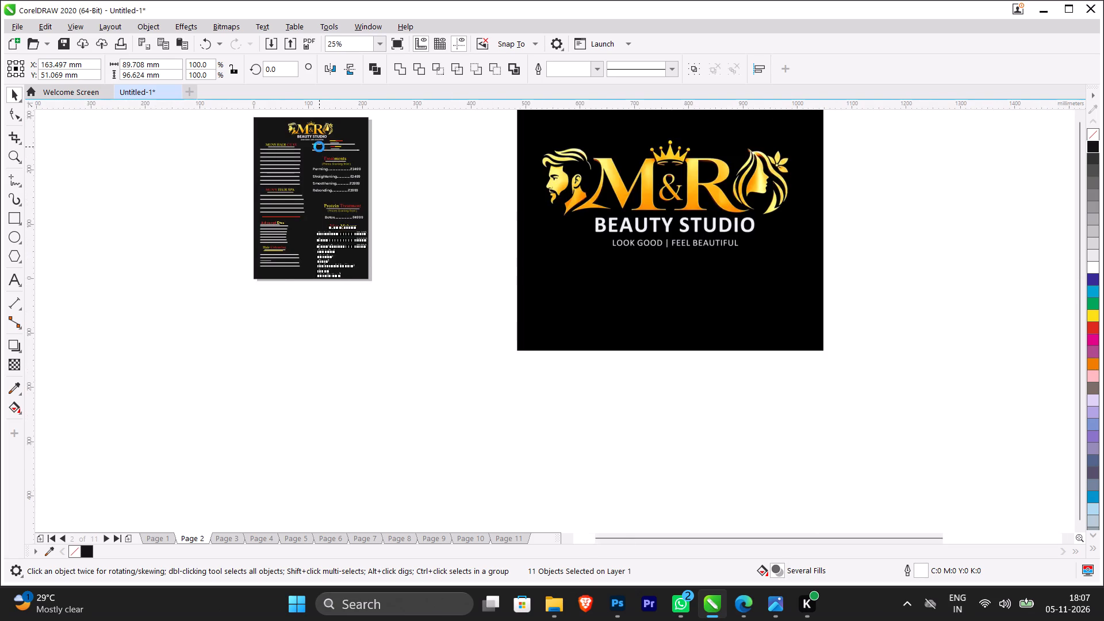
{"action": "scroll", "coordinate": [319, 147], "scroll_direction": "up", "scroll_amount": 1}
{"action": "left_click_drag", "start_coordinate": [586, 342], "coordinate": [290, 177]}
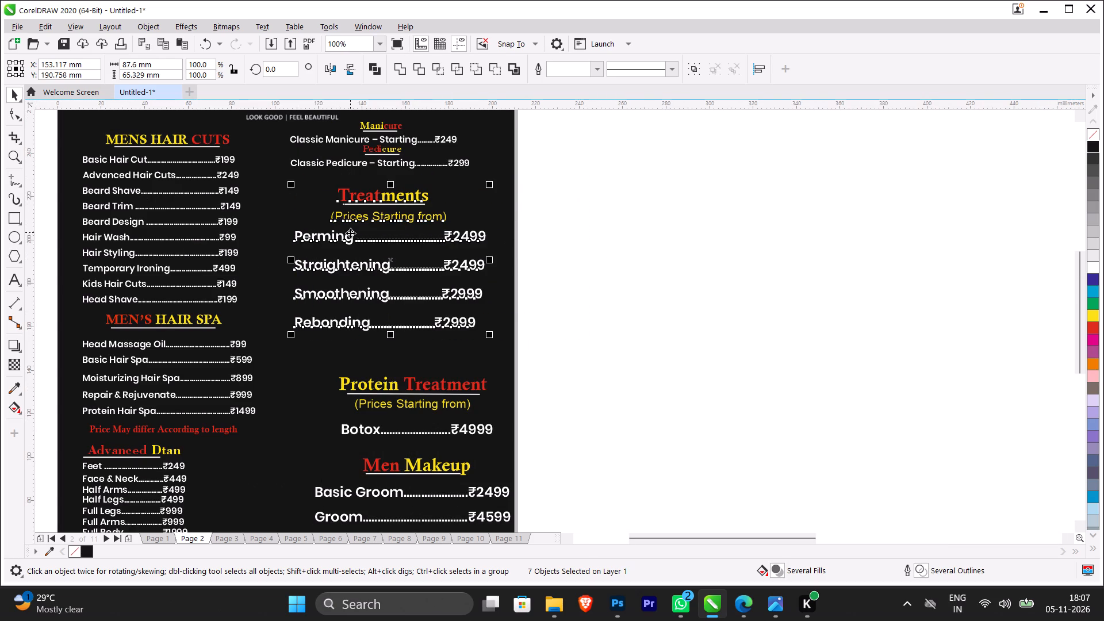
{"action": "left_click_drag", "start_coordinate": [347, 236], "coordinate": [335, 225]}
{"action": "left_click", "coordinate": [753, 278]}
{"action": "scroll", "coordinate": [695, 325], "scroll_direction": "down", "scroll_amount": 1}
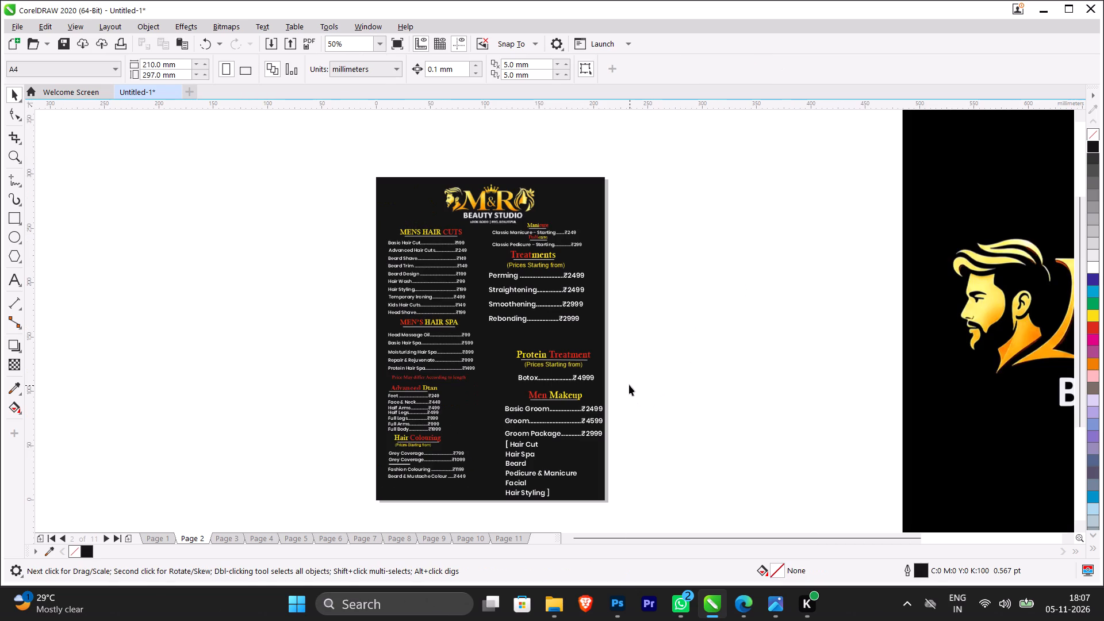
Move the Protein Treatment section up and slightly left so it sits close beneath the Rebonding line.
{"action": "left_click_drag", "start_coordinate": [639, 387], "coordinate": [507, 339]}
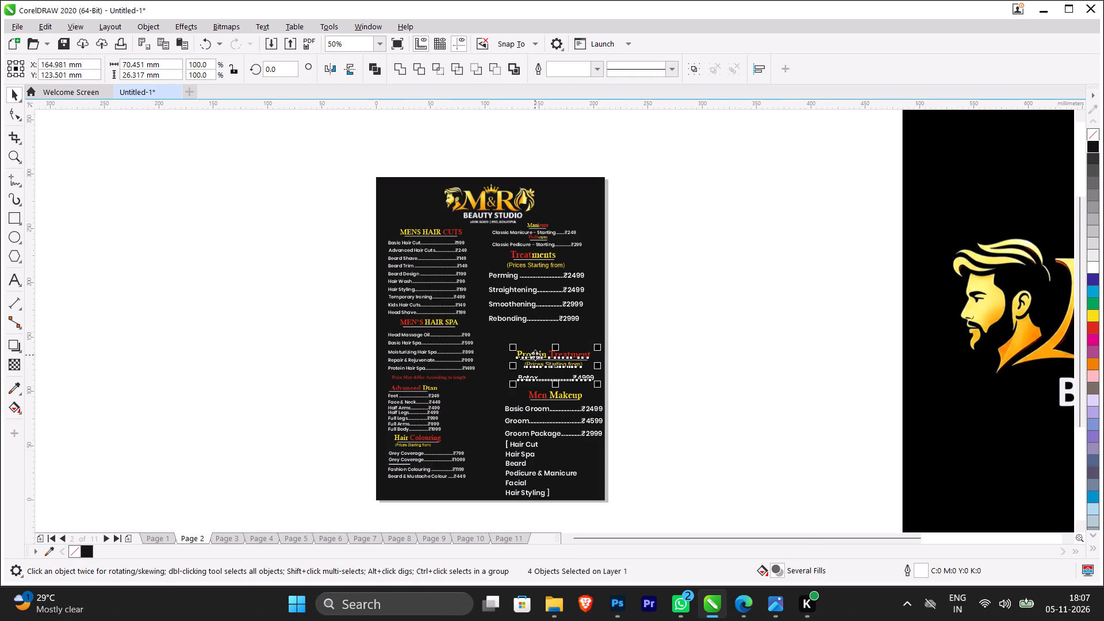
{"action": "left_click_drag", "start_coordinate": [536, 358], "coordinate": [527, 340]}
{"action": "scroll", "coordinate": [653, 411], "scroll_direction": "down", "scroll_amount": 1}
{"action": "left_click", "coordinate": [664, 415]}
Move the whole Men Makeup section up and slightly left, closer beneath the Botox line in the right column.
{"action": "left_click_drag", "start_coordinate": [645, 461], "coordinate": [598, 431]}
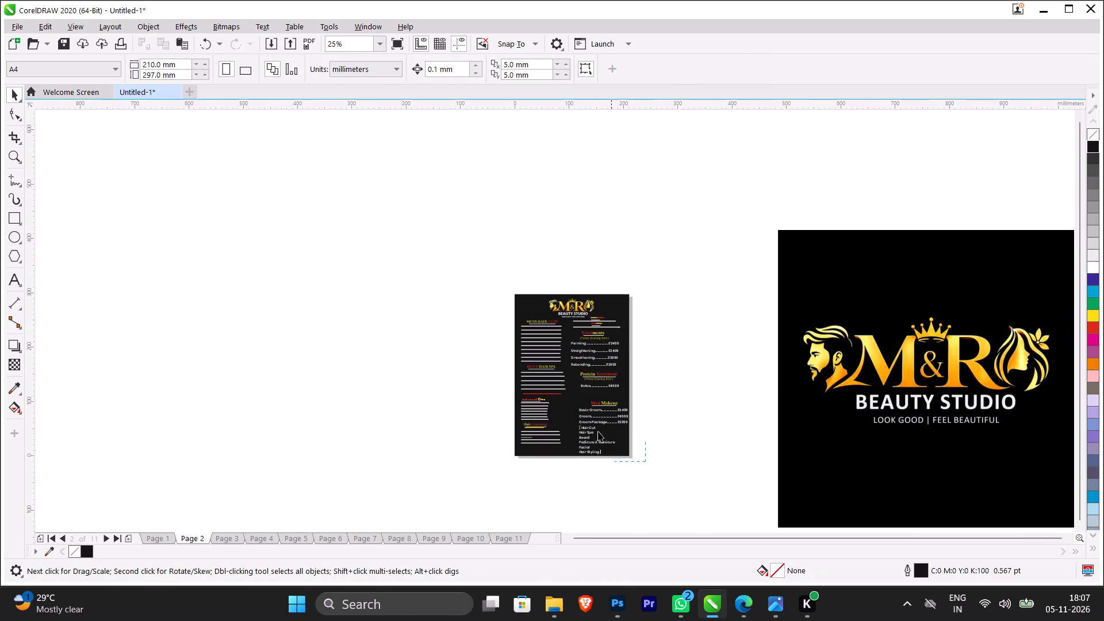
{"action": "left_click_drag", "start_coordinate": [598, 431], "coordinate": [562, 392]}
{"action": "scroll", "coordinate": [658, 457], "scroll_direction": "up", "scroll_amount": 2}
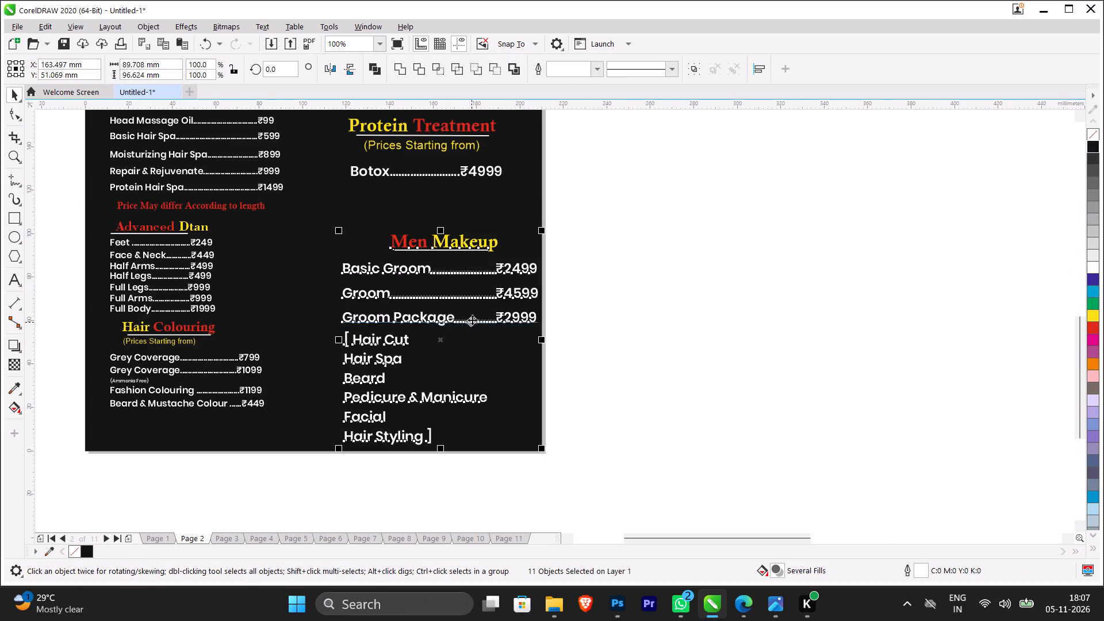
{"action": "left_click_drag", "start_coordinate": [505, 294], "coordinate": [497, 268]}
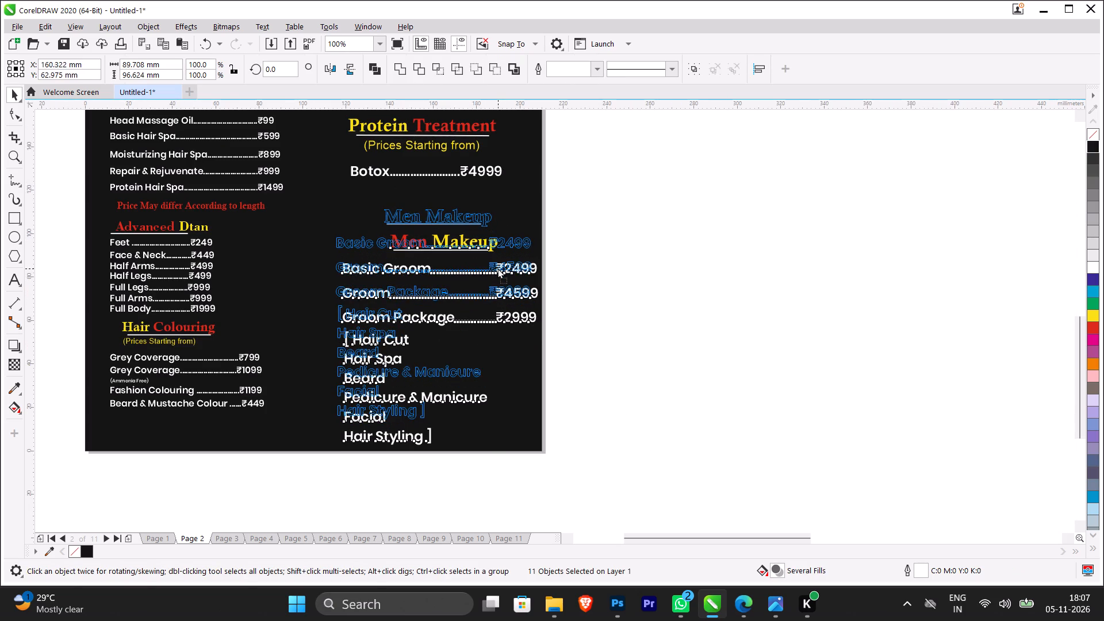
{"action": "left_click_drag", "start_coordinate": [497, 268], "coordinate": [496, 263]}
{"action": "left_click", "coordinate": [761, 284]}
Examine page 2's overall layout, comparing the text sizes and spacing of both price columns and the logo's placement.
{"action": "scroll", "coordinate": [563, 287], "scroll_direction": "down", "scroll_amount": 1}
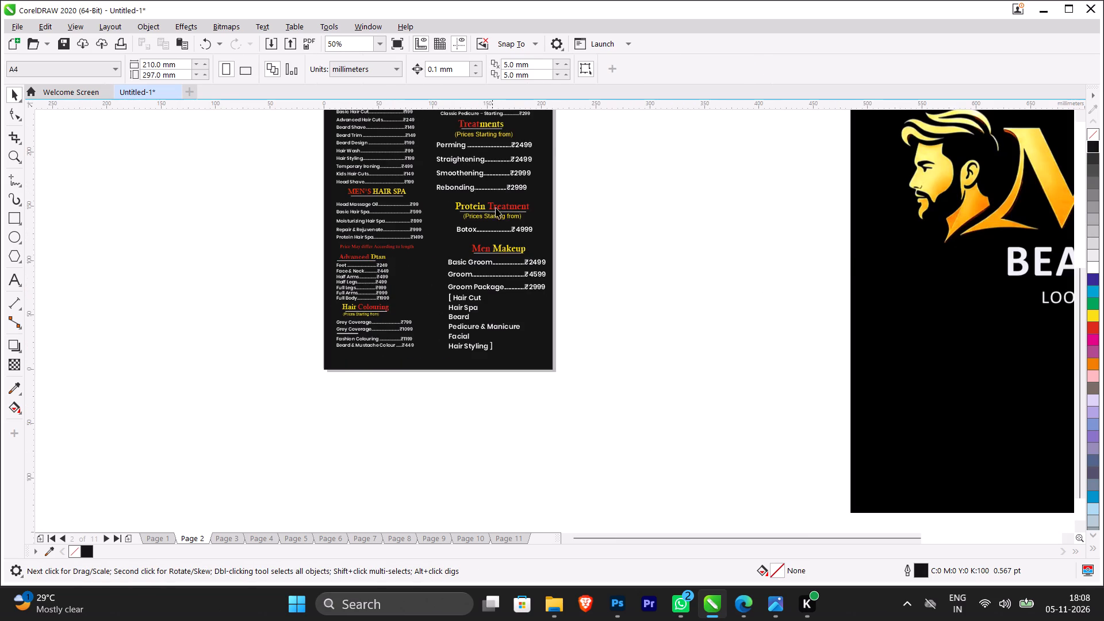
{"action": "scroll", "coordinate": [497, 206], "scroll_direction": "down", "scroll_amount": 1}
{"action": "scroll", "coordinate": [490, 134], "scroll_direction": "up", "scroll_amount": 1}
{"action": "scroll", "coordinate": [480, 181], "scroll_direction": "up", "scroll_amount": 2}
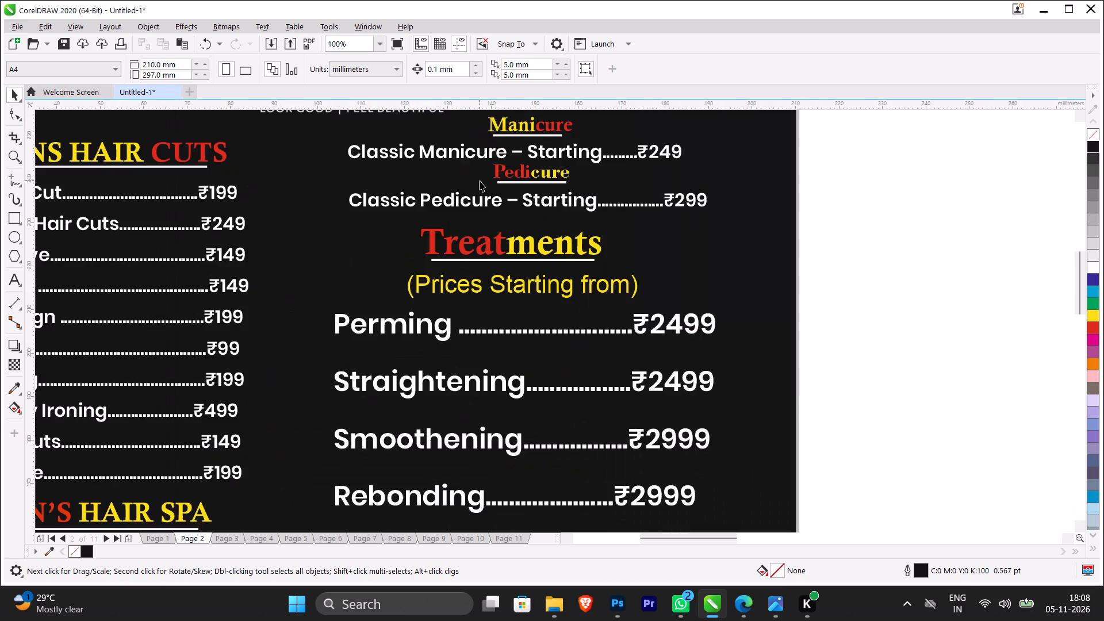
{"action": "scroll", "coordinate": [480, 181], "scroll_direction": "down", "scroll_amount": 2}
{"action": "left_click", "coordinate": [530, 151]}
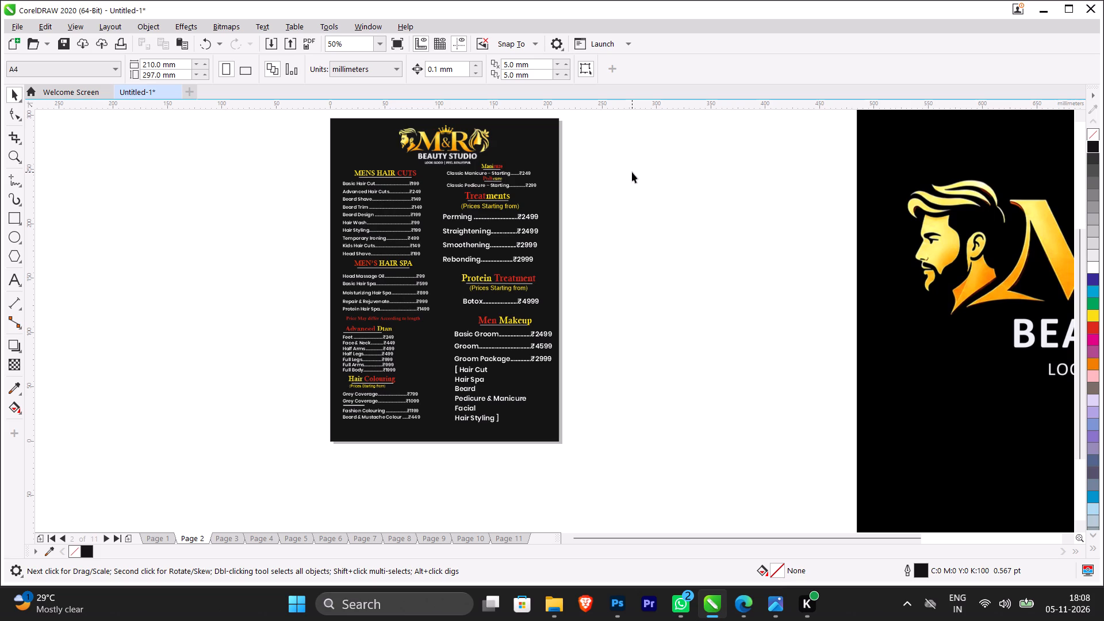
{"action": "scroll", "coordinate": [402, 304], "scroll_direction": "up", "scroll_amount": 2}
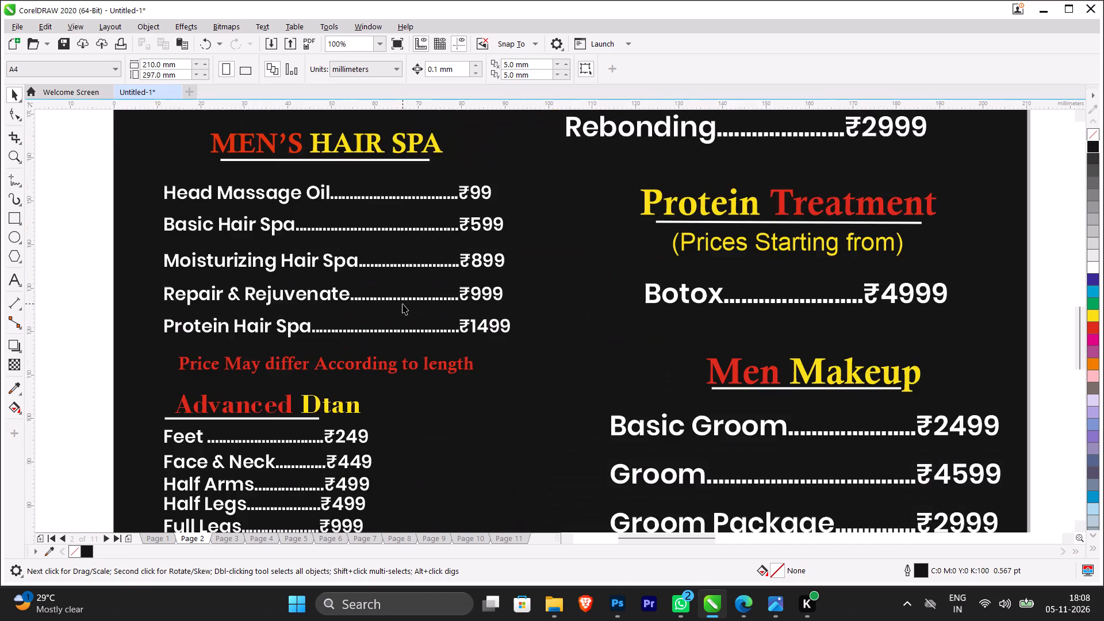
{"action": "scroll", "coordinate": [402, 304], "scroll_direction": "down", "scroll_amount": 2}
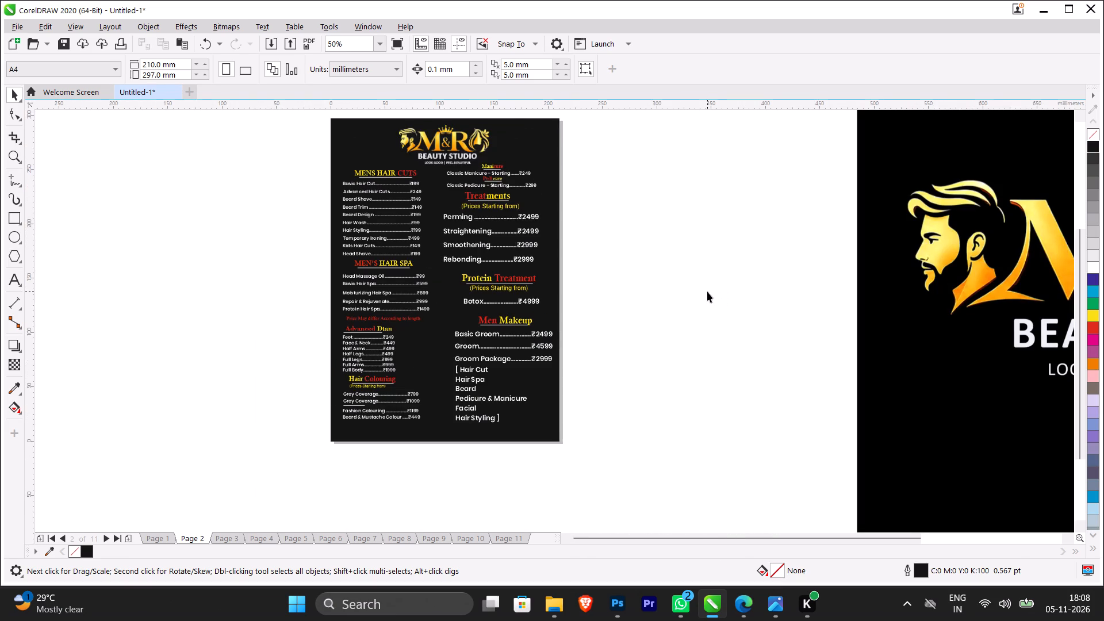
{"action": "left_click", "coordinate": [477, 141]}
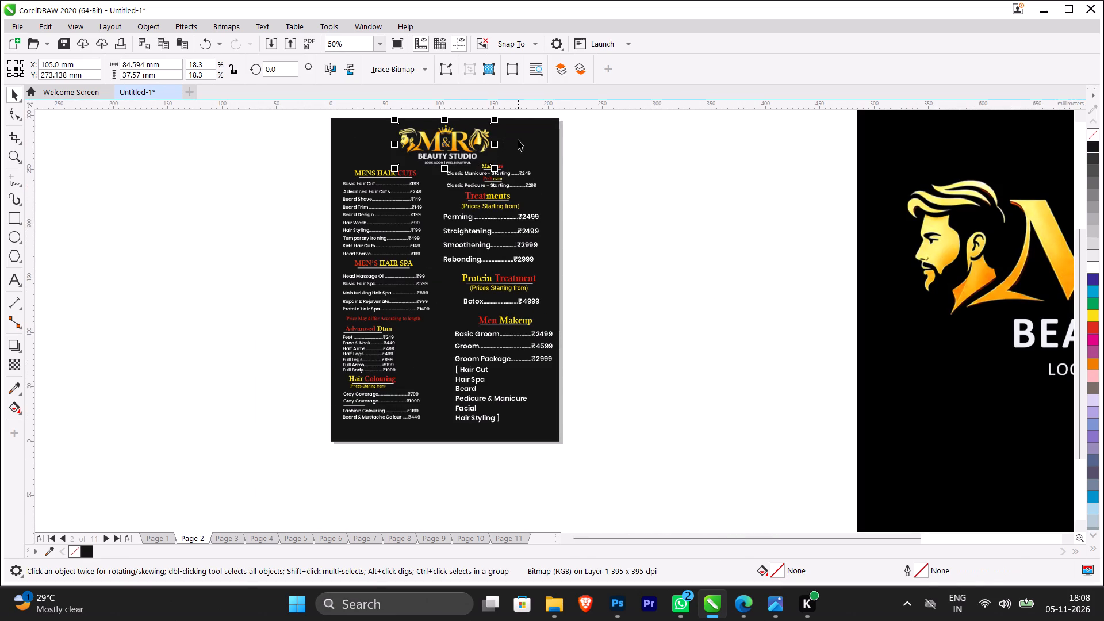
{"action": "left_click", "coordinate": [518, 140], "text": "shift"}
{"action": "left_click", "coordinate": [548, 143], "text": "shift"}
{"action": "left_click", "coordinate": [690, 191]}
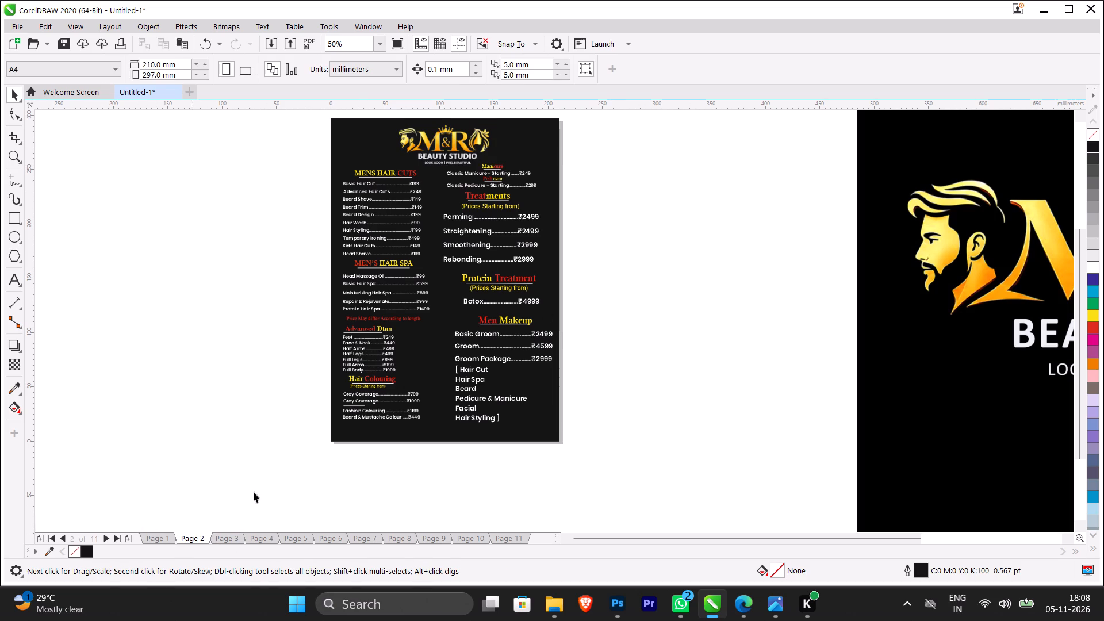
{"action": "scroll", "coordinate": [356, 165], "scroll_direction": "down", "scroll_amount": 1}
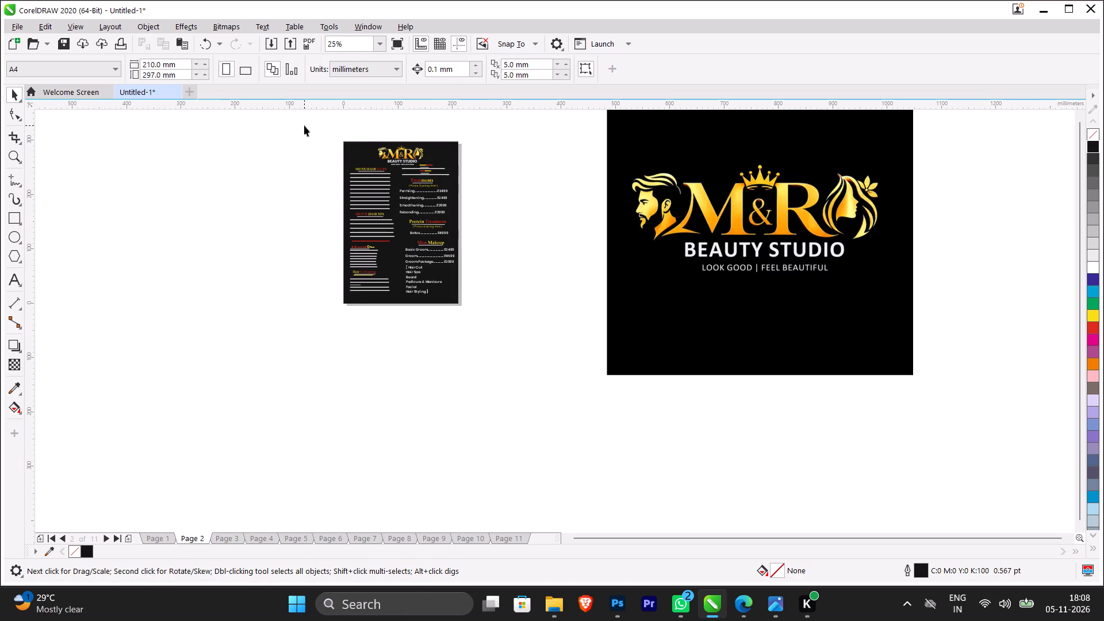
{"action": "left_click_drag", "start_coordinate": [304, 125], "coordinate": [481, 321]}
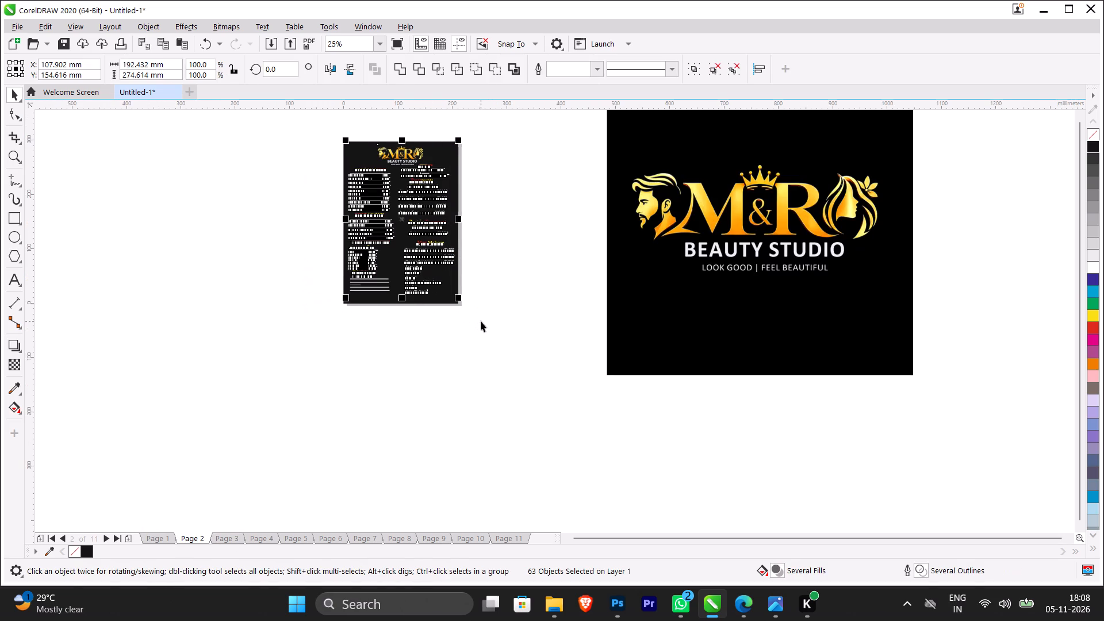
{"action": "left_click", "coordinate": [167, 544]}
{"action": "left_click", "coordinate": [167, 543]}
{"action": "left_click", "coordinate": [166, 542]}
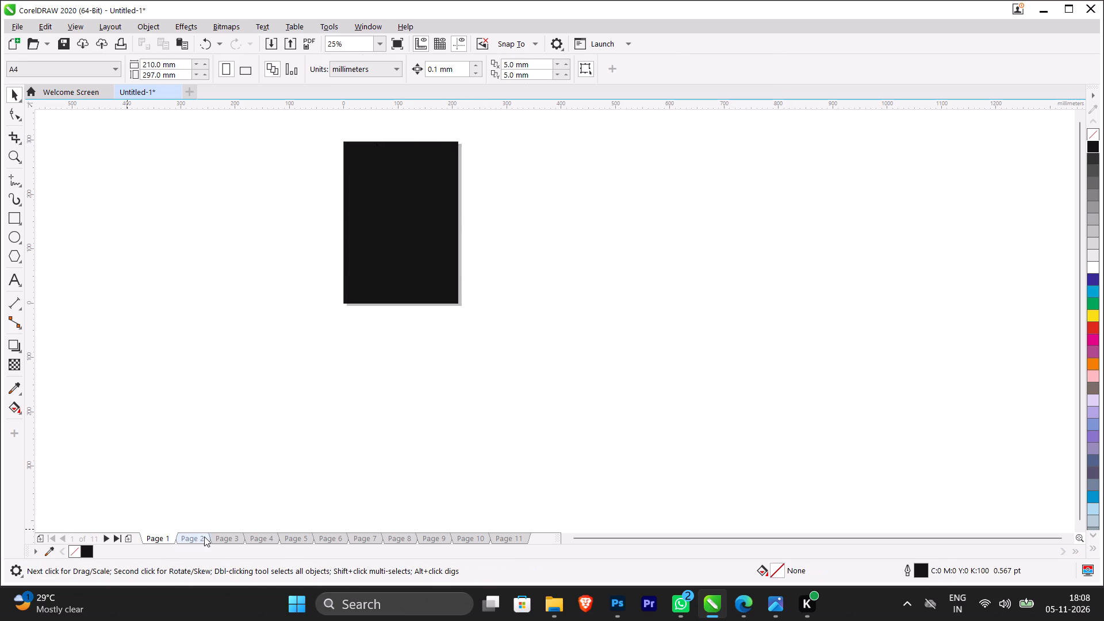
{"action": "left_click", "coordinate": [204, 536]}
Group the logo and all the price sections on page 2 into a single group.
{"action": "left_click_drag", "start_coordinate": [541, 358], "coordinate": [506, 323]}
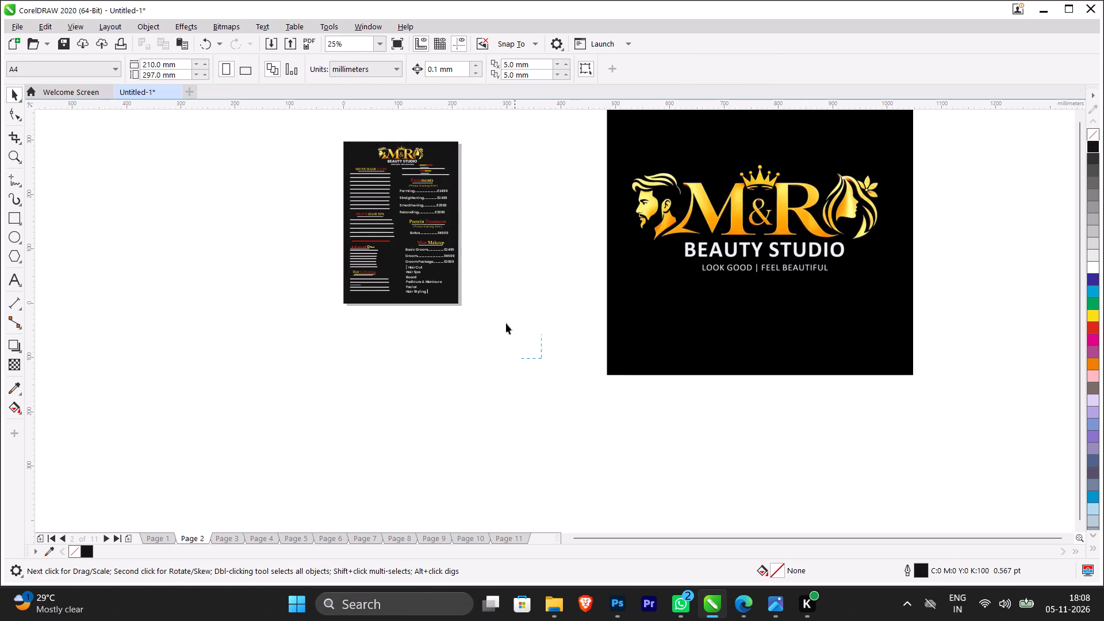
{"action": "left_click_drag", "start_coordinate": [506, 323], "coordinate": [324, 137]}
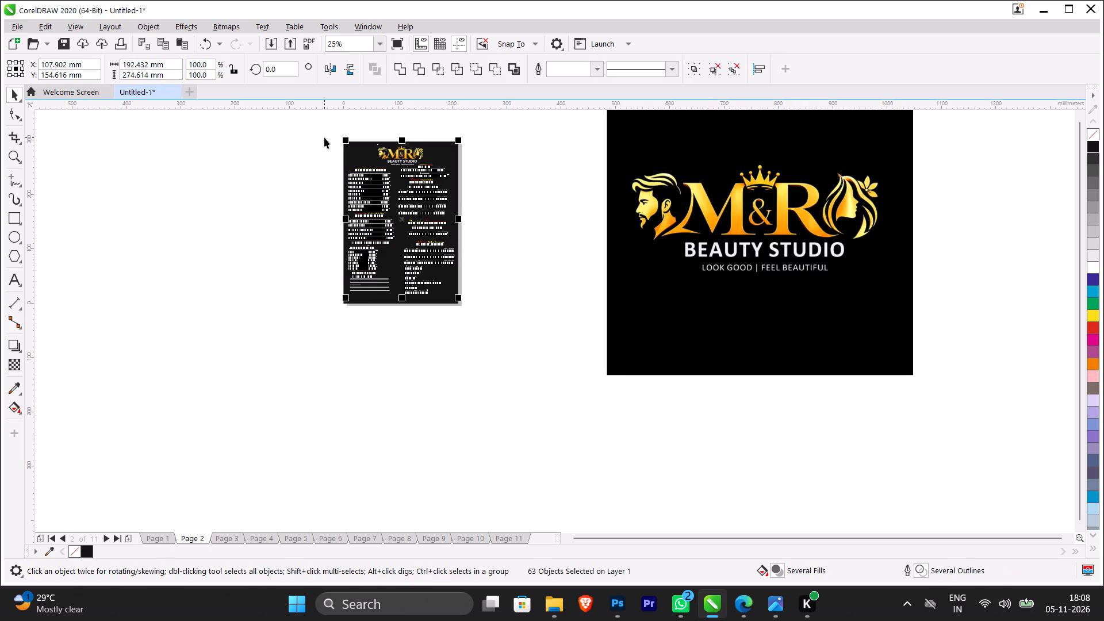
{"action": "key", "text": "ctrl+g"}
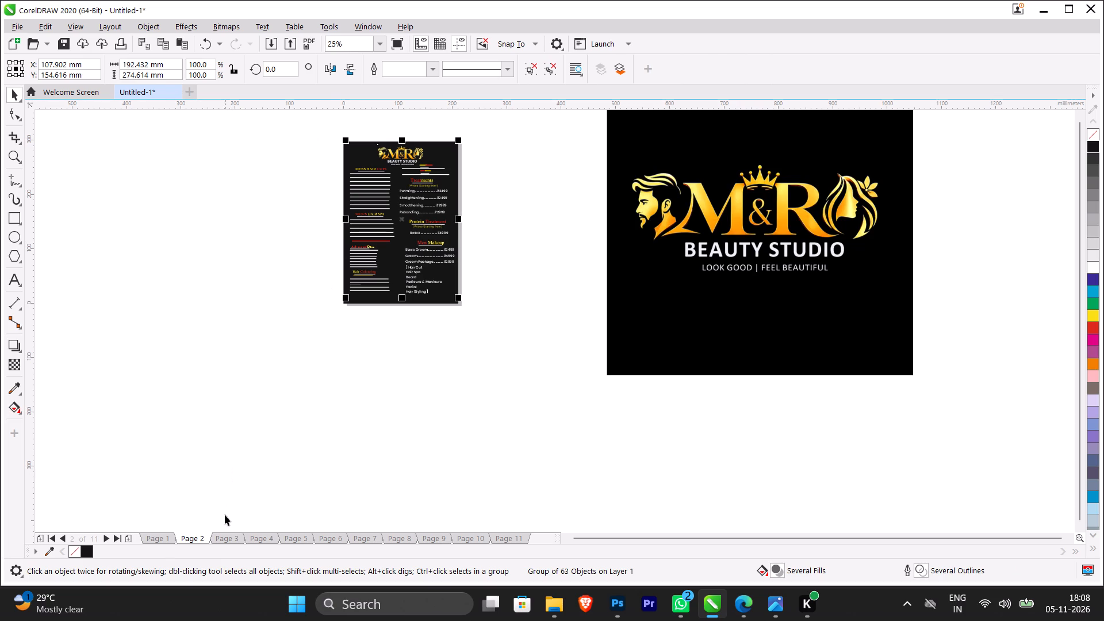
Paste a copy of page 2's grouped logo and price sections onto page 1's black background.
{"action": "key", "text": "ctrl+c"}
{"action": "left_click", "coordinate": [160, 544]}
{"action": "left_click", "coordinate": [166, 540]}
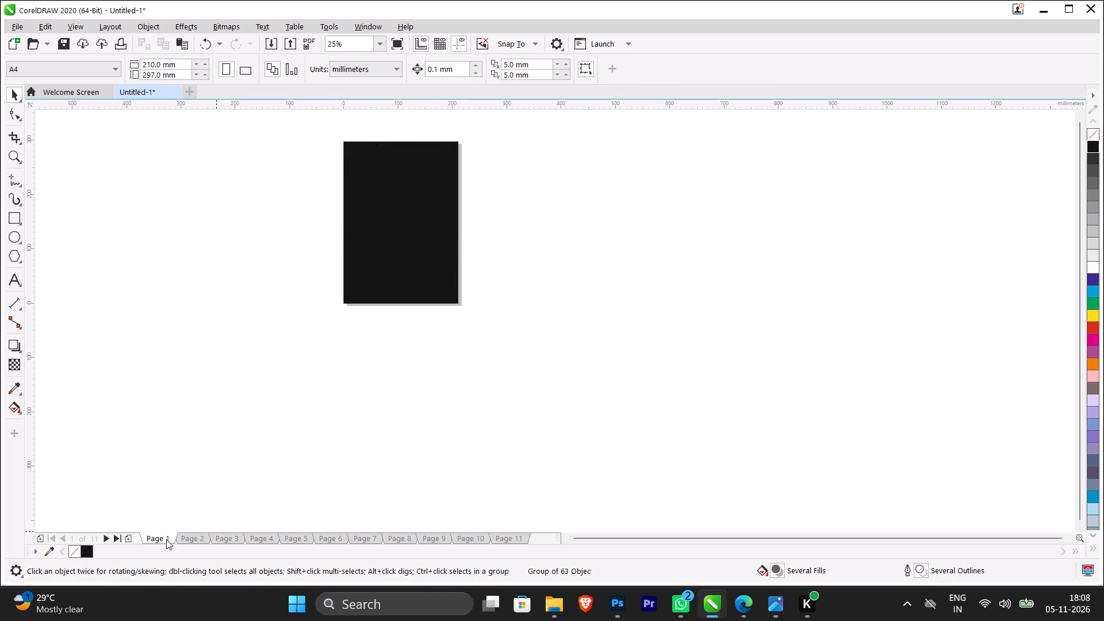
{"action": "key", "text": "ctrl+v"}
{"action": "left_click", "coordinate": [580, 393]}
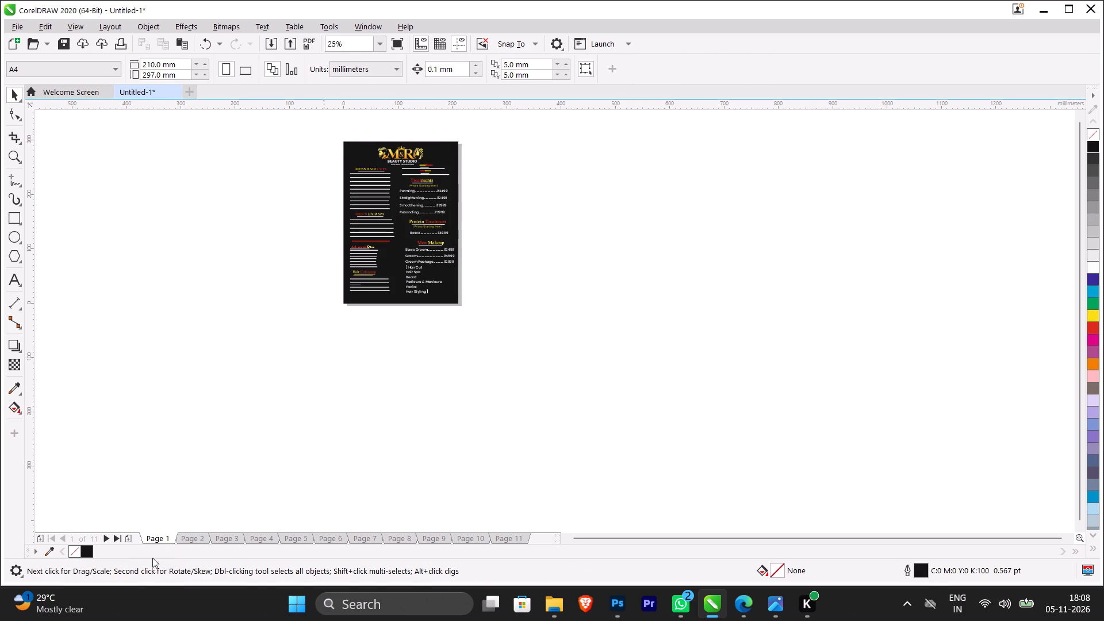
Delete the grouped logo and price sections from page 2, keeping its black background and the large off-page logo.
{"action": "left_click", "coordinate": [194, 536]}
{"action": "left_click_drag", "start_coordinate": [473, 347], "coordinate": [461, 243]}
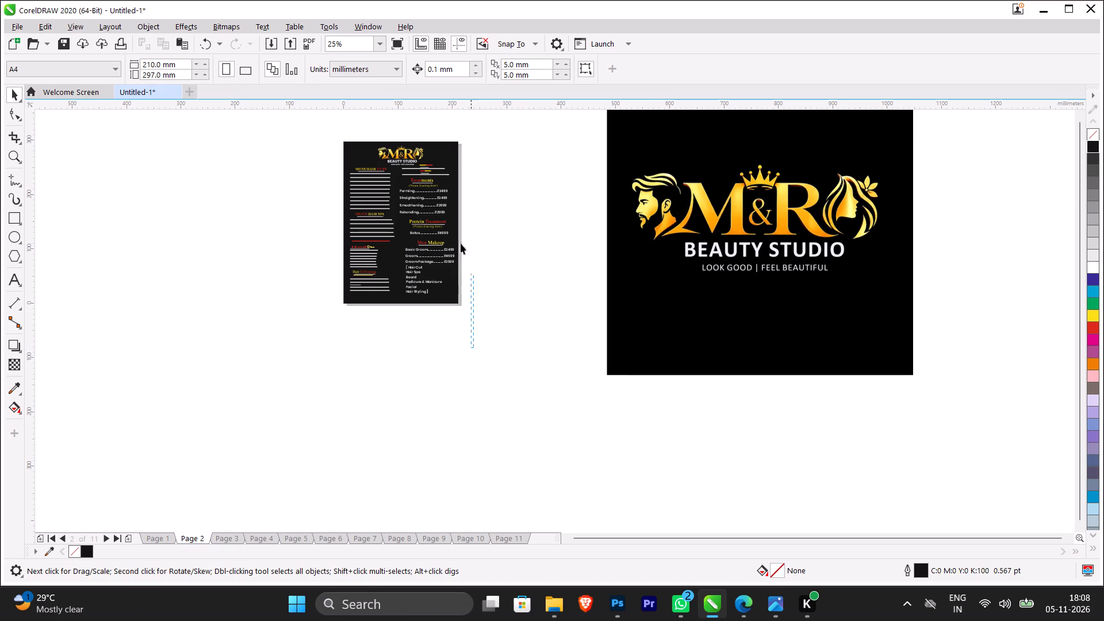
{"action": "left_click_drag", "start_coordinate": [461, 243], "coordinate": [340, 140]}
{"action": "key", "text": "BackSpace"}
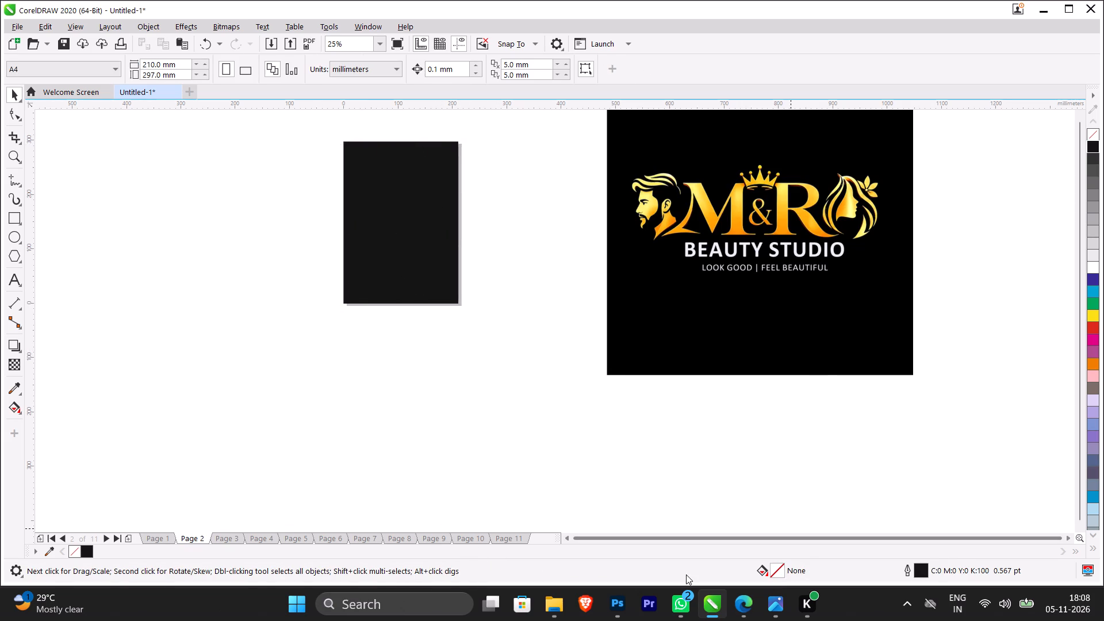
Look through the original artwork on pages 5 to 10 to check which service price lists each page contains.
{"action": "left_click", "coordinate": [293, 541]}
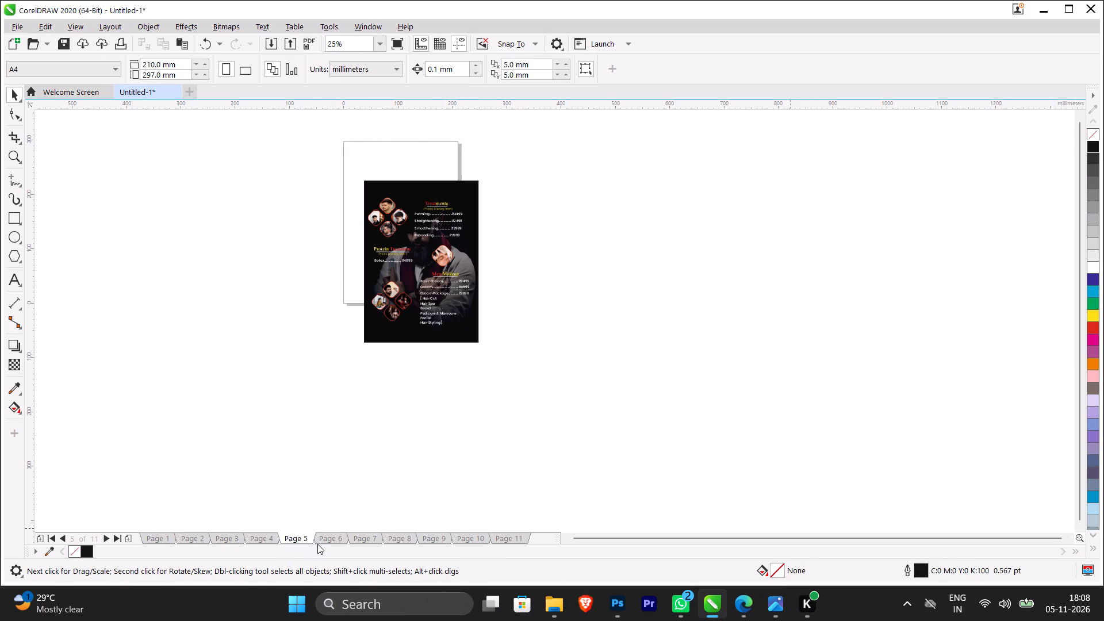
{"action": "left_click", "coordinate": [321, 538]}
{"action": "left_click", "coordinate": [359, 539]}
{"action": "left_click", "coordinate": [396, 538]}
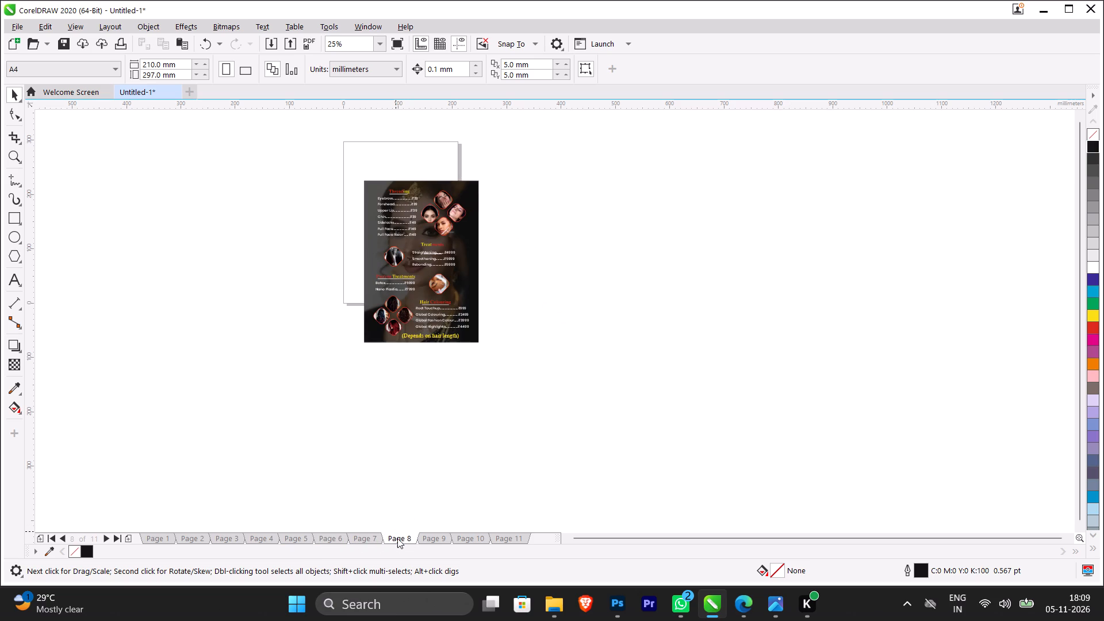
{"action": "left_click", "coordinate": [447, 538]}
{"action": "left_click", "coordinate": [464, 536]}
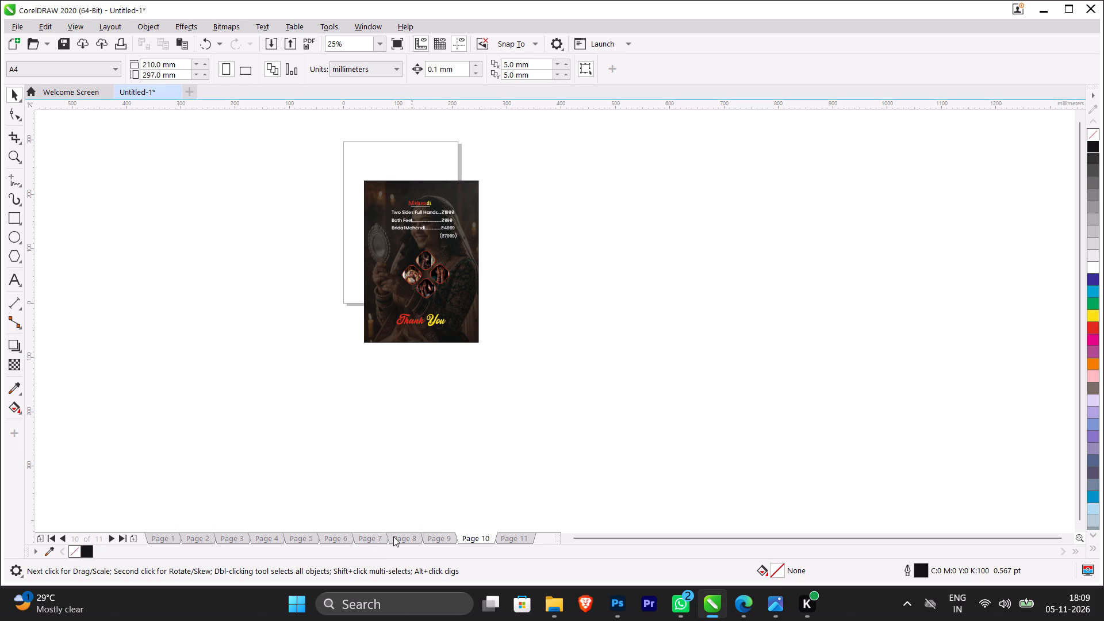
{"action": "left_click", "coordinate": [366, 536]}
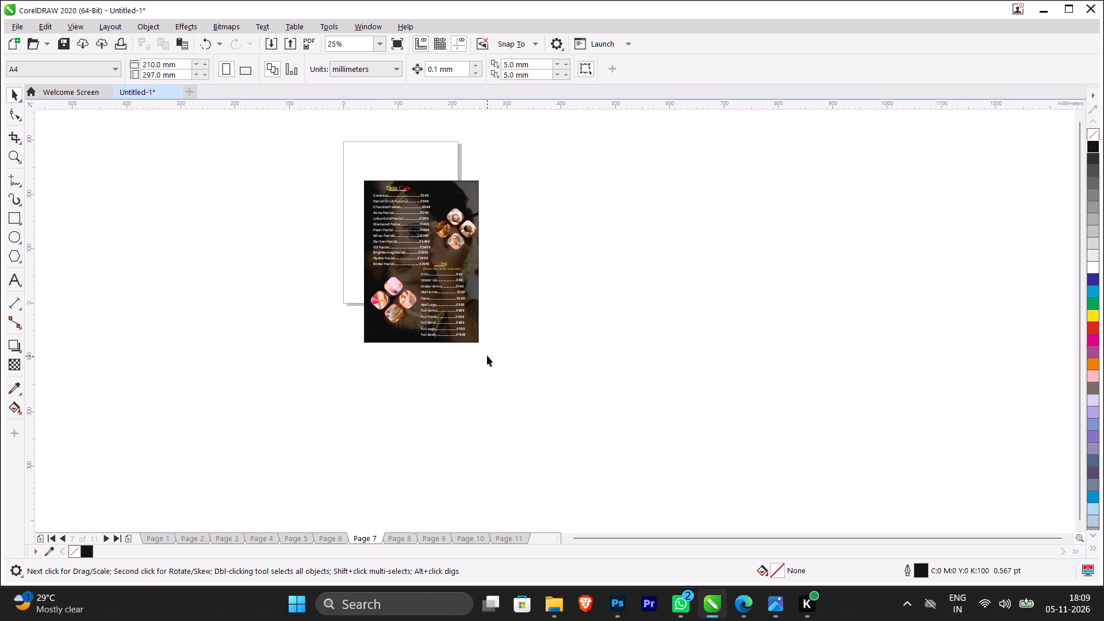
{"action": "left_click", "coordinate": [300, 533]}
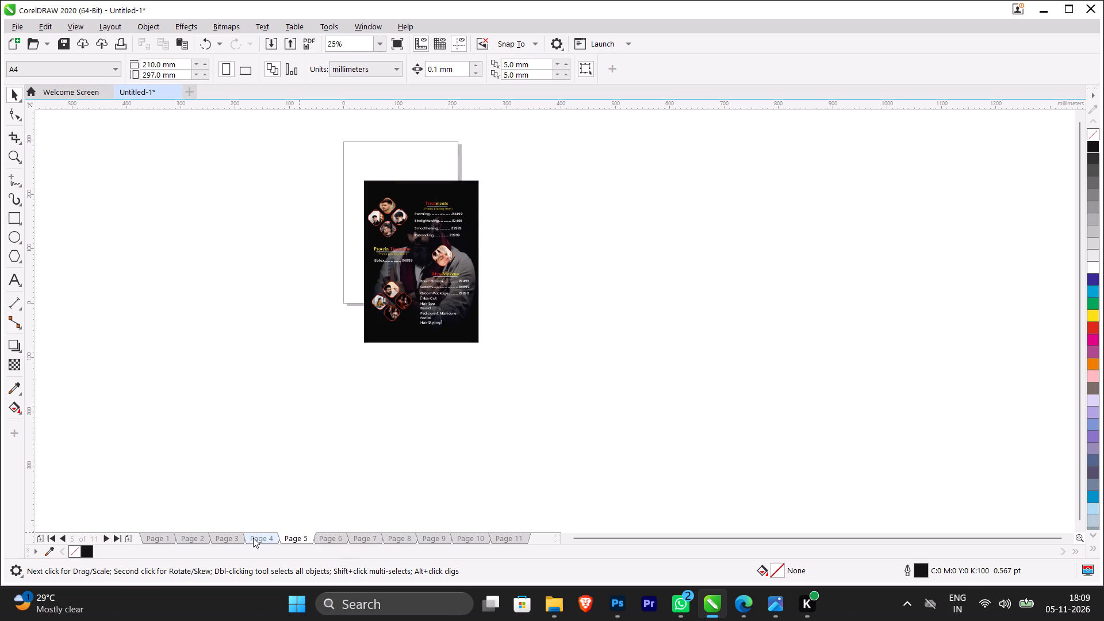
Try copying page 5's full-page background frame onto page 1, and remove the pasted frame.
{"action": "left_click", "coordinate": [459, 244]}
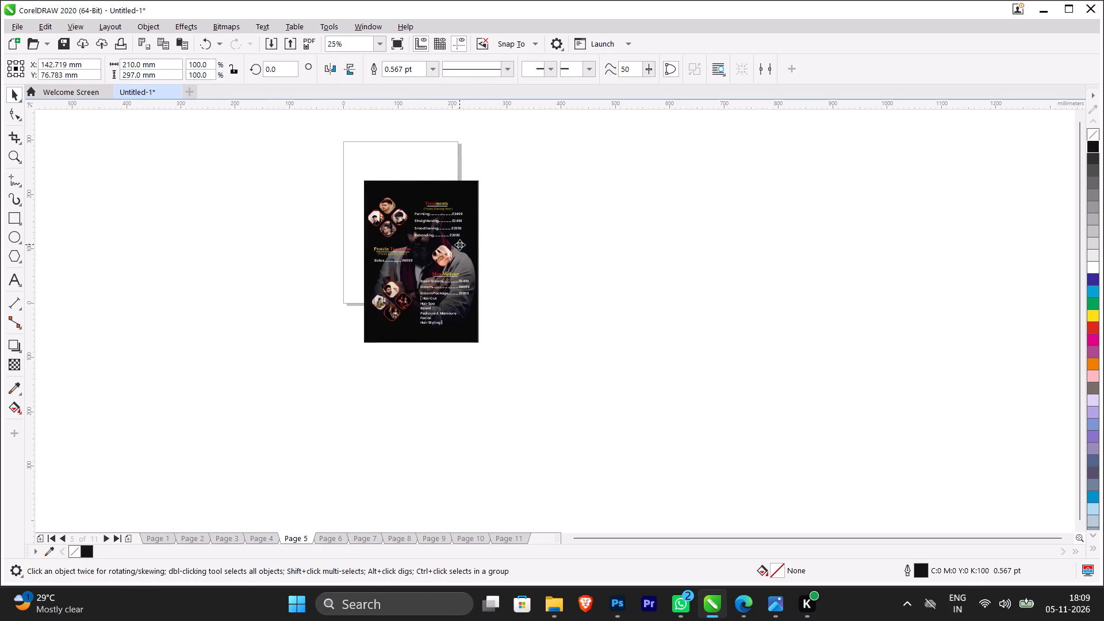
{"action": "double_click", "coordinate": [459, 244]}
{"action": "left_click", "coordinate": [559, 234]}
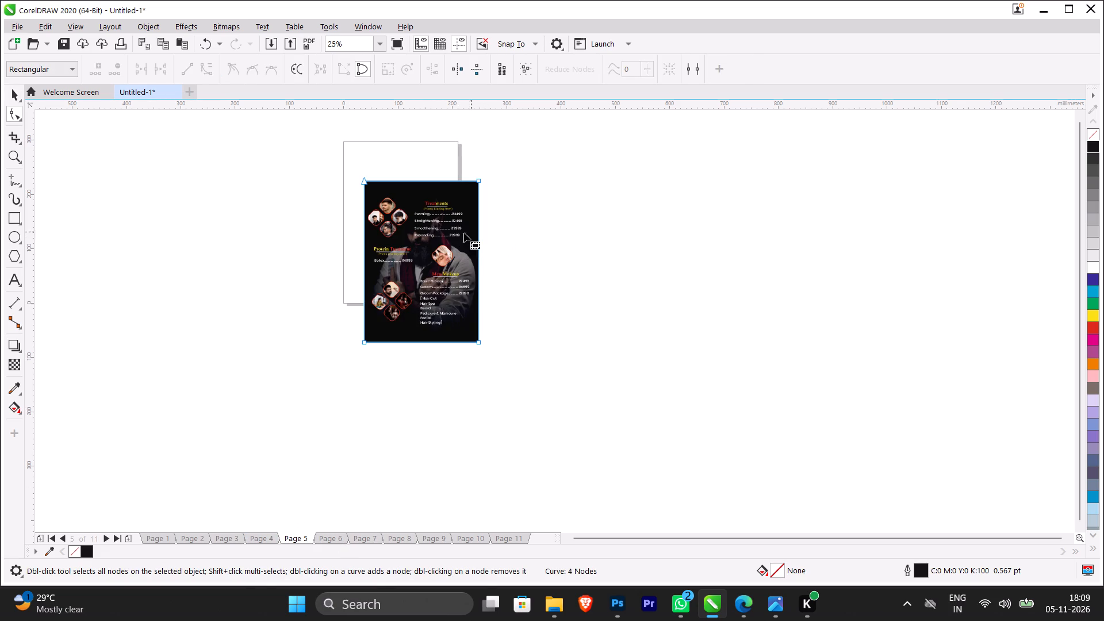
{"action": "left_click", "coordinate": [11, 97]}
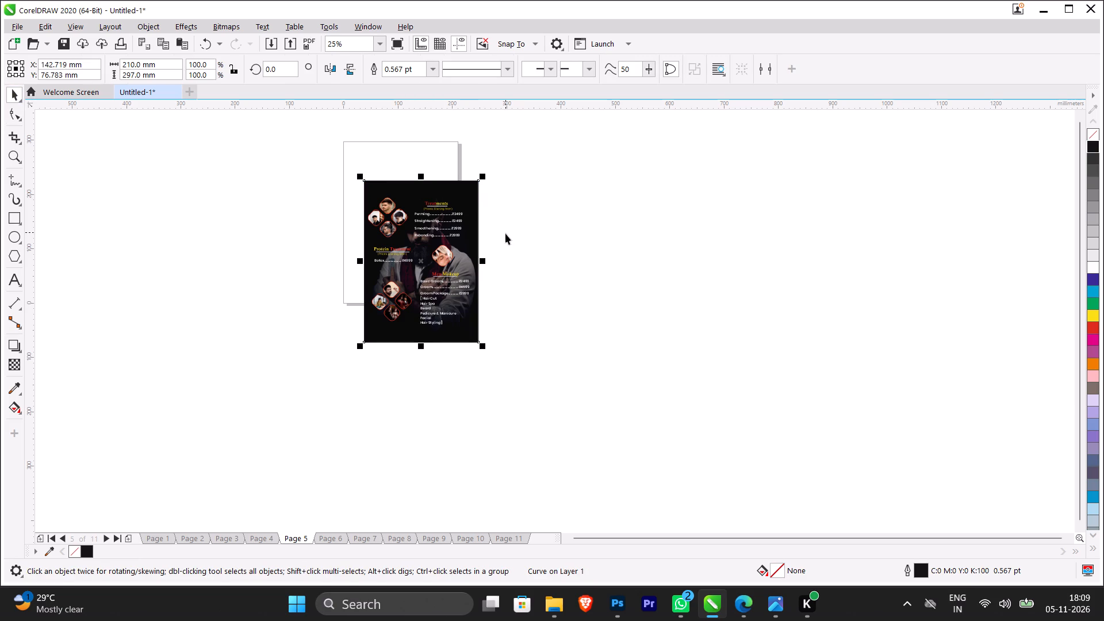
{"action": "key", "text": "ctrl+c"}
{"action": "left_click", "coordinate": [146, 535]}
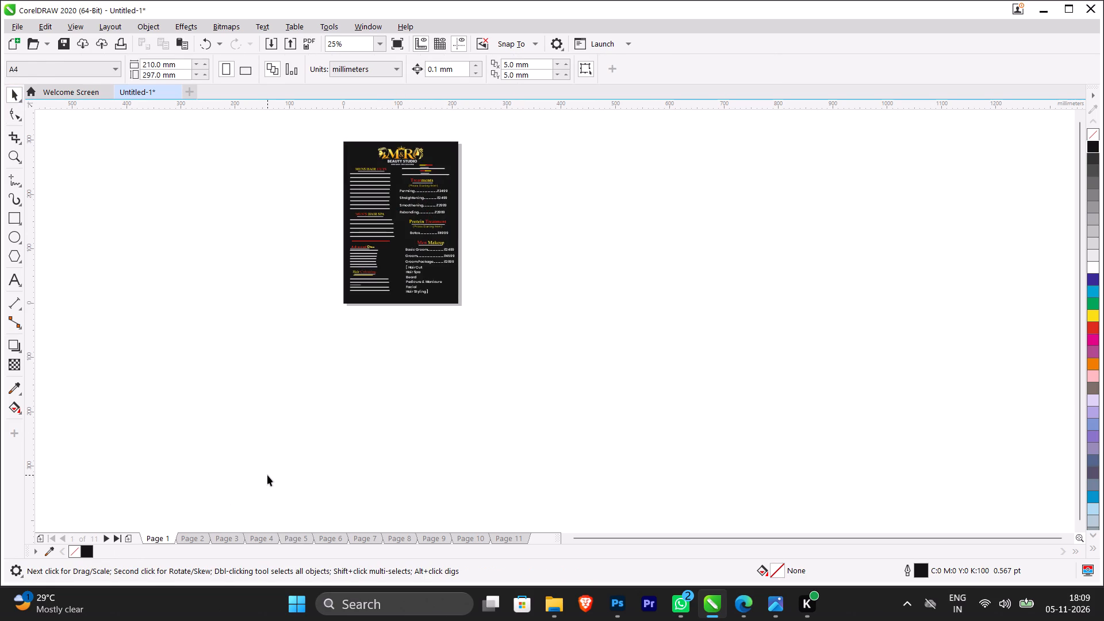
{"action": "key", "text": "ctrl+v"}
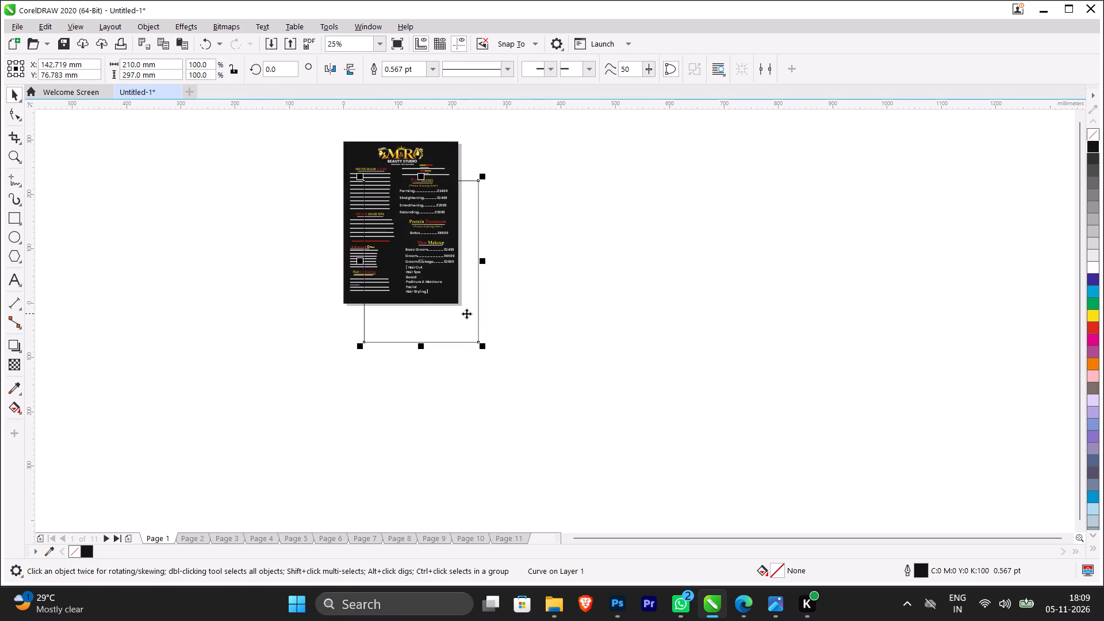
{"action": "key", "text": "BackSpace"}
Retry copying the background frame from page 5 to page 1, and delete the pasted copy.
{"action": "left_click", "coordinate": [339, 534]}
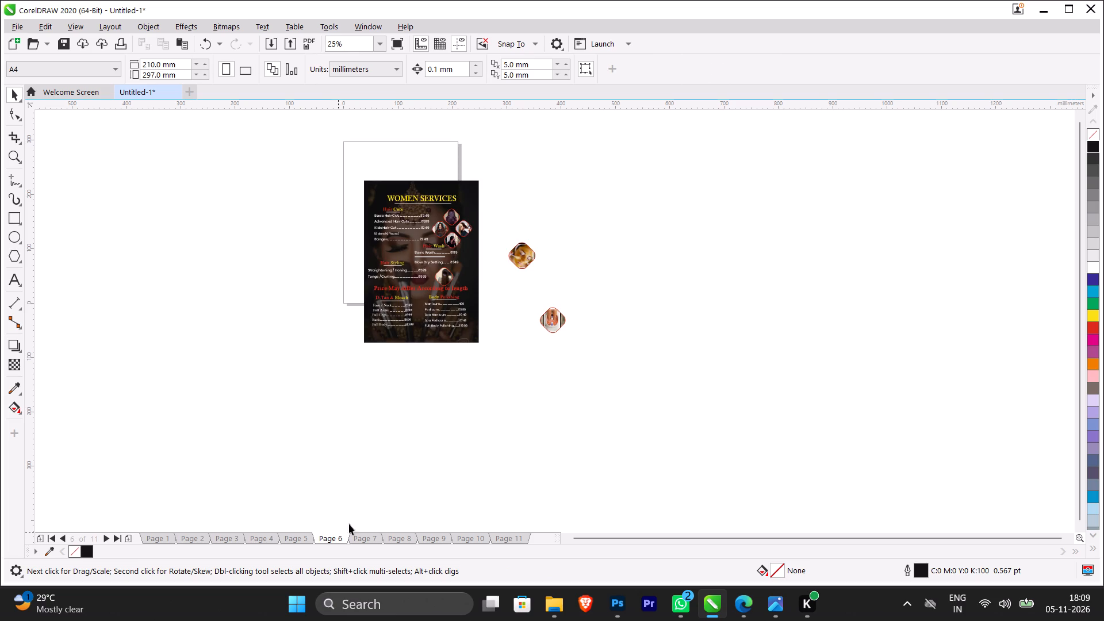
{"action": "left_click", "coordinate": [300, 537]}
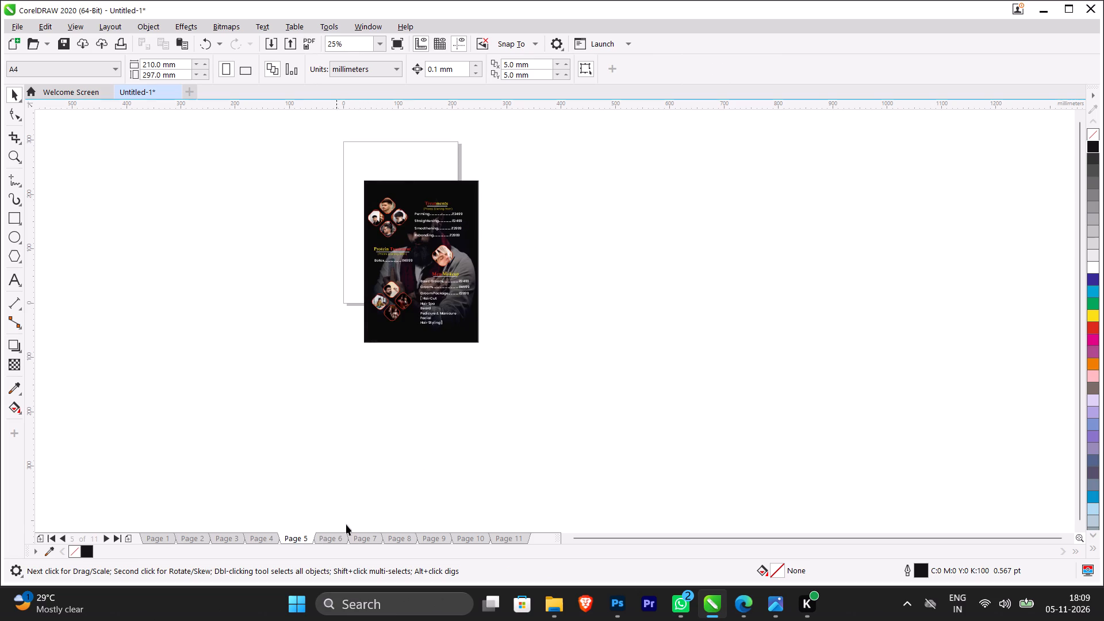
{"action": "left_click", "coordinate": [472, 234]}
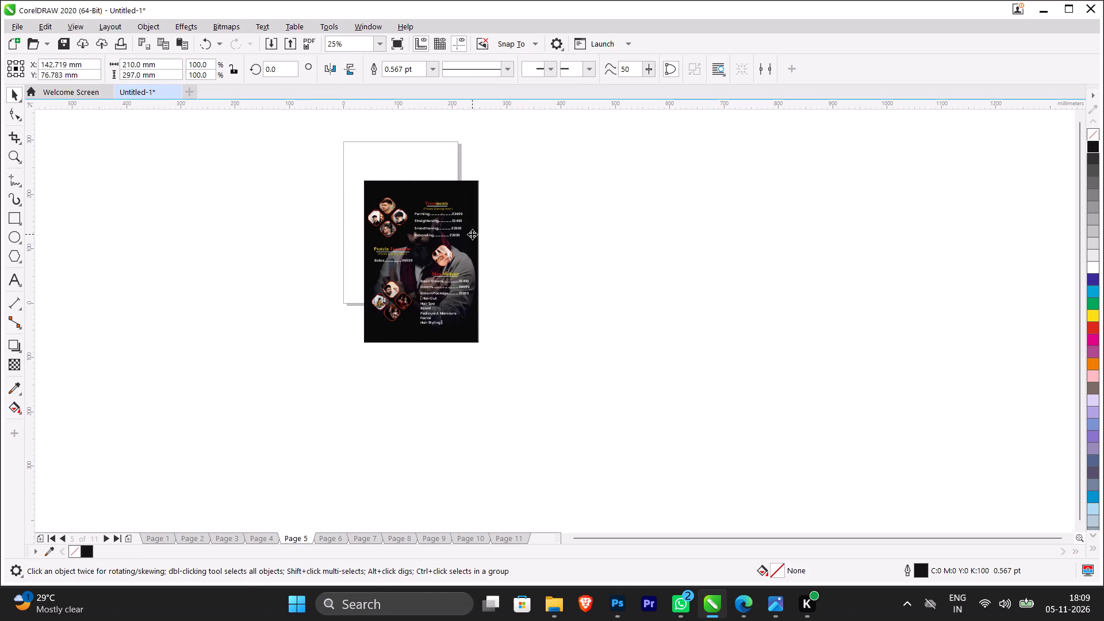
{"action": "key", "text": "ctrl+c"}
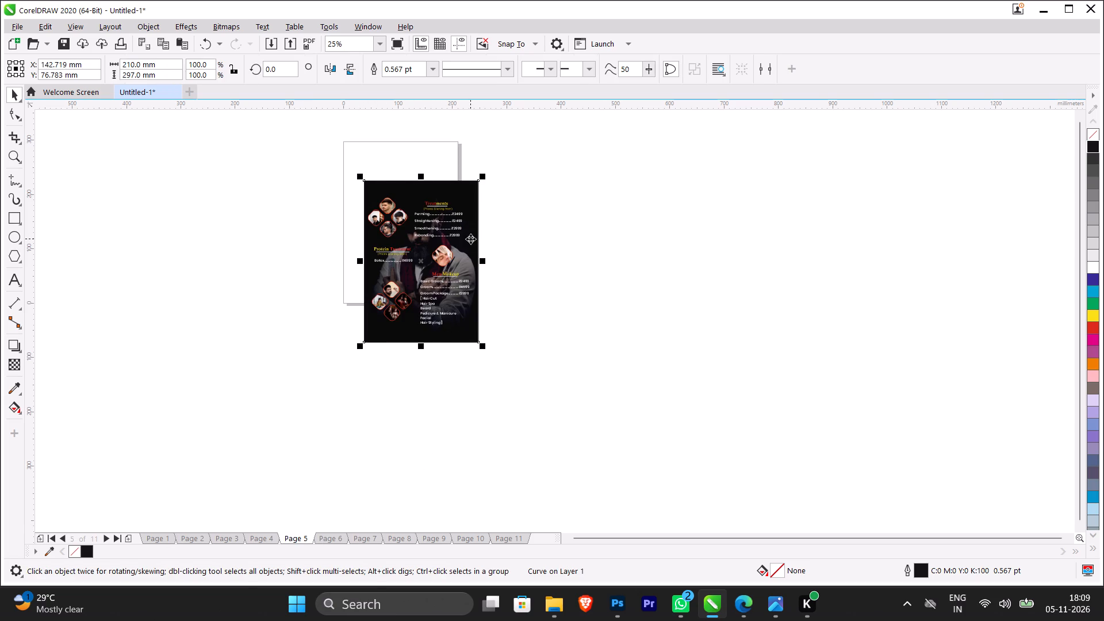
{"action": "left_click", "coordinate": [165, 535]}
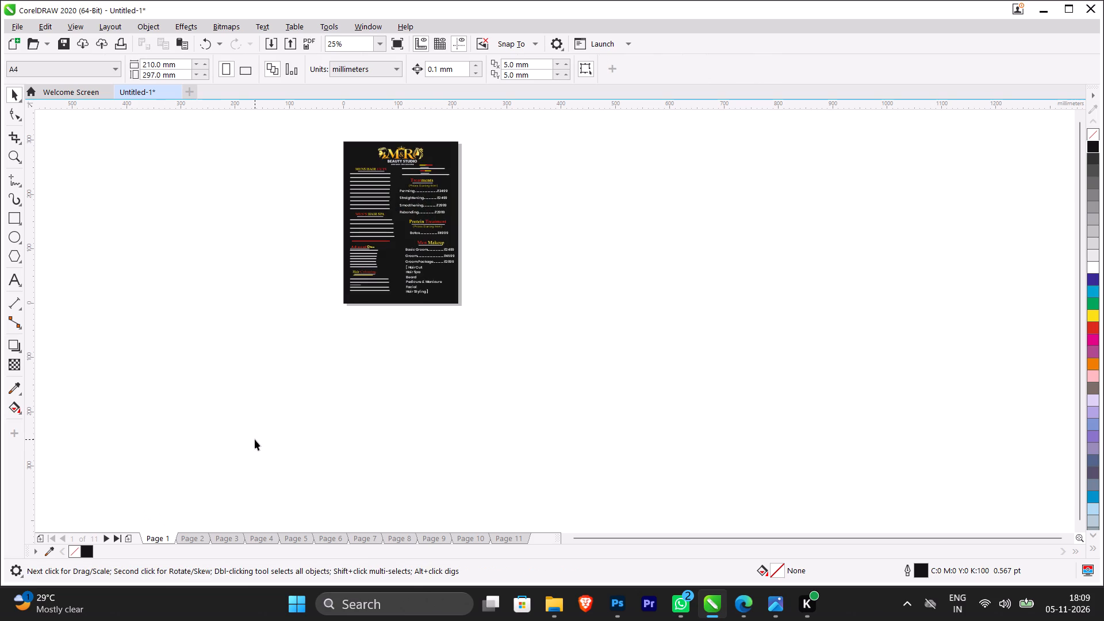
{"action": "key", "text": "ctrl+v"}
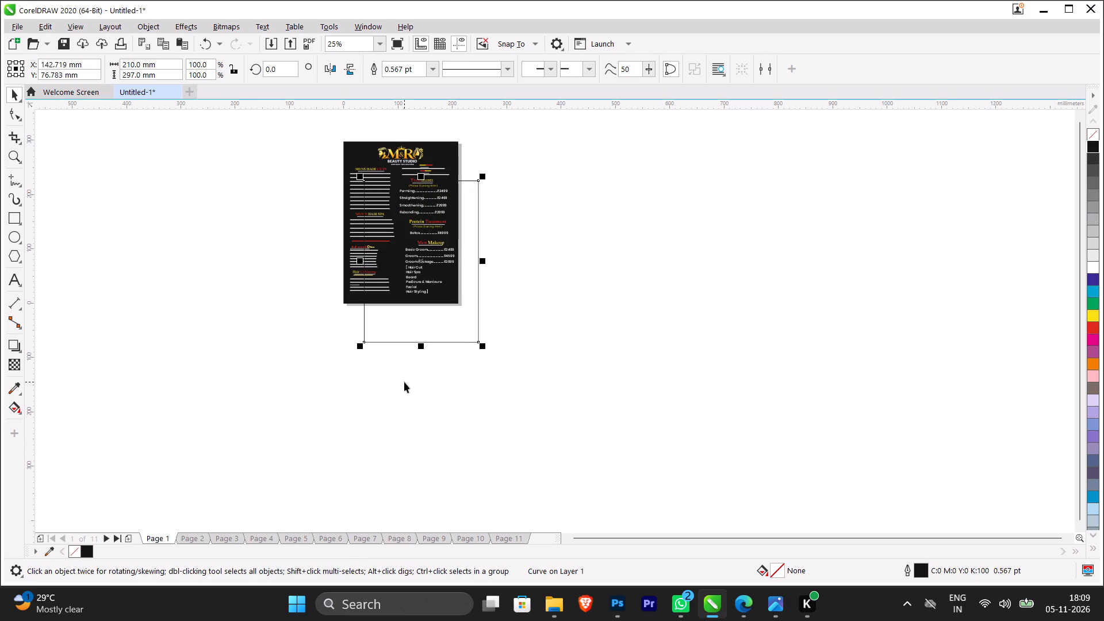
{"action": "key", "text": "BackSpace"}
Move the empty A4 outline frame off page 5's artwork and delete it.
{"action": "left_click", "coordinate": [271, 541]}
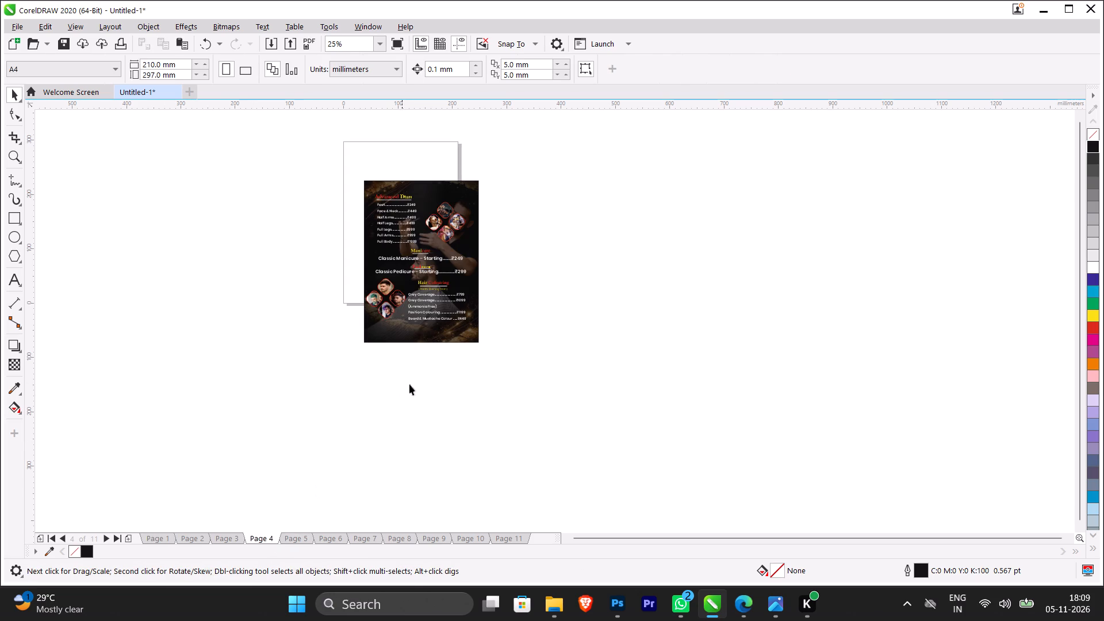
{"action": "left_click", "coordinate": [299, 540]}
{"action": "left_click", "coordinate": [453, 257]}
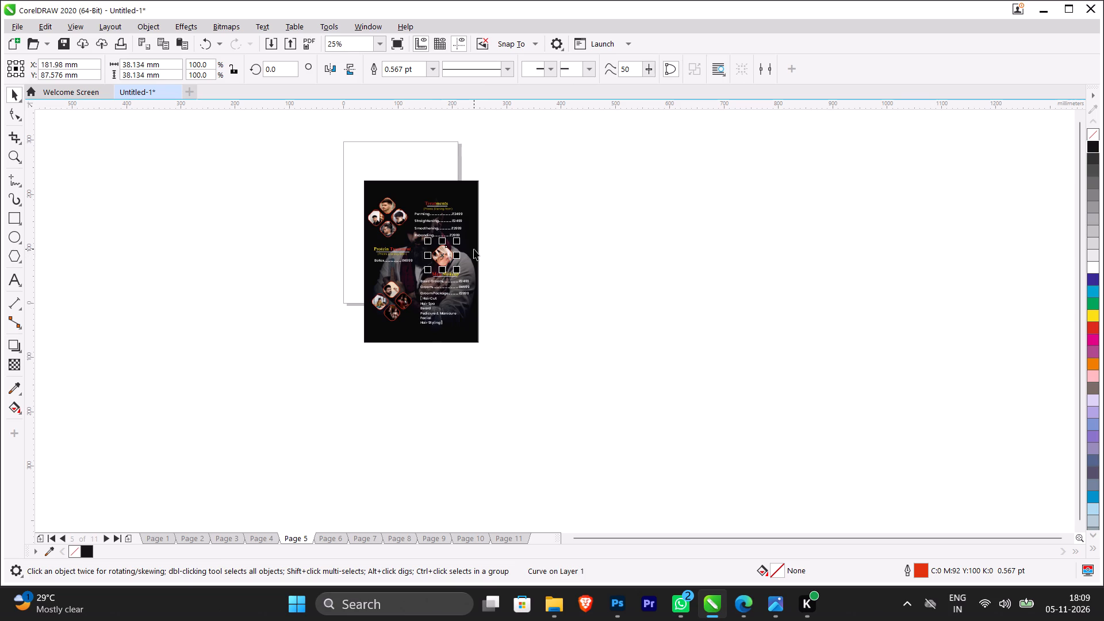
{"action": "left_click", "coordinate": [470, 201]}
{"action": "left_click_drag", "start_coordinate": [470, 201], "coordinate": [547, 207]}
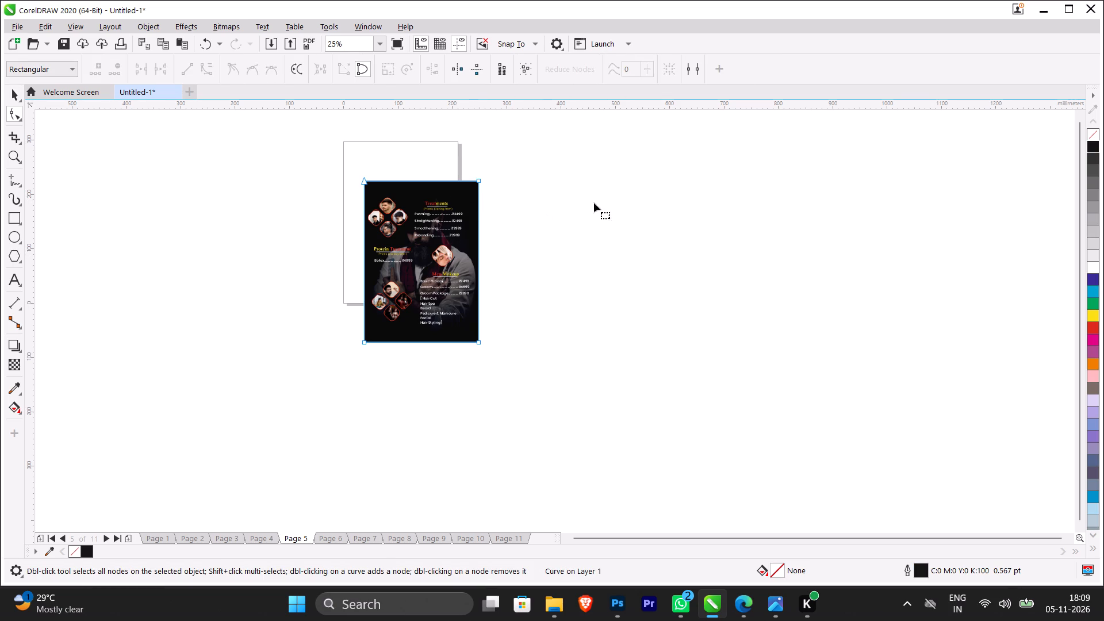
{"action": "left_click", "coordinate": [605, 205]}
{"action": "left_click", "coordinate": [13, 94]}
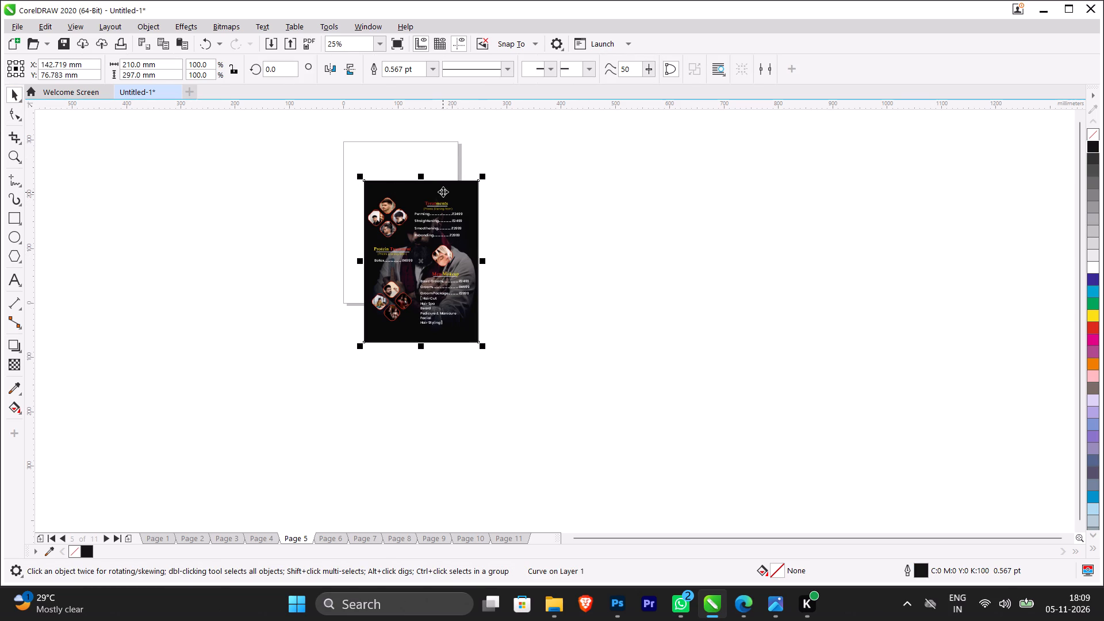
{"action": "left_click_drag", "start_coordinate": [447, 188], "coordinate": [755, 116]}
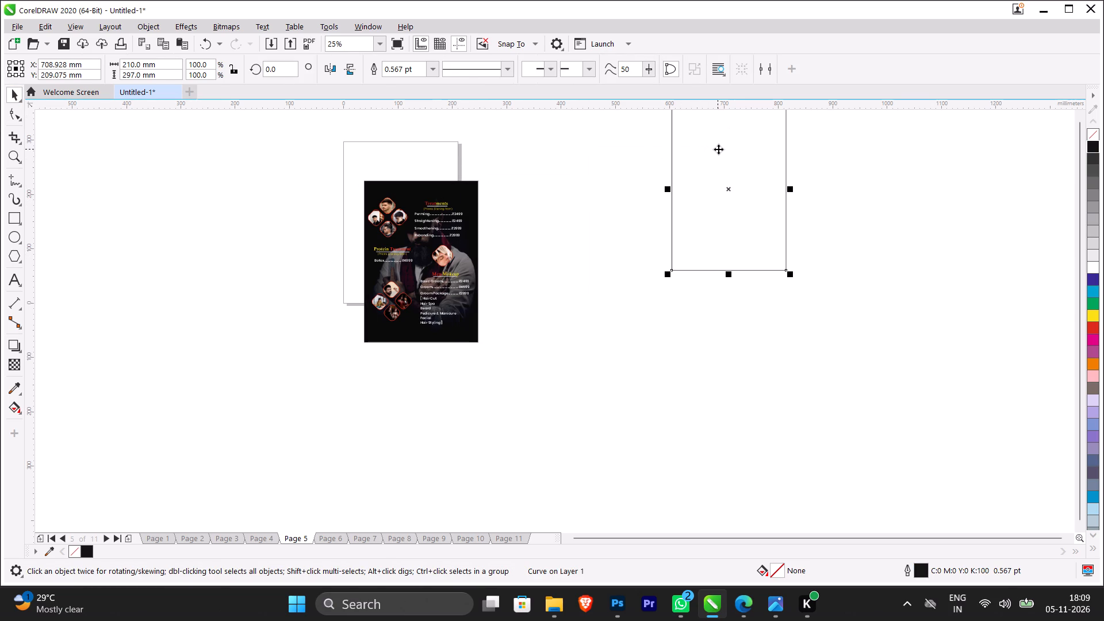
{"action": "key", "text": "BackSpace"}
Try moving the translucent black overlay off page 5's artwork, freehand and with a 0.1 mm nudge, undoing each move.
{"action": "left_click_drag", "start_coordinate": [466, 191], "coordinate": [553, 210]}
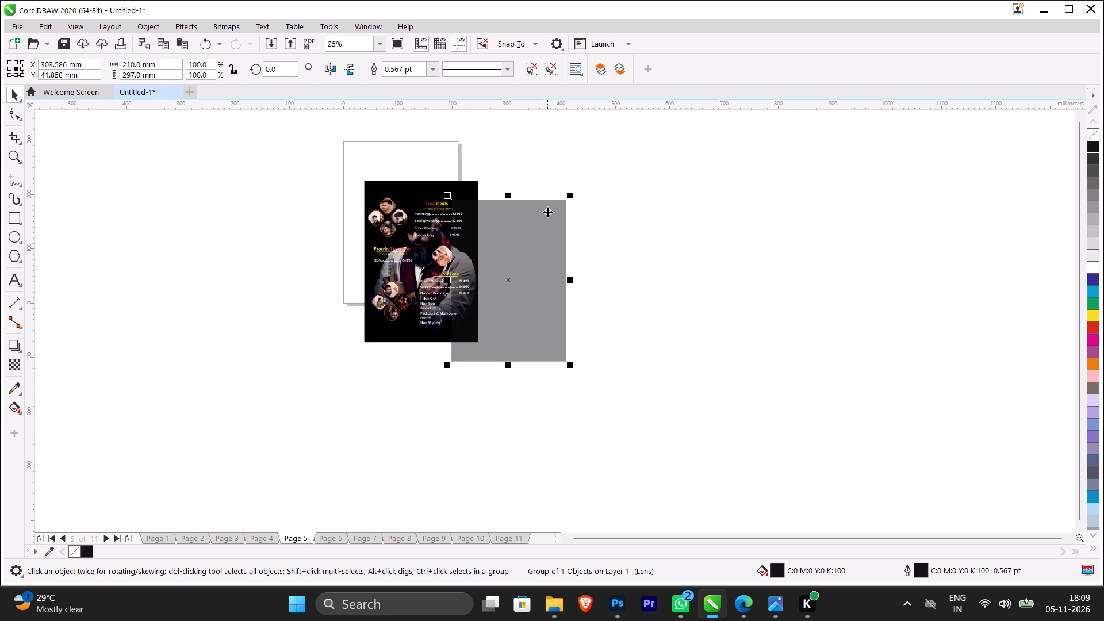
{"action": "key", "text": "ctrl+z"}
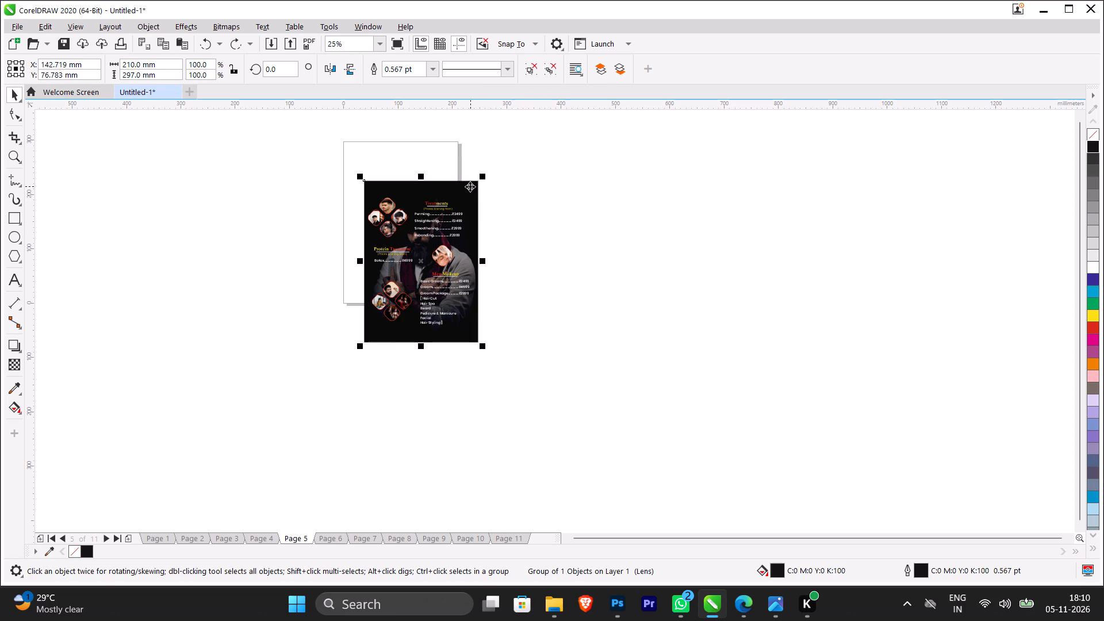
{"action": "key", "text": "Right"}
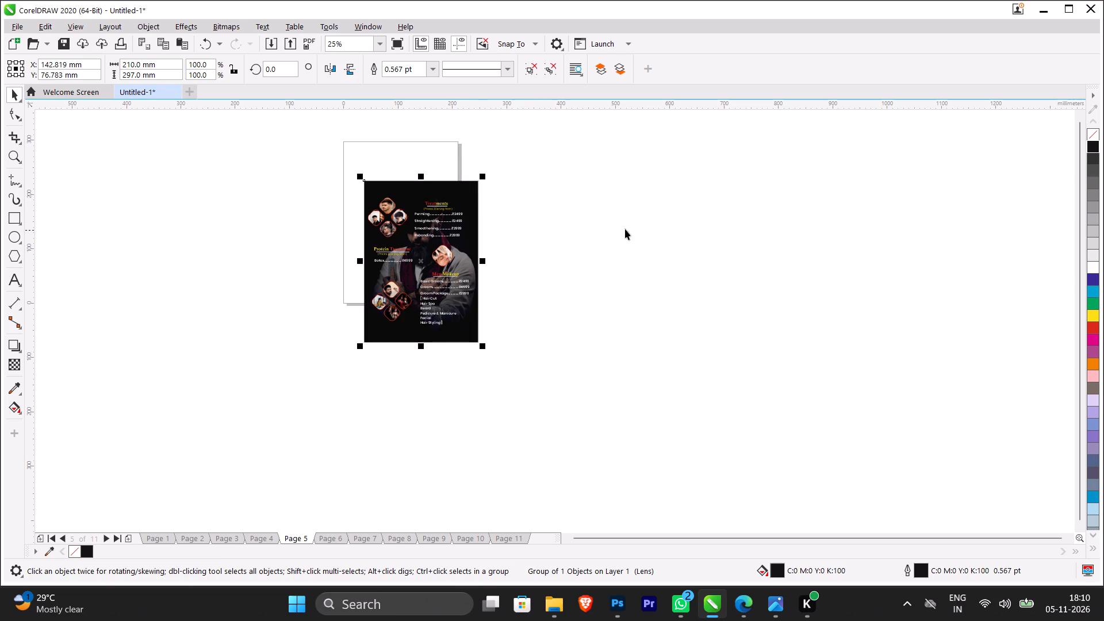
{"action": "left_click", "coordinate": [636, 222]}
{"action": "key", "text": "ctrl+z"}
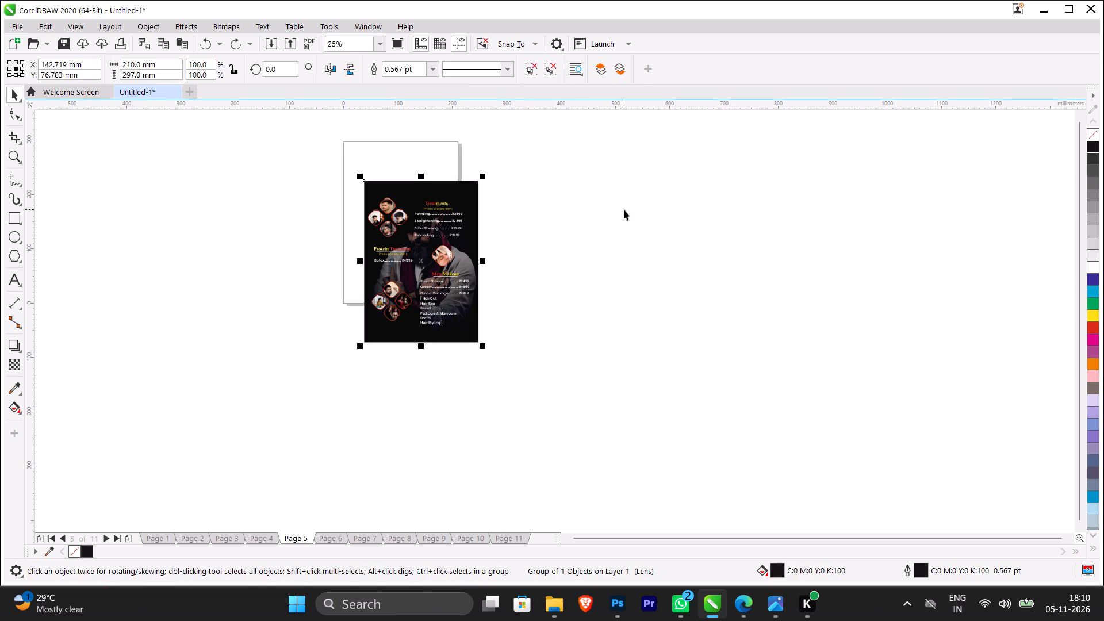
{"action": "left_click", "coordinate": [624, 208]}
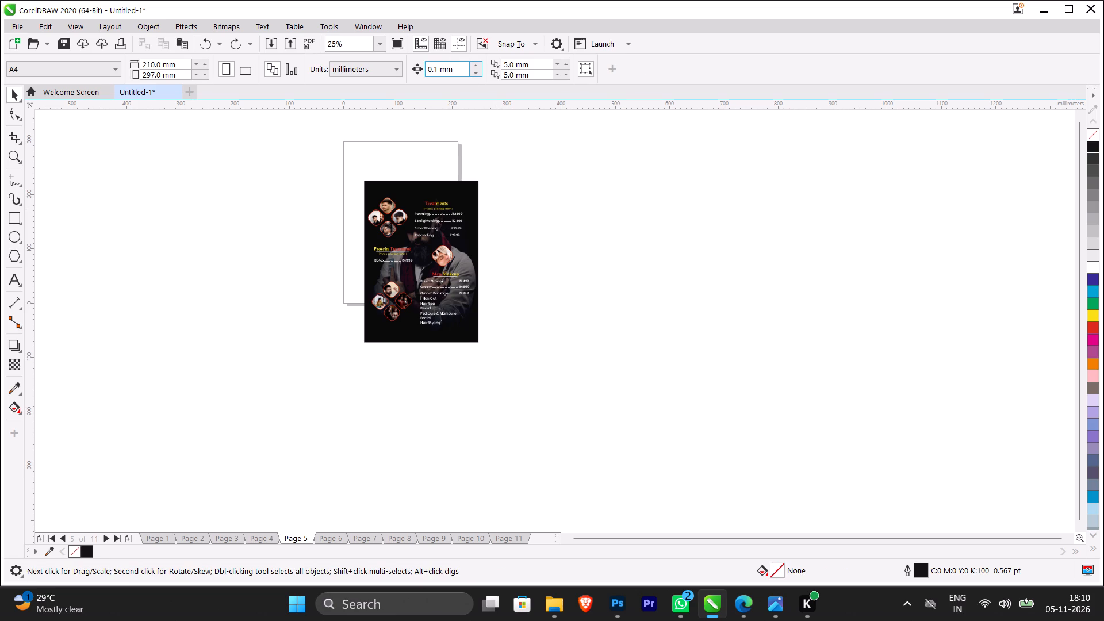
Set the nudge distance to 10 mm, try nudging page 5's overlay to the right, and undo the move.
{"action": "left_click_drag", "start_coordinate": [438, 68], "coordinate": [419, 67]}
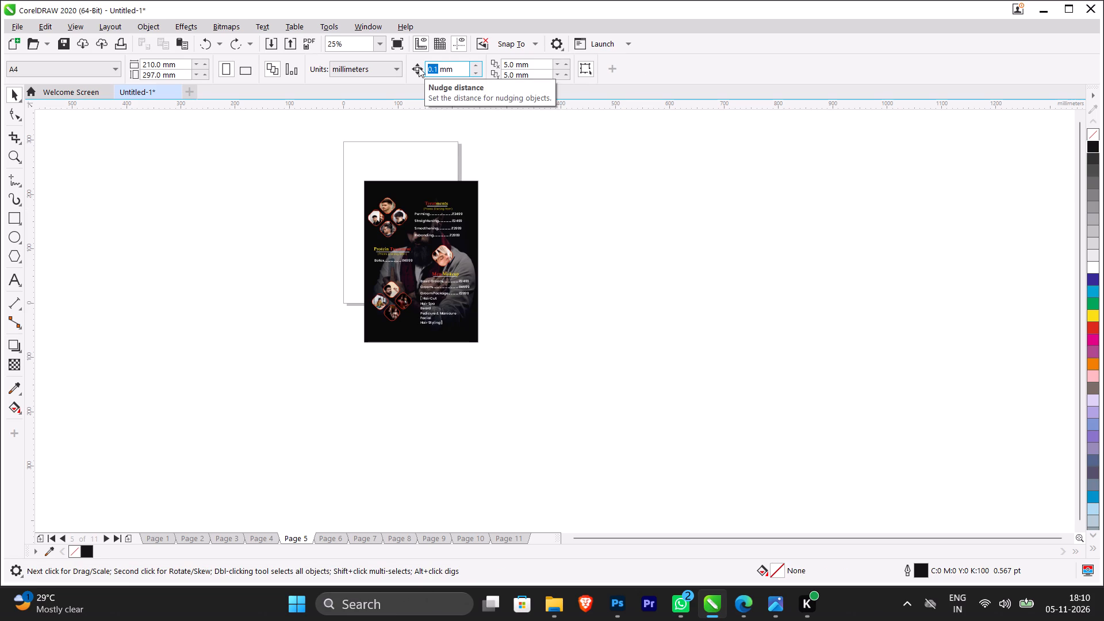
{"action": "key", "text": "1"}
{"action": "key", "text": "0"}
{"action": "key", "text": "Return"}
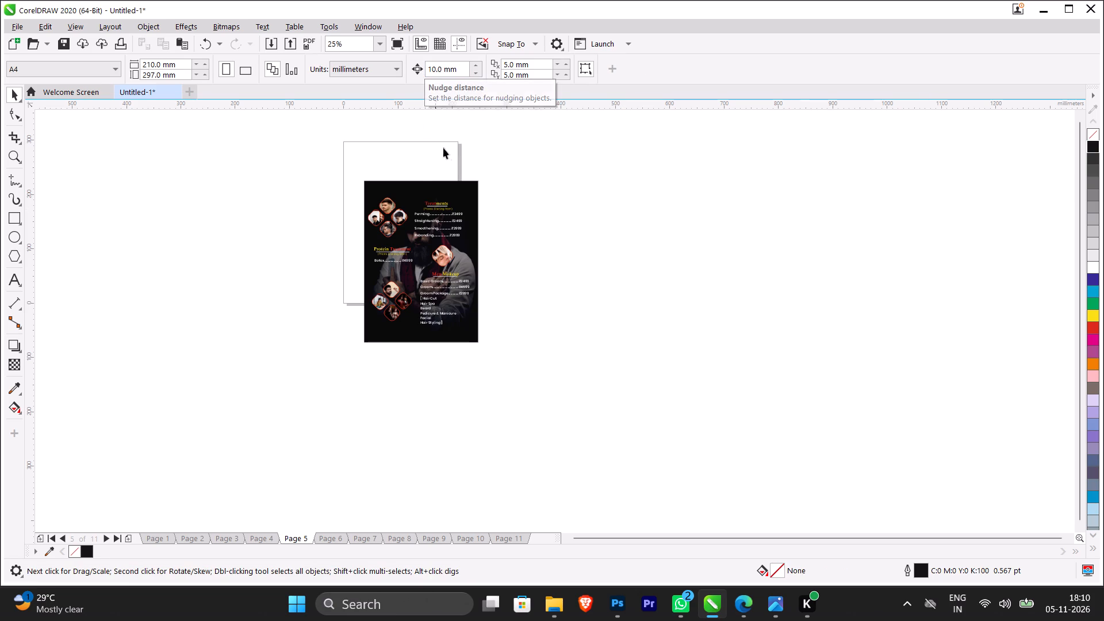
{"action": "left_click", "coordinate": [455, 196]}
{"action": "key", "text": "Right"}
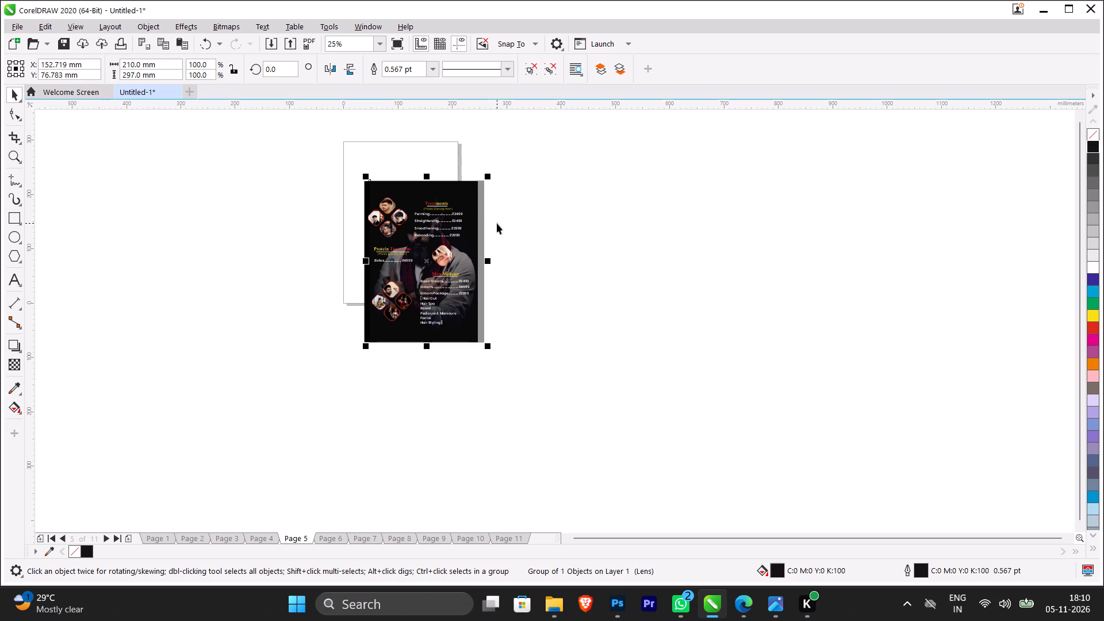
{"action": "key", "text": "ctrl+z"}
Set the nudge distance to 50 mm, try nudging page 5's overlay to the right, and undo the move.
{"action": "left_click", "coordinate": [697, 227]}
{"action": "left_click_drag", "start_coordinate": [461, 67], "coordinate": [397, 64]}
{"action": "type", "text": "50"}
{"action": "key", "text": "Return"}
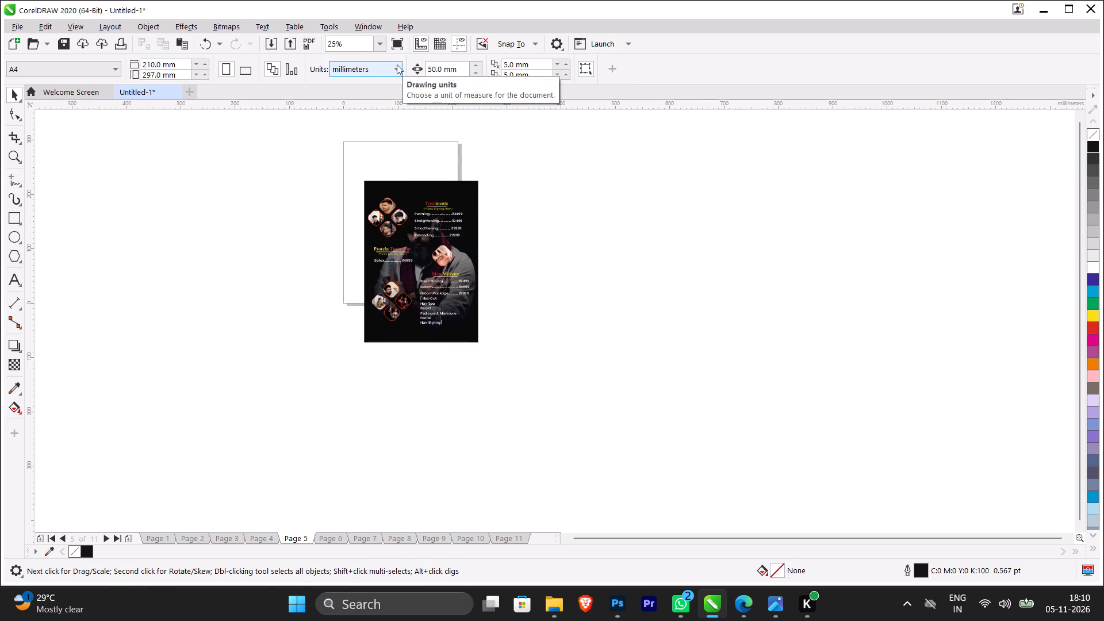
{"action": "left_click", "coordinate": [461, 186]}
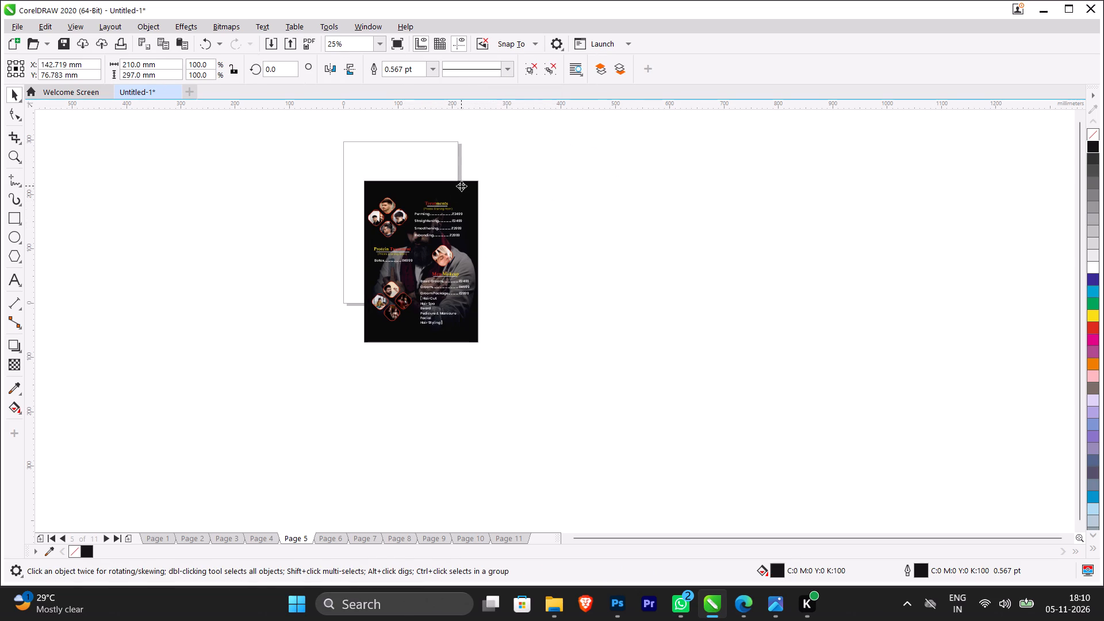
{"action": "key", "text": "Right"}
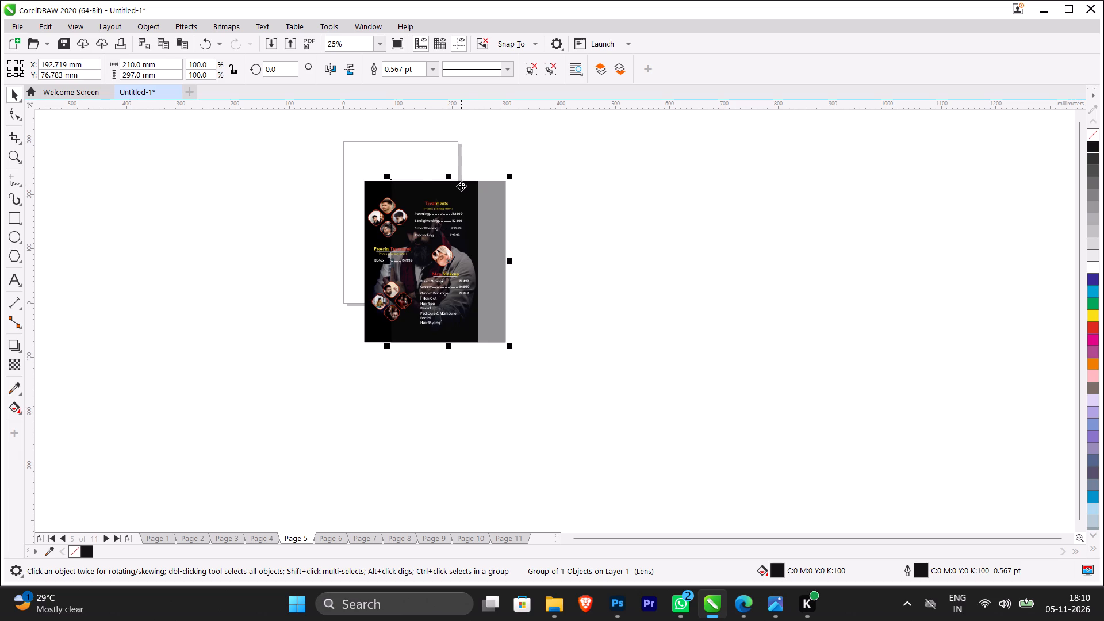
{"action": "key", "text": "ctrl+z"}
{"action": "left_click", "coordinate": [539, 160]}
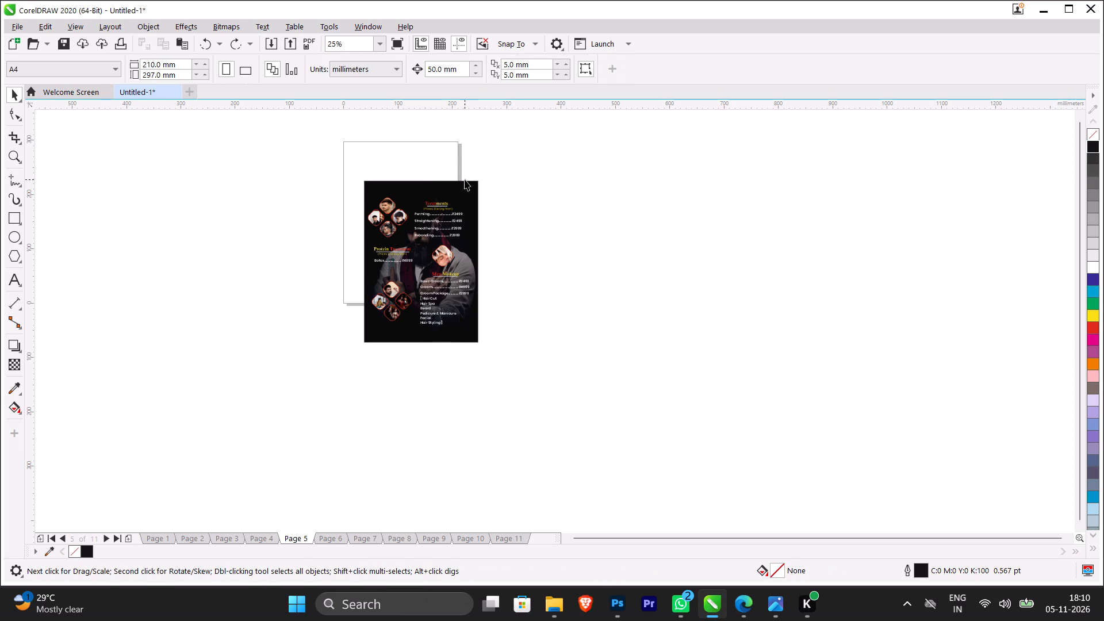
Set the nudge distance to 300 mm and nudge page 5's translucent overlay and portrait background photo once each to the right.
{"action": "left_click_drag", "start_coordinate": [442, 70], "coordinate": [408, 72]}
{"action": "type", "text": "300"}
{"action": "left_click", "coordinate": [570, 168]}
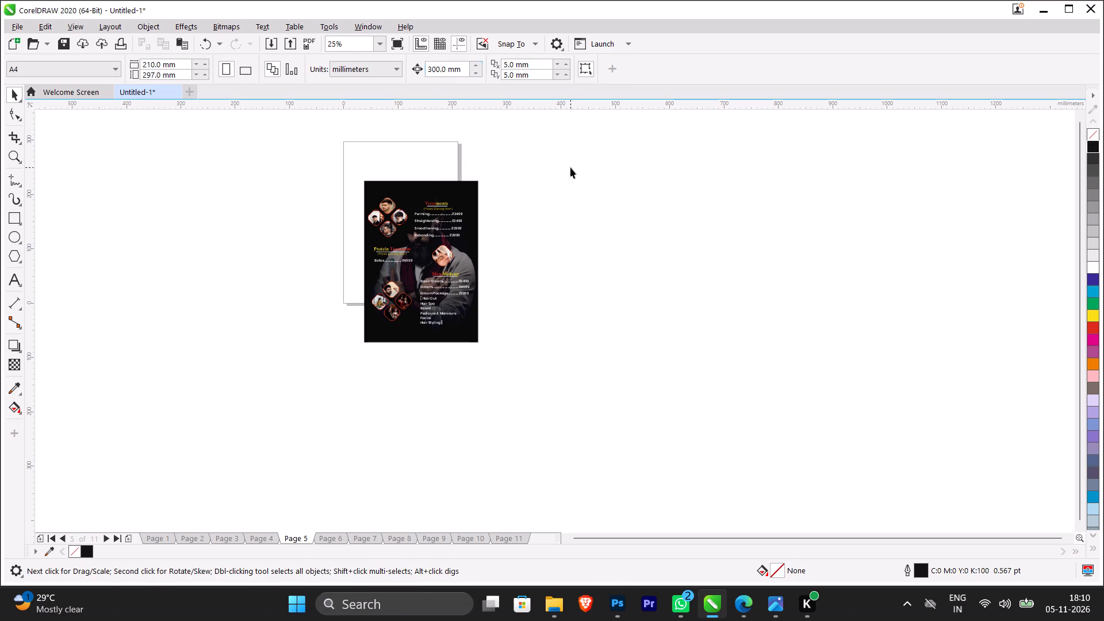
{"action": "left_click", "coordinate": [436, 192]}
{"action": "key", "text": "Right"}
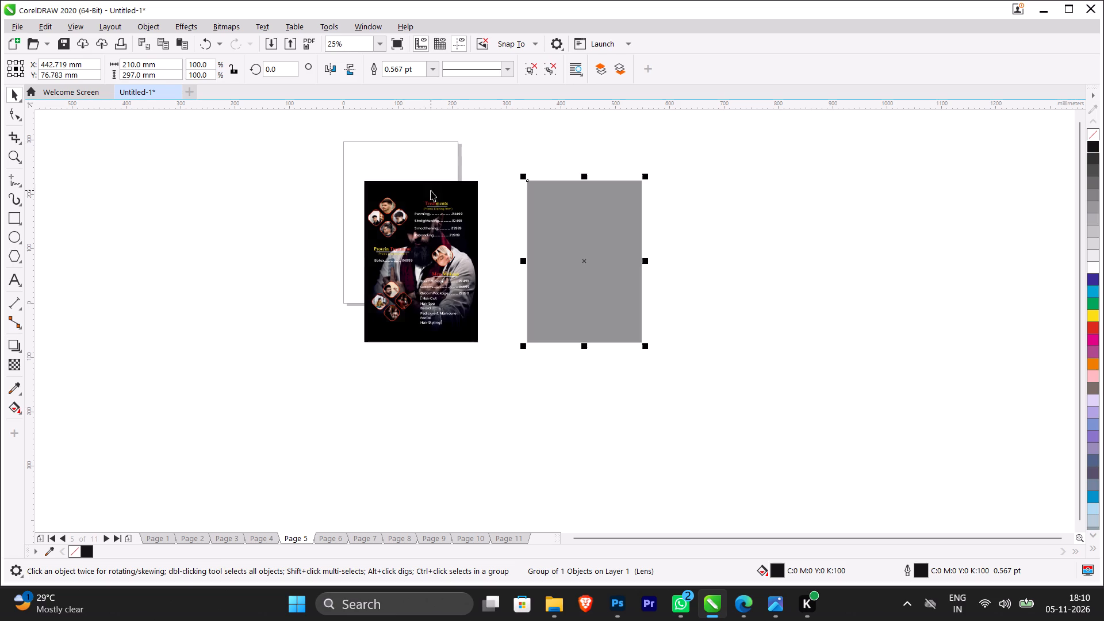
{"action": "left_click", "coordinate": [434, 193]}
{"action": "key", "text": "Right"}
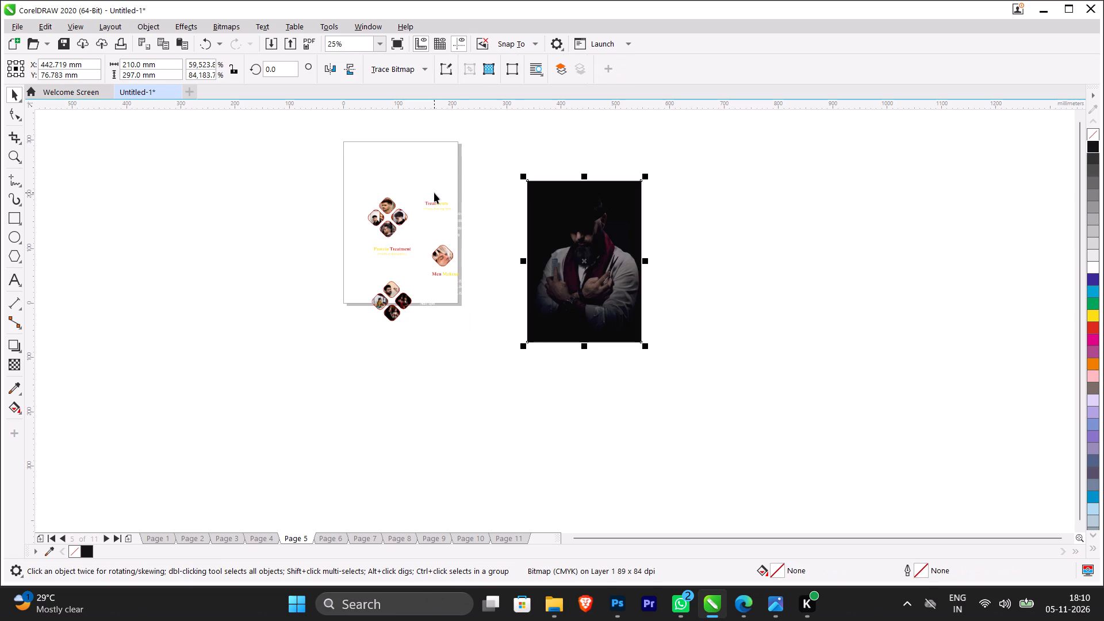
Group page 5's black overlay with the portrait photo, copy the group, and nudge the original 300 mm back to the left.
{"action": "left_click_drag", "start_coordinate": [697, 364], "coordinate": [513, 159]}
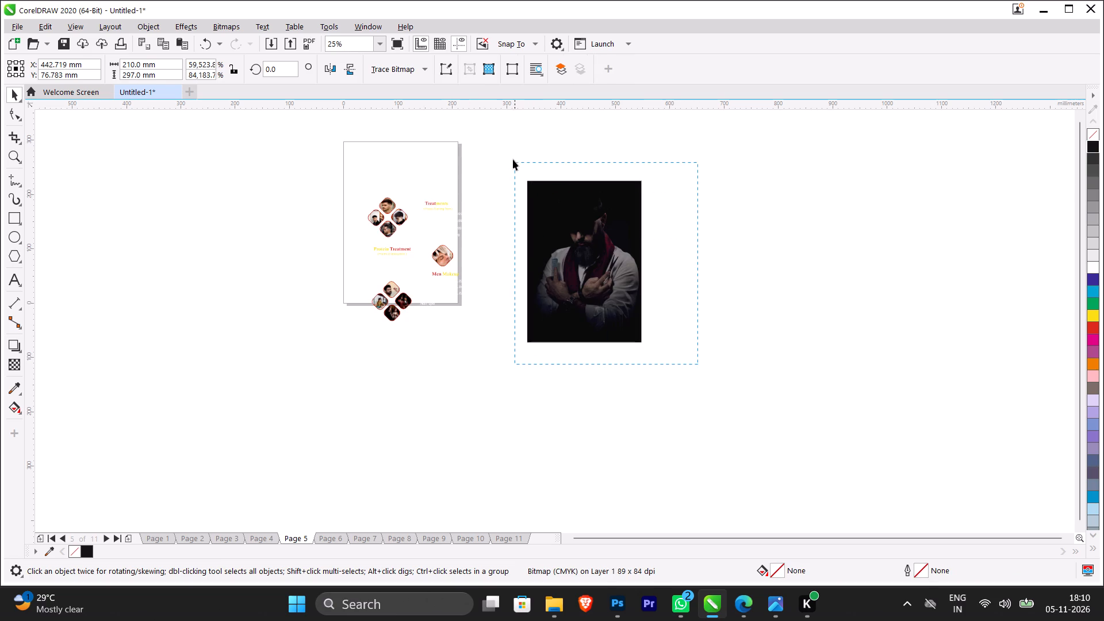
{"action": "left_click_drag", "start_coordinate": [513, 159], "coordinate": [509, 155]}
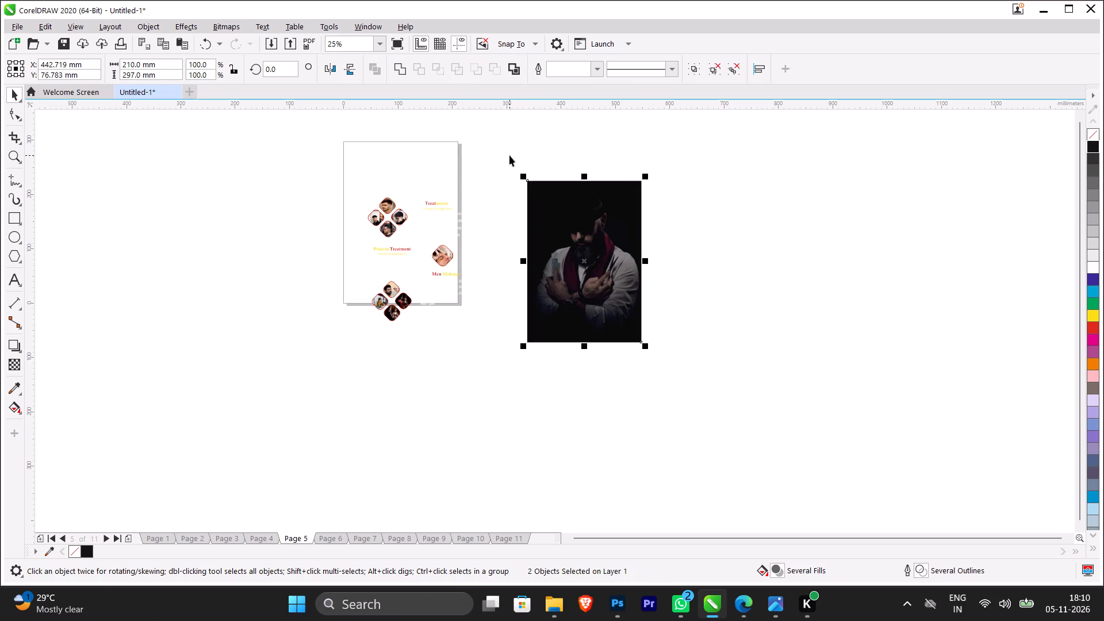
{"action": "key", "text": "ctrl+g"}
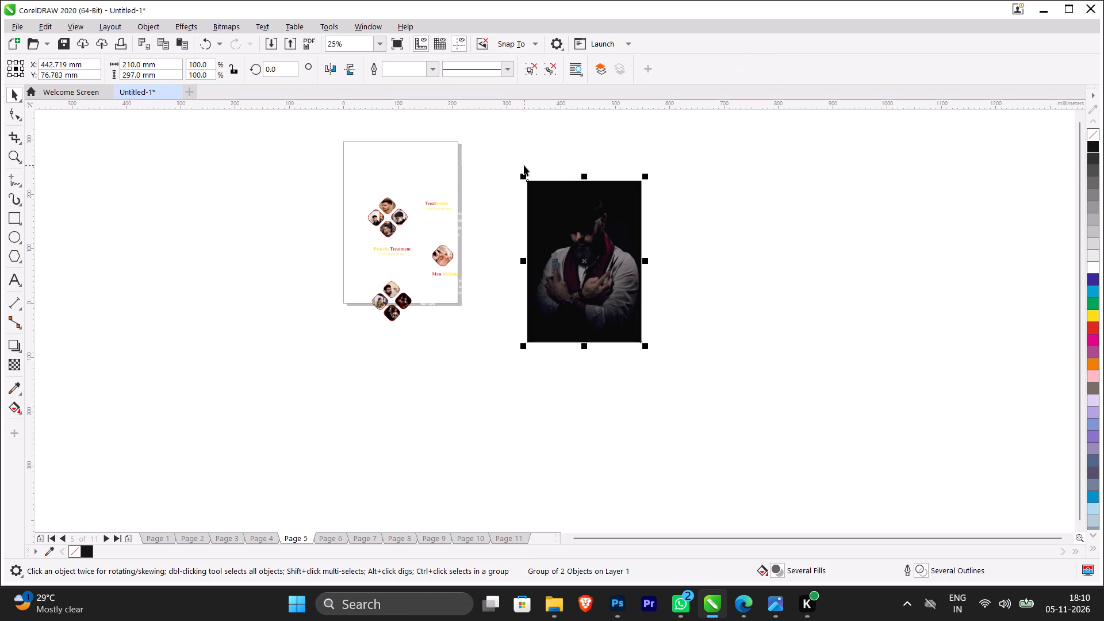
{"action": "key", "text": "ctrl+c"}
{"action": "key", "text": "Left"}
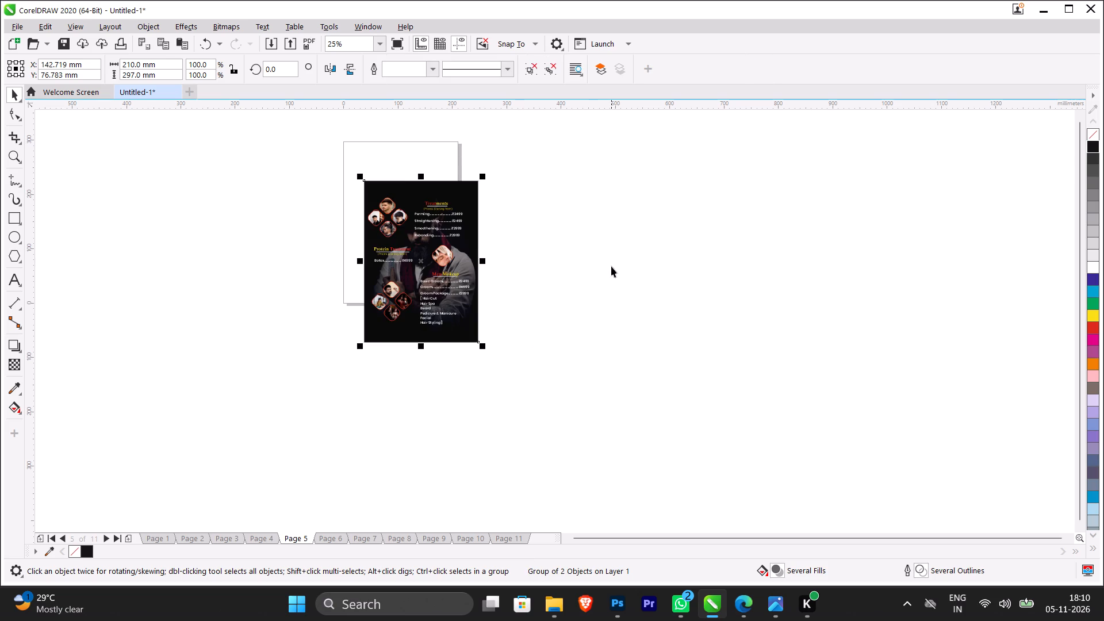
Paste the portrait background group onto page 1, centre it on the page, and send it behind all other objects.
{"action": "left_click", "coordinate": [157, 538]}
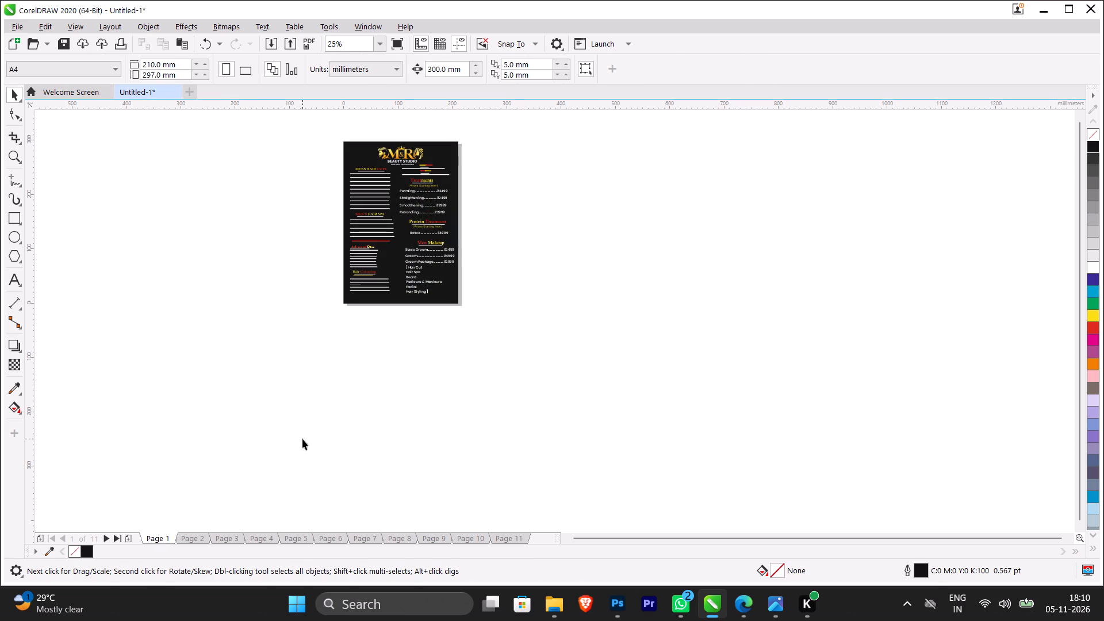
{"action": "key", "text": "ctrl+v"}
{"action": "key", "text": "p"}
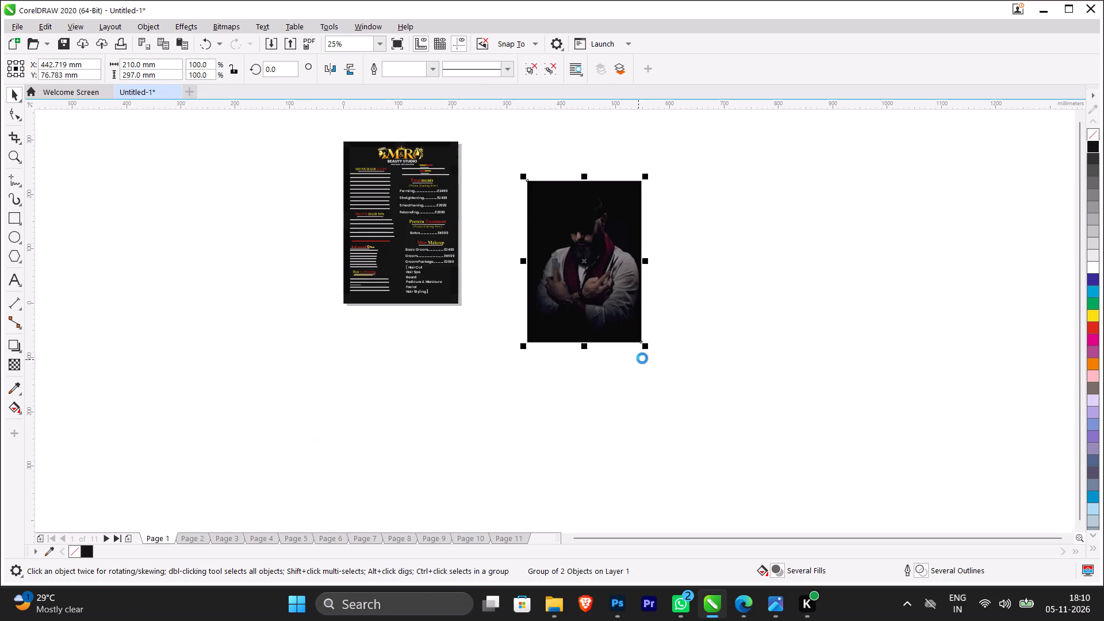
{"action": "key", "text": "shift+Page_Down"}
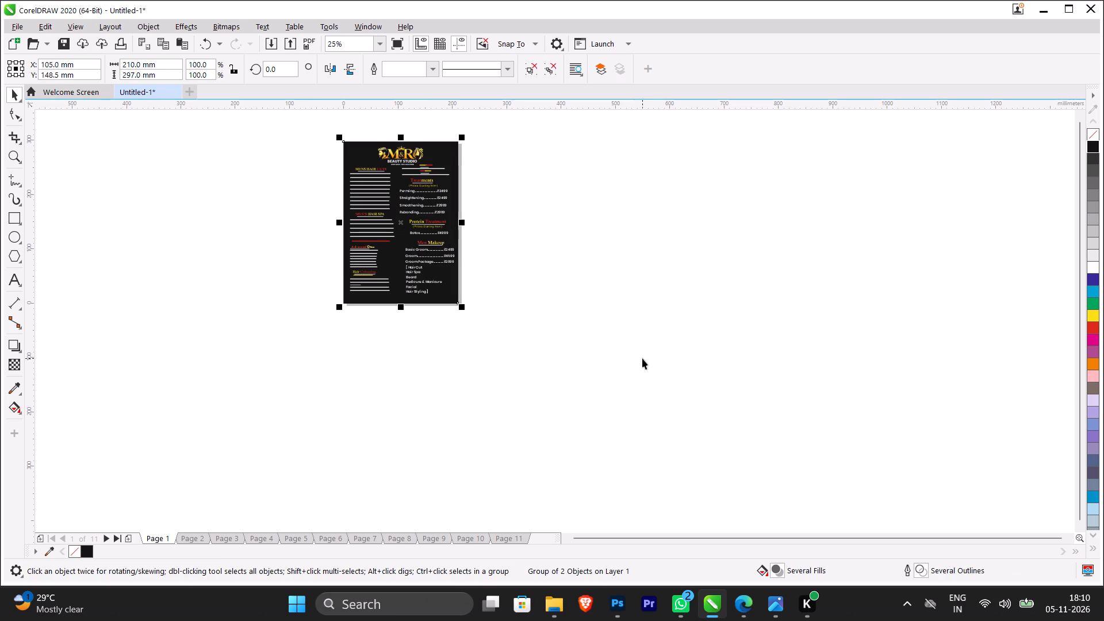
Delete the plain black background covering the portrait on page 1.
{"action": "left_click", "coordinate": [549, 160]}
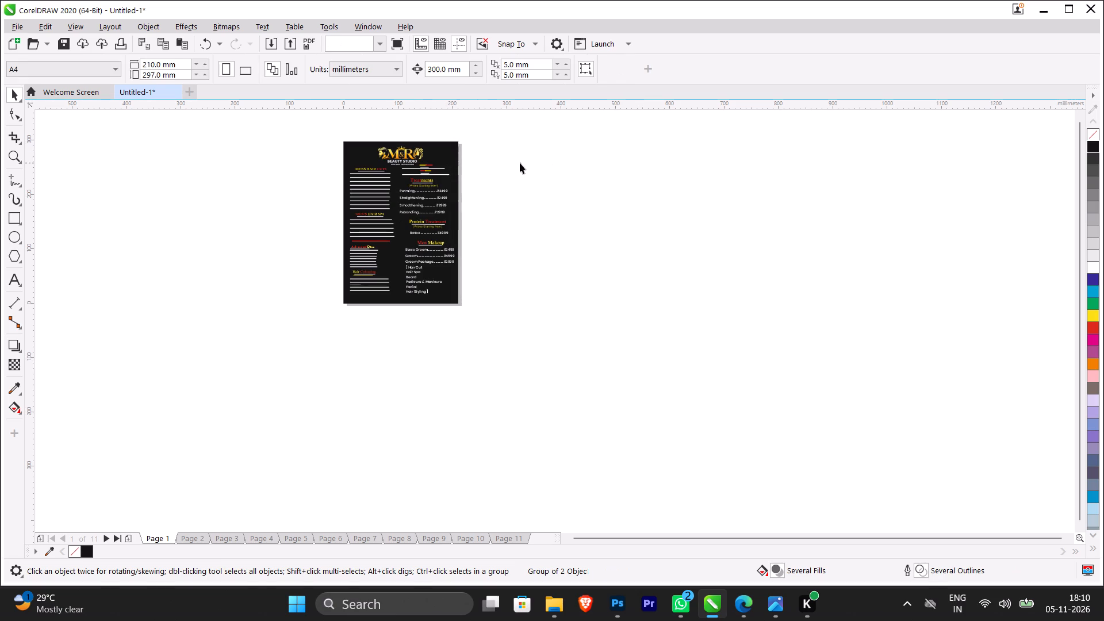
{"action": "left_click", "coordinate": [440, 152]}
{"action": "key", "text": "BackSpace"}
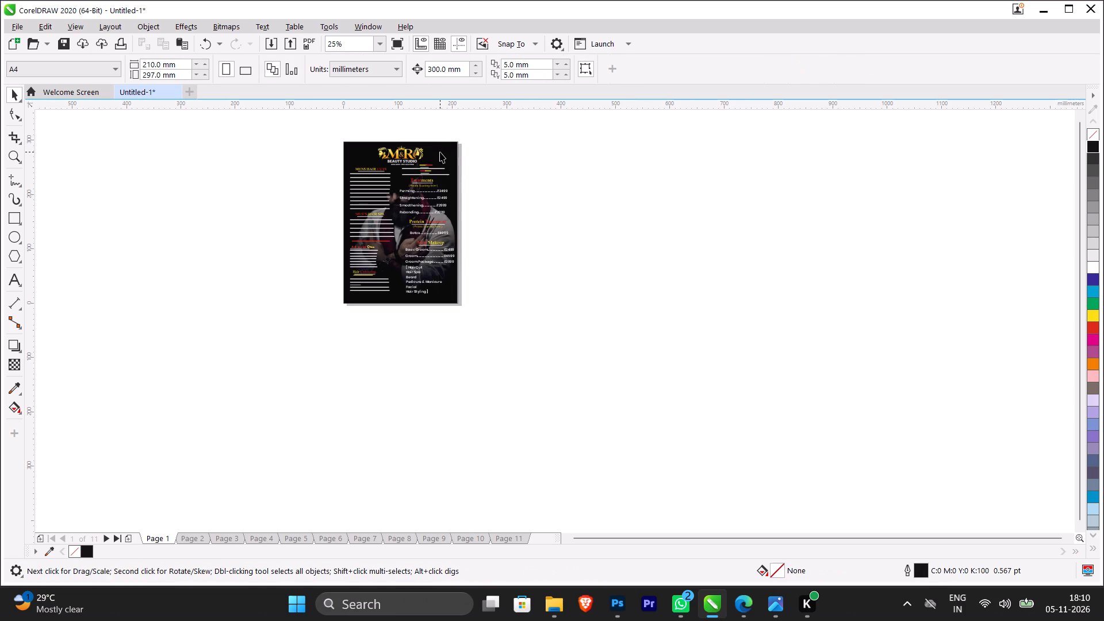
Examine page 1's price sections against the new portrait background, both close up and as a whole page.
{"action": "scroll", "coordinate": [392, 204], "scroll_direction": "up", "scroll_amount": 2}
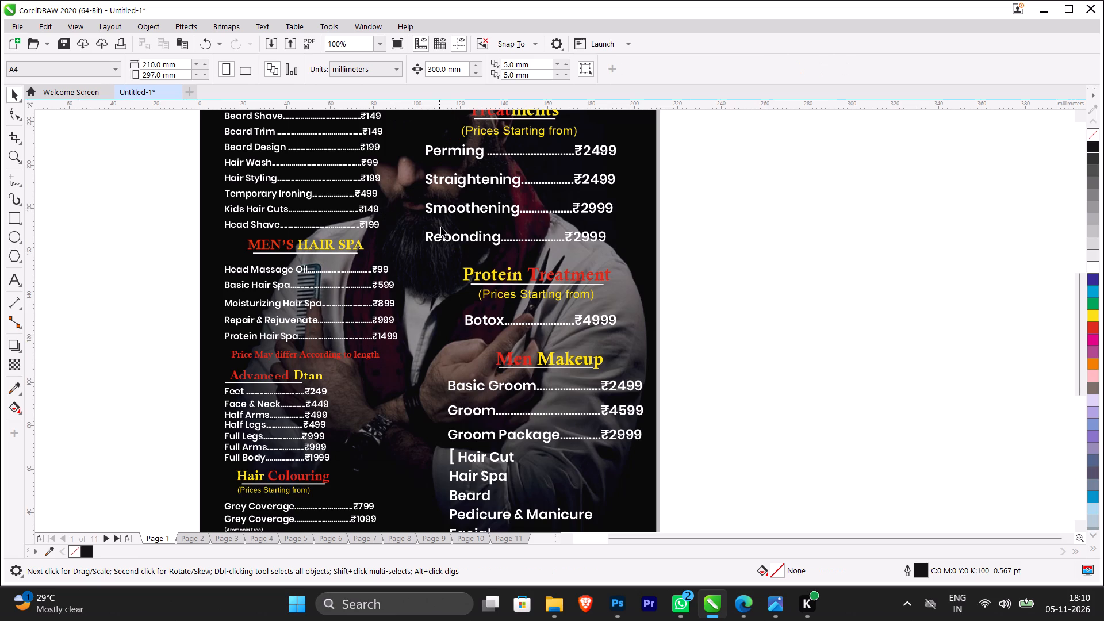
{"action": "scroll", "coordinate": [446, 229], "scroll_direction": "down", "scroll_amount": 2}
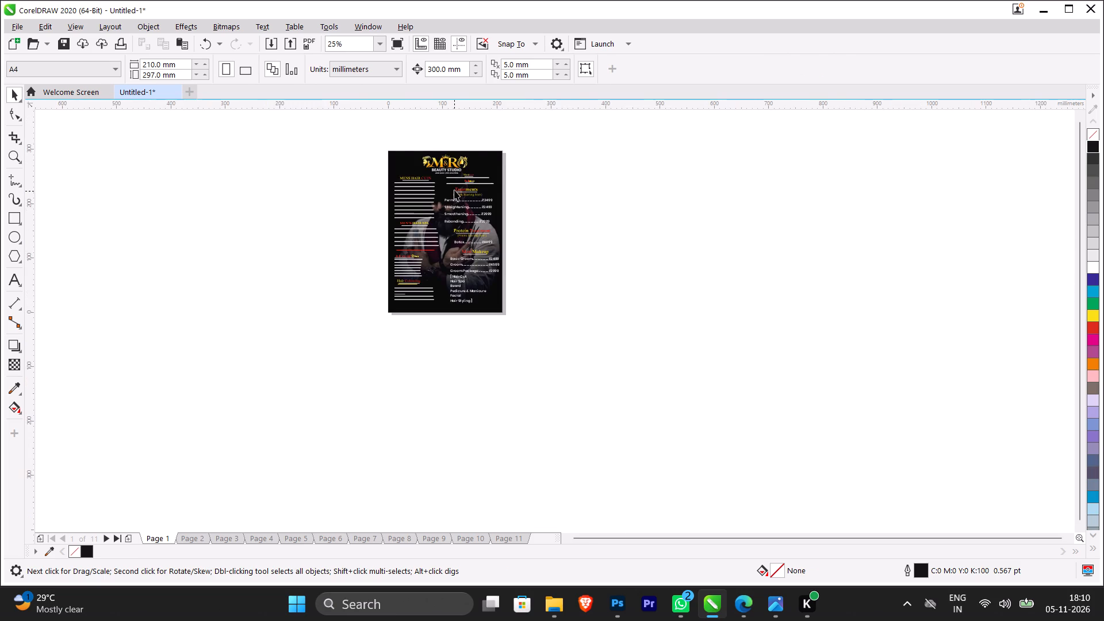
{"action": "scroll", "coordinate": [454, 190], "scroll_direction": "up", "scroll_amount": 1}
{"action": "scroll", "coordinate": [444, 280], "scroll_direction": "up", "scroll_amount": 1}
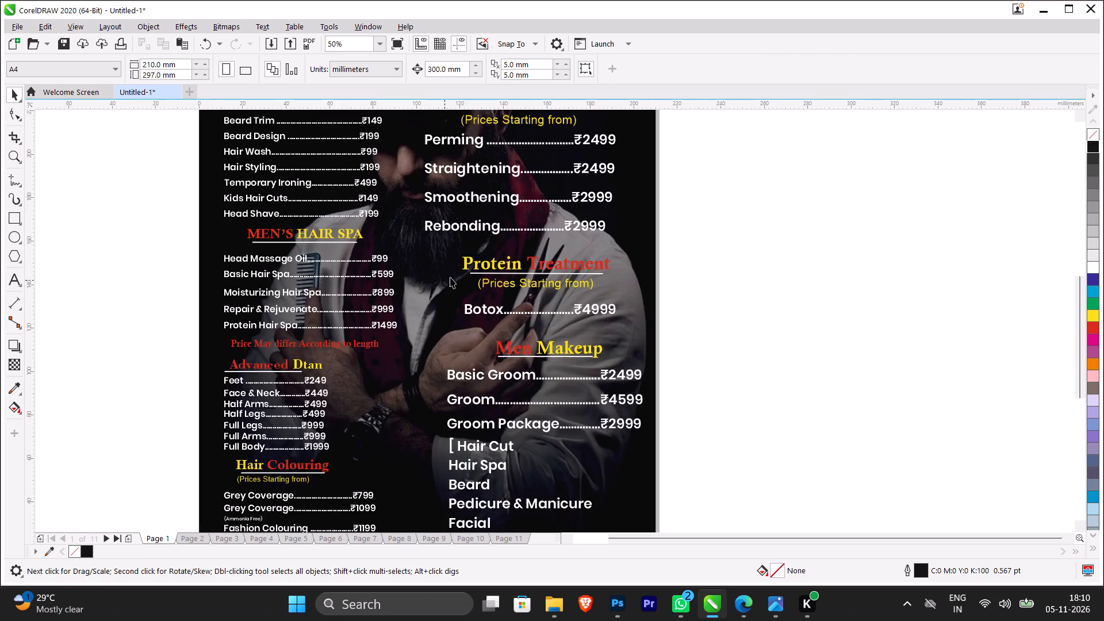
{"action": "scroll", "coordinate": [455, 274], "scroll_direction": "up", "scroll_amount": 1}
{"action": "scroll", "coordinate": [455, 274], "scroll_direction": "down", "scroll_amount": 1}
{"action": "scroll", "coordinate": [466, 271], "scroll_direction": "up", "scroll_amount": 1}
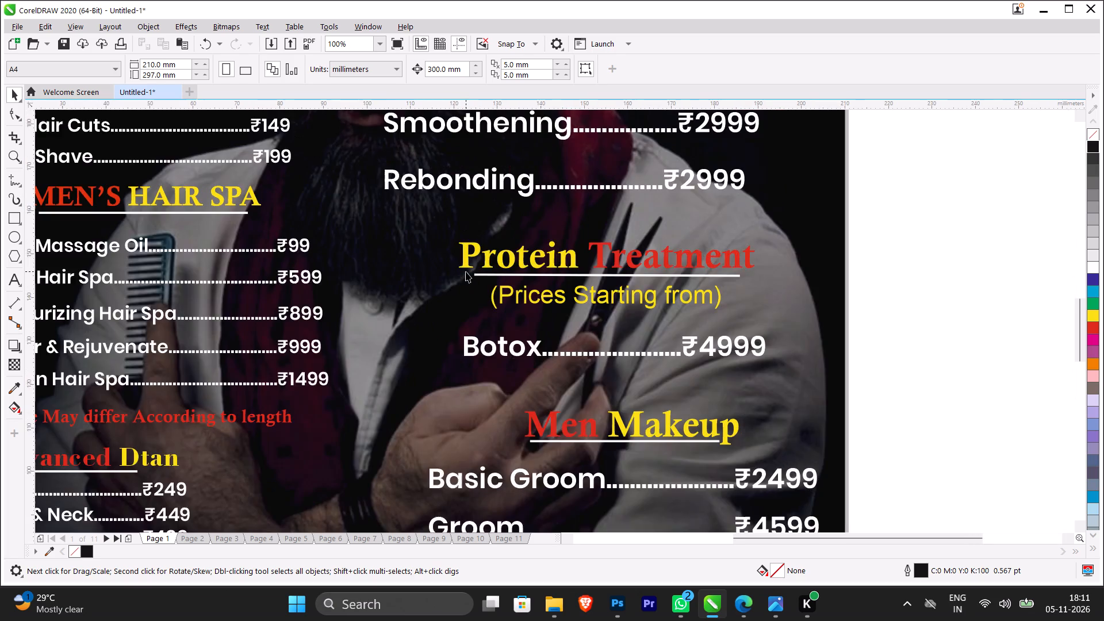
{"action": "scroll", "coordinate": [466, 271], "scroll_direction": "down", "scroll_amount": 3}
{"action": "scroll", "coordinate": [469, 275], "scroll_direction": "up", "scroll_amount": 2}
{"action": "scroll", "coordinate": [469, 275], "scroll_direction": "down", "scroll_amount": 2}
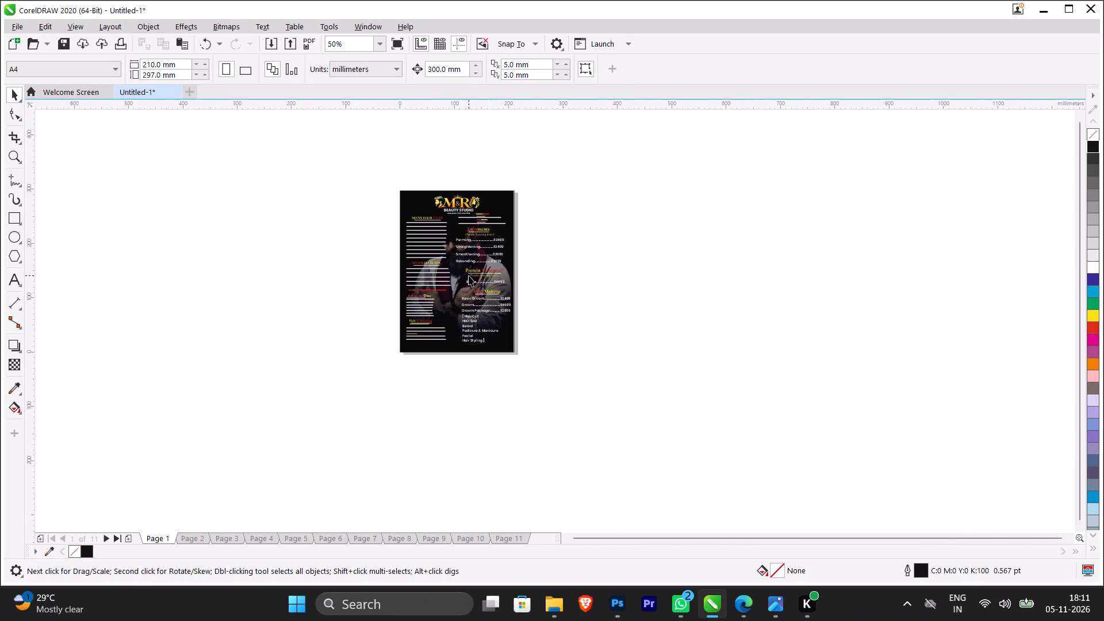
{"action": "scroll", "coordinate": [469, 275], "scroll_direction": "up", "scroll_amount": 1}
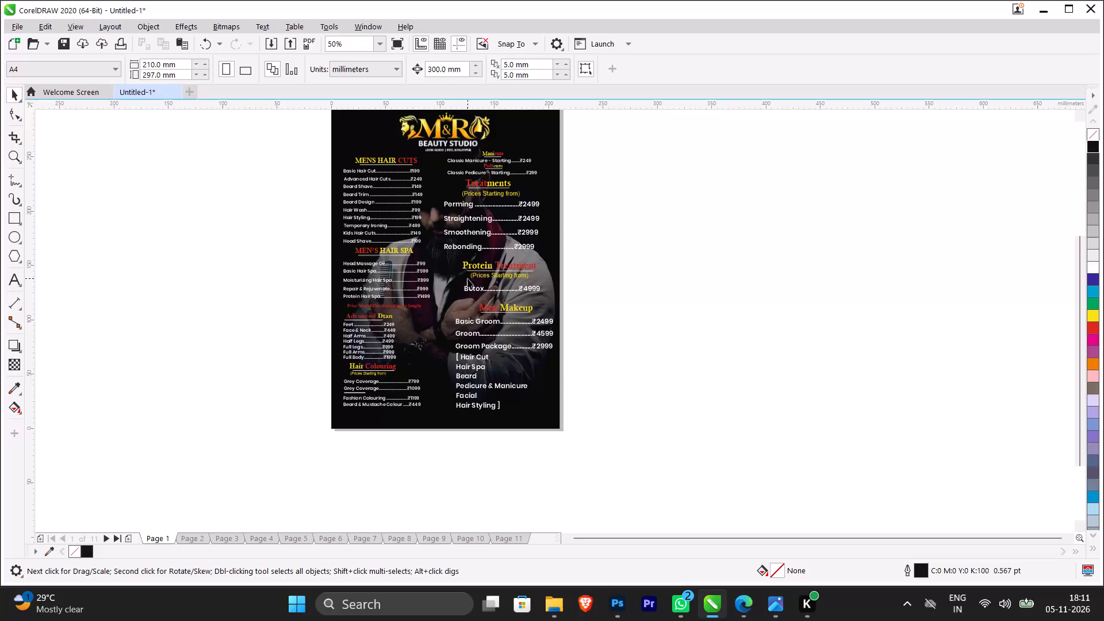
Go to page 6 and try selecting objects in the WOMEN SERVICES artwork.
{"action": "left_click", "coordinate": [185, 543]}
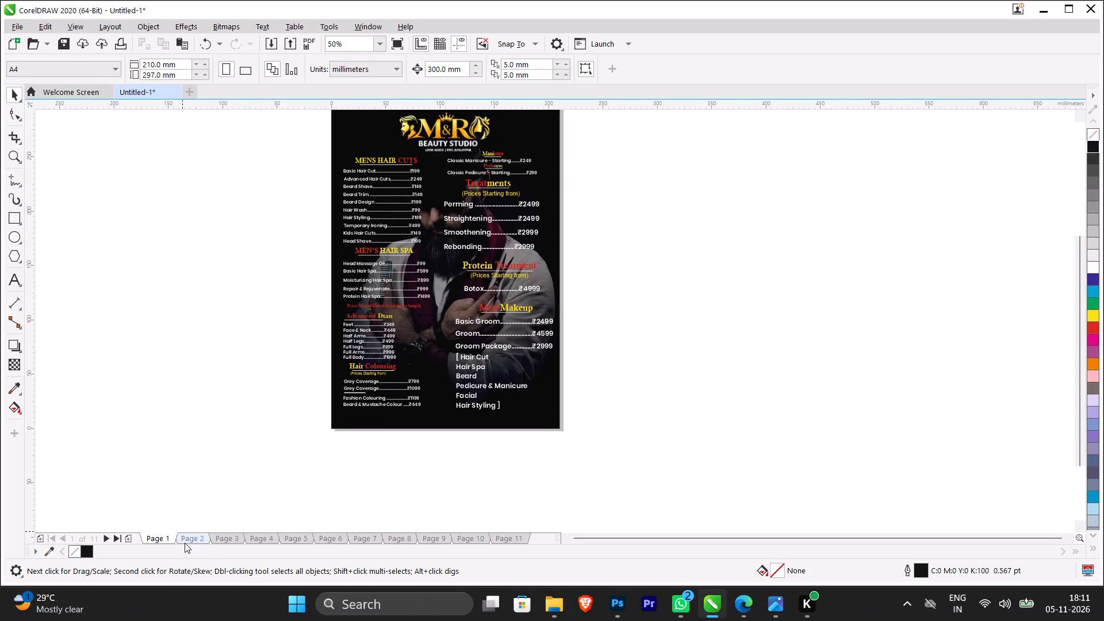
{"action": "left_click", "coordinate": [328, 541]}
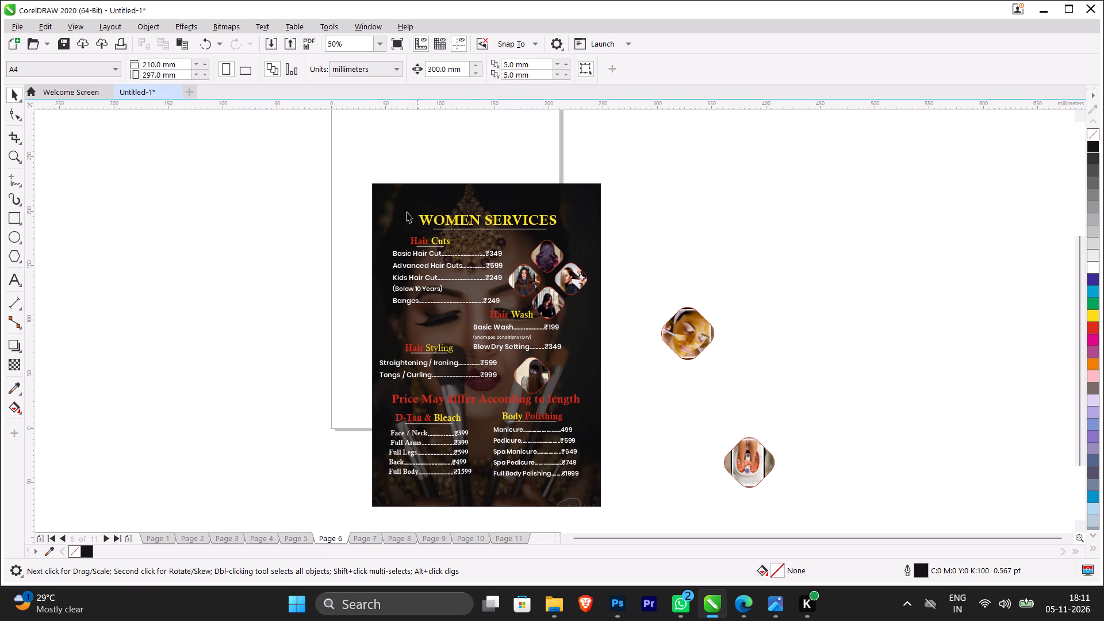
{"action": "left_click_drag", "start_coordinate": [339, 205], "coordinate": [459, 255]}
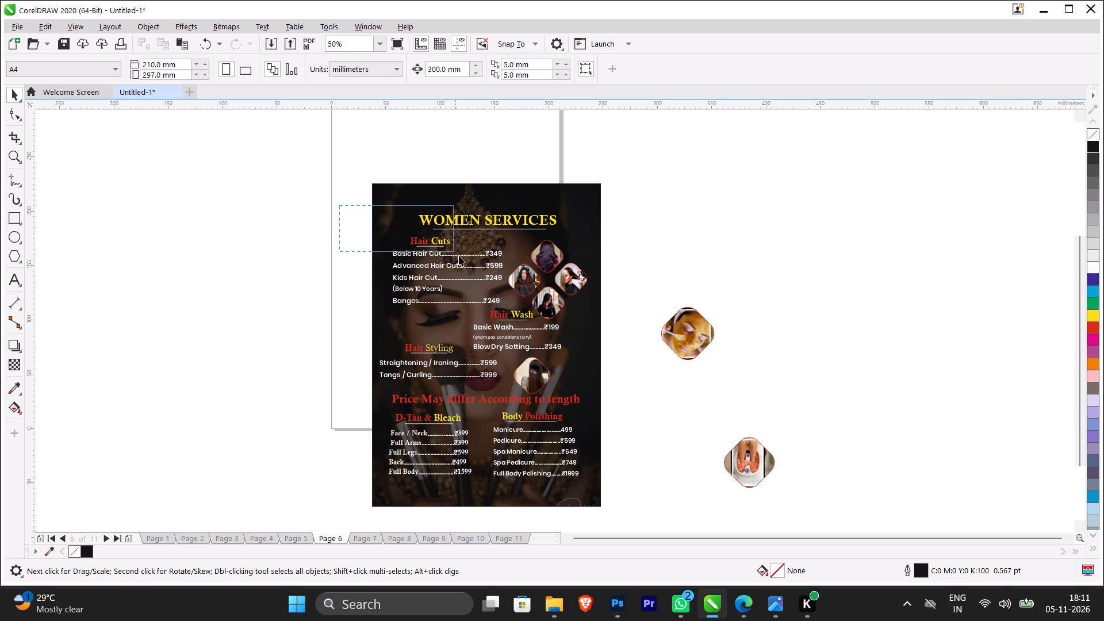
{"action": "left_click_drag", "start_coordinate": [459, 255], "coordinate": [559, 332]}
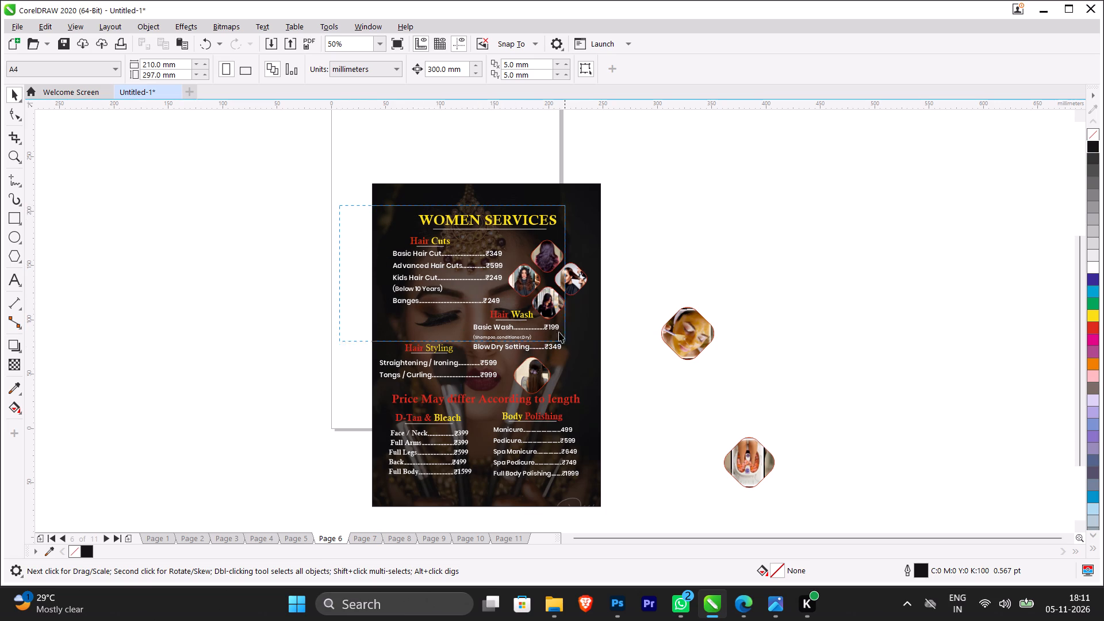
{"action": "left_click_drag", "start_coordinate": [559, 332], "coordinate": [498, 281]}
{"action": "left_click", "coordinate": [551, 263]}
{"action": "left_click", "coordinate": [642, 258]}
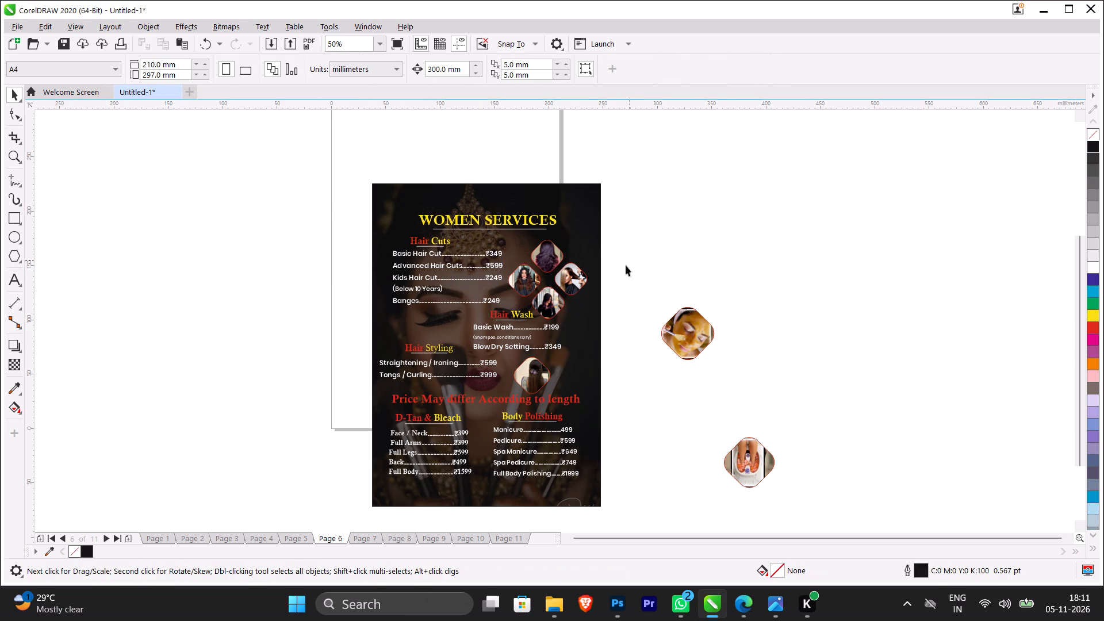
Duplicate in place the four clustered hair photos beside the Hair Cuts prices on page 6.
{"action": "left_click_drag", "start_coordinate": [631, 331], "coordinate": [509, 234]}
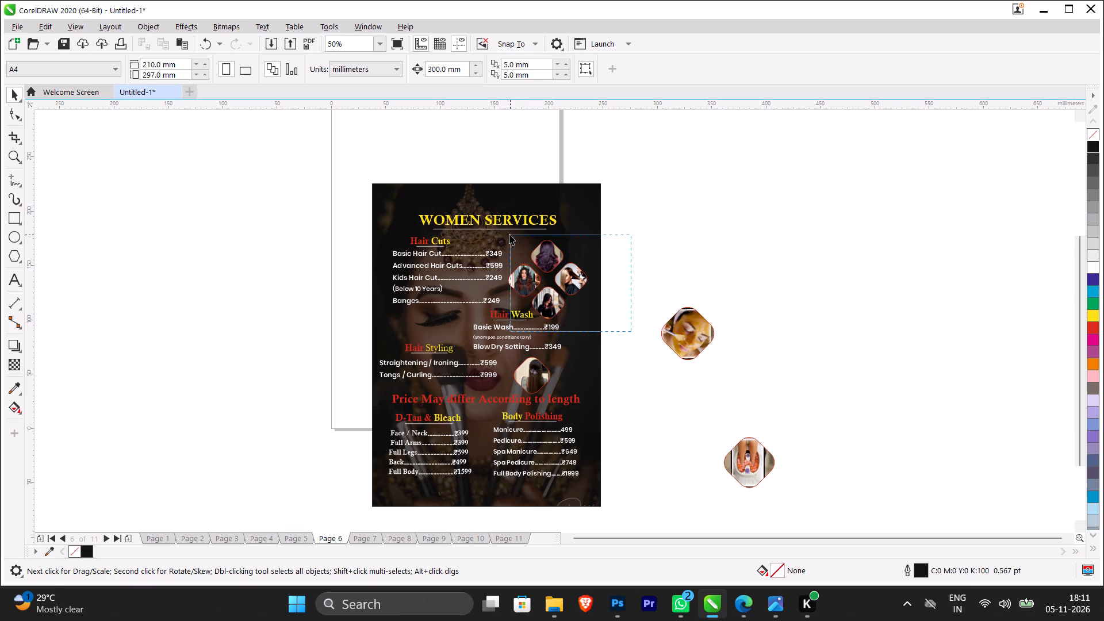
{"action": "left_click_drag", "start_coordinate": [509, 234], "coordinate": [503, 230]}
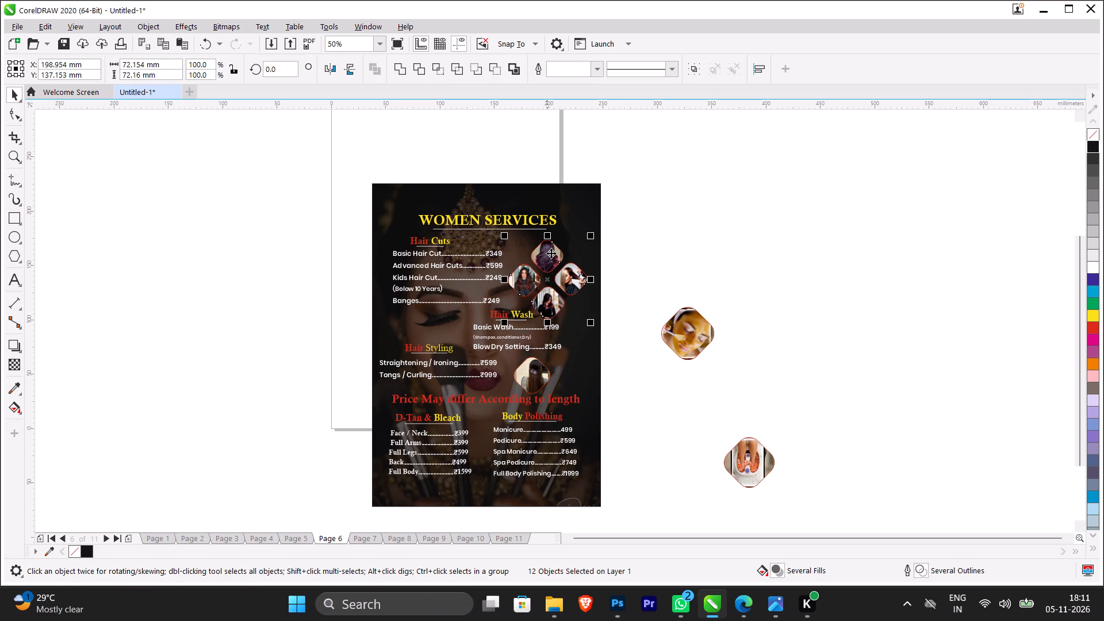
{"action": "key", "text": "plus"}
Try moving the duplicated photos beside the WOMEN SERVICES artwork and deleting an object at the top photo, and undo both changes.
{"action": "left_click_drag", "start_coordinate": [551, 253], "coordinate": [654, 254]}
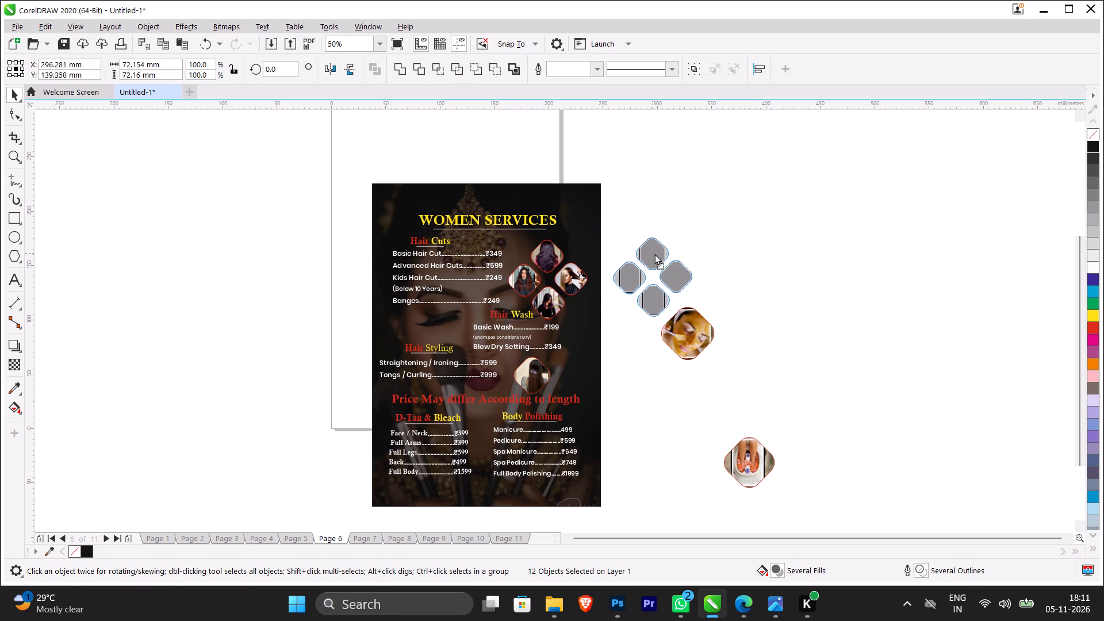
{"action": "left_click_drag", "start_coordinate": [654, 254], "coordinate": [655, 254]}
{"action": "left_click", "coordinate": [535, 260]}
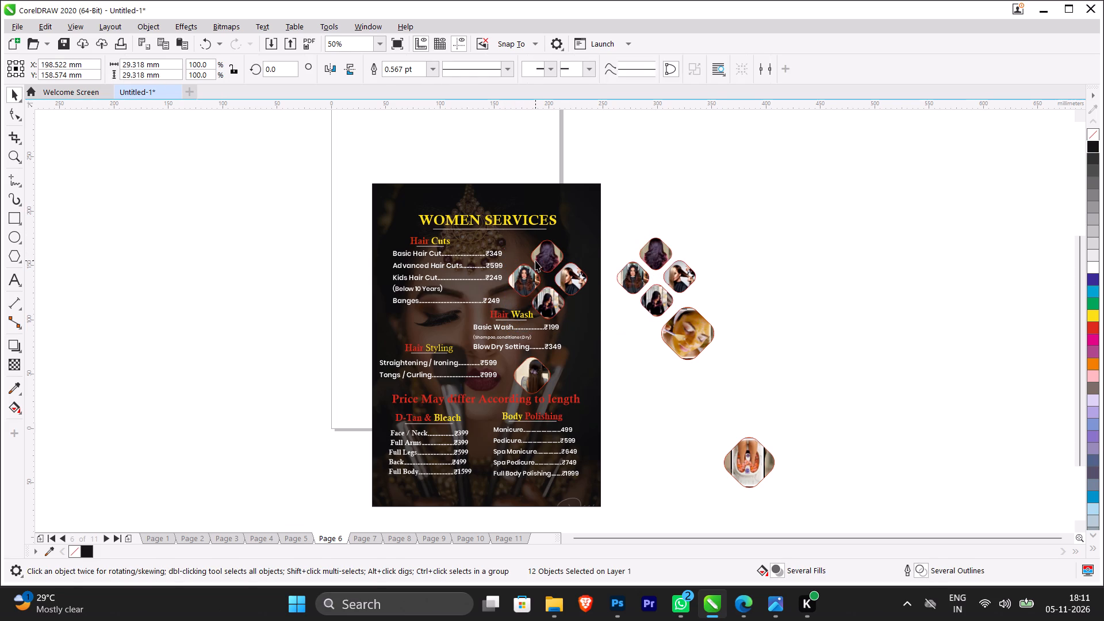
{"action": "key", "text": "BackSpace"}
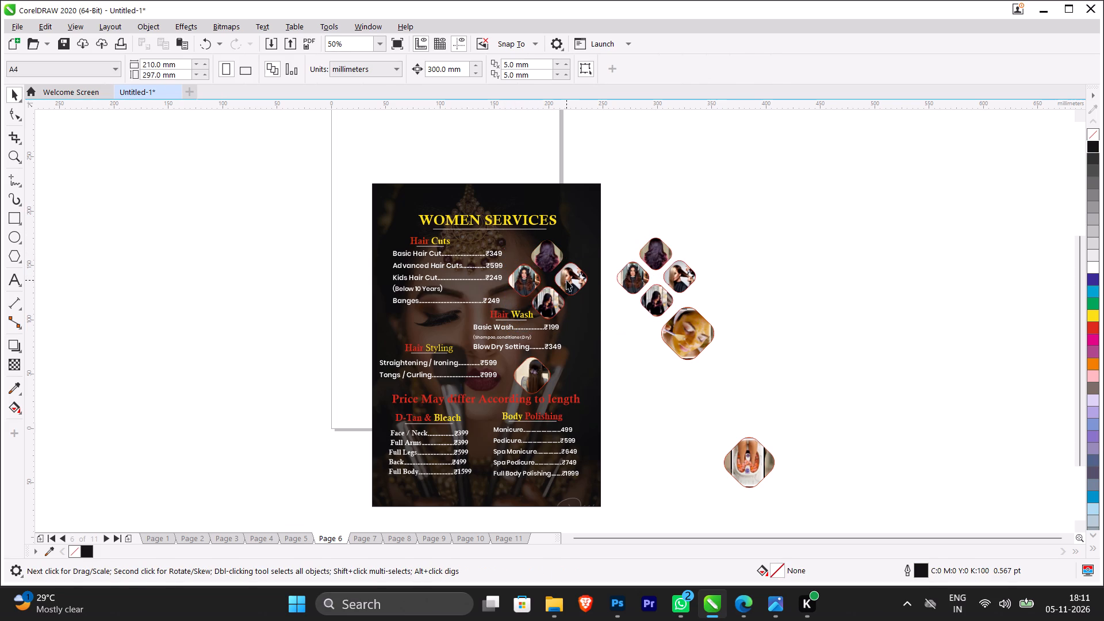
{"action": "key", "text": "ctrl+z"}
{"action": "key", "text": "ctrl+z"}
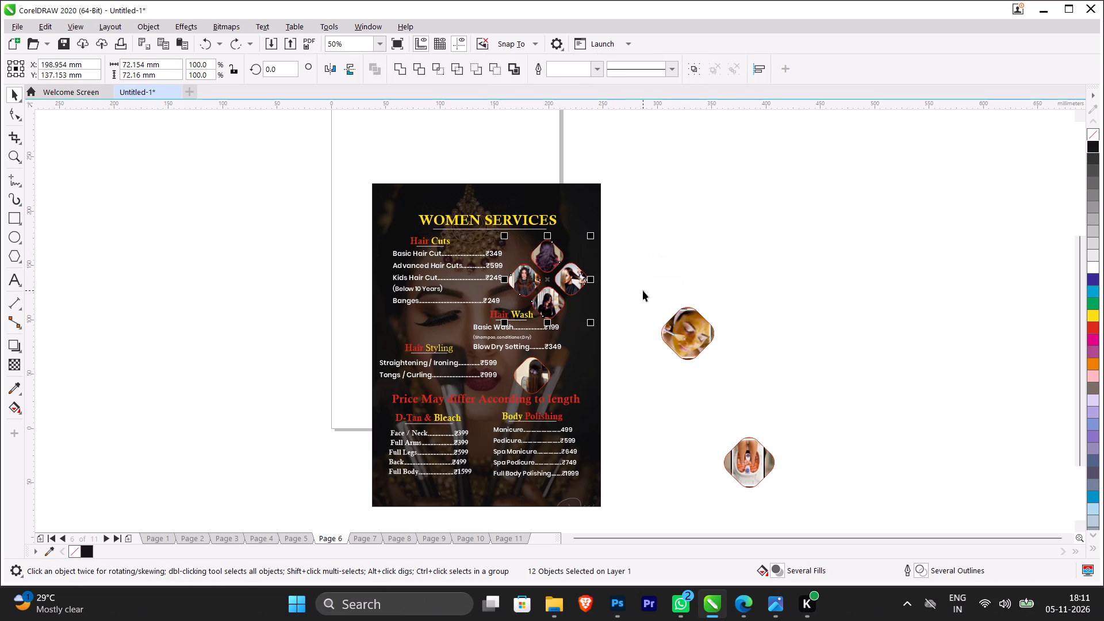
Move the duplicated four-photo cluster 300 mm down and 300 mm to the right, clear of the artwork.
{"action": "key", "text": "Down"}
{"action": "key", "text": "Right"}
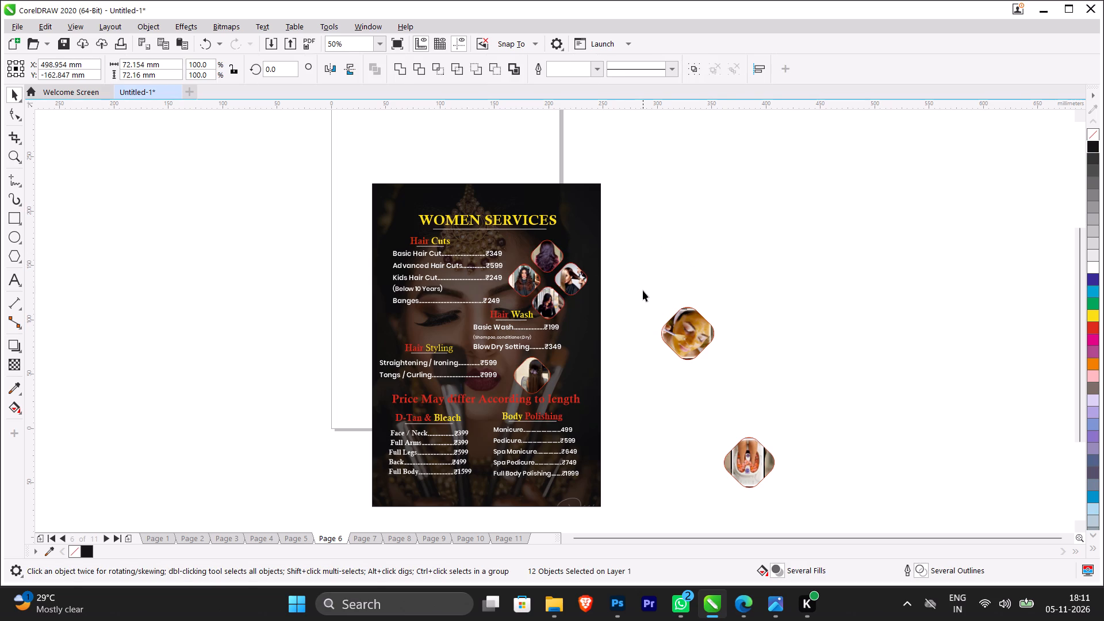
{"action": "key", "text": "ctrl+z"}
{"action": "key", "text": "Right"}
{"action": "scroll", "coordinate": [643, 290], "scroll_direction": "down", "scroll_amount": 5}
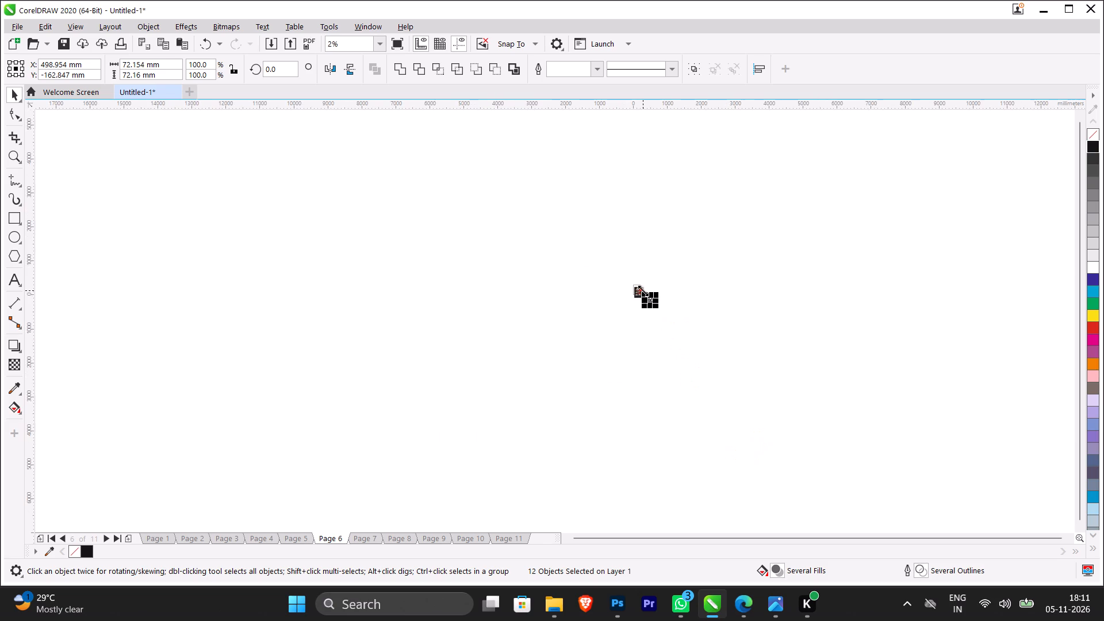
{"action": "scroll", "coordinate": [643, 290], "scroll_direction": "up", "scroll_amount": 5}
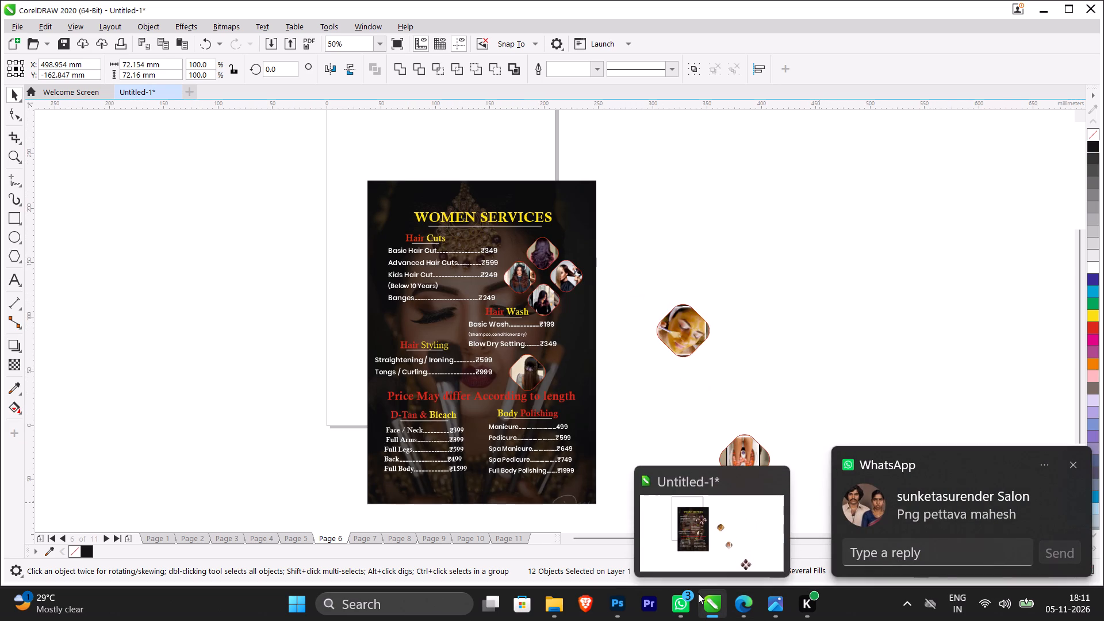
Open the recent file member ship card.cdr and select the CRUSH UNISEX SALON logo on the card.
{"action": "left_click", "coordinate": [65, 91]}
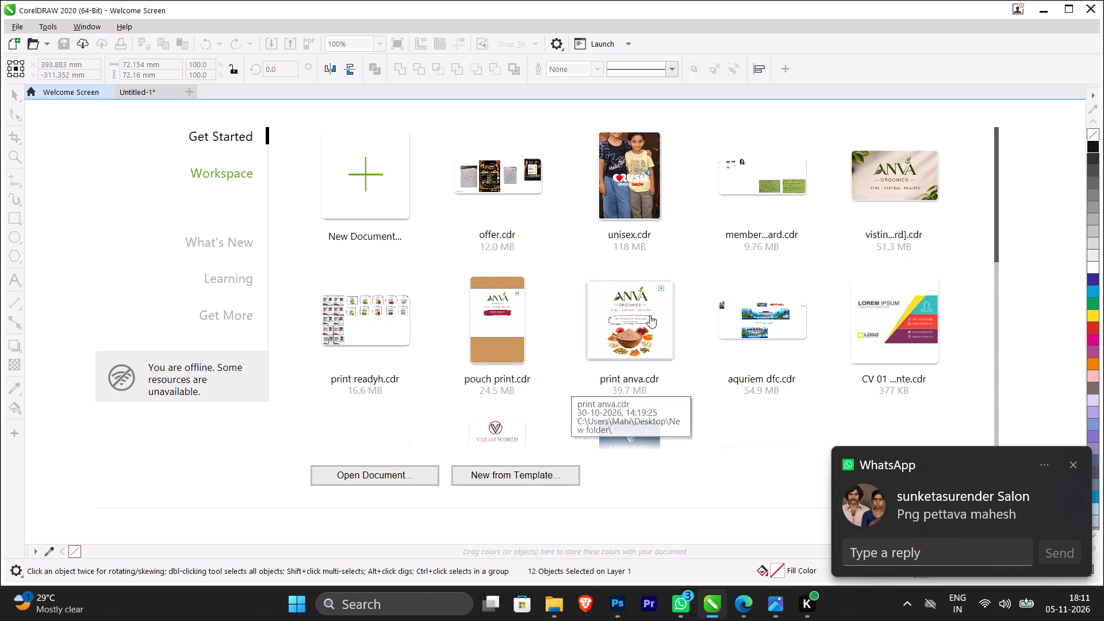
{"action": "left_click", "coordinate": [781, 187]}
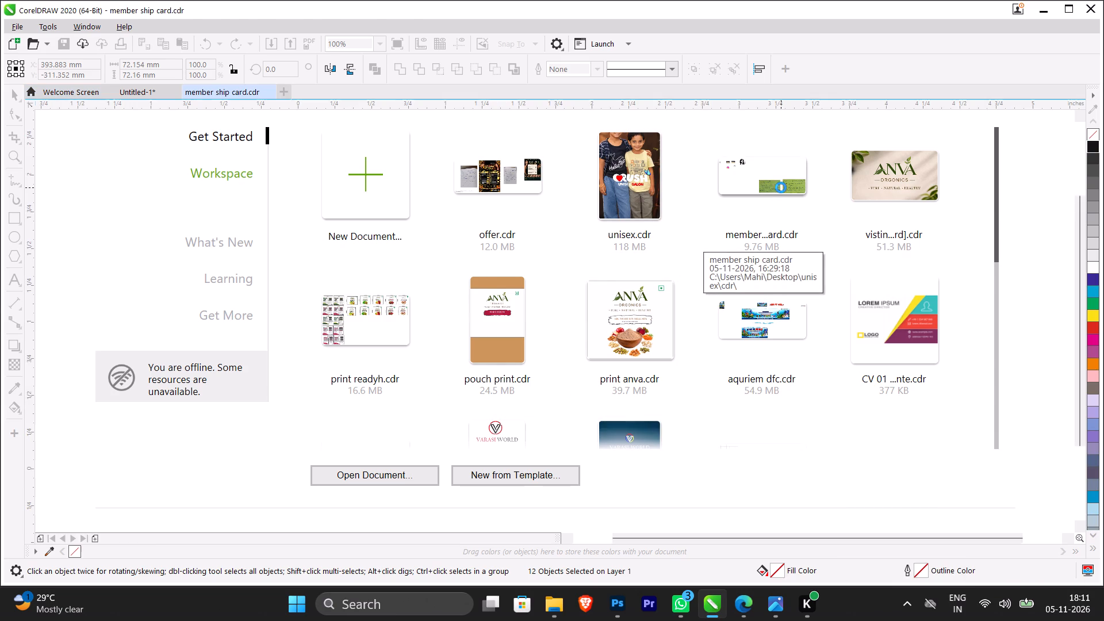
{"action": "left_click", "coordinate": [608, 246]}
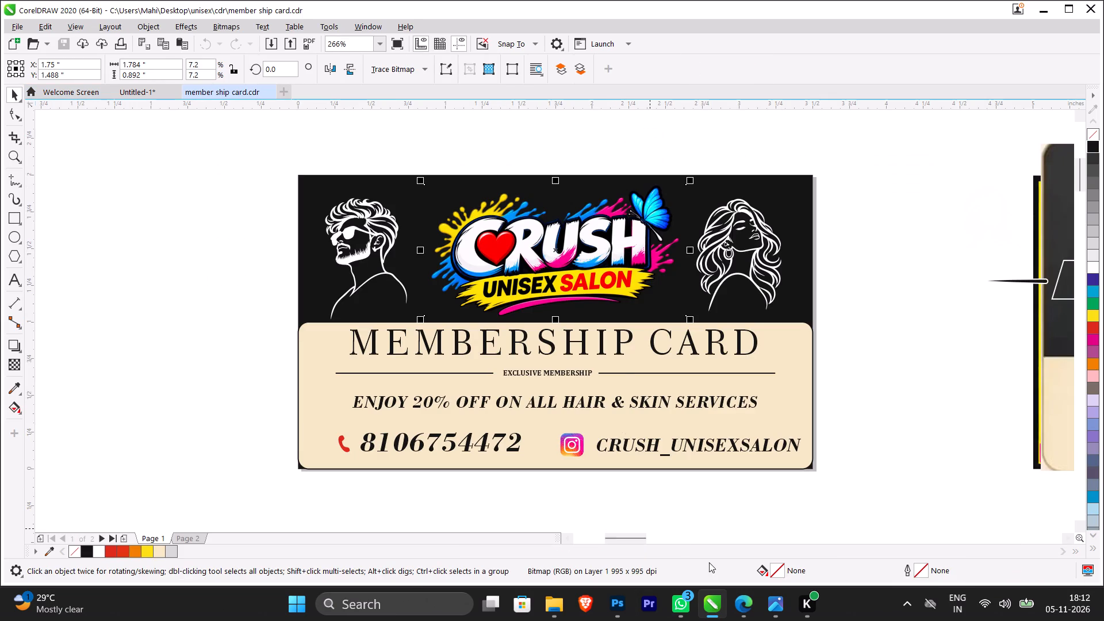
Switch to File Explorer and locate the recent Untitled-1 salon logo PNG in its anva folder.
{"action": "left_click", "coordinate": [552, 604]}
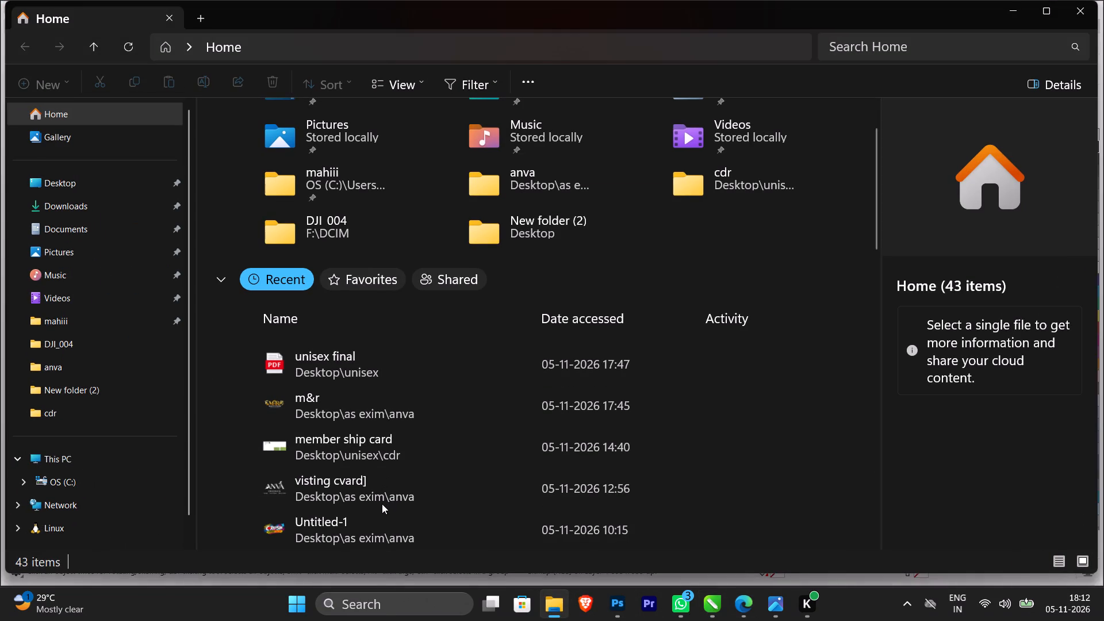
{"action": "left_click", "coordinate": [379, 518]}
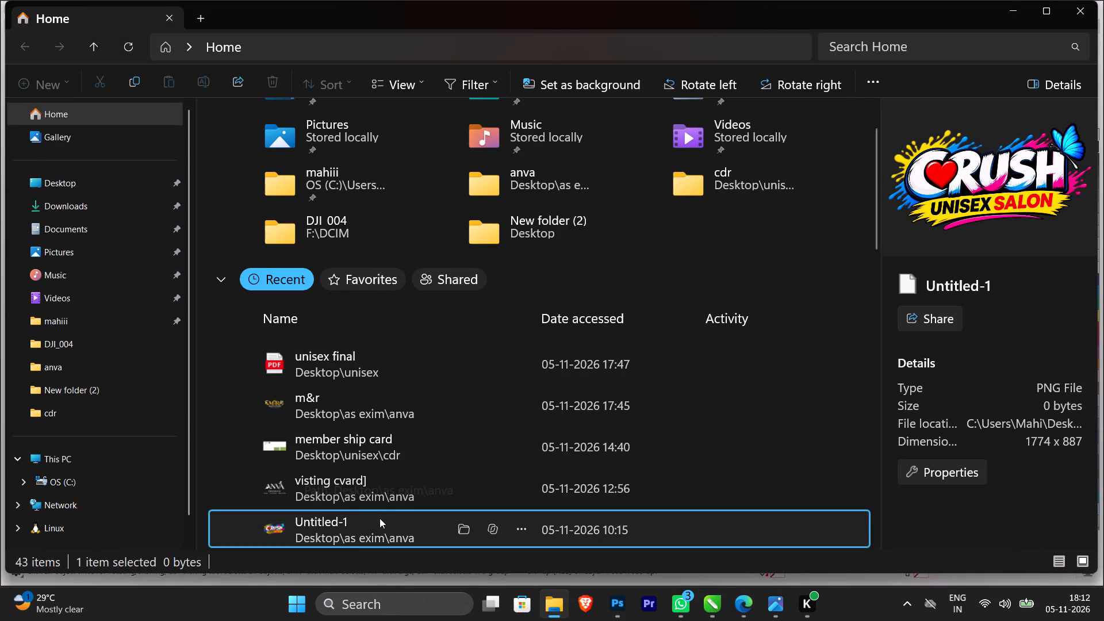
{"action": "left_click", "coordinate": [461, 526]}
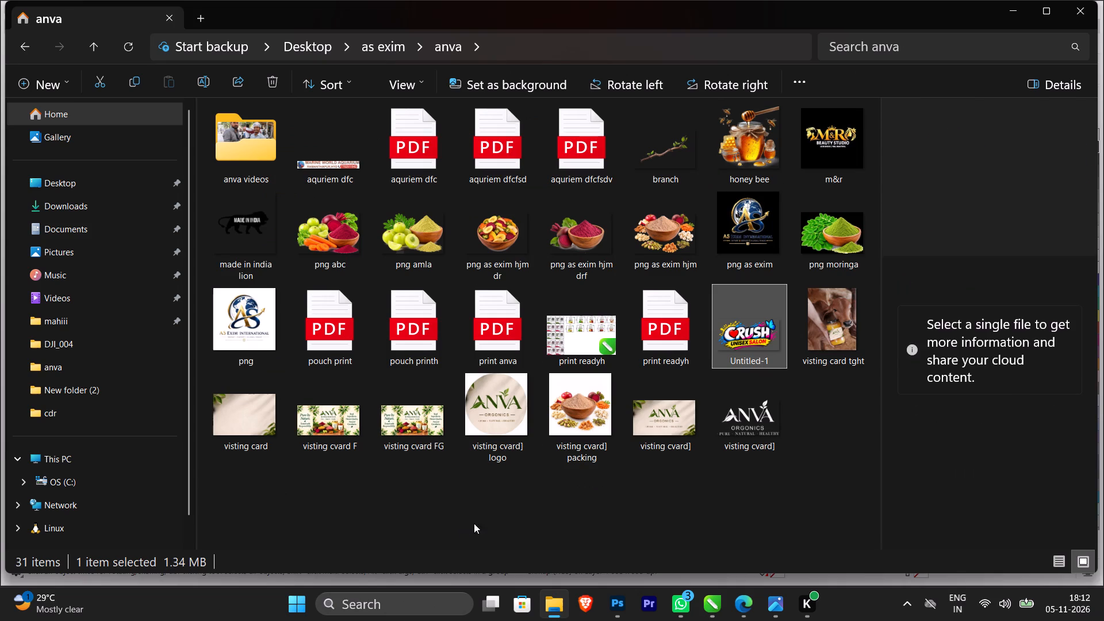
{"action": "right_click", "coordinate": [751, 323]}
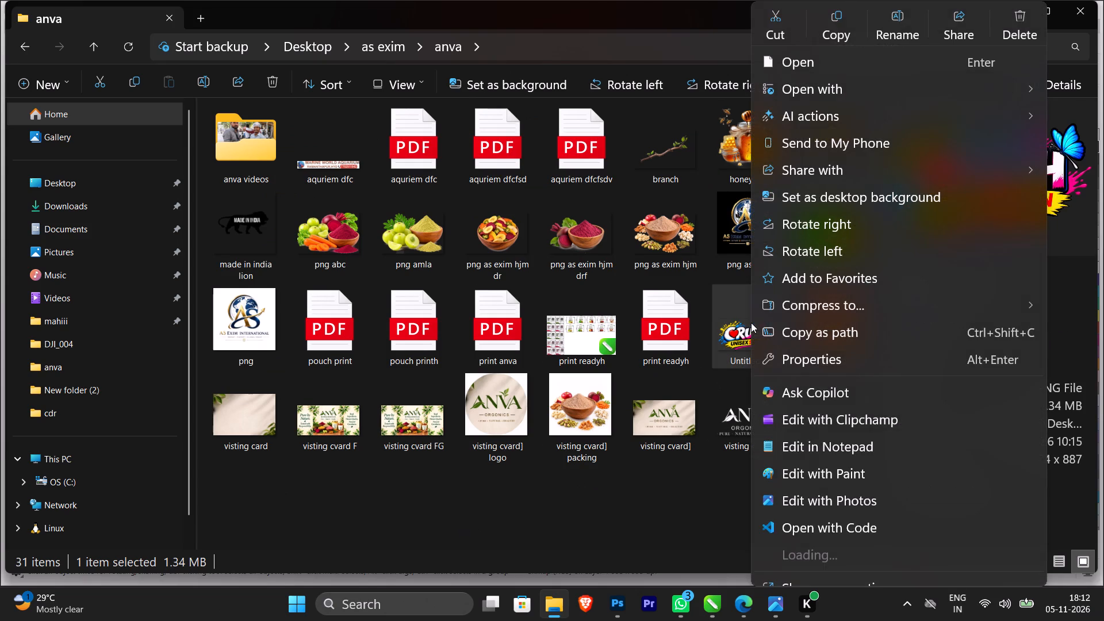
{"action": "left_click", "coordinate": [639, 520]}
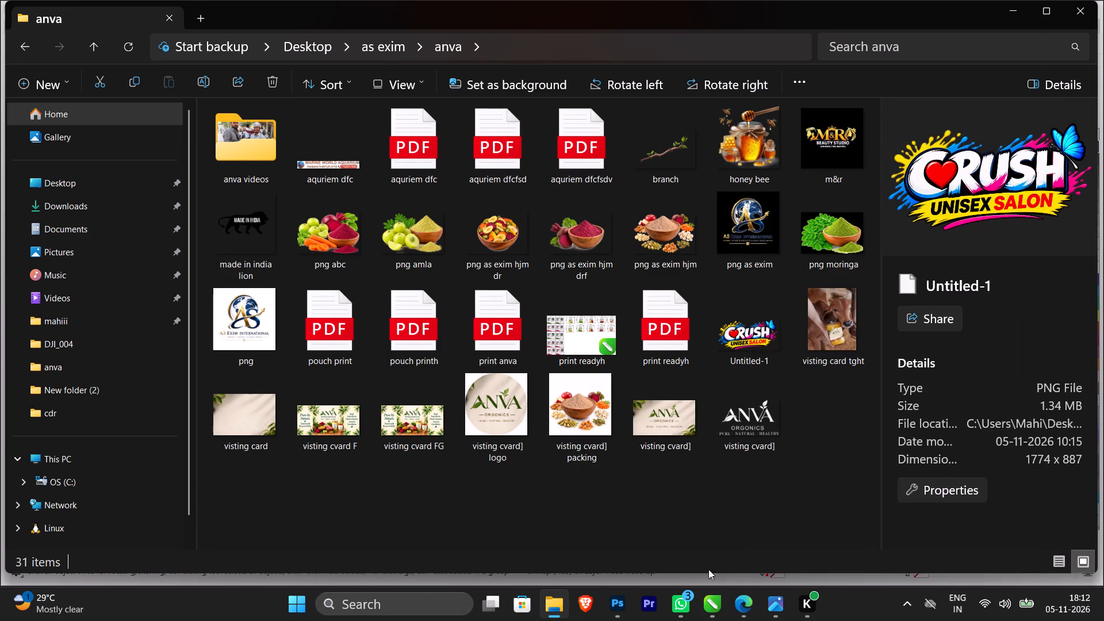
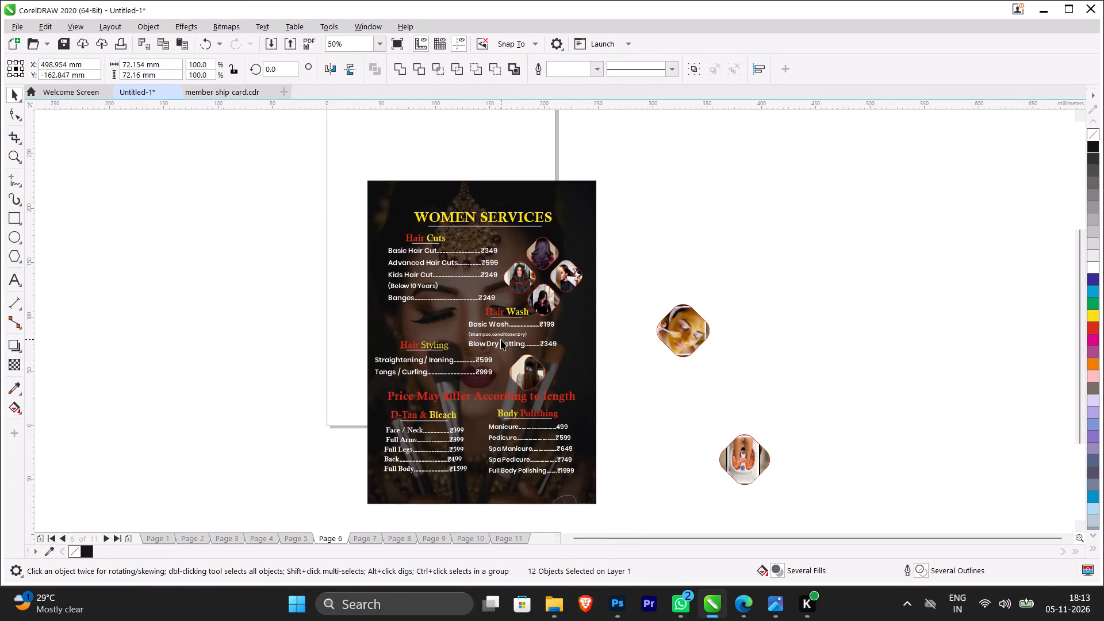
Go to page 2 and examine the plain dark page background beside the M&R BEAUTY STUDIO logo.
{"action": "scroll", "coordinate": [501, 339], "scroll_direction": "down", "scroll_amount": 1}
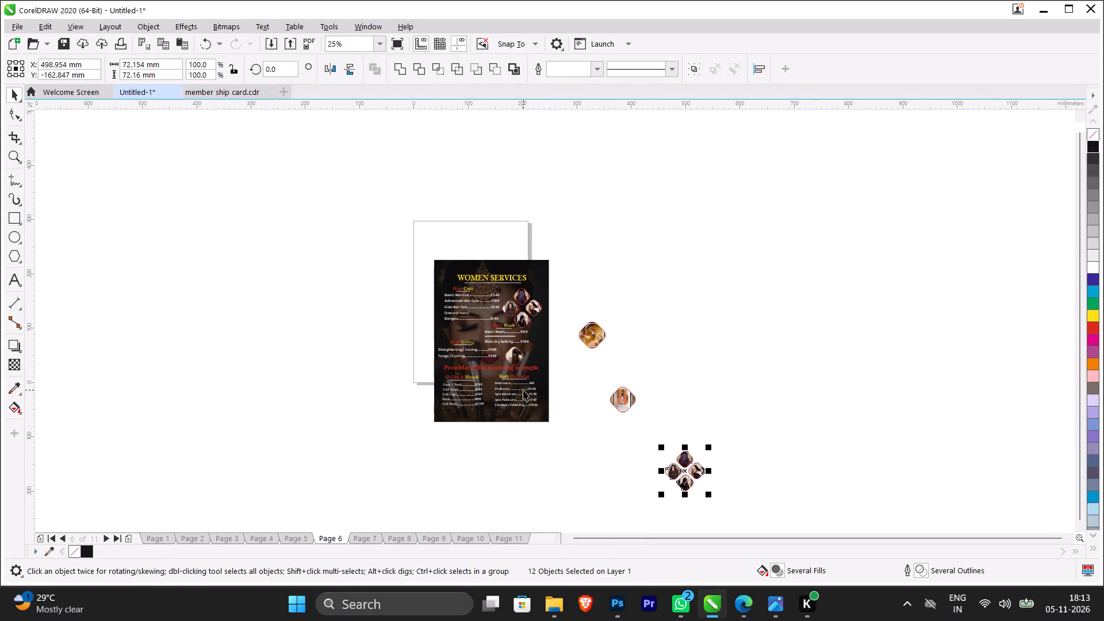
{"action": "scroll", "coordinate": [523, 390], "scroll_direction": "up", "scroll_amount": 1}
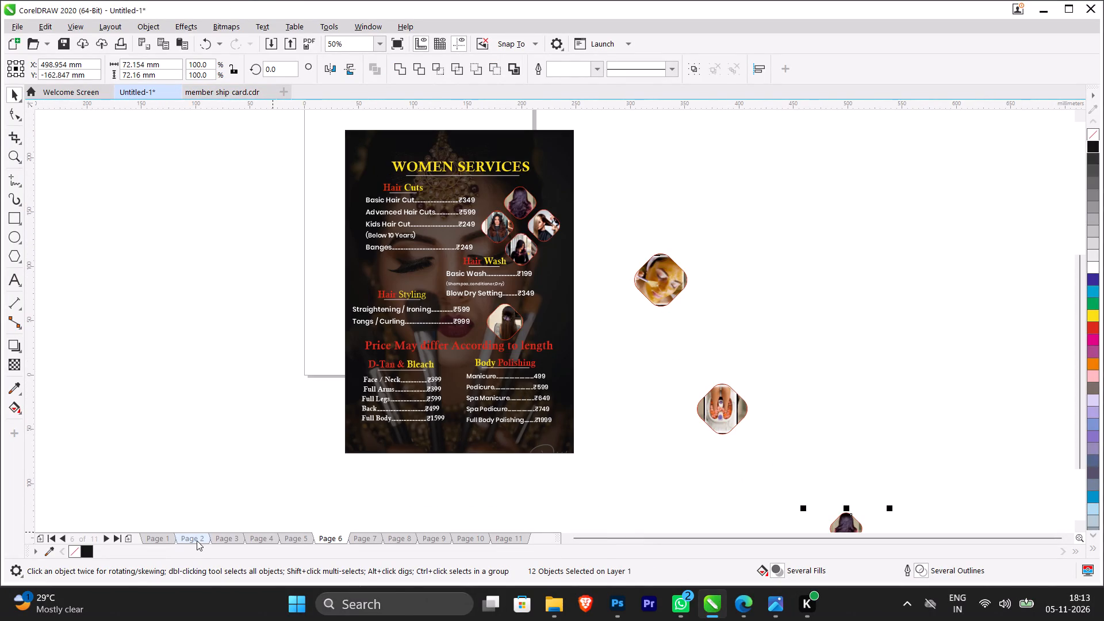
{"action": "left_click", "coordinate": [197, 540]}
{"action": "scroll", "coordinate": [296, 408], "scroll_direction": "down", "scroll_amount": 1}
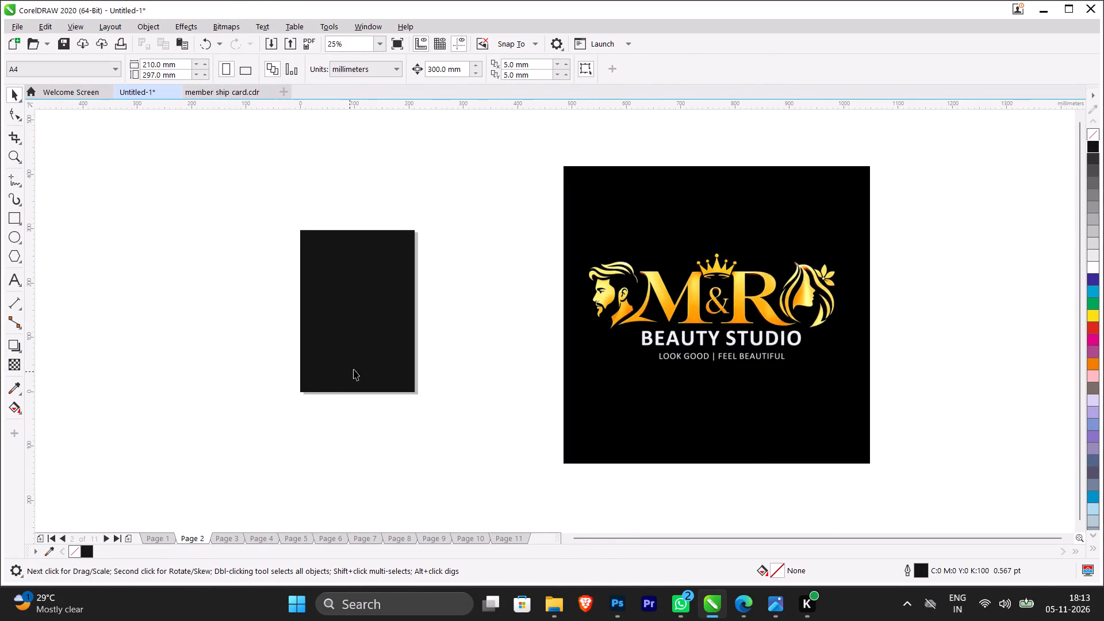
{"action": "scroll", "coordinate": [356, 366], "scroll_direction": "up", "scroll_amount": 1}
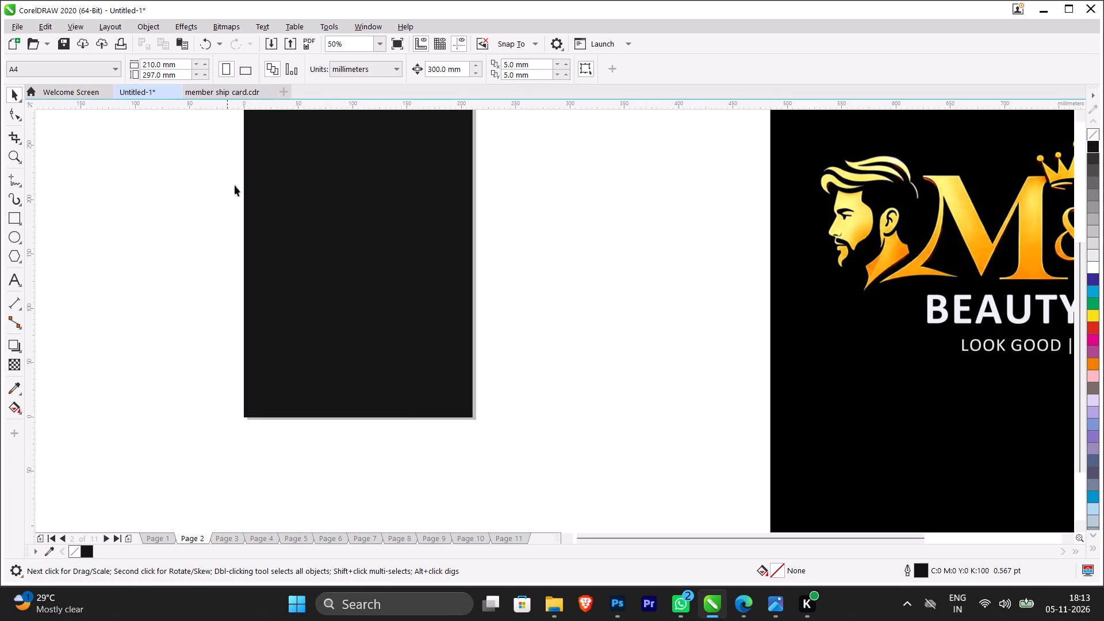
Examine the men's price list on page 1, both close up and as a whole page, and return to page 2.
{"action": "left_click", "coordinate": [172, 539]}
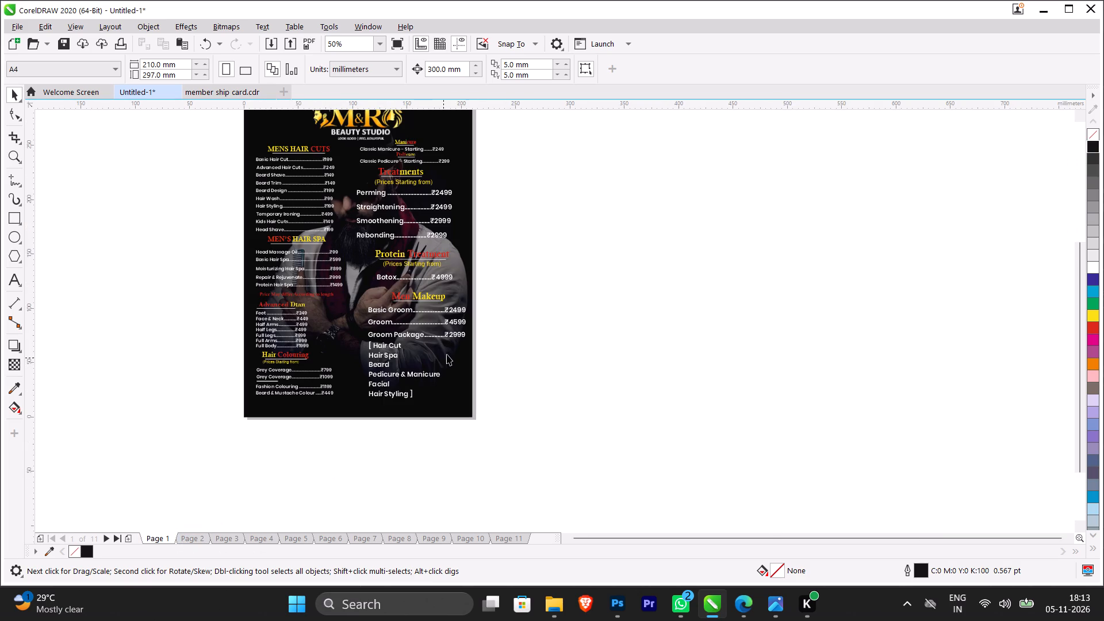
{"action": "scroll", "coordinate": [447, 354], "scroll_direction": "down", "scroll_amount": 1}
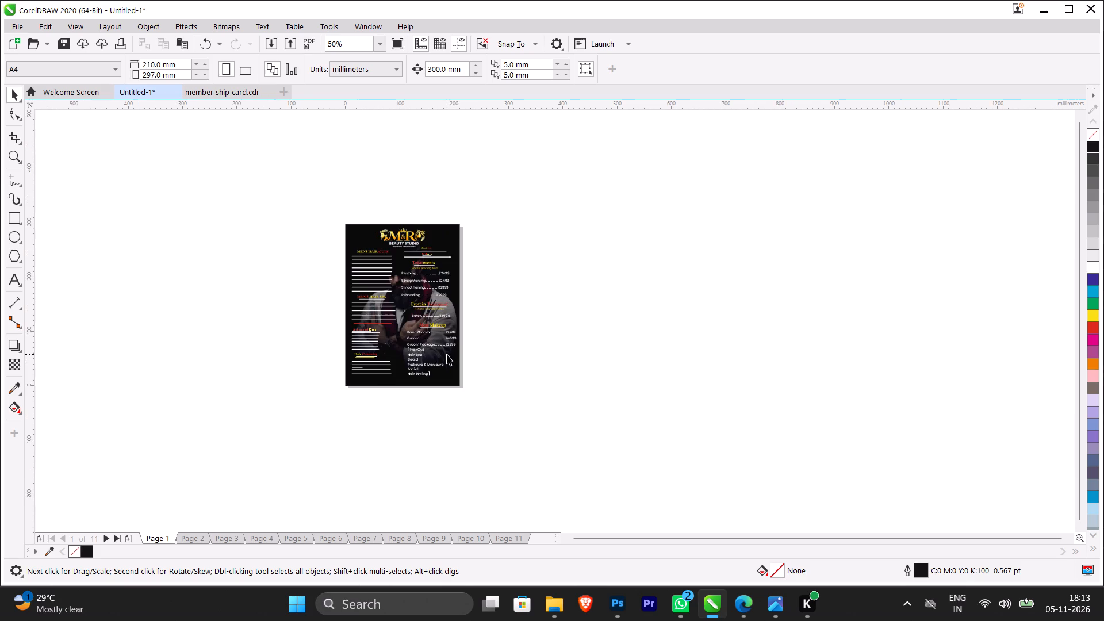
{"action": "scroll", "coordinate": [447, 354], "scroll_direction": "up", "scroll_amount": 1}
{"action": "scroll", "coordinate": [435, 303], "scroll_direction": "down", "scroll_amount": 1}
{"action": "scroll", "coordinate": [420, 185], "scroll_direction": "up", "scroll_amount": 2}
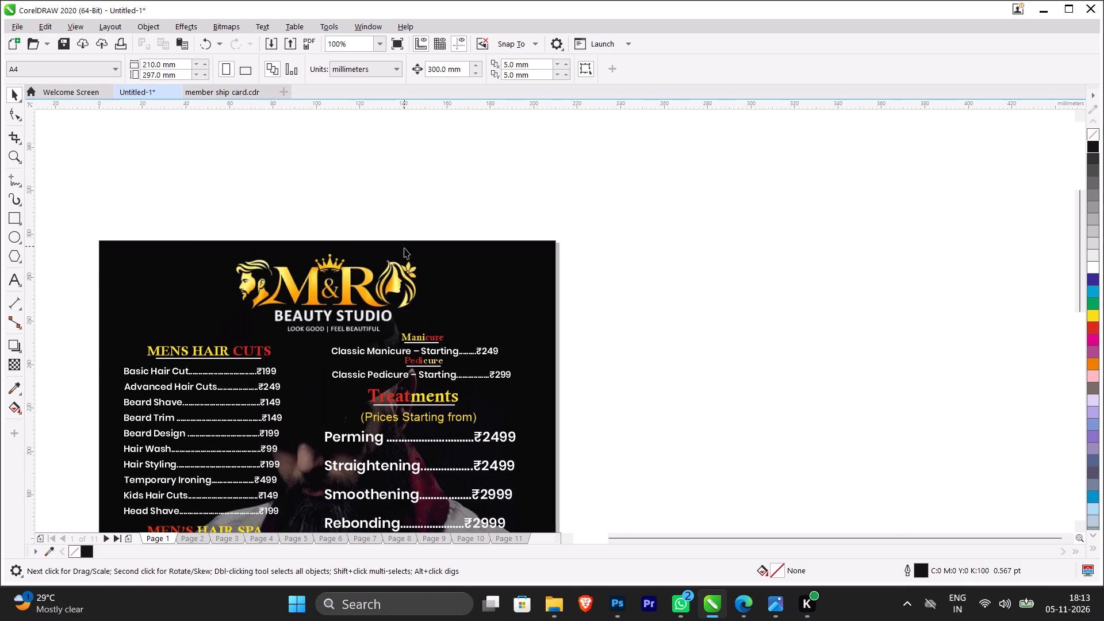
{"action": "scroll", "coordinate": [404, 251], "scroll_direction": "down", "scroll_amount": 2}
{"action": "scroll", "coordinate": [421, 348], "scroll_direction": "up", "scroll_amount": 1}
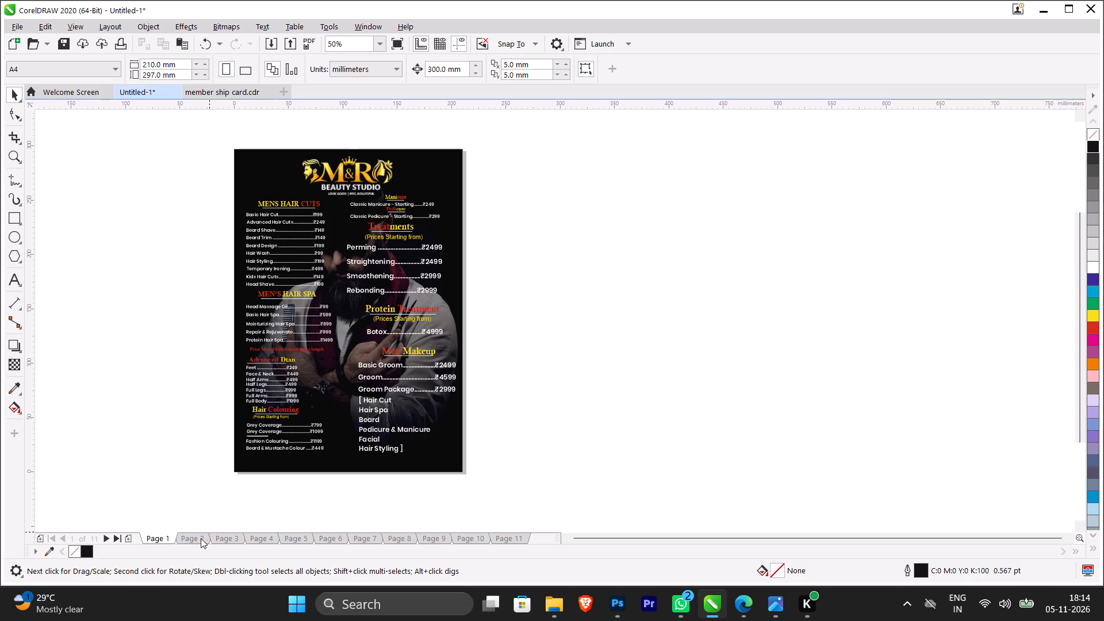
{"action": "left_click", "coordinate": [201, 538]}
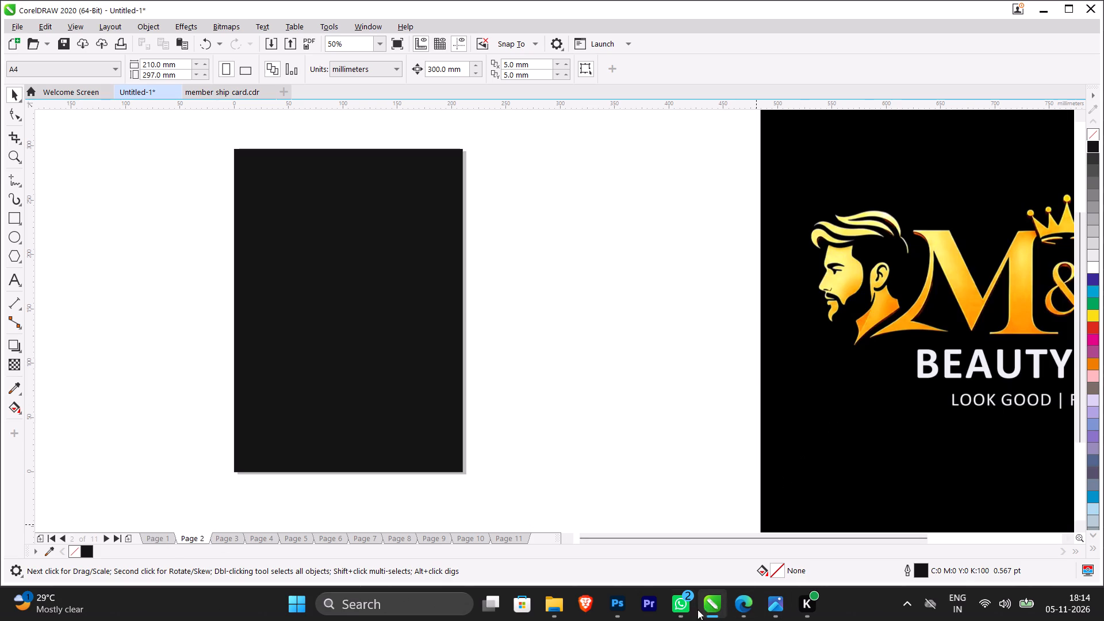
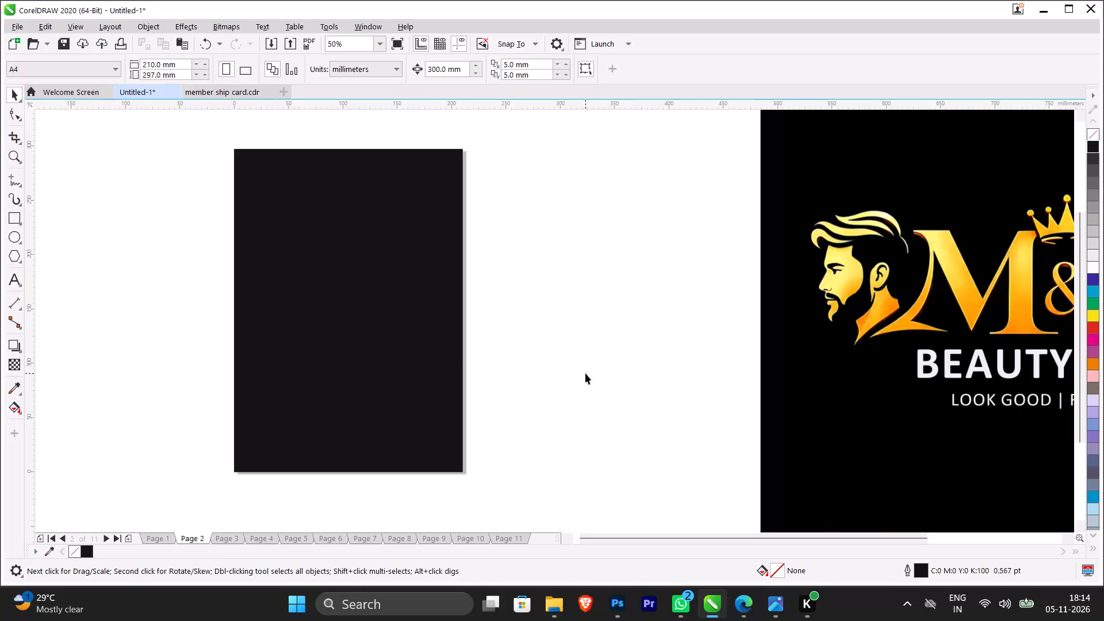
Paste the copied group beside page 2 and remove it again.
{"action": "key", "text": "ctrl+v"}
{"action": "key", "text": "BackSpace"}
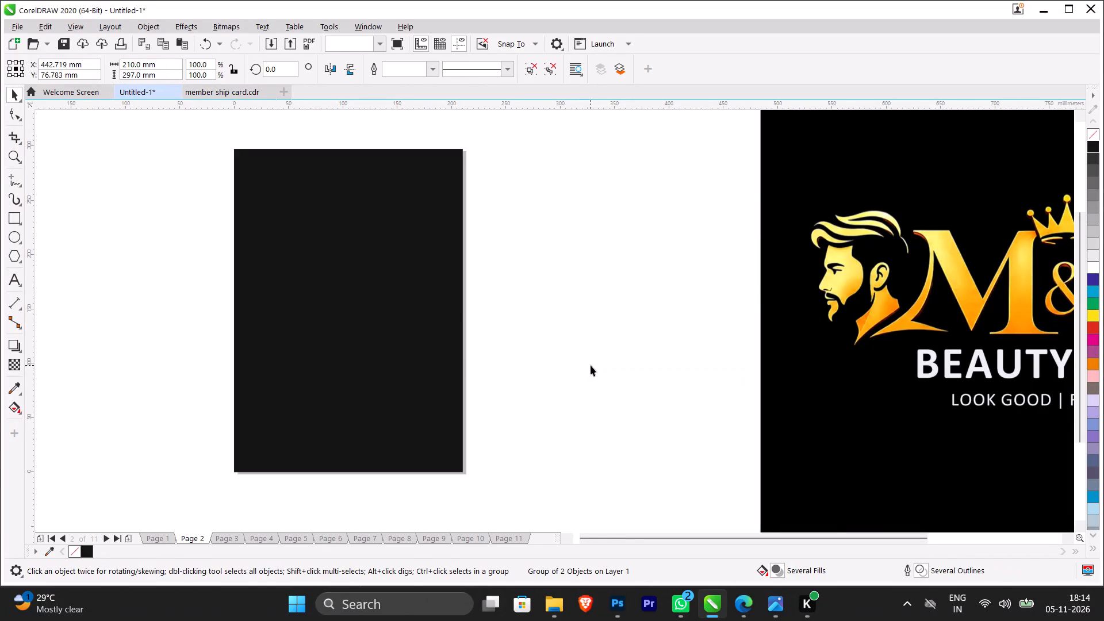
Find the WOMEN SERVICES design on page 6 and examine its headings and price lines.
{"action": "scroll", "coordinate": [591, 365], "scroll_direction": "down", "scroll_amount": 1}
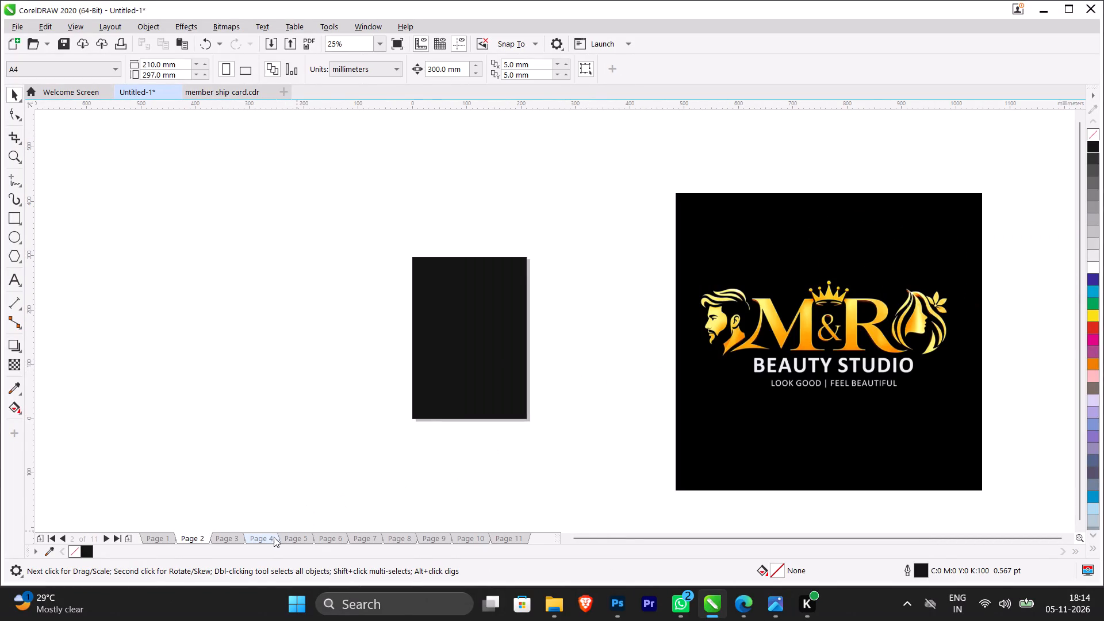
{"action": "left_click", "coordinate": [272, 536]}
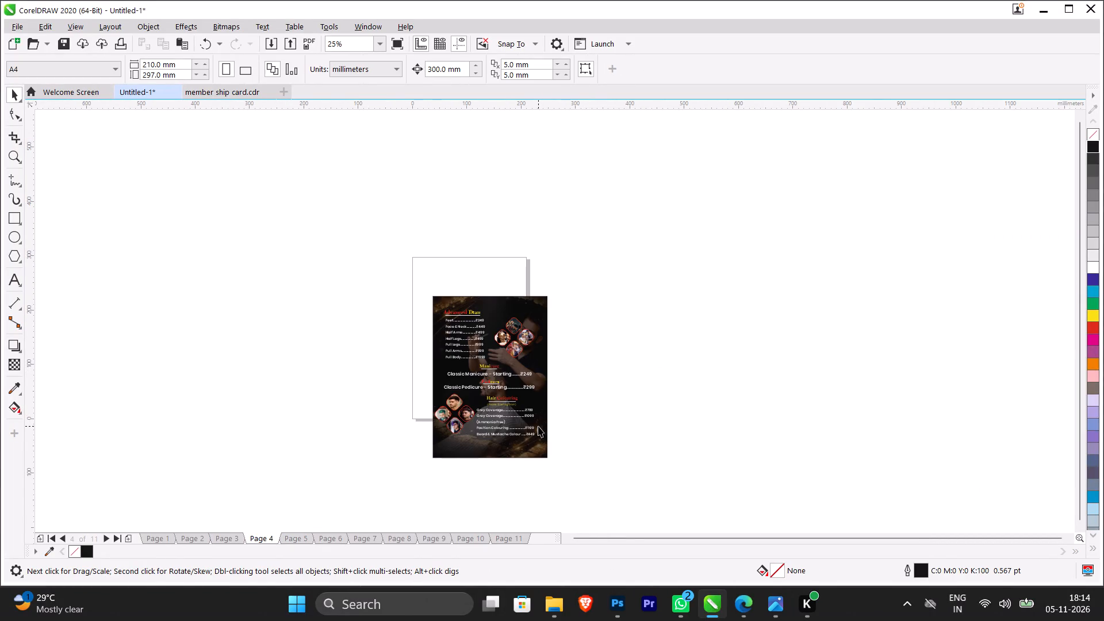
{"action": "left_click", "coordinate": [342, 538]}
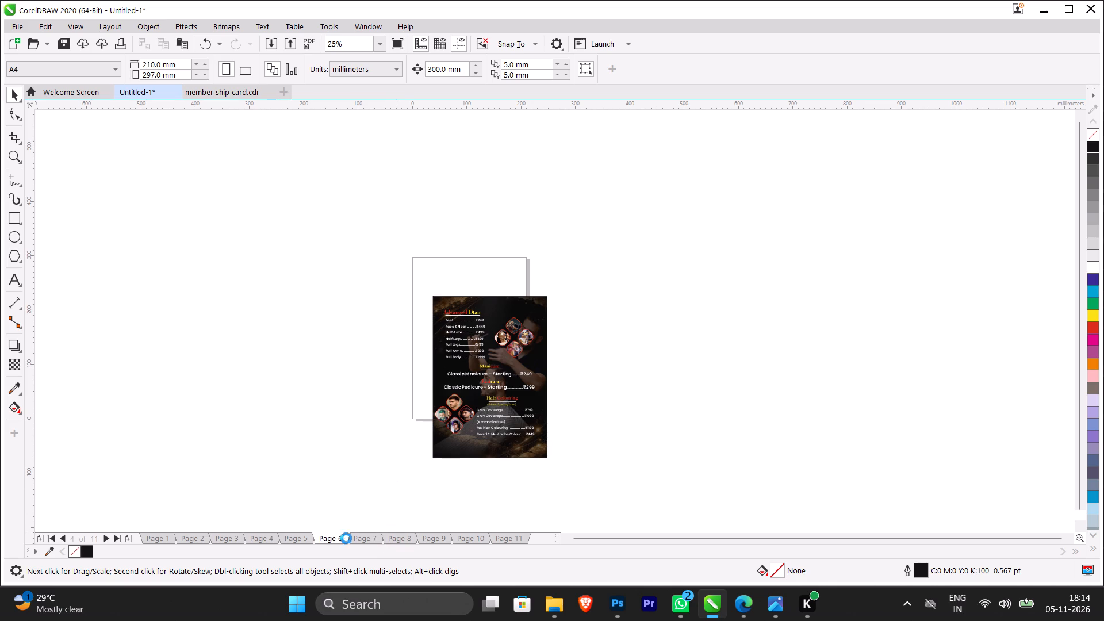
{"action": "left_click_drag", "start_coordinate": [557, 464], "coordinate": [486, 388]}
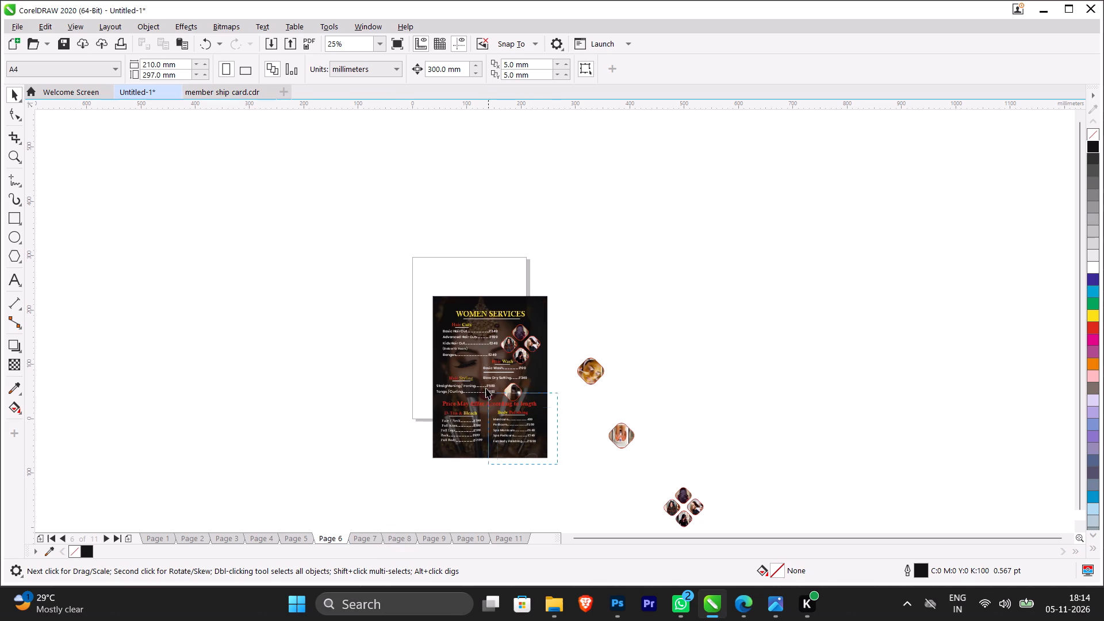
{"action": "left_click_drag", "start_coordinate": [486, 388], "coordinate": [438, 305]}
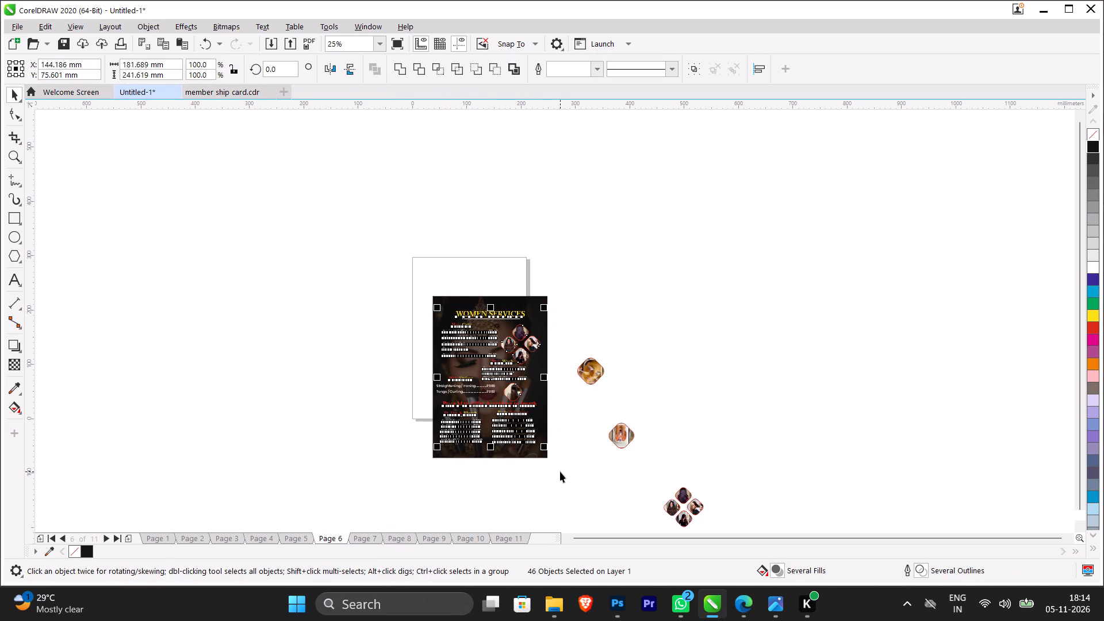
{"action": "scroll", "coordinate": [486, 367], "scroll_direction": "up", "scroll_amount": 1}
{"action": "scroll", "coordinate": [486, 367], "scroll_direction": "down", "scroll_amount": 1}
{"action": "scroll", "coordinate": [508, 405], "scroll_direction": "up", "scroll_amount": 1}
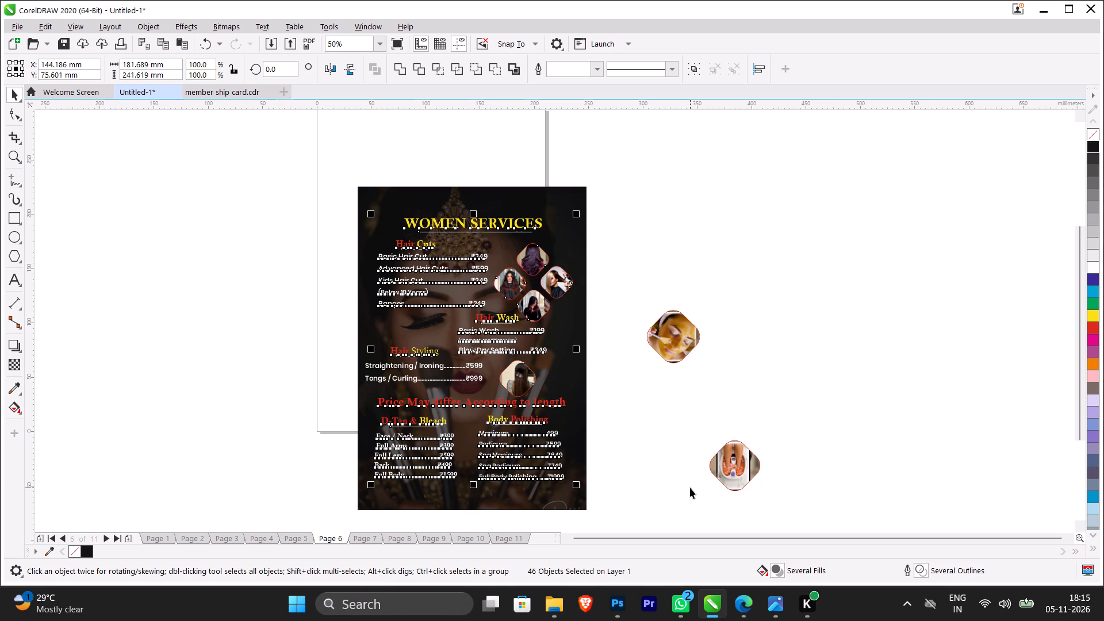
{"action": "left_click", "coordinate": [816, 363]}
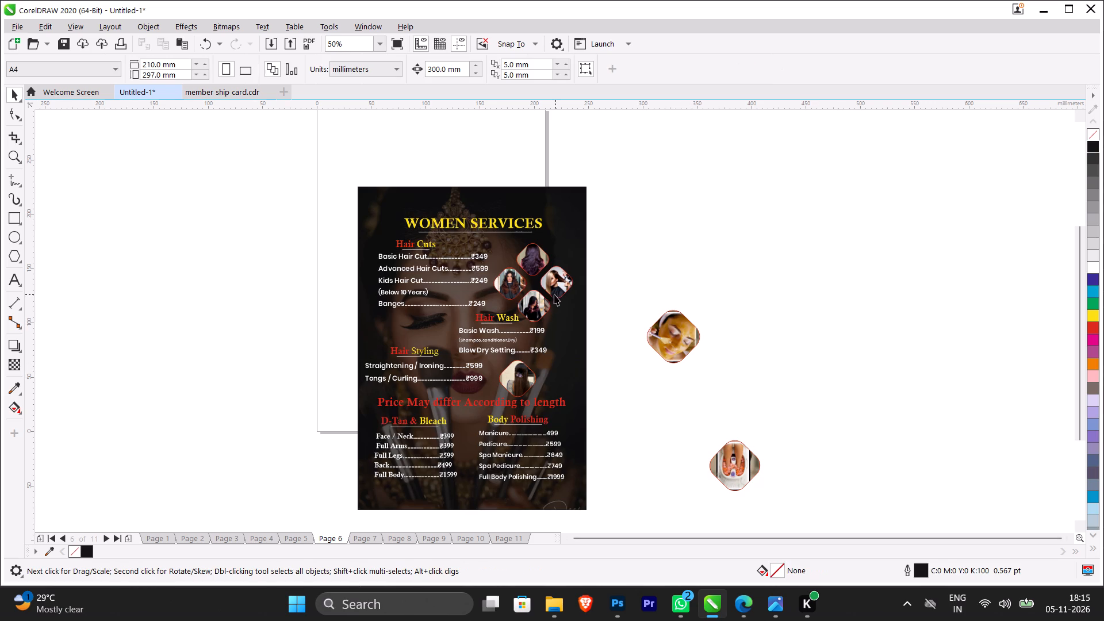
Group the Hair Cuts heading with its price lines, and group the Hair Wash section separately.
{"action": "left_click", "coordinate": [474, 256]}
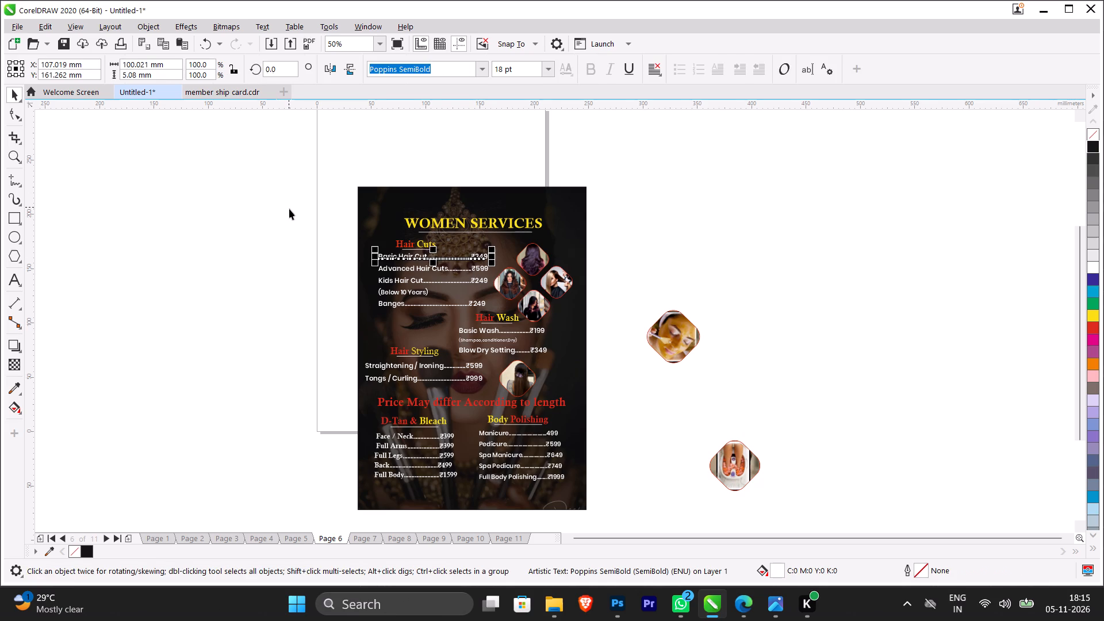
{"action": "left_click_drag", "start_coordinate": [304, 223], "coordinate": [499, 308]}
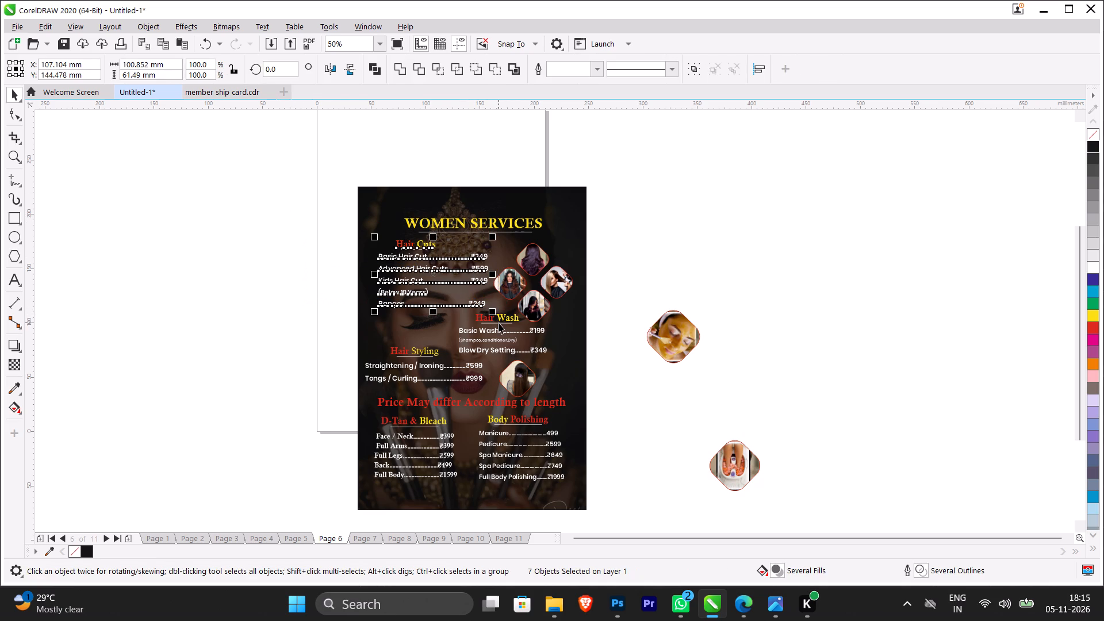
{"action": "key", "text": "ctrl+g"}
{"action": "left_click_drag", "start_coordinate": [600, 365], "coordinate": [469, 325]}
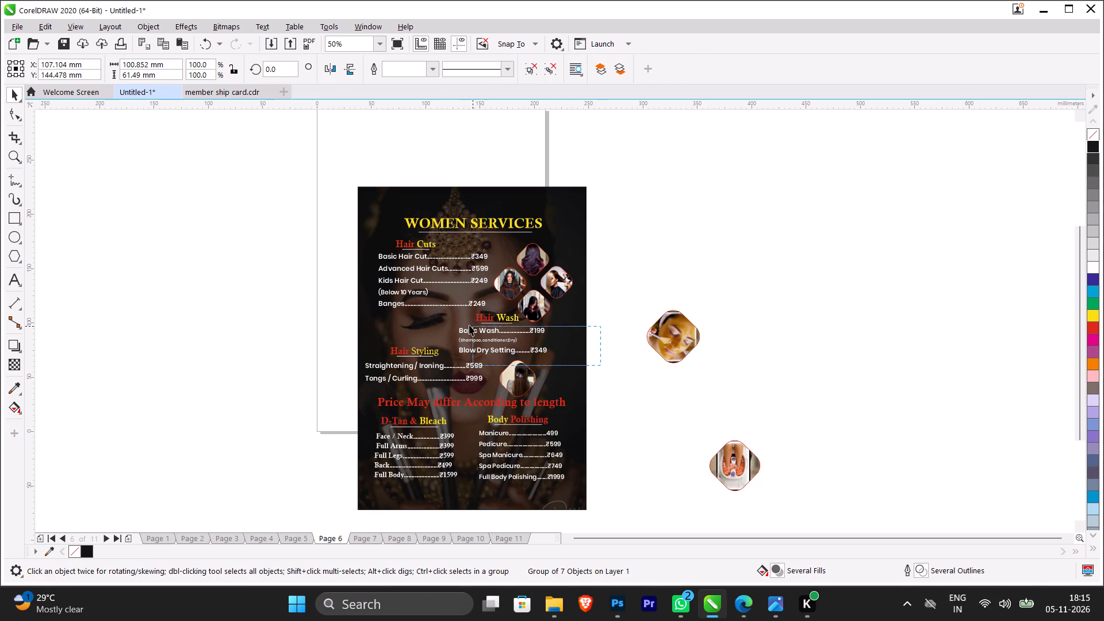
{"action": "left_click_drag", "start_coordinate": [469, 325], "coordinate": [445, 309]}
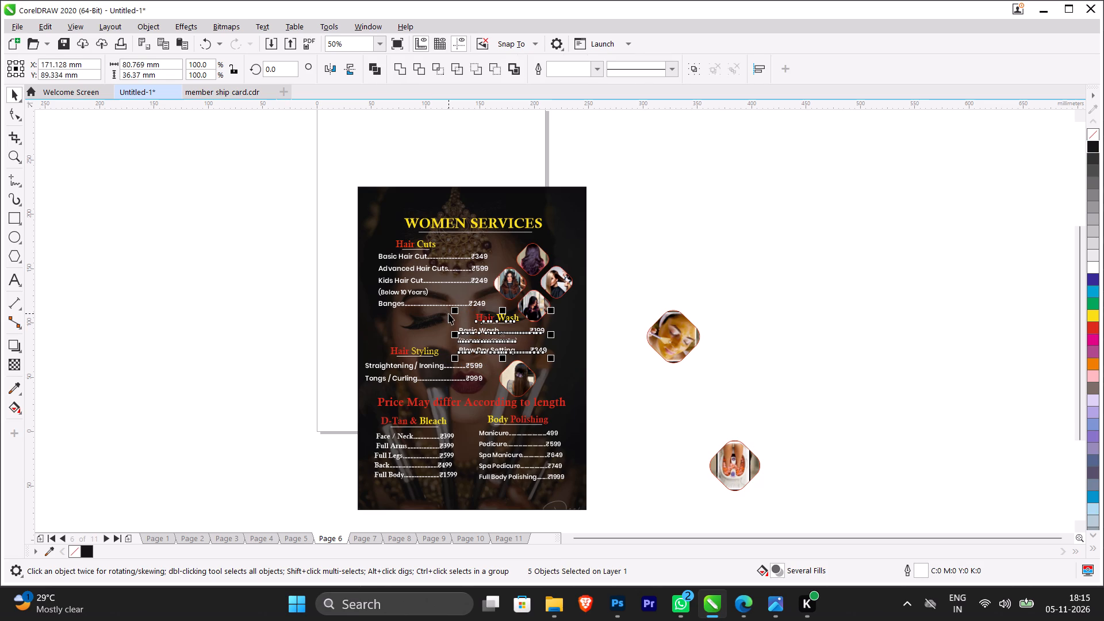
{"action": "key", "text": "ctrl+g"}
Group the Hair Styling section, and group the length-price note together with the D-Tan & Bleach and Body Polishing lists.
{"action": "left_click_drag", "start_coordinate": [323, 338], "coordinate": [475, 375]}
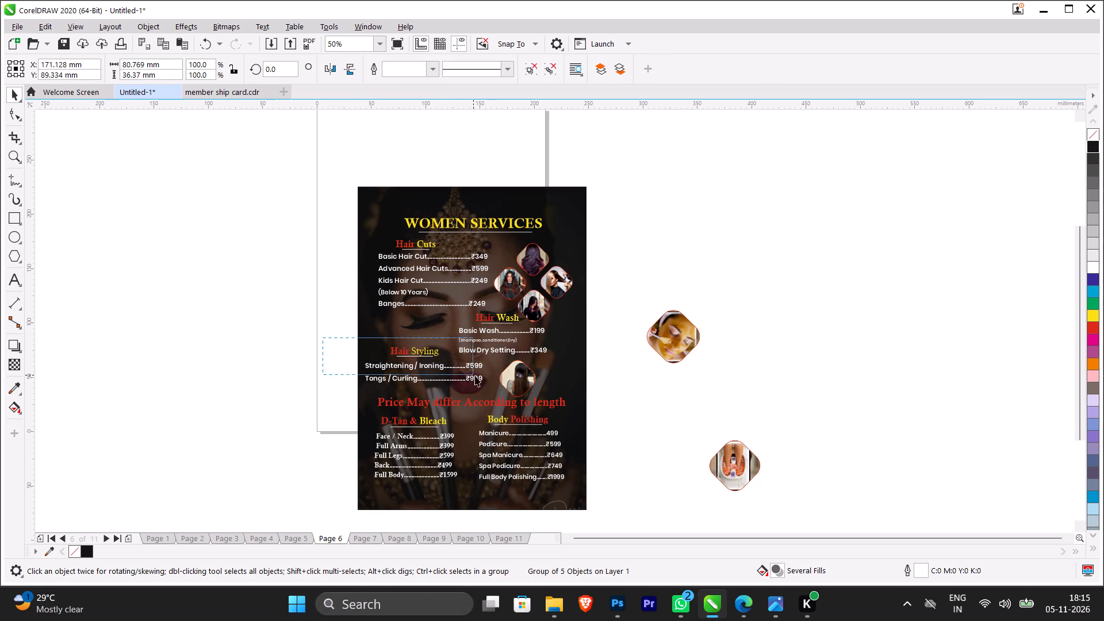
{"action": "left_click_drag", "start_coordinate": [475, 375], "coordinate": [491, 389]}
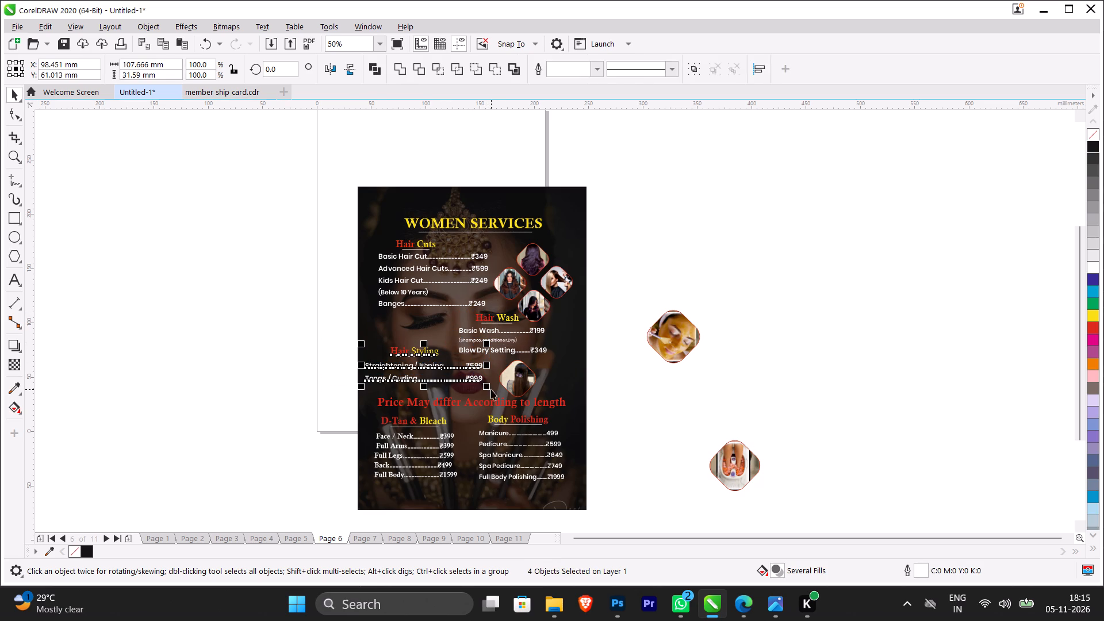
{"action": "key", "text": "ctrl+g"}
{"action": "left_click_drag", "start_coordinate": [631, 508], "coordinate": [328, 395]}
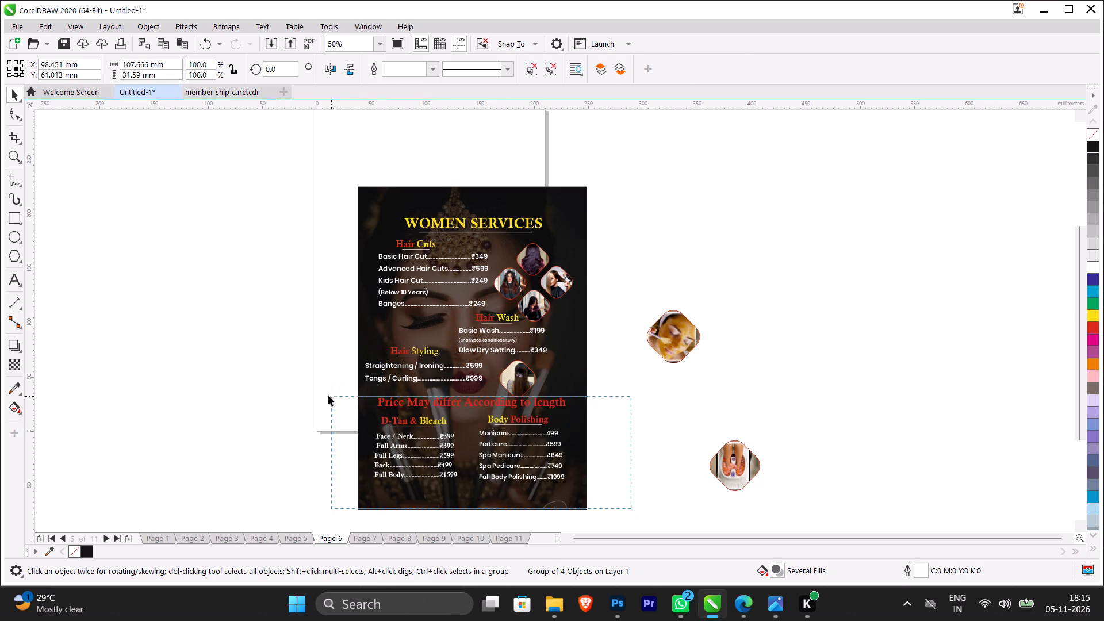
{"action": "left_click_drag", "start_coordinate": [328, 395], "coordinate": [326, 394]}
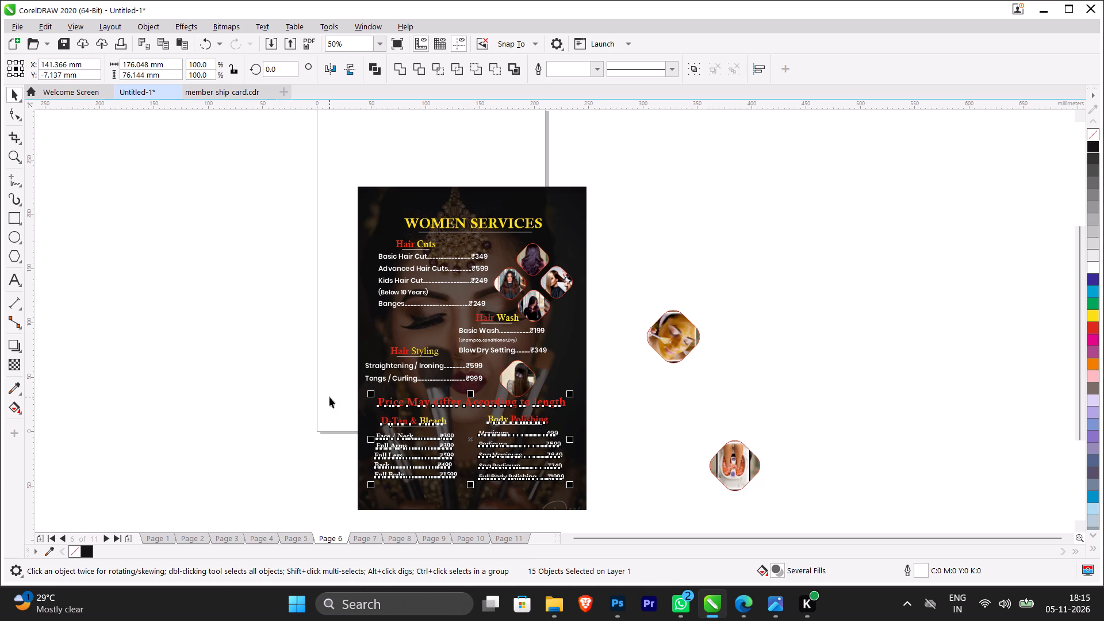
{"action": "key", "text": "ctrl+g"}
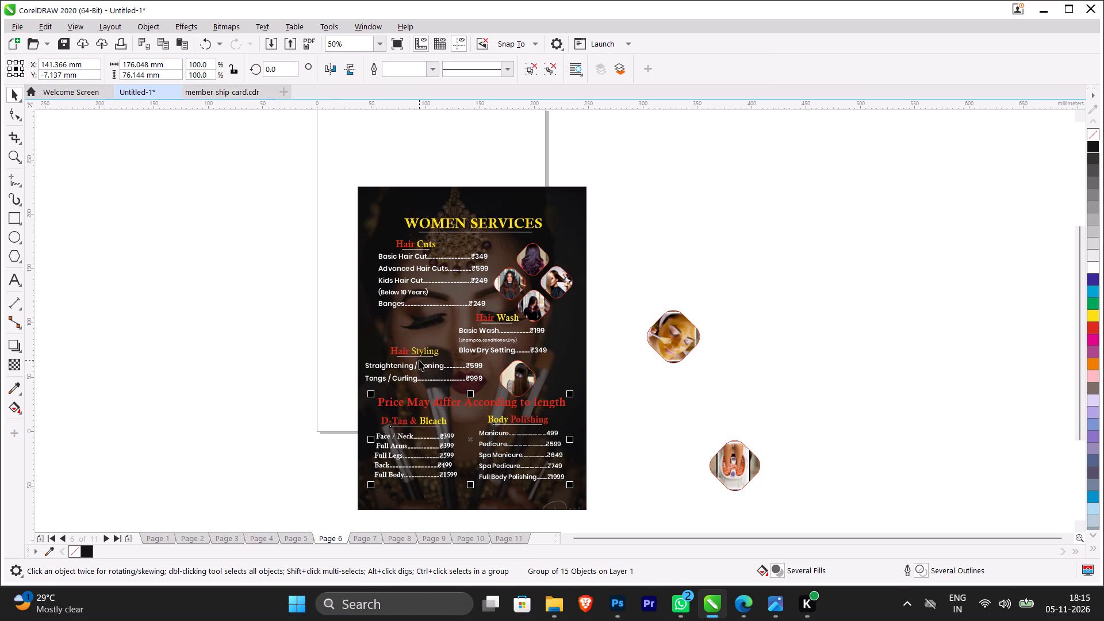
Copy the WOMEN SERVICES title, its underline and the four price groups from page 6 onto page 2, leaving out the background and photos.
{"action": "left_click", "coordinate": [423, 354], "text": "shift"}
{"action": "left_click", "coordinate": [478, 318], "text": "shift"}
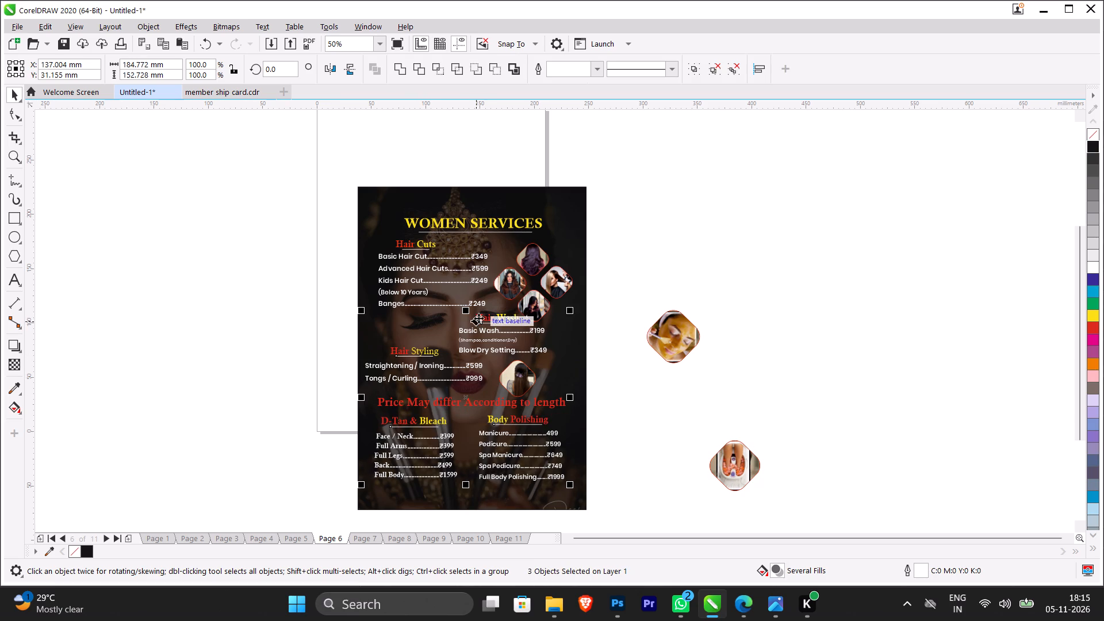
{"action": "left_click", "coordinate": [478, 279], "text": "shift"}
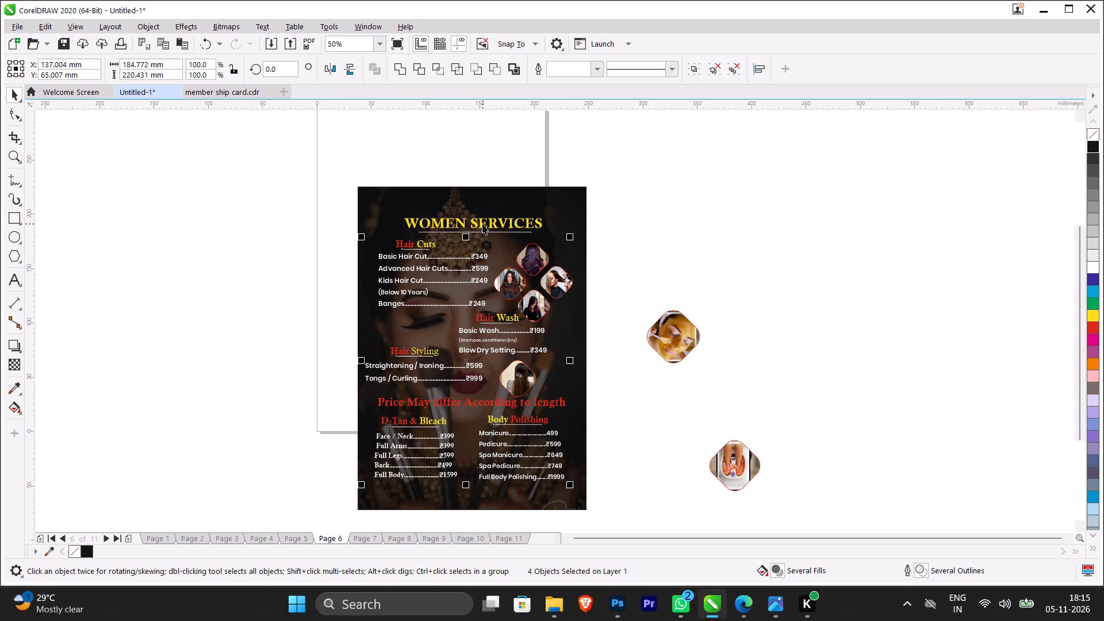
{"action": "left_click", "coordinate": [482, 224], "text": "shift"}
{"action": "left_click", "coordinate": [488, 234], "text": "shift"}
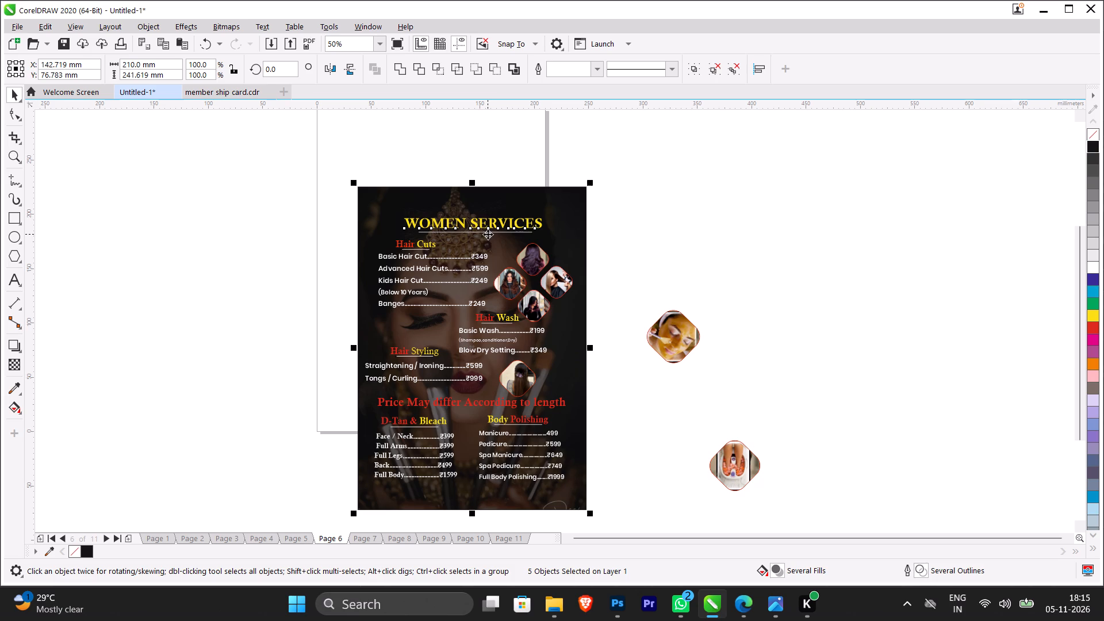
{"action": "left_click", "coordinate": [489, 236], "text": "shift"}
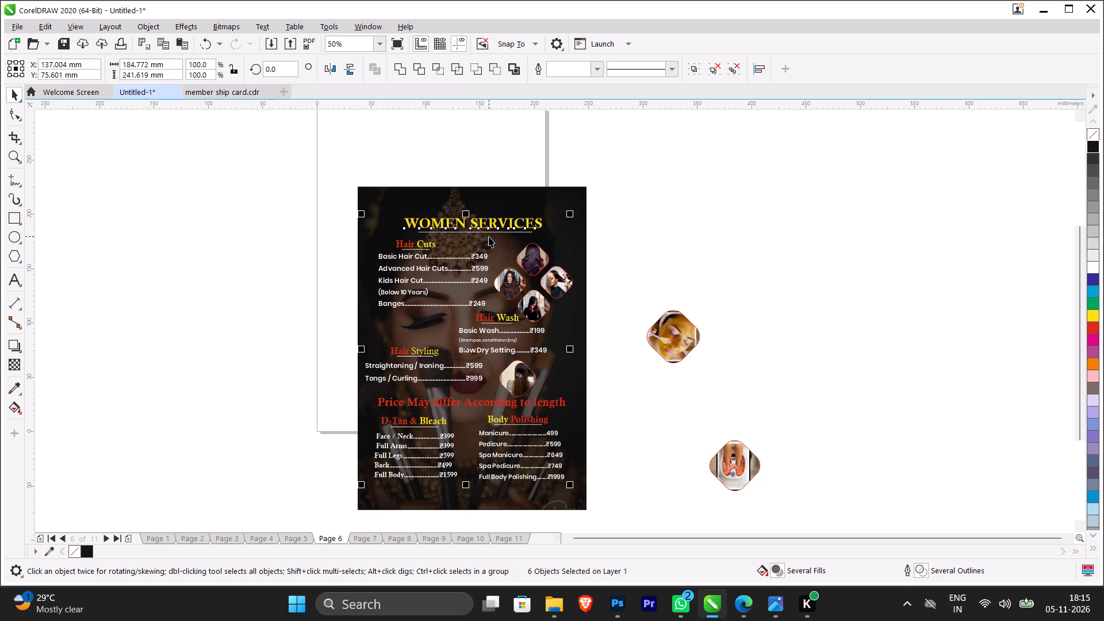
{"action": "scroll", "coordinate": [488, 229], "scroll_direction": "up", "scroll_amount": 8, "text": "shift"}
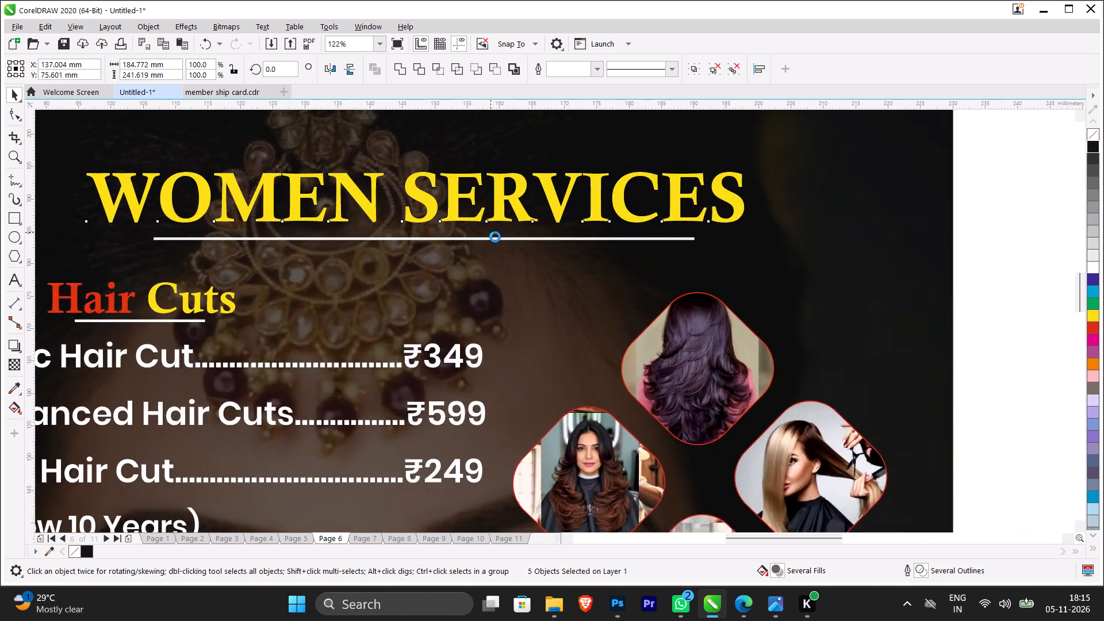
{"action": "left_click", "coordinate": [496, 239], "text": "shift"}
{"action": "scroll", "coordinate": [496, 239], "scroll_direction": "down", "scroll_amount": 2, "text": "shift"}
{"action": "scroll", "coordinate": [496, 239], "scroll_direction": "down", "scroll_amount": 3}
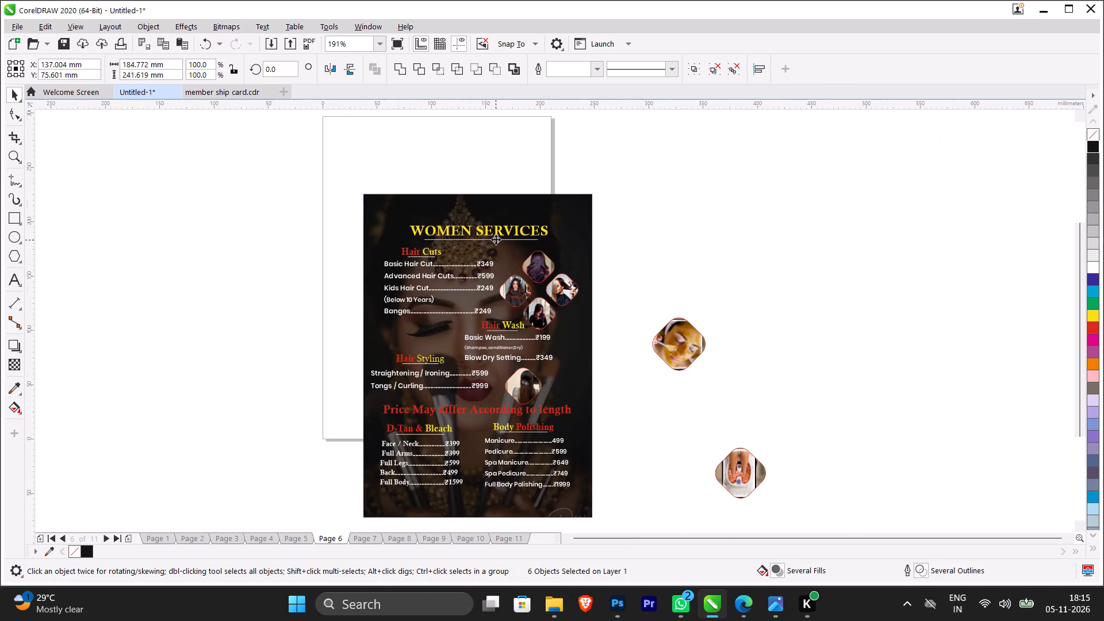
{"action": "key", "text": "ctrl+c"}
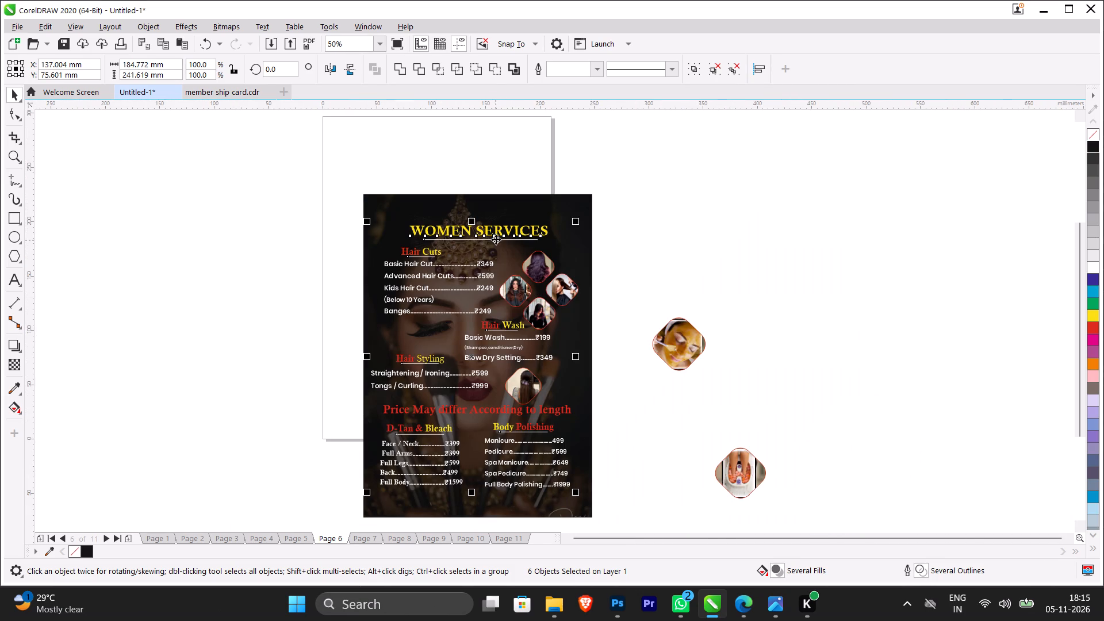
{"action": "left_click", "coordinate": [190, 538]}
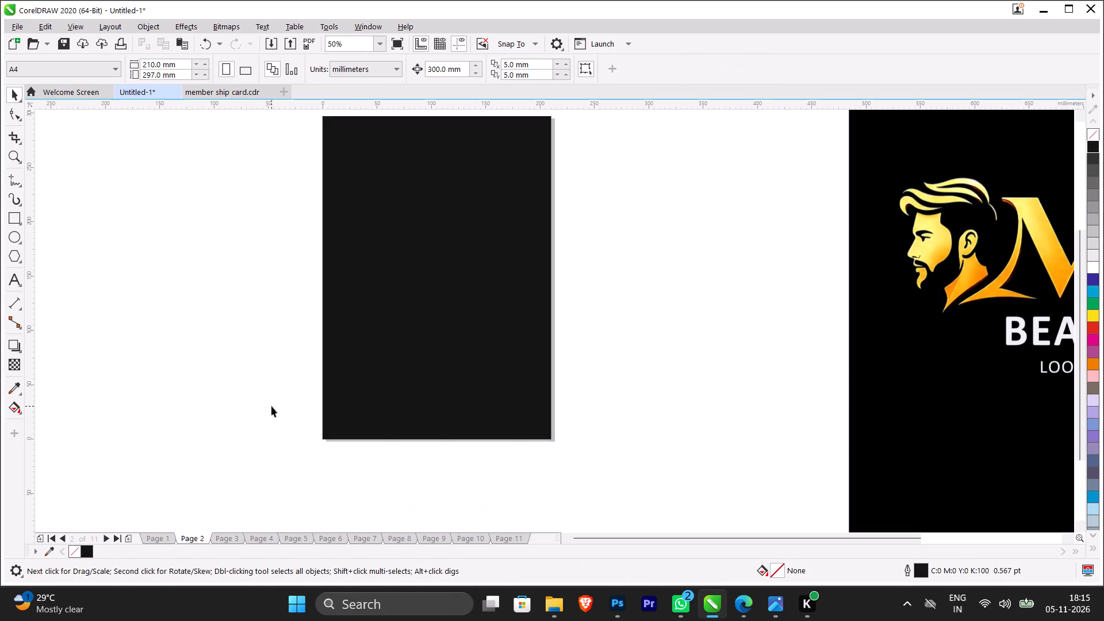
{"action": "key", "text": "ctrl+v"}
Move the pasted women's price list up onto page 2's dark background, centred at about X 89 mm, Y 151 mm.
{"action": "left_click_drag", "start_coordinate": [482, 329], "coordinate": [493, 322]}
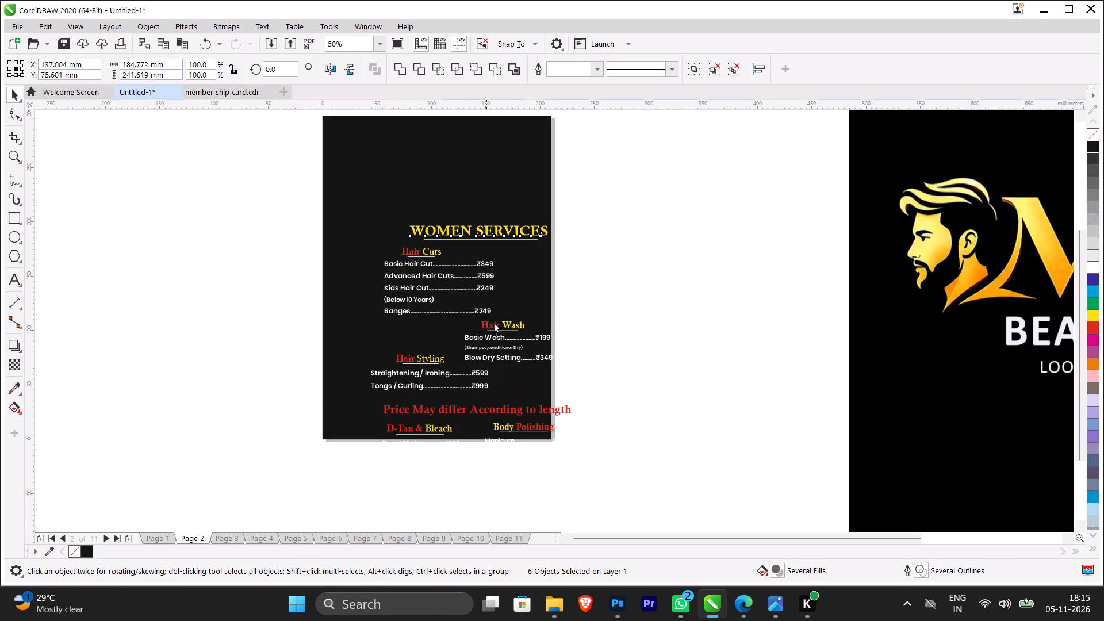
{"action": "left_click_drag", "start_coordinate": [493, 322], "coordinate": [430, 247]}
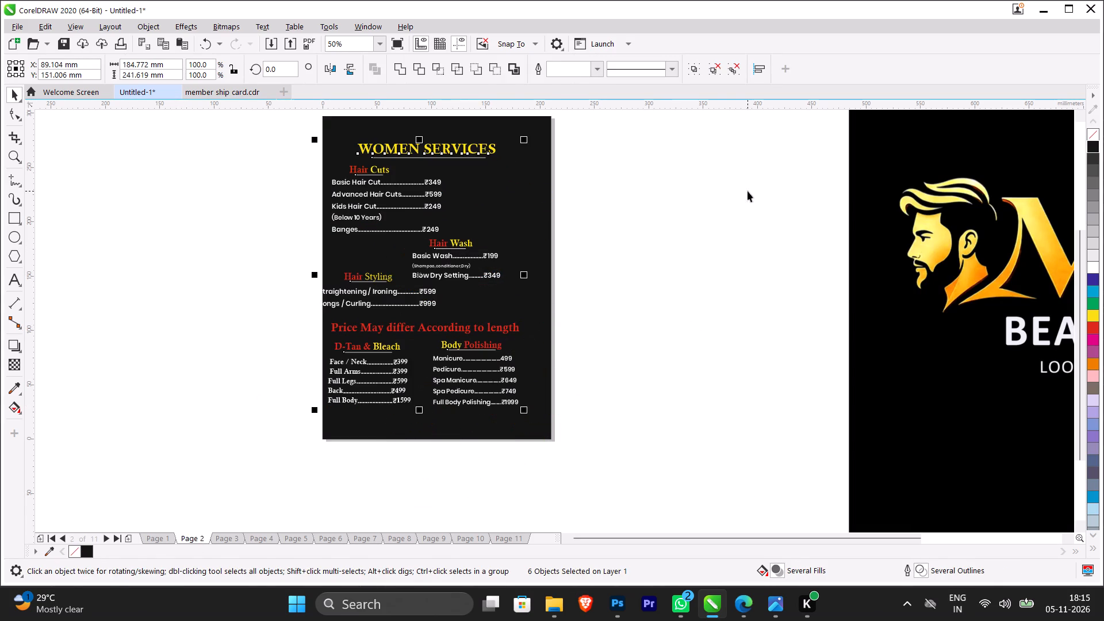
{"action": "left_click", "coordinate": [747, 191]}
{"action": "scroll", "coordinate": [371, 261], "scroll_direction": "down", "scroll_amount": 1}
{"action": "scroll", "coordinate": [370, 215], "scroll_direction": "up", "scroll_amount": 2}
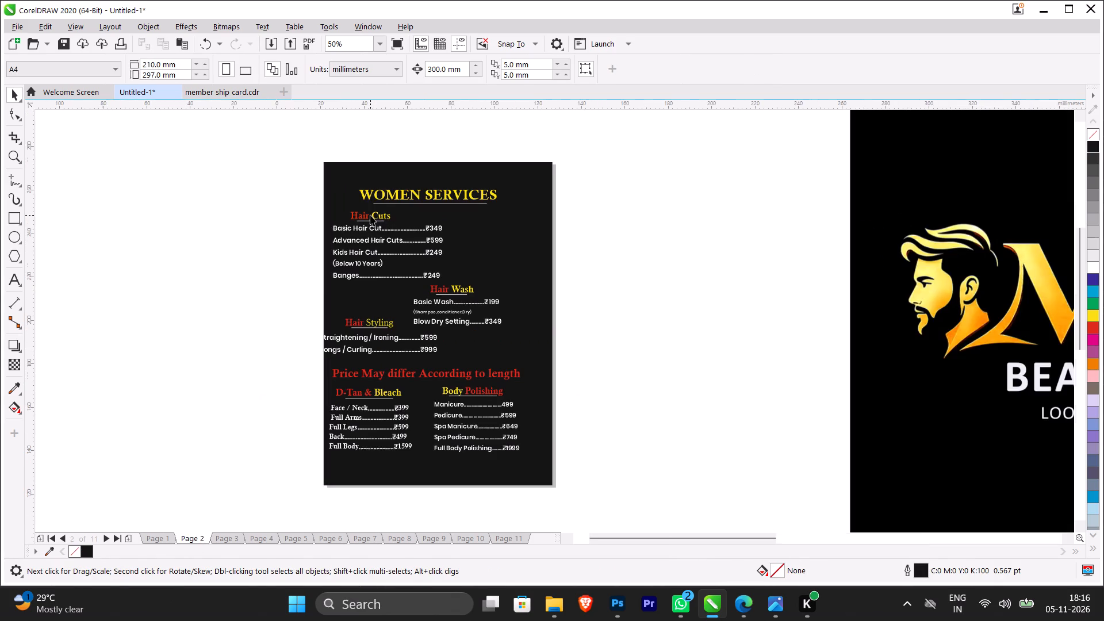
{"action": "left_click", "coordinate": [453, 171]}
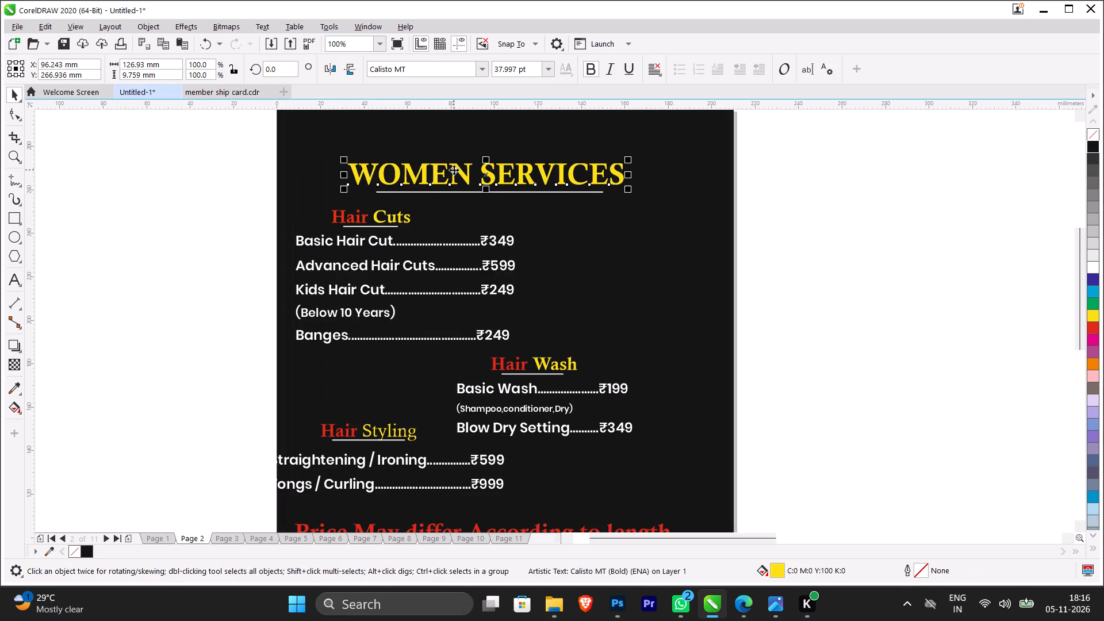
{"action": "scroll", "coordinate": [453, 168], "scroll_direction": "down", "scroll_amount": 1}
{"action": "scroll", "coordinate": [431, 138], "scroll_direction": "up", "scroll_amount": 1}
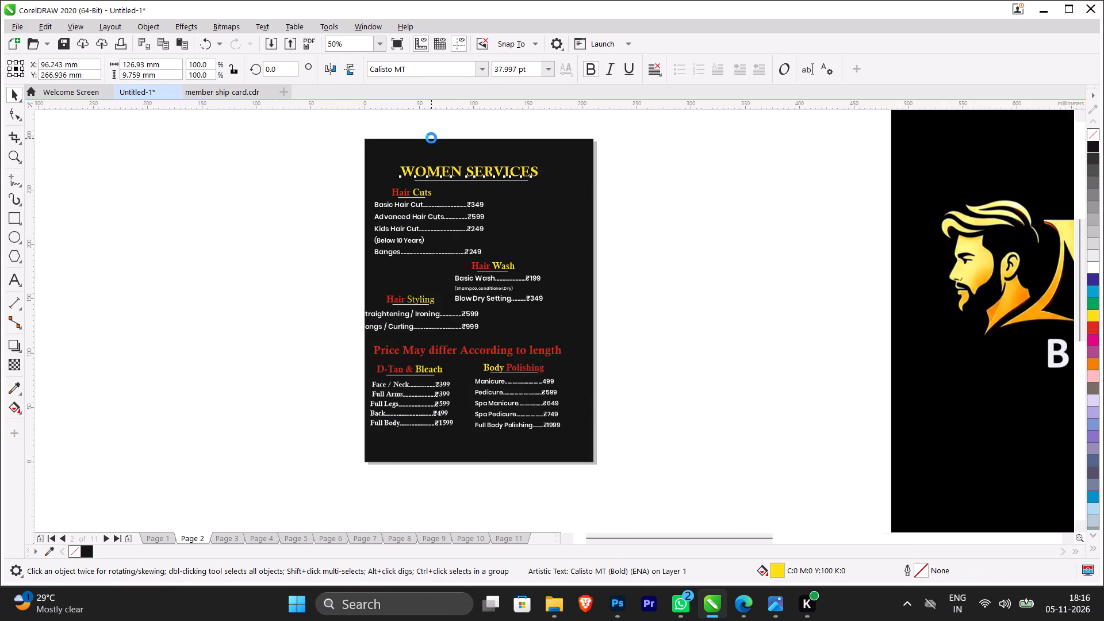
{"action": "scroll", "coordinate": [439, 152], "scroll_direction": "down", "scroll_amount": 1}
Ungroup the price-list group on page 1 and copy the M&R Beauty Studio logo.
{"action": "left_click", "coordinate": [147, 536]}
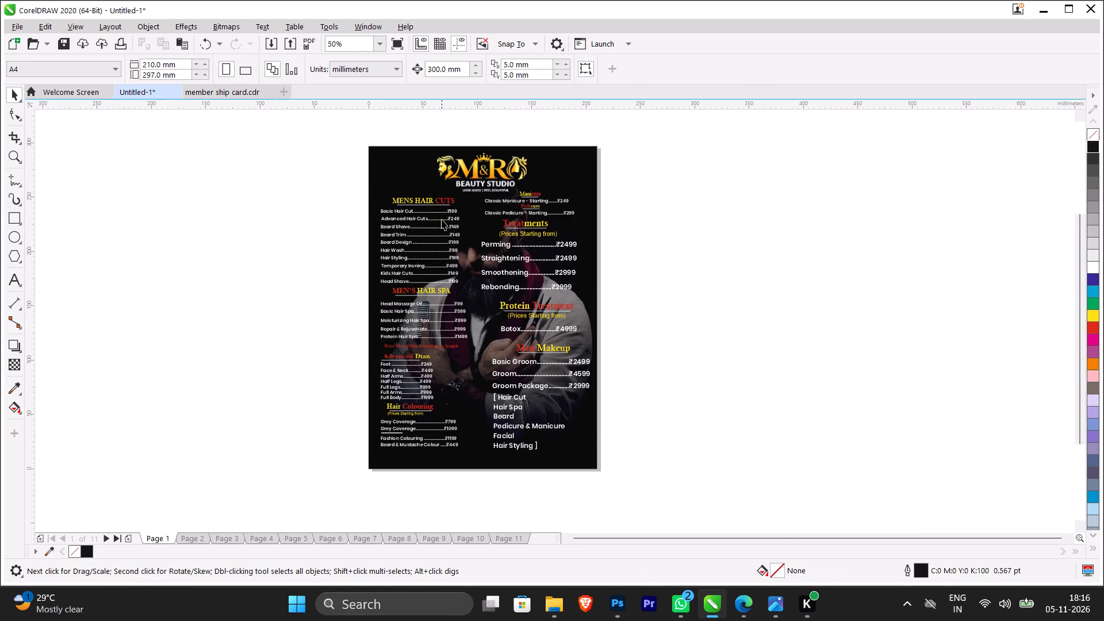
{"action": "left_click", "coordinate": [451, 172]}
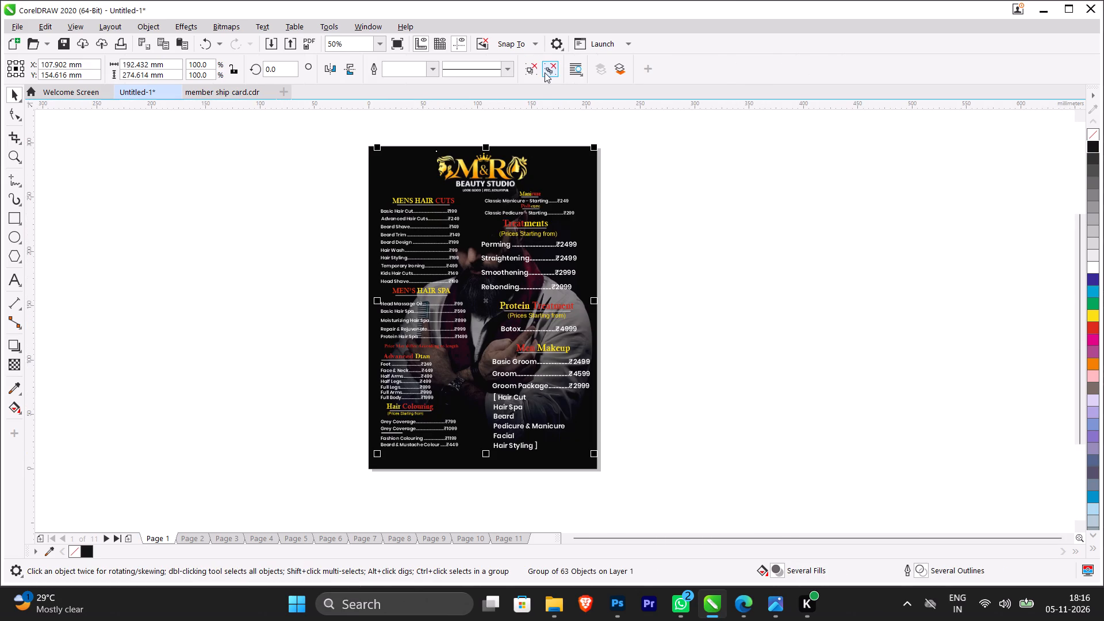
{"action": "left_click", "coordinate": [531, 72]}
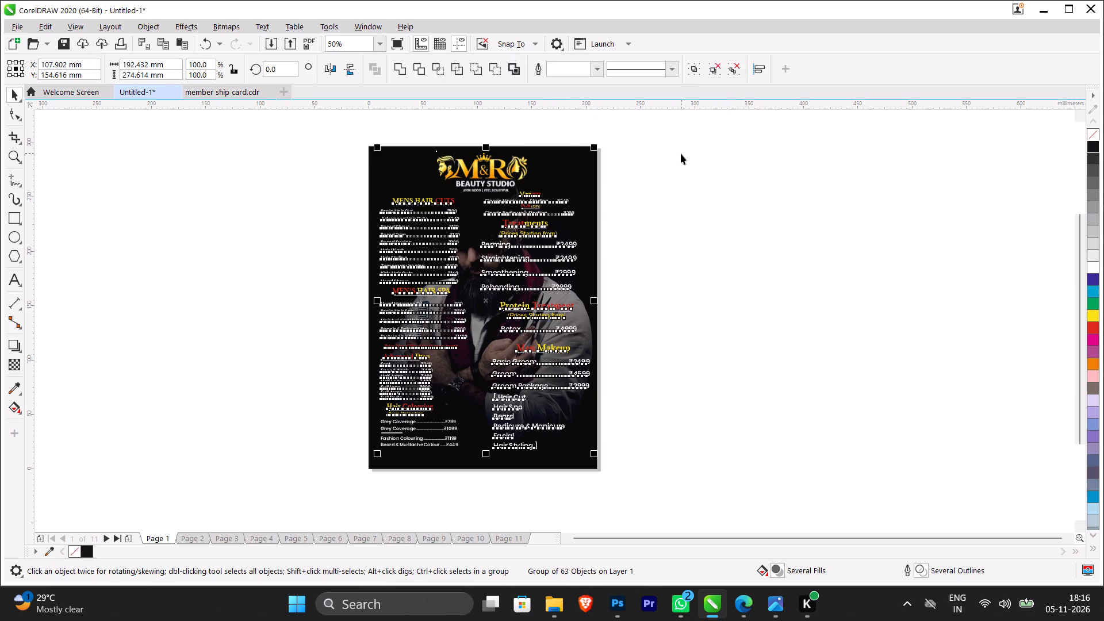
{"action": "left_click", "coordinate": [681, 154]}
{"action": "left_click", "coordinate": [519, 167]}
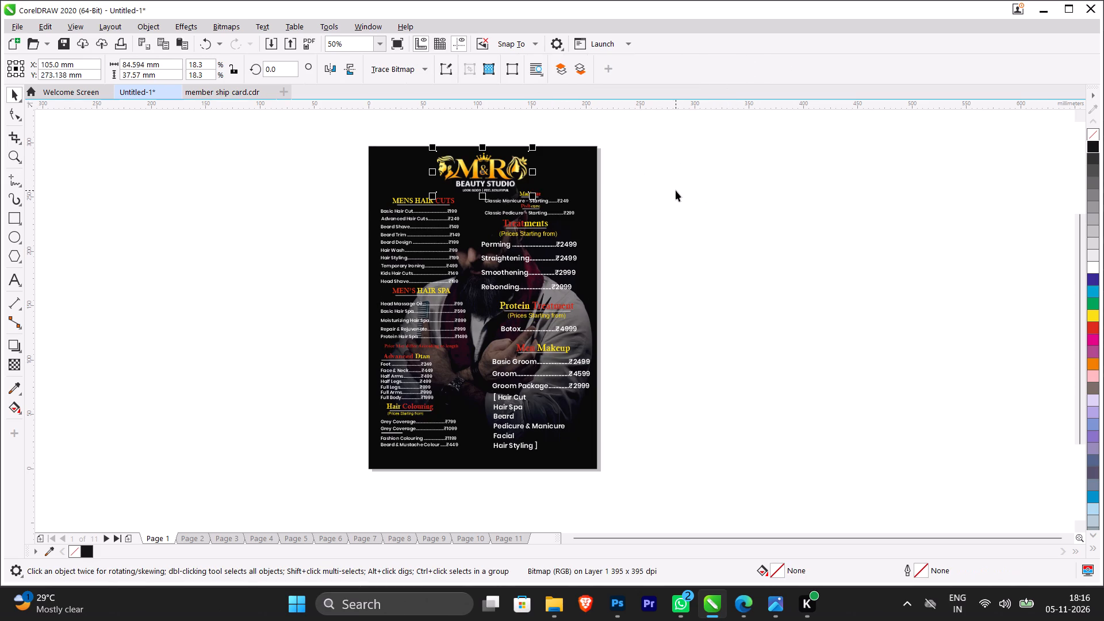
{"action": "key", "text": "ctrl+c"}
Move the whole women's price list on page 2 slightly down, to about X 88 mm, Y 147 mm.
{"action": "left_click", "coordinate": [193, 540]}
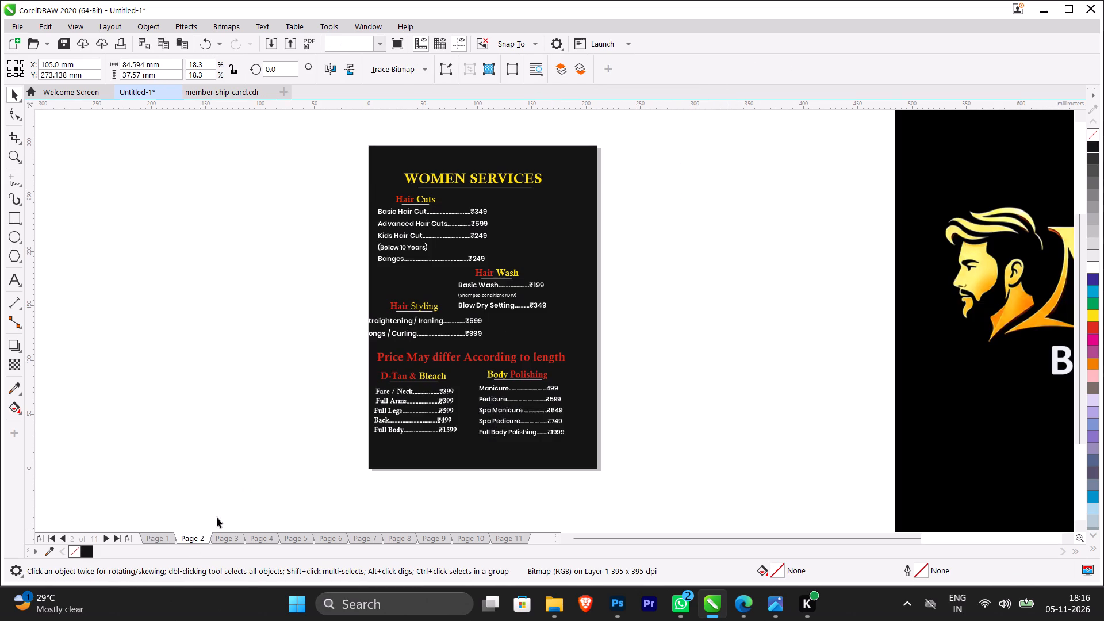
{"action": "left_click_drag", "start_coordinate": [651, 455], "coordinate": [354, 231]}
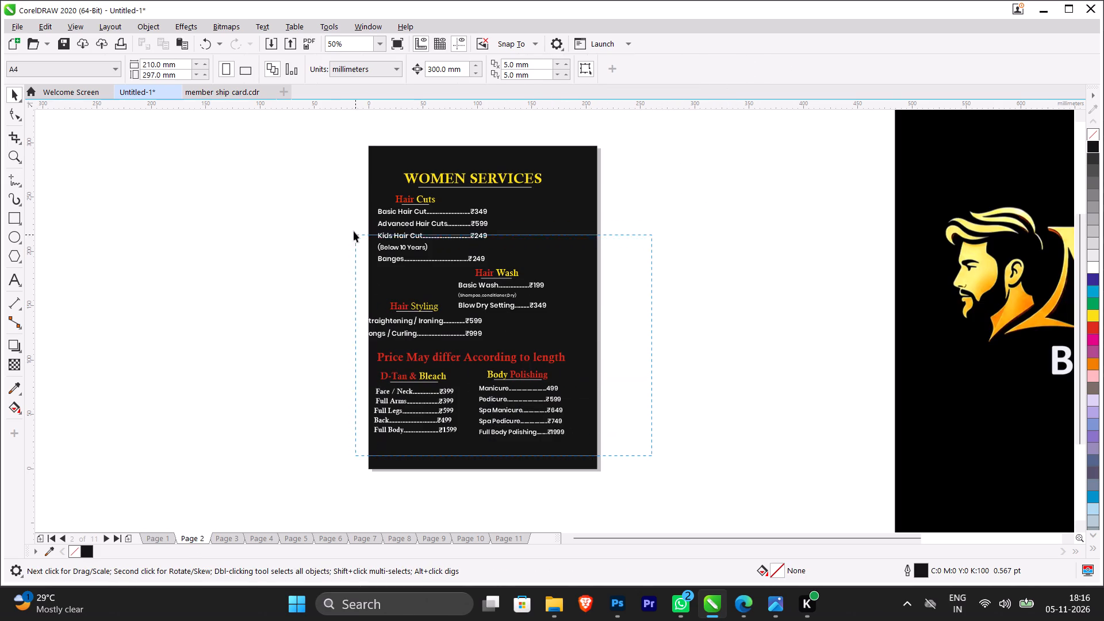
{"action": "left_click_drag", "start_coordinate": [354, 231], "coordinate": [340, 164]}
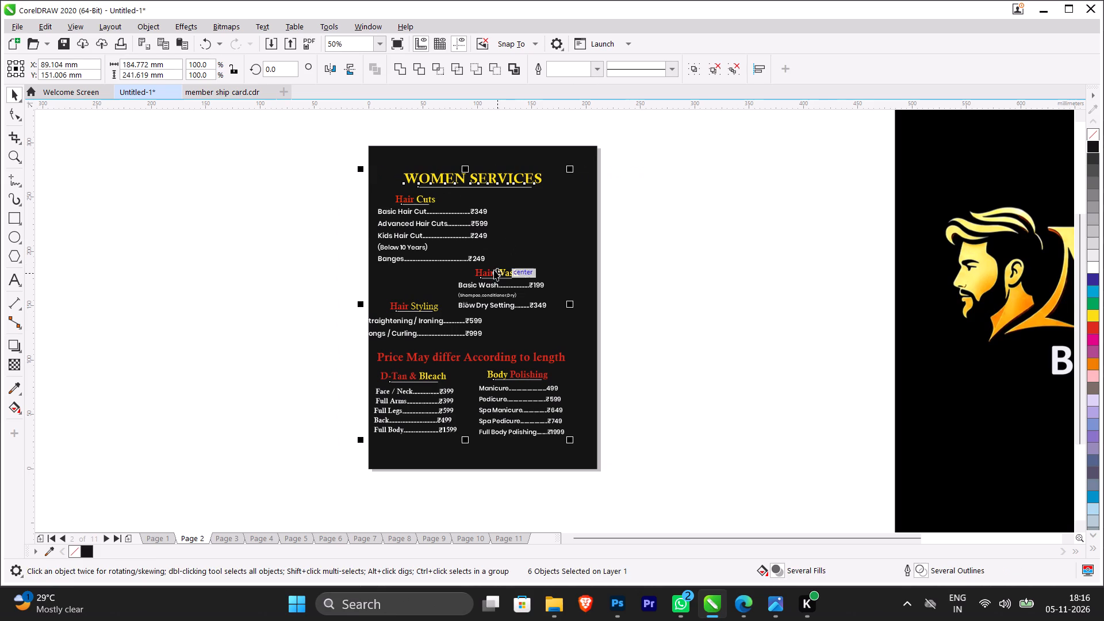
{"action": "left_click_drag", "start_coordinate": [494, 270], "coordinate": [496, 283]}
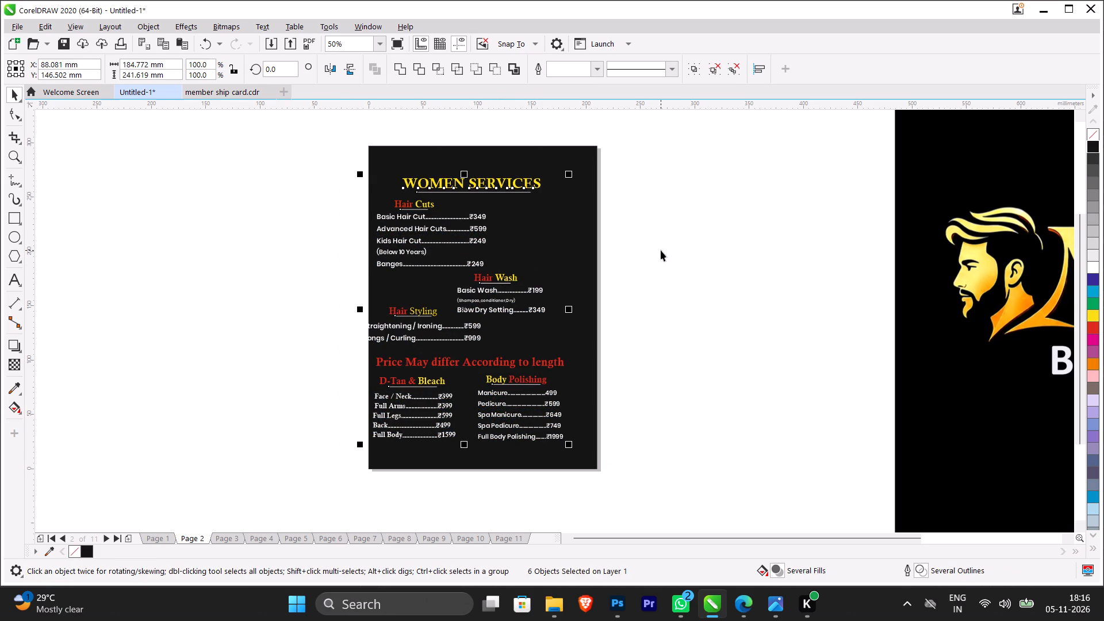
Paste the copied M&R Beauty Studio logo at the top of page 2.
{"action": "key", "text": "ctrl+v"}
{"action": "left_click", "coordinate": [718, 209]}
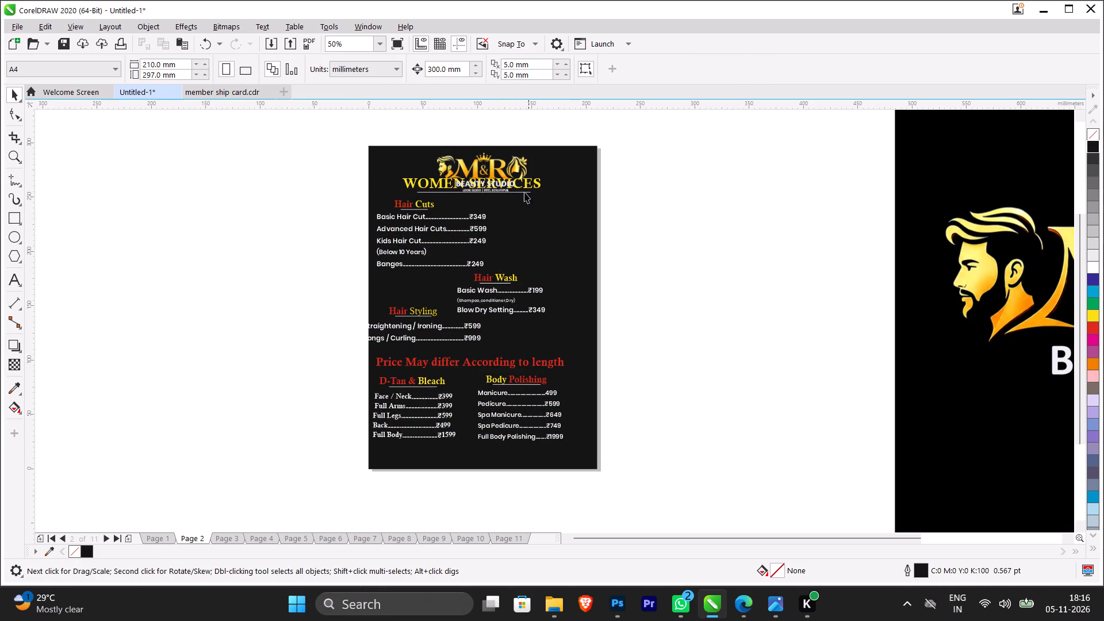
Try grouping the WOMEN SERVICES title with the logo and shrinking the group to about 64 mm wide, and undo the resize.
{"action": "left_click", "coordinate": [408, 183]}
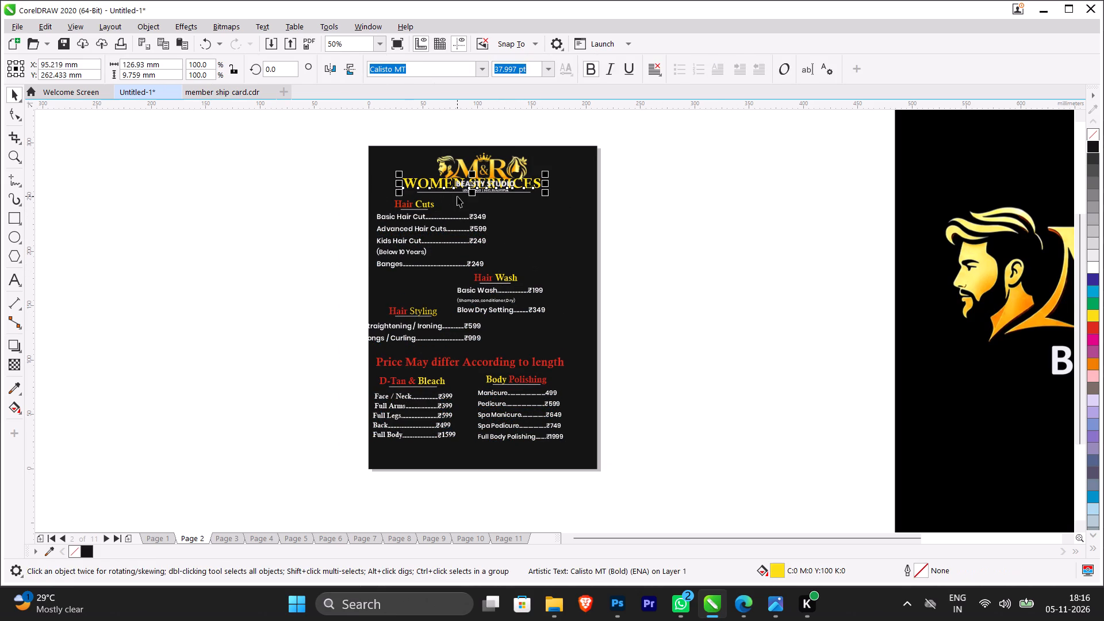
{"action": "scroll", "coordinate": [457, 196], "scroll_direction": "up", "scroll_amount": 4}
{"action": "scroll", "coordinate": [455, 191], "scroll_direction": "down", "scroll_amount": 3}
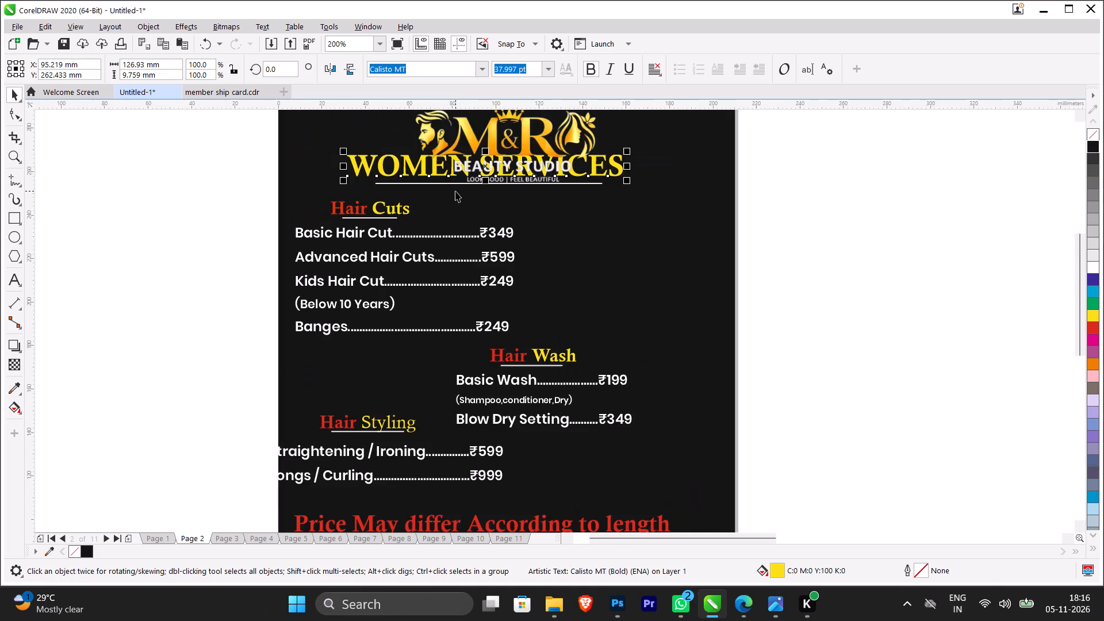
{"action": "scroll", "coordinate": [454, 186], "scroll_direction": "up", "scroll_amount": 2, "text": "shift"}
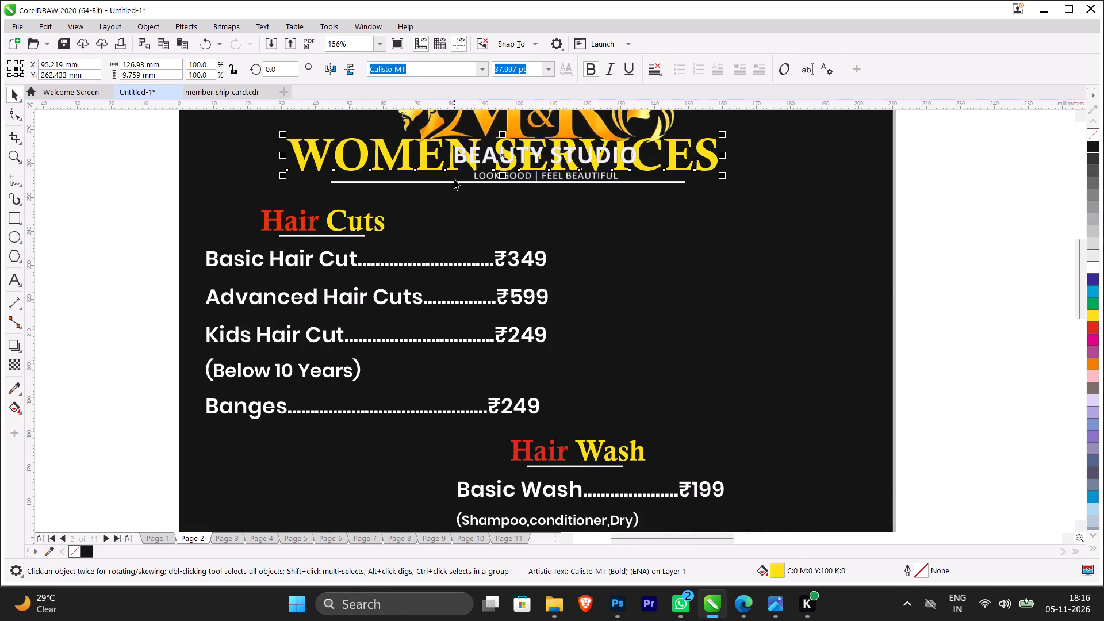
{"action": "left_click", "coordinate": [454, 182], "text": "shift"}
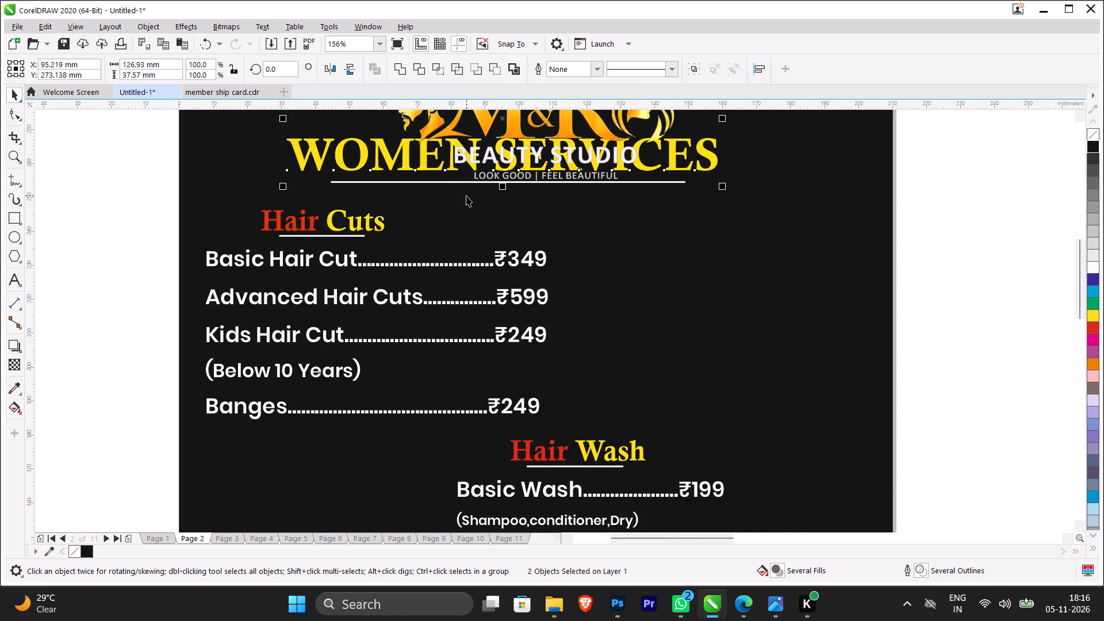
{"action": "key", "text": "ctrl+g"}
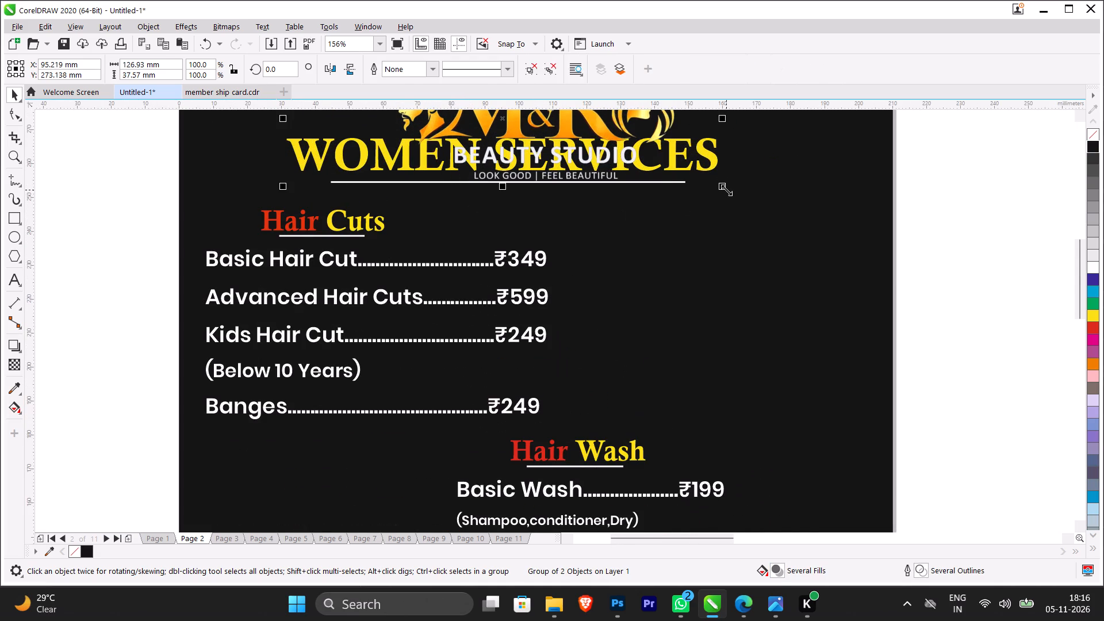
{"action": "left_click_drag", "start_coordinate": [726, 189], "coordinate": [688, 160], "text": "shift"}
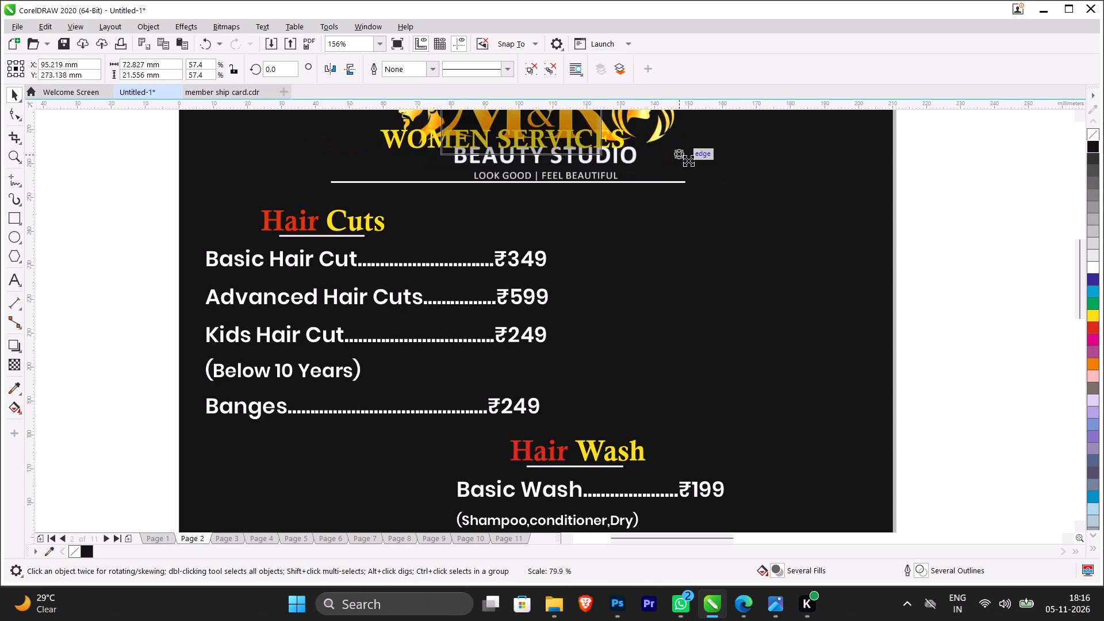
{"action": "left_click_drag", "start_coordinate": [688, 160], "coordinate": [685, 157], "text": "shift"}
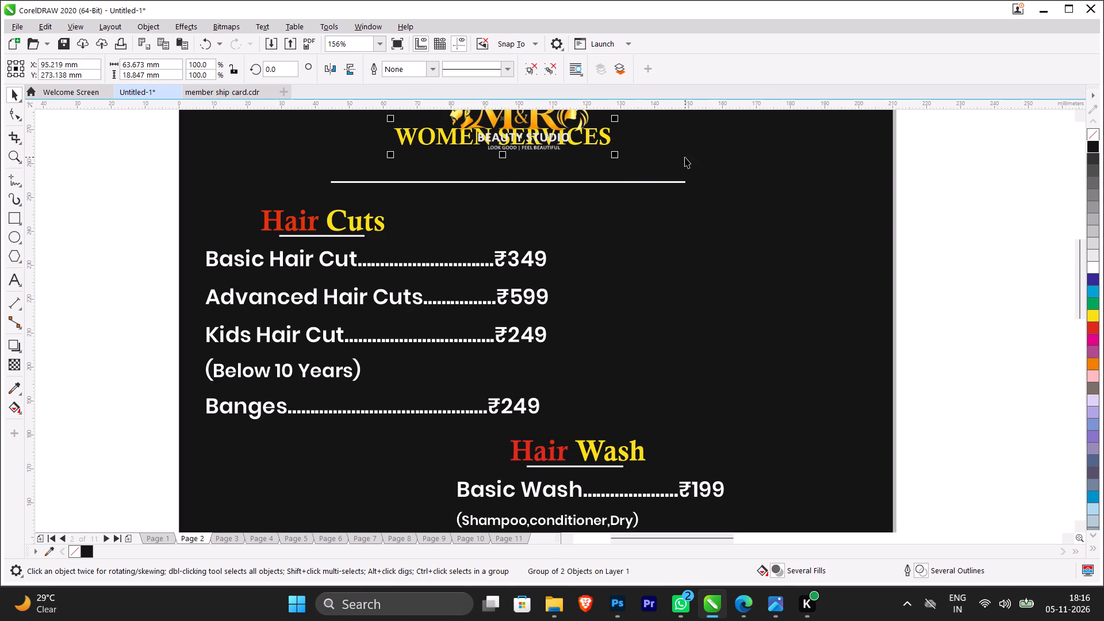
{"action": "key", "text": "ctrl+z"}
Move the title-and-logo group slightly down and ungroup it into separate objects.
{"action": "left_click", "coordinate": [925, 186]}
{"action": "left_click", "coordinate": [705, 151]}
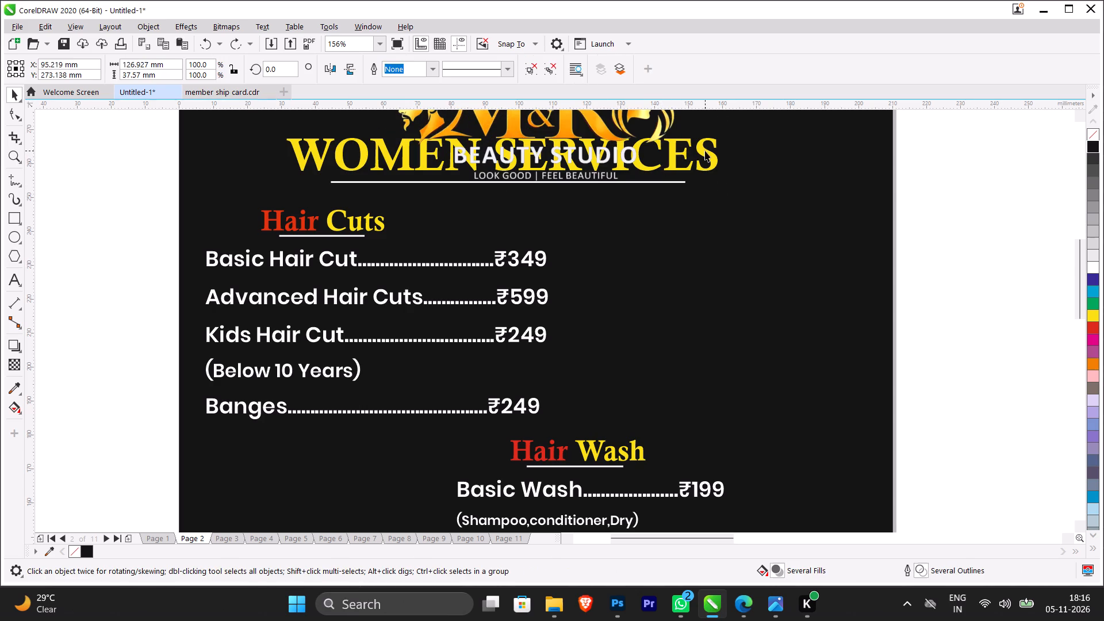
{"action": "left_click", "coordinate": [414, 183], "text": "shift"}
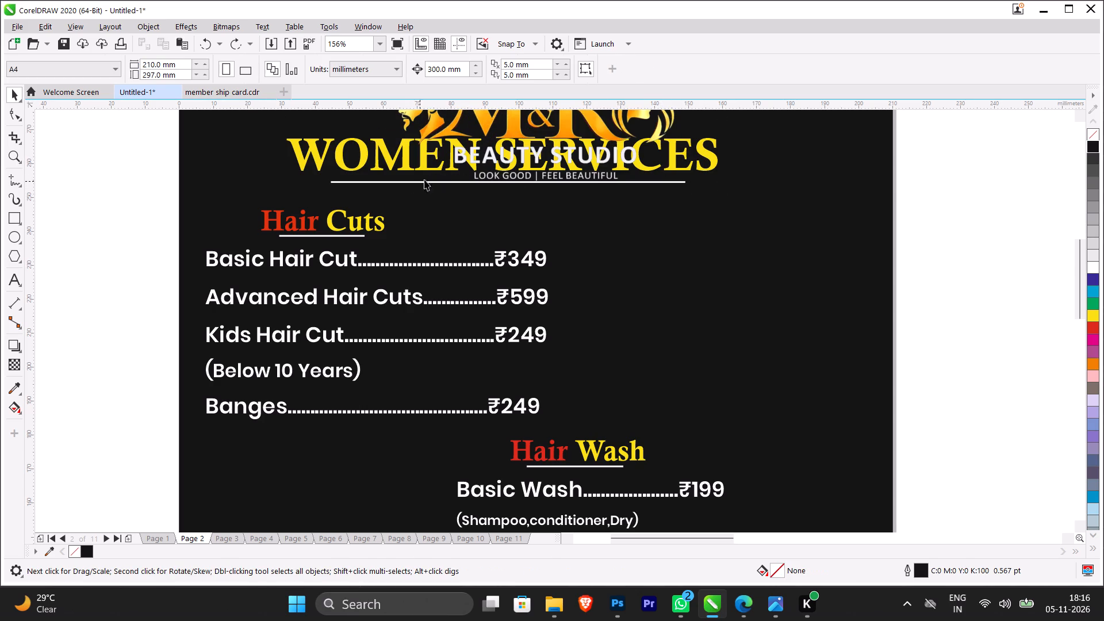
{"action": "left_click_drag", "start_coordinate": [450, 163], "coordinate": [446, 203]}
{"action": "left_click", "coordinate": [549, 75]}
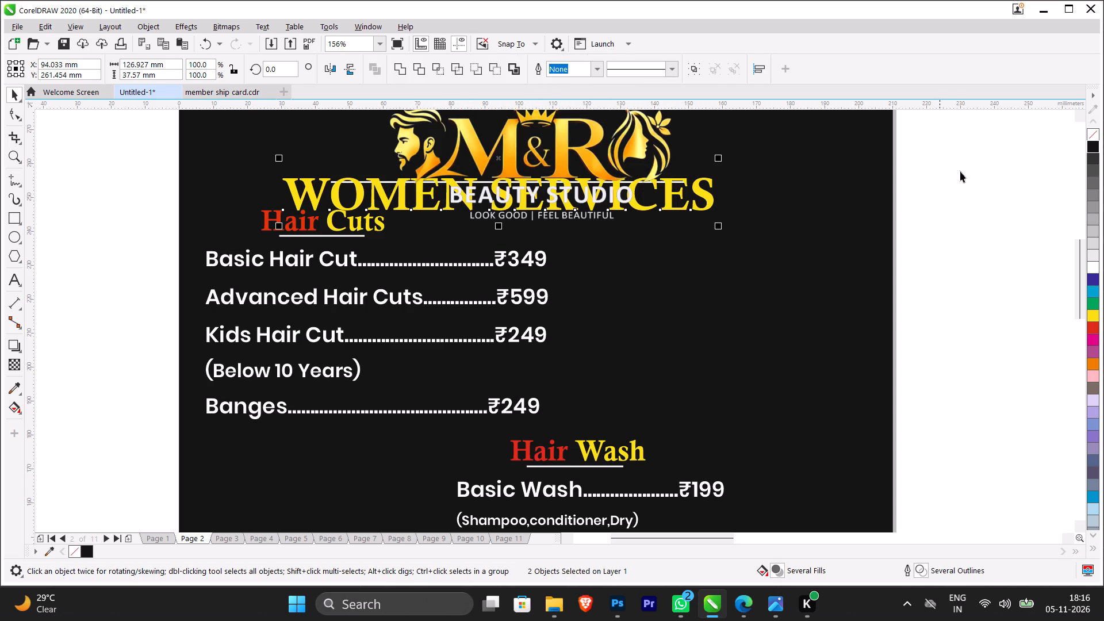
Move the logo off the title to the page's right edge, at about X 204 mm, Y 259 mm.
{"action": "left_click", "coordinate": [981, 181]}
{"action": "left_click_drag", "start_coordinate": [637, 151], "coordinate": [977, 160]}
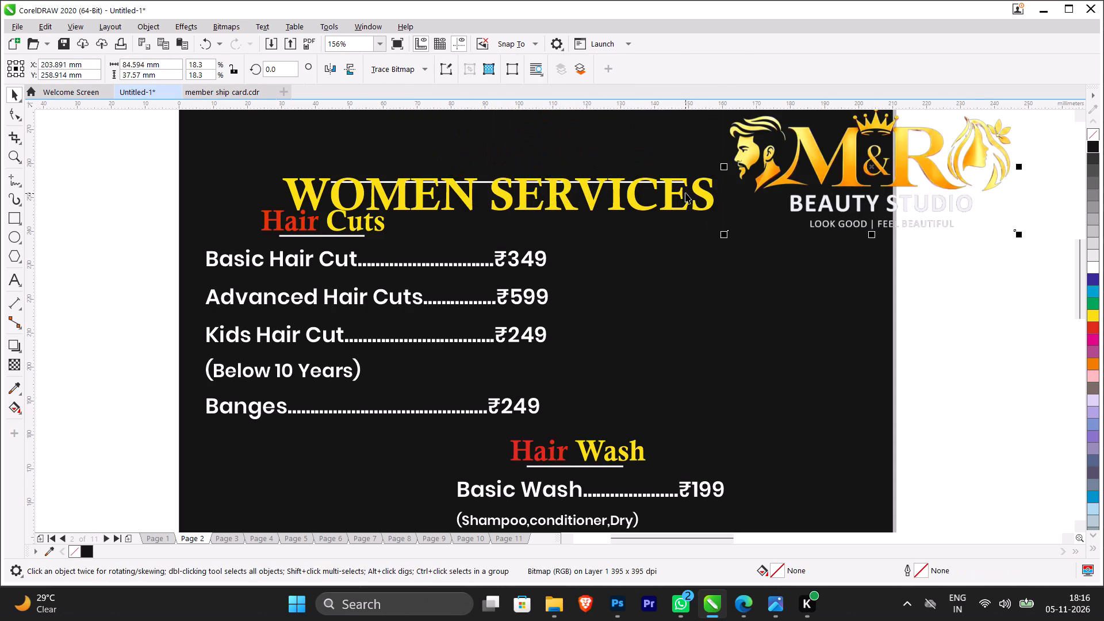
Move the WOMEN SERVICES title up so it sits just above its underline, at about Y 262 mm.
{"action": "left_click_drag", "start_coordinate": [632, 194], "coordinate": [632, 160]}
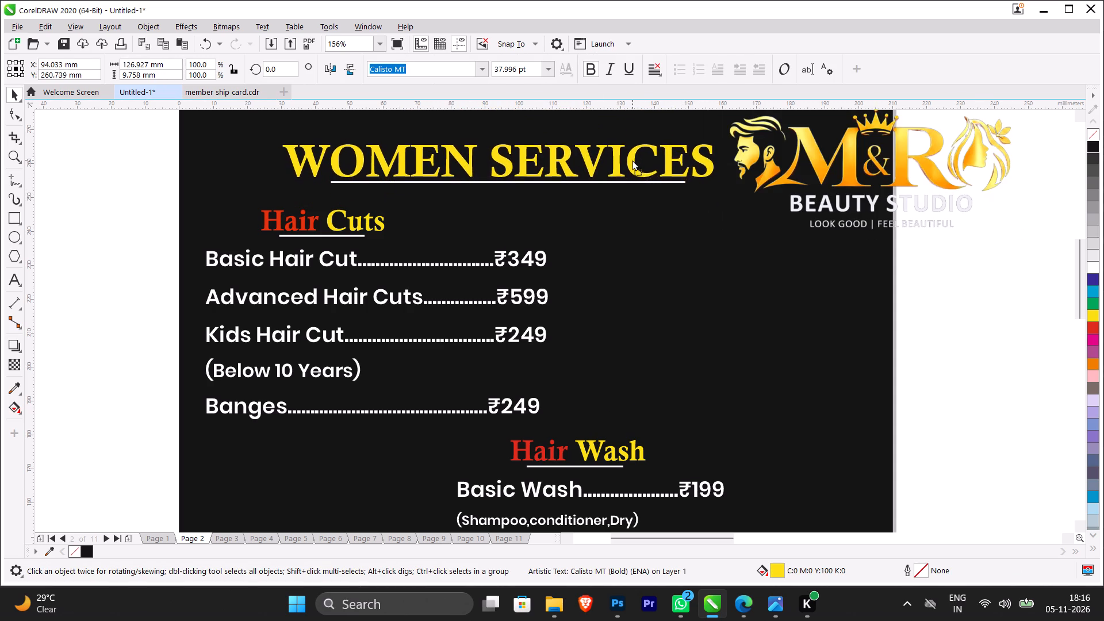
{"action": "left_click_drag", "start_coordinate": [632, 160], "coordinate": [645, 156]}
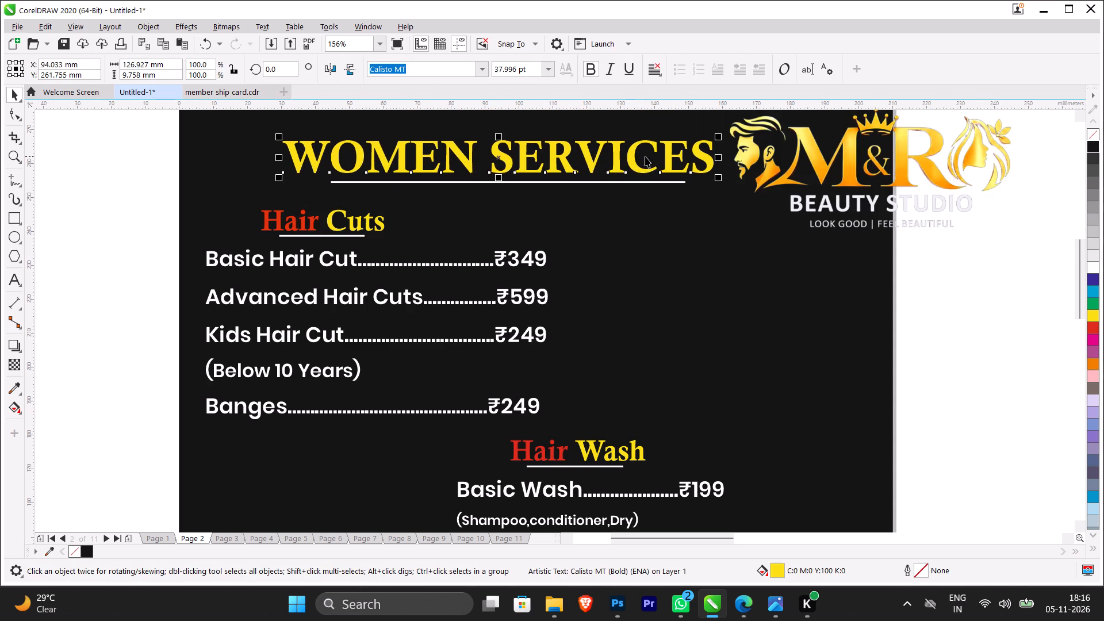
Extend the left end of the title's white underline so the line is about 109 mm long.
{"action": "left_click", "coordinate": [631, 183]}
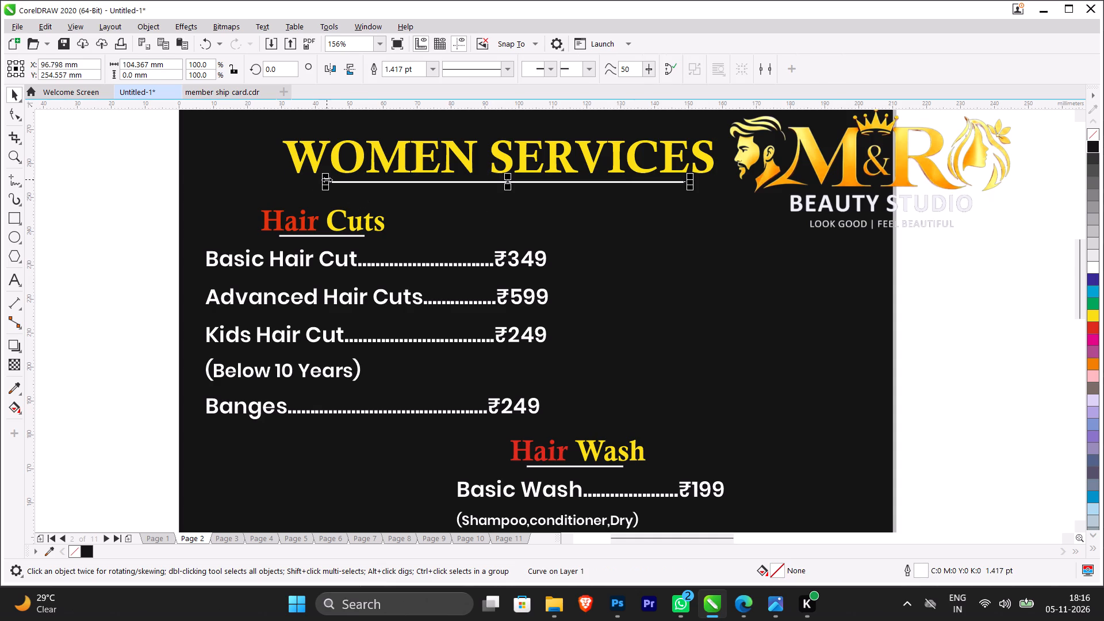
{"action": "left_click_drag", "start_coordinate": [327, 180], "coordinate": [312, 181]}
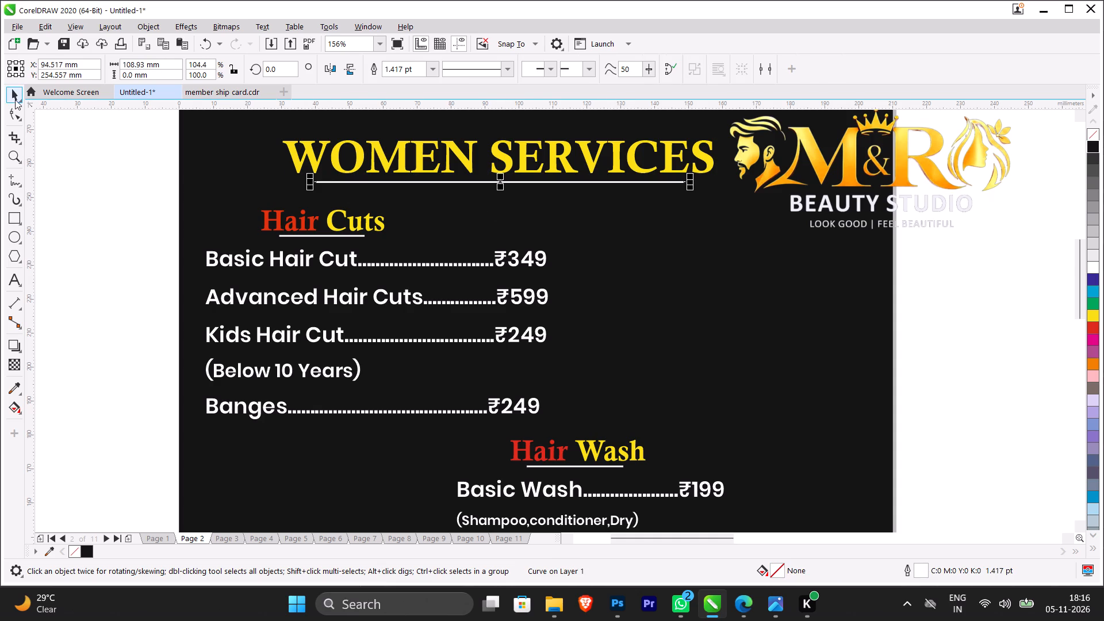
{"action": "left_click", "coordinate": [83, 152]}
Group the WOMEN SERVICES title with its underline and nudge the group slightly up.
{"action": "left_click", "coordinate": [402, 164]}
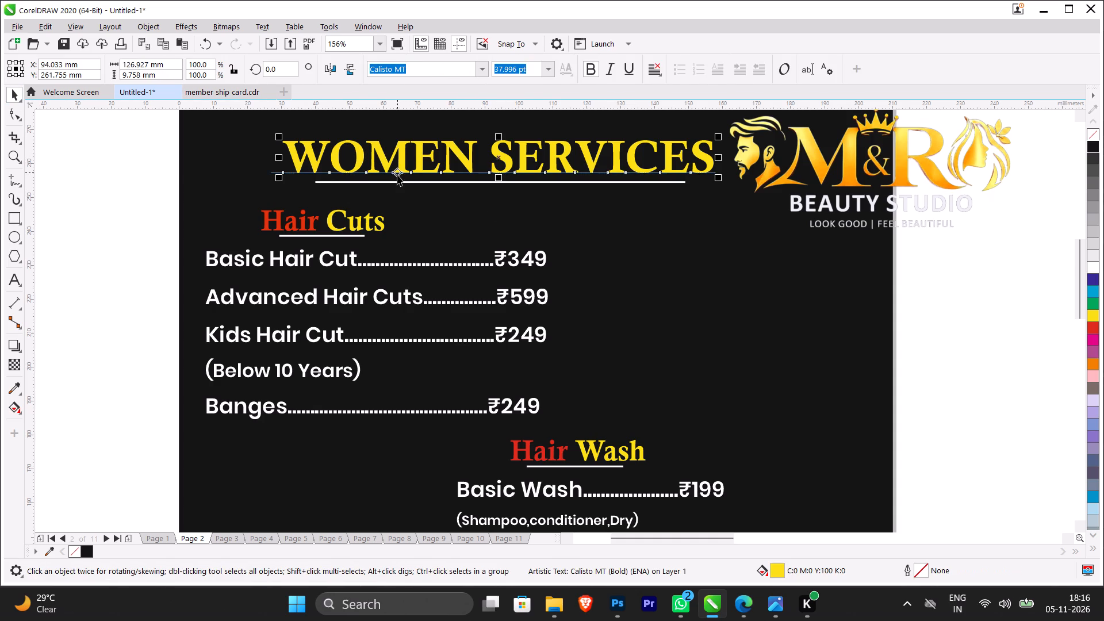
{"action": "left_click", "coordinate": [404, 181], "text": "shift"}
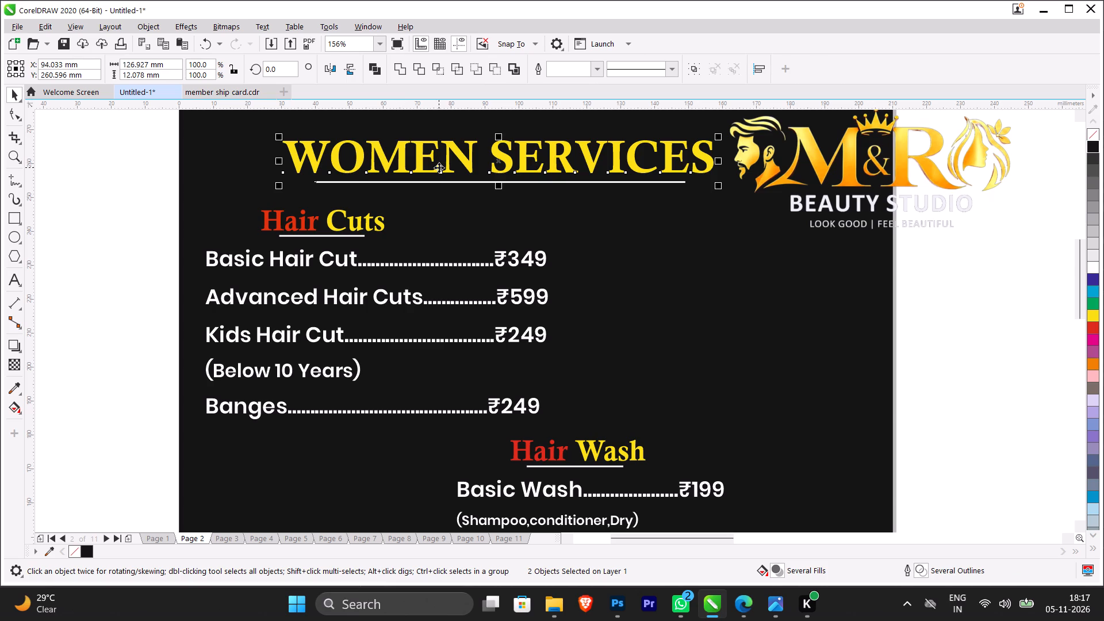
{"action": "key", "text": "ctrl+g"}
{"action": "left_click", "coordinate": [446, 167]}
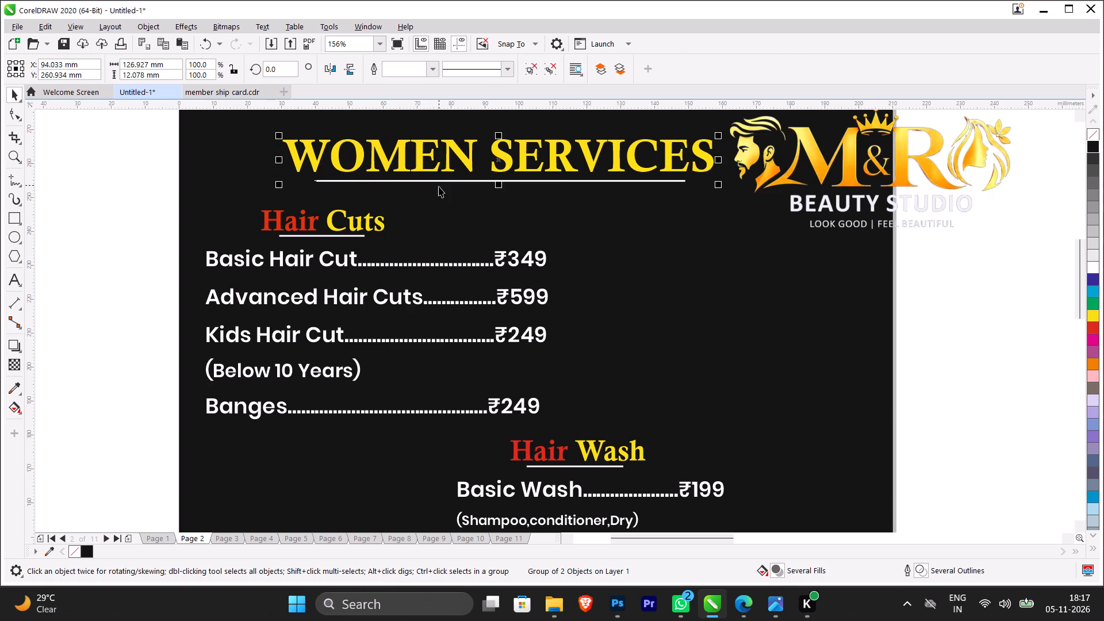
Move the title group left above the Hair Cuts section, to about X 69 mm, Y 260 mm.
{"action": "left_click", "coordinate": [140, 182]}
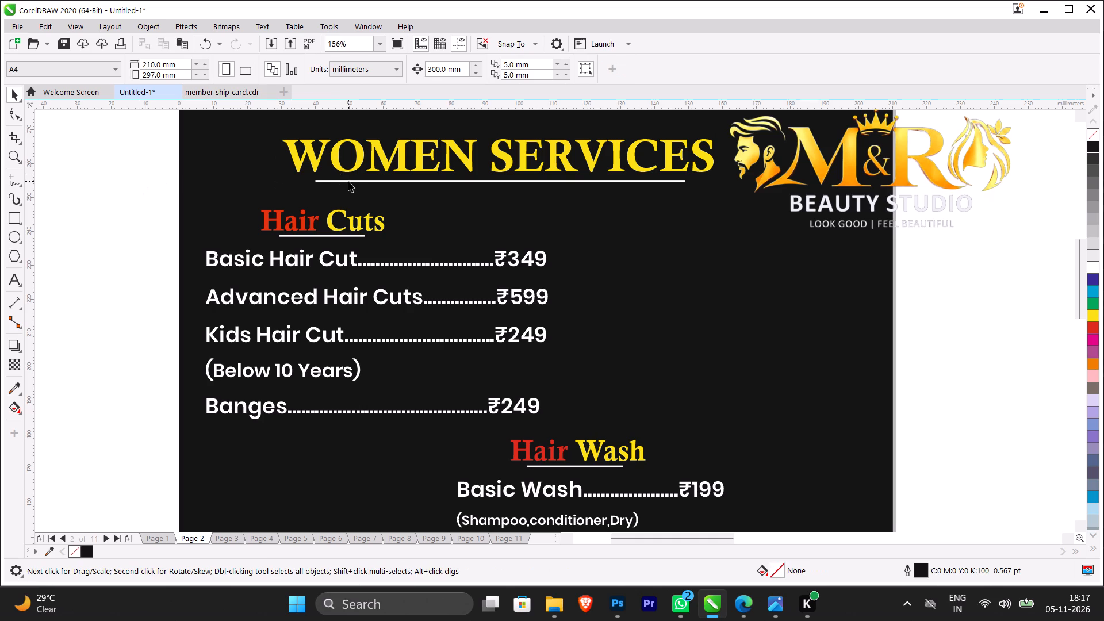
{"action": "left_click", "coordinate": [348, 181]}
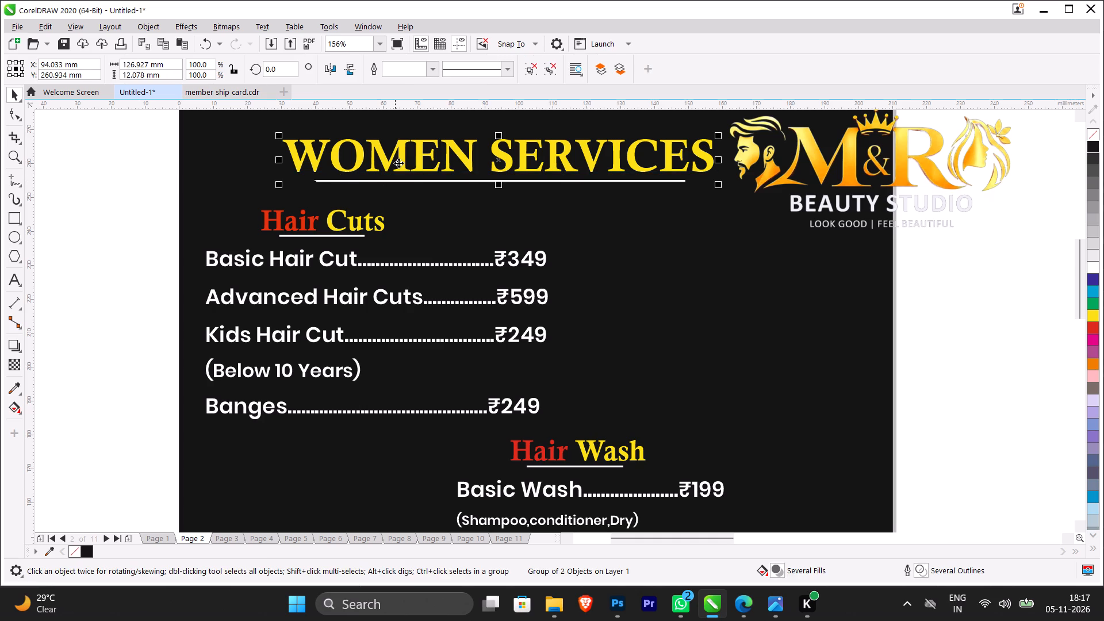
{"action": "left_click_drag", "start_coordinate": [399, 163], "coordinate": [401, 150]}
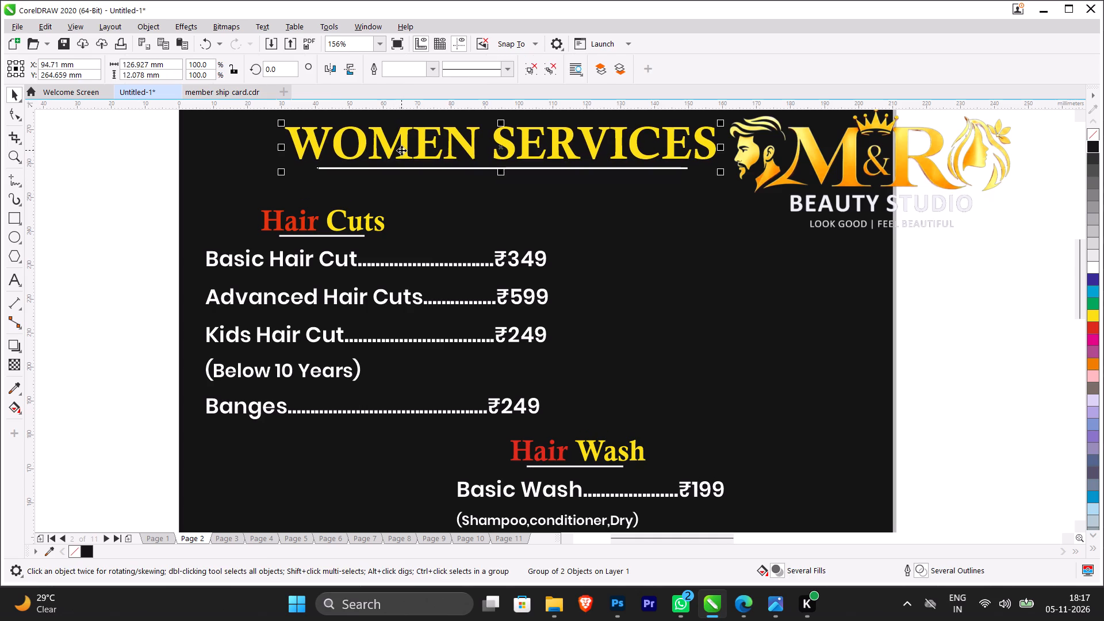
{"action": "key", "text": "ctrl+g"}
{"action": "left_click_drag", "start_coordinate": [425, 149], "coordinate": [385, 154]}
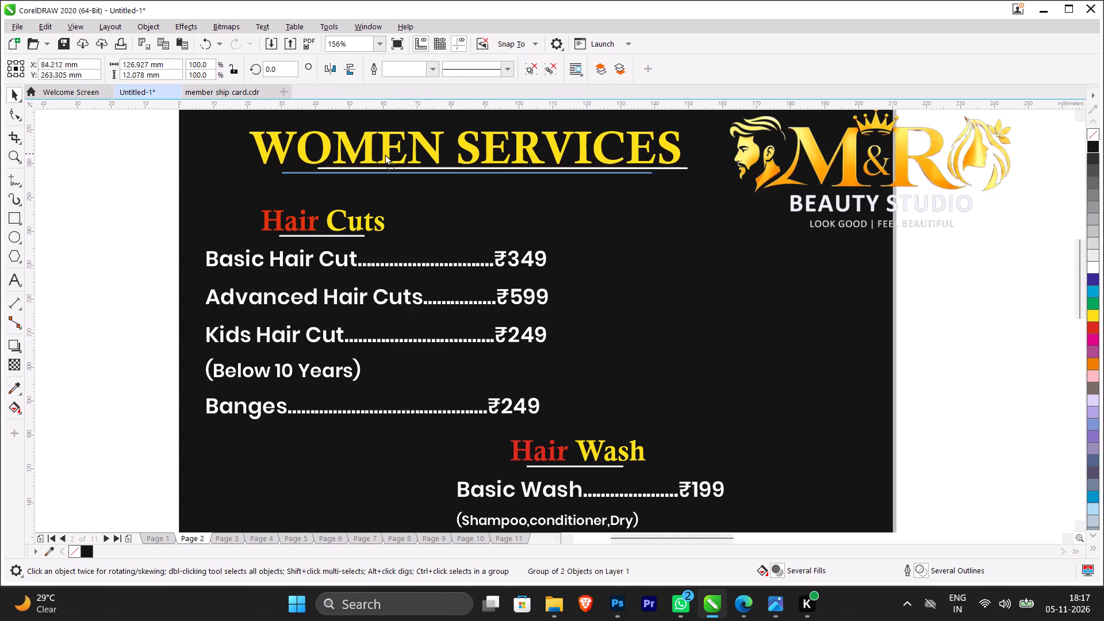
{"action": "left_click_drag", "start_coordinate": [385, 154], "coordinate": [340, 163]}
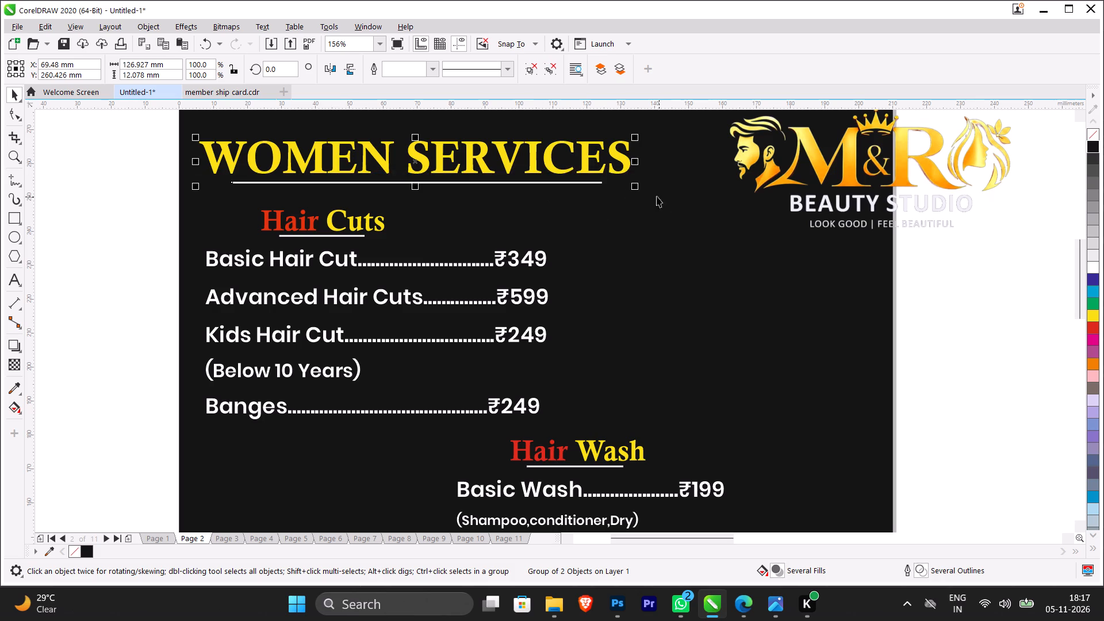
Scale the WOMEN SERVICES title group down about its centre to about 41 mm wide.
{"action": "left_click_drag", "start_coordinate": [636, 187], "coordinate": [622, 177], "text": "shift"}
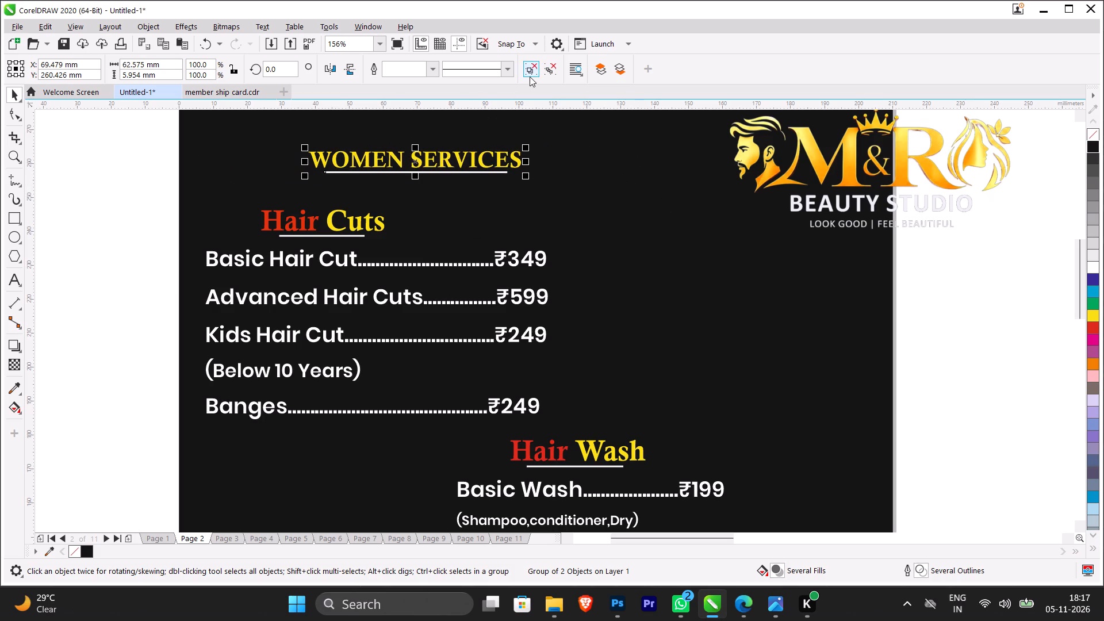
{"action": "left_click_drag", "start_coordinate": [528, 182], "coordinate": [532, 173], "text": "shift"}
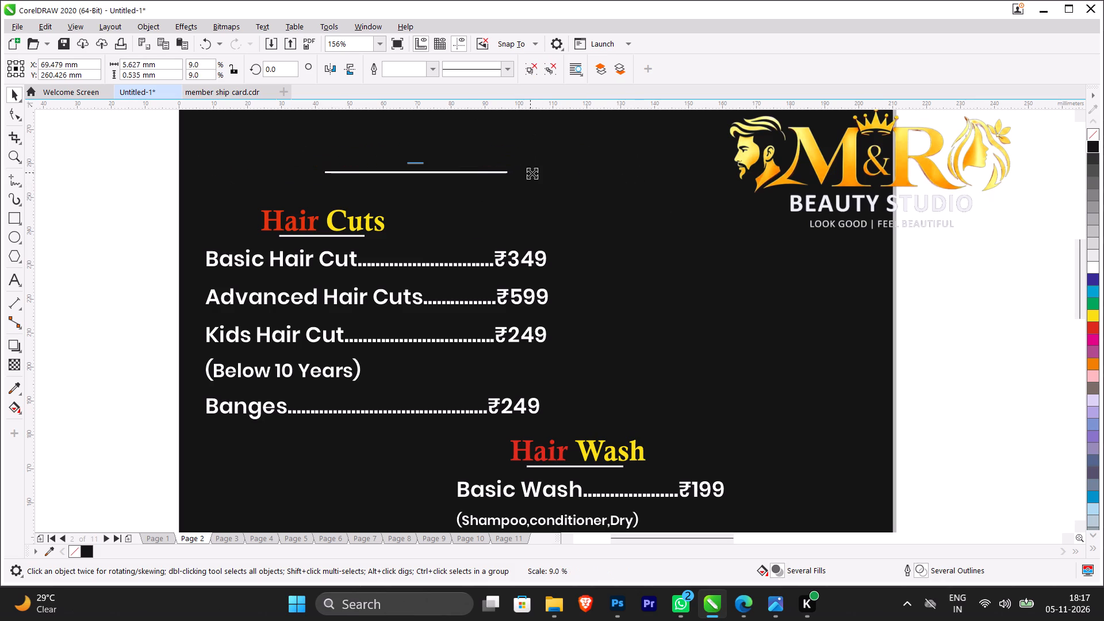
{"action": "left_click_drag", "start_coordinate": [532, 173], "coordinate": [538, 178], "text": "shift"}
{"action": "scroll", "coordinate": [407, 189], "scroll_direction": "down", "scroll_amount": 1}
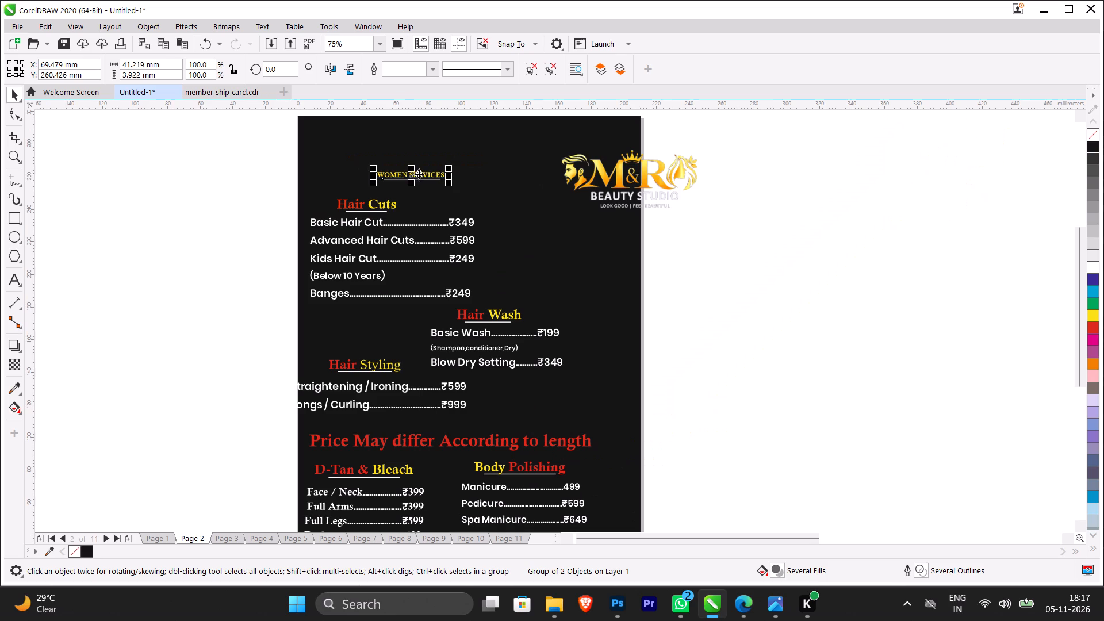
Move the WOMEN SERVICES title group up and left, to about X 39 mm, Y 264 mm.
{"action": "left_click_drag", "start_coordinate": [419, 174], "coordinate": [370, 167]}
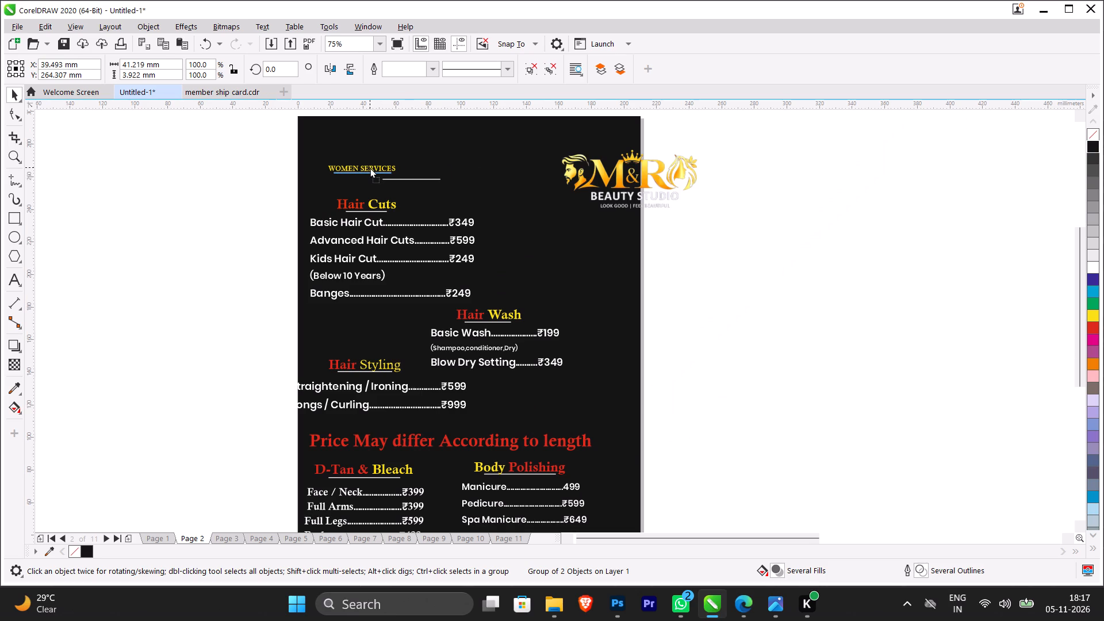
{"action": "left_click_drag", "start_coordinate": [370, 167], "coordinate": [370, 168]}
{"action": "left_click", "coordinate": [229, 179]}
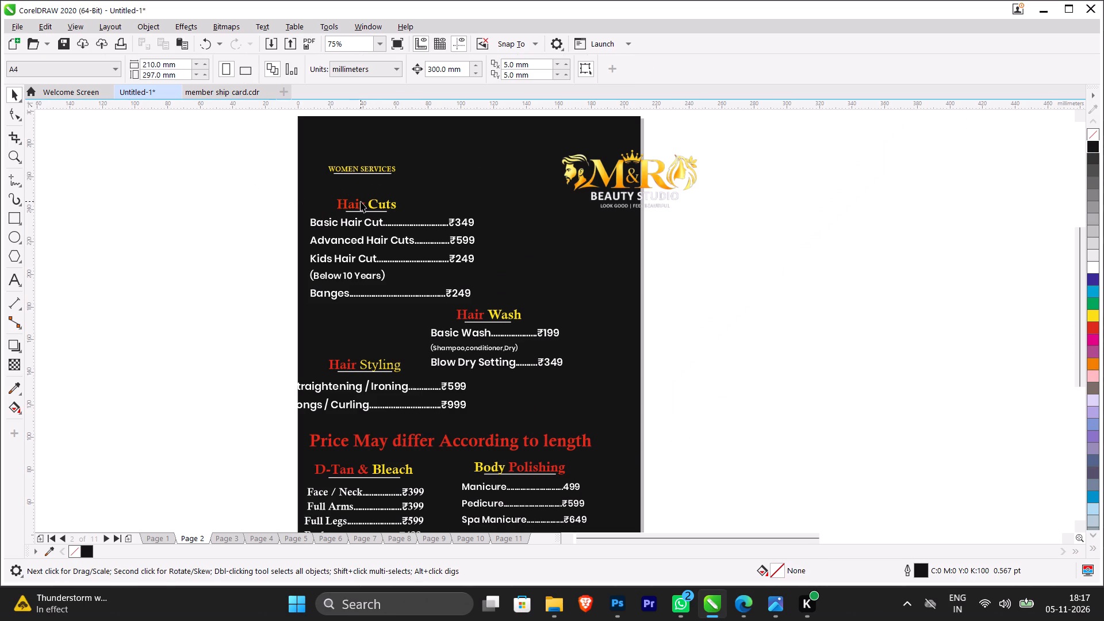
Ungroup the Hair Cuts section so its heading, underline and price lines can be edited separately.
{"action": "scroll", "coordinate": [378, 206], "scroll_direction": "up", "scroll_amount": 1}
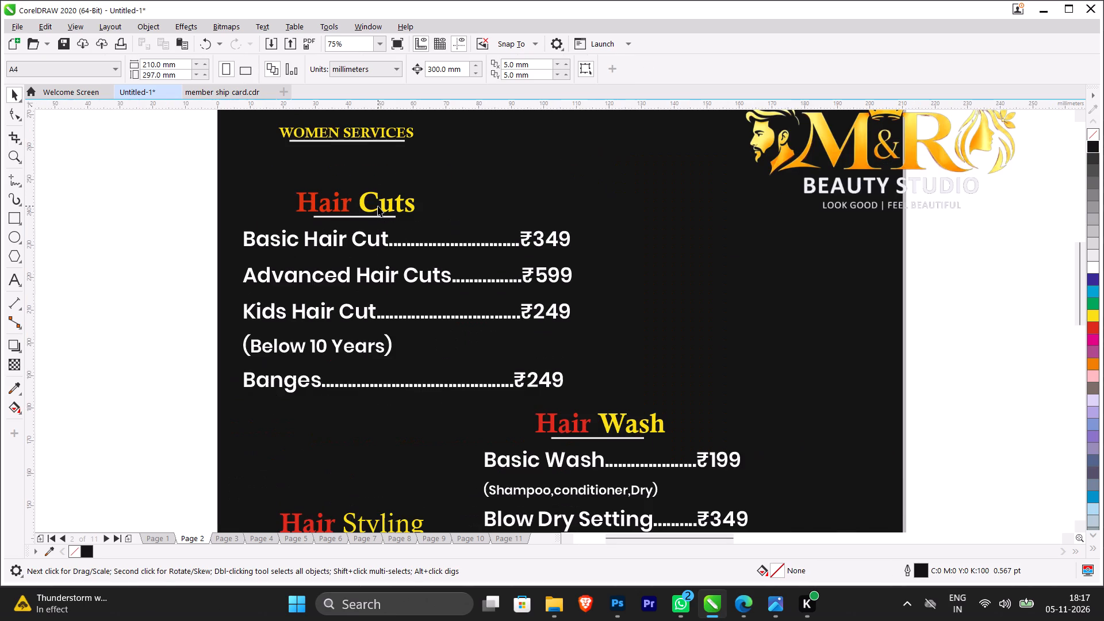
{"action": "left_click", "coordinate": [346, 132]}
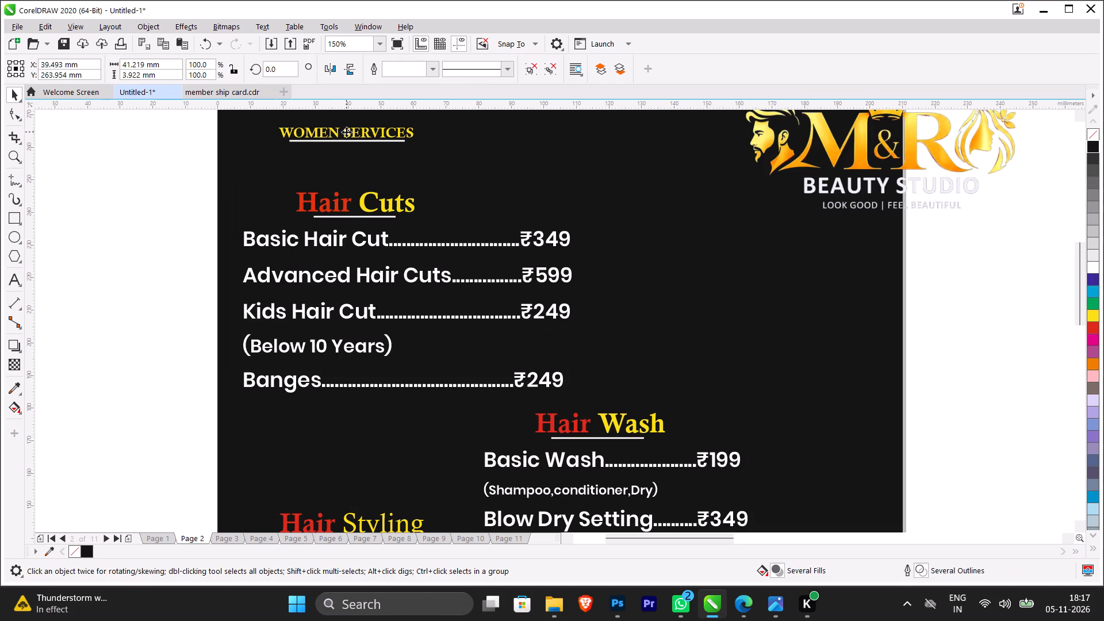
{"action": "double_click", "coordinate": [346, 132]}
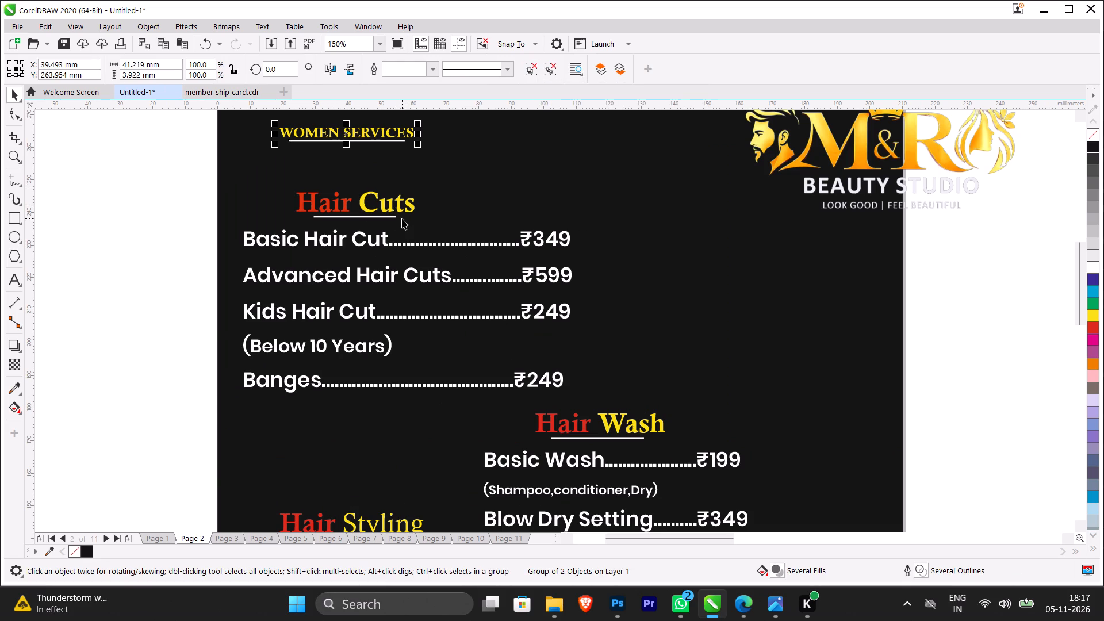
{"action": "scroll", "coordinate": [390, 216], "scroll_direction": "up", "scroll_amount": 1}
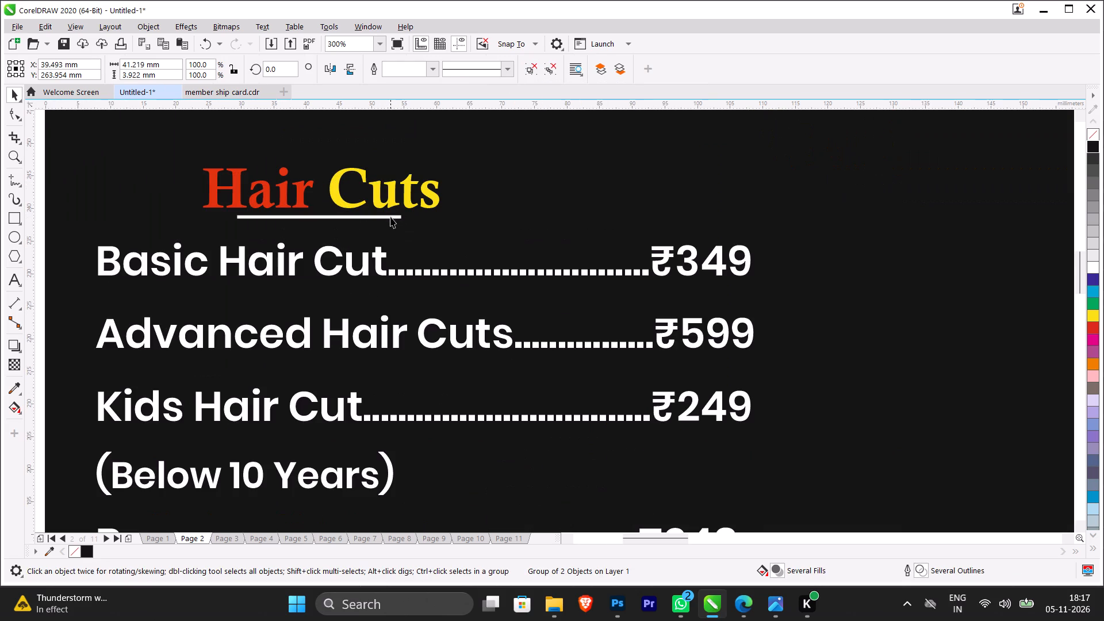
{"action": "left_click", "coordinate": [390, 217]}
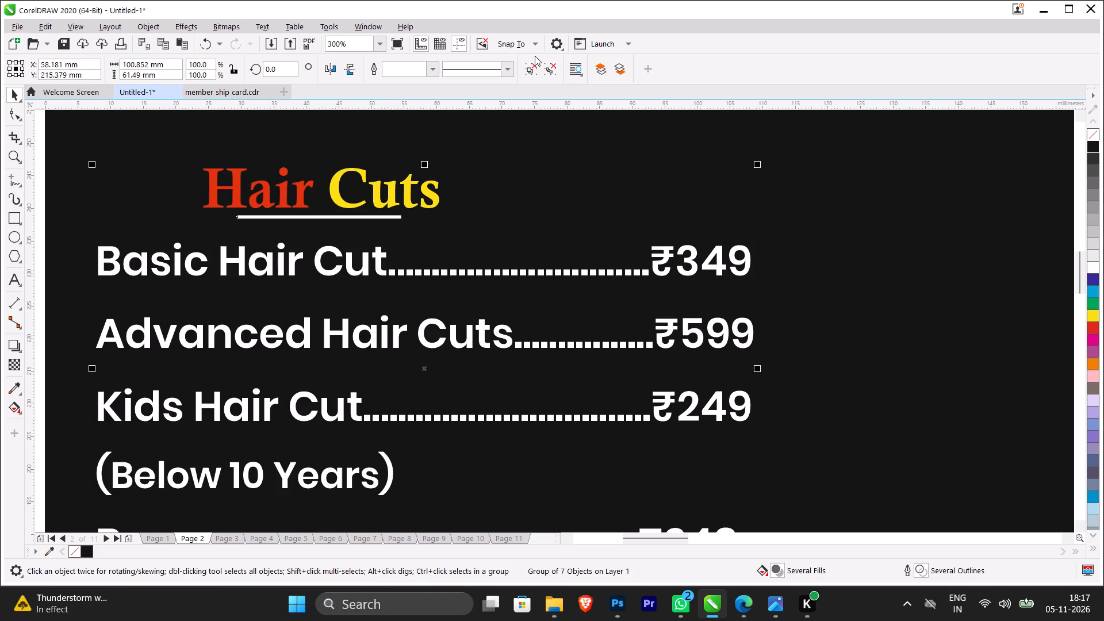
{"action": "left_click", "coordinate": [539, 74]}
{"action": "left_click", "coordinate": [376, 136]}
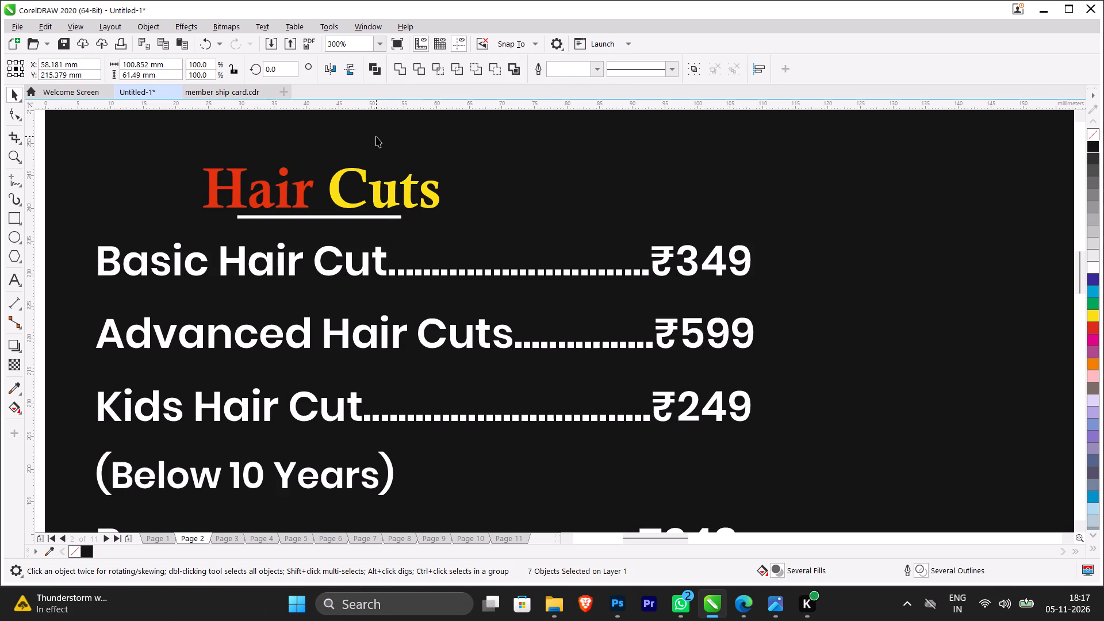
Widen the white underline below the Hair Cuts heading about its centre to about 34 mm.
{"action": "left_click", "coordinate": [387, 217]}
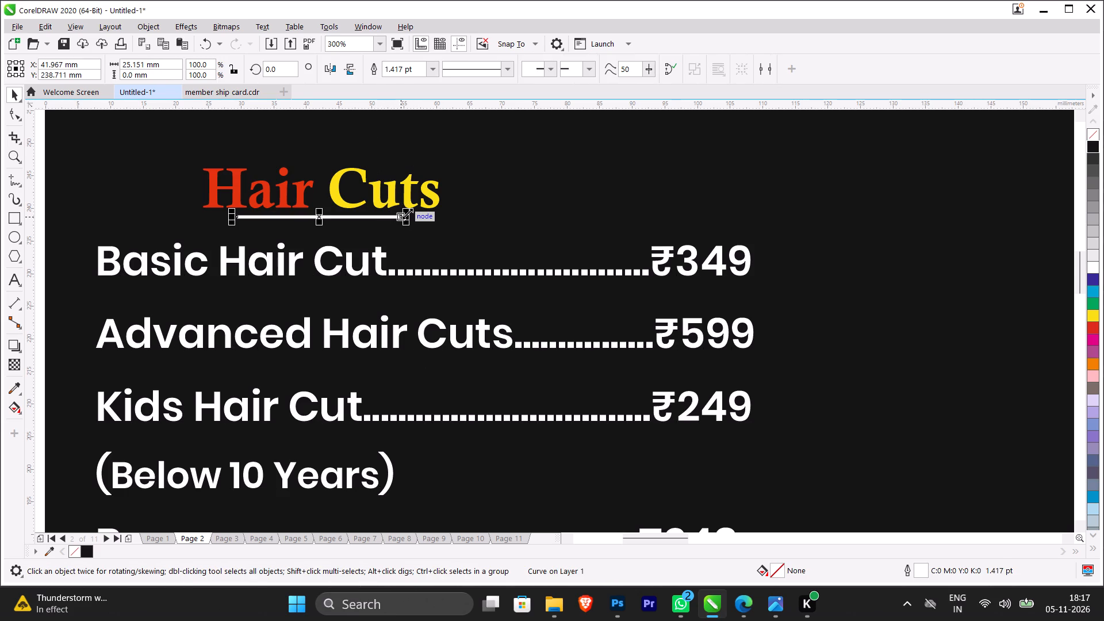
{"action": "left_click_drag", "start_coordinate": [408, 216], "coordinate": [429, 217], "text": "shift"}
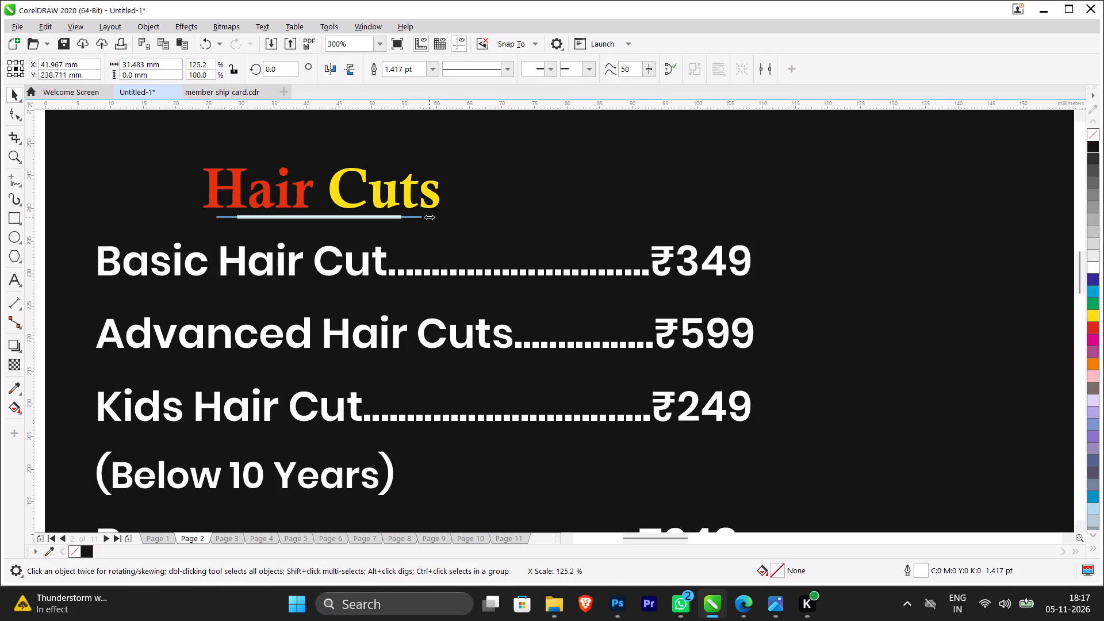
{"action": "left_click_drag", "start_coordinate": [429, 217], "coordinate": [438, 217], "text": "shift"}
{"action": "left_click_drag", "start_coordinate": [438, 217], "coordinate": [439, 218], "text": "shift"}
Group the Hair Cuts heading with its underline and move the group up to about X 42 mm, Y 246 mm.
{"action": "left_click", "coordinate": [377, 190], "text": "shift"}
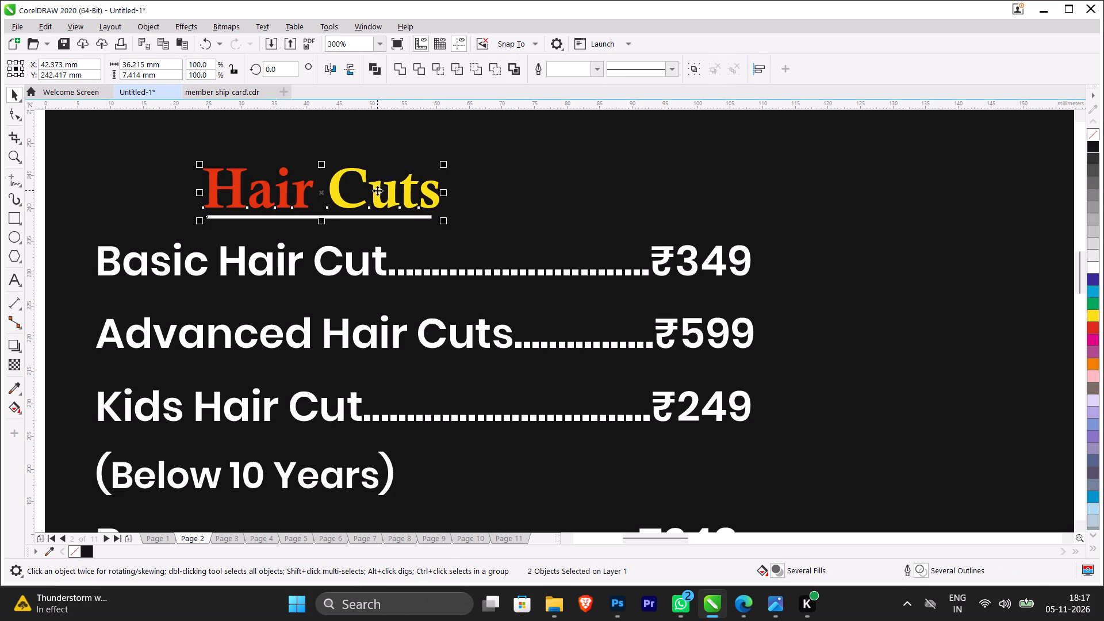
{"action": "key", "text": "ctrl+g"}
{"action": "left_click_drag", "start_coordinate": [377, 190], "coordinate": [376, 185]}
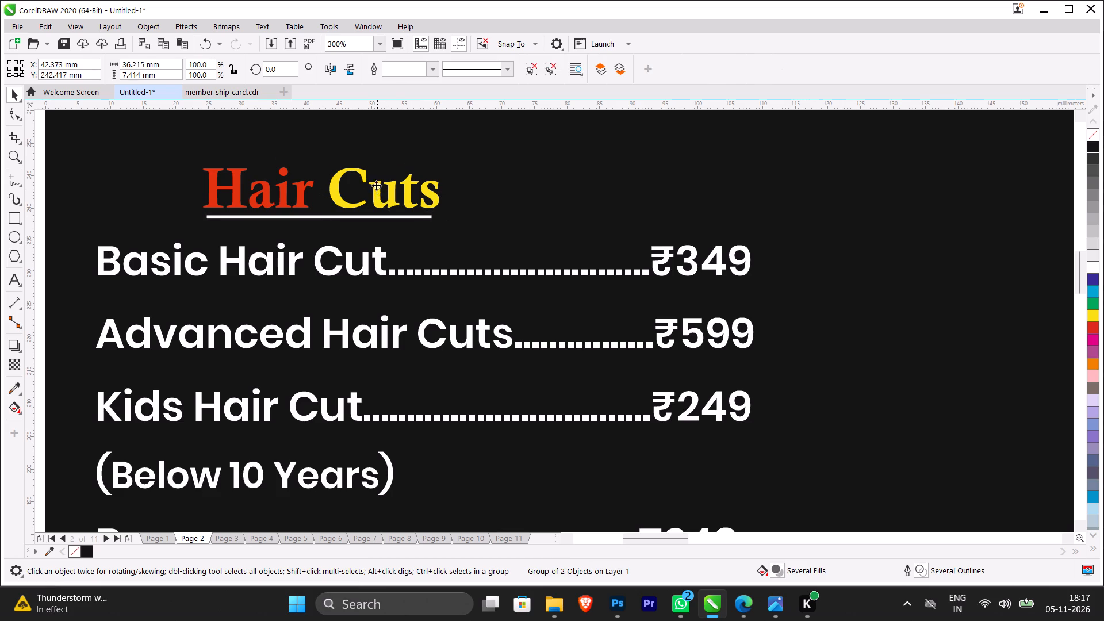
{"action": "left_click_drag", "start_coordinate": [376, 185], "coordinate": [372, 170]}
Scale the Hair Cuts heading group to about 34 mm wide and move it directly beneath the WOMEN SERVICES title.
{"action": "scroll", "coordinate": [372, 170], "scroll_direction": "down", "scroll_amount": 2}
{"action": "left_click", "coordinate": [393, 181], "text": "shift"}
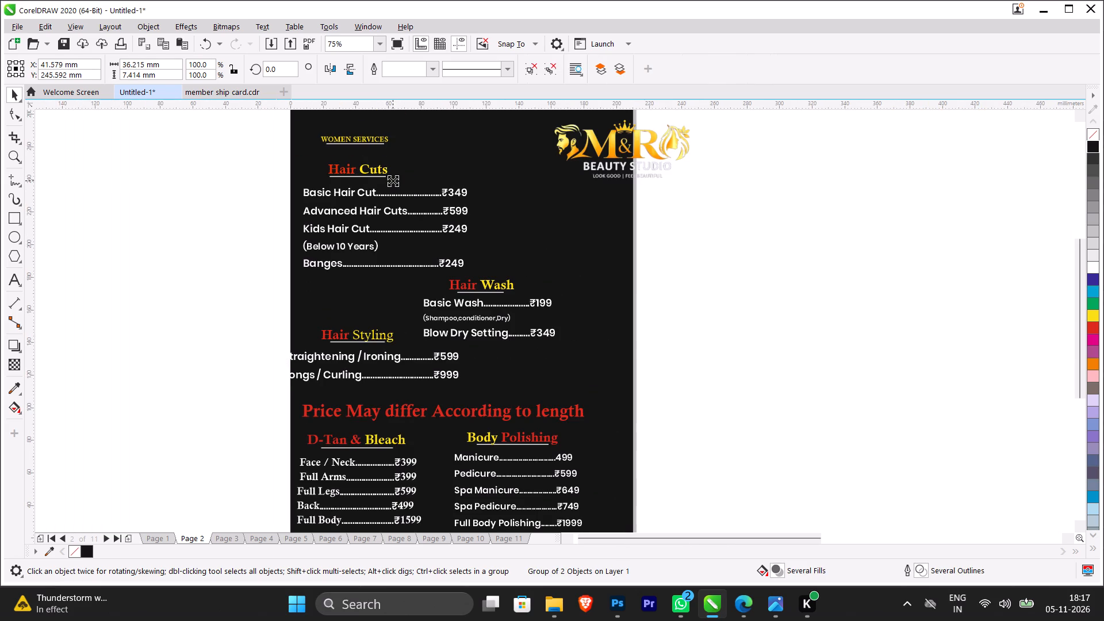
{"action": "scroll", "coordinate": [375, 175], "scroll_direction": "up", "scroll_amount": 2}
{"action": "scroll", "coordinate": [375, 175], "scroll_direction": "down", "scroll_amount": 3}
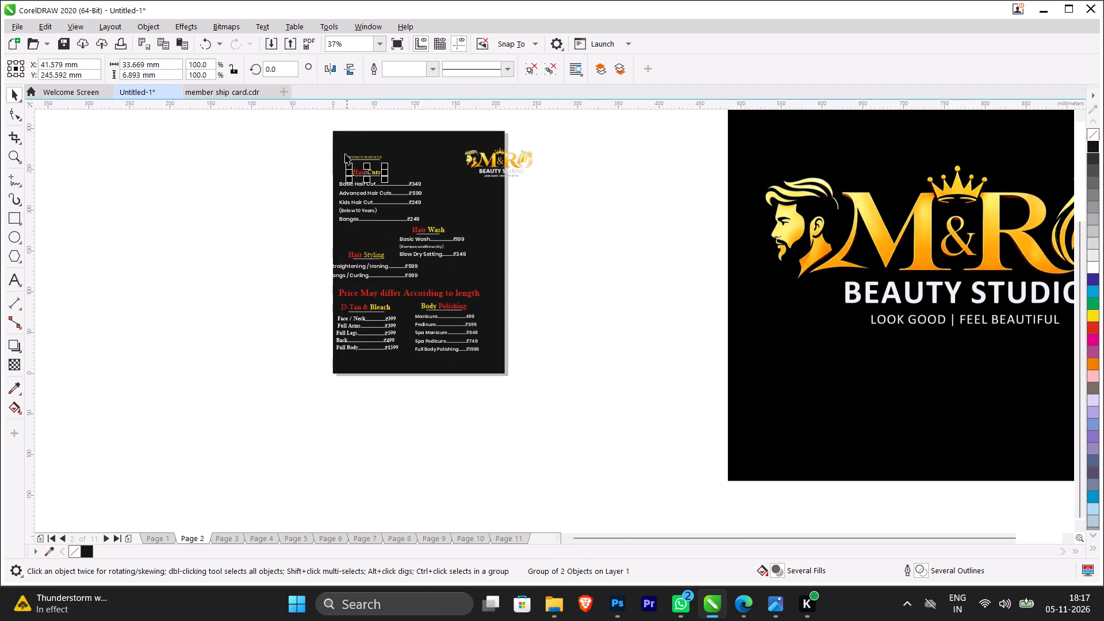
{"action": "scroll", "coordinate": [373, 171], "scroll_direction": "up", "scroll_amount": 2}
{"action": "scroll", "coordinate": [370, 169], "scroll_direction": "down", "scroll_amount": 1}
{"action": "scroll", "coordinate": [365, 151], "scroll_direction": "up", "scroll_amount": 2}
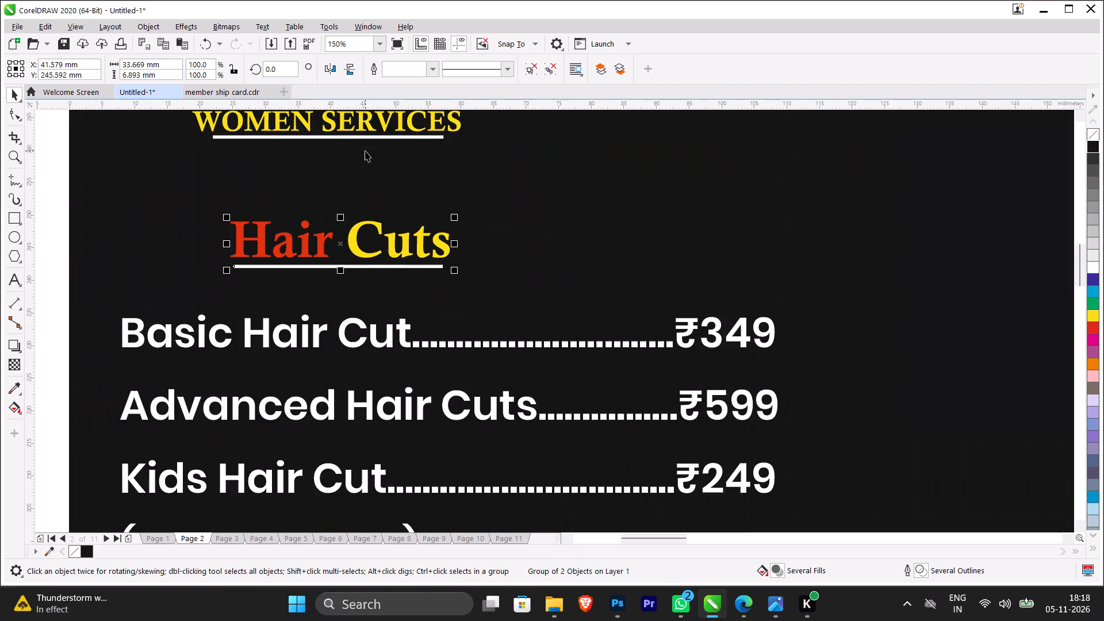
{"action": "left_click_drag", "start_coordinate": [354, 240], "coordinate": [320, 178]}
{"action": "scroll", "coordinate": [320, 178], "scroll_direction": "down", "scroll_amount": 1}
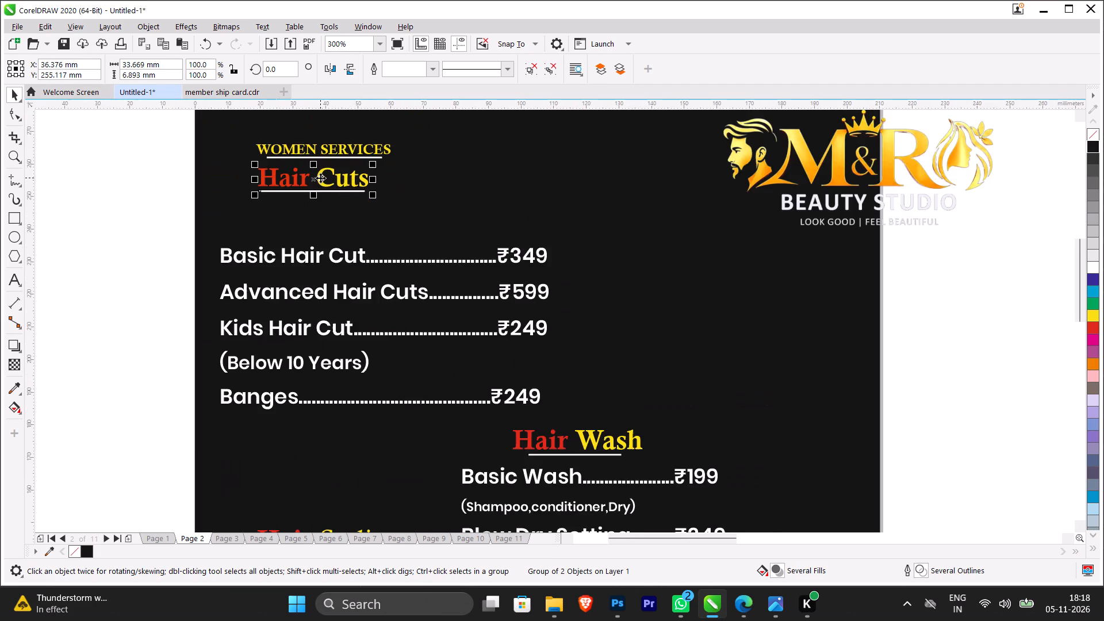
Scale the Hair Cuts heading group to about 19 mm wide and tuck it beneath the title's underline, about X 36 mm, Y 258 mm.
{"action": "scroll", "coordinate": [319, 136], "scroll_direction": "up", "scroll_amount": 1}
{"action": "left_click", "coordinate": [329, 156]}
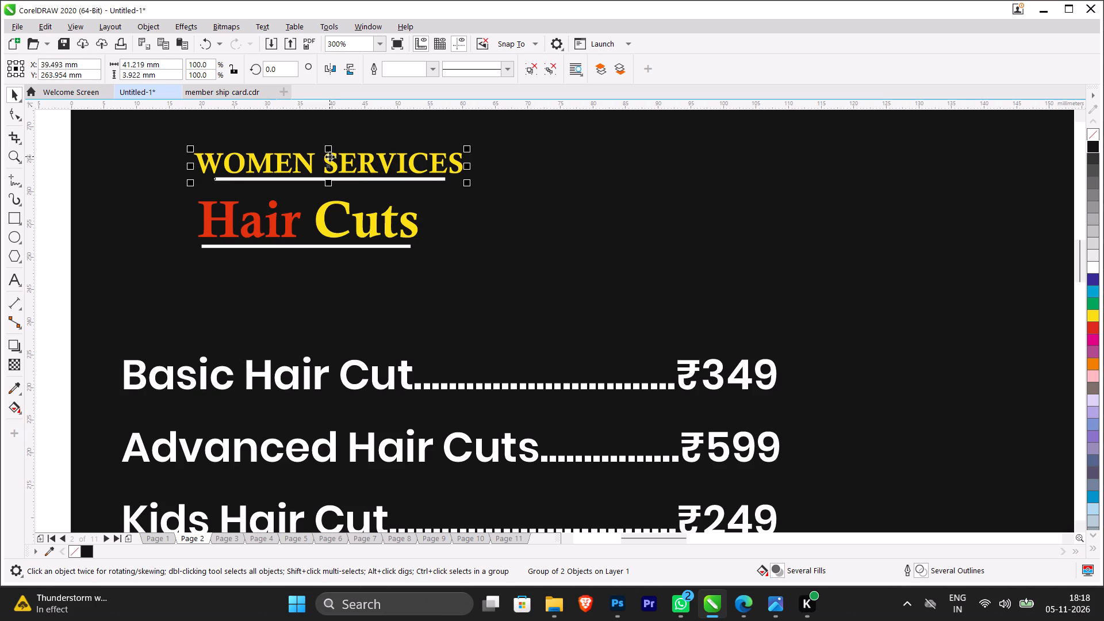
{"action": "left_click", "coordinate": [327, 229]}
{"action": "left_click_drag", "start_coordinate": [425, 251], "coordinate": [420, 244], "text": "shift"}
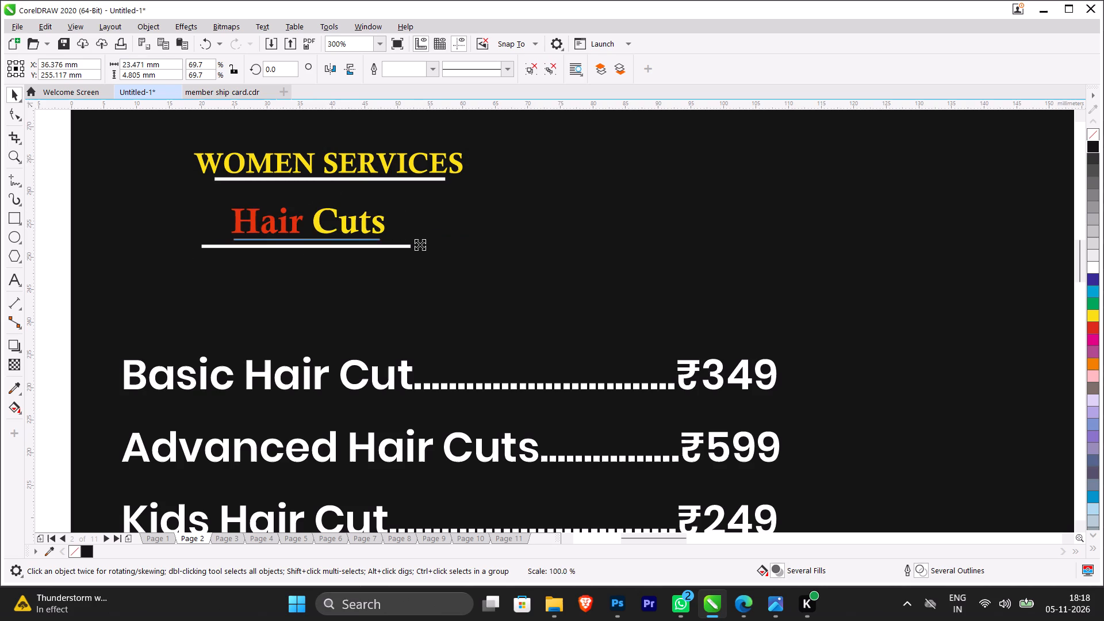
{"action": "left_click_drag", "start_coordinate": [420, 244], "coordinate": [416, 241], "text": "shift"}
{"action": "left_click_drag", "start_coordinate": [354, 226], "coordinate": [354, 214]}
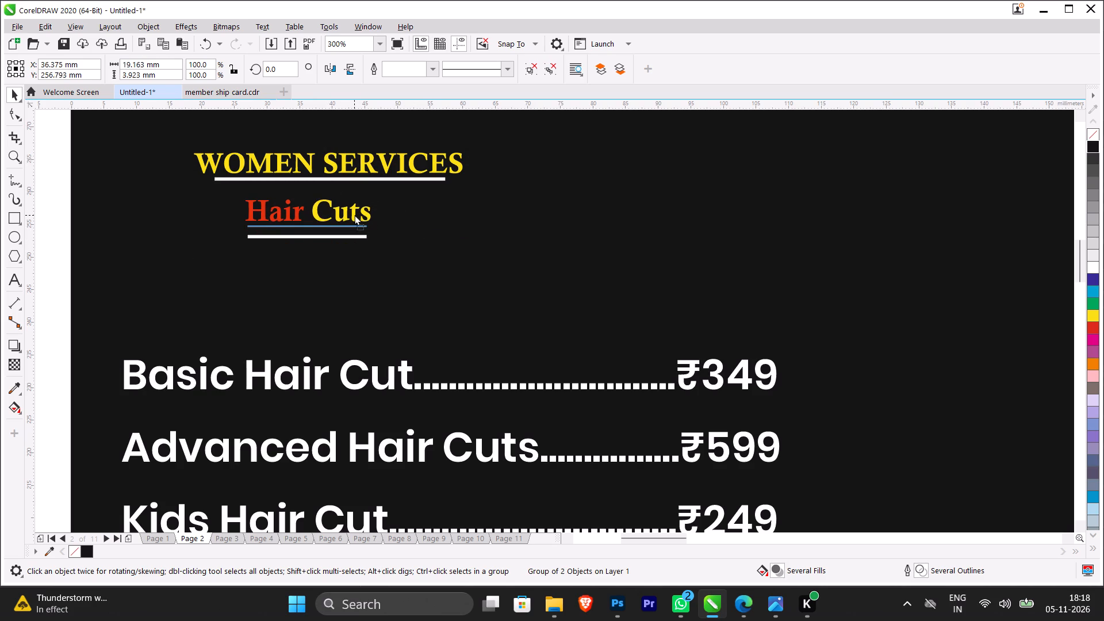
{"action": "left_click_drag", "start_coordinate": [354, 214], "coordinate": [353, 208]}
Align the left edges of the five Hair Cuts text lines, from Basic Hair Cut to Banges.
{"action": "scroll", "coordinate": [353, 208], "scroll_direction": "down", "scroll_amount": 2}
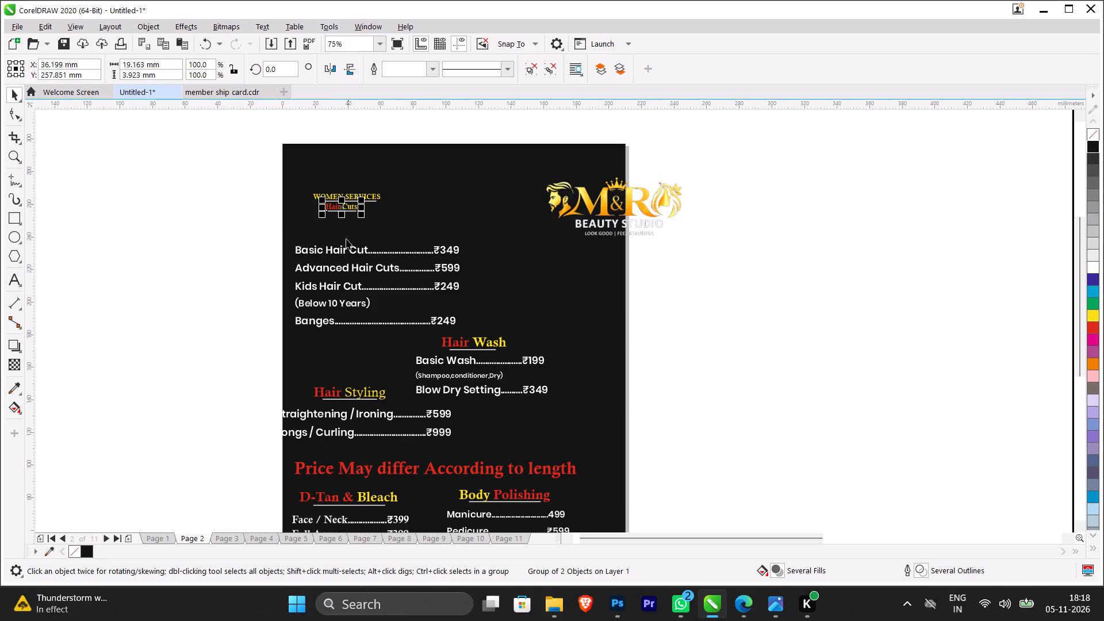
{"action": "left_click_drag", "start_coordinate": [268, 233], "coordinate": [476, 329]}
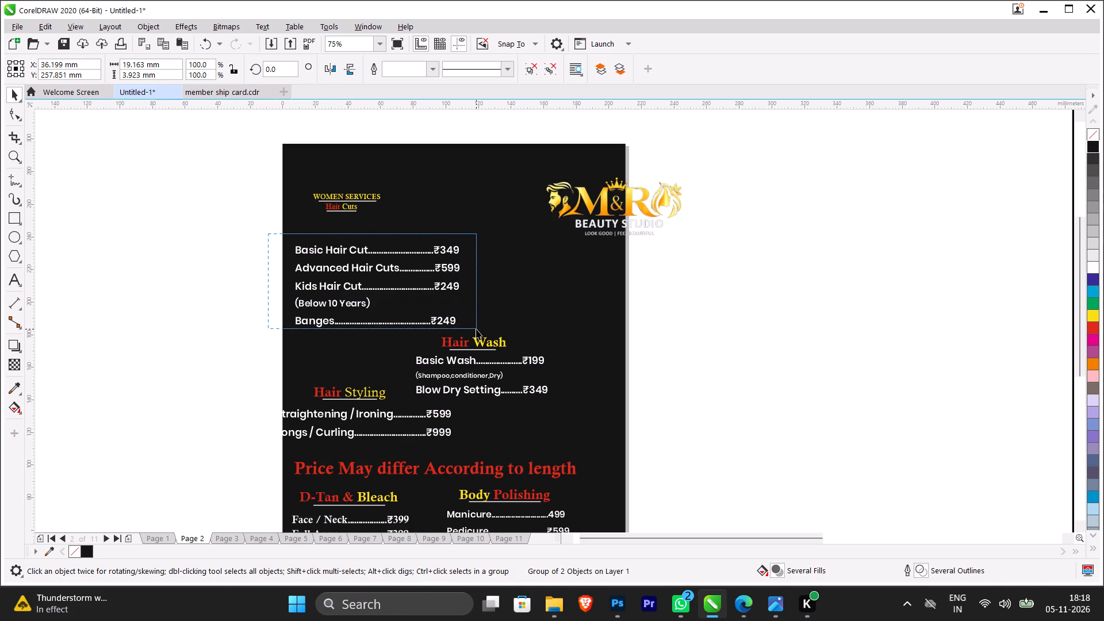
{"action": "left_click_drag", "start_coordinate": [476, 329], "coordinate": [477, 328]}
{"action": "key", "text": "l"}
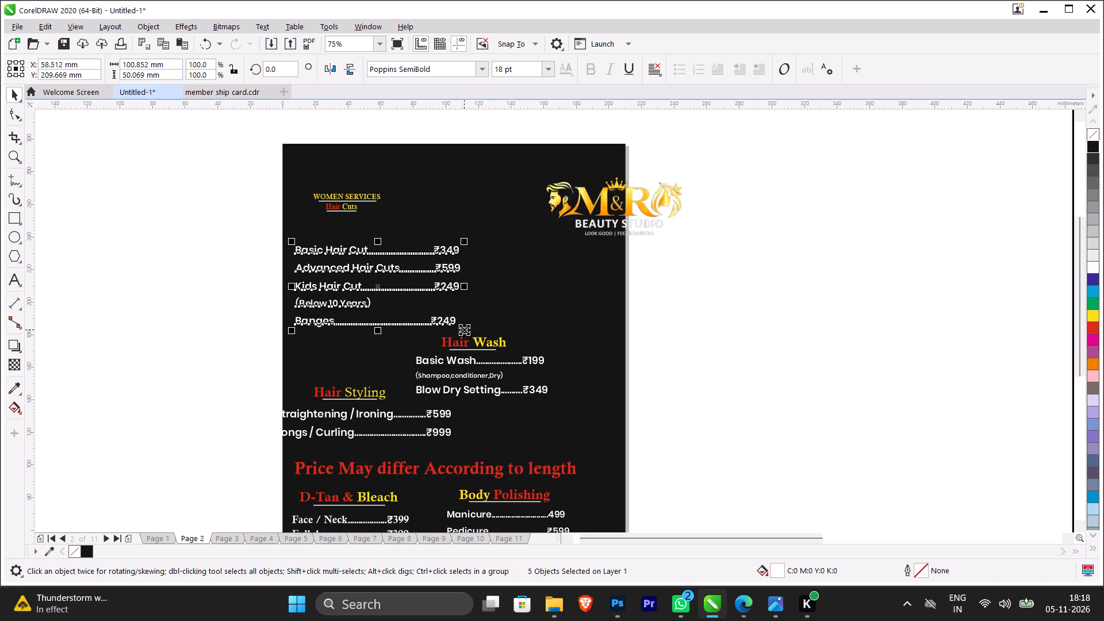
Scale the five Hair Cuts lines to about 50 mm wide and move them below the Hair Cuts heading, about X 37 mm, Y 241 mm.
{"action": "left_click_drag", "start_coordinate": [464, 329], "coordinate": [447, 309], "text": "shift"}
{"action": "left_click_drag", "start_coordinate": [405, 279], "coordinate": [373, 229]}
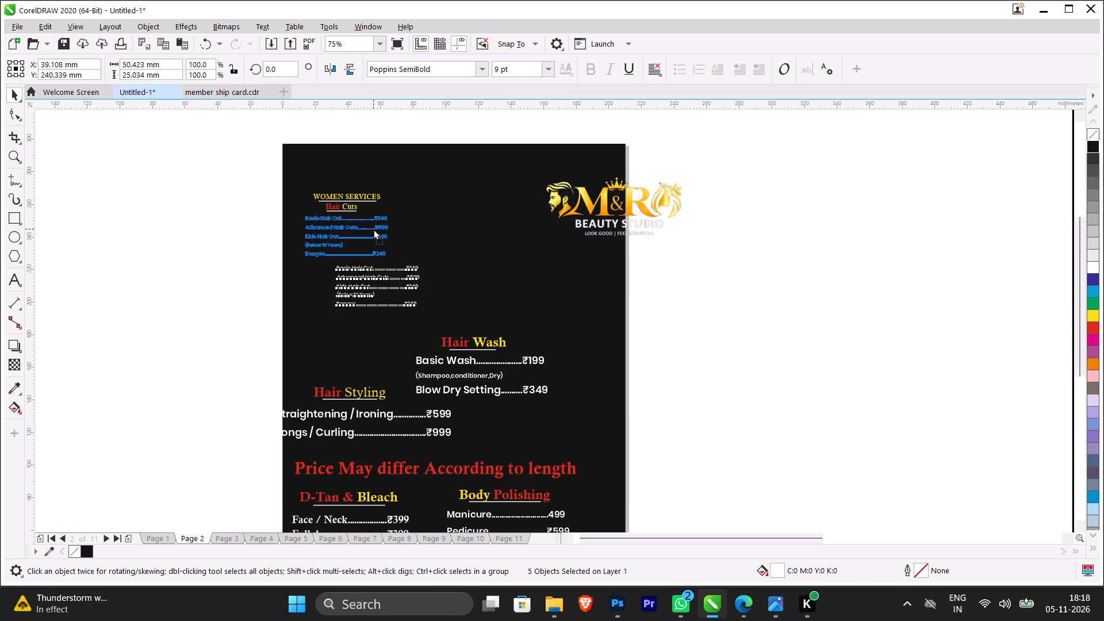
{"action": "left_click_drag", "start_coordinate": [373, 229], "coordinate": [370, 228]}
{"action": "scroll", "coordinate": [344, 193], "scroll_direction": "up", "scroll_amount": 2}
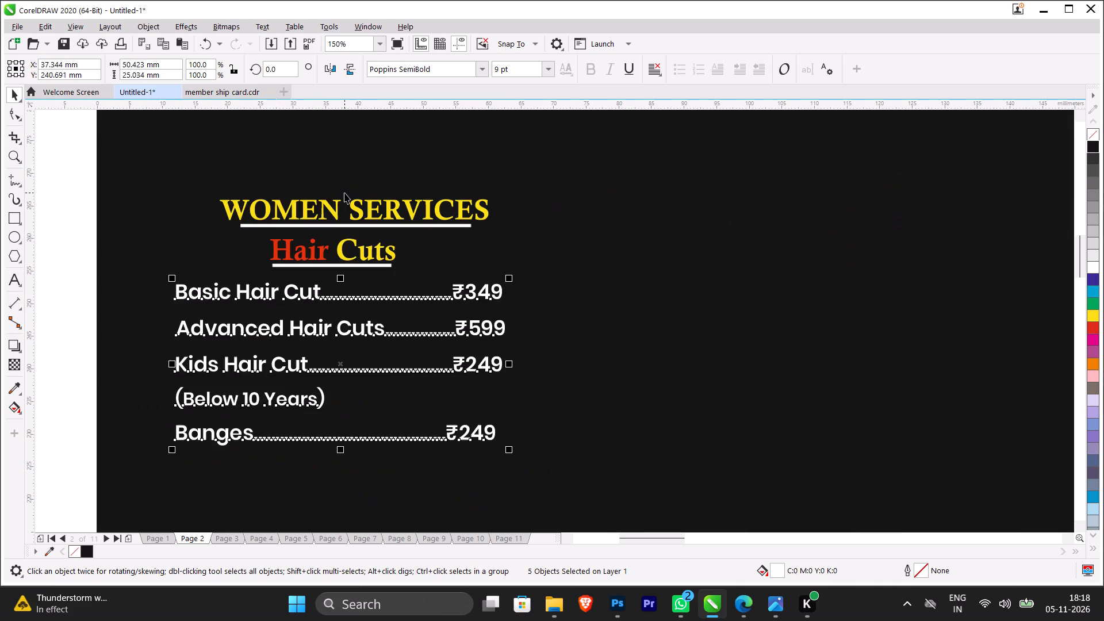
{"action": "left_click", "coordinate": [649, 262]}
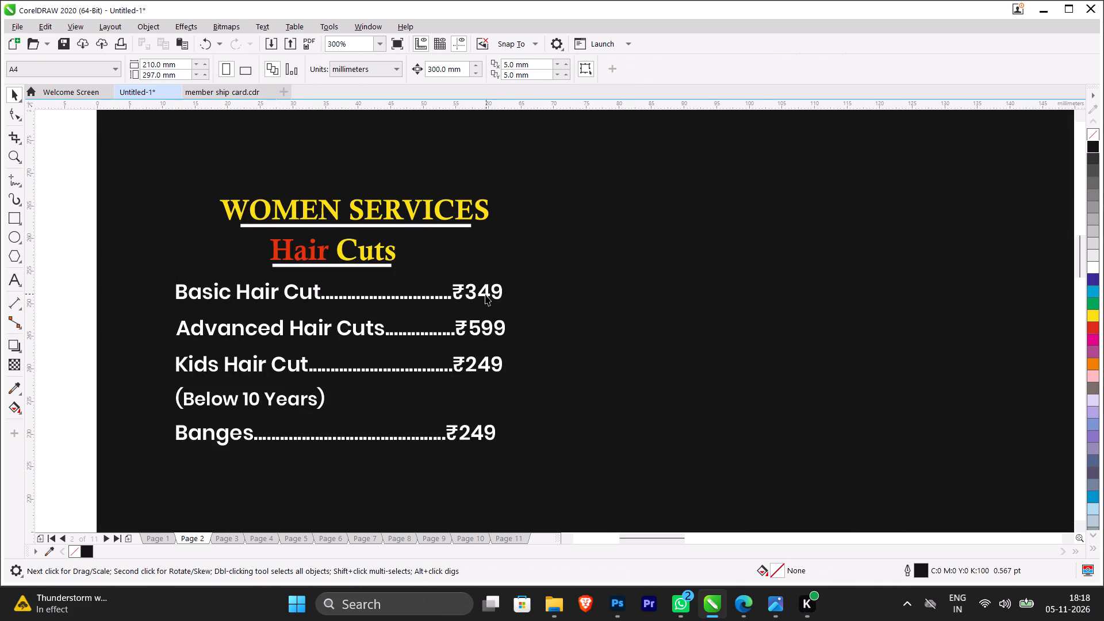
Set the font size of the Basic Hair Cut, Advanced Hair Cuts and Kids Hair Cut lines to 8 pt.
{"action": "scroll", "coordinate": [482, 298], "scroll_direction": "down", "scroll_amount": 1}
{"action": "left_click", "coordinate": [485, 298]}
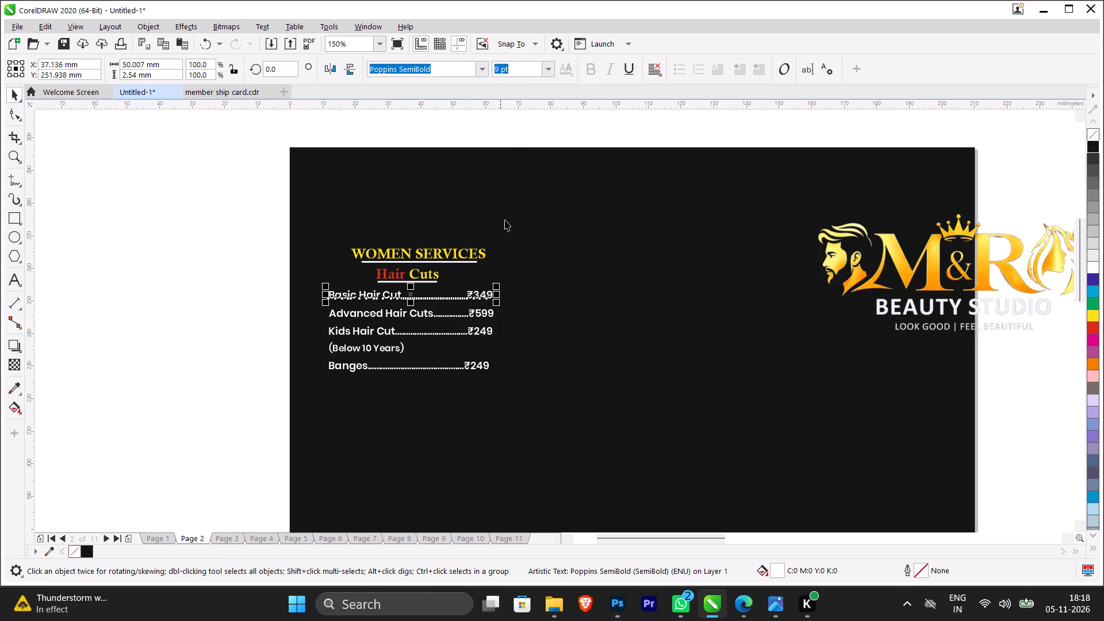
{"action": "left_click", "coordinate": [515, 71]}
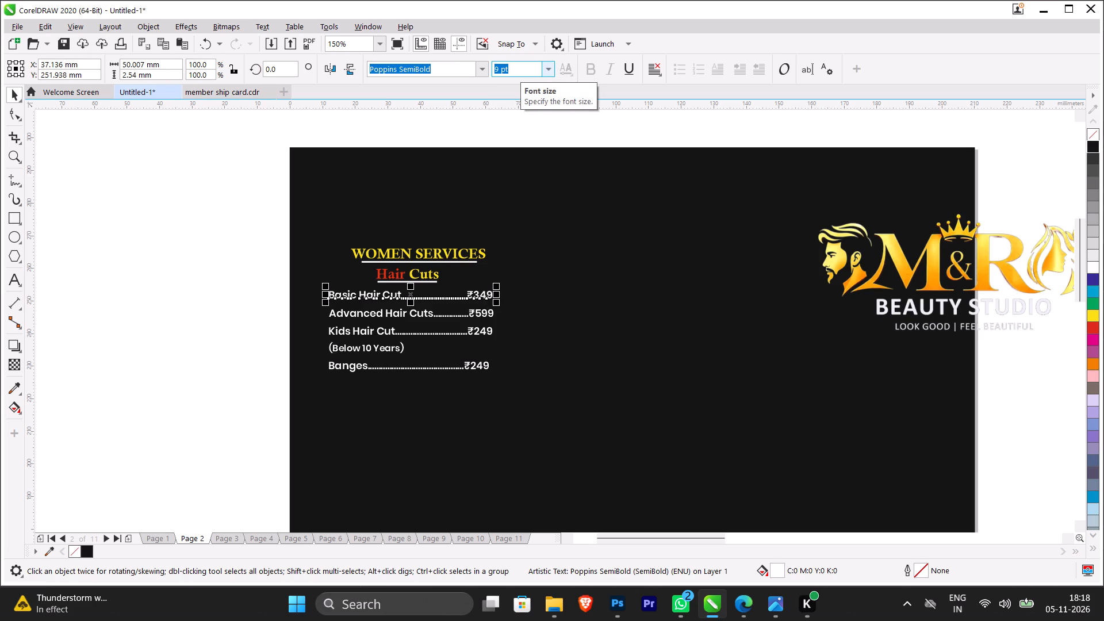
{"action": "key", "text": "8"}
{"action": "key", "text": "Return"}
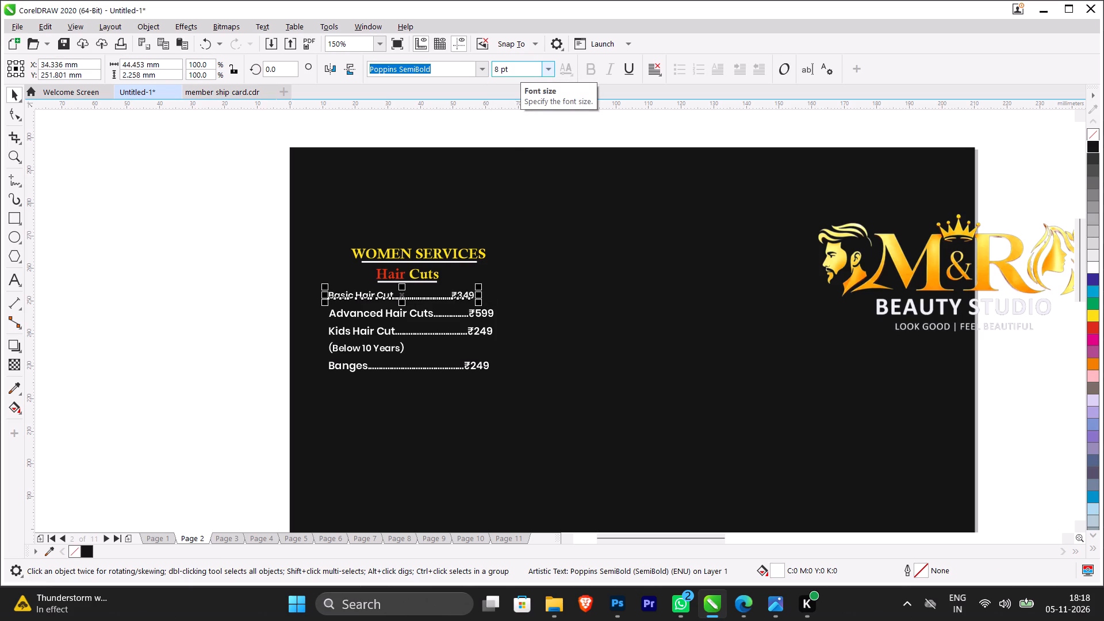
{"action": "left_click", "coordinate": [477, 315]}
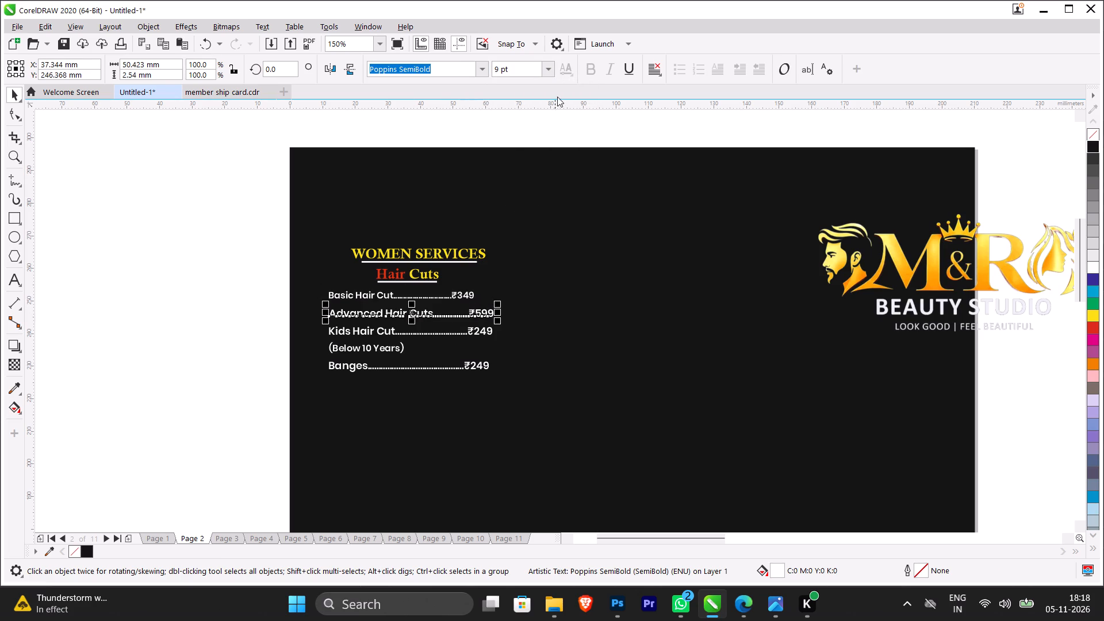
{"action": "left_click", "coordinate": [523, 68]}
{"action": "key", "text": "8"}
{"action": "key", "text": "Return"}
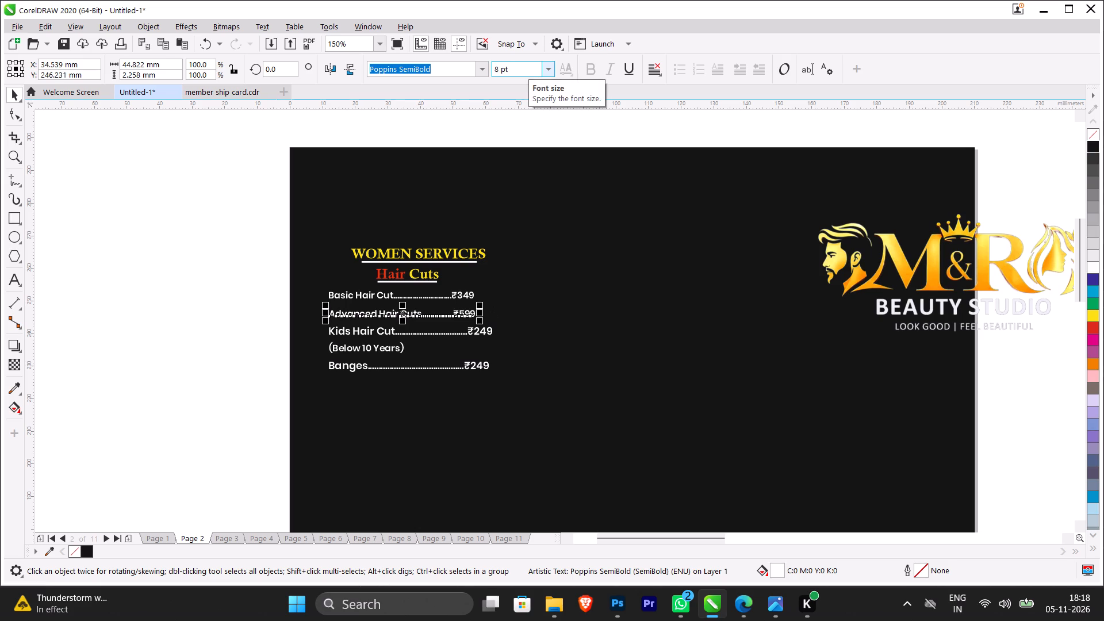
{"action": "left_click", "coordinate": [475, 335]}
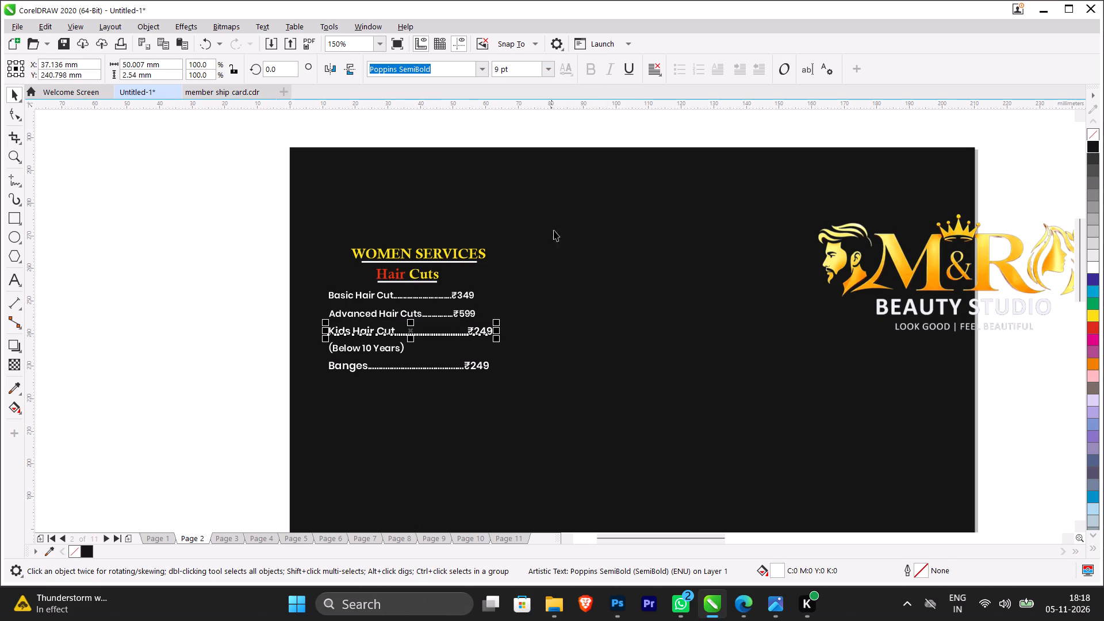
{"action": "left_click", "coordinate": [535, 66]}
{"action": "key", "text": "8"}
{"action": "key", "text": "Return"}
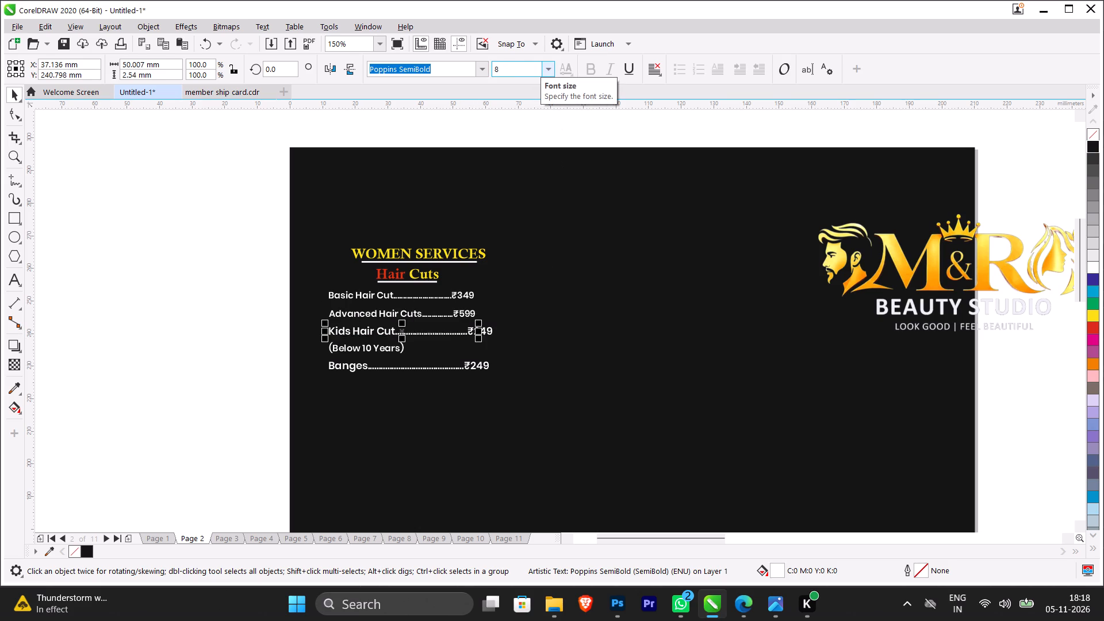
Set the font size of the (Below 10 Years) note to 6 pt and of the Banges line to 8 pt.
{"action": "left_click", "coordinate": [400, 348]}
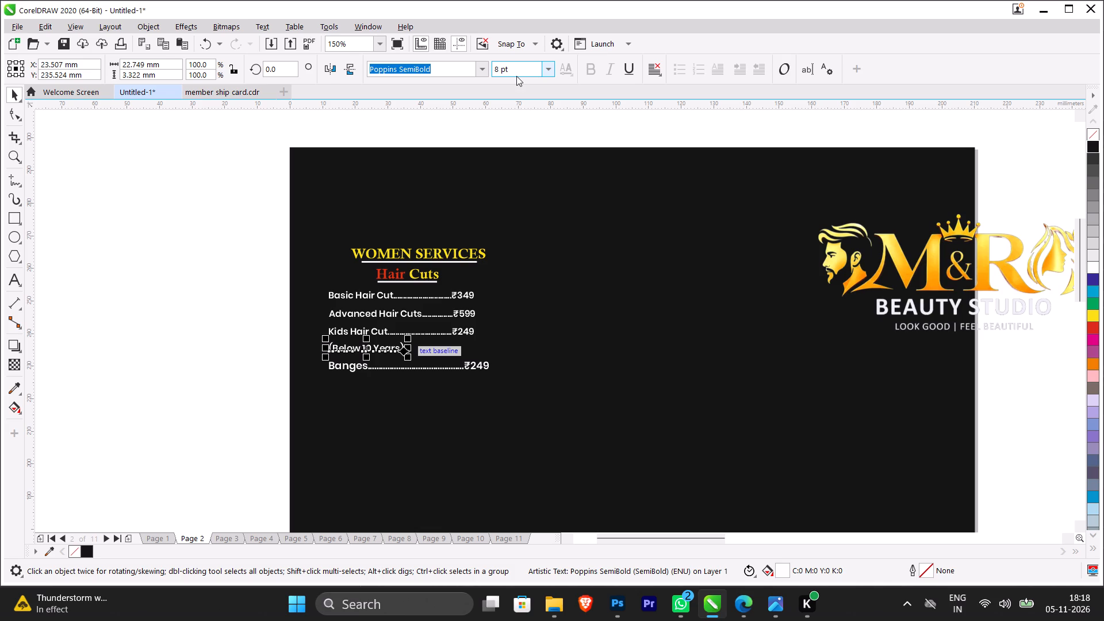
{"action": "left_click", "coordinate": [511, 67]}
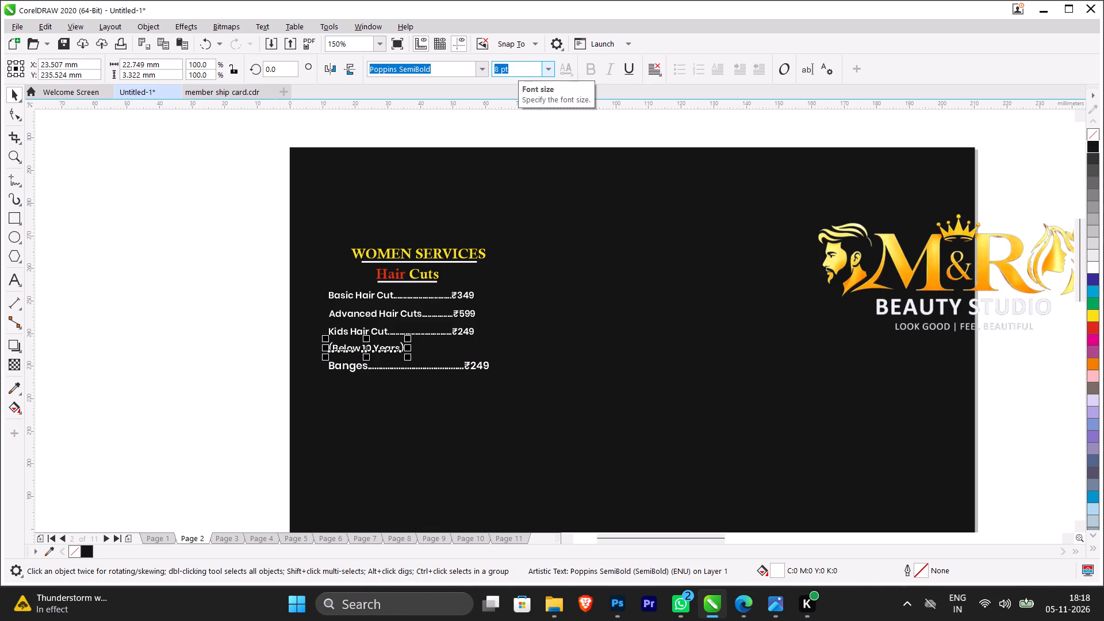
{"action": "key", "text": "6"}
{"action": "key", "text": "Return"}
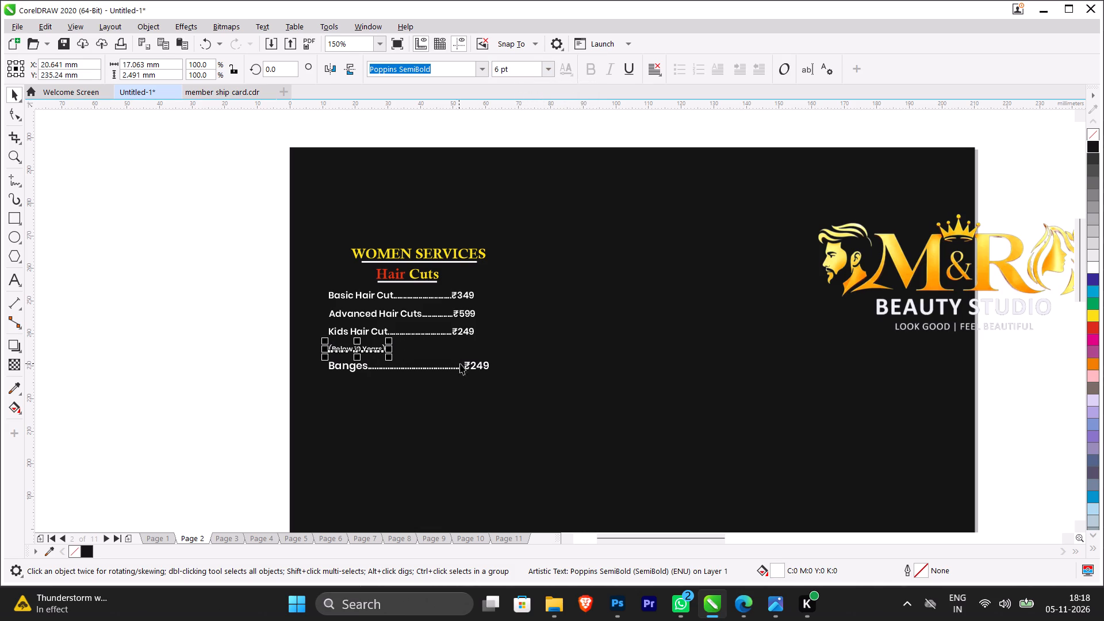
{"action": "left_click", "coordinate": [469, 369]}
{"action": "left_click", "coordinate": [526, 61]}
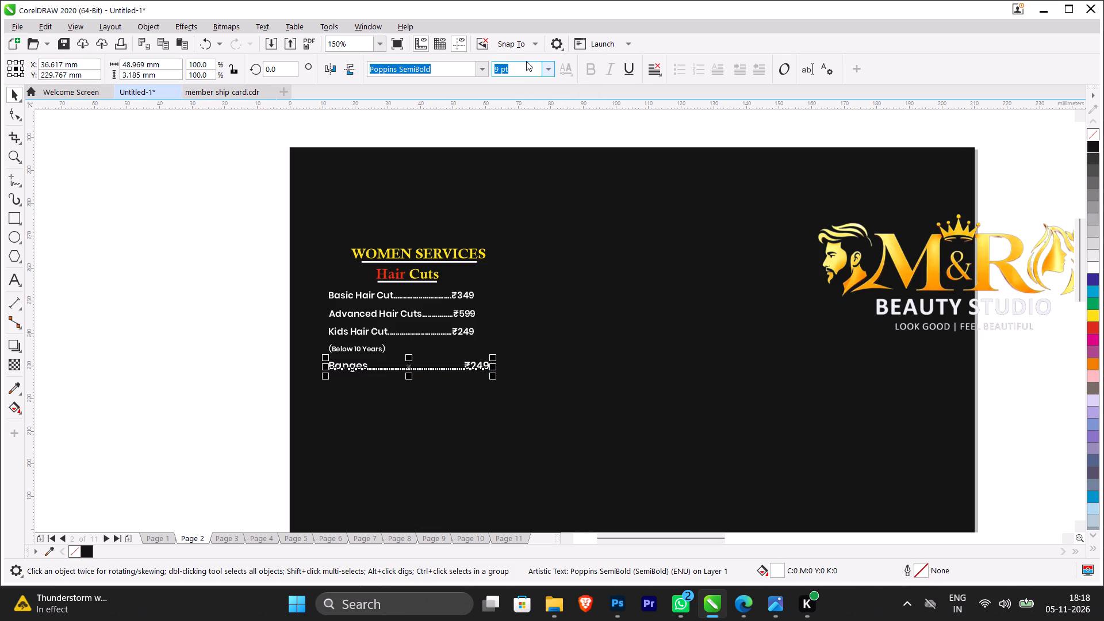
{"action": "key", "text": "8"}
{"action": "key", "text": "Return"}
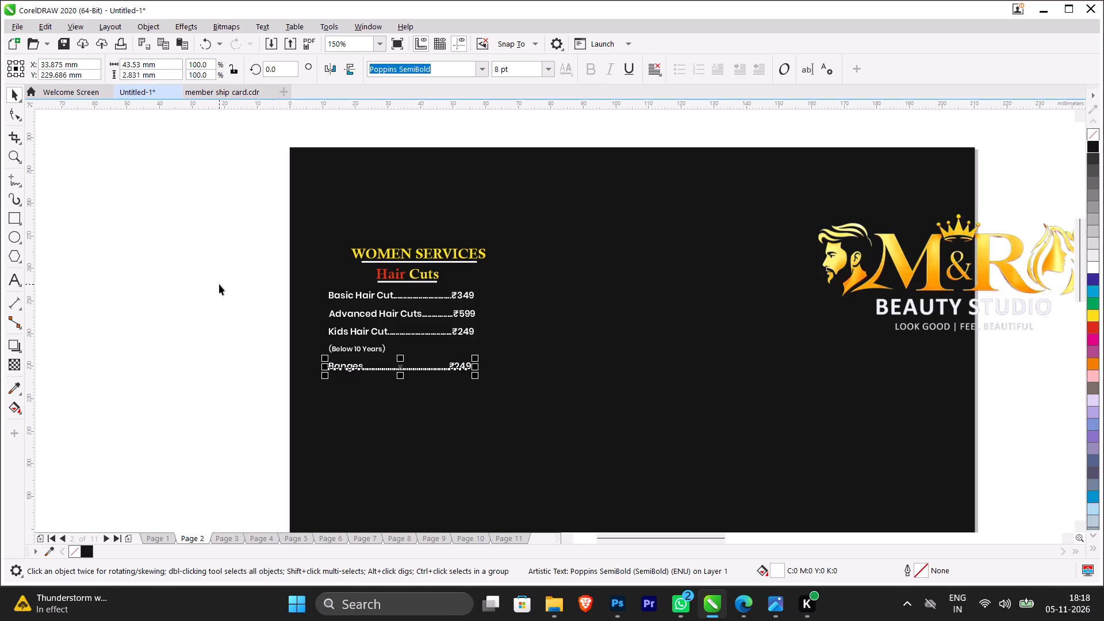
{"action": "left_click", "coordinate": [219, 284]}
Move the Basic Hair Cut line closer to the page's left edge, beneath the Hair Cuts heading, to about X 31 mm, Y 252 mm.
{"action": "scroll", "coordinate": [358, 357], "scroll_direction": "up", "scroll_amount": 2}
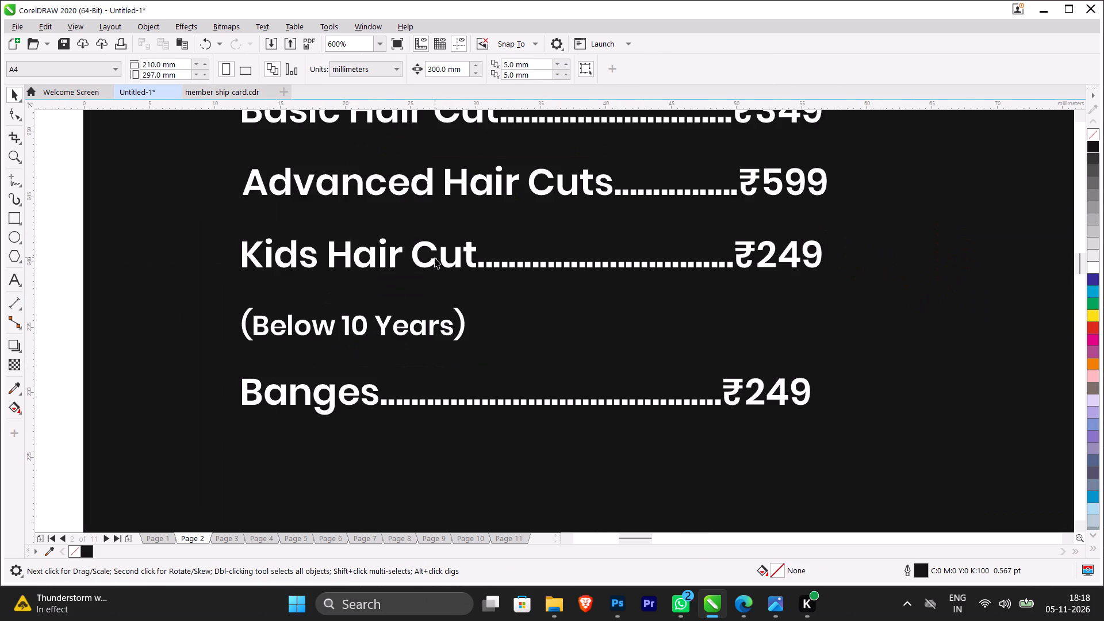
{"action": "scroll", "coordinate": [441, 251], "scroll_direction": "down", "scroll_amount": 1}
{"action": "scroll", "coordinate": [461, 179], "scroll_direction": "up", "scroll_amount": 1}
{"action": "scroll", "coordinate": [463, 178], "scroll_direction": "down", "scroll_amount": 1}
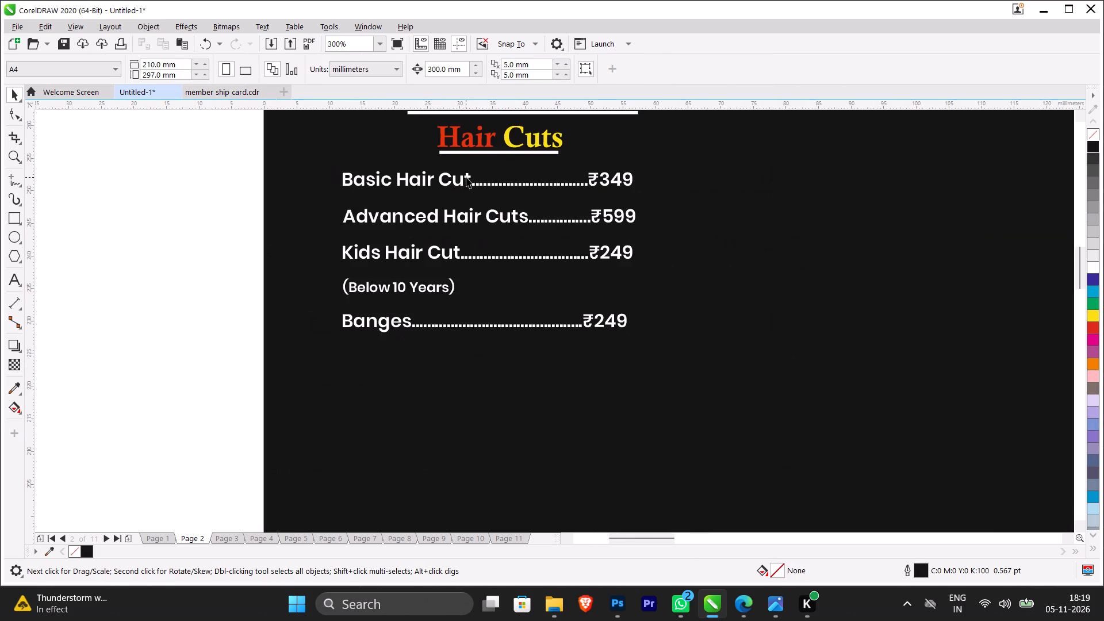
{"action": "scroll", "coordinate": [473, 156], "scroll_direction": "up", "scroll_amount": 1}
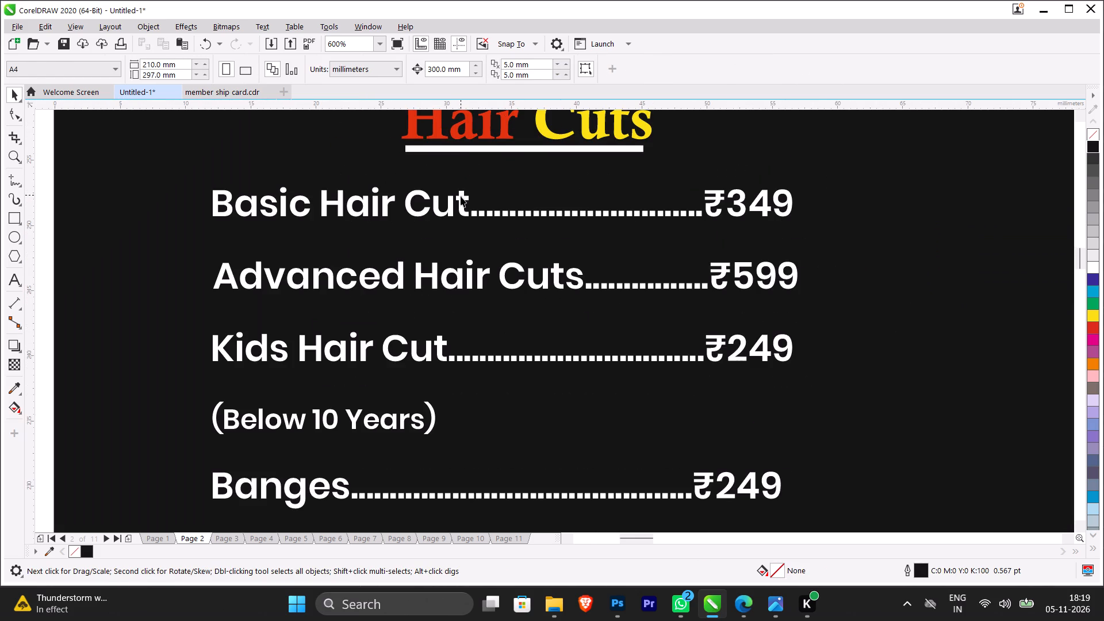
{"action": "left_click", "coordinate": [461, 200]}
{"action": "left_click_drag", "start_coordinate": [462, 200], "coordinate": [386, 195]}
{"action": "scroll", "coordinate": [389, 195], "scroll_direction": "down", "scroll_amount": 1}
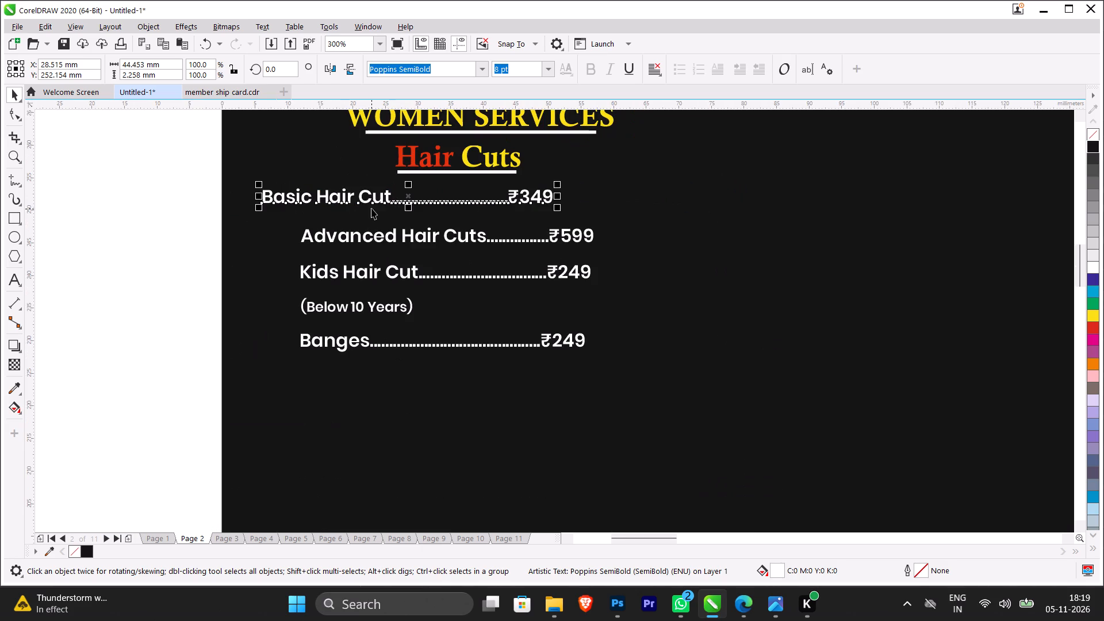
{"action": "left_click_drag", "start_coordinate": [371, 202], "coordinate": [390, 201]}
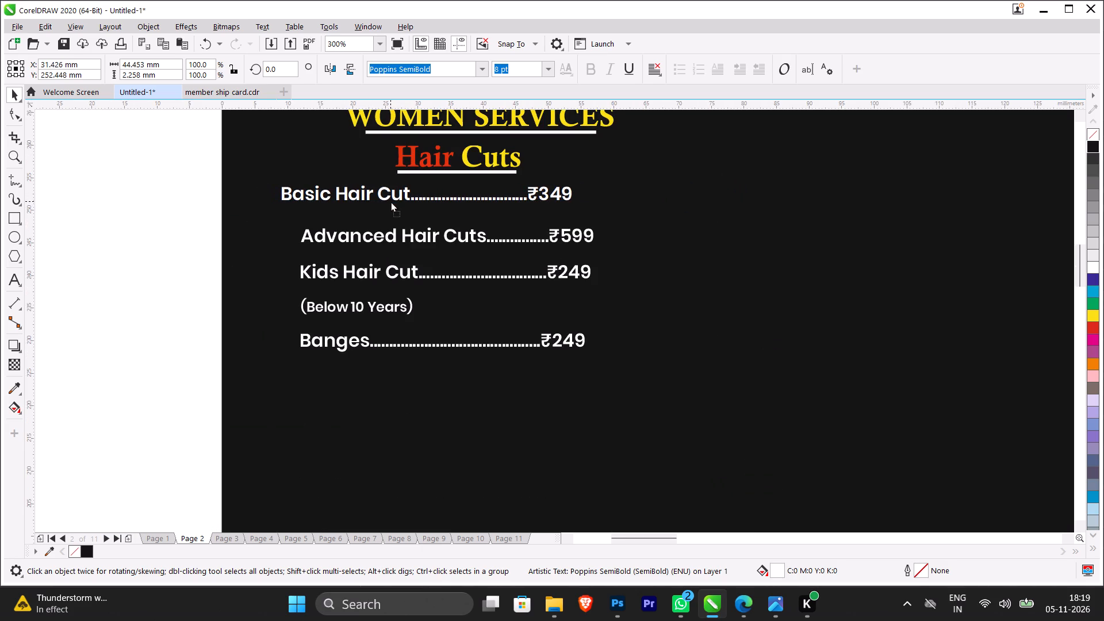
{"action": "left_click_drag", "start_coordinate": [390, 201], "coordinate": [390, 202]}
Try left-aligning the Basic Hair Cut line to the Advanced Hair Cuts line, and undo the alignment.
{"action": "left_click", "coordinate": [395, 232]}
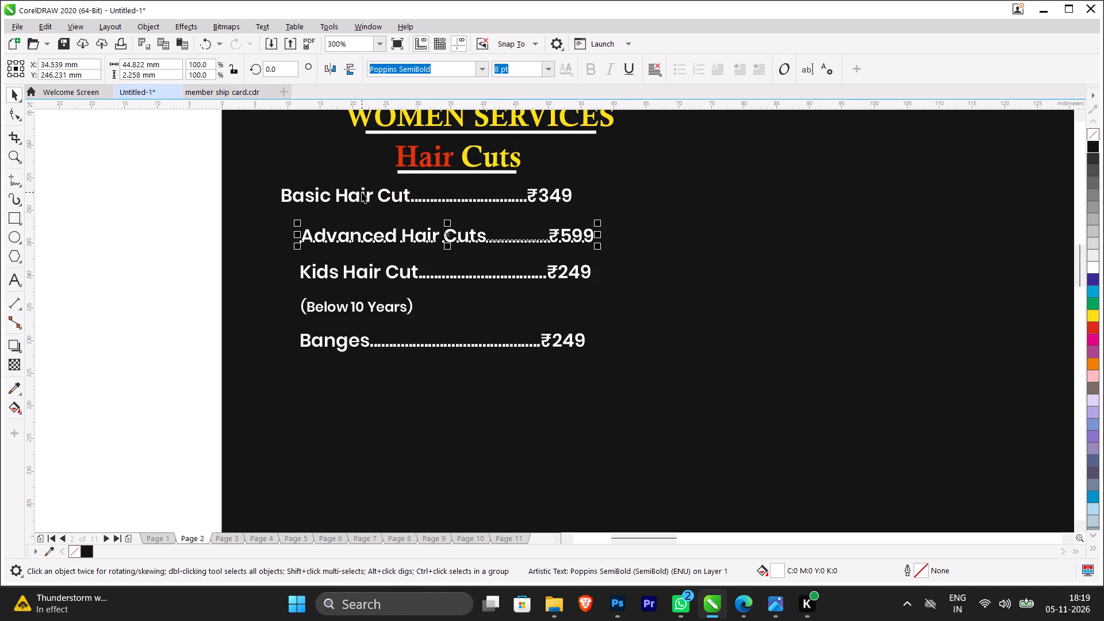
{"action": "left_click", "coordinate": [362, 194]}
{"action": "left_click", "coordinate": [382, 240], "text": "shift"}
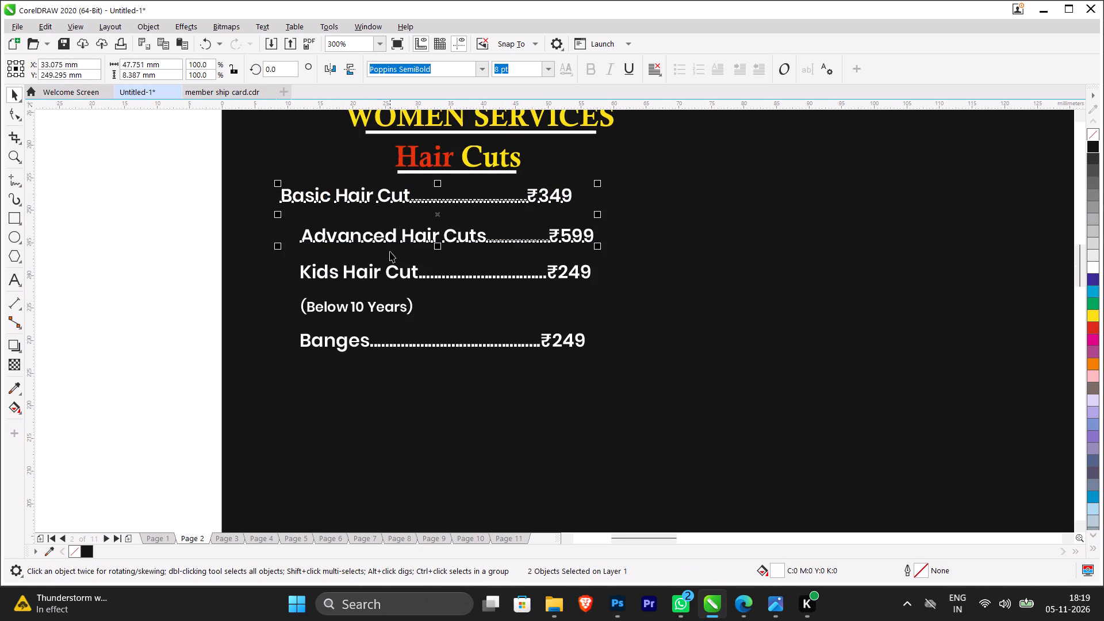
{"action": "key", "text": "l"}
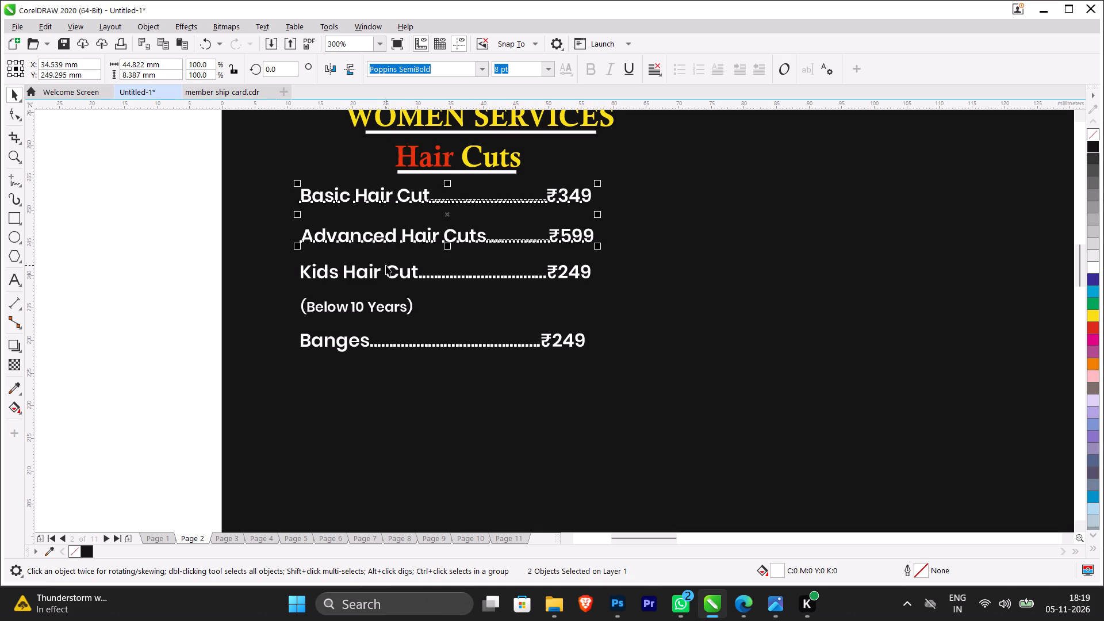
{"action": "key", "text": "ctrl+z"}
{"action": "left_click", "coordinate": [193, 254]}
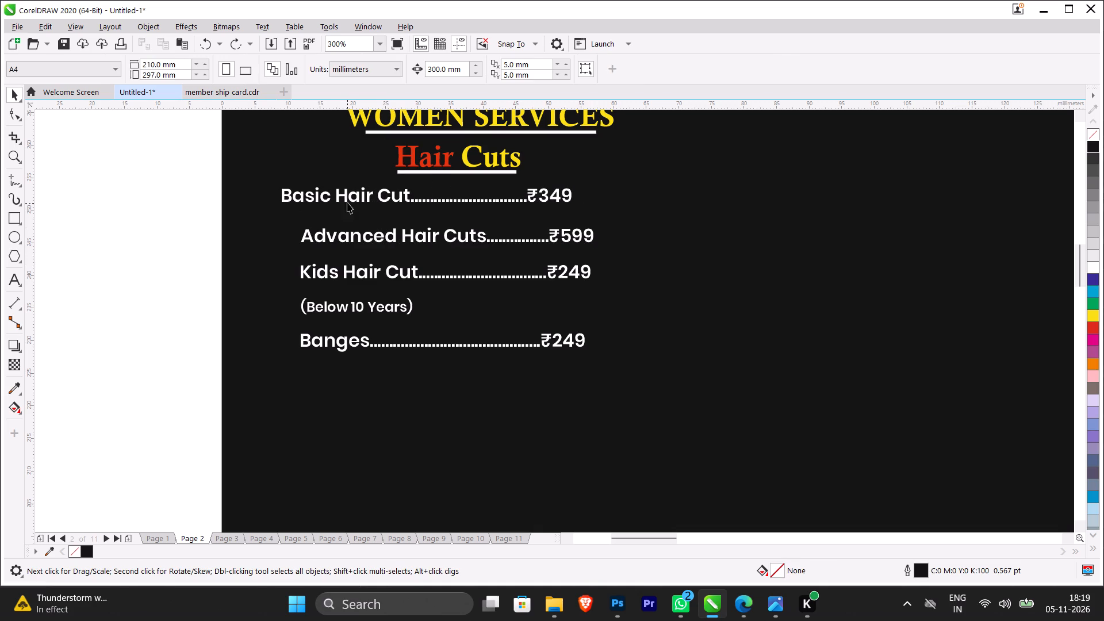
Align the left edges of the Advanced Hair Cuts, Kids Hair Cut, (Below 10 Years) and Banges lines to the Basic Hair Cut line.
{"action": "left_click", "coordinate": [344, 235]}
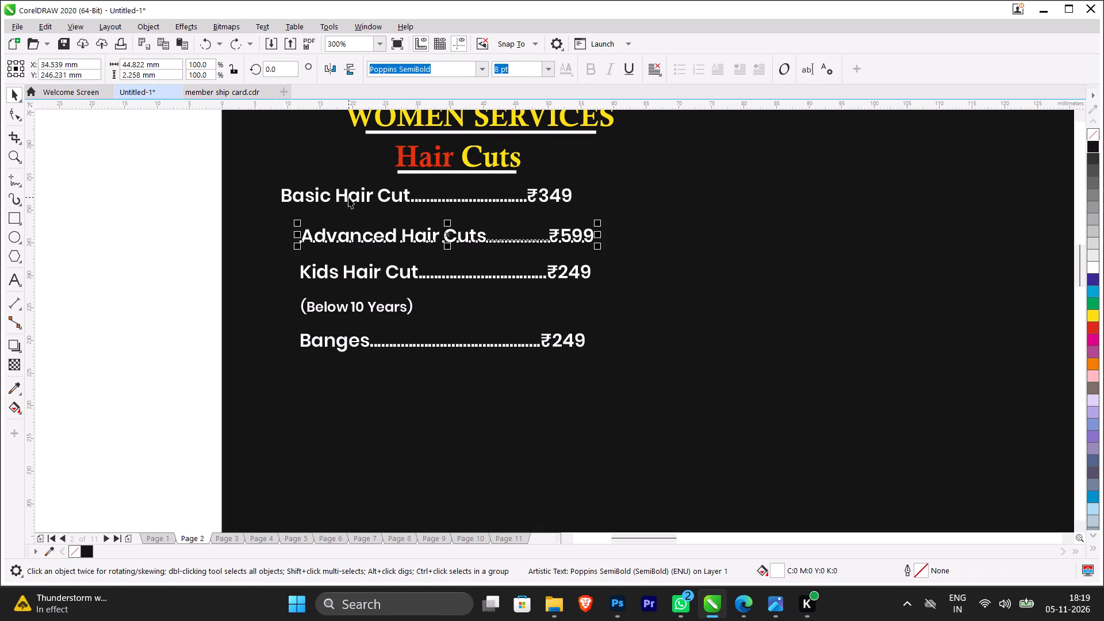
{"action": "left_click", "coordinate": [348, 197], "text": "shift"}
{"action": "key", "text": "l"}
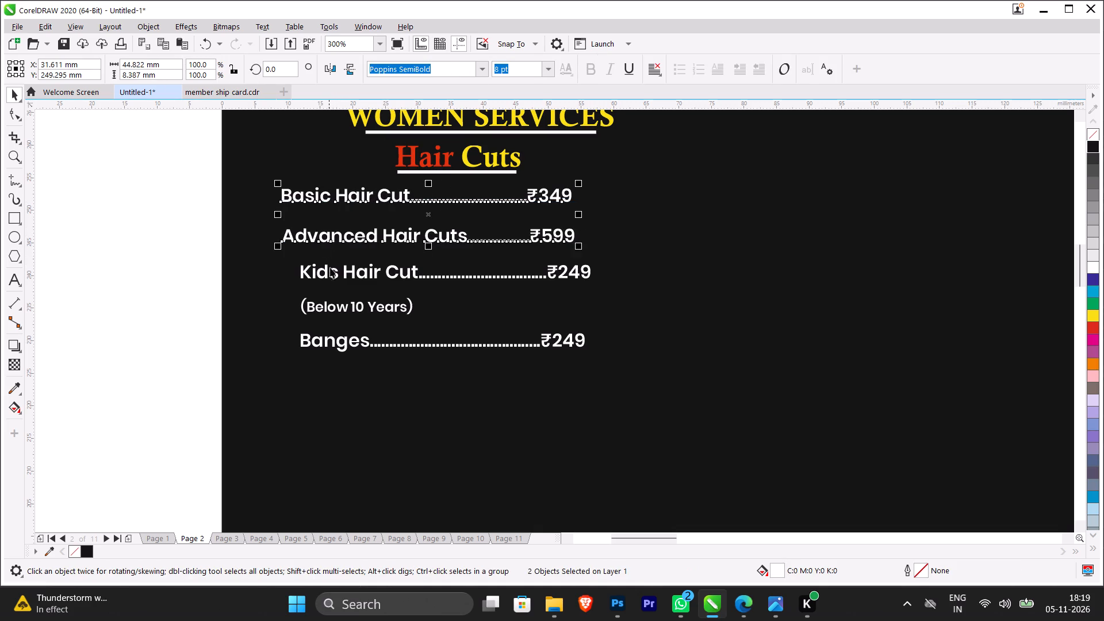
{"action": "left_click", "coordinate": [673, 393]}
{"action": "left_click_drag", "start_coordinate": [669, 390], "coordinate": [258, 222]}
{"action": "left_click", "coordinate": [625, 374]}
{"action": "left_click_drag", "start_coordinate": [643, 382], "coordinate": [213, 182]}
{"action": "key", "text": "l"}
{"action": "left_click", "coordinate": [190, 175]}
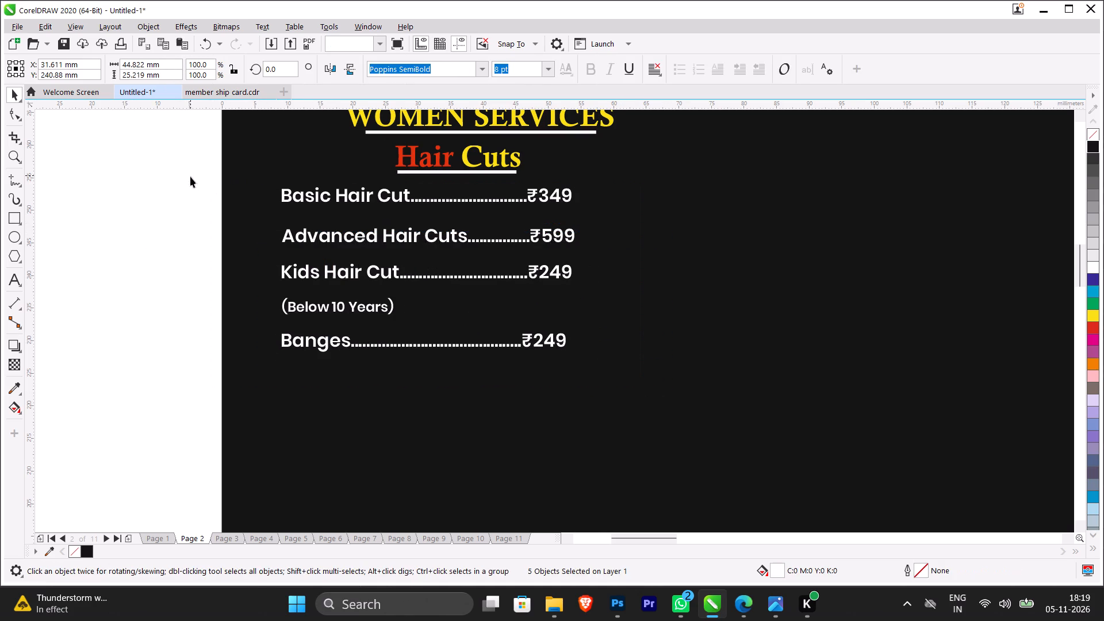
Tighten the vertical spacing of the four lines below Basic Hair Cut, moving Banges up to about Y 235 mm.
{"action": "left_click", "coordinate": [385, 237]}
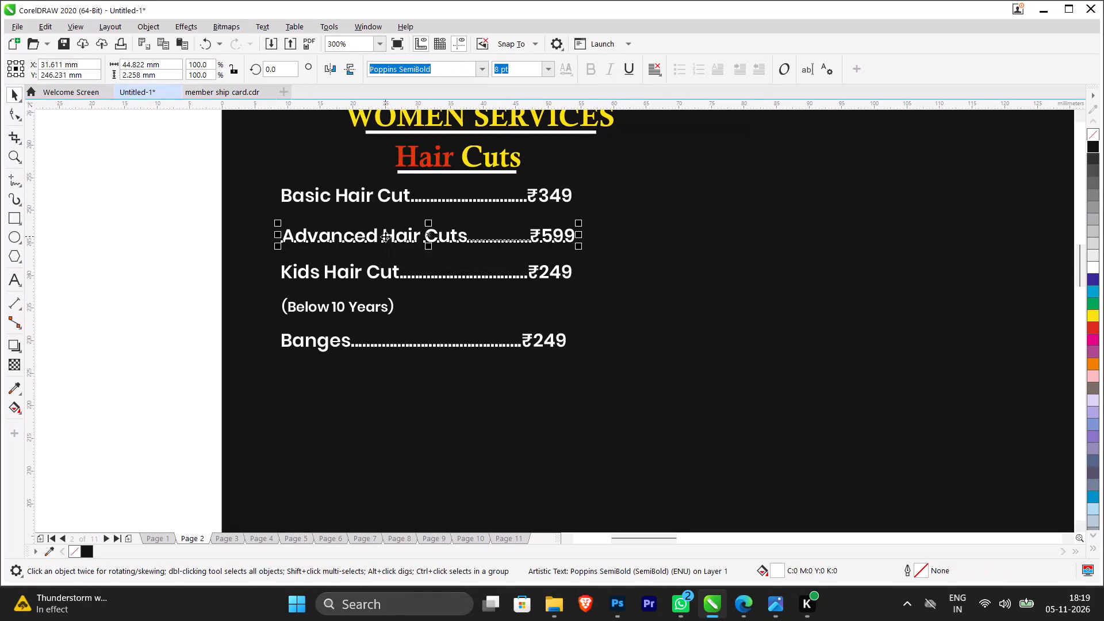
{"action": "left_click_drag", "start_coordinate": [385, 236], "coordinate": [384, 226]}
{"action": "left_click_drag", "start_coordinate": [375, 267], "coordinate": [376, 251]}
{"action": "left_click_drag", "start_coordinate": [370, 305], "coordinate": [373, 285]}
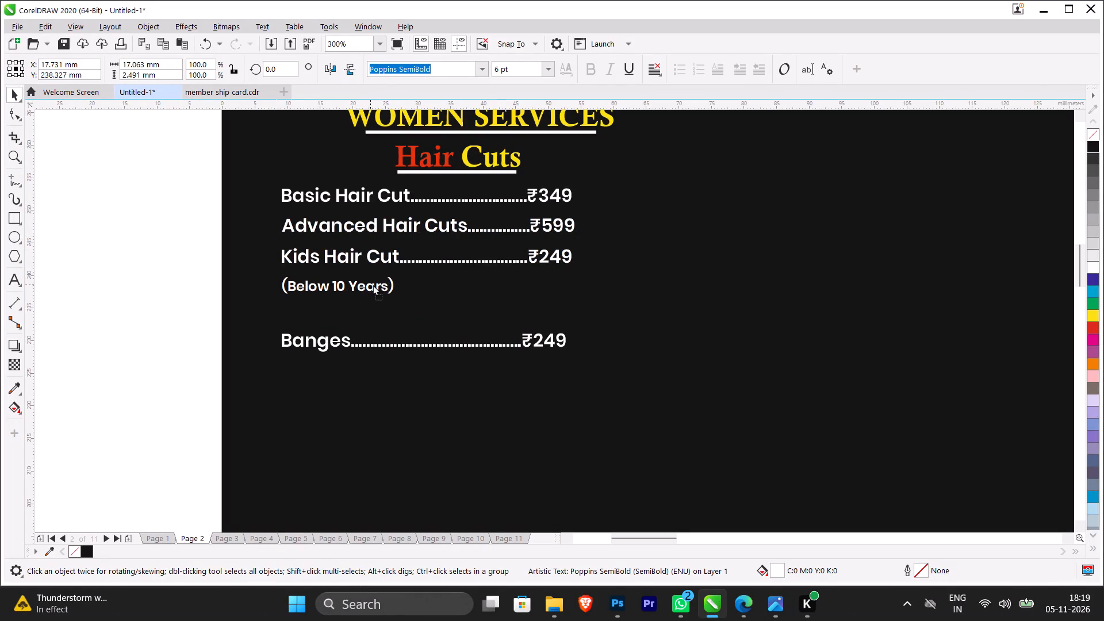
{"action": "left_click_drag", "start_coordinate": [373, 285], "coordinate": [373, 282]}
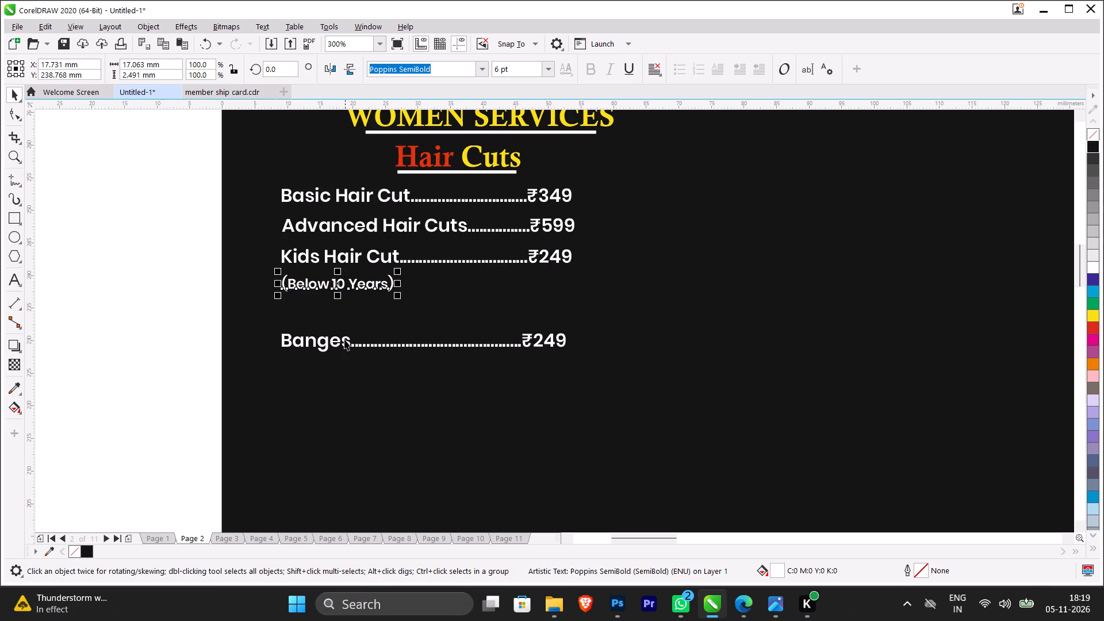
{"action": "left_click_drag", "start_coordinate": [344, 340], "coordinate": [346, 310]}
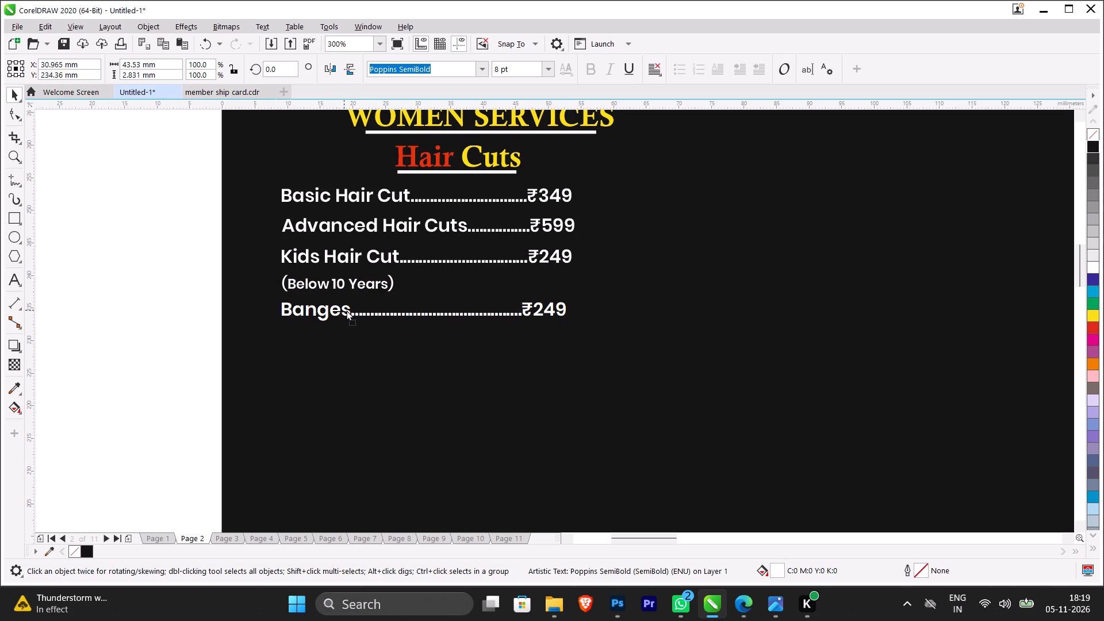
{"action": "left_click_drag", "start_coordinate": [346, 310], "coordinate": [346, 309]}
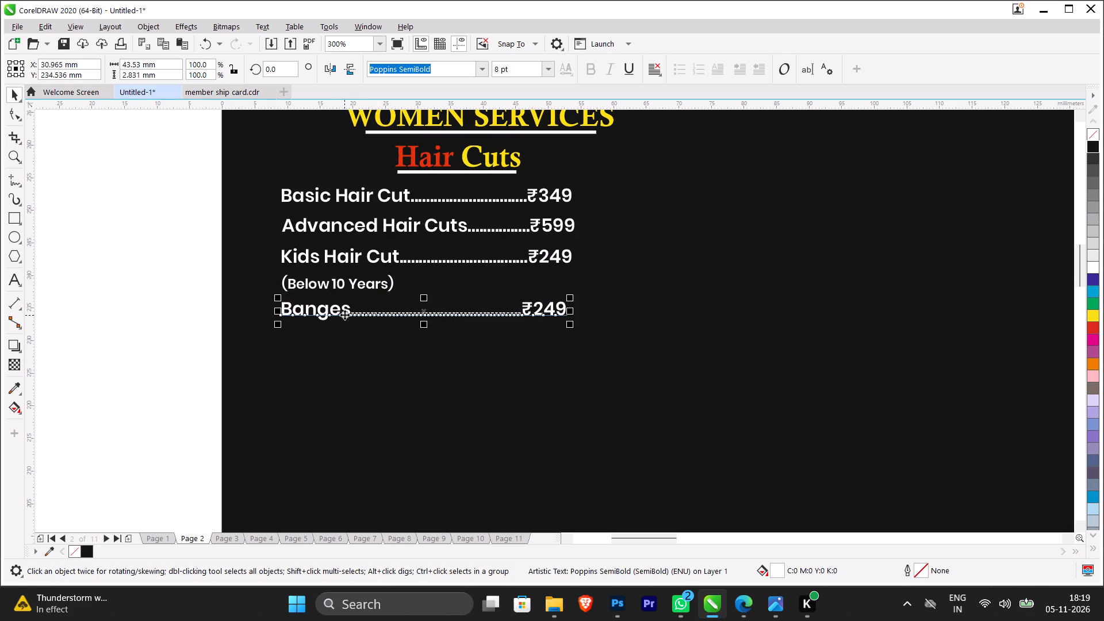
{"action": "left_click", "coordinate": [344, 310], "text": "ctrl"}
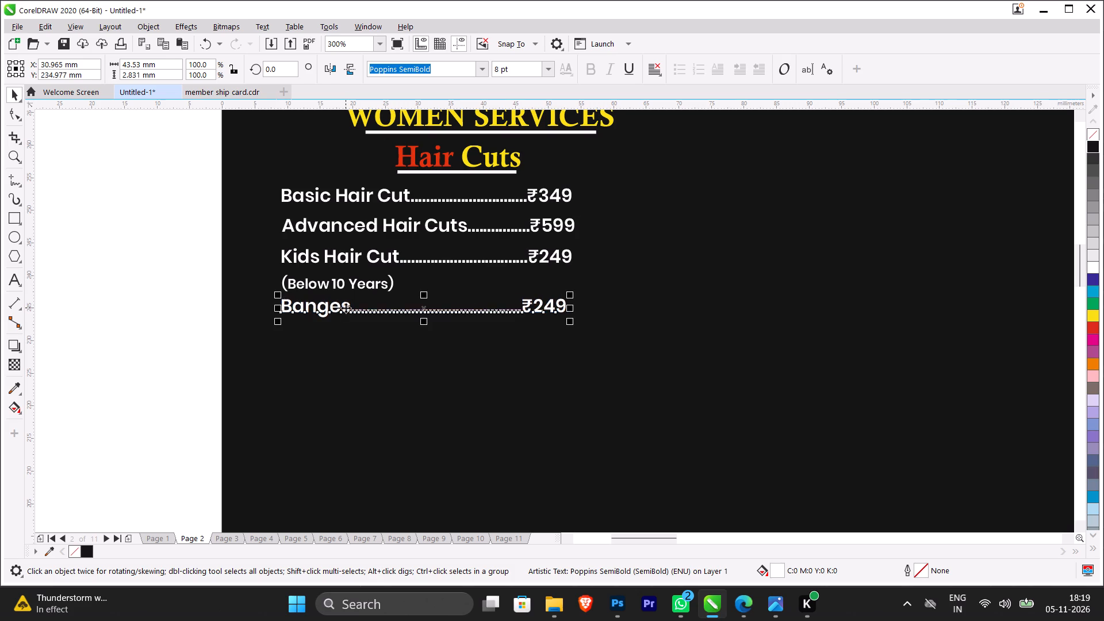
{"action": "left_click", "coordinate": [147, 256]}
Scale the Hair Wash group to about 39 mm wide and place it below the Banges line, about X 34 mm, Y 221 mm.
{"action": "scroll", "coordinate": [460, 264], "scroll_direction": "down", "scroll_amount": 2}
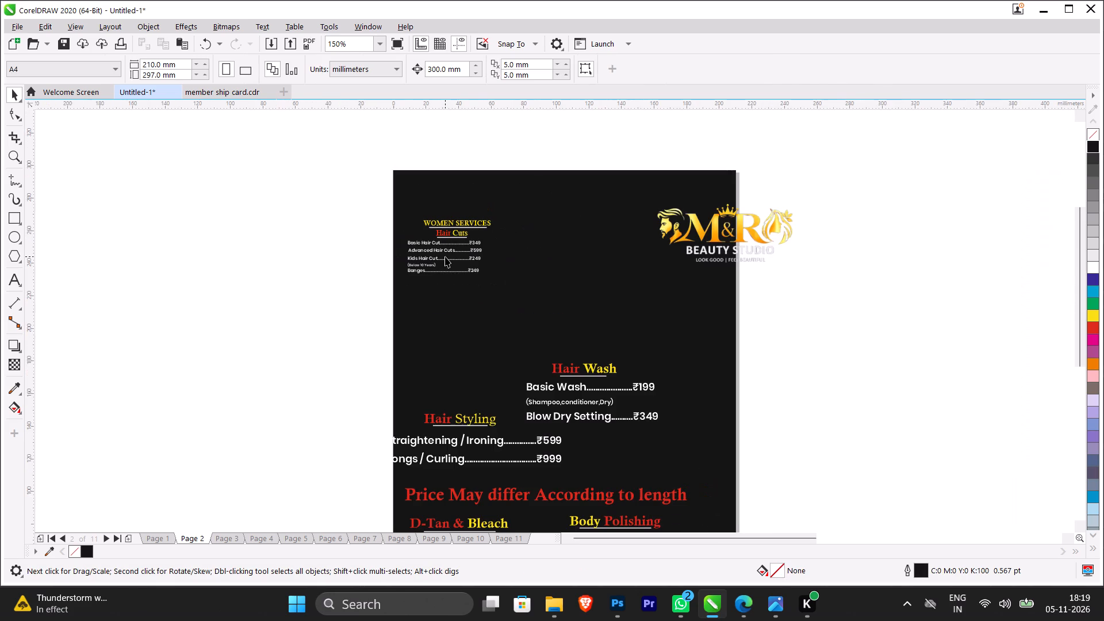
{"action": "left_click", "coordinate": [611, 371]}
{"action": "left_click_drag", "start_coordinate": [609, 371], "coordinate": [458, 290]}
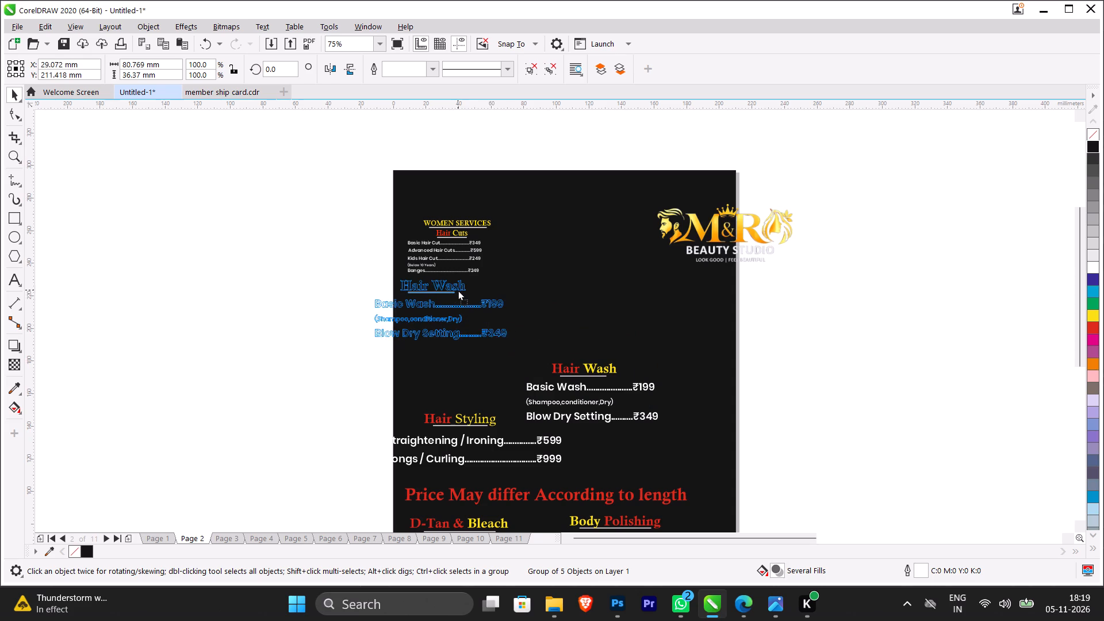
{"action": "left_click_drag", "start_coordinate": [458, 290], "coordinate": [486, 288]}
{"action": "scroll", "coordinate": [480, 287], "scroll_direction": "up", "scroll_amount": 1}
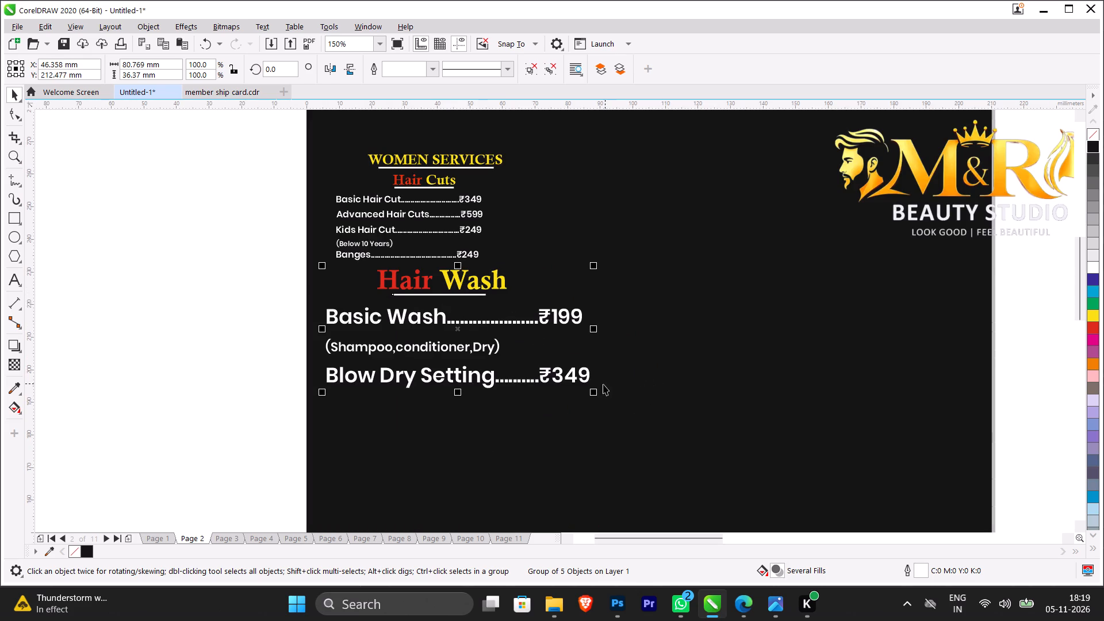
{"action": "left_click_drag", "start_coordinate": [596, 393], "coordinate": [580, 363], "text": "shift"}
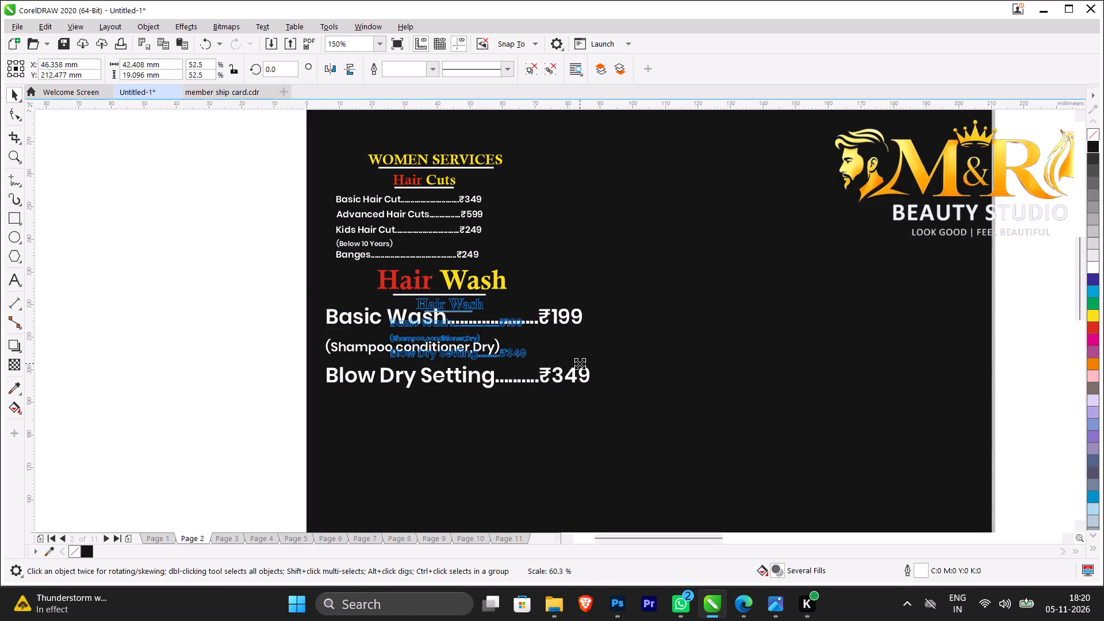
{"action": "left_click_drag", "start_coordinate": [580, 363], "coordinate": [578, 362], "text": "shift"}
{"action": "left_click_drag", "start_coordinate": [511, 327], "coordinate": [511, 325]}
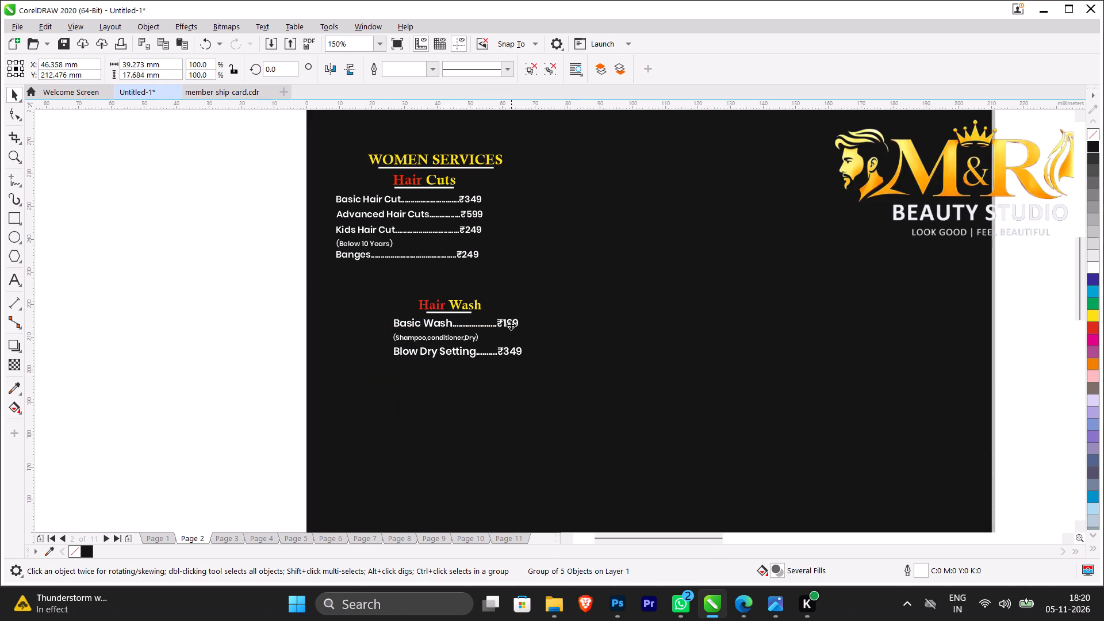
{"action": "left_click_drag", "start_coordinate": [511, 325], "coordinate": [472, 298]}
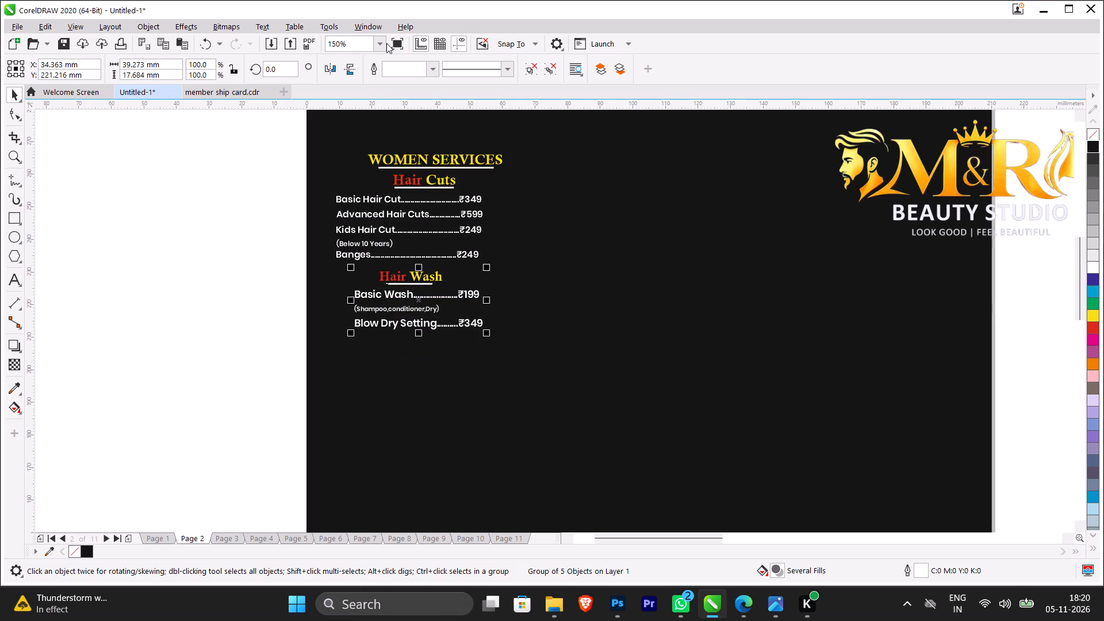
Move the Hair Wash group closer below the Banges line, to about X 31 mm, Y 223 mm.
{"action": "left_click", "coordinate": [386, 43]}
{"action": "left_click", "coordinate": [378, 39]}
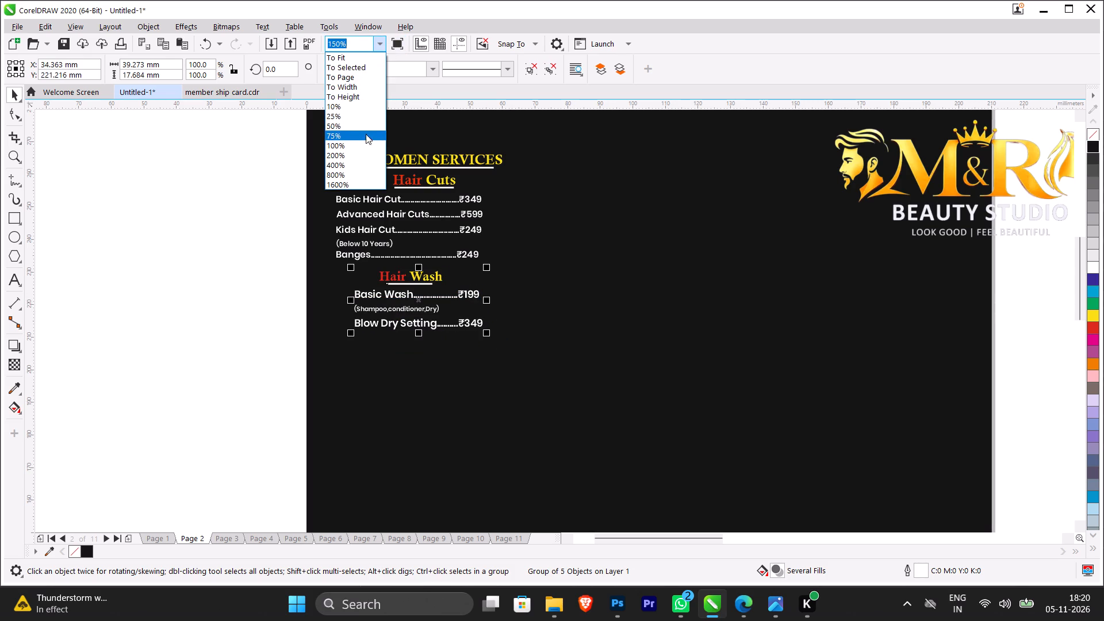
{"action": "left_click", "coordinate": [368, 145]}
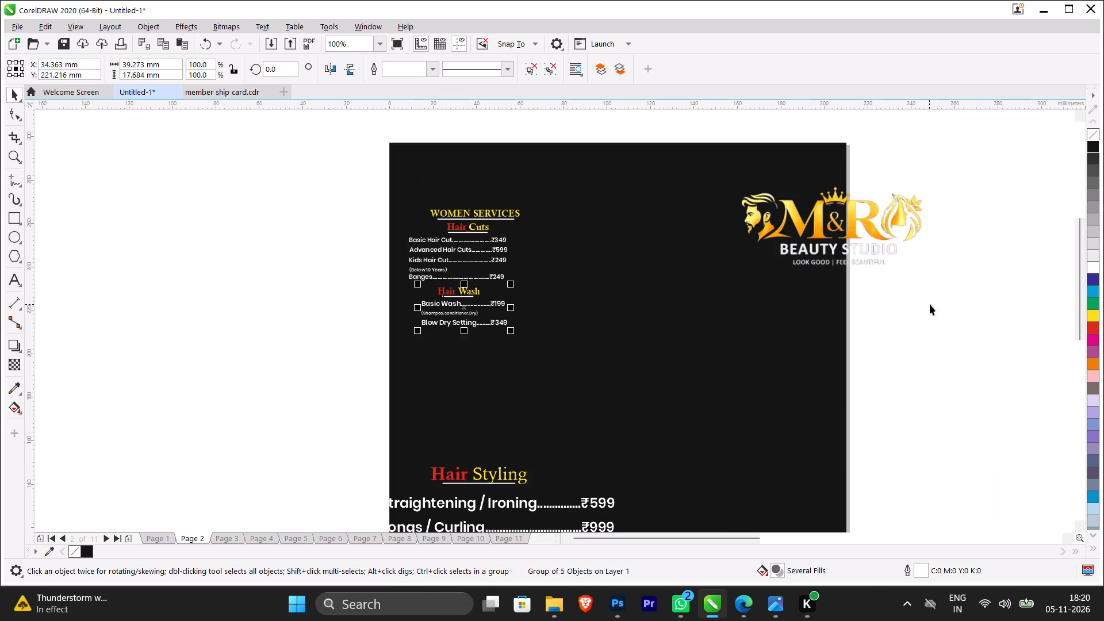
{"action": "left_click", "coordinate": [988, 341]}
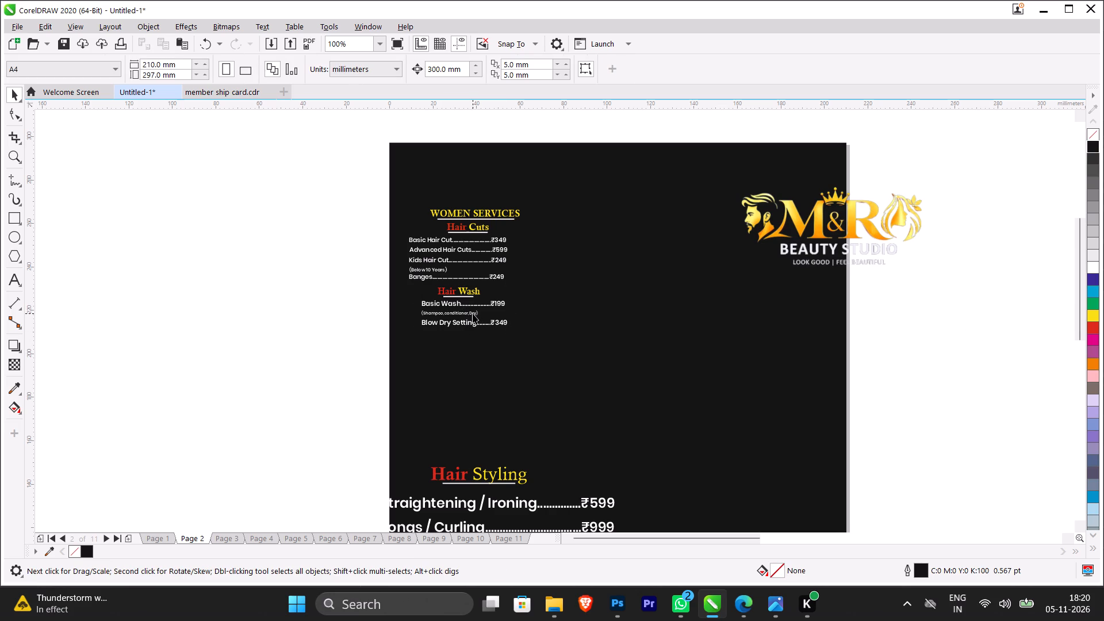
{"action": "scroll", "coordinate": [473, 313], "scroll_direction": "up", "scroll_amount": 2}
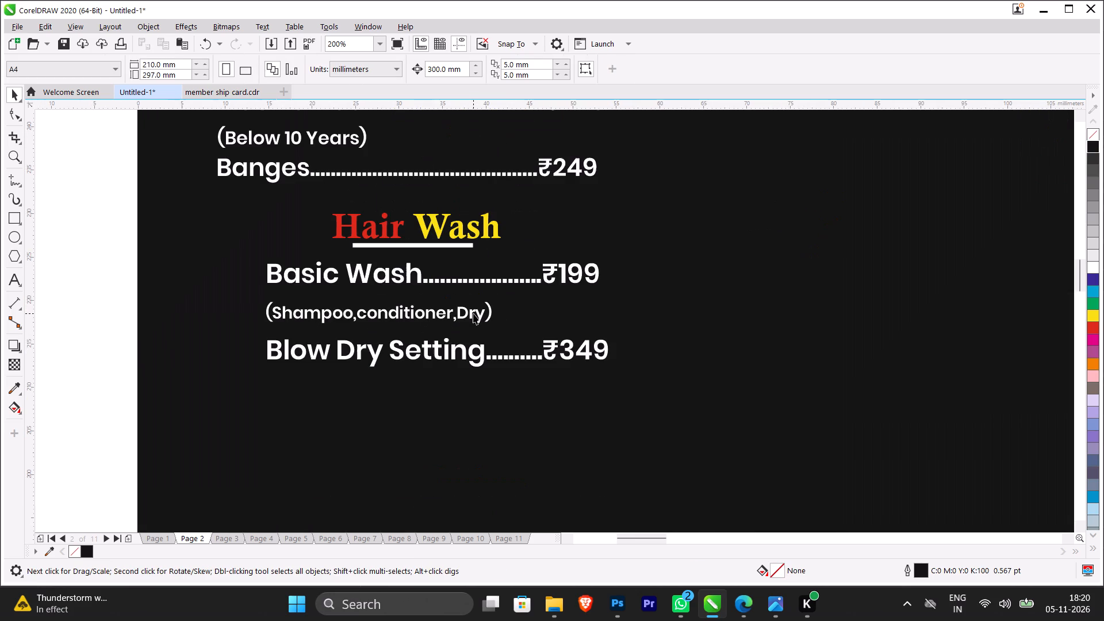
{"action": "left_click", "coordinate": [474, 232]}
{"action": "left_click_drag", "start_coordinate": [474, 232], "coordinate": [445, 220]}
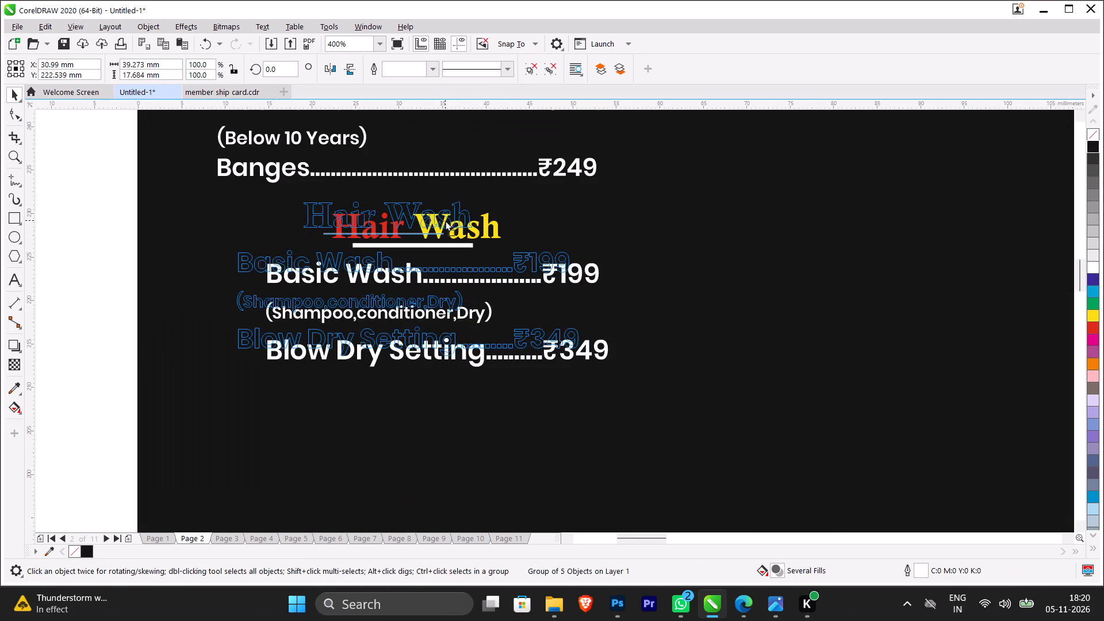
{"action": "left_click_drag", "start_coordinate": [445, 220], "coordinate": [445, 216]}
{"action": "scroll", "coordinate": [414, 245], "scroll_direction": "down", "scroll_amount": 1}
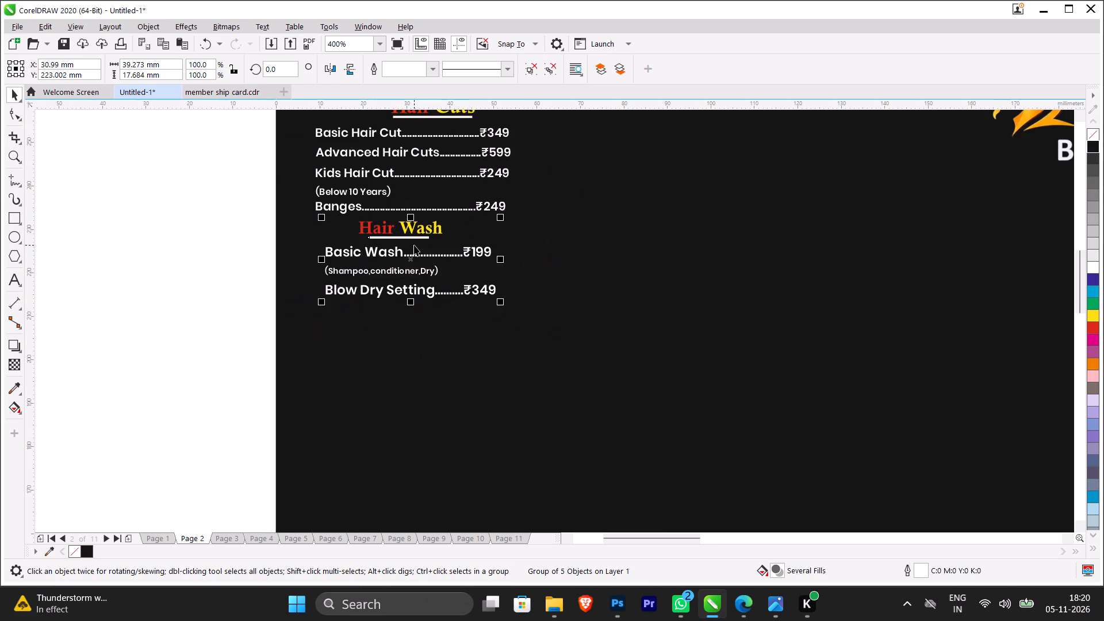
{"action": "left_click", "coordinate": [187, 225]}
Ungroup the Hair Wash group into separate objects.
{"action": "left_click", "coordinate": [386, 233]}
{"action": "left_click", "coordinate": [550, 65]}
{"action": "left_click", "coordinate": [252, 213]}
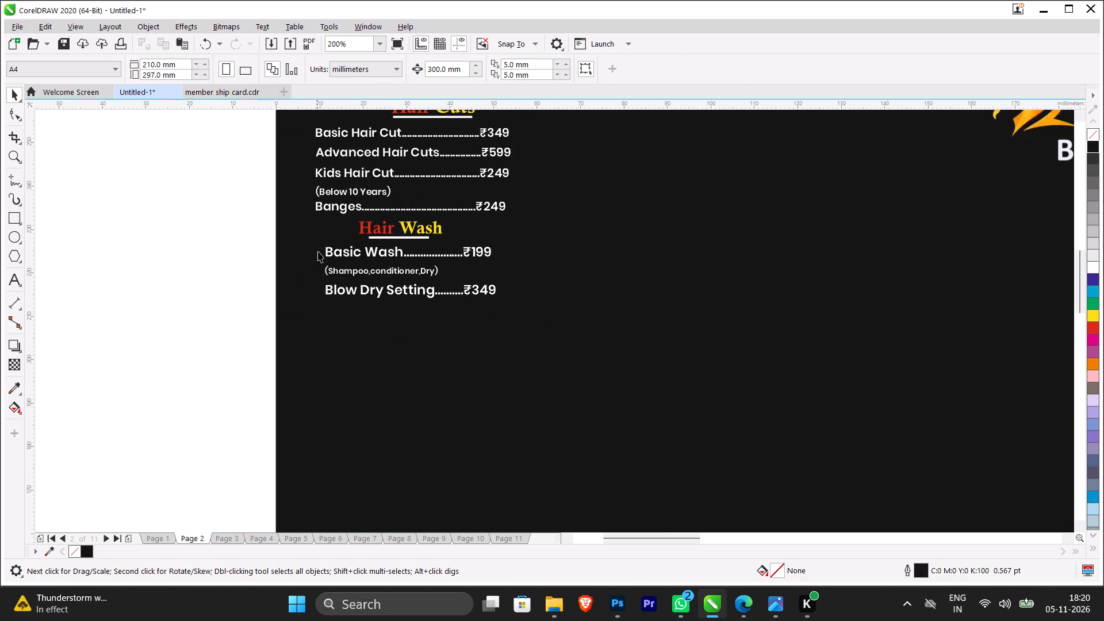
Set the Basic Wash and Blow Dry Setting lines to 8 pt and the (Shampoo,conditioner,Dry) note to 6 pt.
{"action": "left_click", "coordinate": [335, 253]}
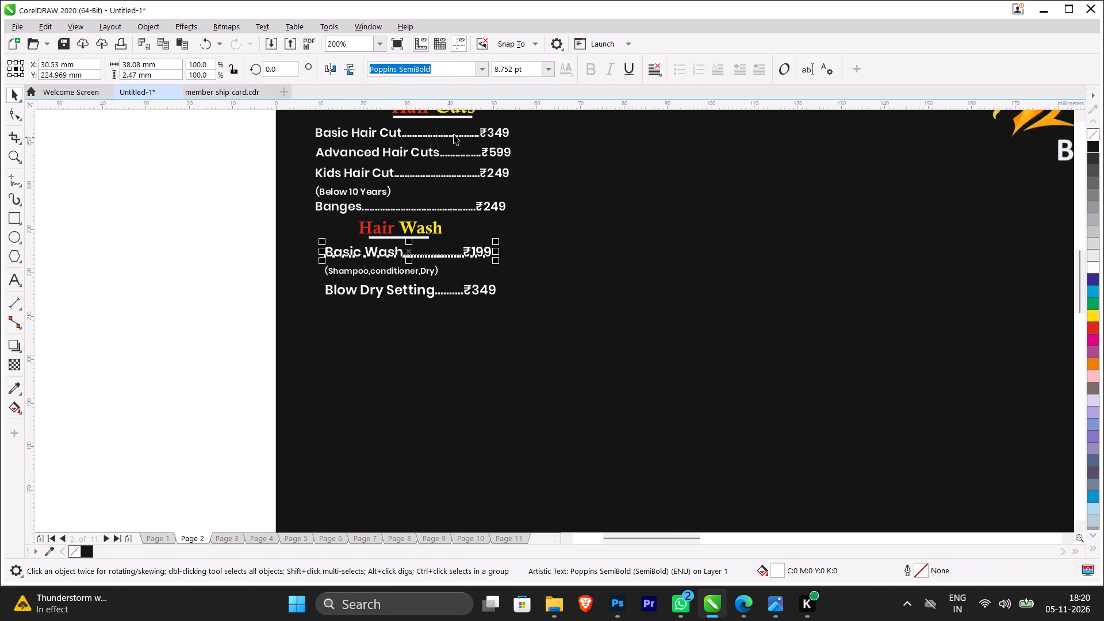
{"action": "left_click_drag", "start_coordinate": [524, 68], "coordinate": [542, 78]}
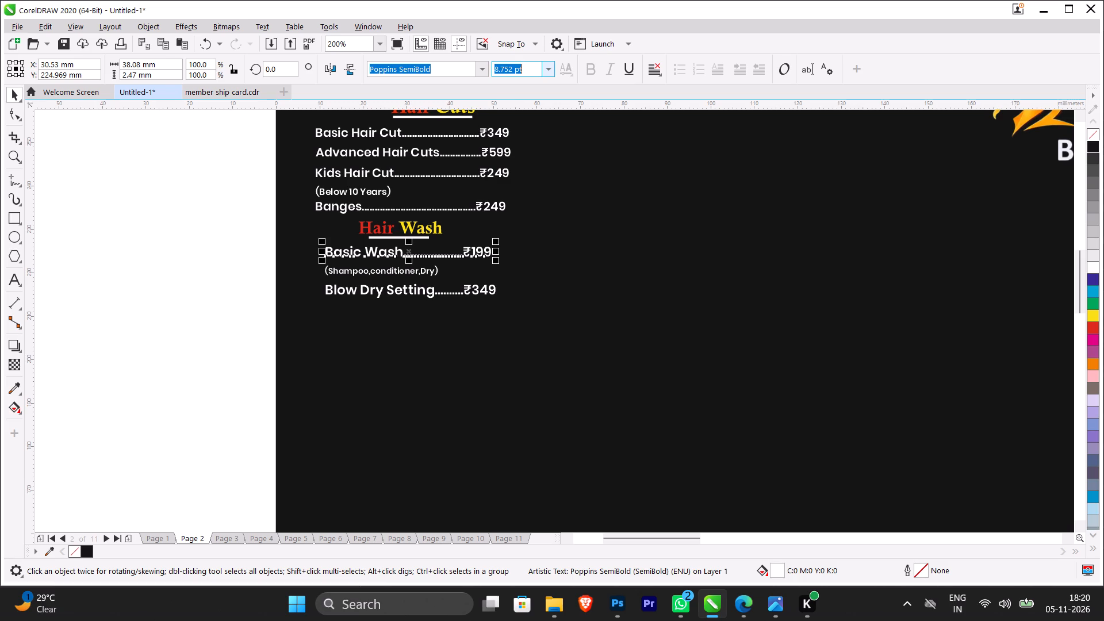
{"action": "left_click_drag", "start_coordinate": [542, 78], "coordinate": [543, 78]}
{"action": "key", "text": "8"}
{"action": "key", "text": "Return"}
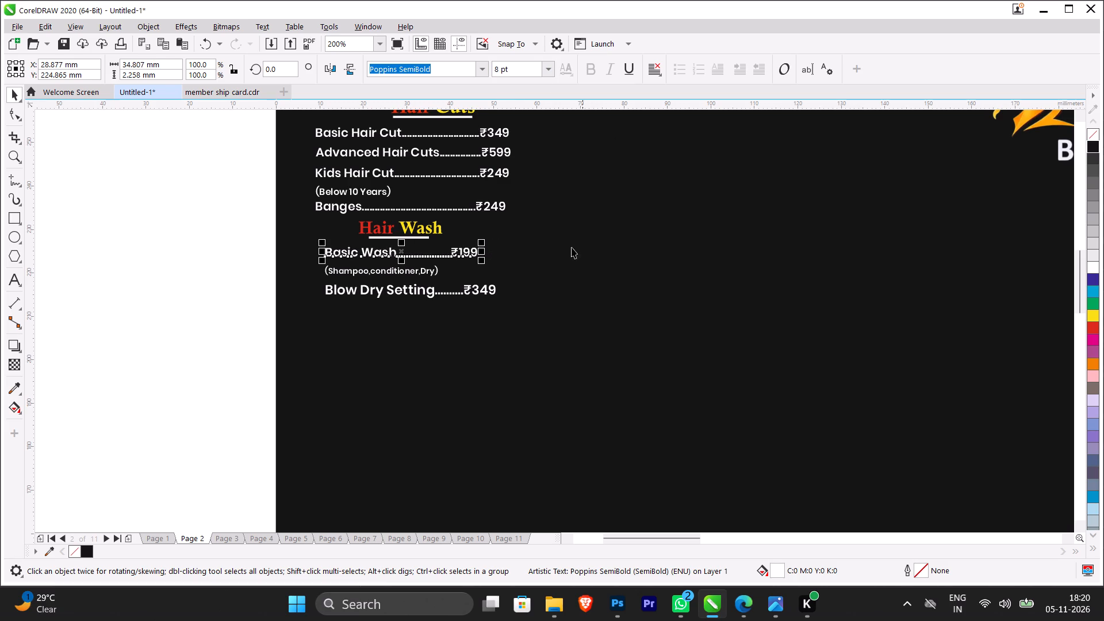
{"action": "left_click", "coordinate": [431, 267]}
{"action": "left_click", "coordinate": [414, 271]}
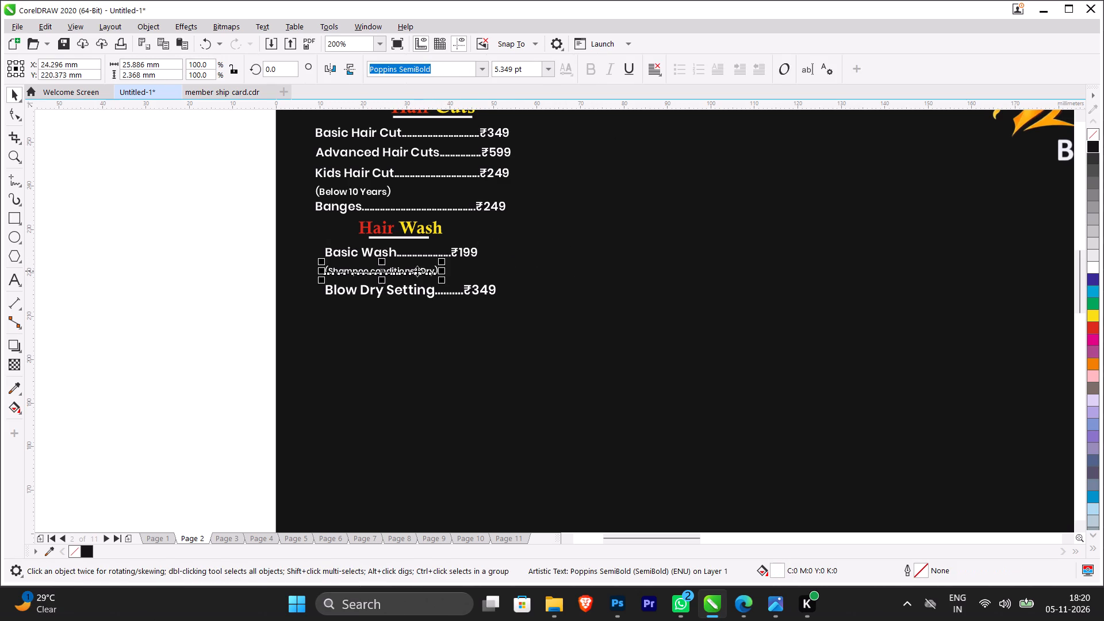
{"action": "left_click", "coordinate": [523, 67]}
{"action": "key", "text": "6"}
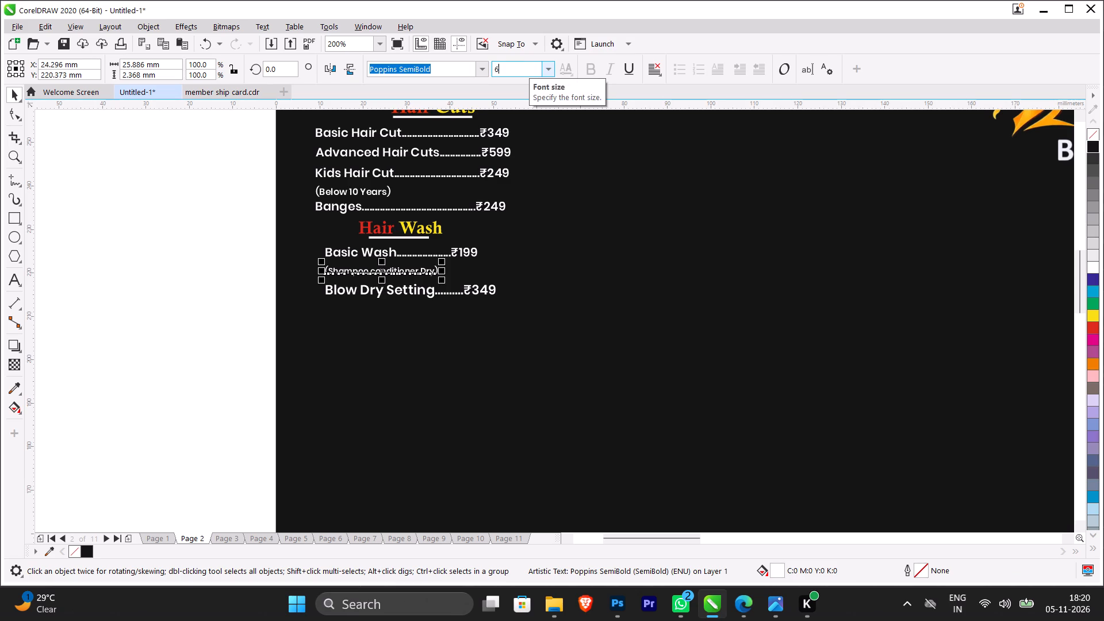
{"action": "key", "text": "Return"}
{"action": "left_click", "coordinate": [484, 294]}
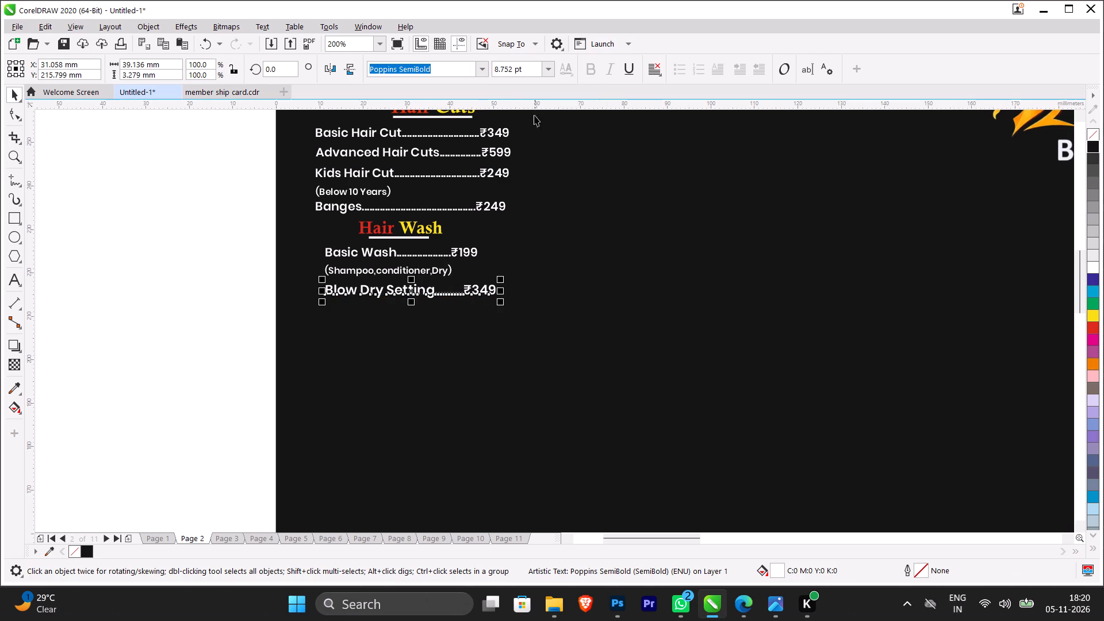
{"action": "left_click", "coordinate": [524, 64]}
{"action": "key", "text": "8"}
{"action": "key", "text": "Return"}
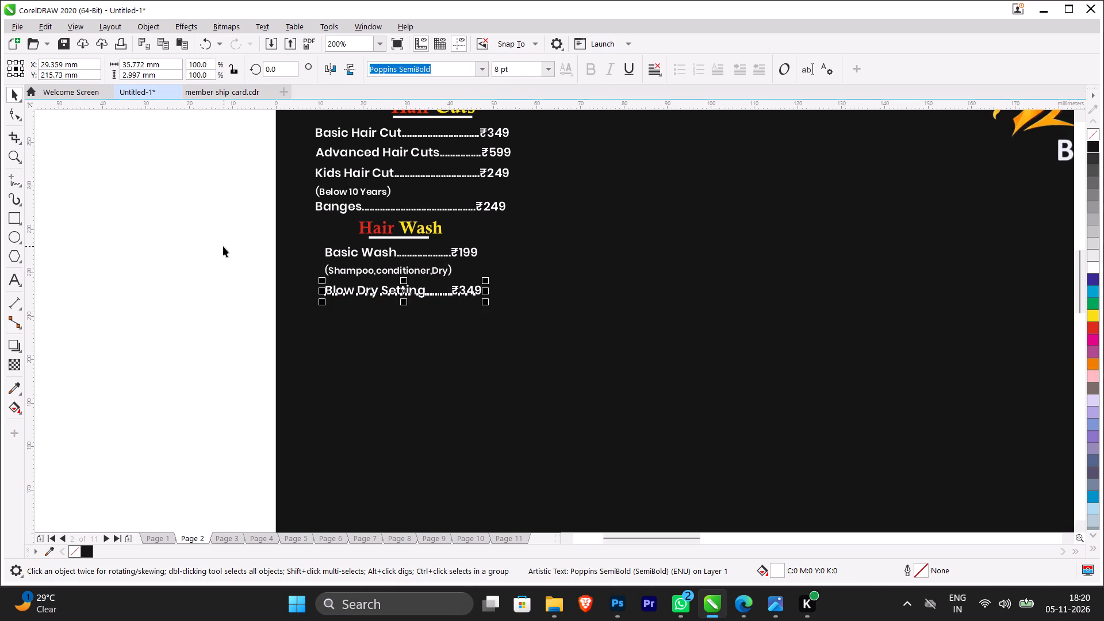
Align the left edges of the Basic Wash, (Shampoo,conditioner,Dry) and Blow Dry Setting lines to the Banges line.
{"action": "left_click_drag", "start_coordinate": [230, 247], "coordinate": [530, 328]}
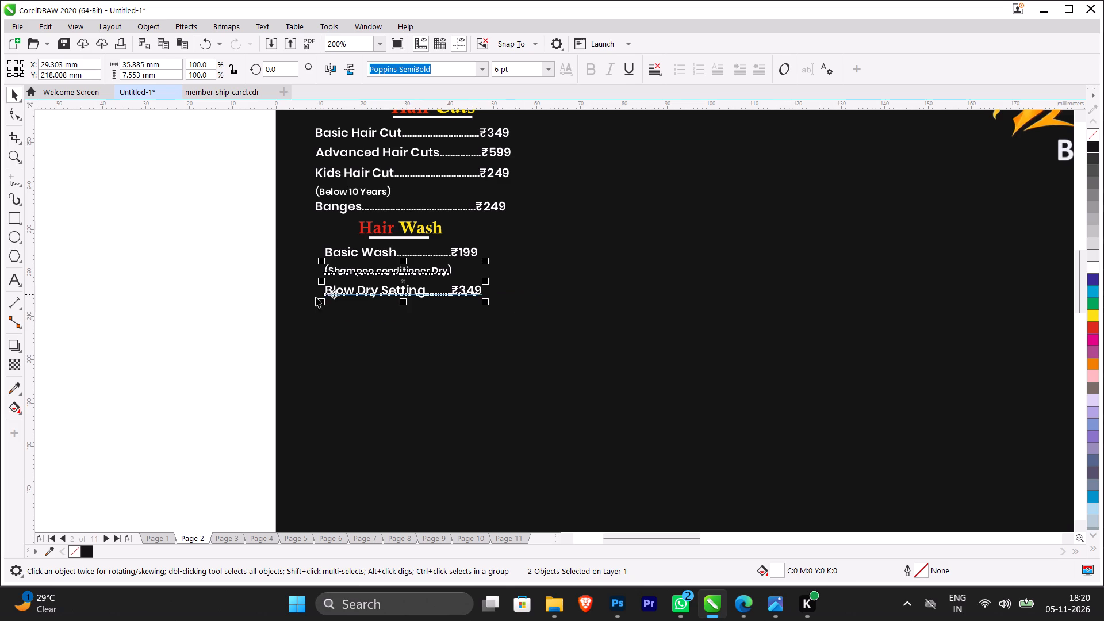
{"action": "left_click_drag", "start_coordinate": [595, 355], "coordinate": [312, 262]}
{"action": "left_click", "coordinate": [288, 247]}
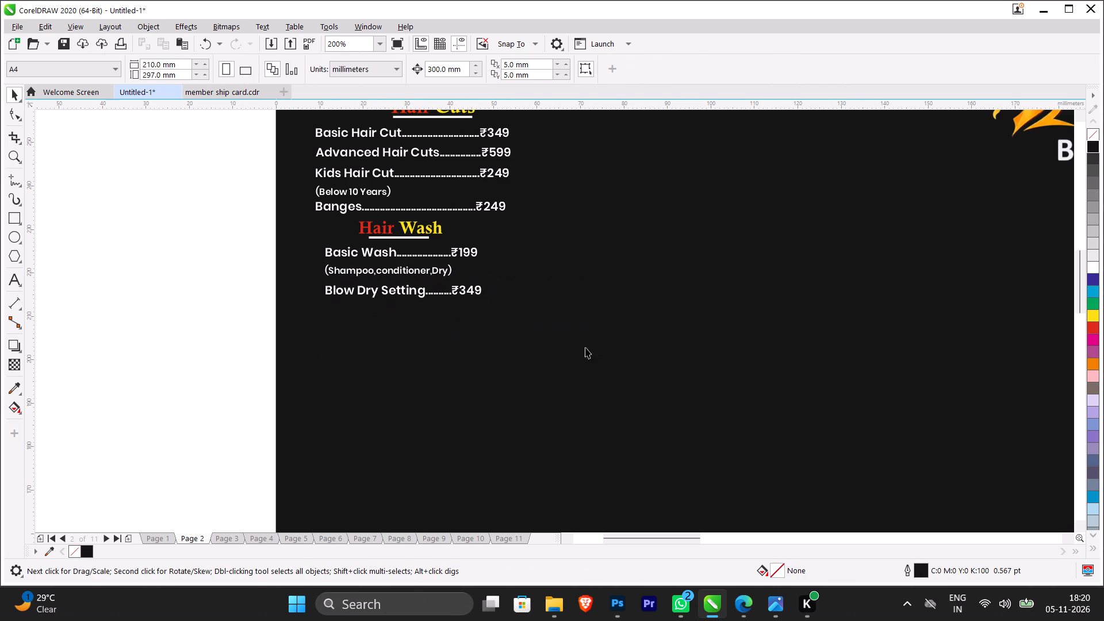
{"action": "left_click_drag", "start_coordinate": [609, 354], "coordinate": [286, 243]}
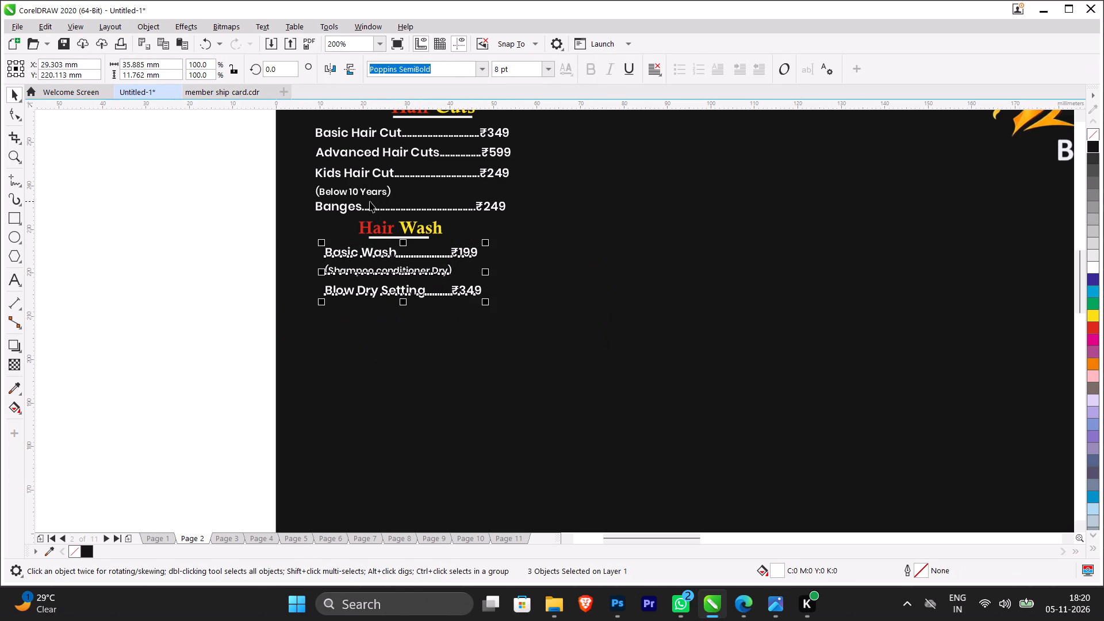
{"action": "left_click", "coordinate": [346, 206], "text": "shift"}
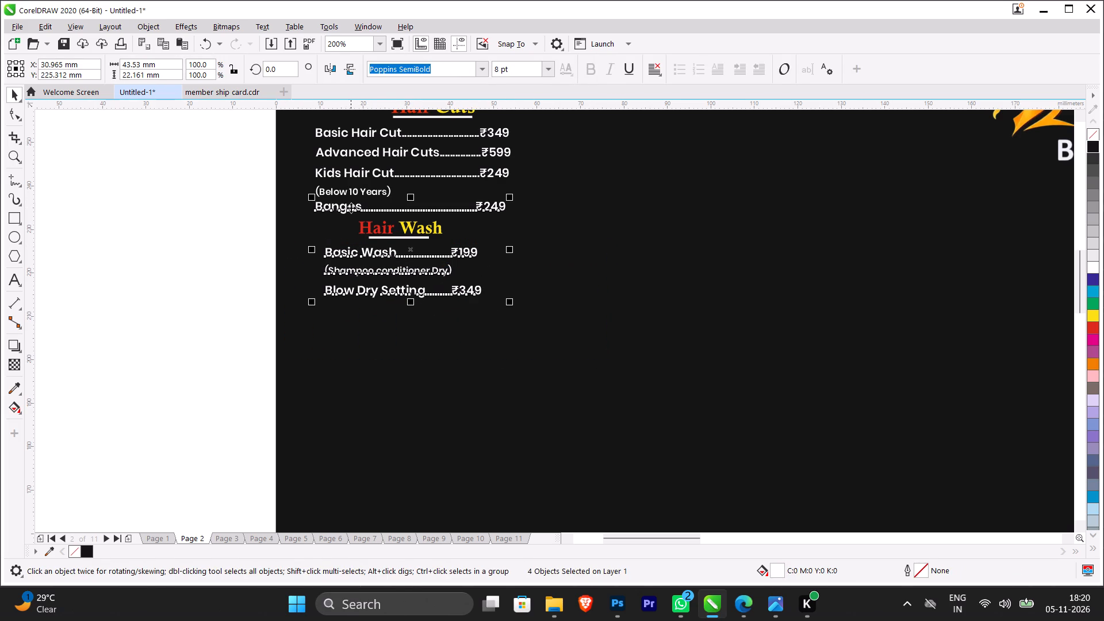
{"action": "key", "text": "l"}
{"action": "left_click", "coordinate": [224, 266]}
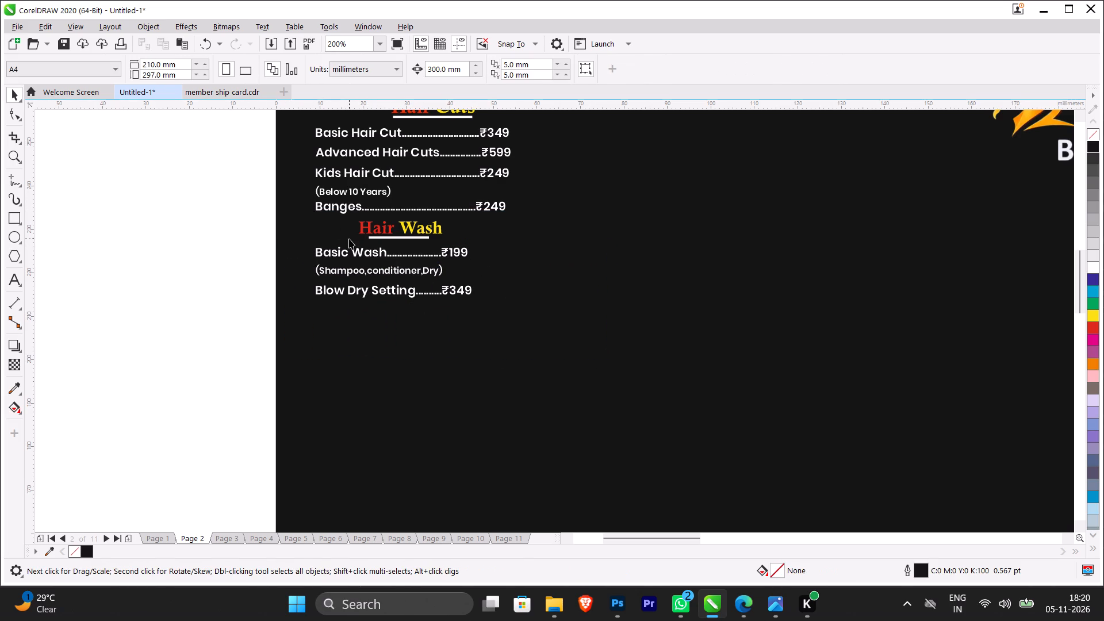
Set the outline width of the white underline beneath the Hair Wash heading to 0.5 pt.
{"action": "scroll", "coordinate": [415, 218], "scroll_direction": "up", "scroll_amount": 2}
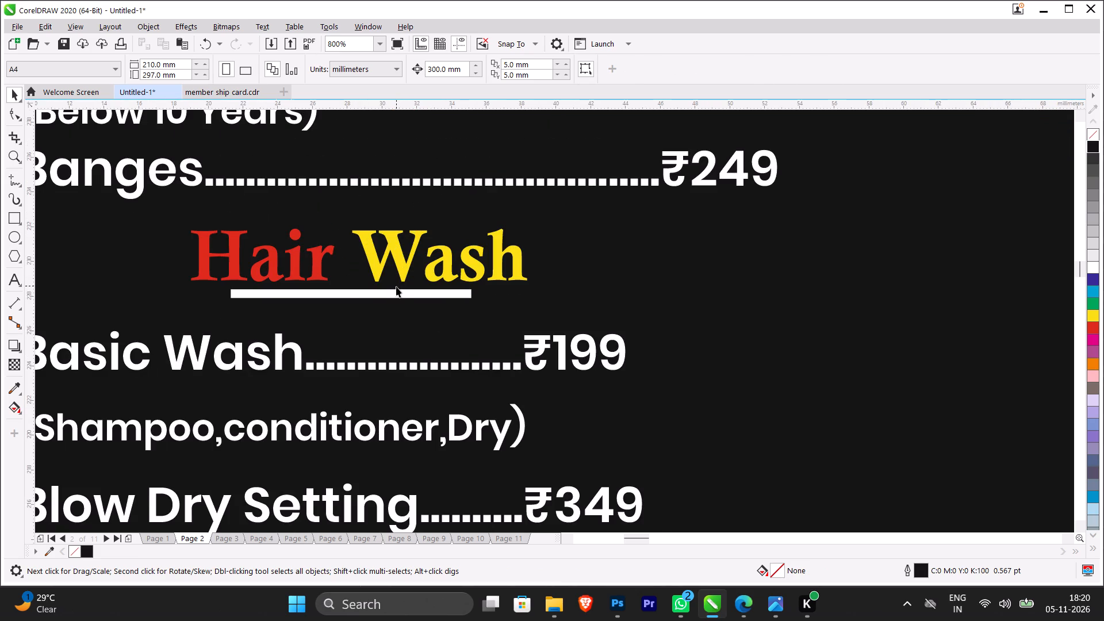
{"action": "left_click", "coordinate": [398, 290]}
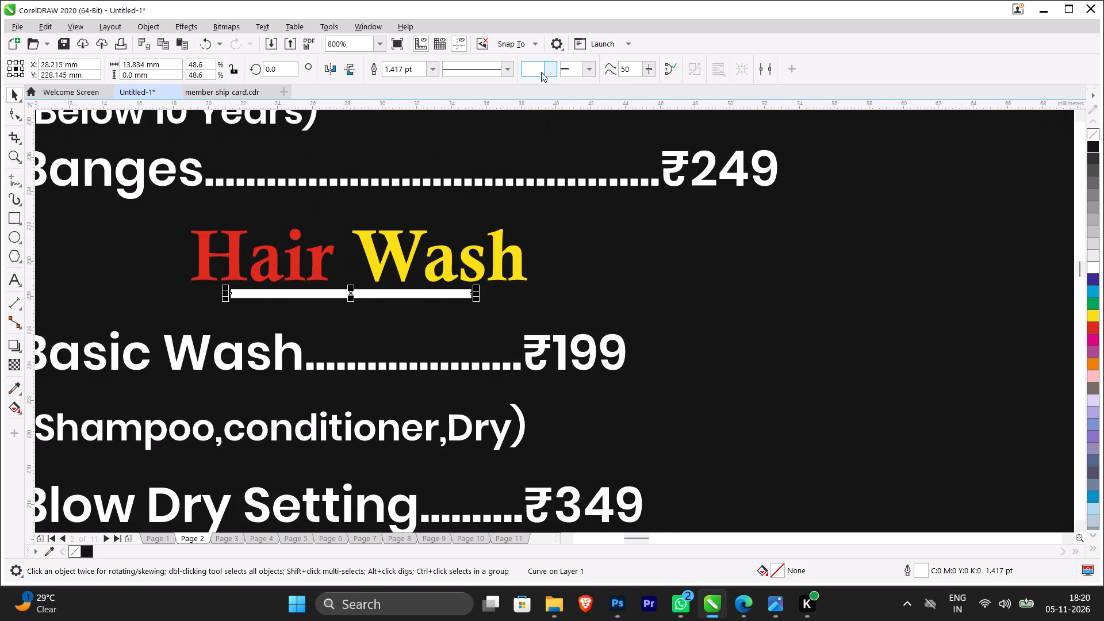
{"action": "left_click", "coordinate": [434, 67]}
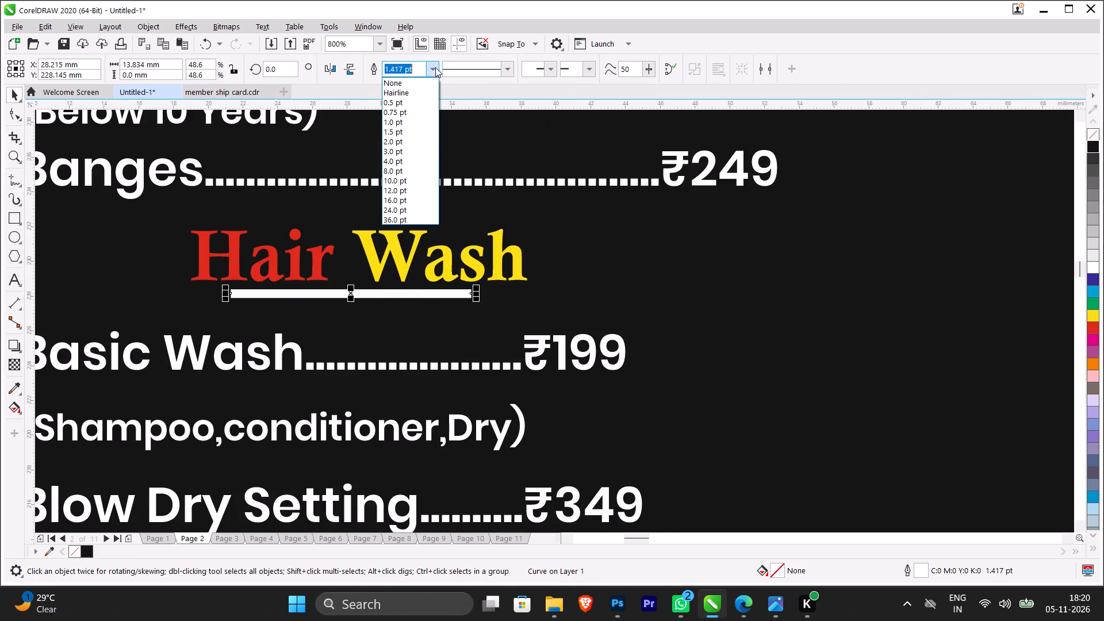
{"action": "left_click", "coordinate": [432, 90]}
{"action": "scroll", "coordinate": [427, 216], "scroll_direction": "down", "scroll_amount": 1}
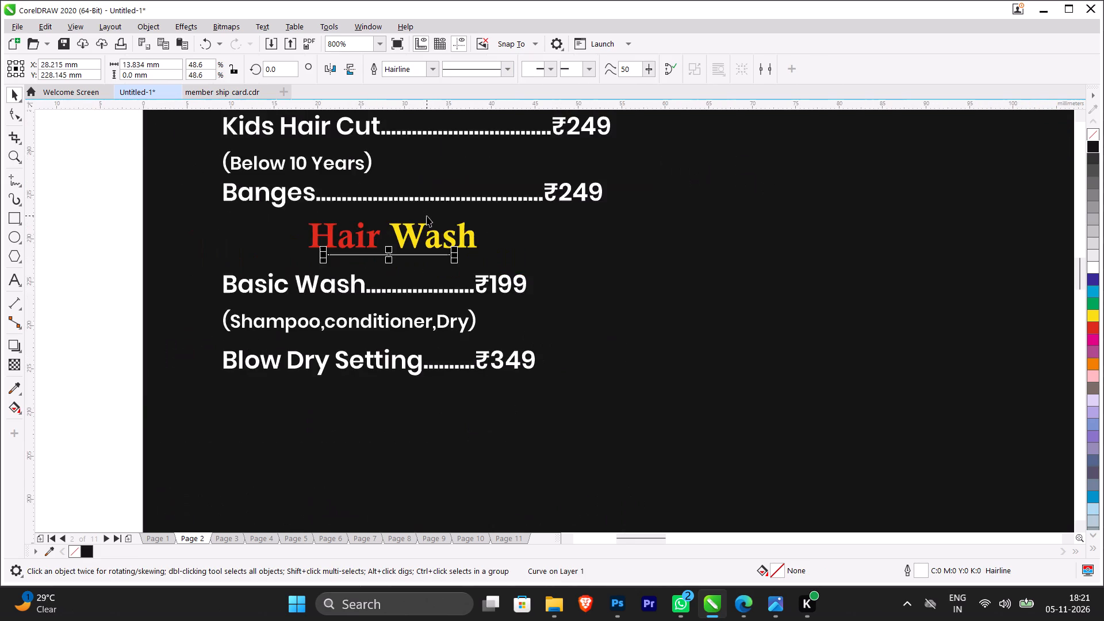
{"action": "scroll", "coordinate": [427, 216], "scroll_direction": "down", "scroll_amount": 1}
{"action": "left_click", "coordinate": [430, 72]}
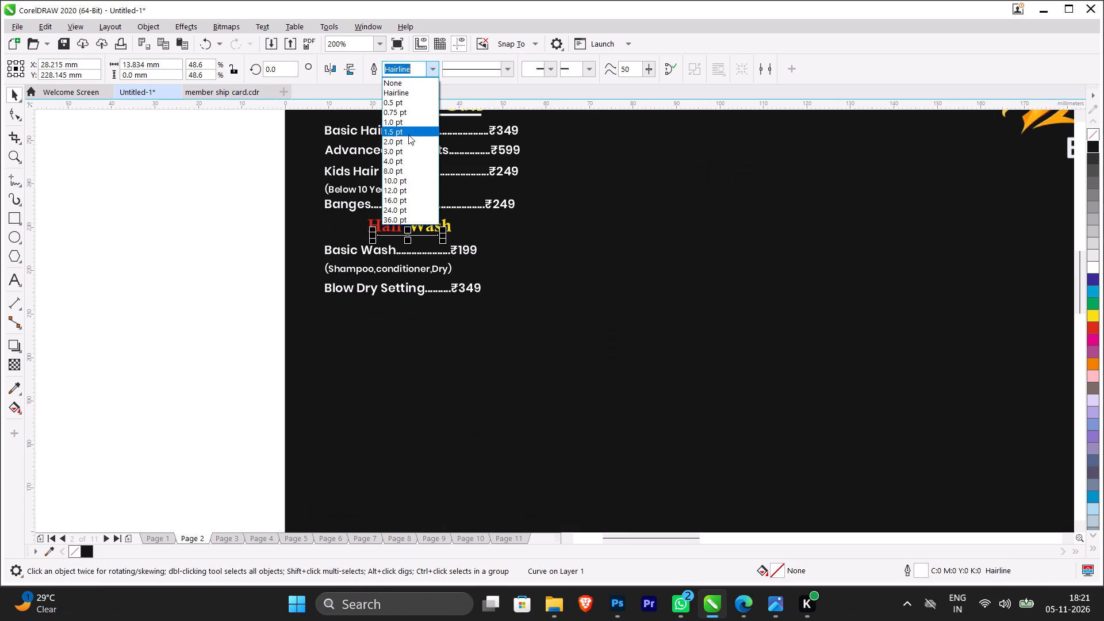
{"action": "left_click", "coordinate": [417, 101]}
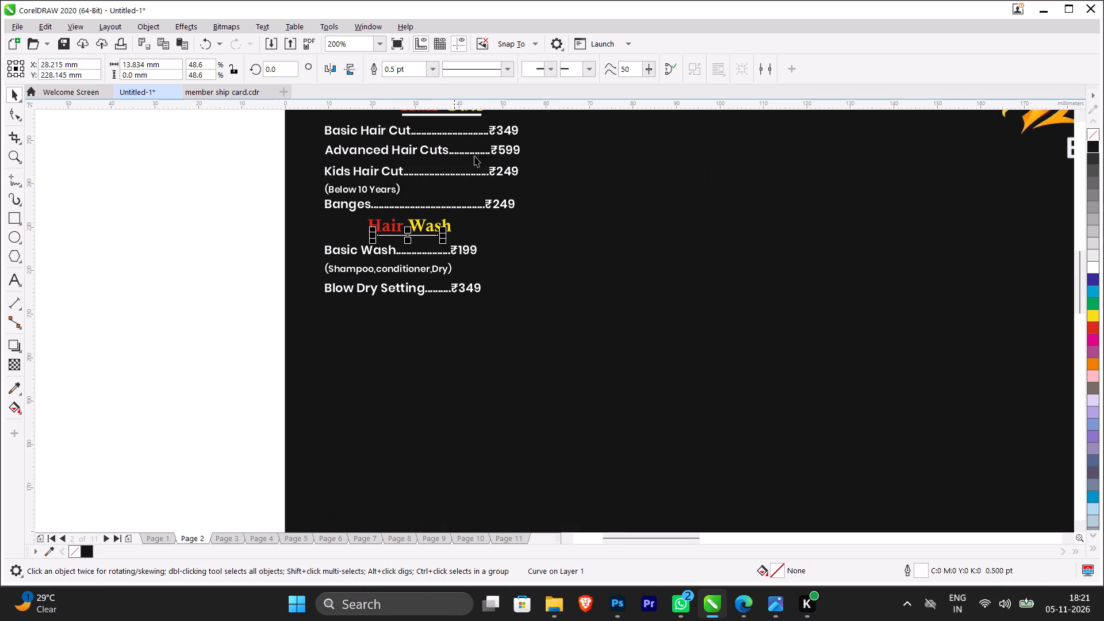
{"action": "scroll", "coordinate": [550, 254], "scroll_direction": "down", "scroll_amount": 1}
{"action": "left_click", "coordinate": [573, 243]}
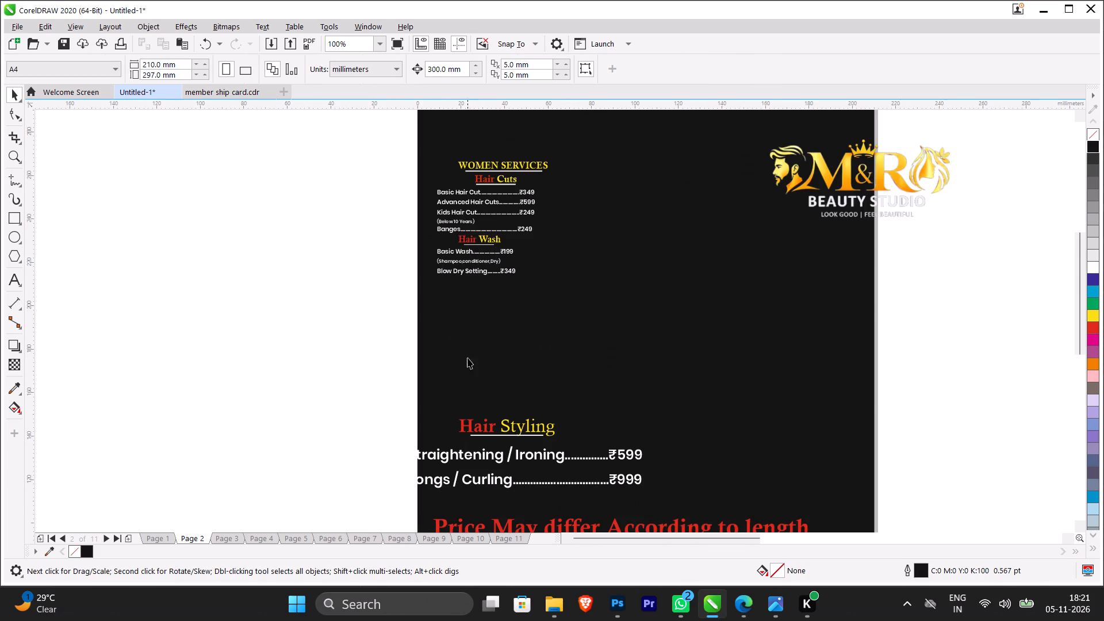
Move the Hair Styling group up below the Blow Dry Setting line, to about X 59 mm, Y 196 mm.
{"action": "left_click", "coordinate": [483, 421]}
{"action": "left_click", "coordinate": [486, 423]}
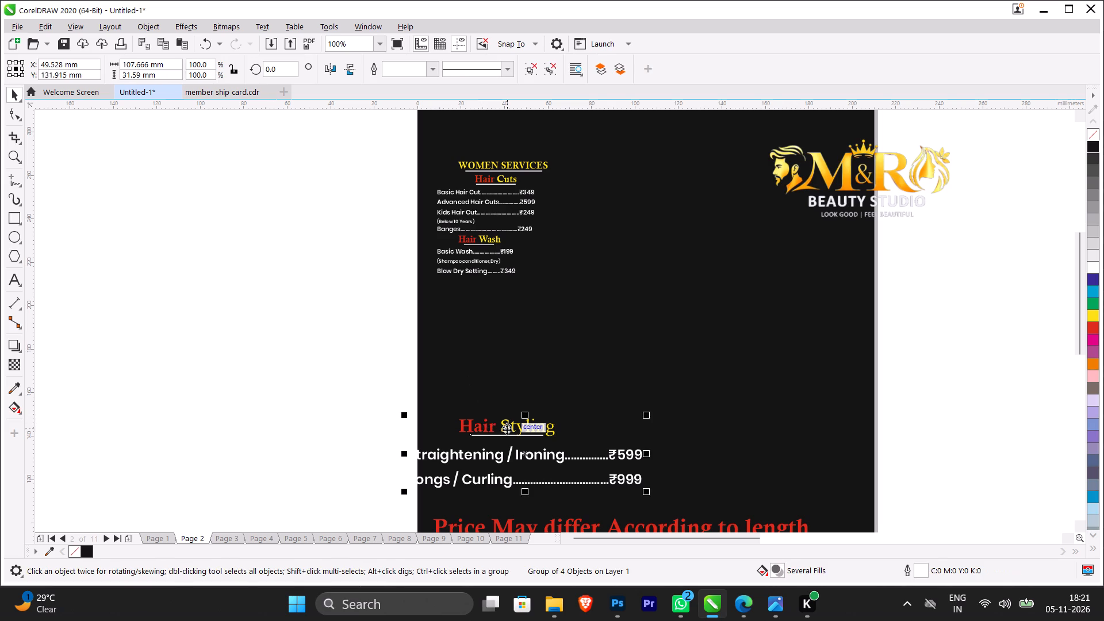
{"action": "left_click_drag", "start_coordinate": [508, 430], "coordinate": [509, 292]}
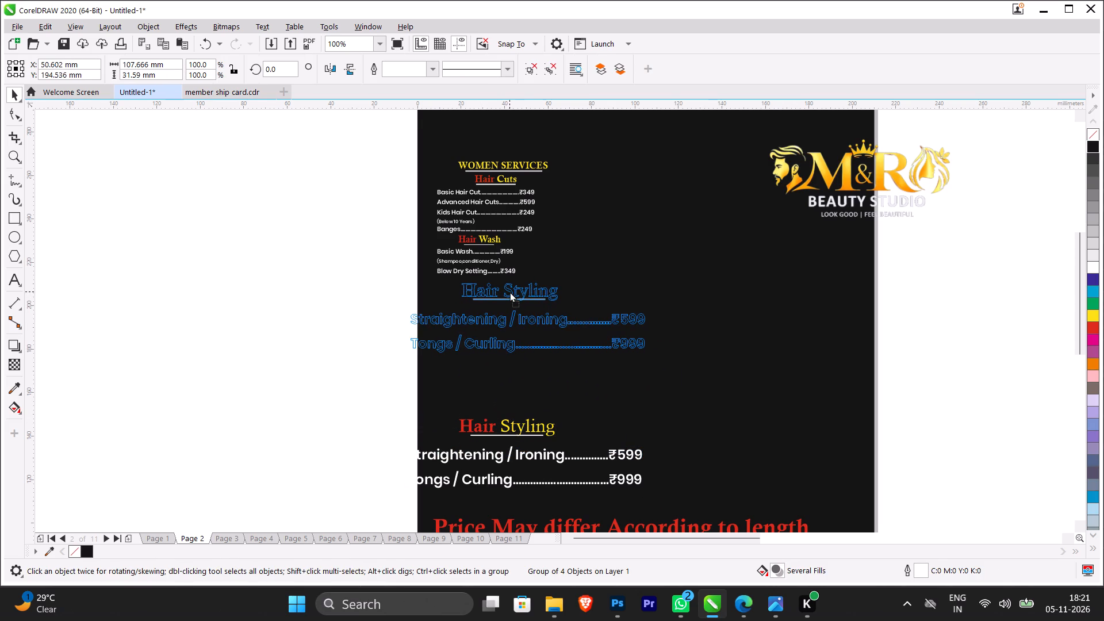
{"action": "left_click_drag", "start_coordinate": [509, 292], "coordinate": [520, 292]}
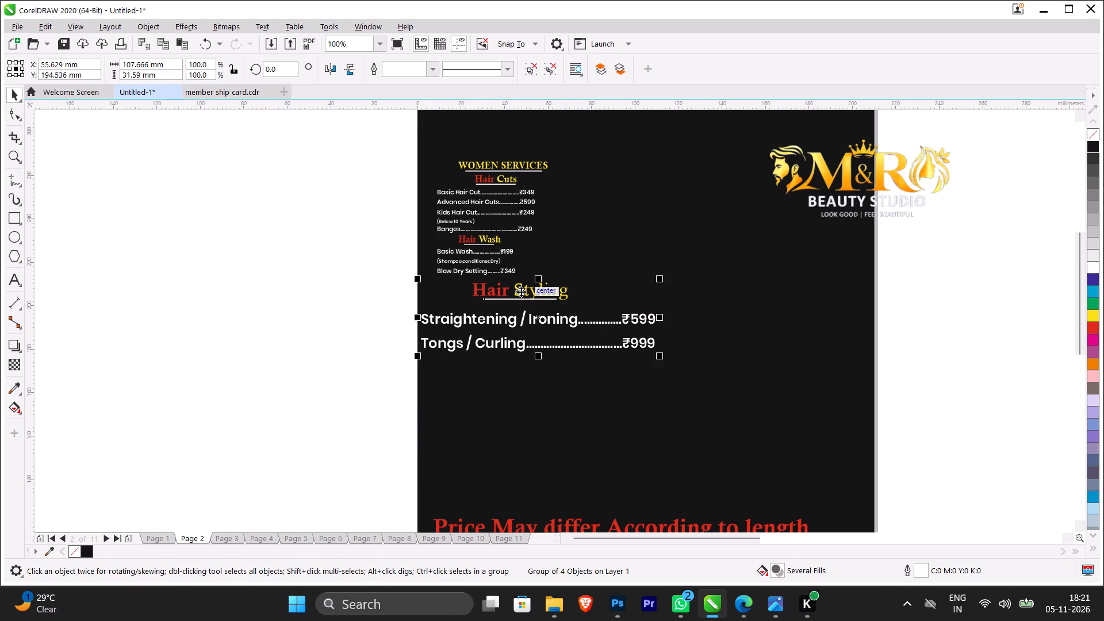
{"action": "scroll", "coordinate": [522, 290], "scroll_direction": "up", "scroll_amount": 1}
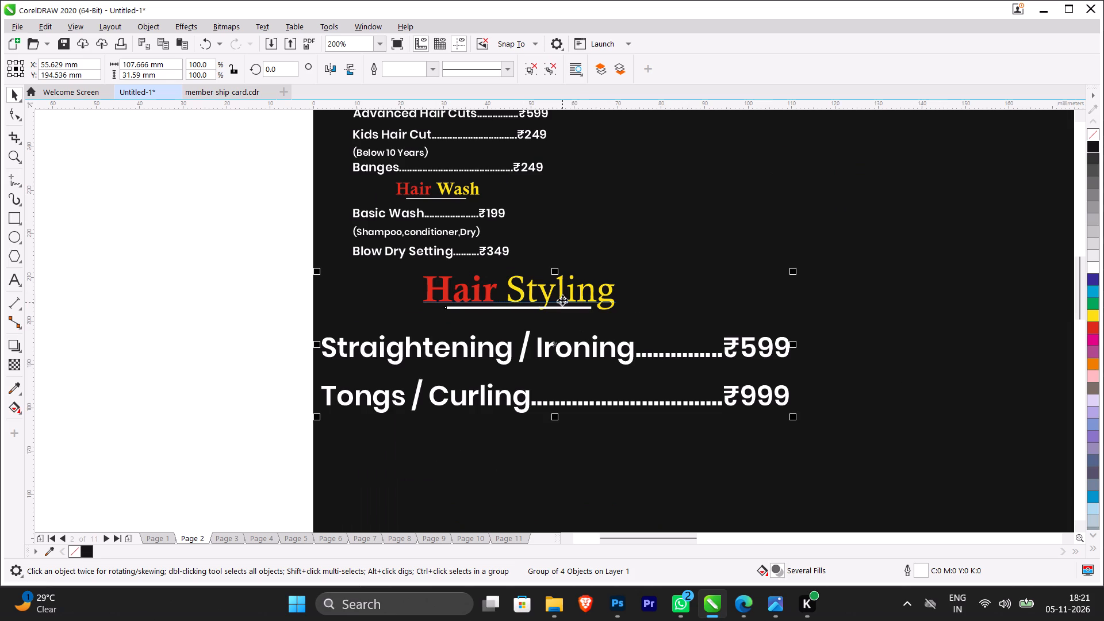
{"action": "left_click_drag", "start_coordinate": [562, 299], "coordinate": [578, 294]}
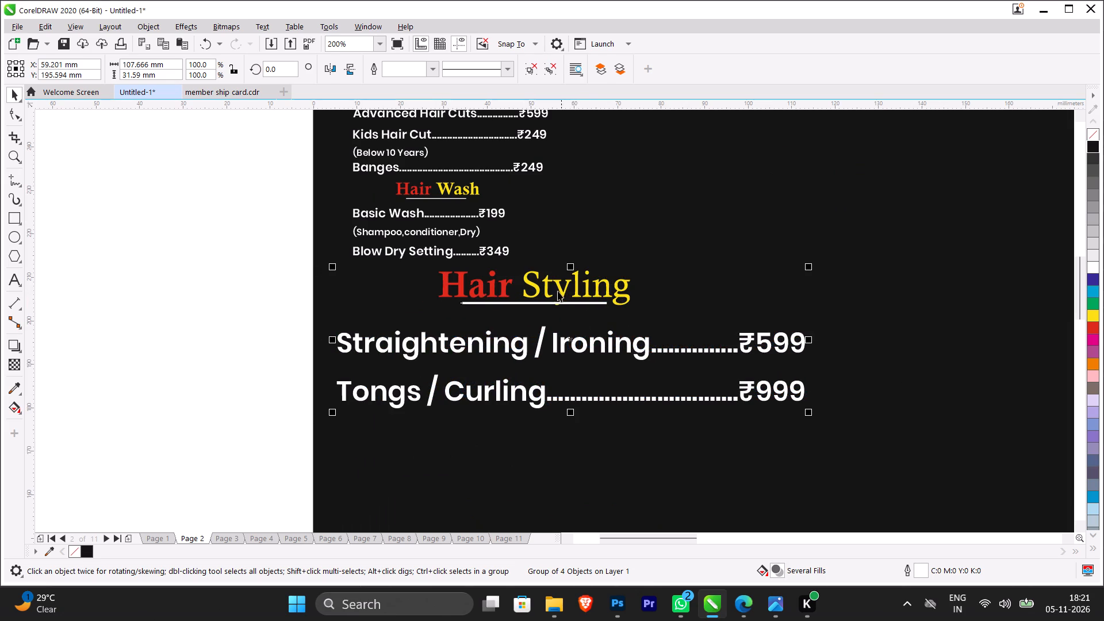
Ungroup the Hair Styling group into separate objects.
{"action": "left_click", "coordinate": [542, 74]}
{"action": "left_click", "coordinate": [251, 317]}
Set the font size of the Straightening / Ironing and Tongs / Curling price lines to 8 pt.
{"action": "left_click", "coordinate": [392, 339]}
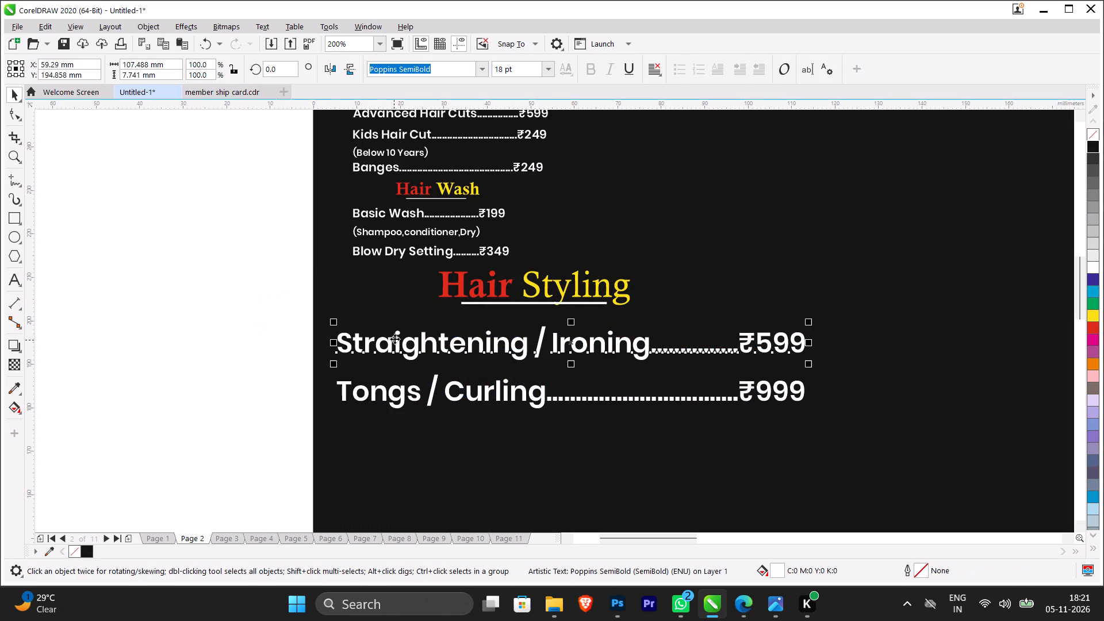
{"action": "left_click", "coordinate": [515, 62]}
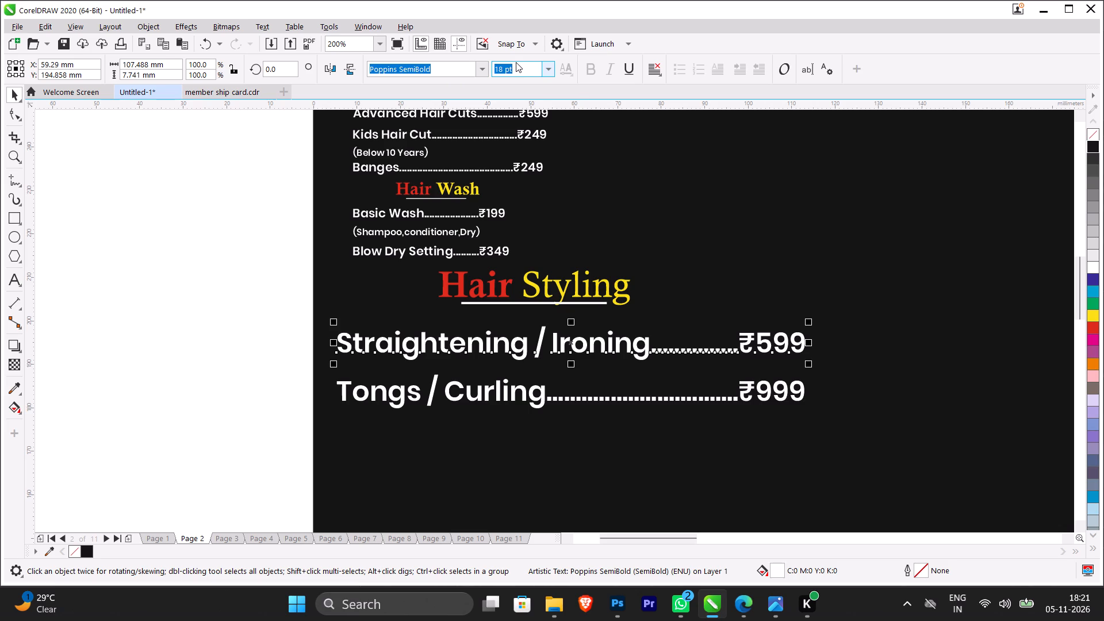
{"action": "key", "text": "8"}
{"action": "key", "text": "Return"}
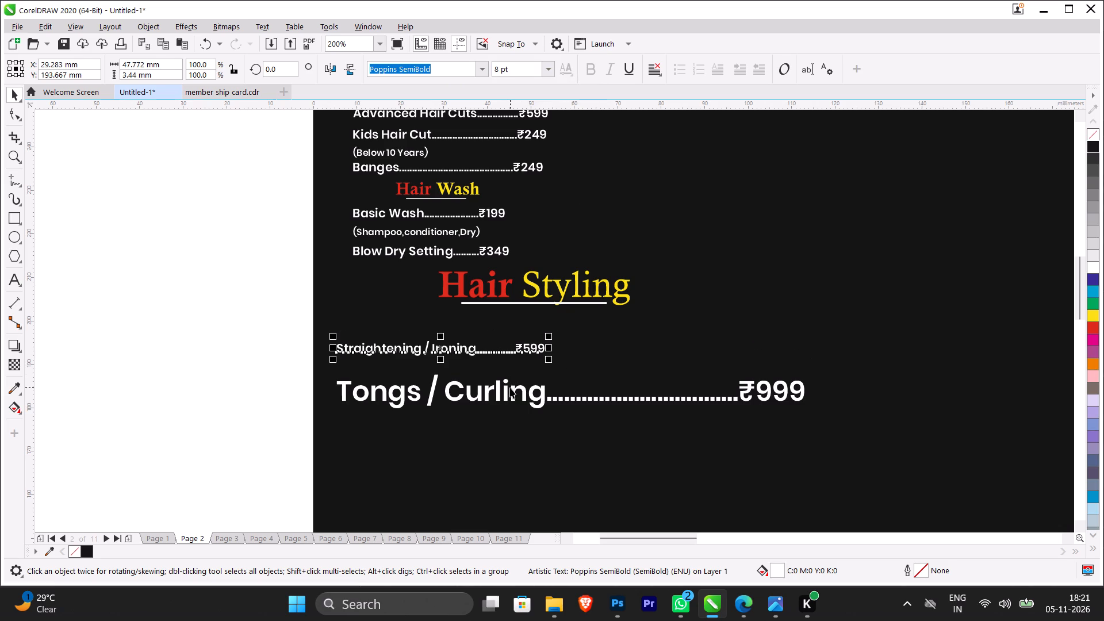
{"action": "left_click", "coordinate": [510, 389]}
{"action": "left_click", "coordinate": [531, 64]}
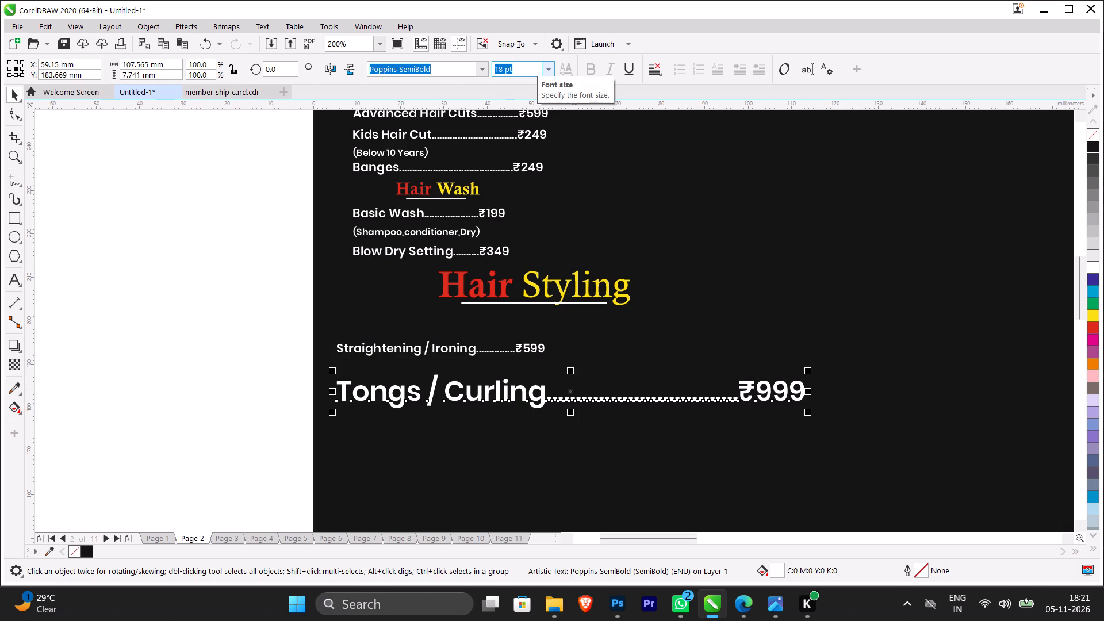
{"action": "key", "text": "8"}
{"action": "key", "text": "Return"}
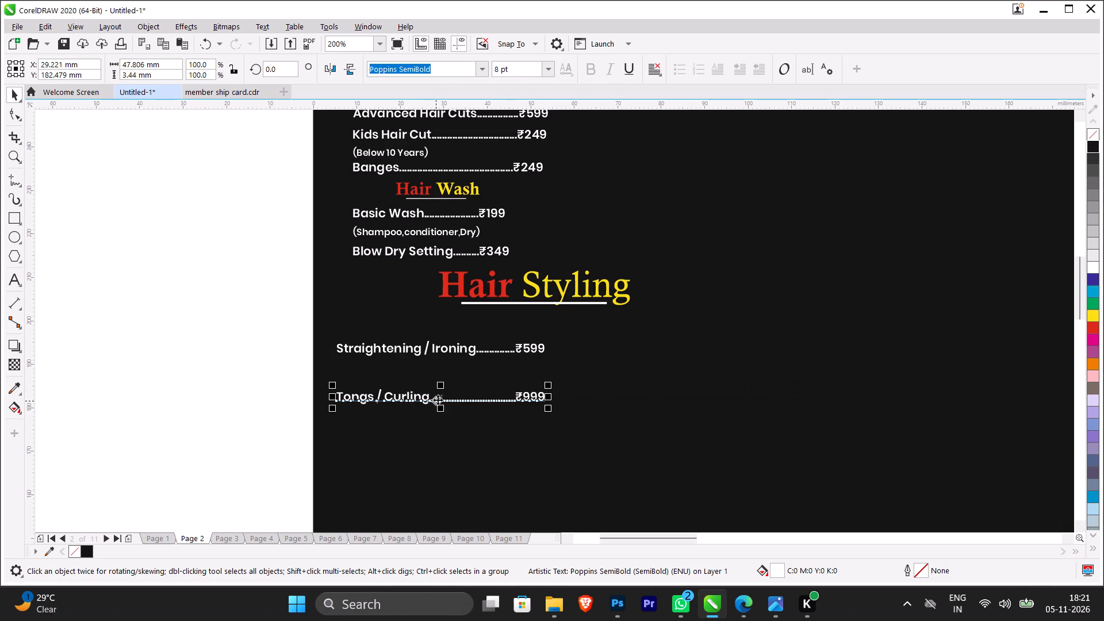
Move the Tongs / Curling line up directly beneath the Straightening / Ironing line, to about Y 189 mm.
{"action": "left_click_drag", "start_coordinate": [438, 400], "coordinate": [440, 371]}
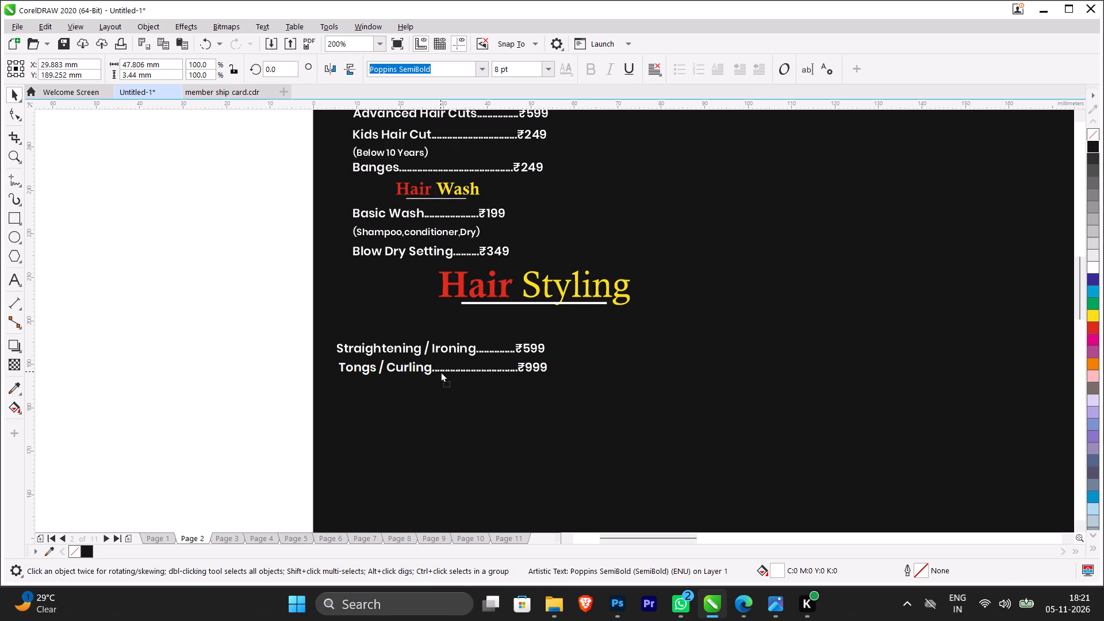
{"action": "left_click_drag", "start_coordinate": [440, 371], "coordinate": [438, 371]}
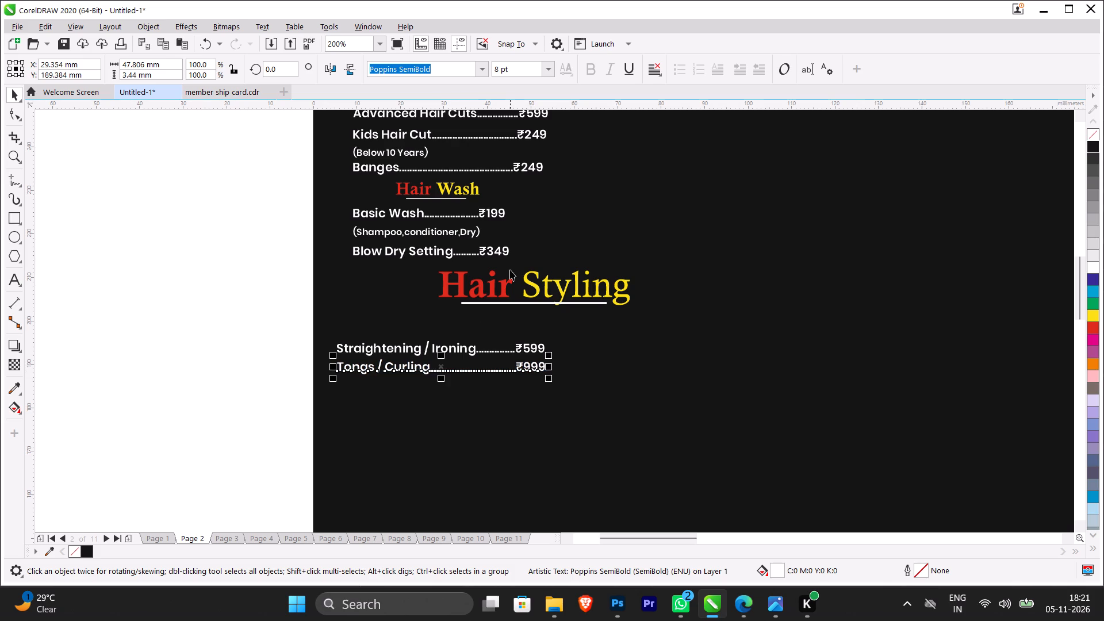
Set the Hair Styling heading to 10 pt and place it just below the Blow Dry Setting line, at about Y 210 mm.
{"action": "left_click", "coordinate": [508, 281]}
{"action": "left_click_drag", "start_coordinate": [507, 282], "coordinate": [435, 281]}
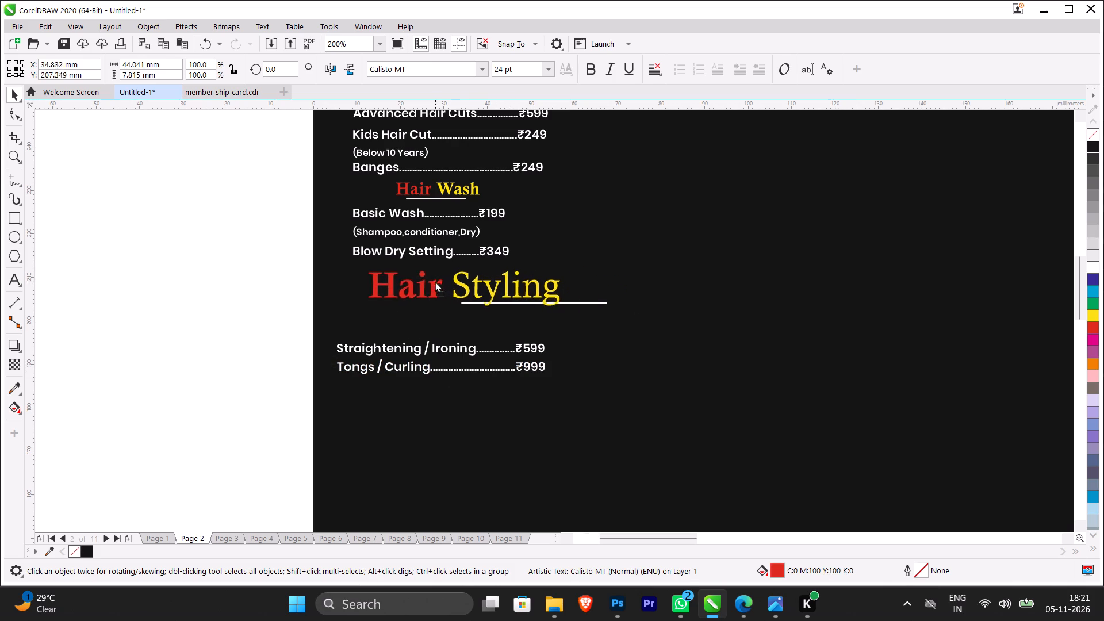
{"action": "left_click_drag", "start_coordinate": [435, 281], "coordinate": [434, 281]}
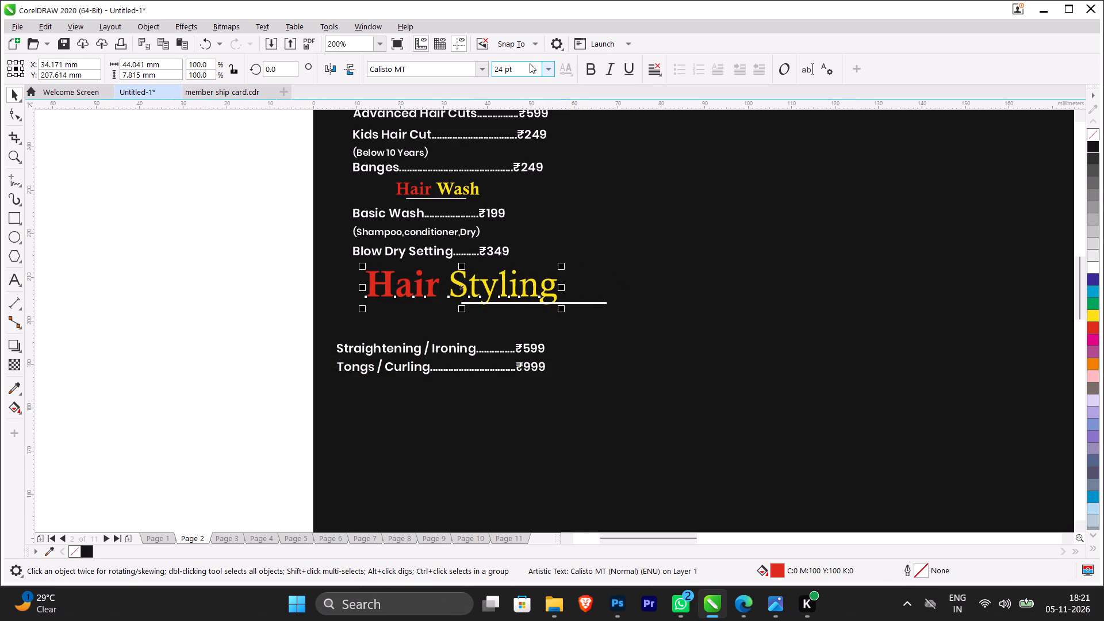
{"action": "left_click", "coordinate": [527, 67]}
{"action": "type", "text": "10"}
{"action": "key", "text": "Return"}
{"action": "left_click_drag", "start_coordinate": [413, 292], "coordinate": [426, 276]}
Align the left edge of the Hair Styling heading to the Hair Wash heading.
{"action": "scroll", "coordinate": [446, 185], "scroll_direction": "down", "scroll_amount": 1}
{"action": "scroll", "coordinate": [422, 152], "scroll_direction": "up", "scroll_amount": 1}
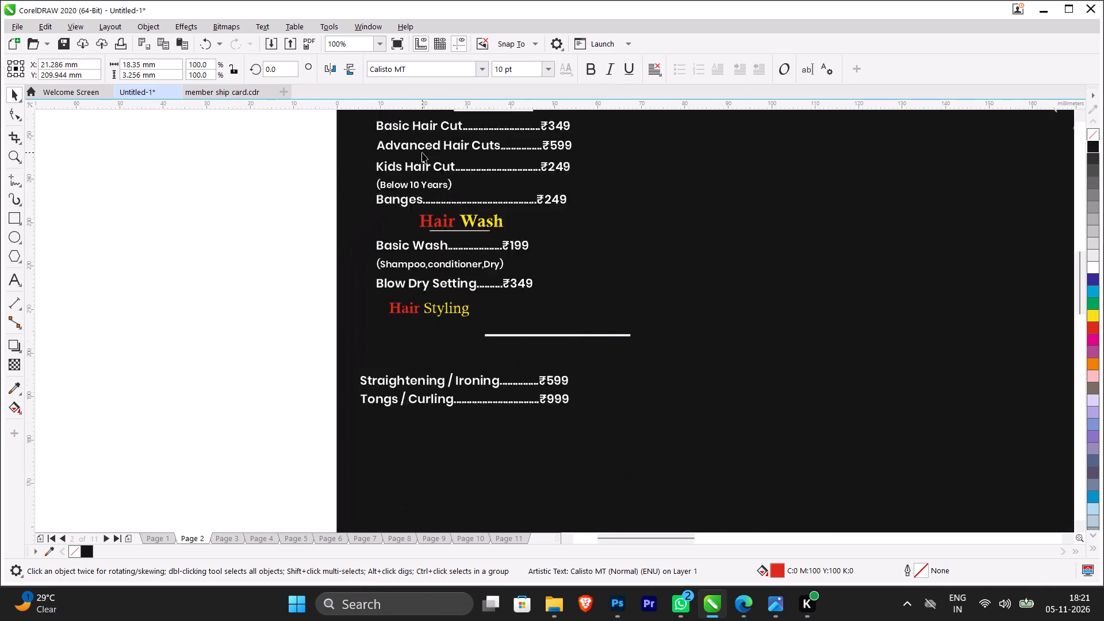
{"action": "scroll", "coordinate": [422, 152], "scroll_direction": "up", "scroll_amount": 1}
{"action": "left_click", "coordinate": [500, 279], "text": "shift"}
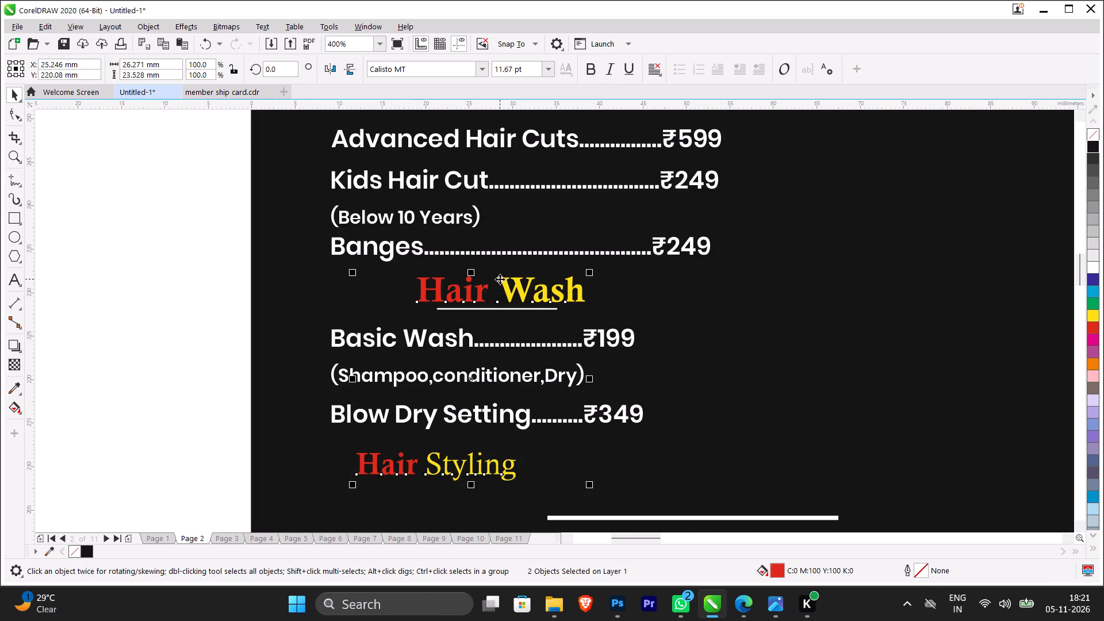
{"action": "key", "text": "l"}
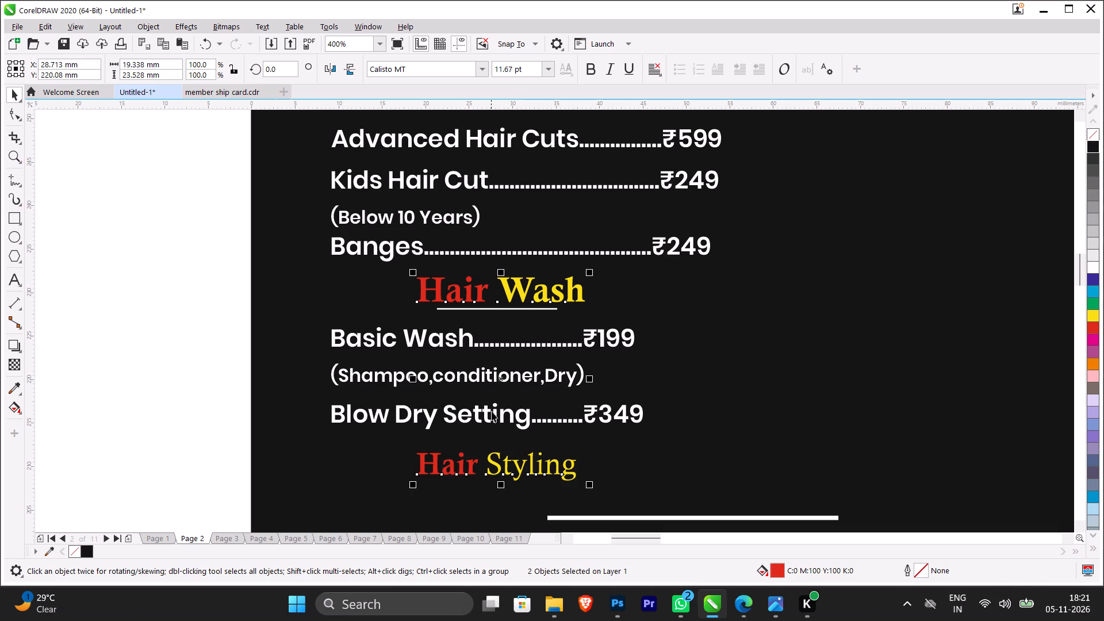
{"action": "left_click", "coordinate": [190, 398]}
Shorten the thick white underline to about 15 mm and place it beneath the Hair Styling heading, at about X 28 mm, Y 208 mm.
{"action": "scroll", "coordinate": [623, 514], "scroll_direction": "down", "scroll_amount": 2}
{"action": "scroll", "coordinate": [626, 521], "scroll_direction": "up", "scroll_amount": 2}
{"action": "left_click", "coordinate": [634, 497]}
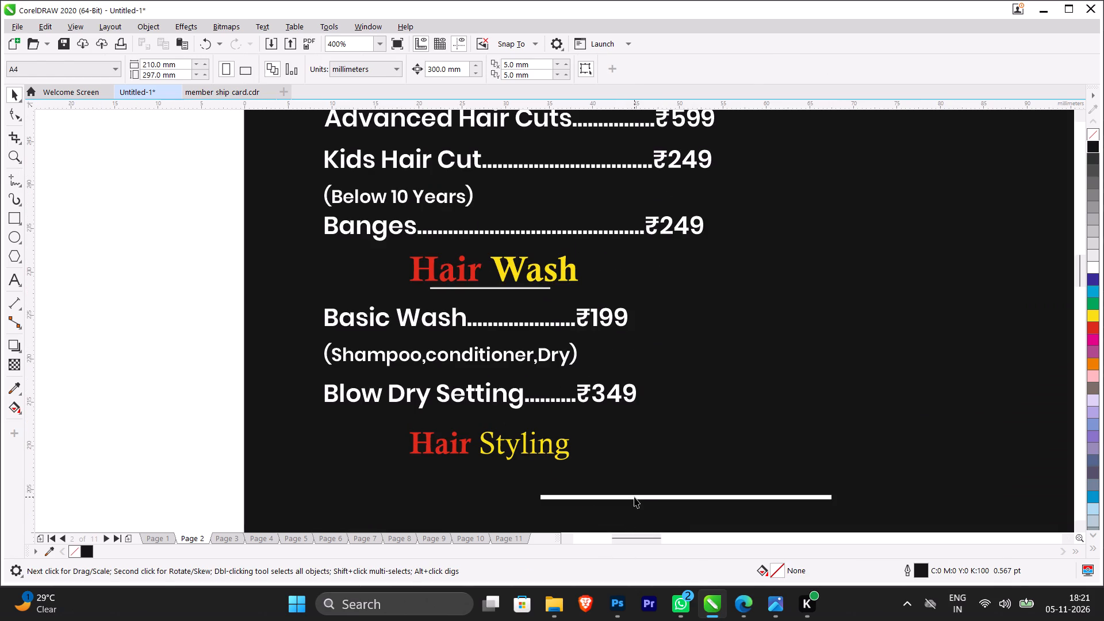
{"action": "left_click_drag", "start_coordinate": [634, 496], "coordinate": [476, 464]}
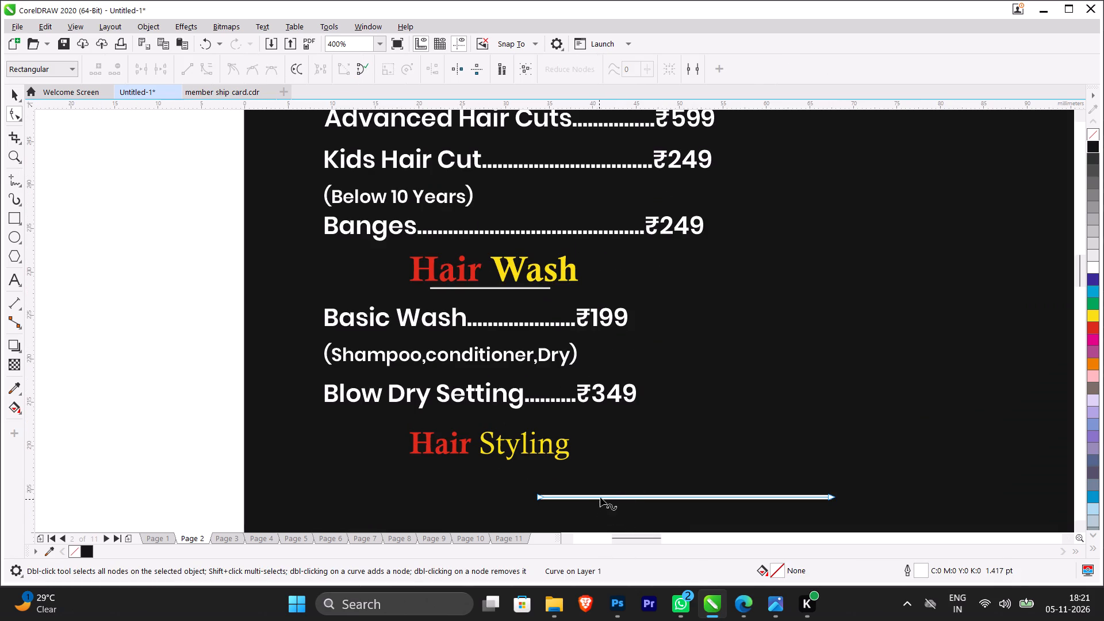
{"action": "left_click", "coordinate": [20, 102]}
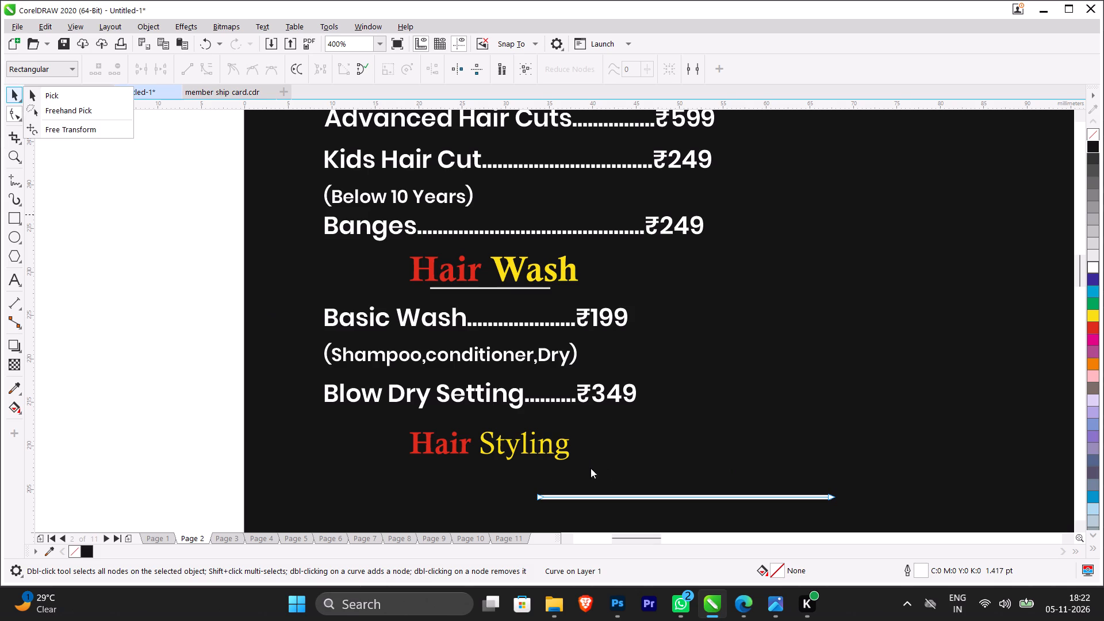
{"action": "left_click", "coordinate": [99, 91]}
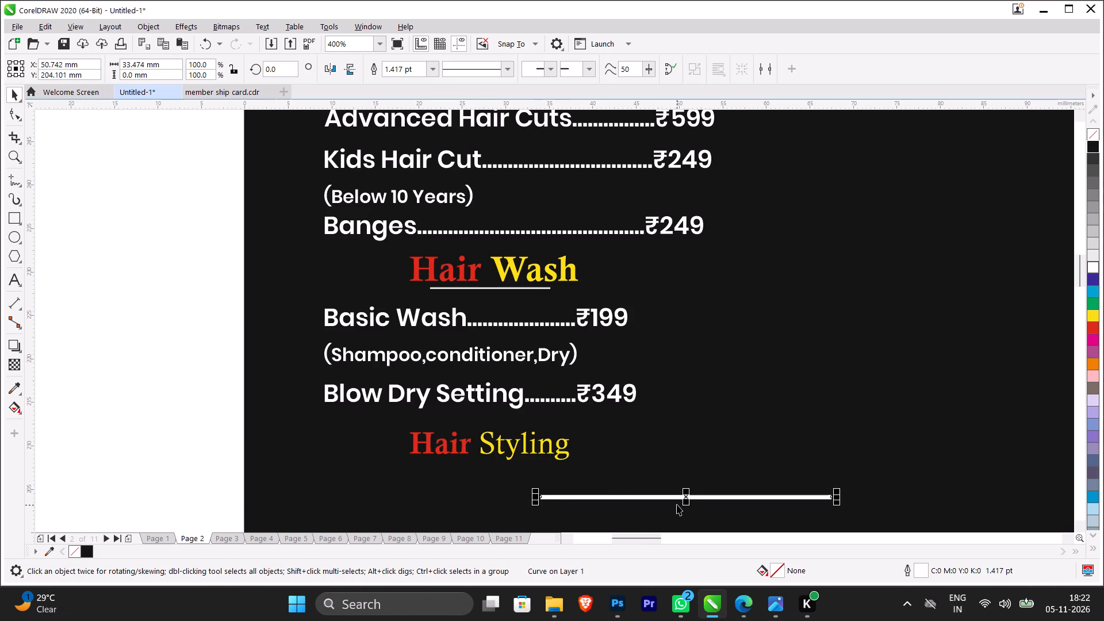
{"action": "left_click_drag", "start_coordinate": [684, 497], "coordinate": [507, 474]}
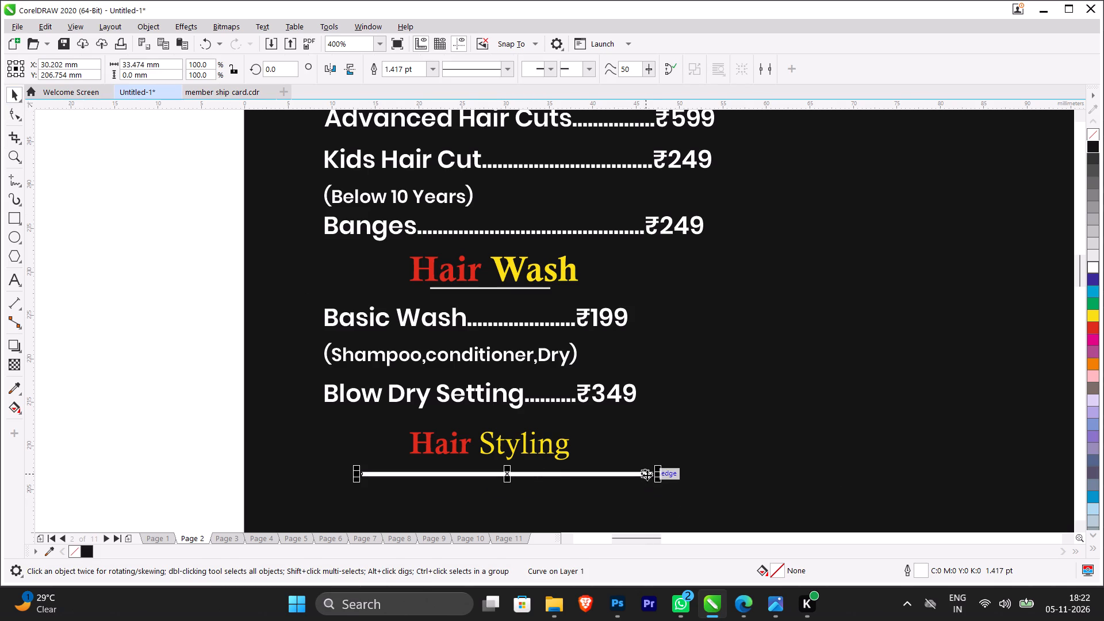
{"action": "left_click_drag", "start_coordinate": [659, 474], "coordinate": [546, 476], "text": "shift"}
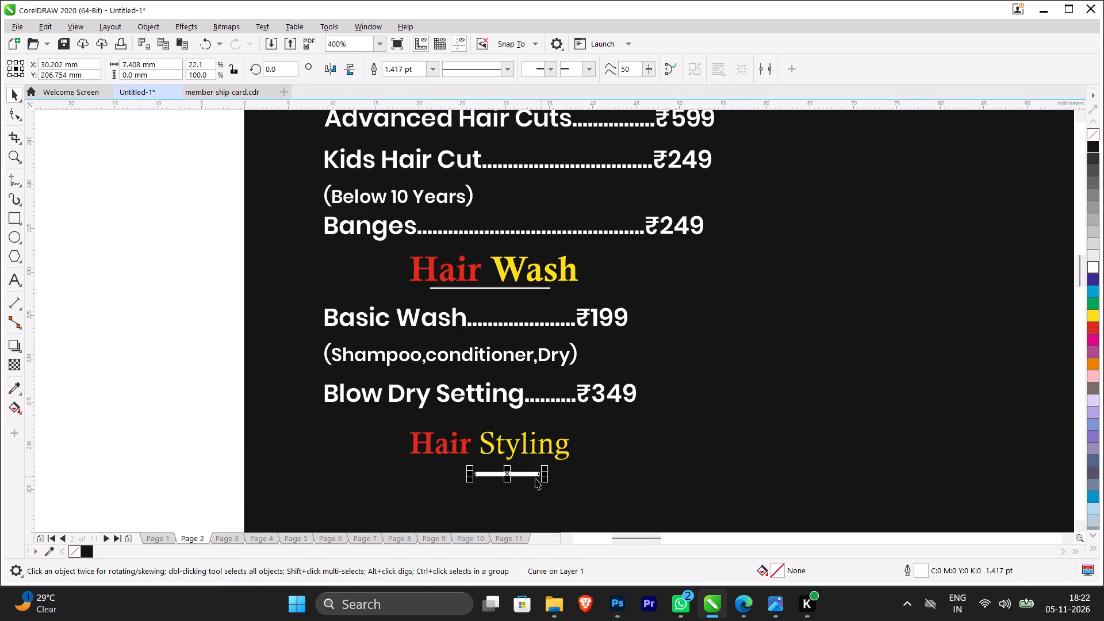
{"action": "left_click_drag", "start_coordinate": [546, 477], "coordinate": [558, 476], "text": "shift"}
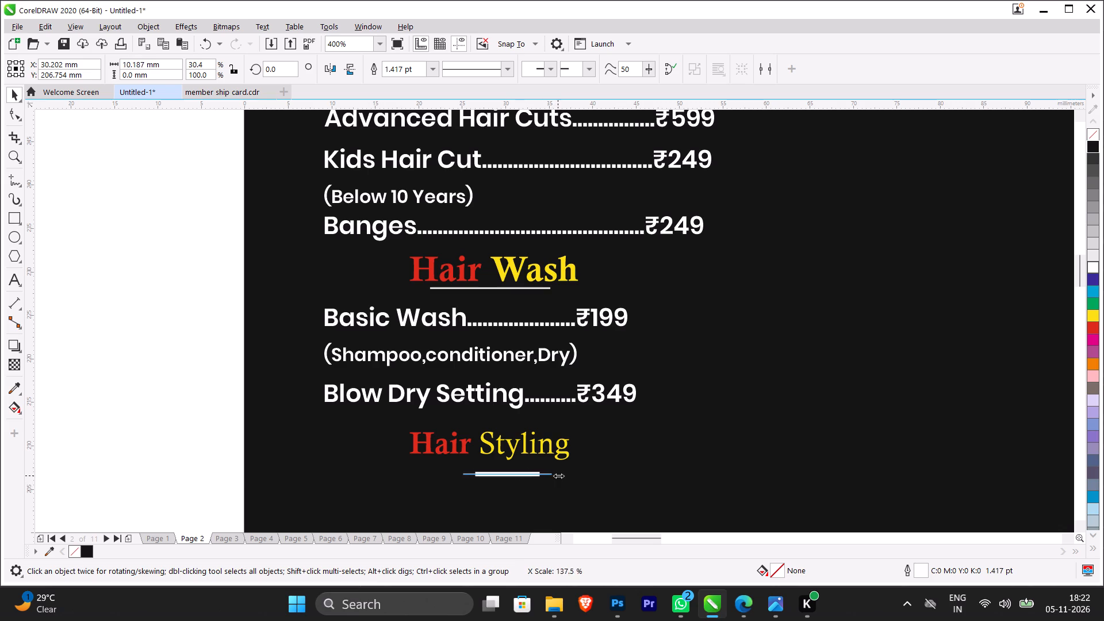
{"action": "left_click_drag", "start_coordinate": [558, 476], "coordinate": [562, 476], "text": "shift"}
{"action": "left_click_drag", "start_coordinate": [508, 473], "coordinate": [495, 463]}
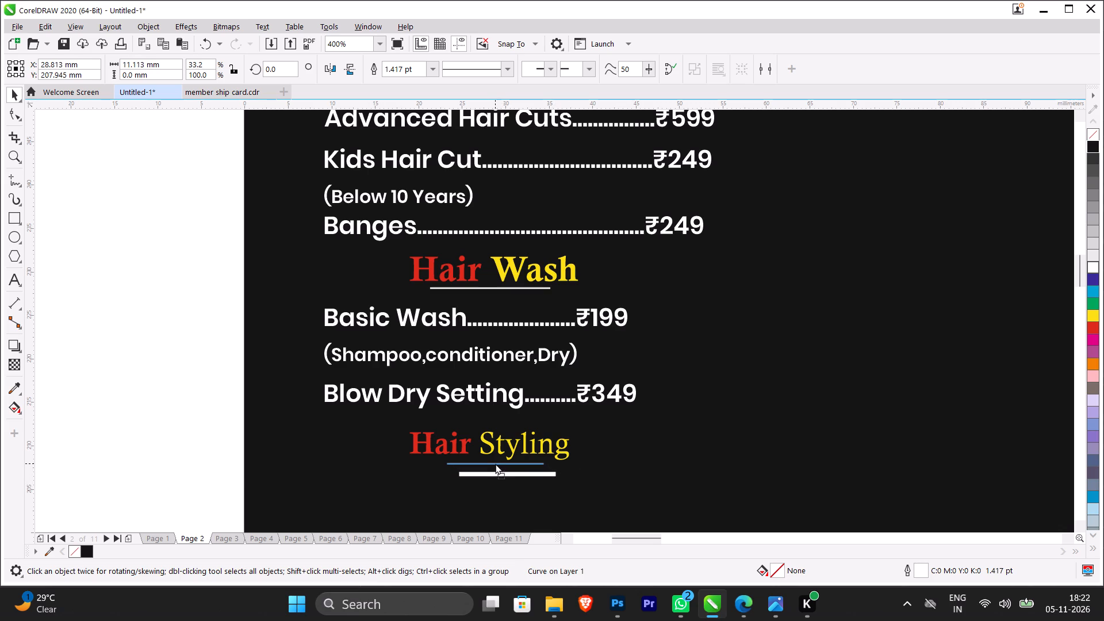
{"action": "left_click_drag", "start_coordinate": [495, 463], "coordinate": [494, 463]}
{"action": "left_click_drag", "start_coordinate": [552, 465], "coordinate": [569, 463], "text": "shift"}
{"action": "scroll", "coordinate": [495, 466], "scroll_direction": "up", "scroll_amount": 2}
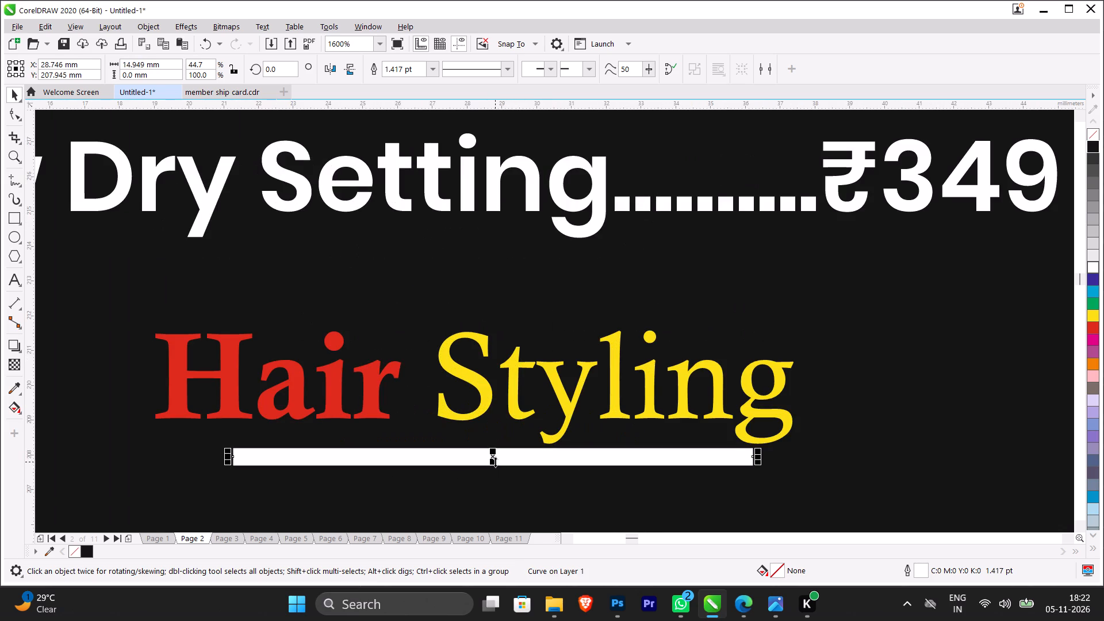
{"action": "left_click_drag", "start_coordinate": [494, 458], "coordinate": [474, 453]}
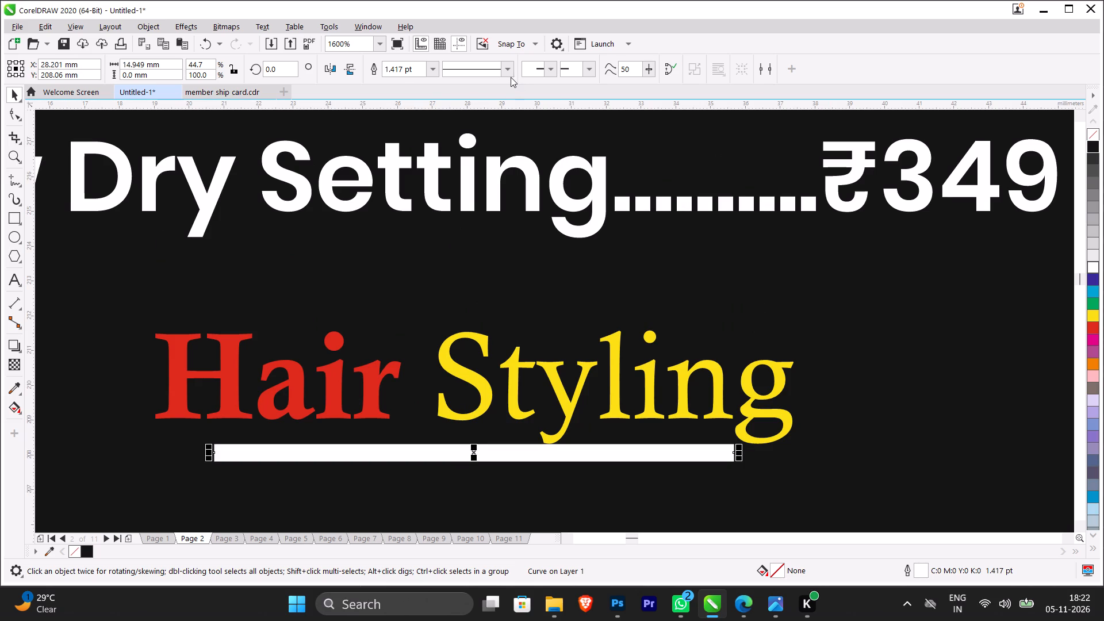
Set the outline width of the Hair Styling underline to Hairline.
{"action": "left_click", "coordinate": [509, 76]}
{"action": "left_click", "coordinate": [512, 68]}
{"action": "left_click", "coordinate": [431, 72]}
{"action": "left_click", "coordinate": [429, 87]}
{"action": "scroll", "coordinate": [497, 314], "scroll_direction": "down", "scroll_amount": 1}
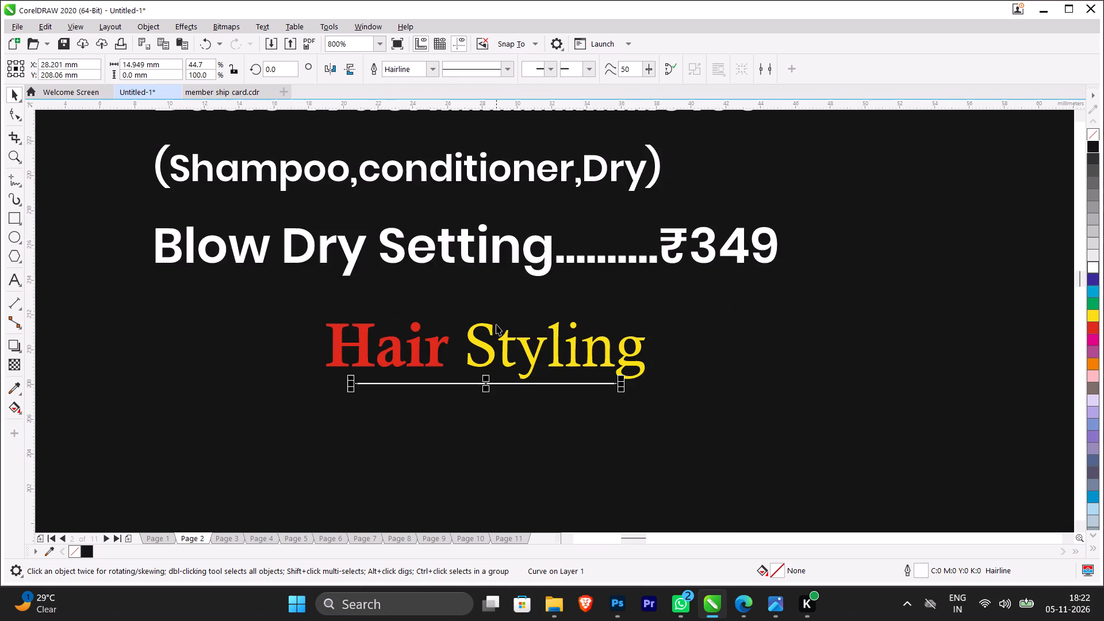
Move the Straightening / Ironing and Tongs / Curling lines together up beneath the Hair Styling heading, to about Y 201 mm.
{"action": "scroll", "coordinate": [508, 394], "scroll_direction": "down", "scroll_amount": 3}
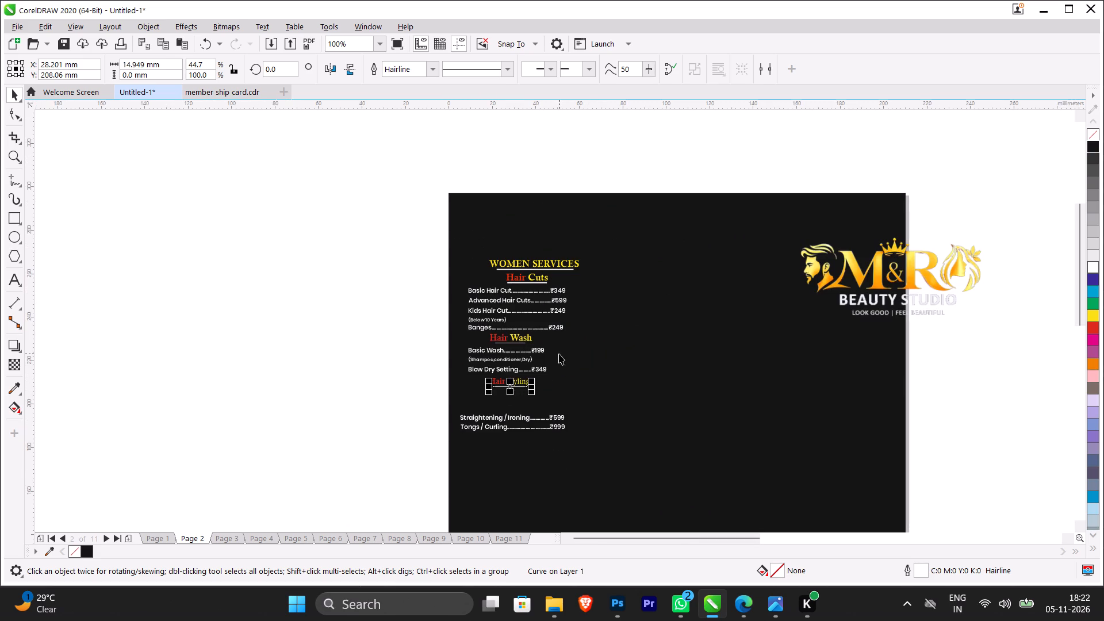
{"action": "left_click", "coordinate": [247, 331]}
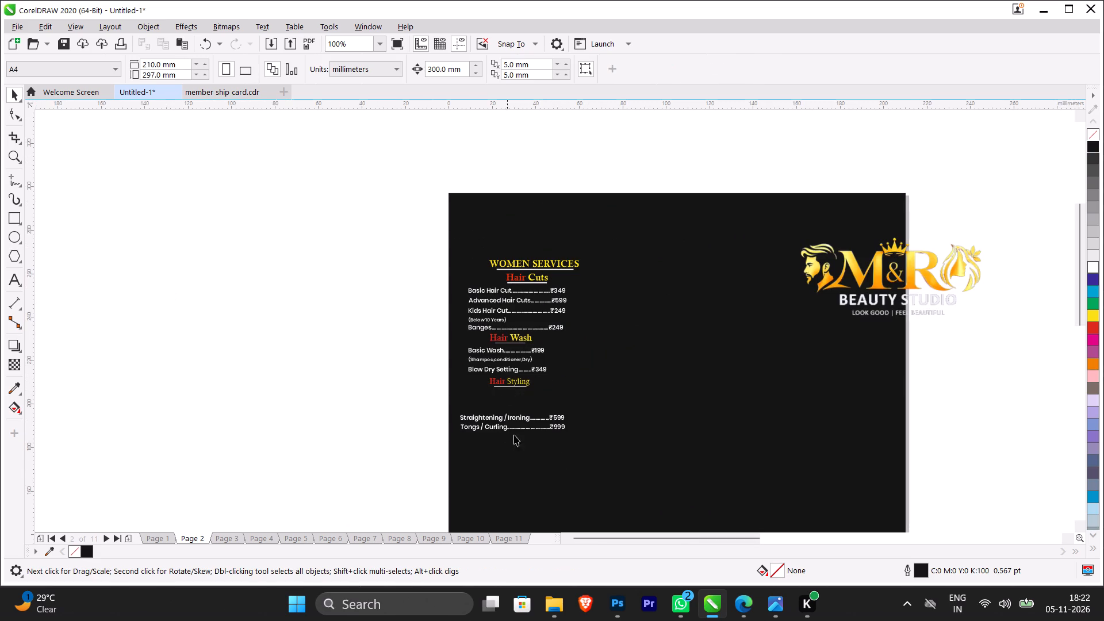
{"action": "left_click_drag", "start_coordinate": [628, 462], "coordinate": [447, 393]}
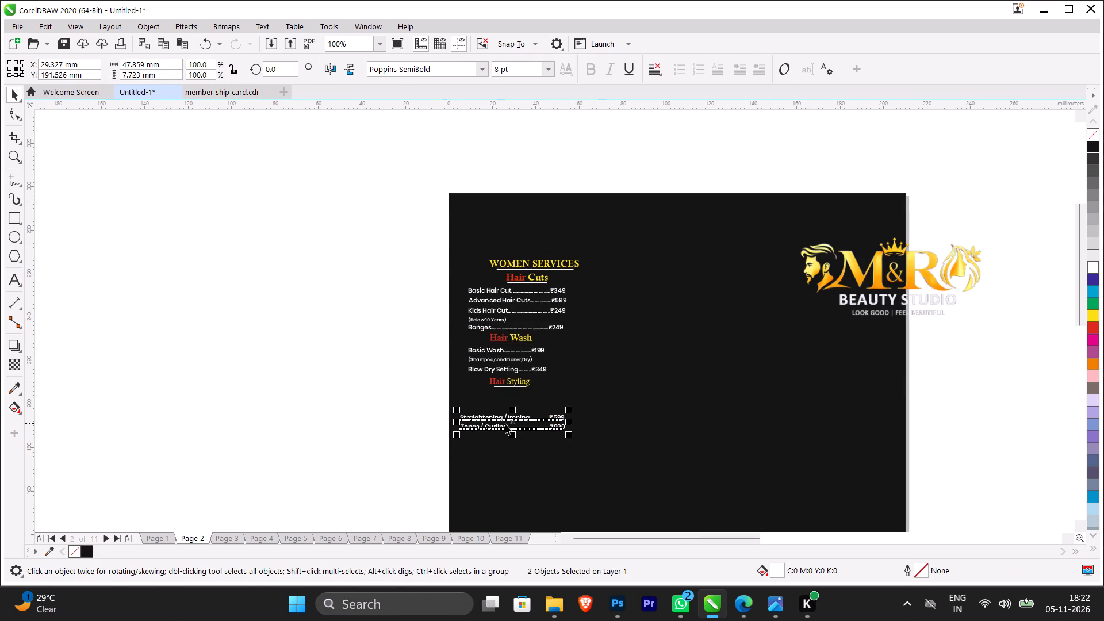
{"action": "left_click", "coordinate": [505, 424]}
{"action": "left_click_drag", "start_coordinate": [665, 446], "coordinate": [459, 401]}
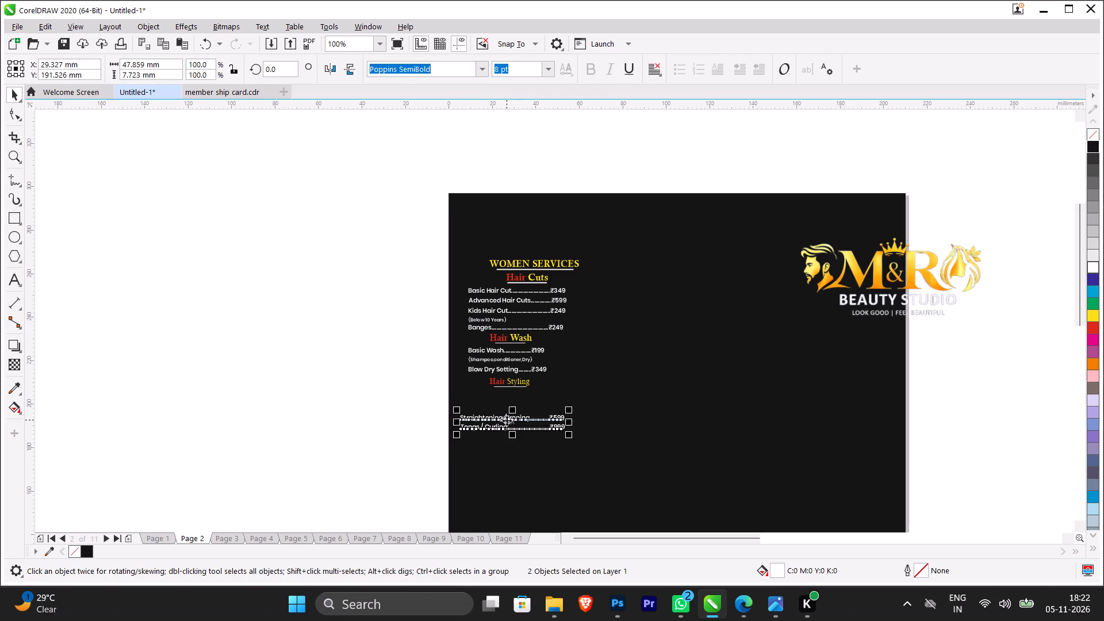
{"action": "left_click_drag", "start_coordinate": [507, 421], "coordinate": [509, 398]}
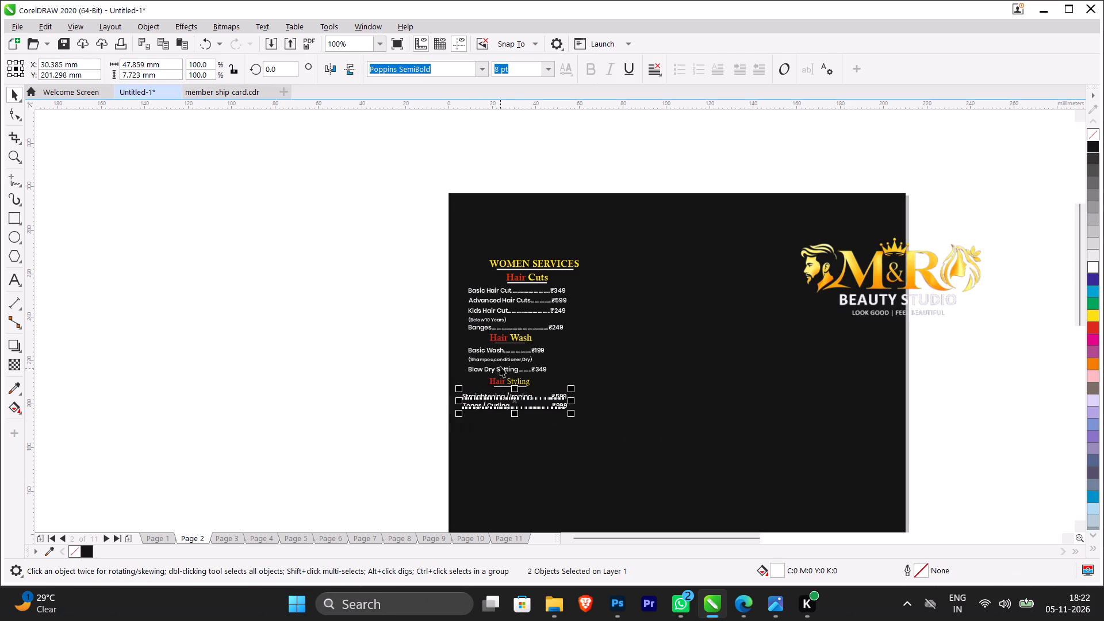
Align the left edges of the Straightening / Ironing and Tongs / Curling lines to the Basic Wash line.
{"action": "left_click", "coordinate": [496, 351], "text": "shift"}
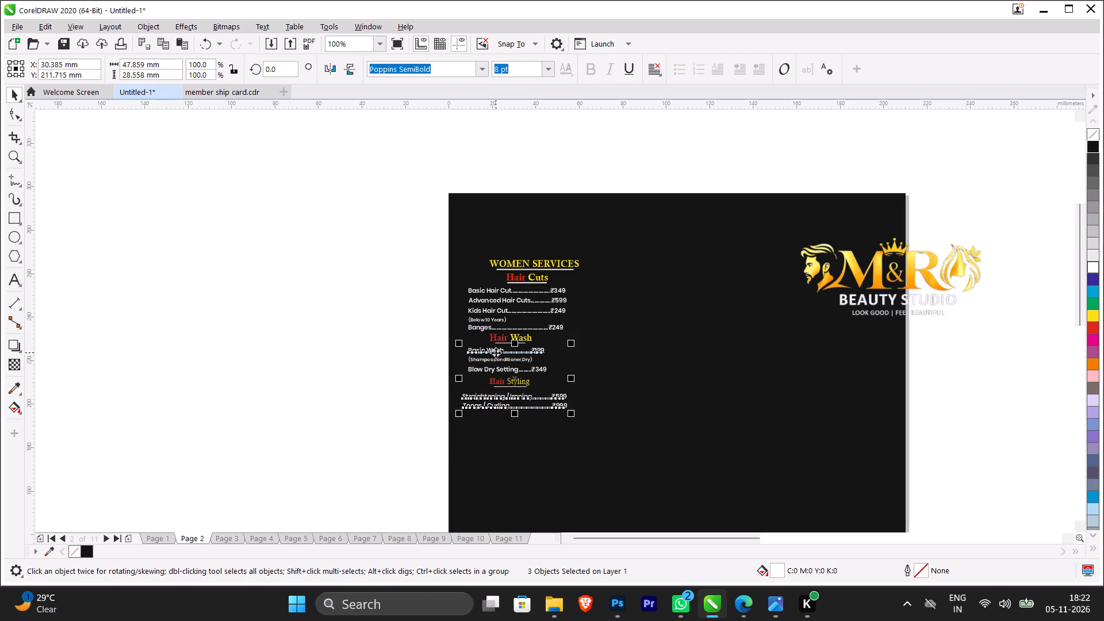
{"action": "key", "text": "l"}
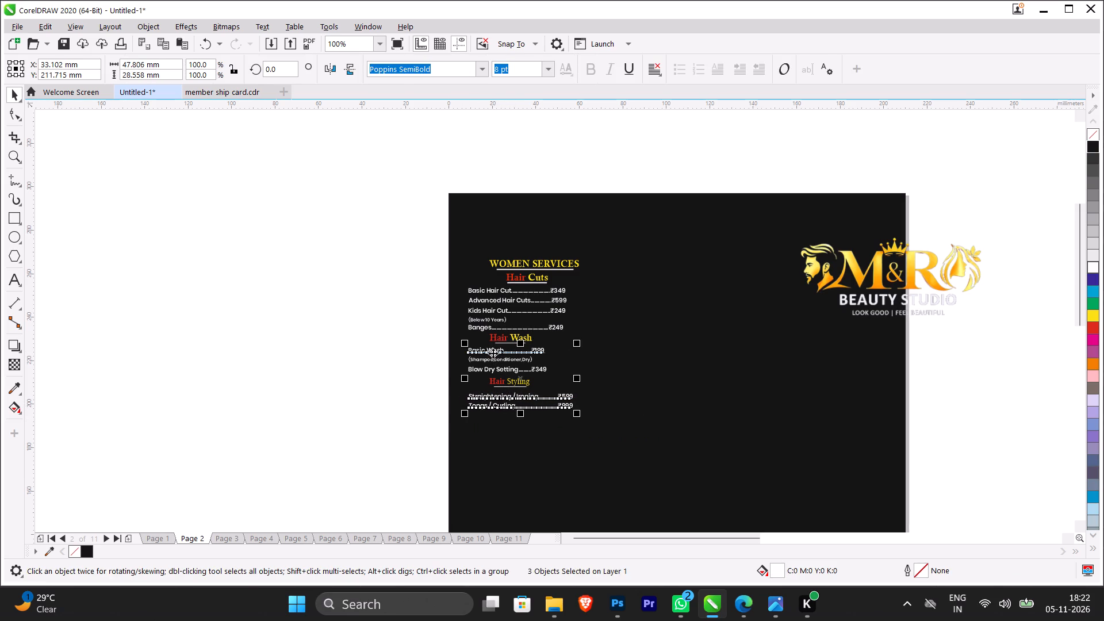
{"action": "left_click", "coordinate": [415, 390]}
Align the left edge of the grouped Hair Cuts heading and underline to the Hair Wash heading.
{"action": "scroll", "coordinate": [503, 396], "scroll_direction": "up", "scroll_amount": 2}
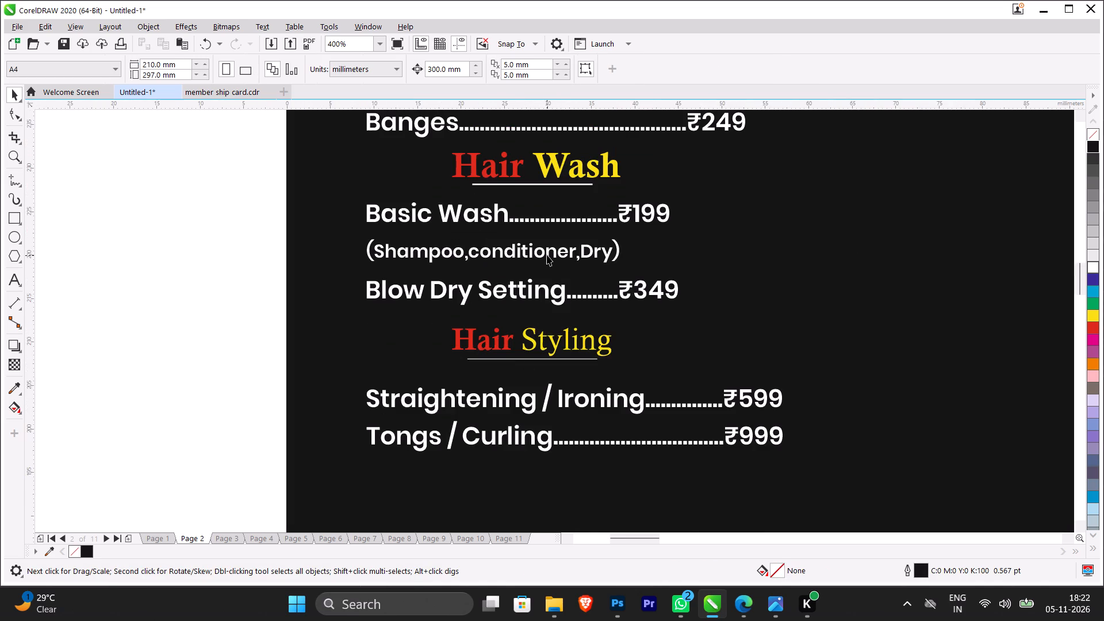
{"action": "scroll", "coordinate": [547, 255], "scroll_direction": "down", "scroll_amount": 1}
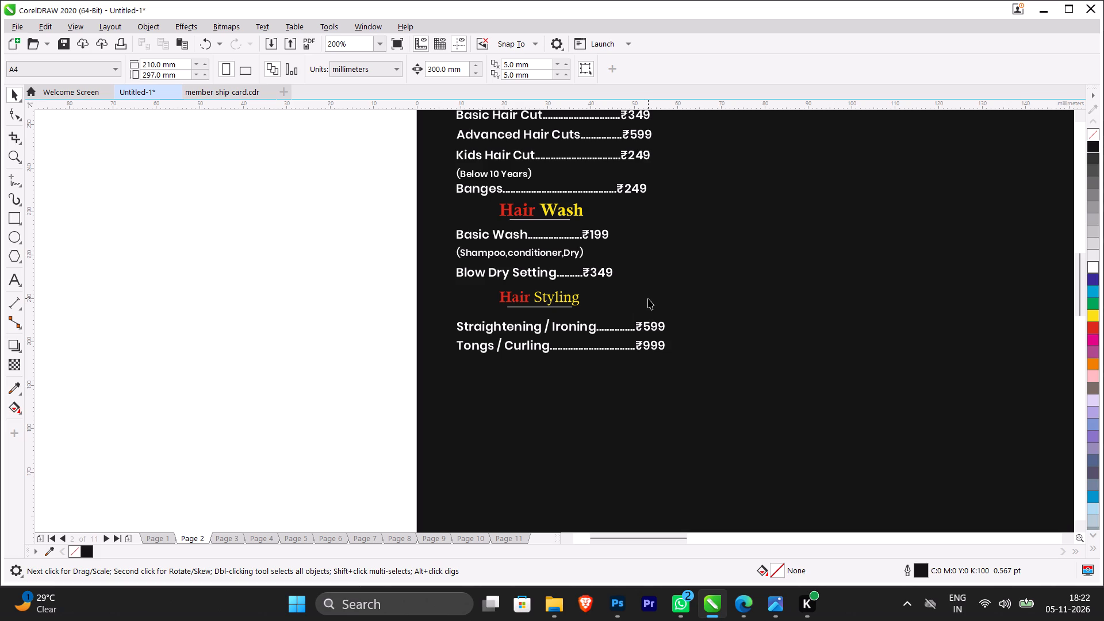
{"action": "scroll", "coordinate": [649, 310], "scroll_direction": "down", "scroll_amount": 1}
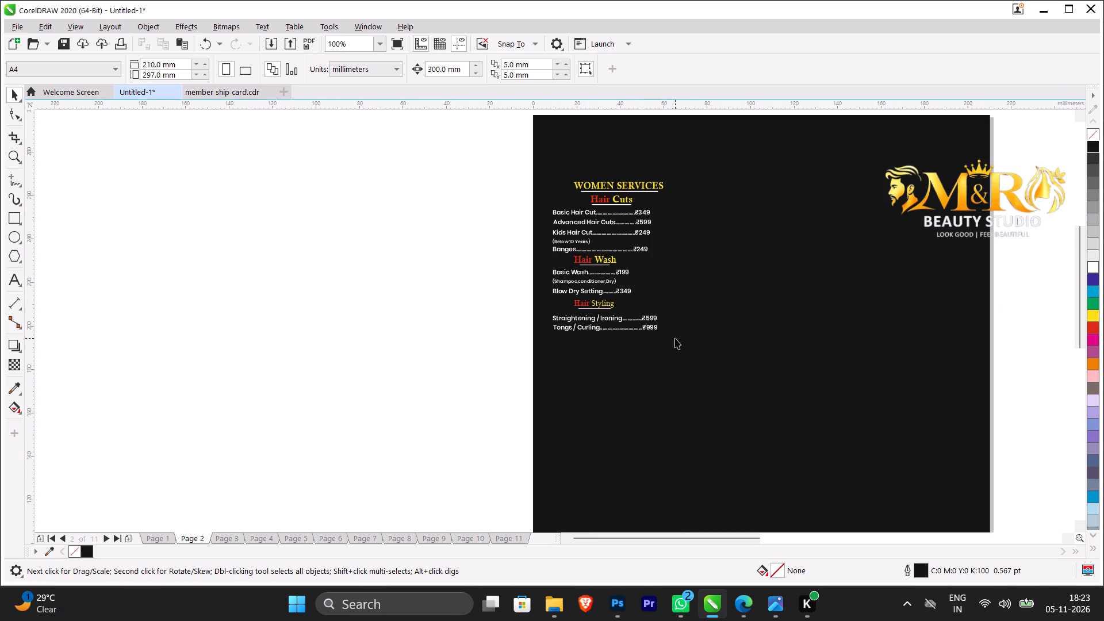
{"action": "left_click", "coordinate": [614, 202]}
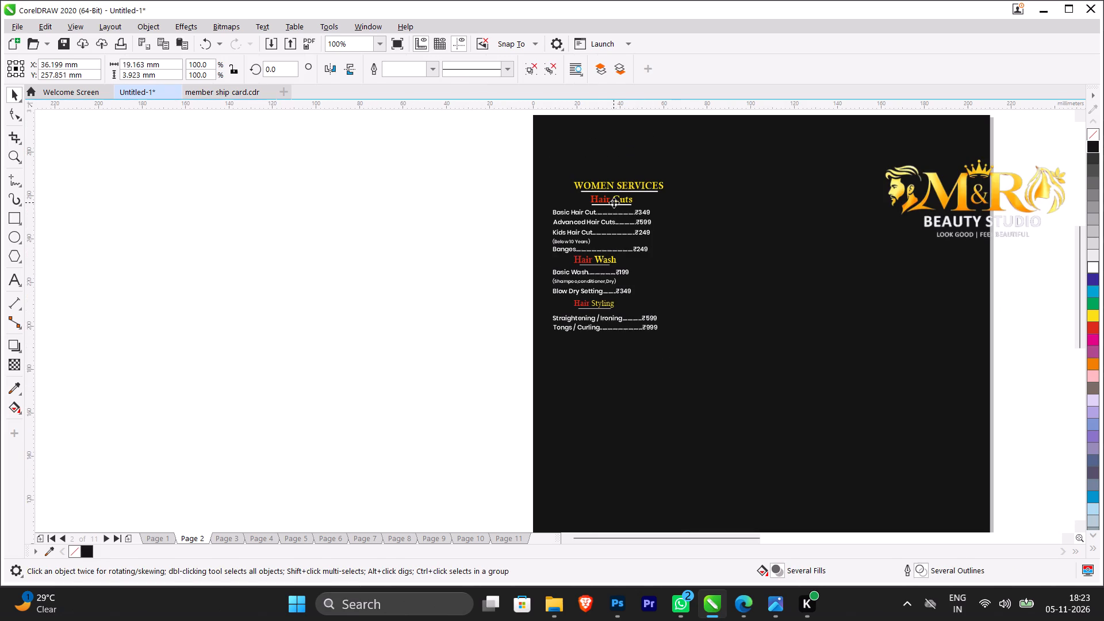
{"action": "left_click", "coordinate": [608, 258]}
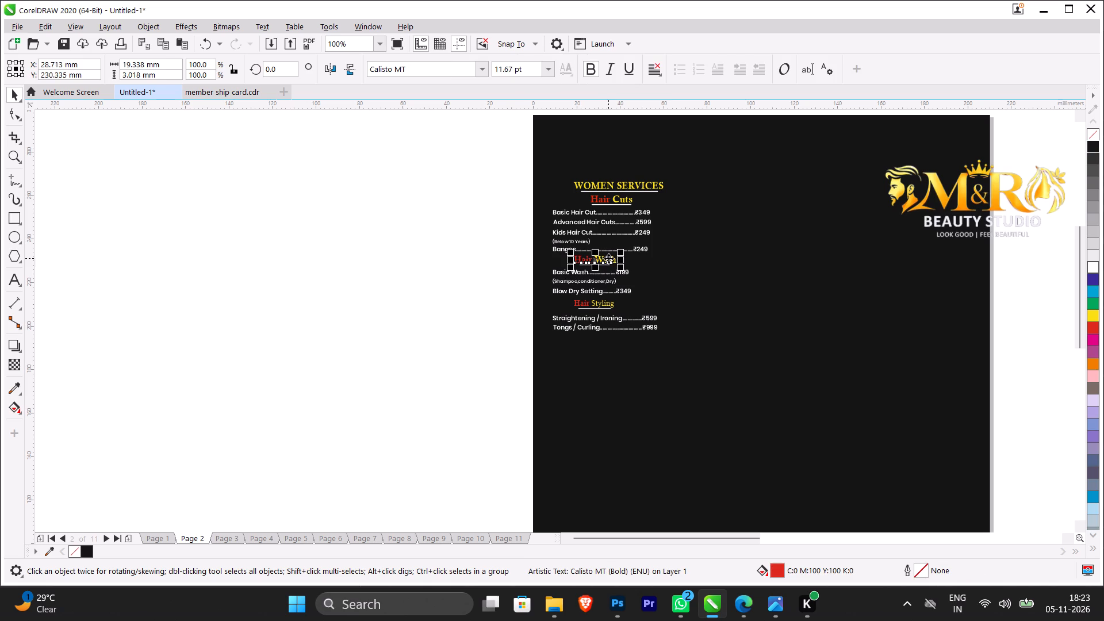
{"action": "left_click", "coordinate": [616, 198]}
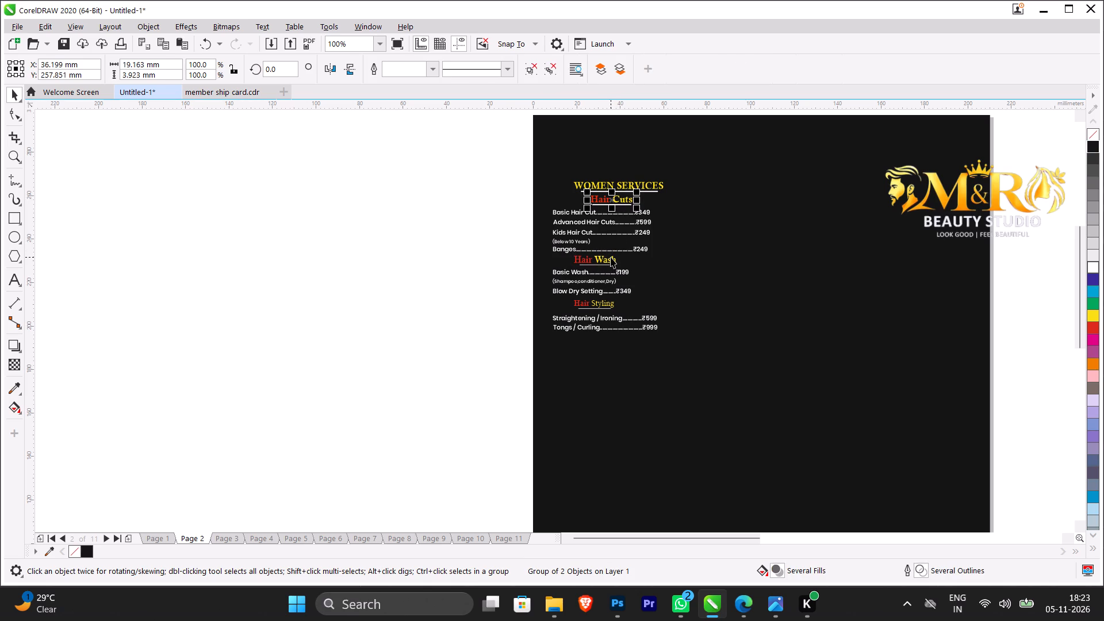
{"action": "left_click", "coordinate": [611, 257]}
{"action": "left_click", "coordinate": [618, 198]}
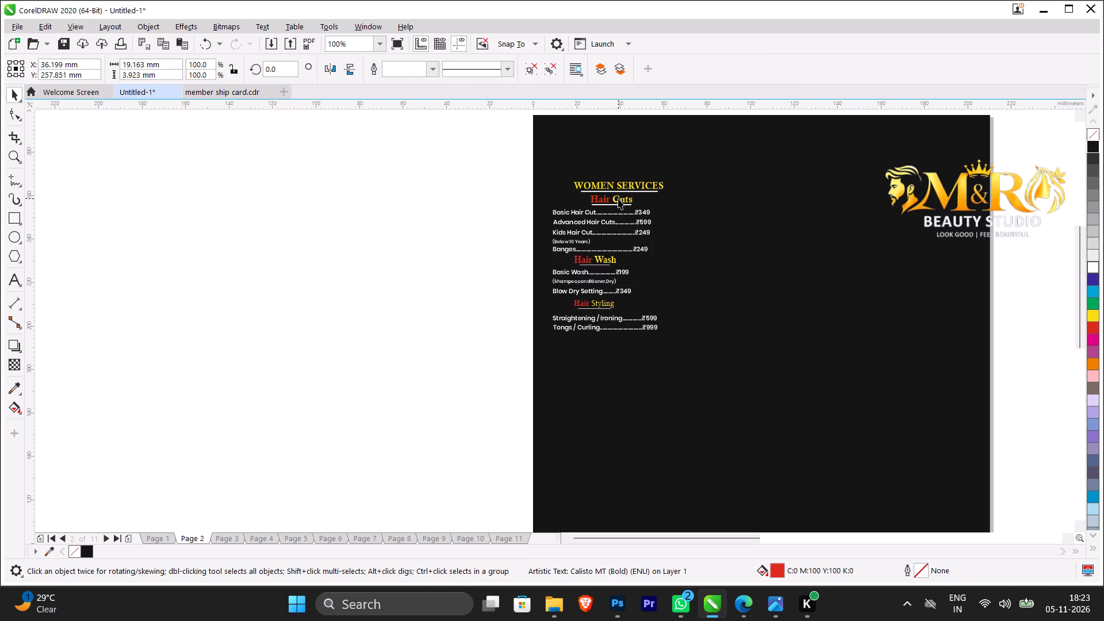
{"action": "left_click", "coordinate": [611, 259], "text": "shift"}
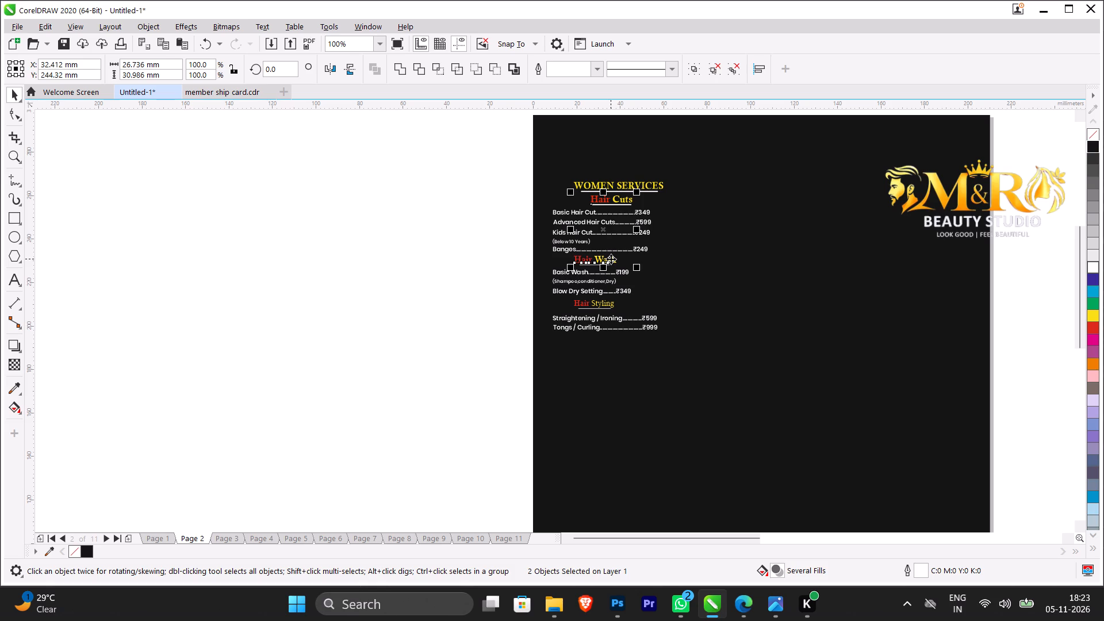
{"action": "key", "text": "l"}
{"action": "left_click", "coordinate": [443, 245]}
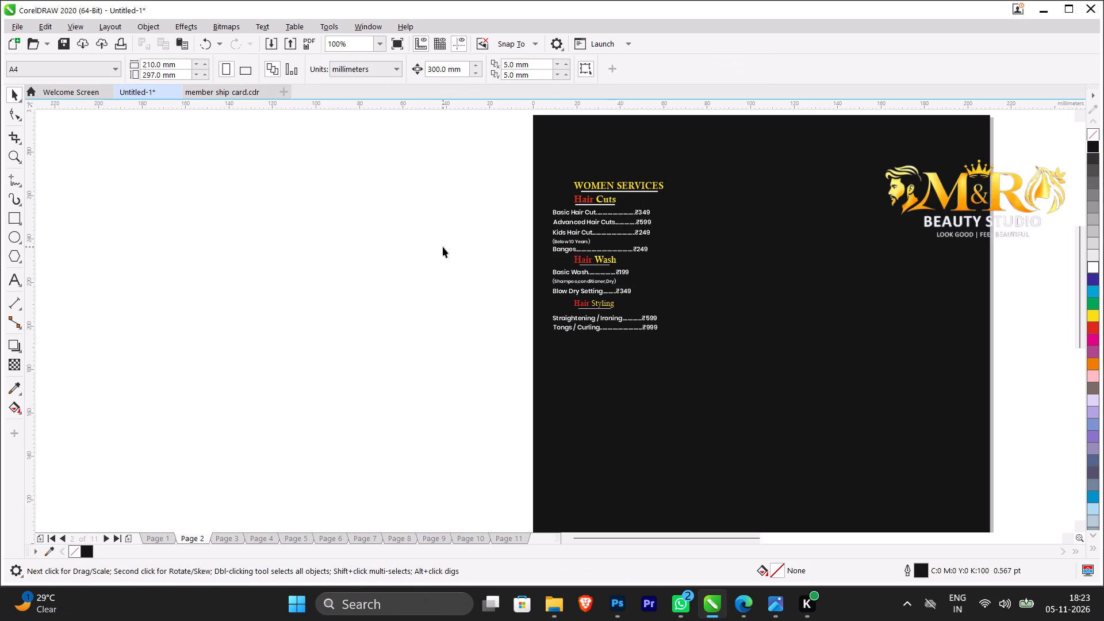
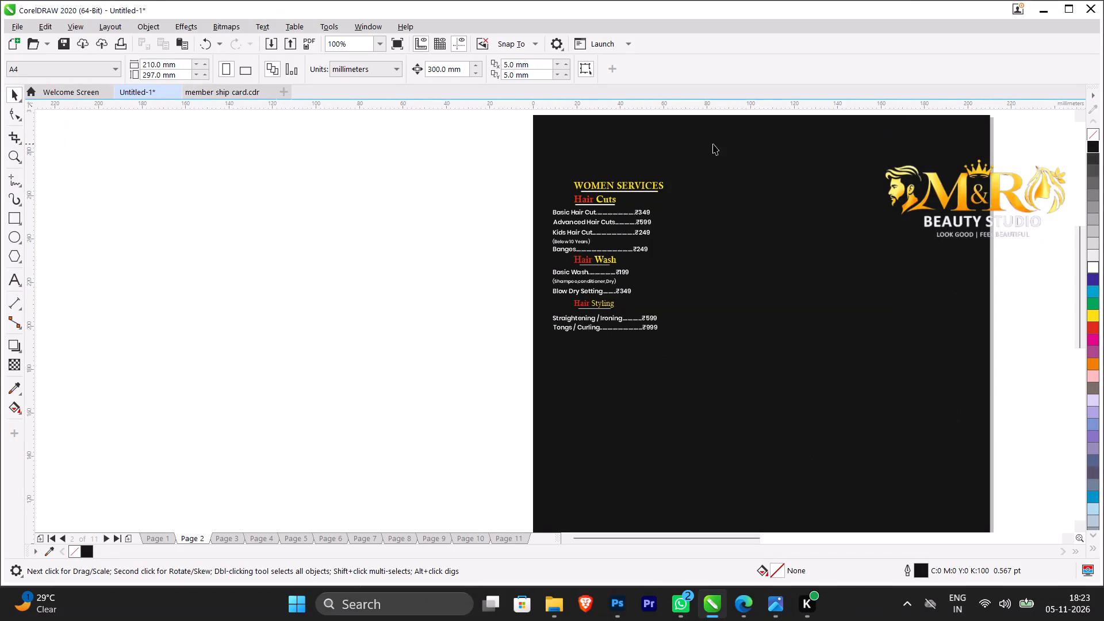
Shrink the grouped D-Tan & Bleach and Body Polishing price block to about 67 mm wide and move it beneath the Hair Styling list.
{"action": "scroll", "coordinate": [881, 298], "scroll_direction": "down", "scroll_amount": 2}
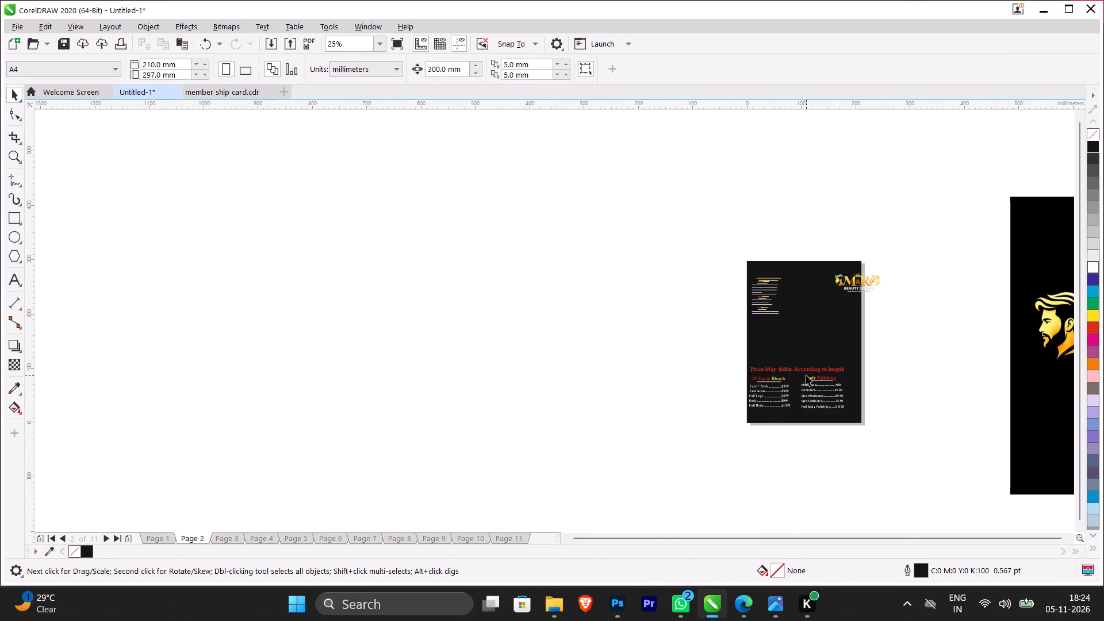
{"action": "scroll", "coordinate": [806, 375], "scroll_direction": "up", "scroll_amount": 2}
{"action": "left_click", "coordinate": [803, 358]}
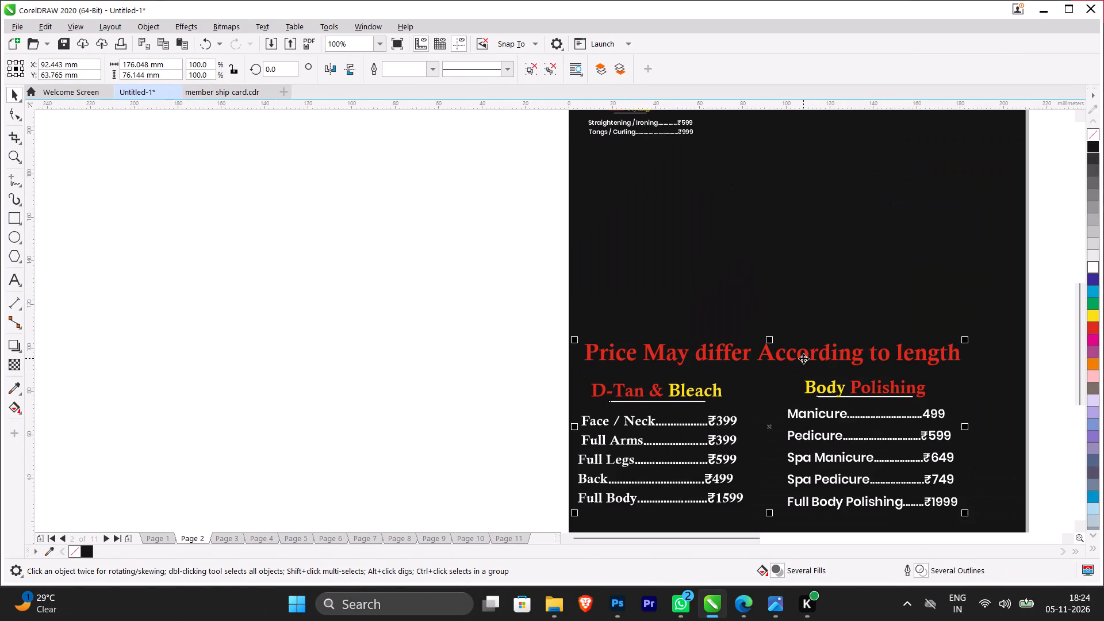
{"action": "left_click_drag", "start_coordinate": [965, 513], "coordinate": [901, 462], "text": "shift"}
{"action": "left_click_drag", "start_coordinate": [822, 440], "coordinate": [812, 412]}
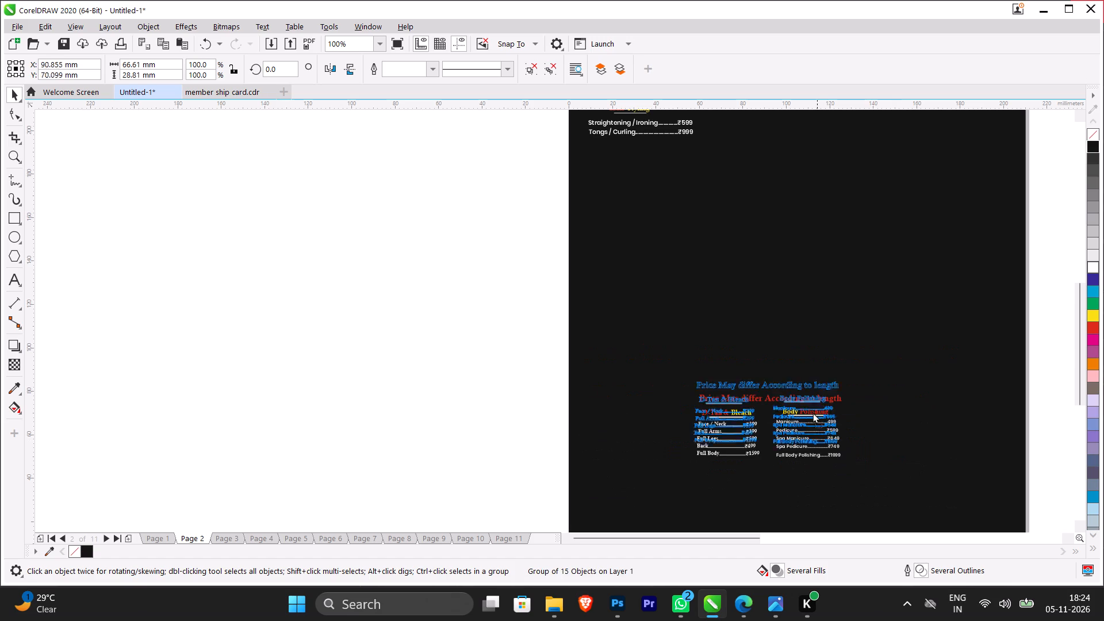
{"action": "left_click_drag", "start_coordinate": [812, 412], "coordinate": [708, 189]}
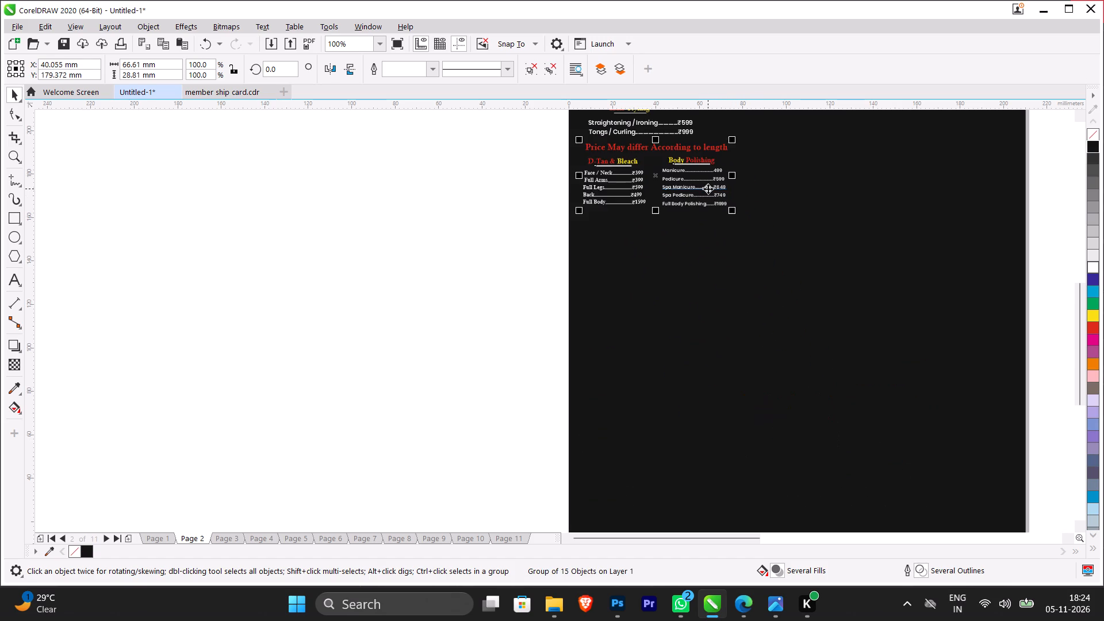
{"action": "left_click", "coordinate": [534, 187]}
Enlarge the D-Tan & Bleach and Body Polishing block to about 82 mm wide and reposition it just below the Tongs / Curling line.
{"action": "scroll", "coordinate": [660, 137], "scroll_direction": "down", "scroll_amount": 1}
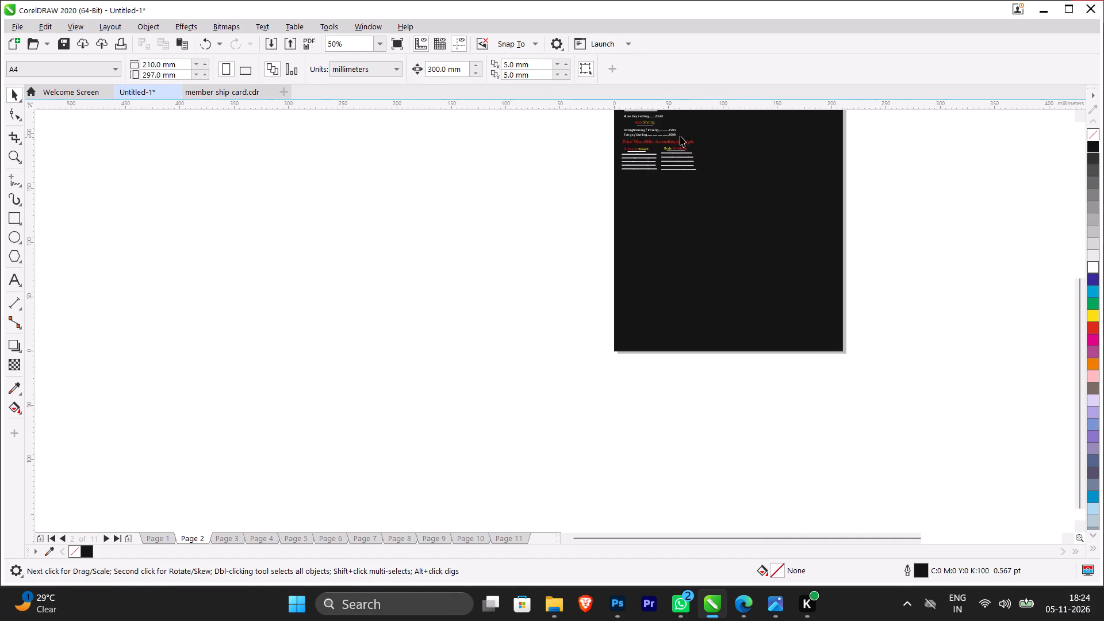
{"action": "scroll", "coordinate": [690, 116], "scroll_direction": "up", "scroll_amount": 3}
{"action": "scroll", "coordinate": [661, 182], "scroll_direction": "down", "scroll_amount": 1}
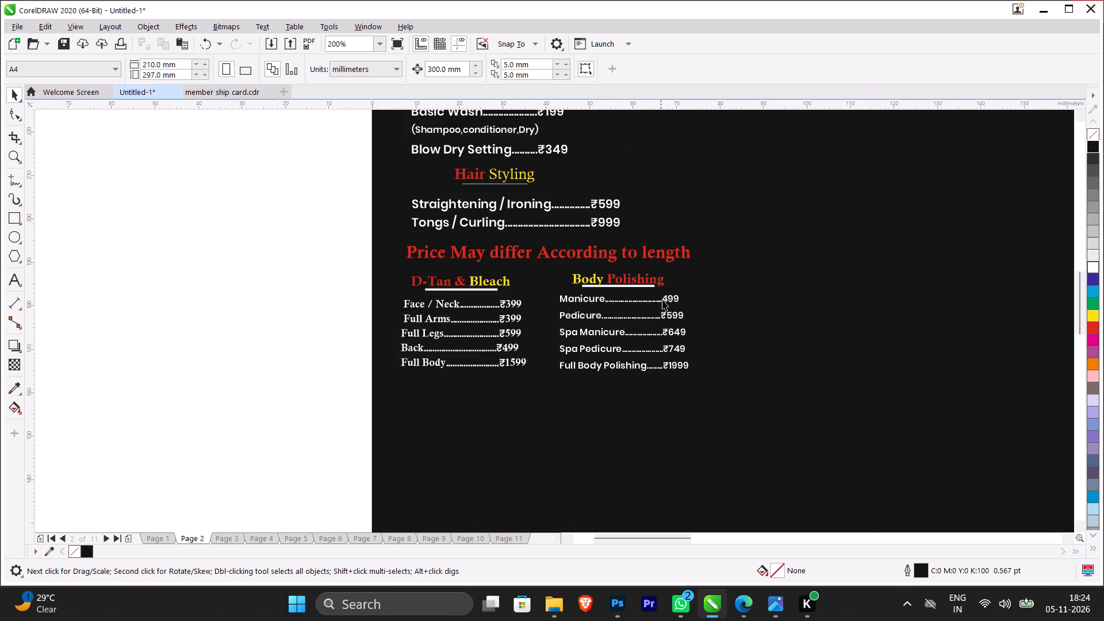
{"action": "scroll", "coordinate": [664, 300], "scroll_direction": "down", "scroll_amount": 1}
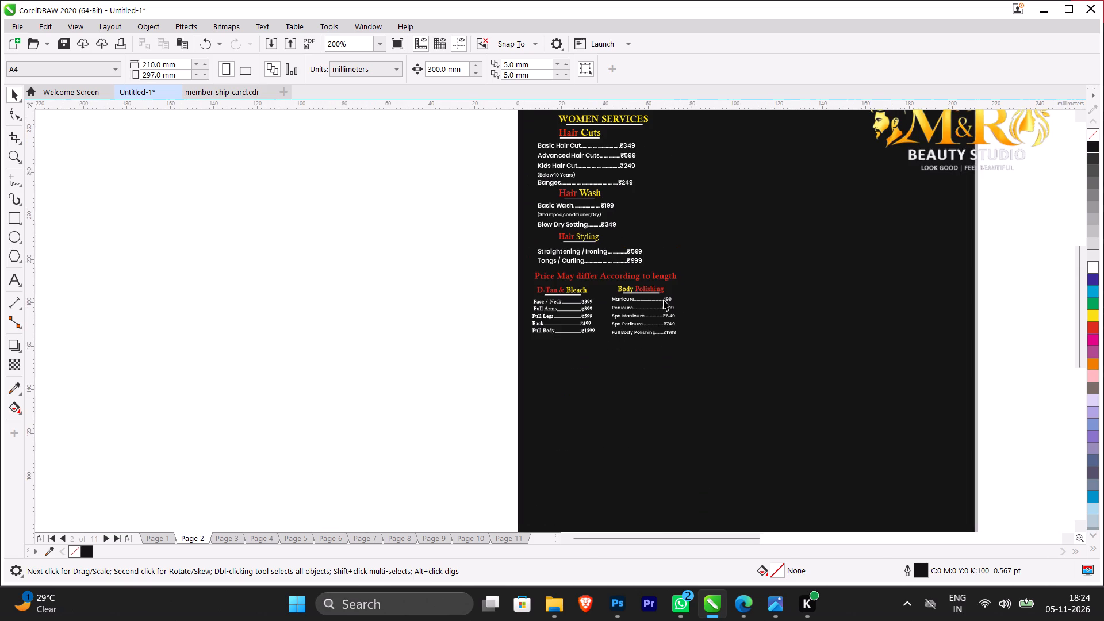
{"action": "left_click", "coordinate": [664, 300]}
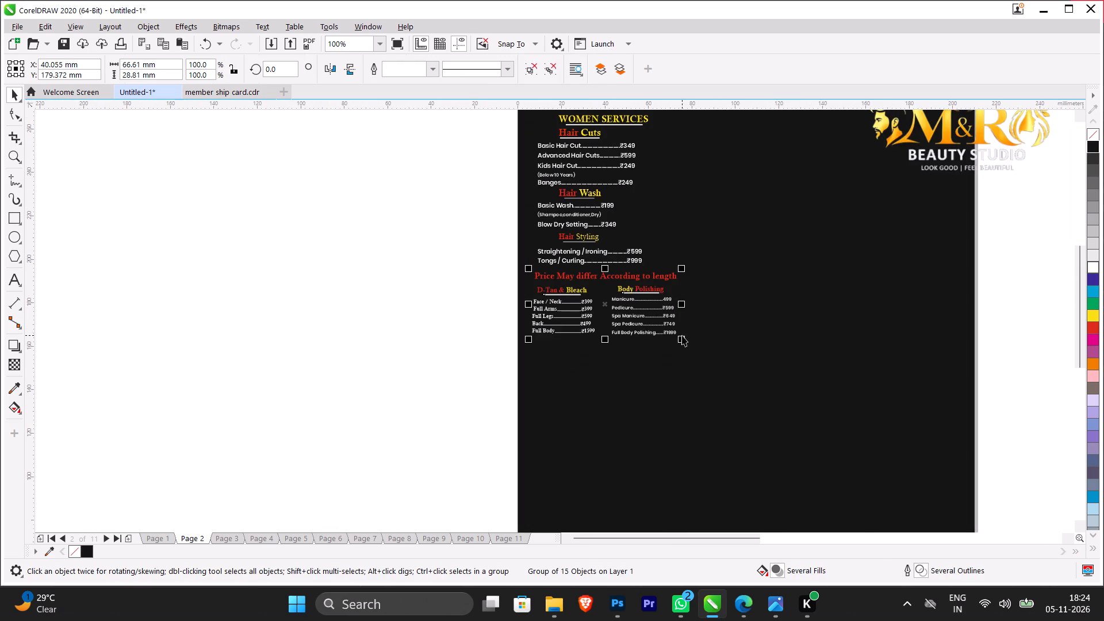
{"action": "left_click_drag", "start_coordinate": [681, 338], "coordinate": [692, 346], "text": "shift"}
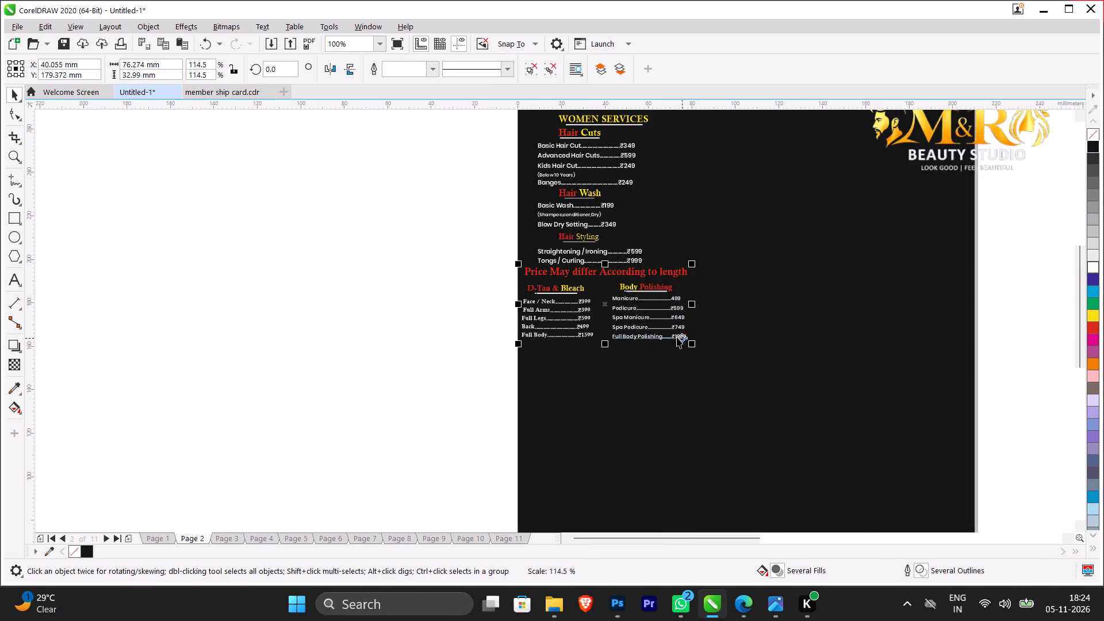
{"action": "left_click_drag", "start_coordinate": [653, 289], "coordinate": [658, 289]}
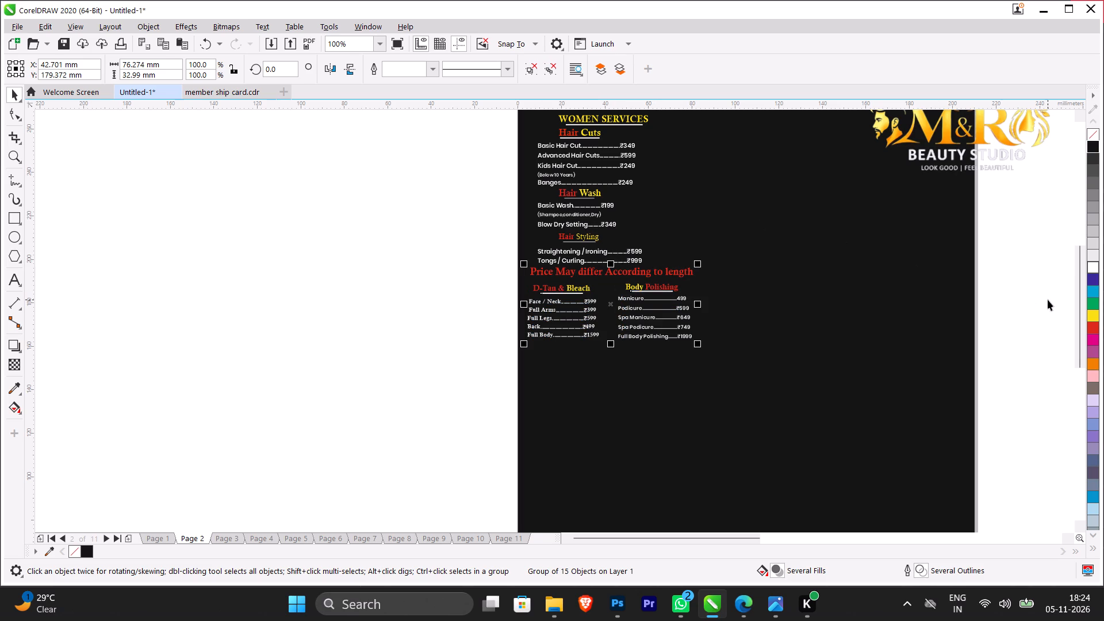
{"action": "left_click", "coordinate": [1042, 302]}
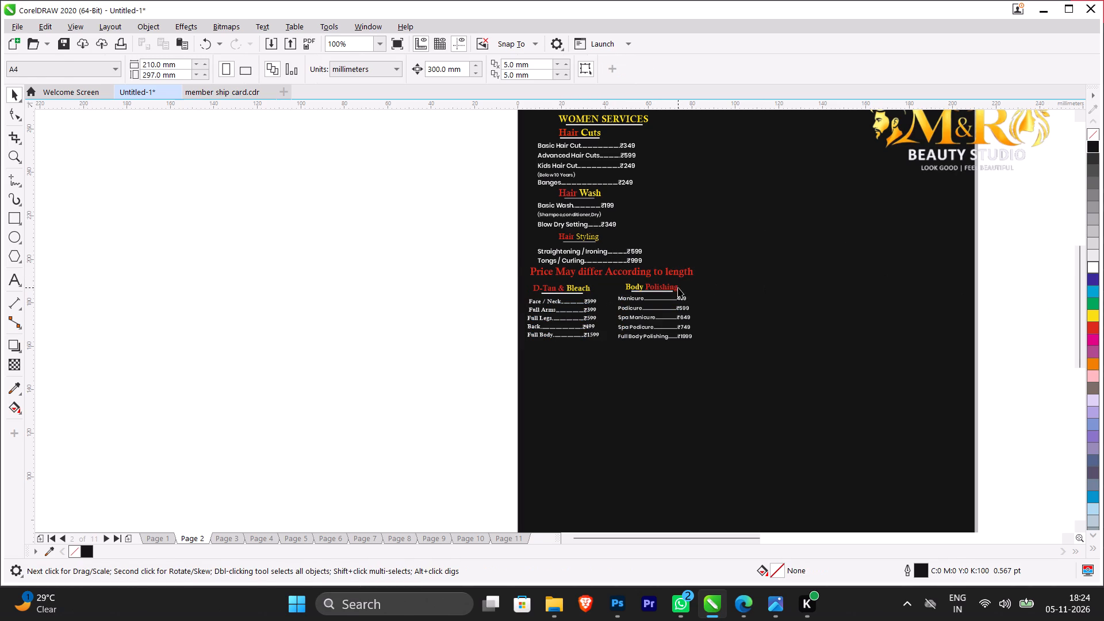
{"action": "left_click", "coordinate": [678, 287]}
{"action": "left_click_drag", "start_coordinate": [699, 347], "coordinate": [703, 349], "text": "shift"}
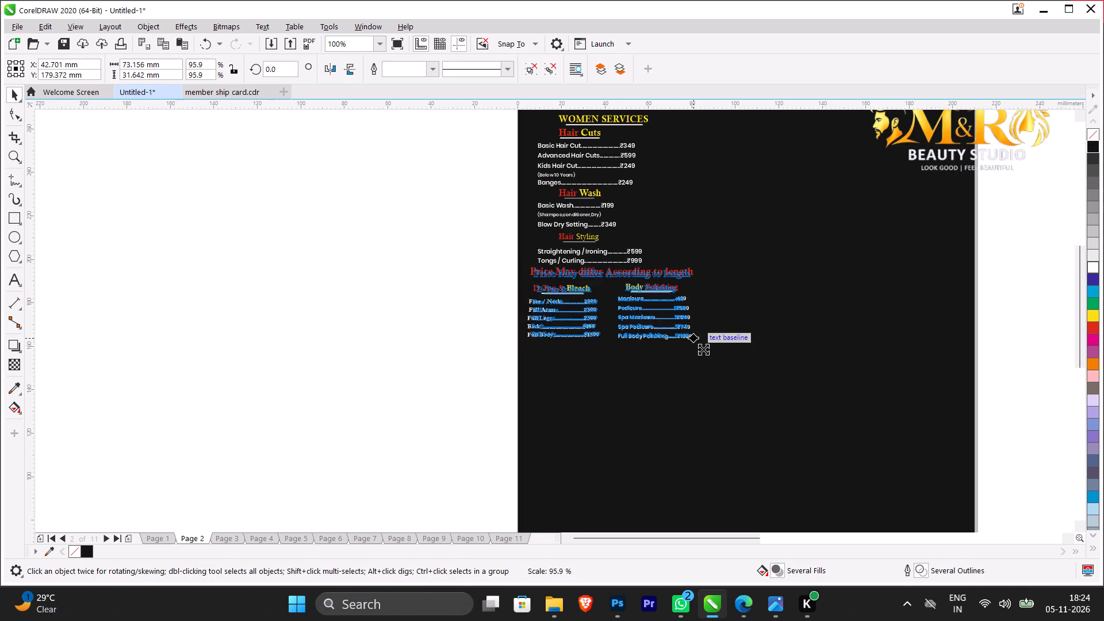
{"action": "left_click_drag", "start_coordinate": [703, 349], "coordinate": [707, 350], "text": "shift"}
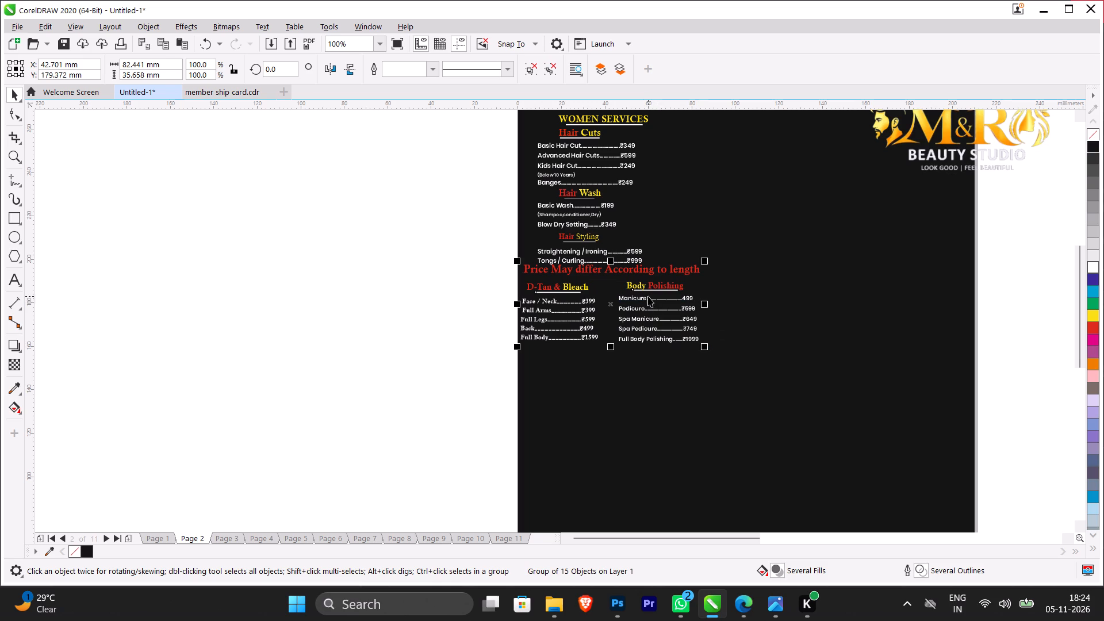
{"action": "left_click_drag", "start_coordinate": [647, 301], "coordinate": [661, 305]}
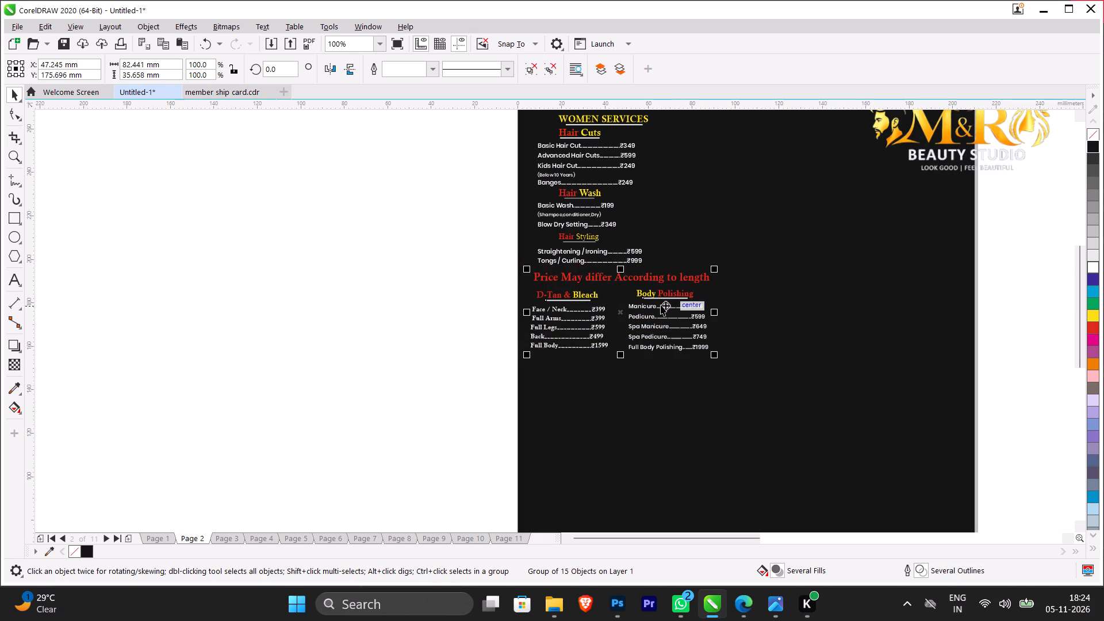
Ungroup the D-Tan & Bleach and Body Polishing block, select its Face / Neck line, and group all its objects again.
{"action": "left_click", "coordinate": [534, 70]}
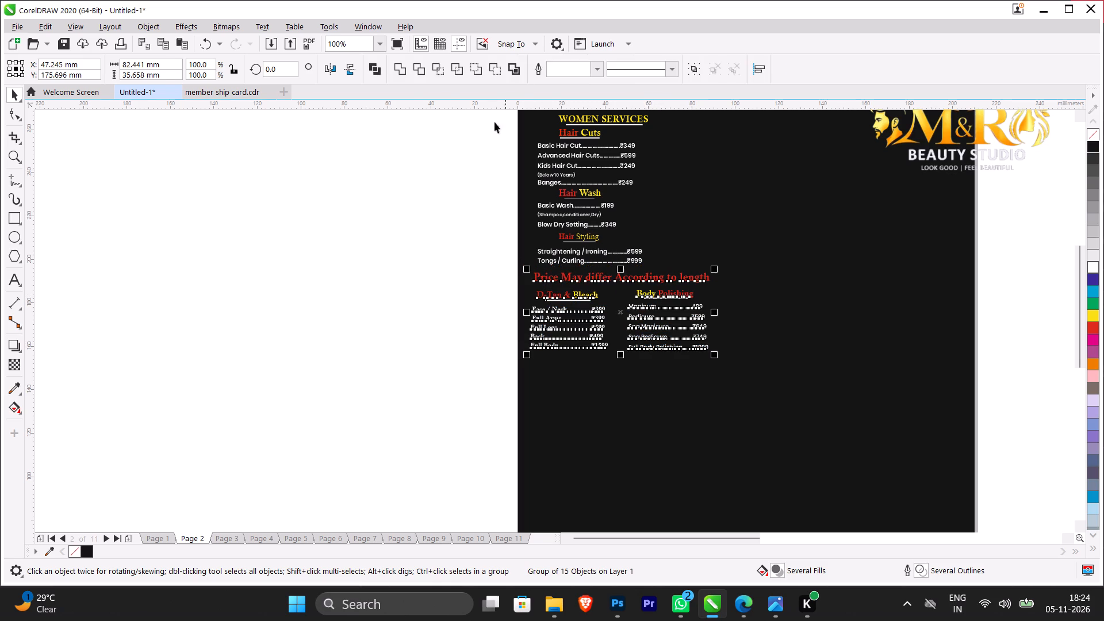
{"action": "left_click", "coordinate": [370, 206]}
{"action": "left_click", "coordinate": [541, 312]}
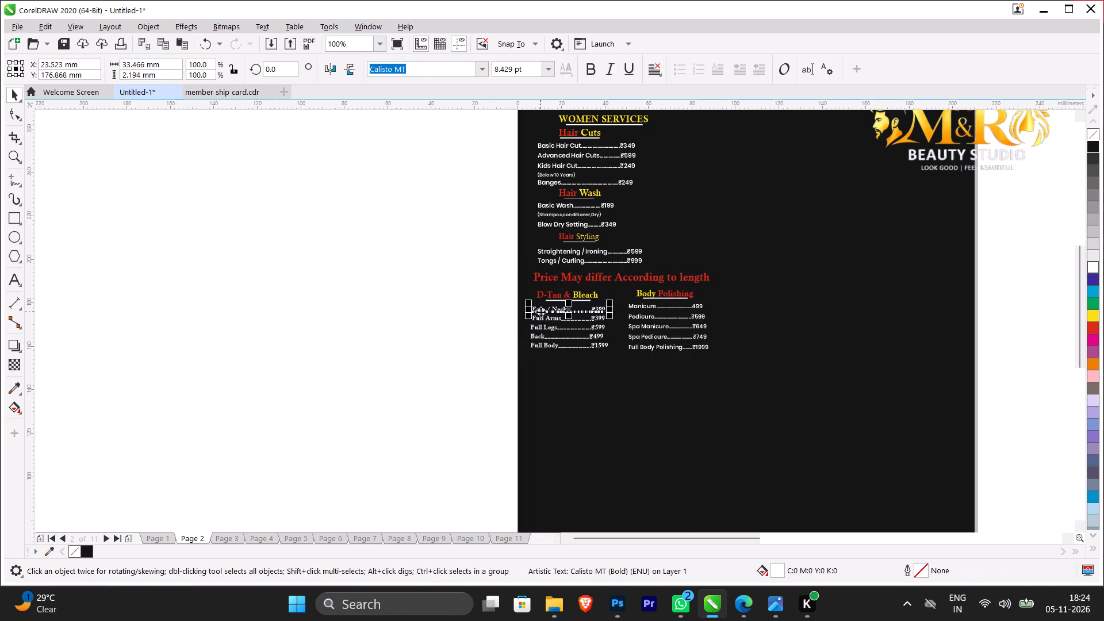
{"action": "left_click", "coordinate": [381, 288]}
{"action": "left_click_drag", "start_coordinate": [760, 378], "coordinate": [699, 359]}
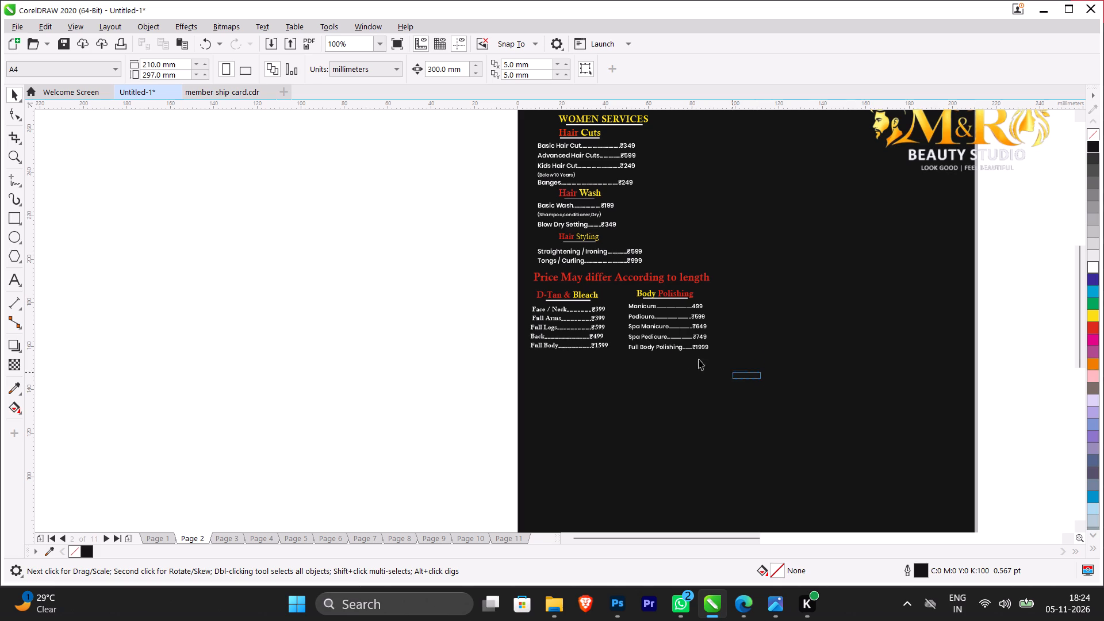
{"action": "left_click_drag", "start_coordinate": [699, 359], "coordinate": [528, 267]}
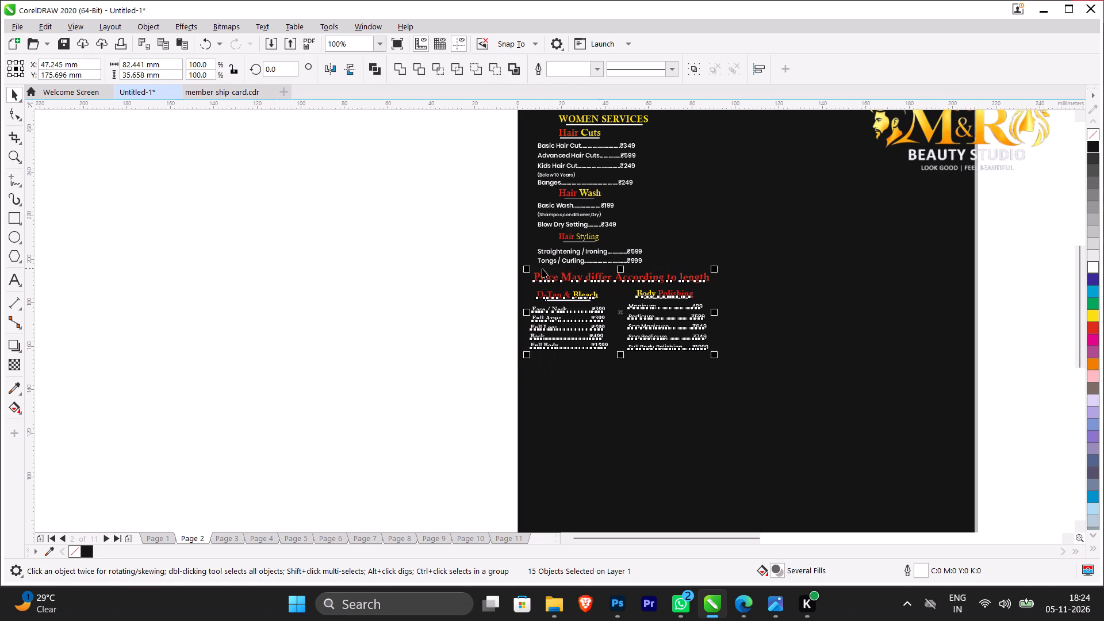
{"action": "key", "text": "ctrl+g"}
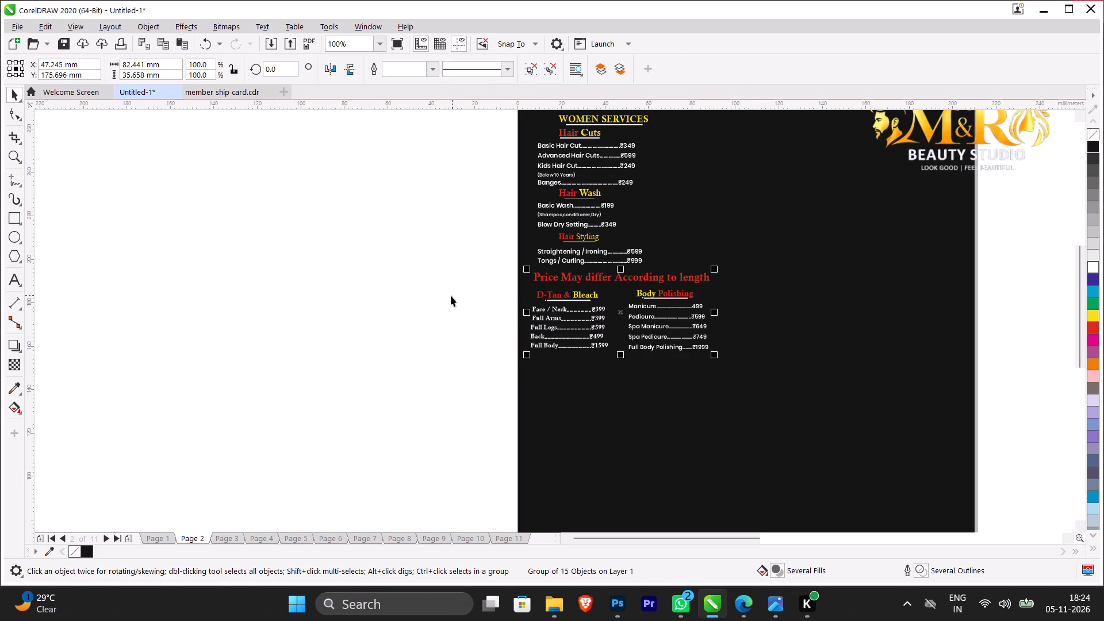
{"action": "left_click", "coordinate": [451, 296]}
Centre the M&R Beauty Studio logo horizontally on page 2 and place it near the page's top edge.
{"action": "scroll", "coordinate": [633, 207], "scroll_direction": "down", "scroll_amount": 1}
{"action": "scroll", "coordinate": [636, 175], "scroll_direction": "up", "scroll_amount": 2}
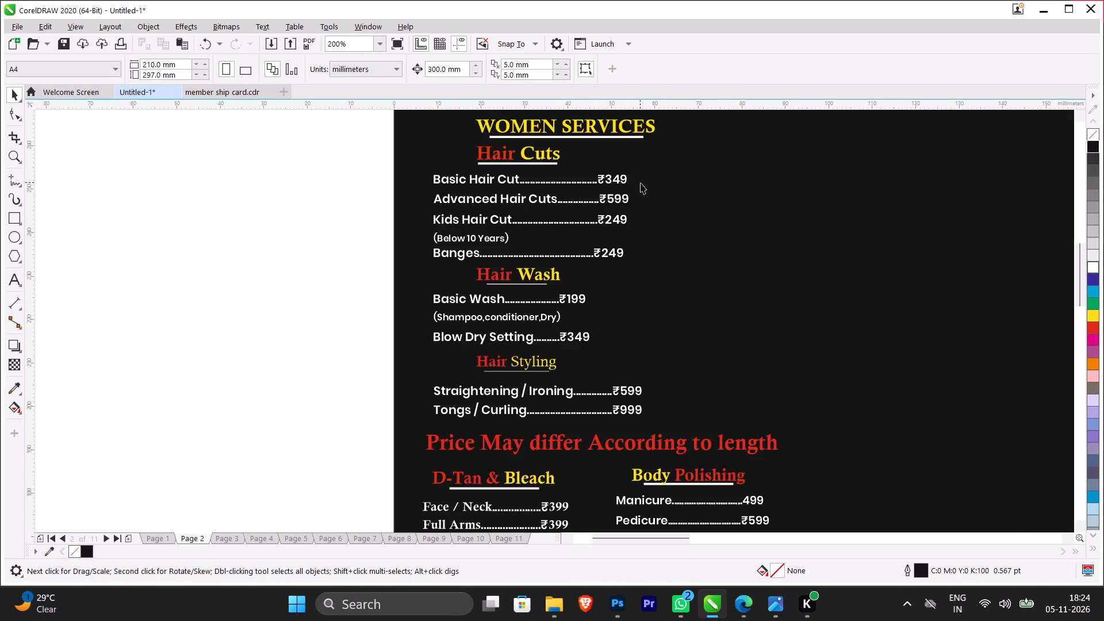
{"action": "scroll", "coordinate": [643, 185], "scroll_direction": "down", "scroll_amount": 3}
{"action": "left_click", "coordinate": [739, 159]}
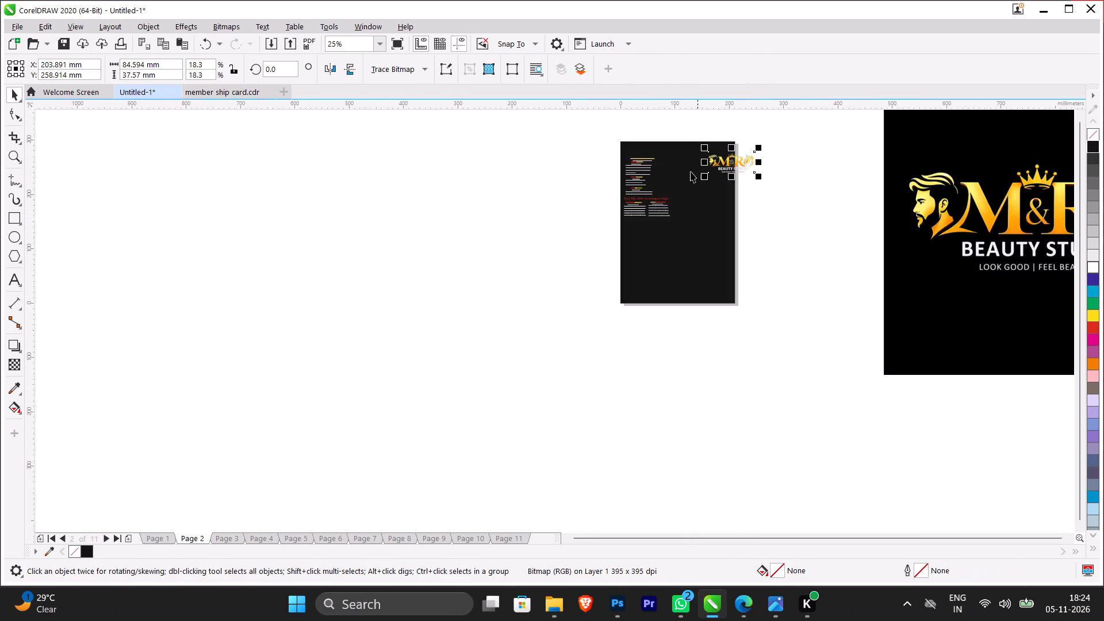
{"action": "left_click_drag", "start_coordinate": [730, 162], "coordinate": [730, 160]}
{"action": "left_click_drag", "start_coordinate": [730, 160], "coordinate": [676, 151]}
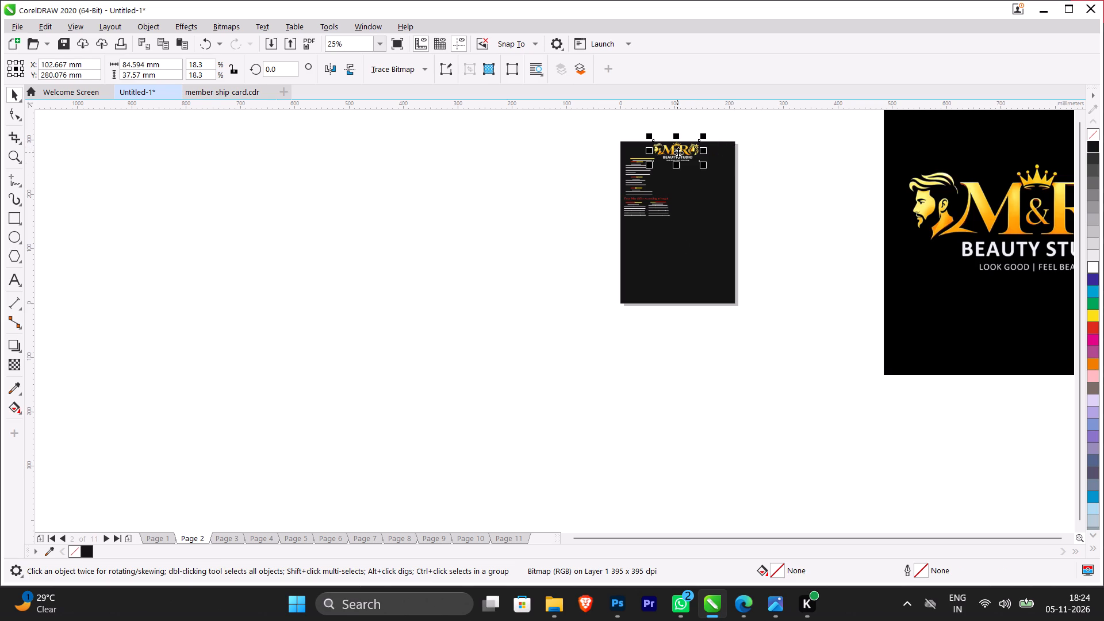
{"action": "key", "text": "p"}
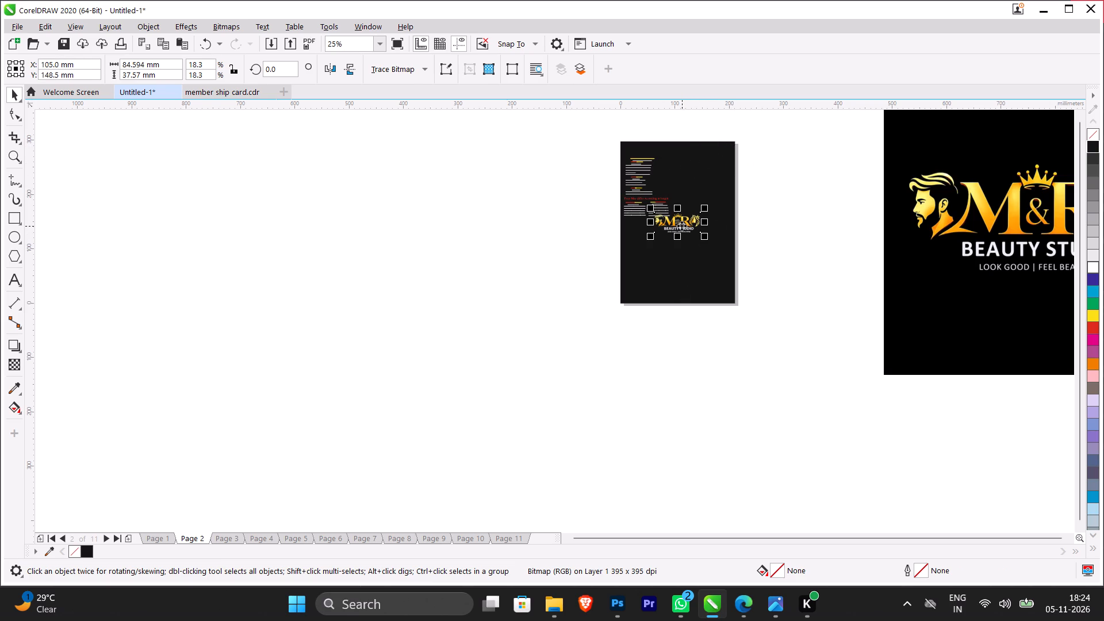
{"action": "left_click_drag", "start_coordinate": [681, 225], "coordinate": [670, 155]}
{"action": "scroll", "coordinate": [681, 131], "scroll_direction": "up", "scroll_amount": 2}
{"action": "scroll", "coordinate": [666, 194], "scroll_direction": "up", "scroll_amount": 1}
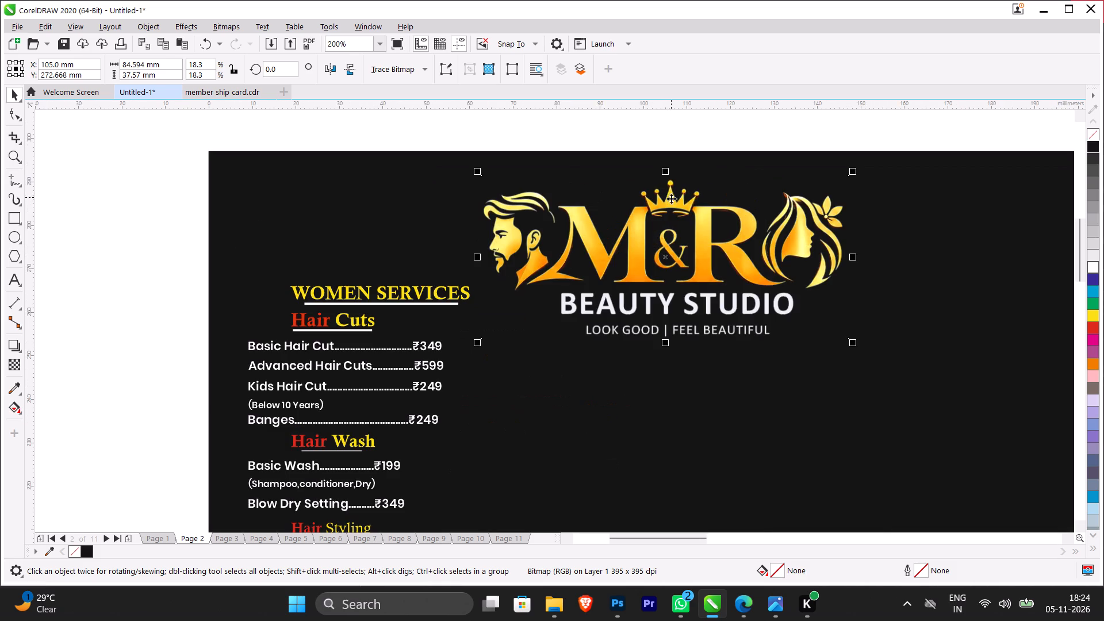
{"action": "left_click_drag", "start_coordinate": [679, 208], "coordinate": [679, 198]}
{"action": "left_click", "coordinate": [684, 135]}
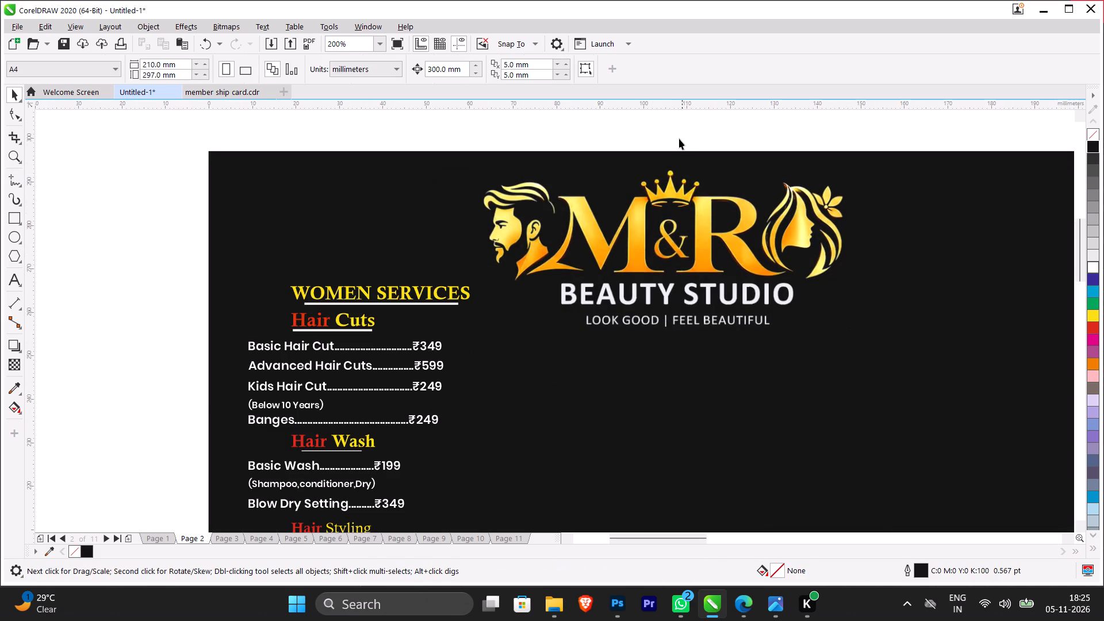
Examine the arrangement of the logo and the women's service price lists on page 2.
{"action": "scroll", "coordinate": [634, 208], "scroll_direction": "down", "scroll_amount": 2}
{"action": "scroll", "coordinate": [640, 335], "scroll_direction": "up", "scroll_amount": 1}
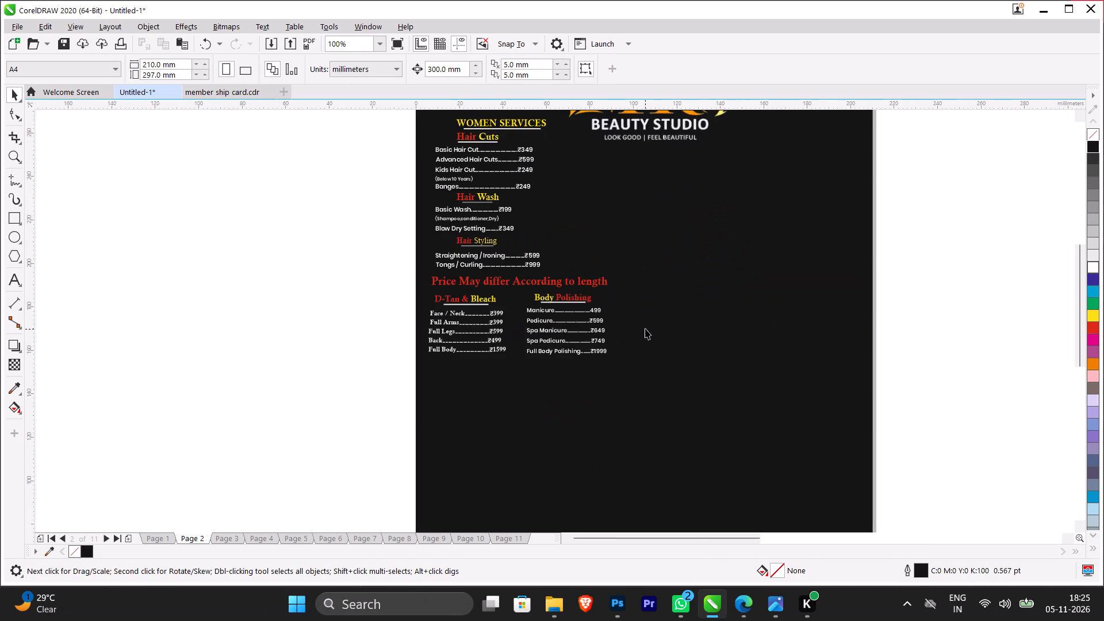
{"action": "scroll", "coordinate": [633, 254], "scroll_direction": "down", "scroll_amount": 1}
{"action": "scroll", "coordinate": [618, 192], "scroll_direction": "up", "scroll_amount": 2}
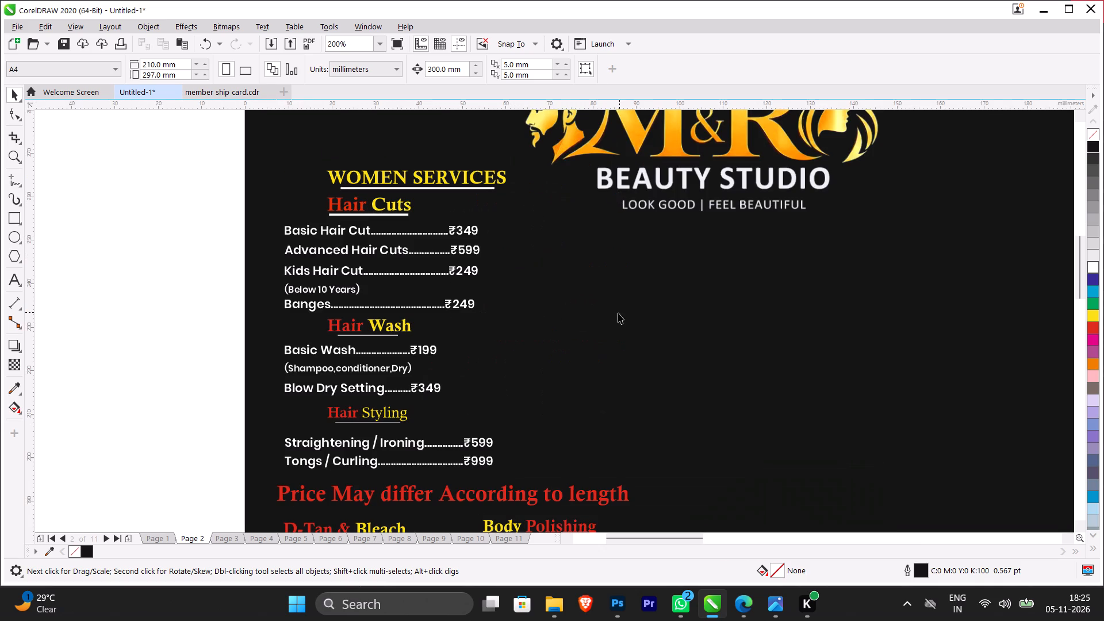
{"action": "scroll", "coordinate": [609, 244], "scroll_direction": "down", "scroll_amount": 1}
{"action": "scroll", "coordinate": [609, 306], "scroll_direction": "down", "scroll_amount": 1}
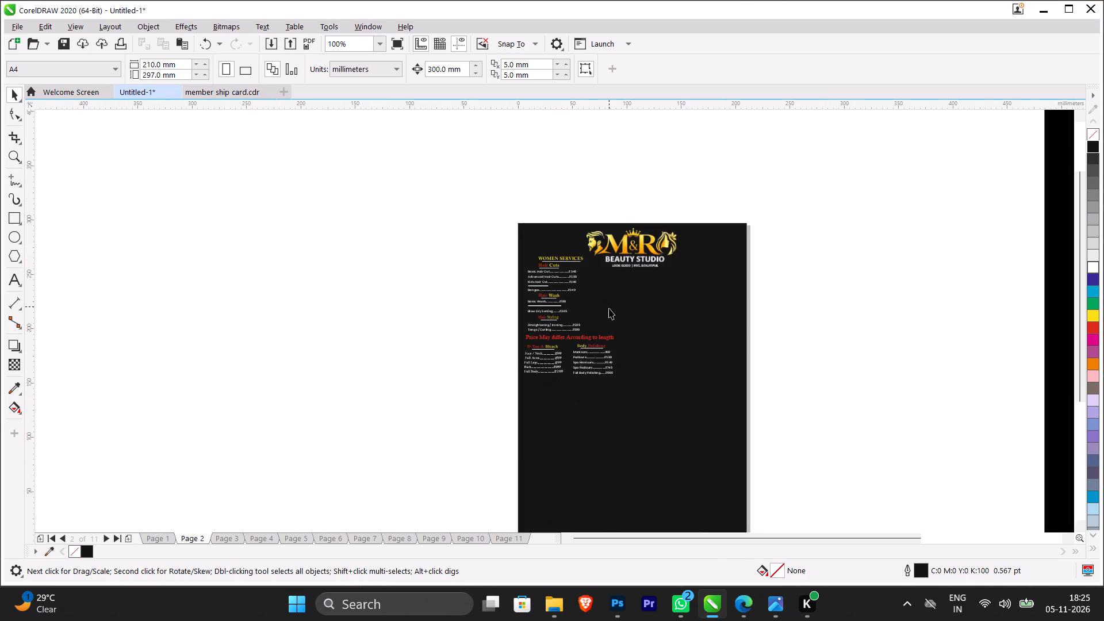
{"action": "scroll", "coordinate": [605, 360], "scroll_direction": "up", "scroll_amount": 2}
{"action": "scroll", "coordinate": [606, 361], "scroll_direction": "down", "scroll_amount": 3}
{"action": "scroll", "coordinate": [607, 370], "scroll_direction": "up", "scroll_amount": 1}
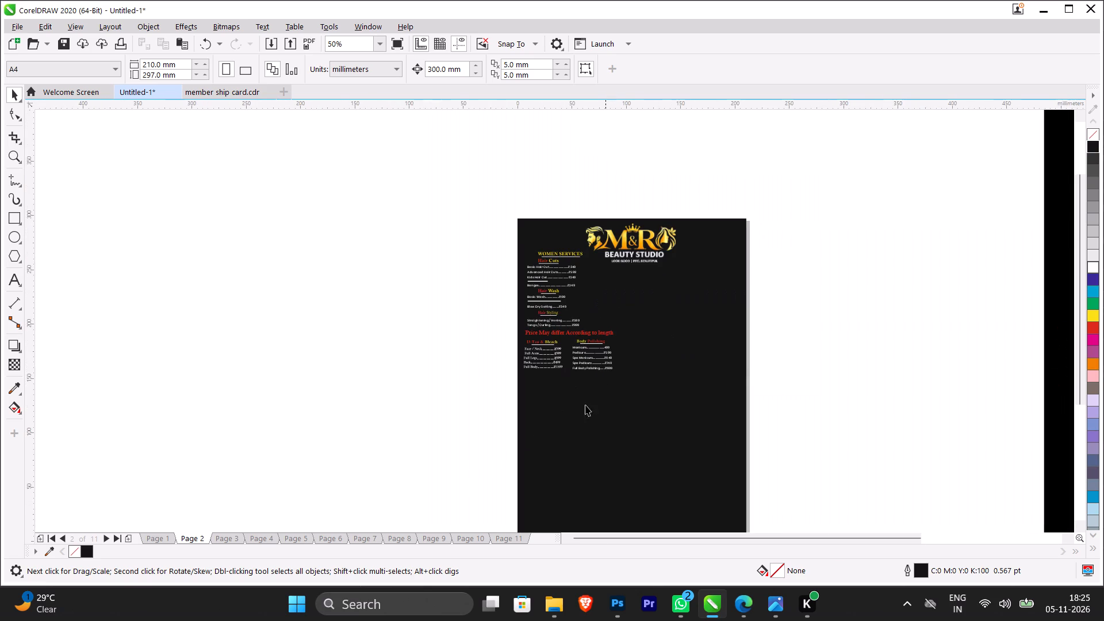
Open page 6 and examine its Women Services price list and photo layout.
{"action": "left_click", "coordinate": [337, 545]}
{"action": "left_click", "coordinate": [339, 538]}
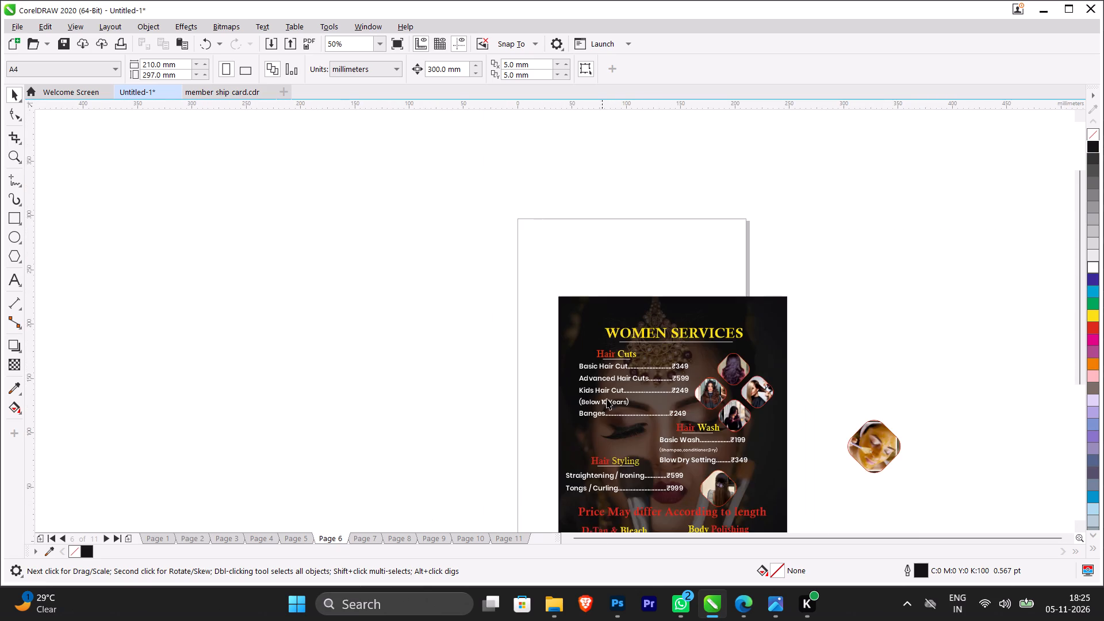
{"action": "scroll", "coordinate": [622, 393], "scroll_direction": "down", "scroll_amount": 2}
{"action": "scroll", "coordinate": [653, 451], "scroll_direction": "up", "scroll_amount": 3}
{"action": "scroll", "coordinate": [640, 354], "scroll_direction": "down", "scroll_amount": 1}
{"action": "scroll", "coordinate": [622, 215], "scroll_direction": "down", "scroll_amount": 1}
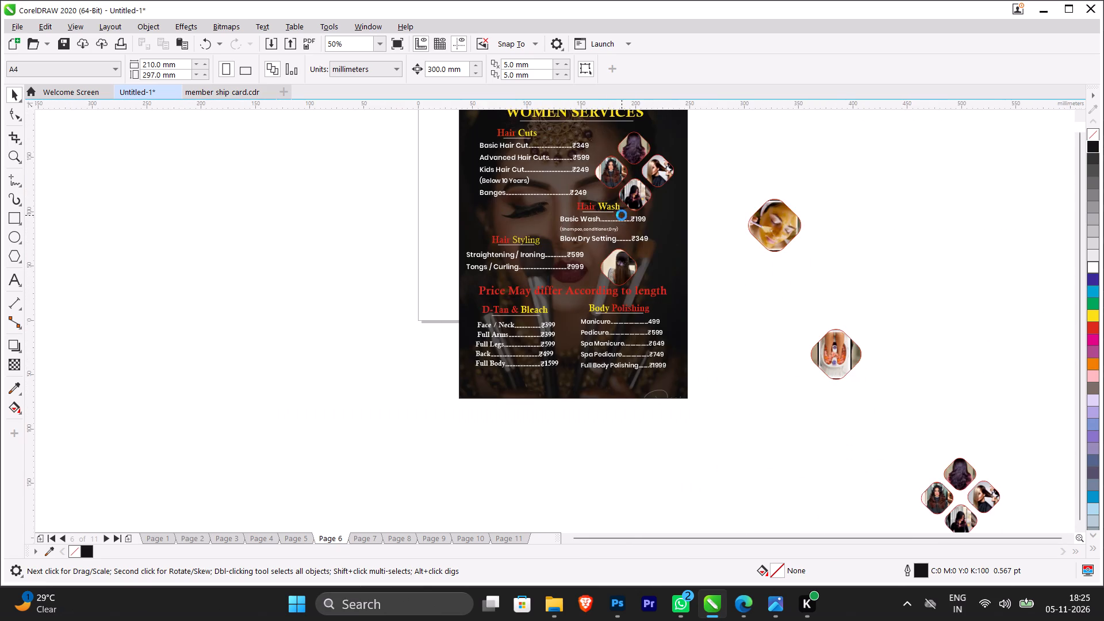
{"action": "scroll", "coordinate": [622, 194], "scroll_direction": "up", "scroll_amount": 1}
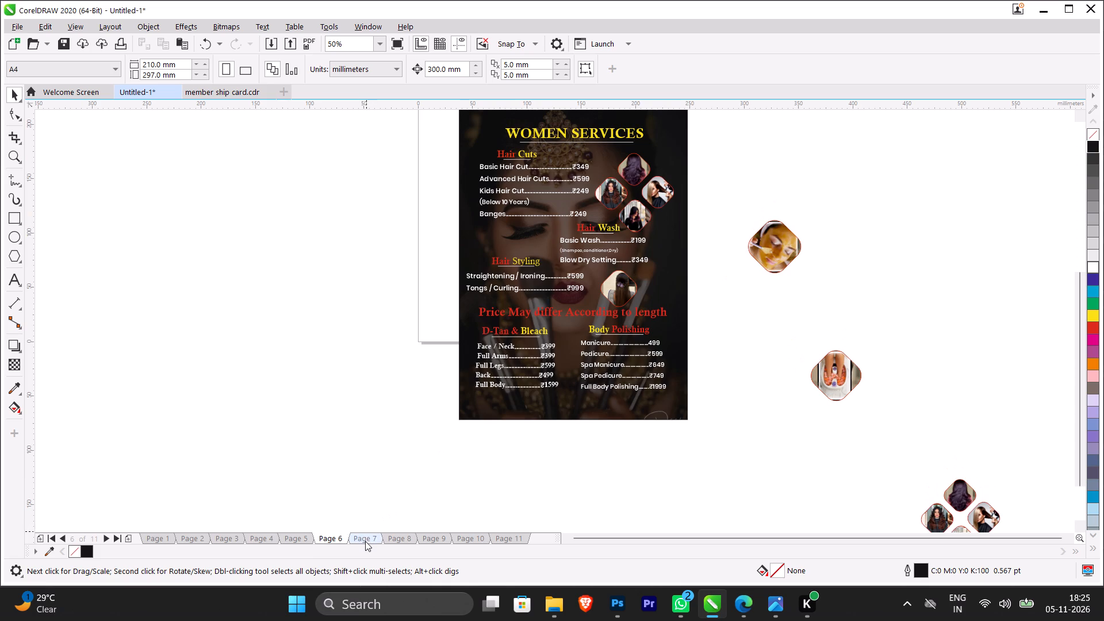
On page 7, group the Skin Care heading with its full facial price list and copy the group.
{"action": "left_click", "coordinate": [365, 541]}
{"action": "left_click_drag", "start_coordinate": [710, 430], "coordinate": [582, 286]}
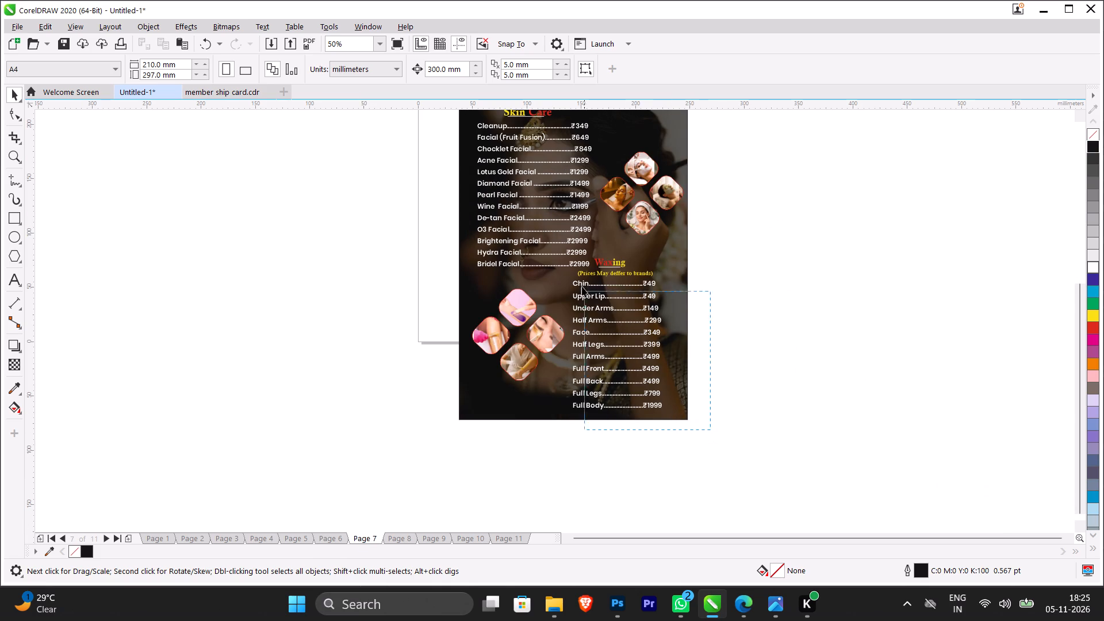
{"action": "left_click_drag", "start_coordinate": [582, 286], "coordinate": [627, 389]}
{"action": "scroll", "coordinate": [822, 287], "scroll_direction": "down", "scroll_amount": 1}
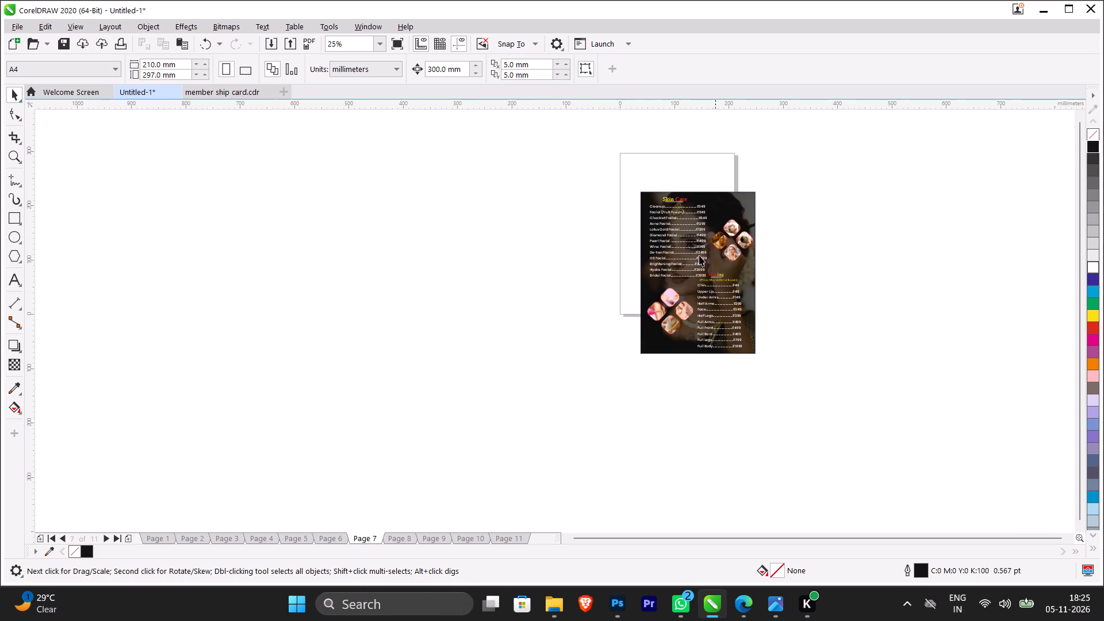
{"action": "scroll", "coordinate": [676, 206], "scroll_direction": "up", "scroll_amount": 2}
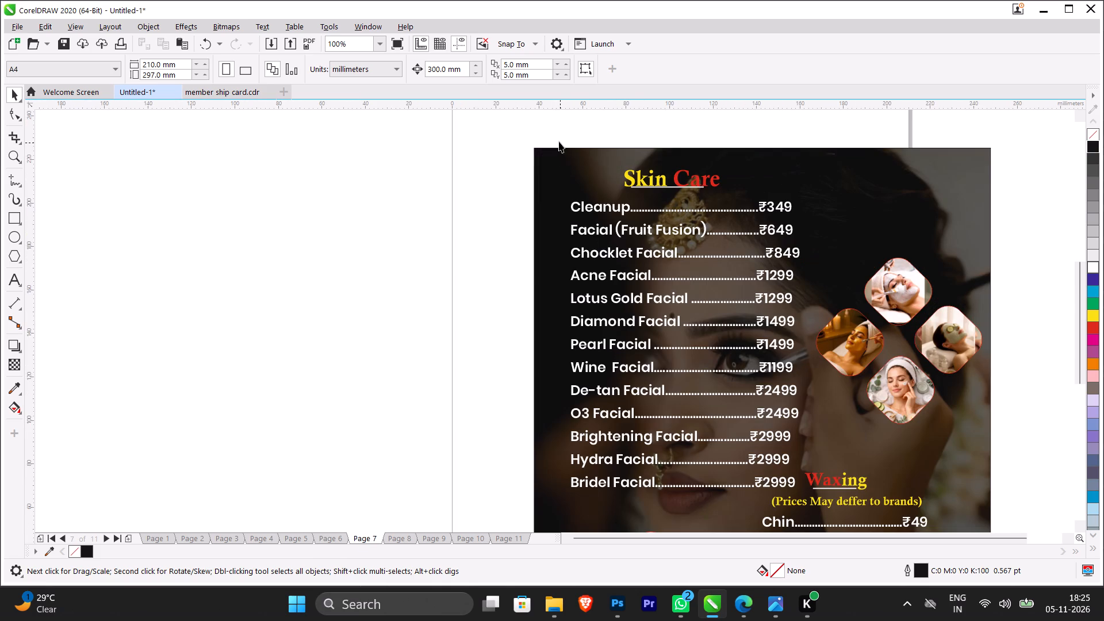
{"action": "left_click_drag", "start_coordinate": [549, 132], "coordinate": [795, 492]}
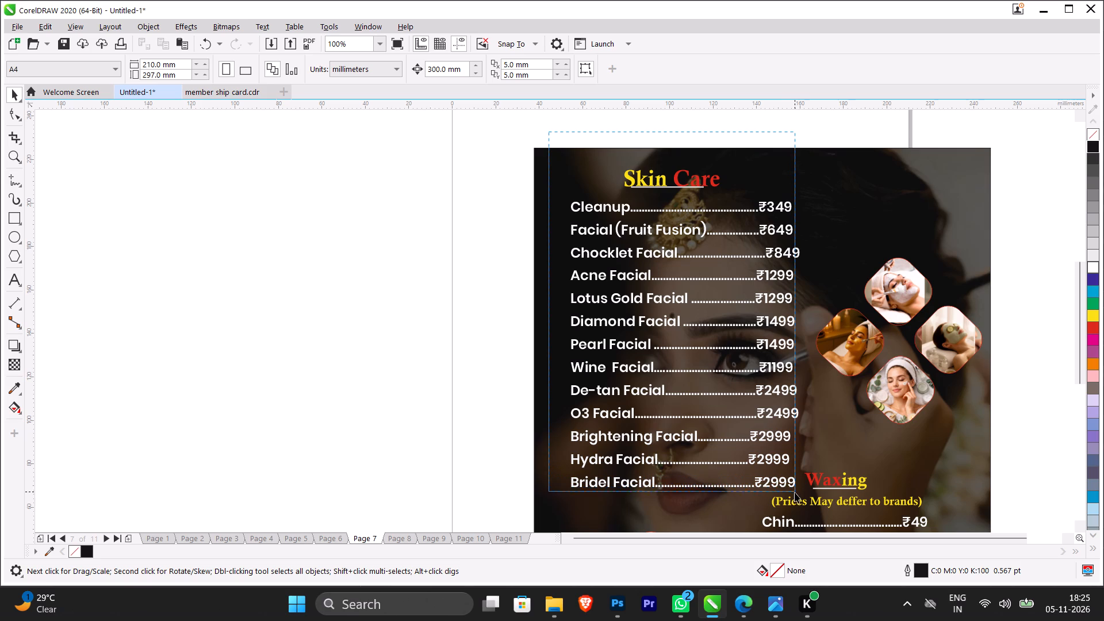
{"action": "left_click_drag", "start_coordinate": [795, 492], "coordinate": [800, 496]}
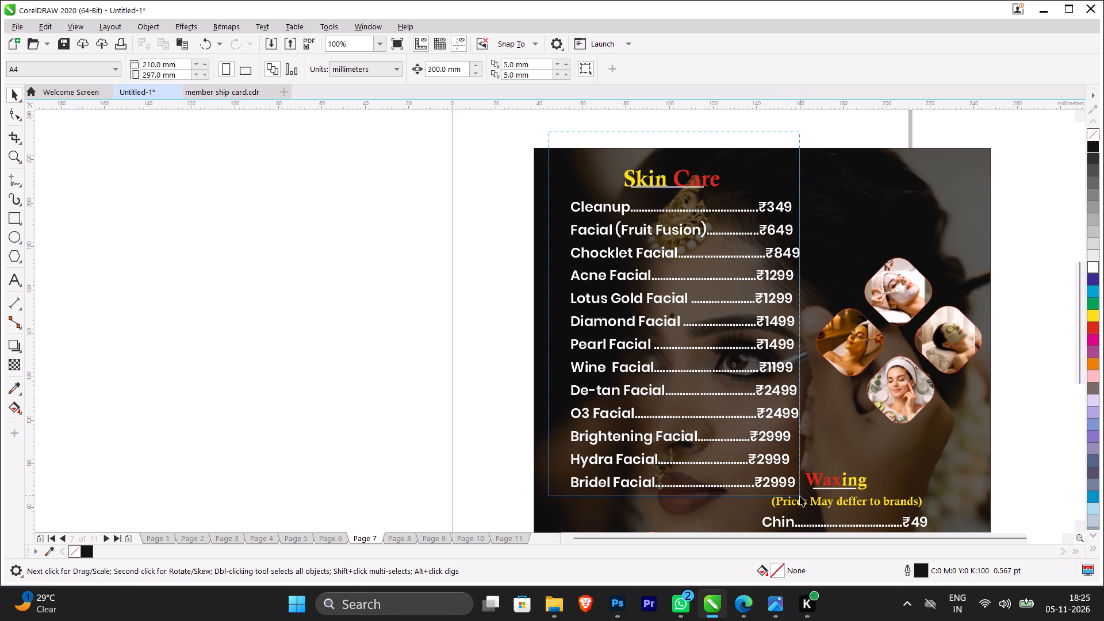
{"action": "left_click_drag", "start_coordinate": [800, 496], "coordinate": [804, 496]}
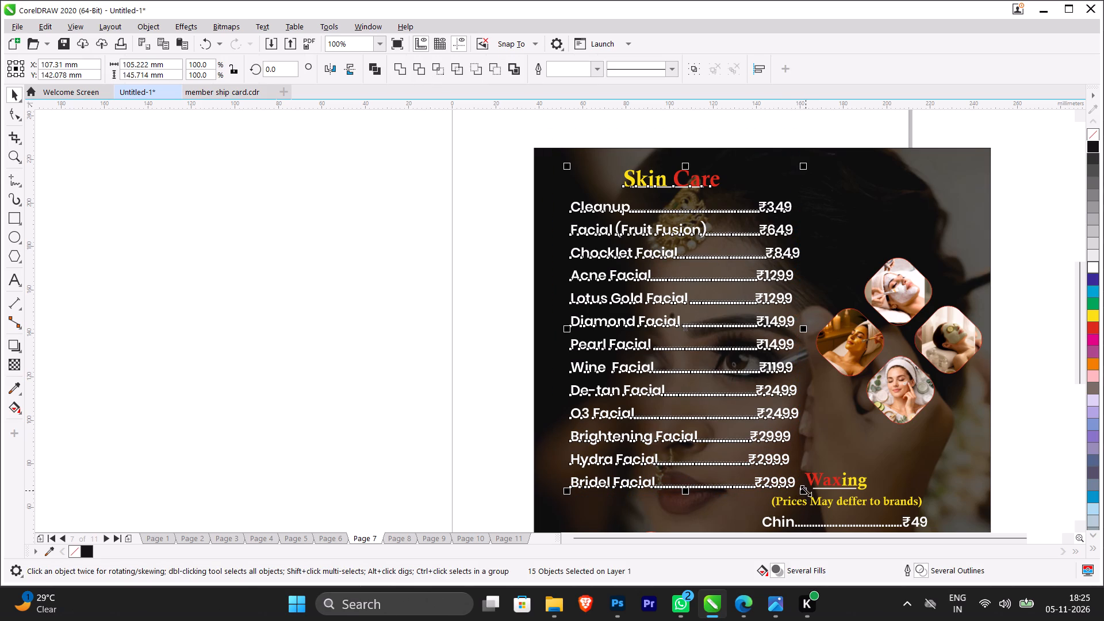
{"action": "key", "text": "ctrl+g"}
{"action": "key", "text": "ctrl+c"}
Group the Waxing heading and price list on page 7, and copy it together with the Skin Care group.
{"action": "scroll", "coordinate": [689, 414], "scroll_direction": "down", "scroll_amount": 2}
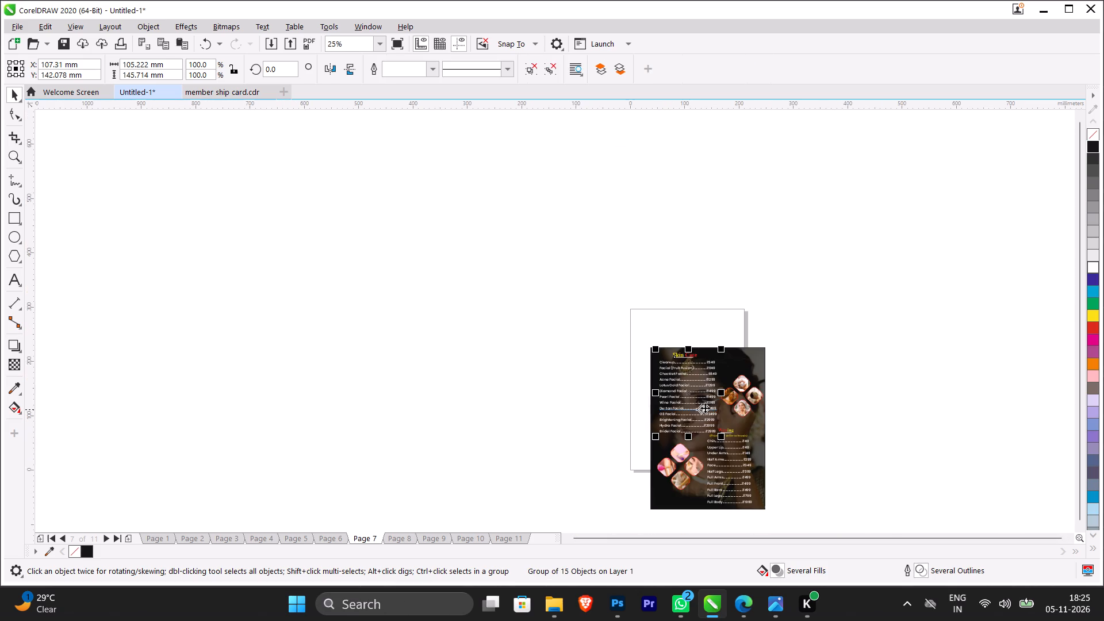
{"action": "scroll", "coordinate": [765, 492], "scroll_direction": "up", "scroll_amount": 2}
{"action": "scroll", "coordinate": [775, 492], "scroll_direction": "down", "scroll_amount": 2}
{"action": "scroll", "coordinate": [781, 518], "scroll_direction": "up", "scroll_amount": 1}
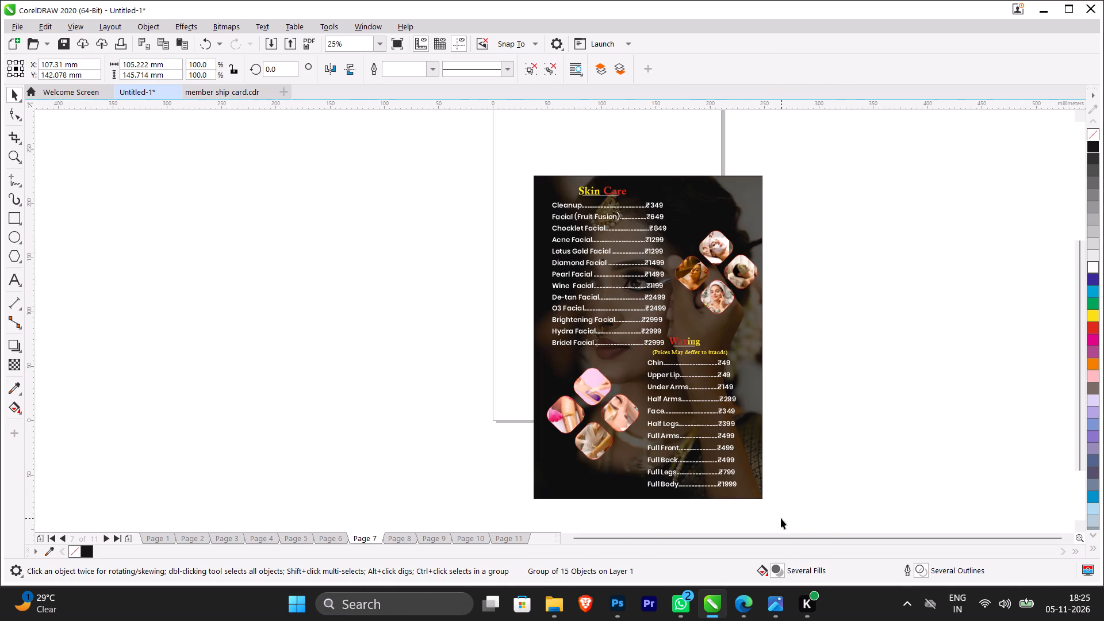
{"action": "left_click_drag", "start_coordinate": [804, 508], "coordinate": [642, 329]}
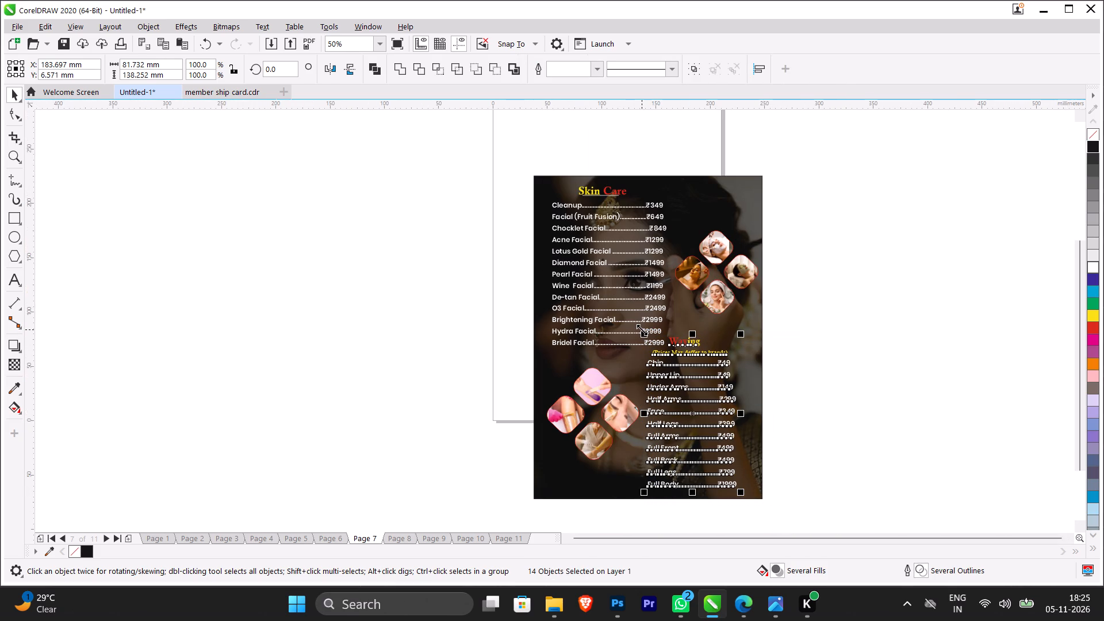
{"action": "key", "text": "ctrl+g"}
{"action": "key", "text": "ctrl+c"}
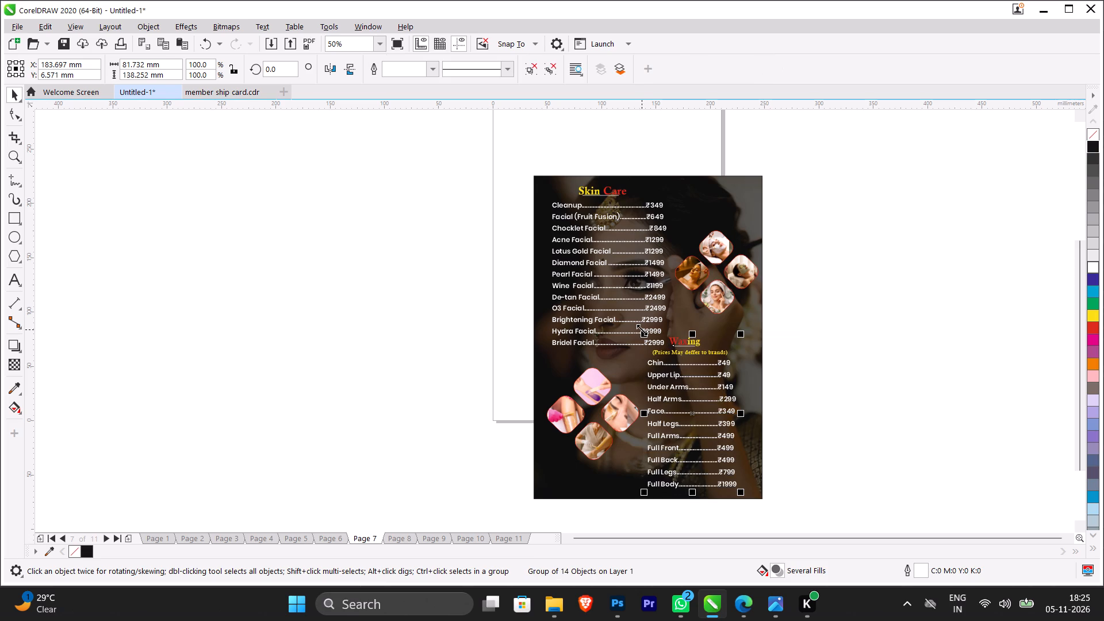
{"action": "left_click", "coordinate": [653, 298], "text": "shift"}
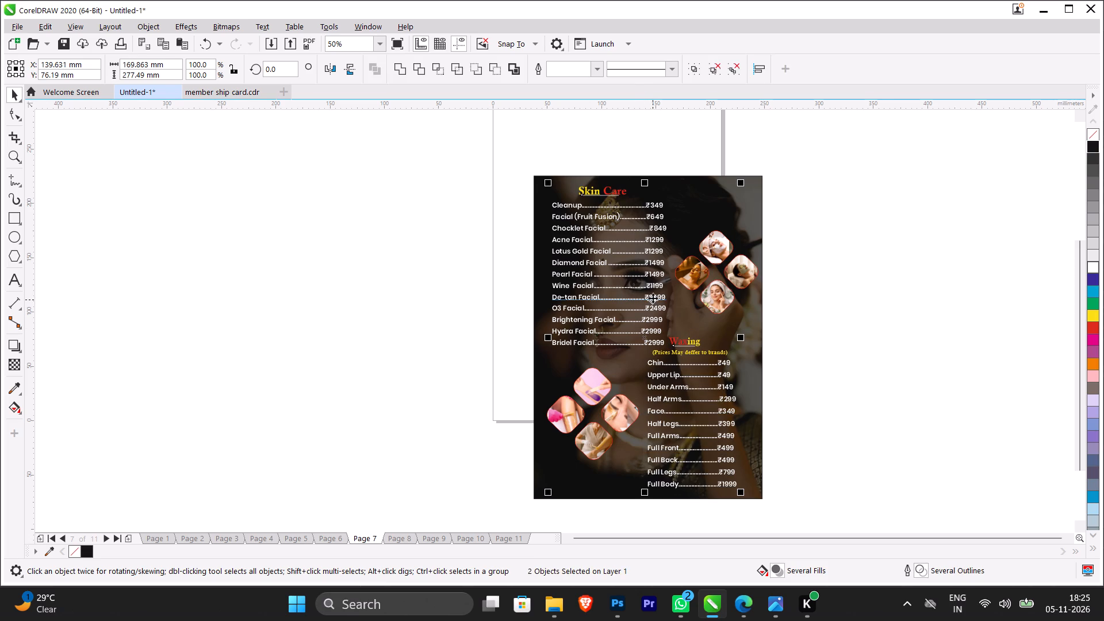
{"action": "key", "text": "ctrl+c"}
Paste the Skin Care and Waxing lists onto page 2 and scale them down together to about 86 × 141 mm.
{"action": "left_click", "coordinate": [192, 533]}
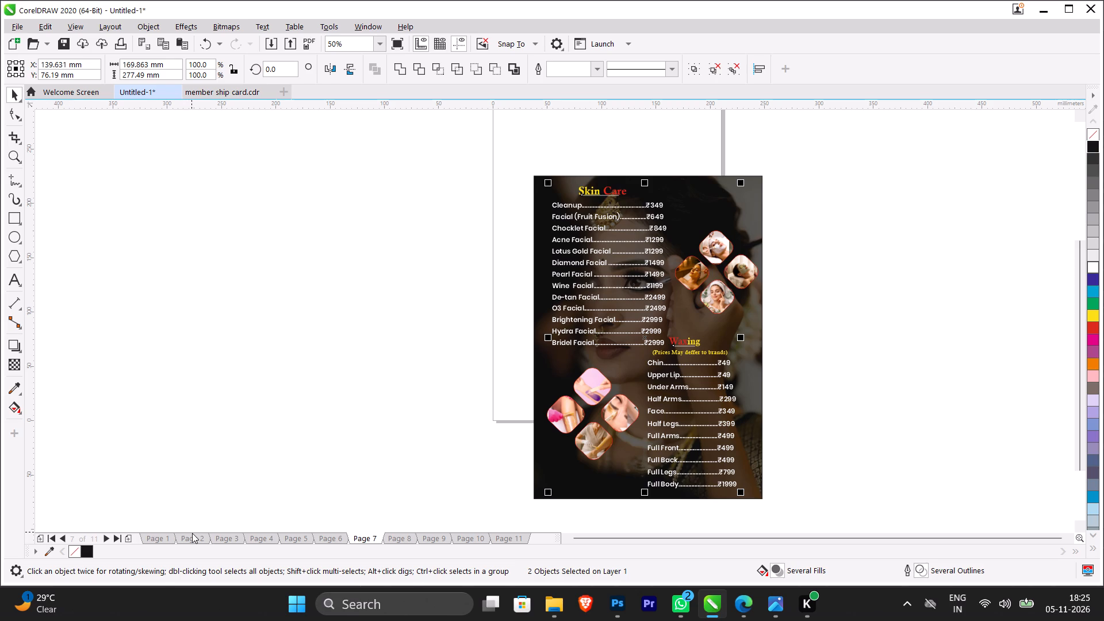
{"action": "key", "text": "ctrl+v"}
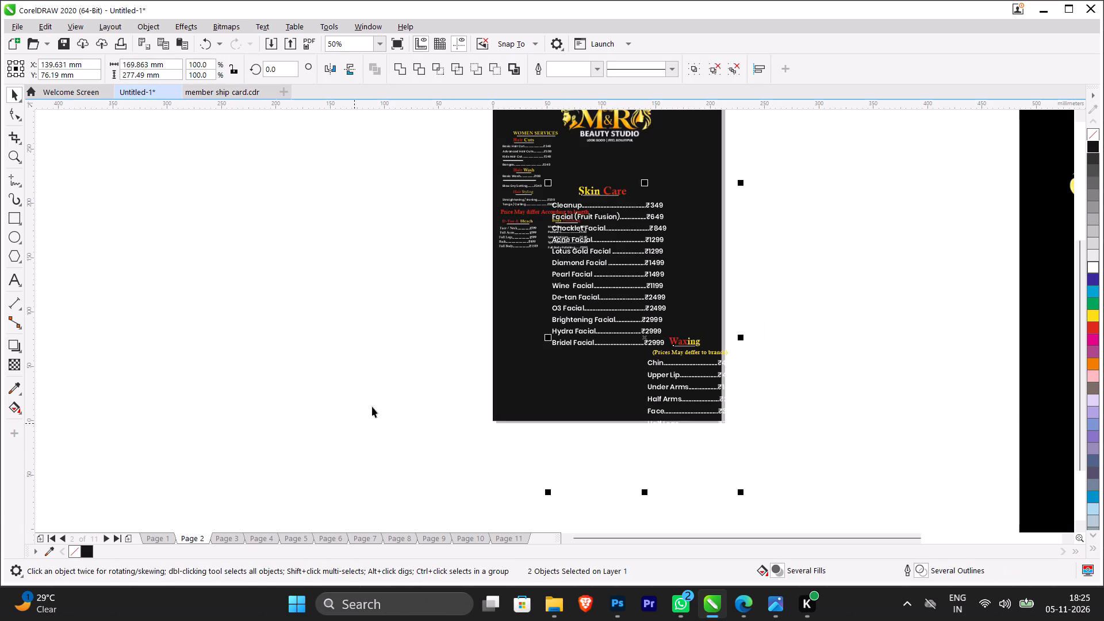
{"action": "scroll", "coordinate": [653, 344], "scroll_direction": "down", "scroll_amount": 1}
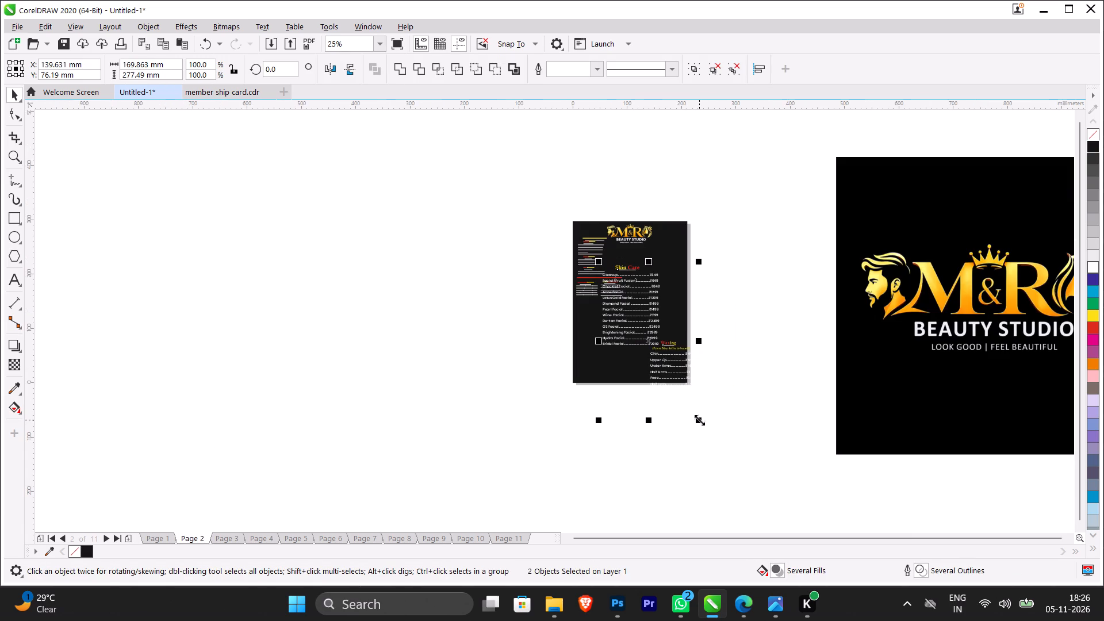
{"action": "left_click_drag", "start_coordinate": [699, 421], "coordinate": [678, 394], "text": "shift"}
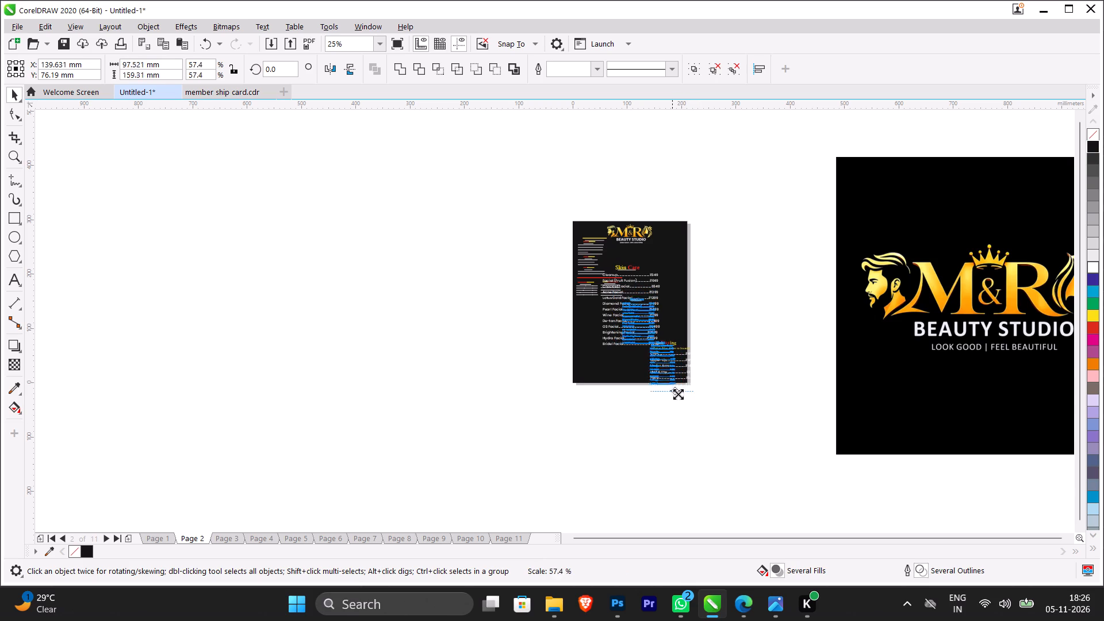
{"action": "left_click_drag", "start_coordinate": [678, 394], "coordinate": [676, 388], "text": "shift"}
{"action": "scroll", "coordinate": [655, 338], "scroll_direction": "up", "scroll_amount": 2}
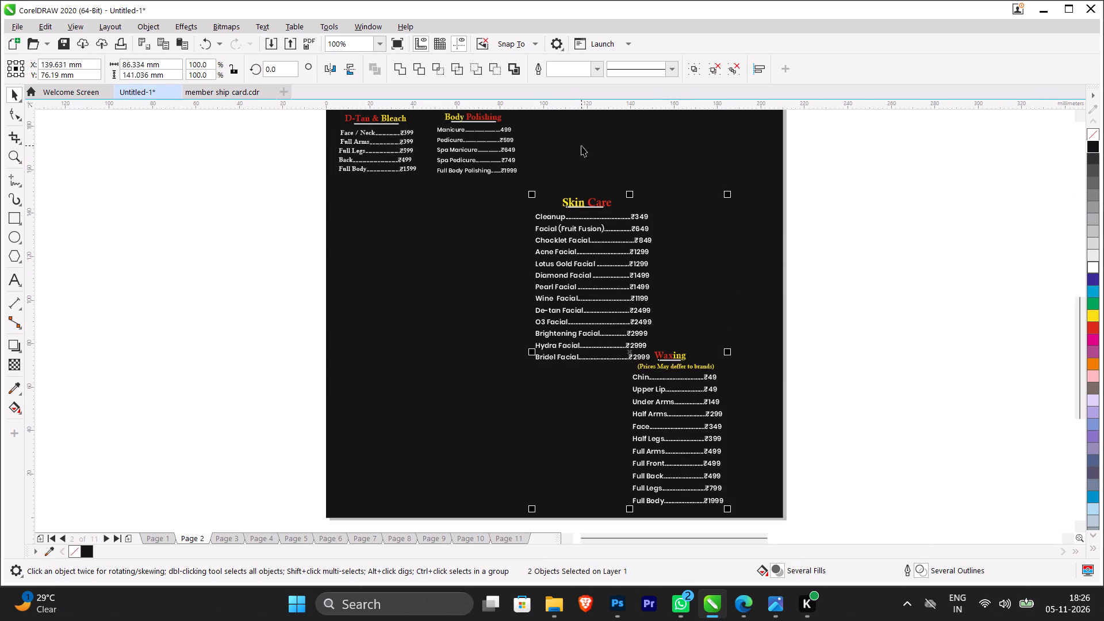
Ungroup the pasted Skin Care and Waxing lists into individual objects.
{"action": "left_click", "coordinate": [712, 71]}
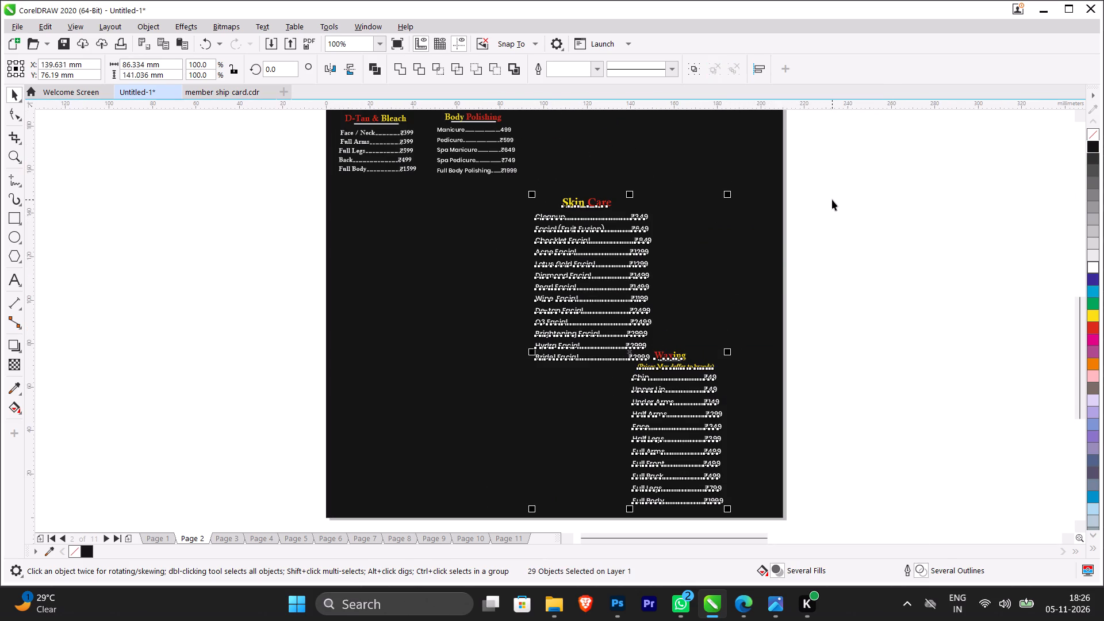
{"action": "left_click", "coordinate": [831, 199]}
{"action": "left_click_drag", "start_coordinate": [676, 354], "coordinate": [678, 360]}
{"action": "key", "text": "ctrl+z"}
{"action": "left_click", "coordinate": [890, 355]}
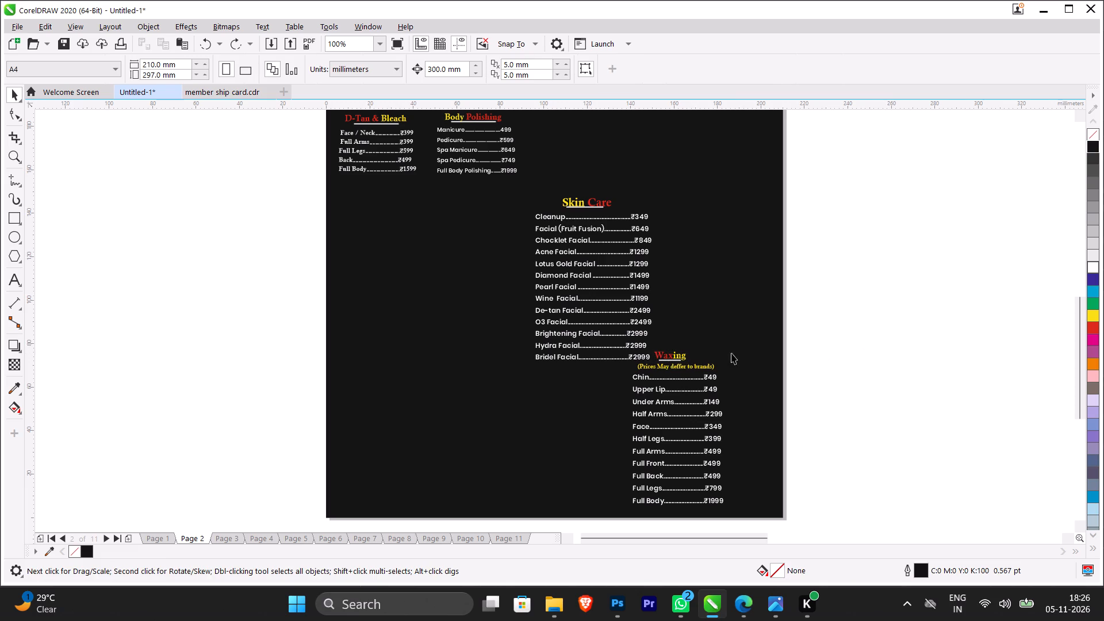
Move the whole Waxing list to the lower-left area of page 2, centred at about X 41, Y 48 mm, and group it.
{"action": "left_click_drag", "start_coordinate": [750, 511], "coordinate": [678, 473]}
{"action": "left_click_drag", "start_coordinate": [678, 473], "coordinate": [619, 346]}
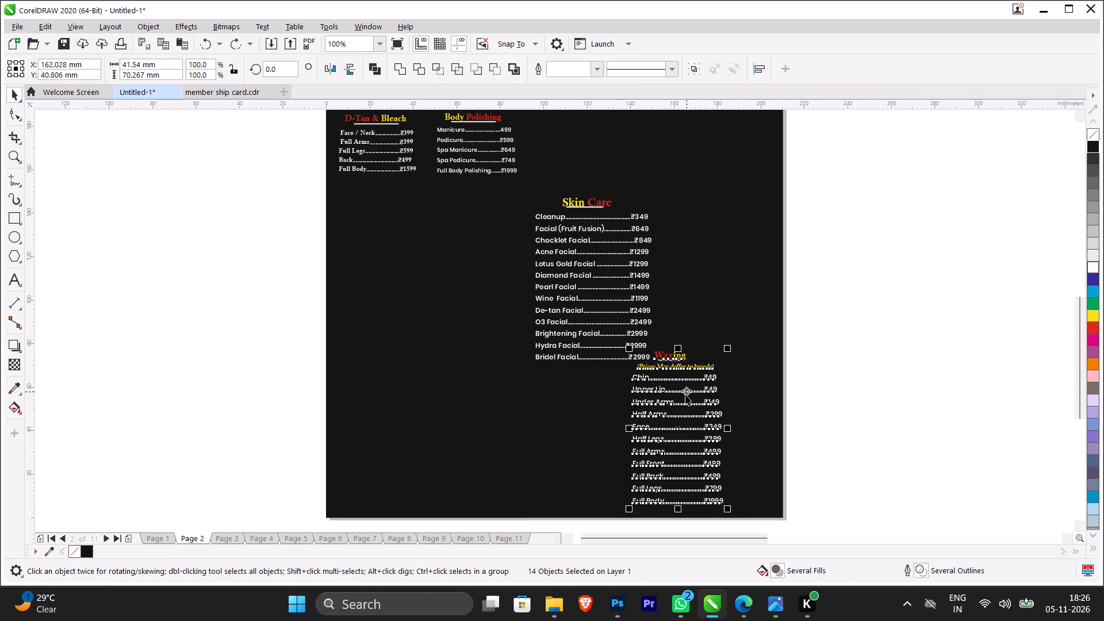
{"action": "left_click_drag", "start_coordinate": [688, 393], "coordinate": [483, 389]}
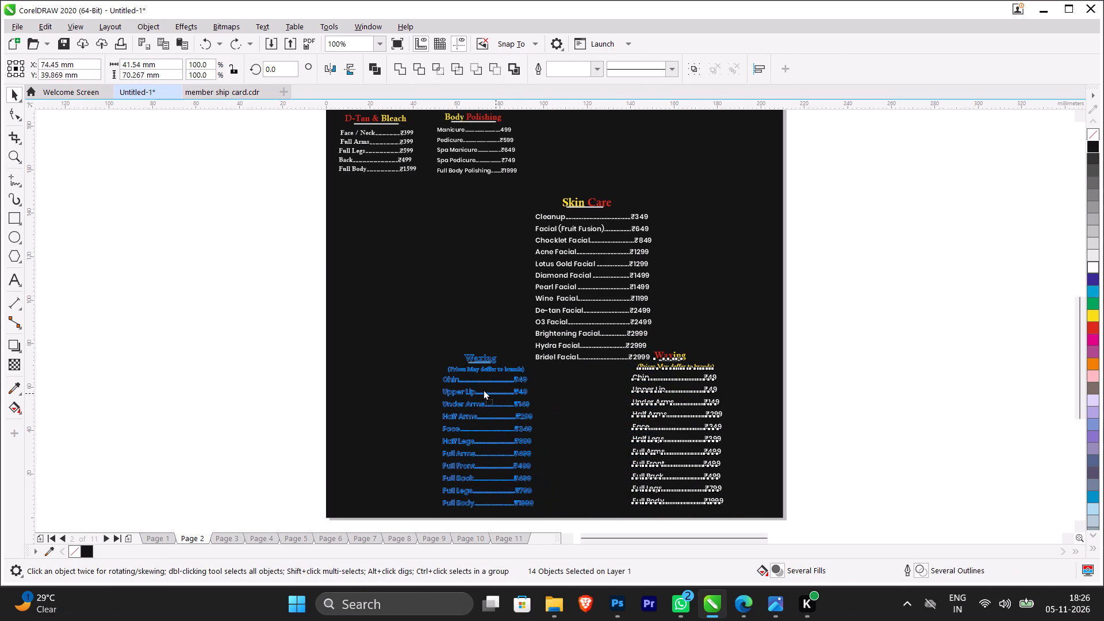
{"action": "left_click_drag", "start_coordinate": [483, 389], "coordinate": [426, 376]}
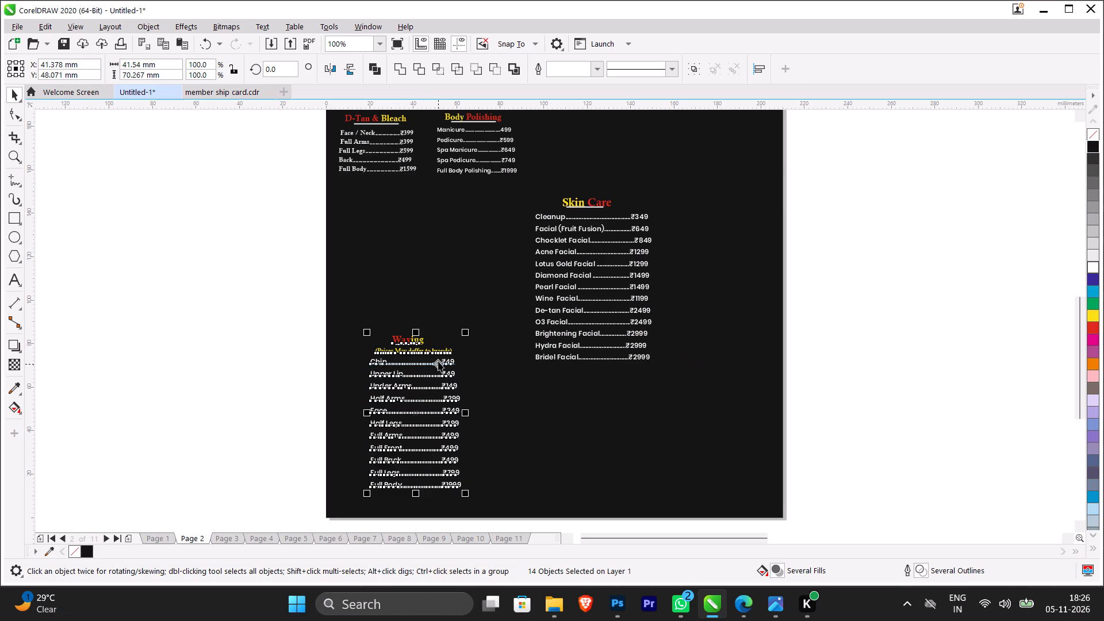
{"action": "key", "text": "ctrl+g"}
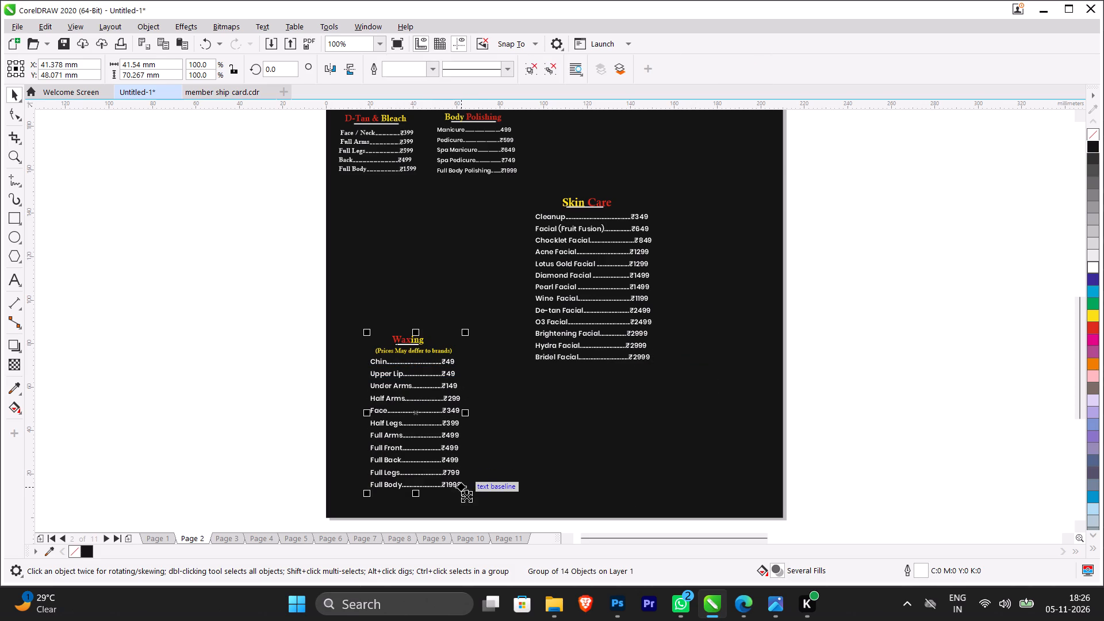
Enlarge the grouped Waxing list slightly about its centre.
{"action": "left_click_drag", "start_coordinate": [466, 496], "coordinate": [486, 512], "text": "shift"}
{"action": "left_click", "coordinate": [250, 303]}
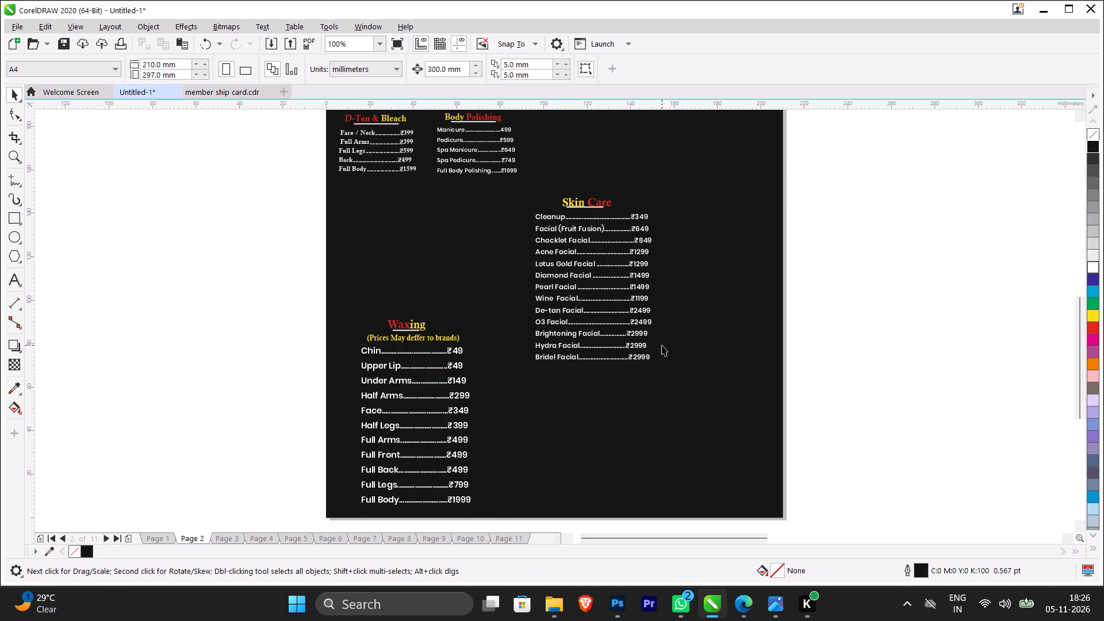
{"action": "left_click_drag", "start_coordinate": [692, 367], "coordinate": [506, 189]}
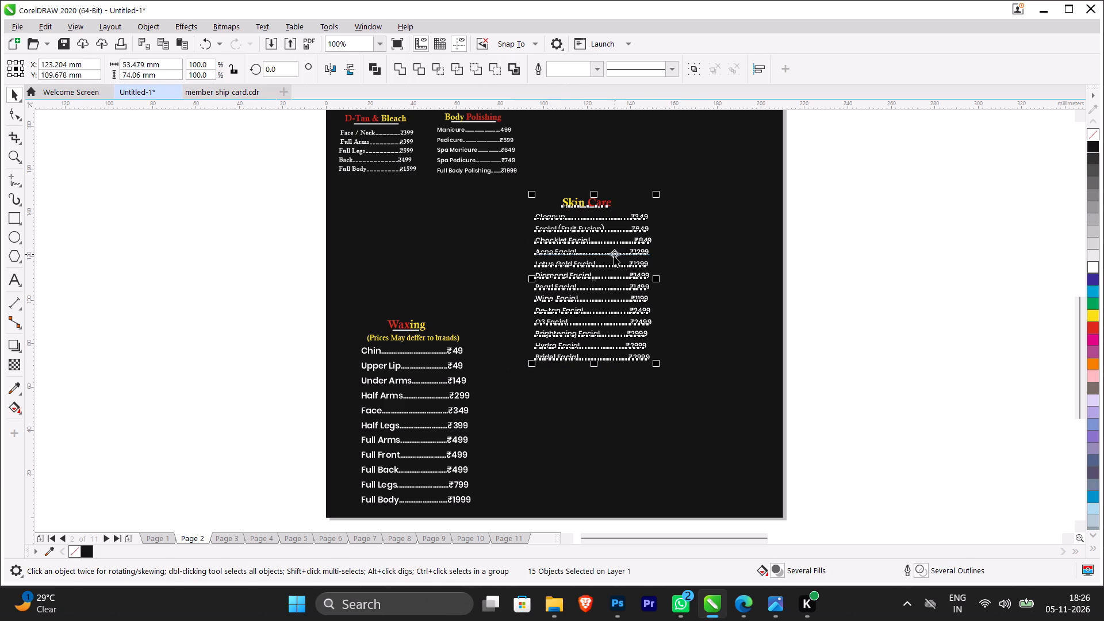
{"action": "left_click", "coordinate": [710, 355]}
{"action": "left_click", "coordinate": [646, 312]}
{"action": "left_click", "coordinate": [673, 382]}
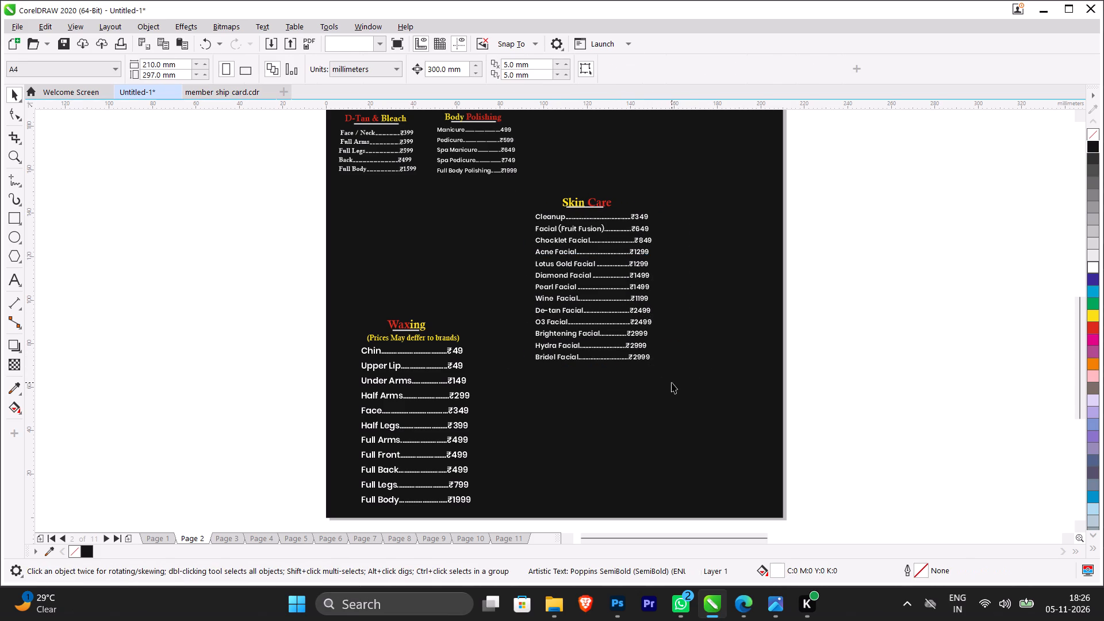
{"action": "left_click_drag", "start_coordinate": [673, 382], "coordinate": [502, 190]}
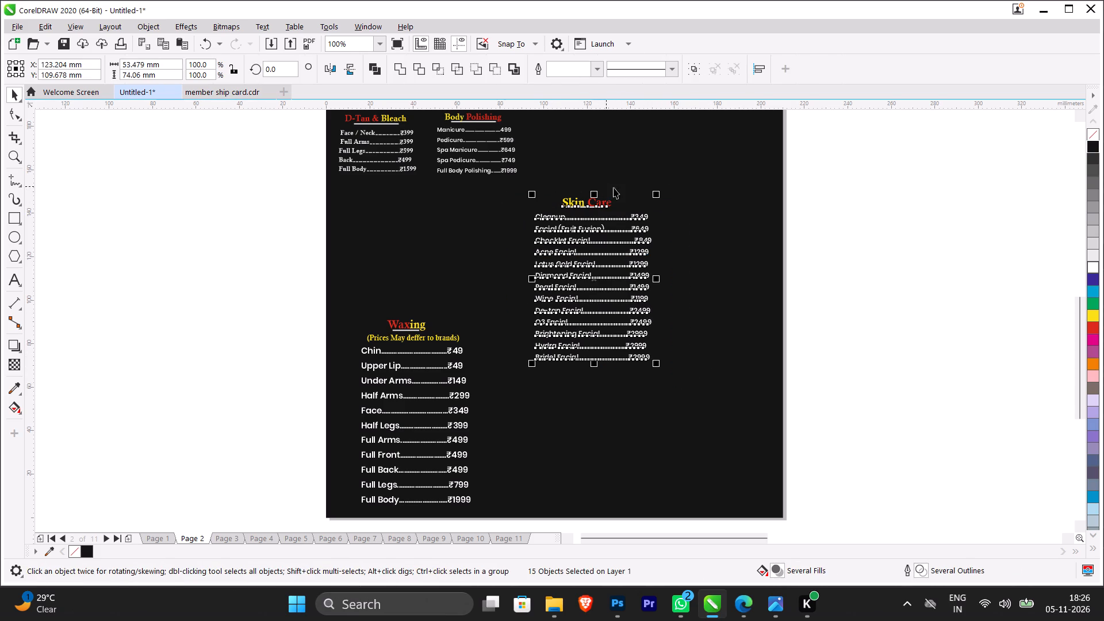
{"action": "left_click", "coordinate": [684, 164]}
Move the white underline slightly lower beneath the Skin Care heading and centre it horizontally on the heading.
{"action": "scroll", "coordinate": [599, 202], "scroll_direction": "up", "scroll_amount": 3}
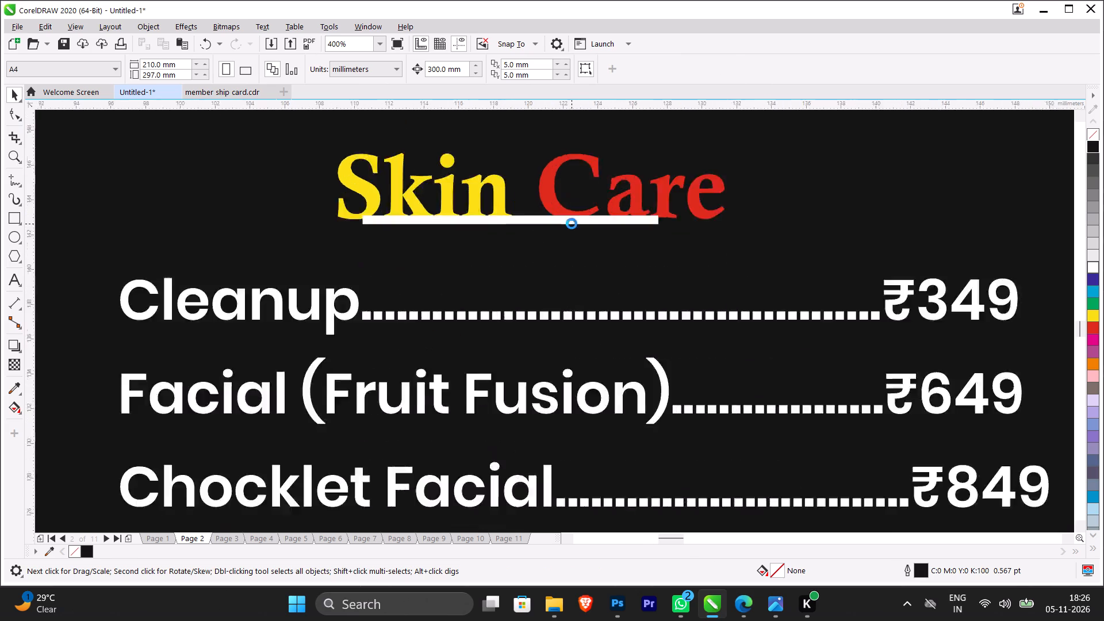
{"action": "scroll", "coordinate": [572, 224], "scroll_direction": "up", "scroll_amount": 2}
{"action": "left_click_drag", "start_coordinate": [572, 216], "coordinate": [573, 236]}
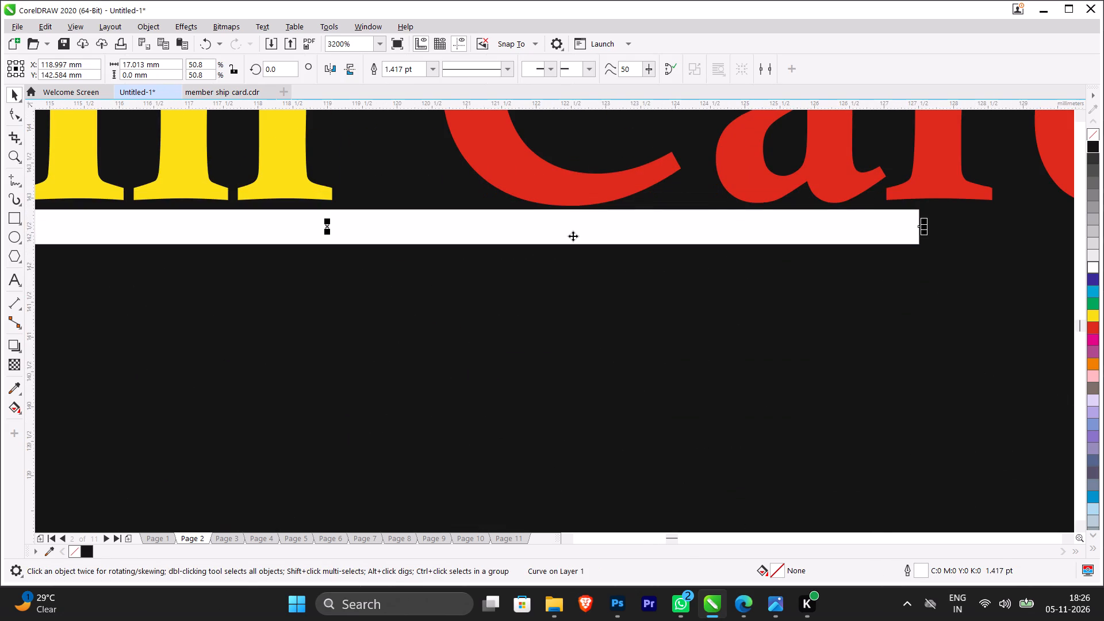
{"action": "left_click_drag", "start_coordinate": [573, 236], "coordinate": [573, 241]}
{"action": "left_click", "coordinate": [579, 198], "text": "shift"}
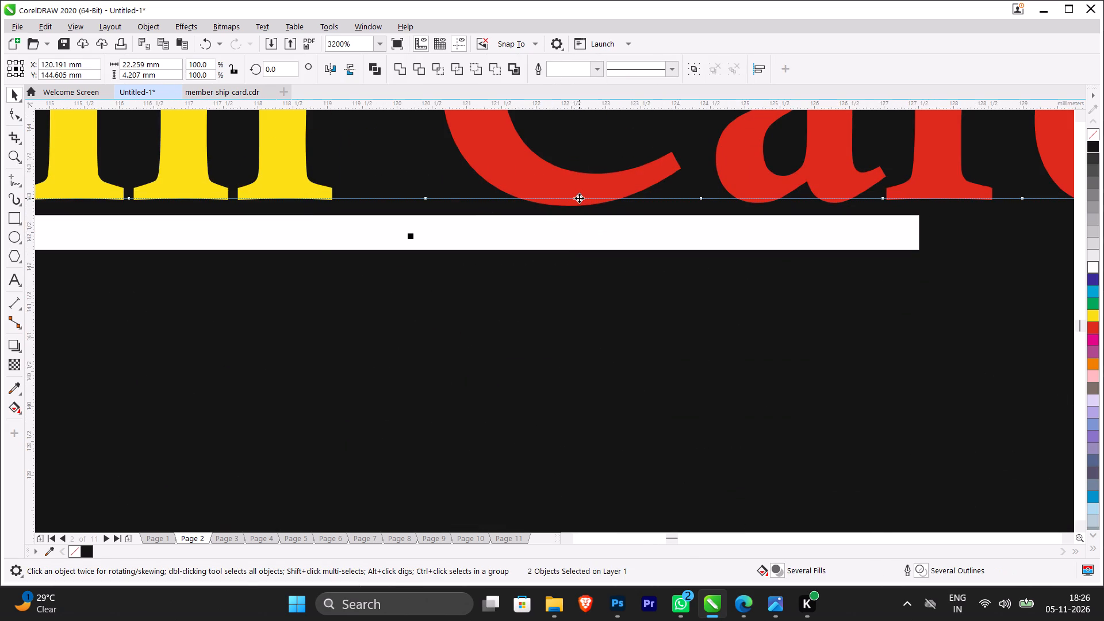
{"action": "key", "text": "c"}
{"action": "left_click", "coordinate": [551, 293]}
{"action": "scroll", "coordinate": [552, 283], "scroll_direction": "down", "scroll_amount": 1}
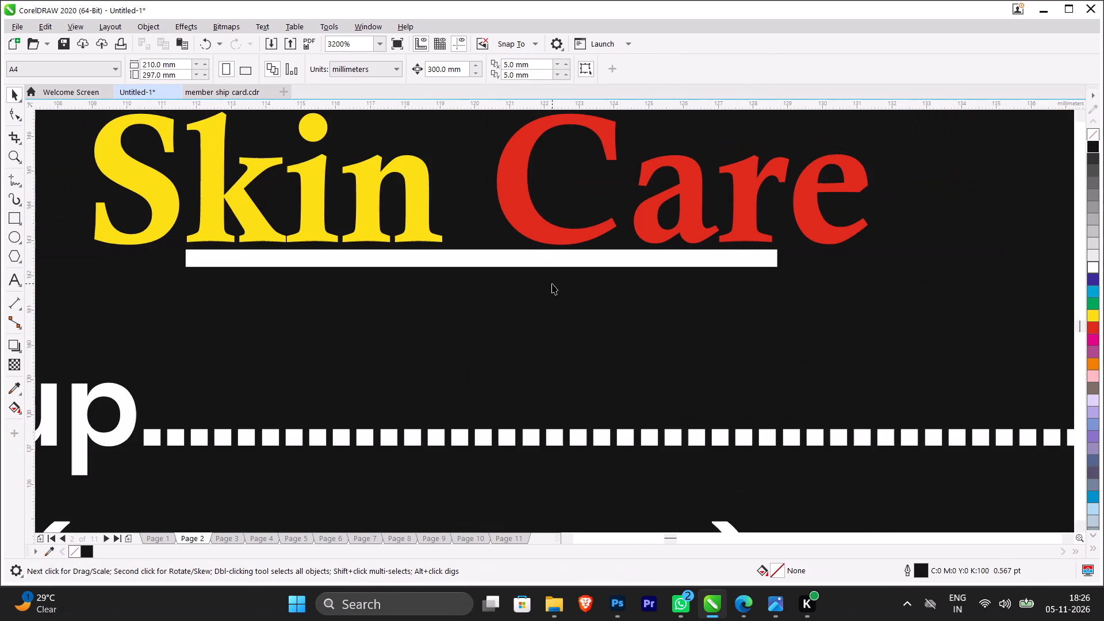
Set the Skin Care underline's outline width to Hairline.
{"action": "left_click", "coordinate": [549, 255]}
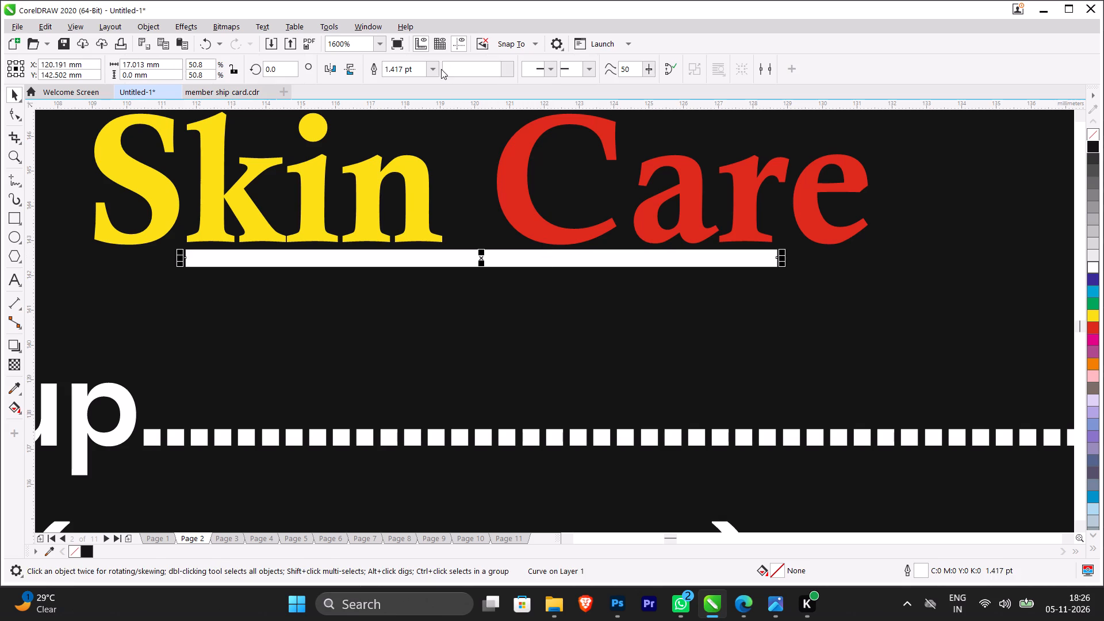
{"action": "left_click", "coordinate": [435, 68]}
{"action": "left_click", "coordinate": [427, 90]}
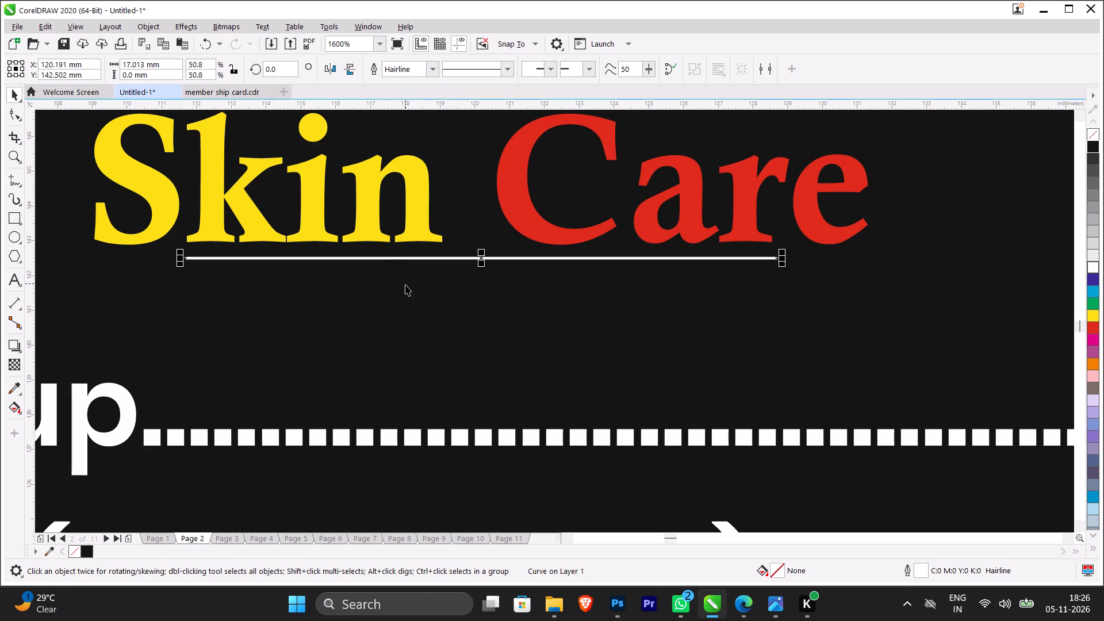
{"action": "left_click", "coordinate": [405, 285]}
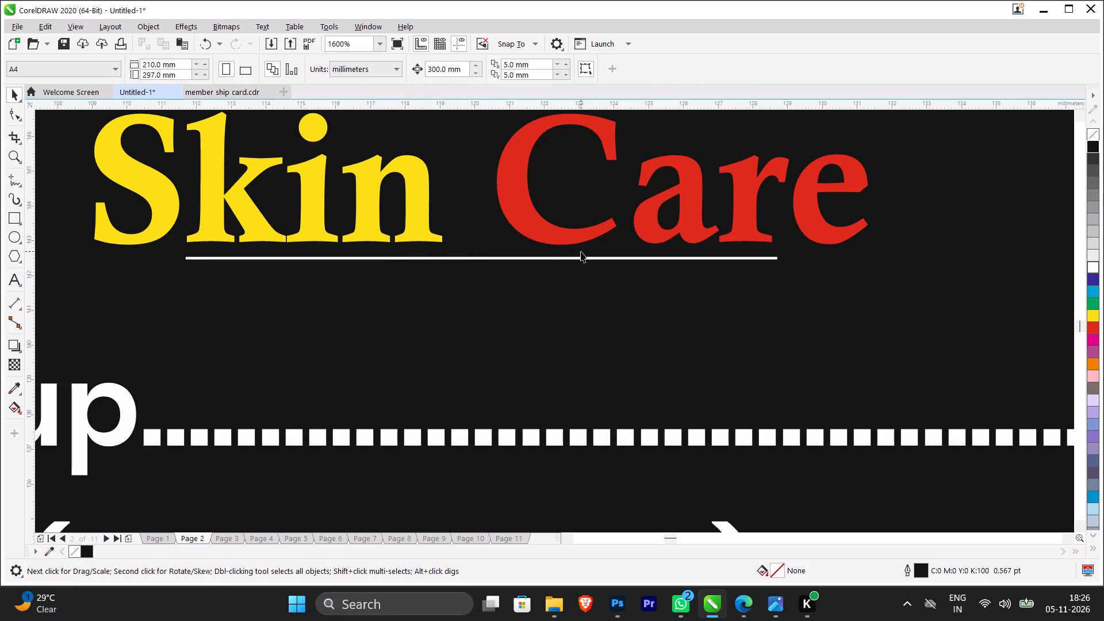
Widen the Skin Care underline symmetrically about its centre to about 18.4 mm.
{"action": "left_click", "coordinate": [581, 258]}
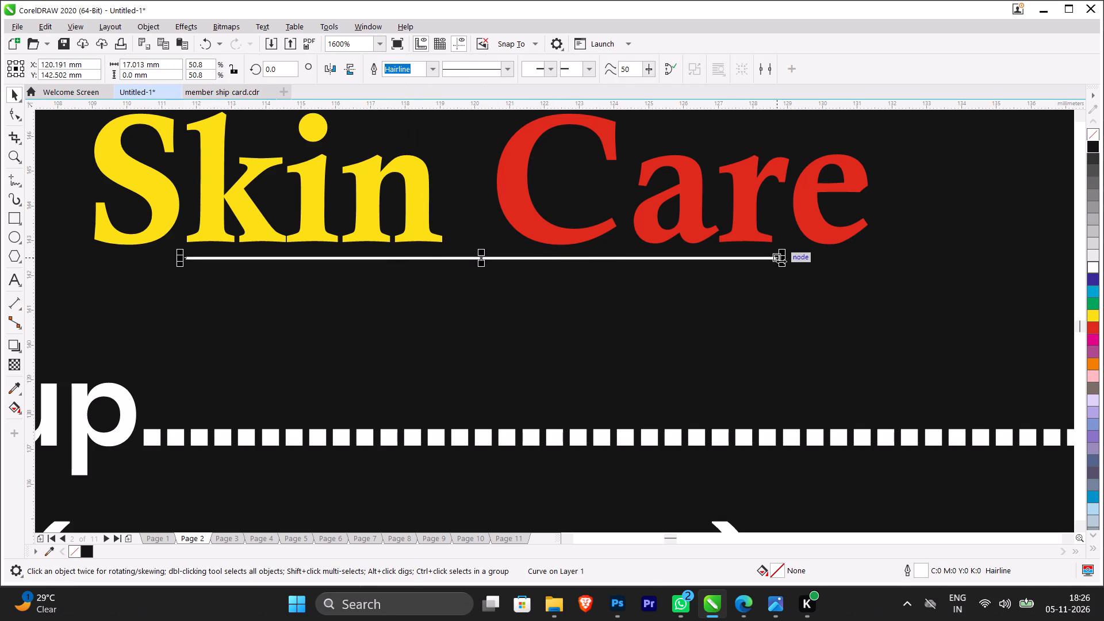
{"action": "left_click_drag", "start_coordinate": [783, 261], "coordinate": [807, 260], "text": "shift"}
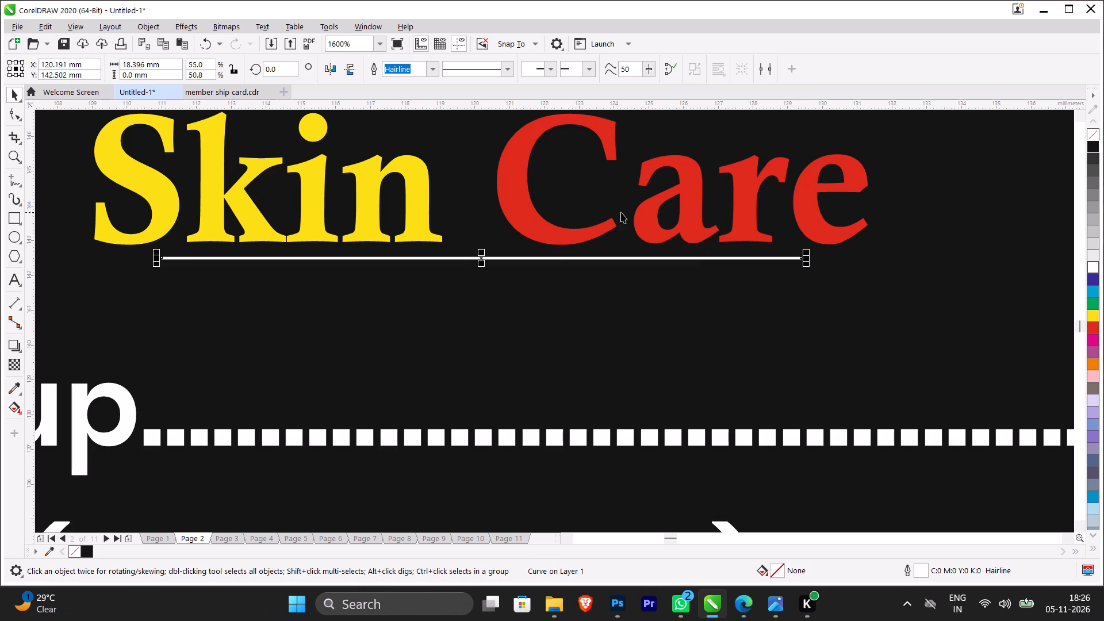
Group the Skin Care heading with its underline and move it just below the D-Tan & Bleach list, centred at about X 42, Y 153 mm.
{"action": "left_click", "coordinate": [592, 225], "text": "shift"}
{"action": "key", "text": "ctrl+g"}
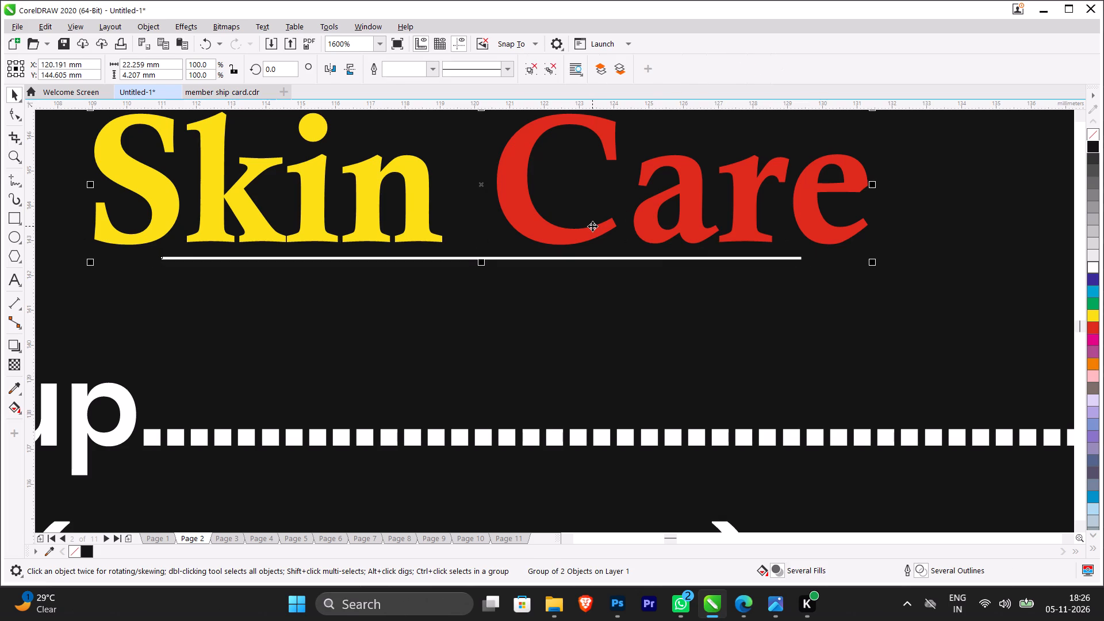
{"action": "scroll", "coordinate": [592, 226], "scroll_direction": "down", "scroll_amount": 3}
{"action": "left_click_drag", "start_coordinate": [592, 226], "coordinate": [306, 210]}
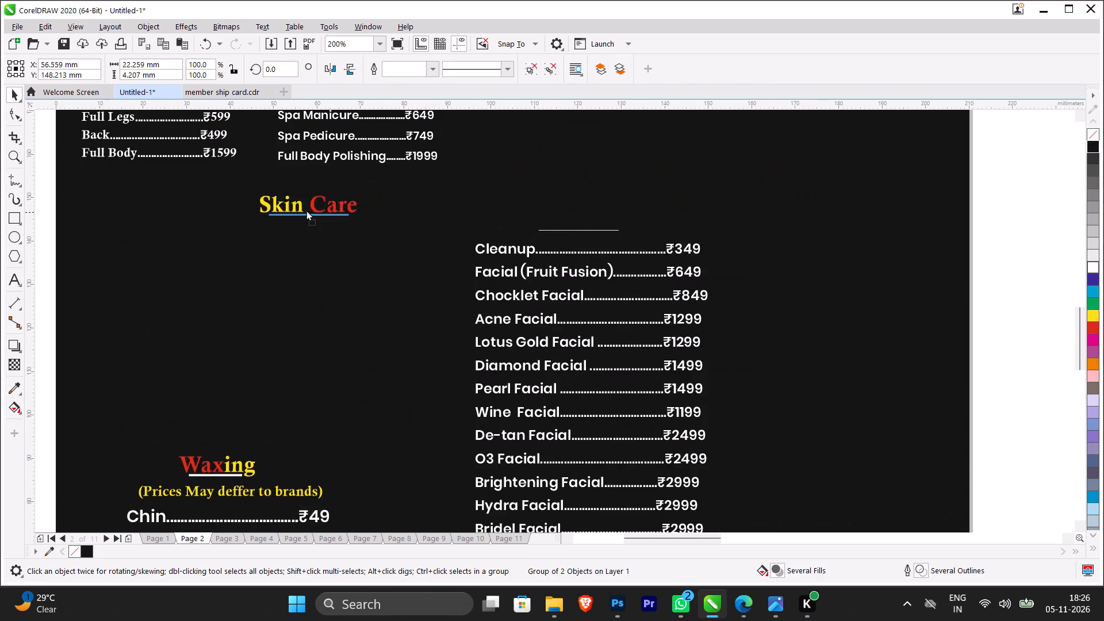
{"action": "left_click_drag", "start_coordinate": [306, 210], "coordinate": [252, 190]}
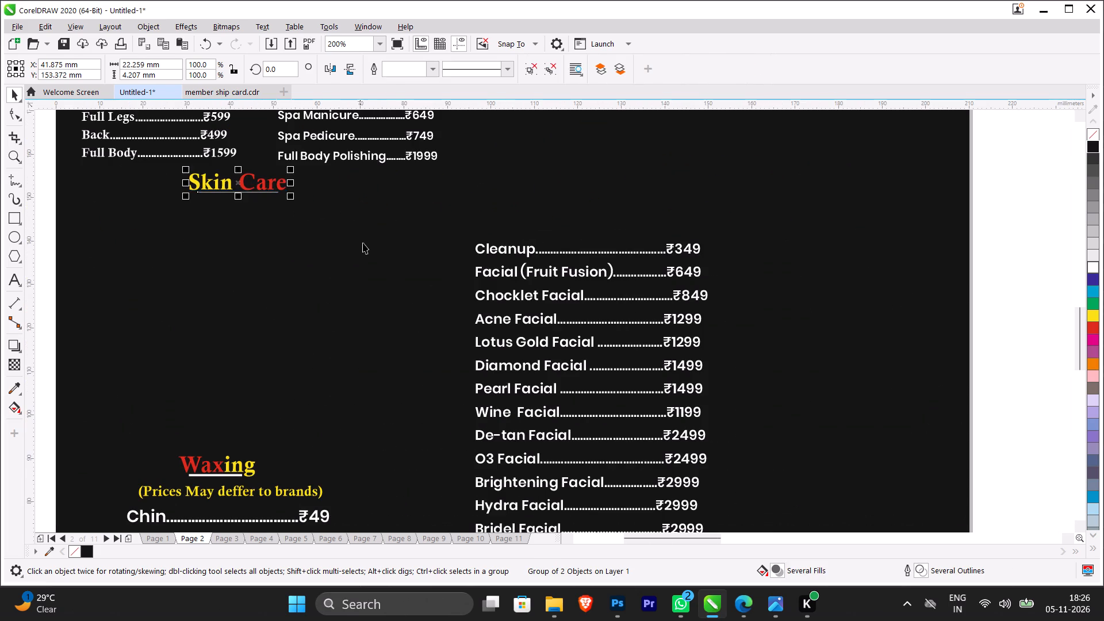
Group the thirteen Skin Care price lines, Cleanup to Bridel Facial, and move them directly beneath the Skin Care heading.
{"action": "scroll", "coordinate": [369, 244], "scroll_direction": "down", "scroll_amount": 1}
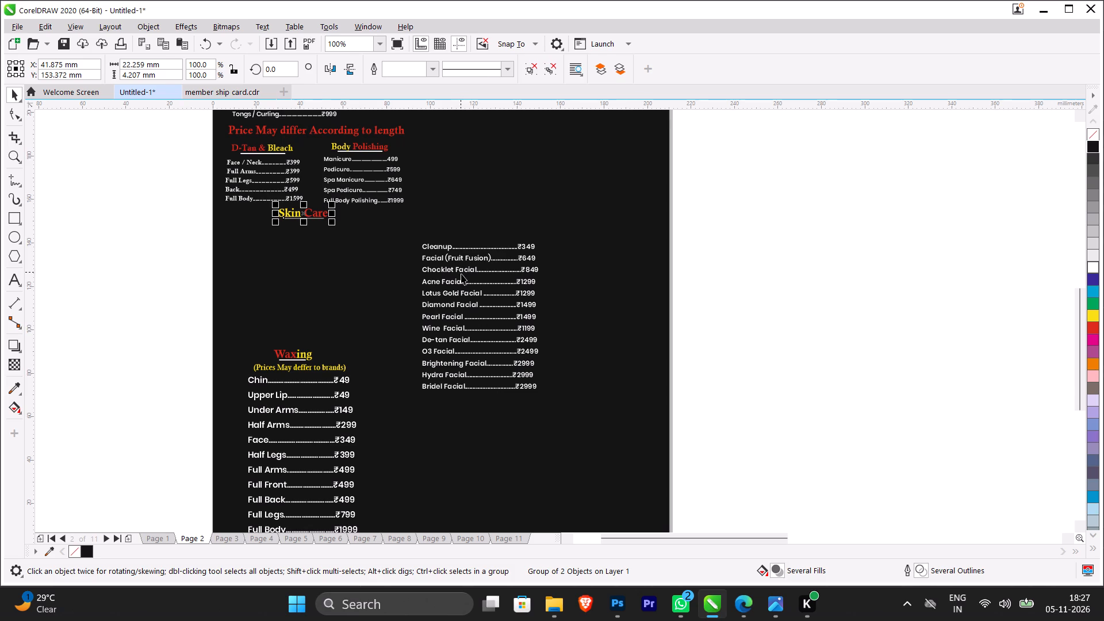
{"action": "left_click", "coordinate": [461, 271]}
{"action": "left_click", "coordinate": [543, 381]}
{"action": "left_click_drag", "start_coordinate": [562, 421], "coordinate": [394, 221]}
{"action": "key", "text": "ctrl+g"}
{"action": "left_click_drag", "start_coordinate": [496, 297], "coordinate": [309, 264]}
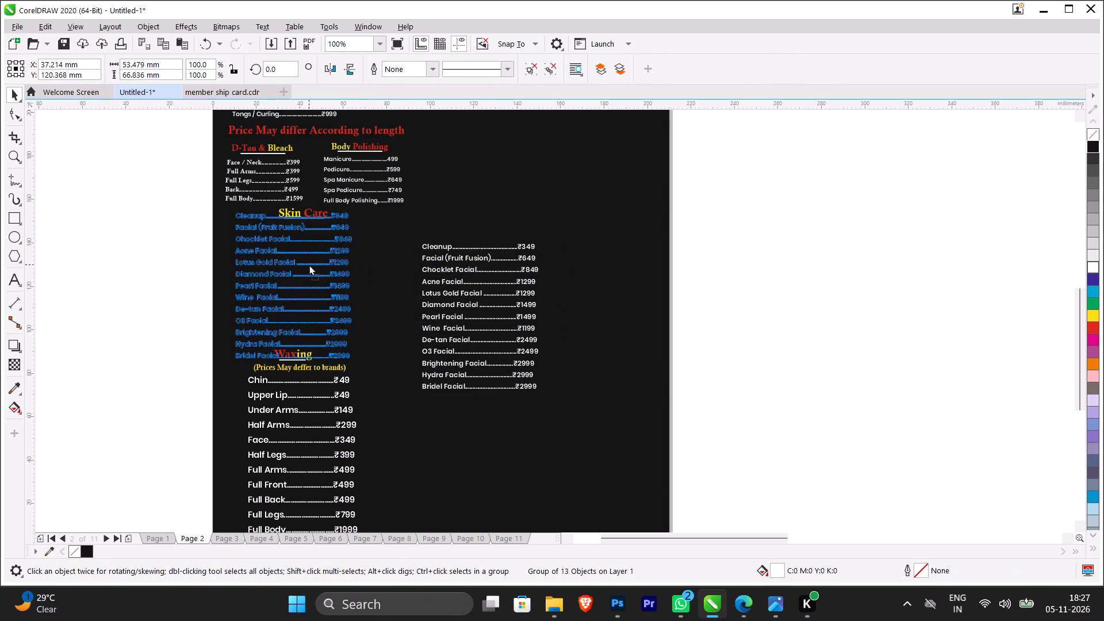
{"action": "left_click_drag", "start_coordinate": [309, 264], "coordinate": [310, 269]}
{"action": "left_click", "coordinate": [817, 264]}
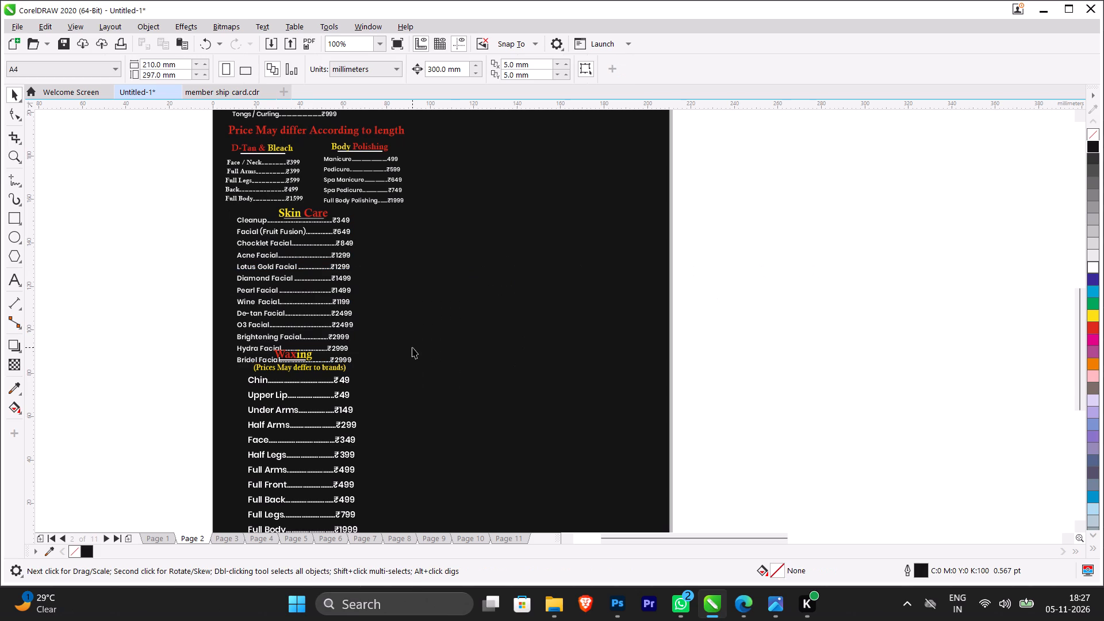
Move the grouped Waxing list horizontally clear of the Skin Care list, centred at about X 106, Y 49 mm.
{"action": "left_click", "coordinate": [342, 398]}
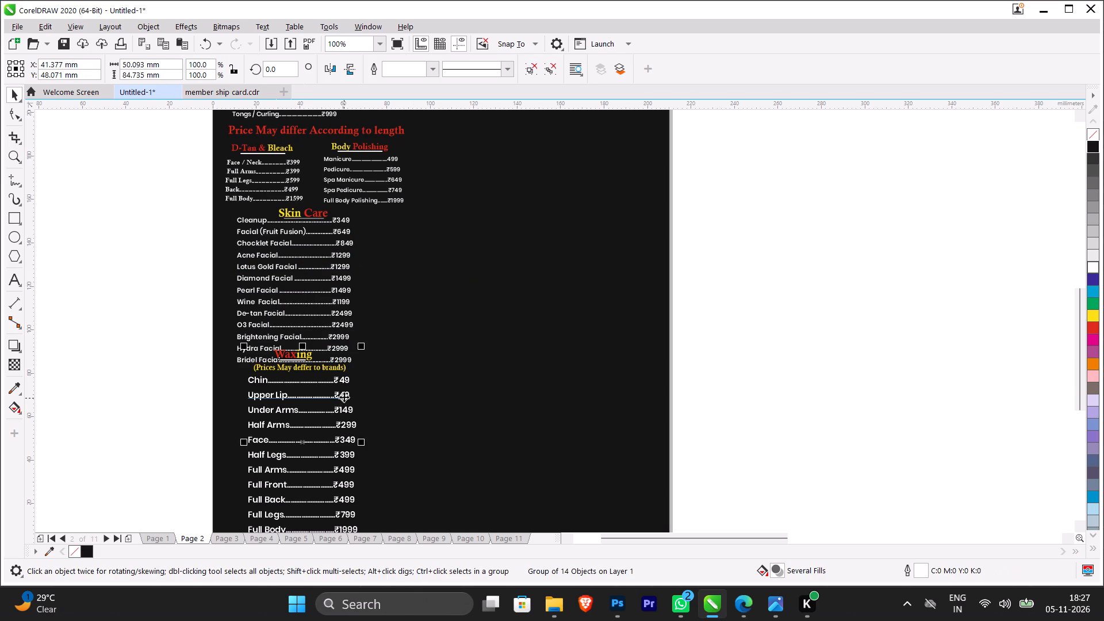
{"action": "left_click_drag", "start_coordinate": [344, 394], "coordinate": [485, 393]}
Move the Skin Care heading and its price list together slightly down, away from the D-Tan & Bleach and Body Polishing lists.
{"action": "scroll", "coordinate": [486, 385], "scroll_direction": "down", "scroll_amount": 3}
{"action": "scroll", "coordinate": [467, 365], "scroll_direction": "up", "scroll_amount": 3}
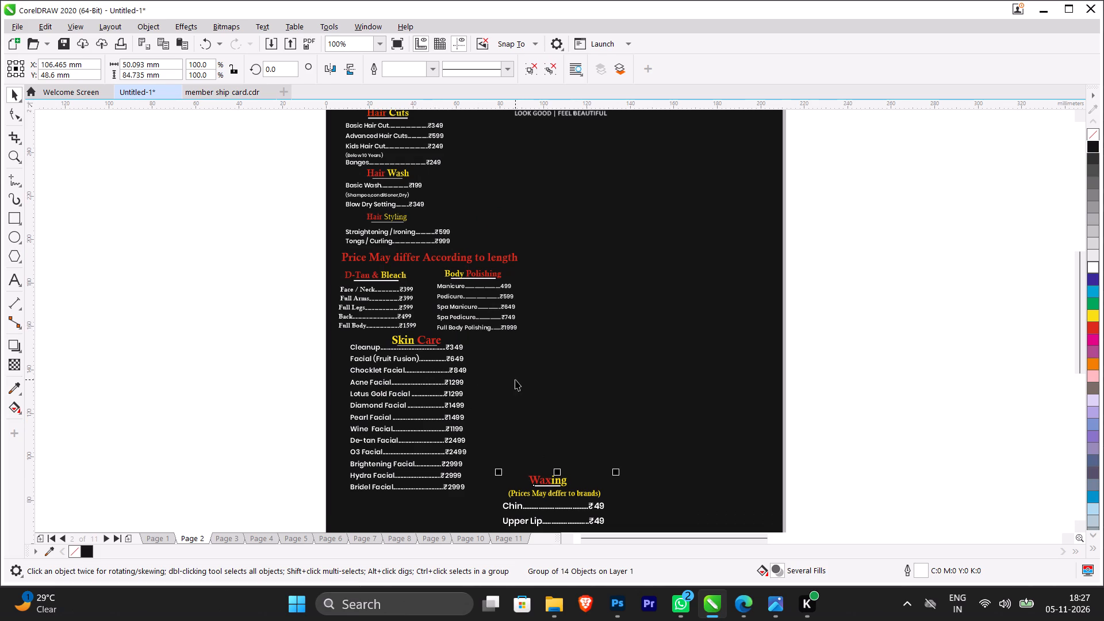
{"action": "scroll", "coordinate": [491, 360], "scroll_direction": "up", "scroll_amount": 1}
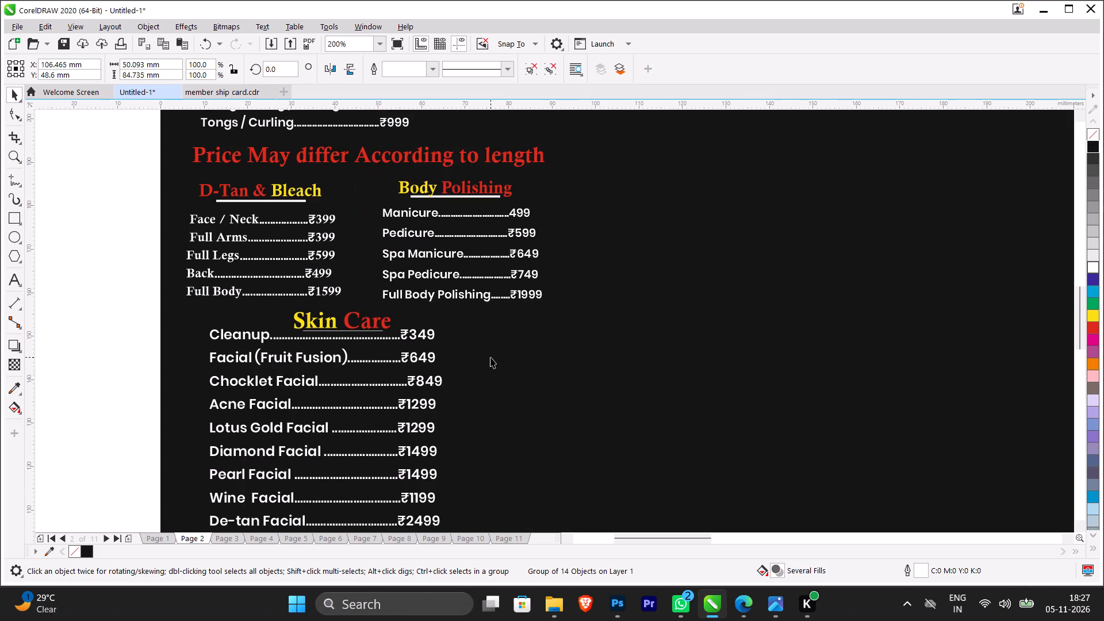
{"action": "scroll", "coordinate": [490, 356], "scroll_direction": "down", "scroll_amount": 1}
{"action": "left_click_drag", "start_coordinate": [477, 497], "coordinate": [385, 397]}
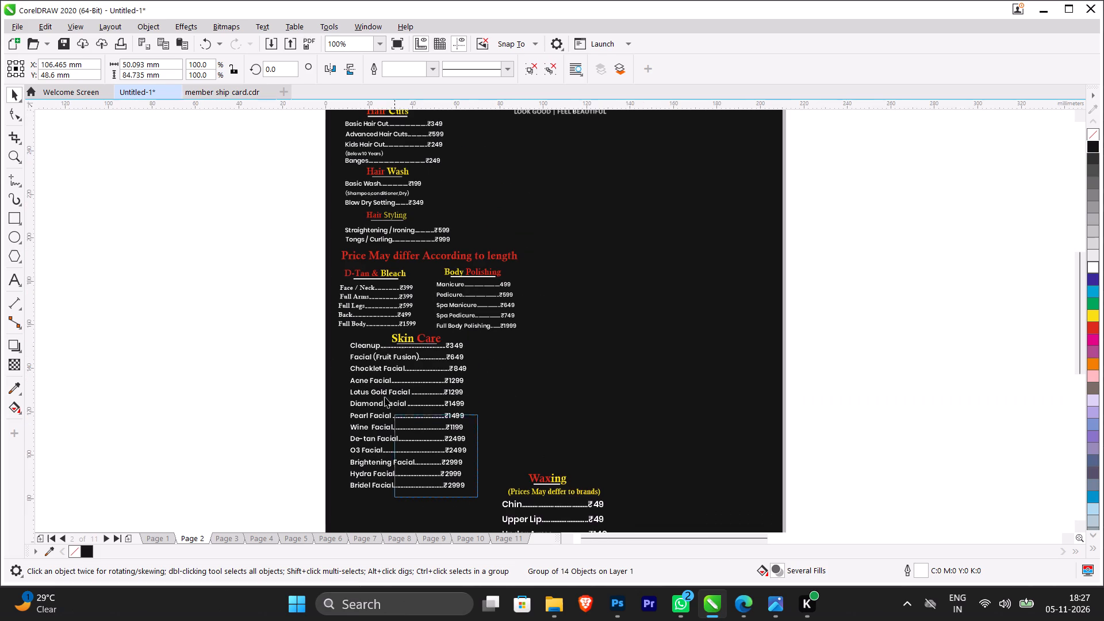
{"action": "left_click_drag", "start_coordinate": [385, 397], "coordinate": [342, 329]}
{"action": "left_click_drag", "start_coordinate": [402, 347], "coordinate": [402, 353]}
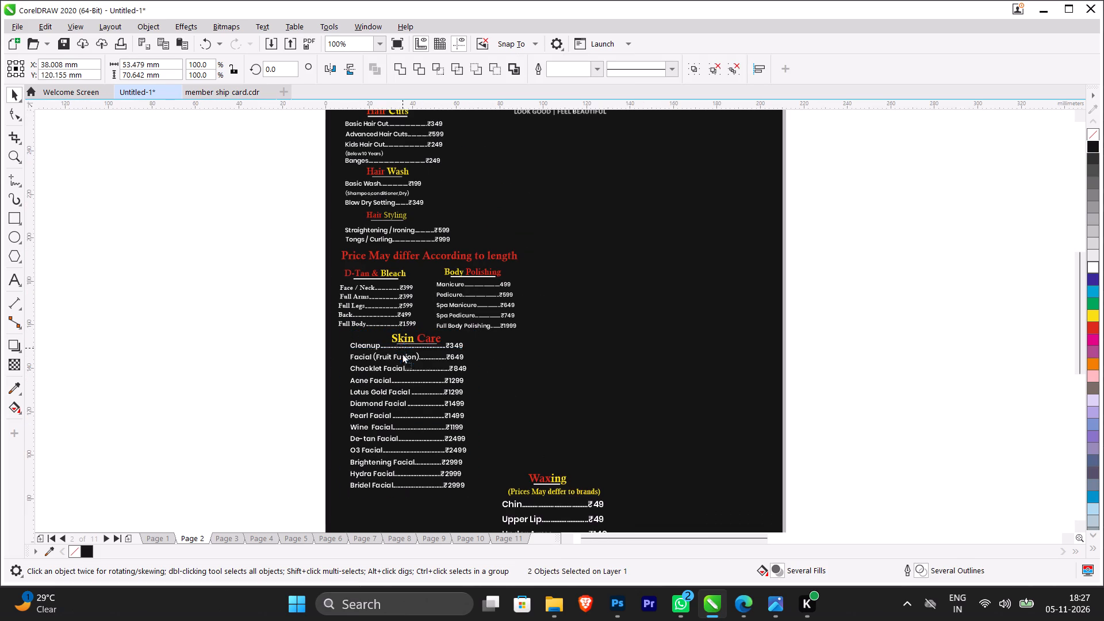
{"action": "left_click_drag", "start_coordinate": [402, 353], "coordinate": [398, 358]}
{"action": "left_click", "coordinate": [671, 346]}
Move the Waxing list up beside the Skin Care list with their headings level, centred at about X 101, Y 106 mm.
{"action": "scroll", "coordinate": [669, 344], "scroll_direction": "down", "scroll_amount": 2}
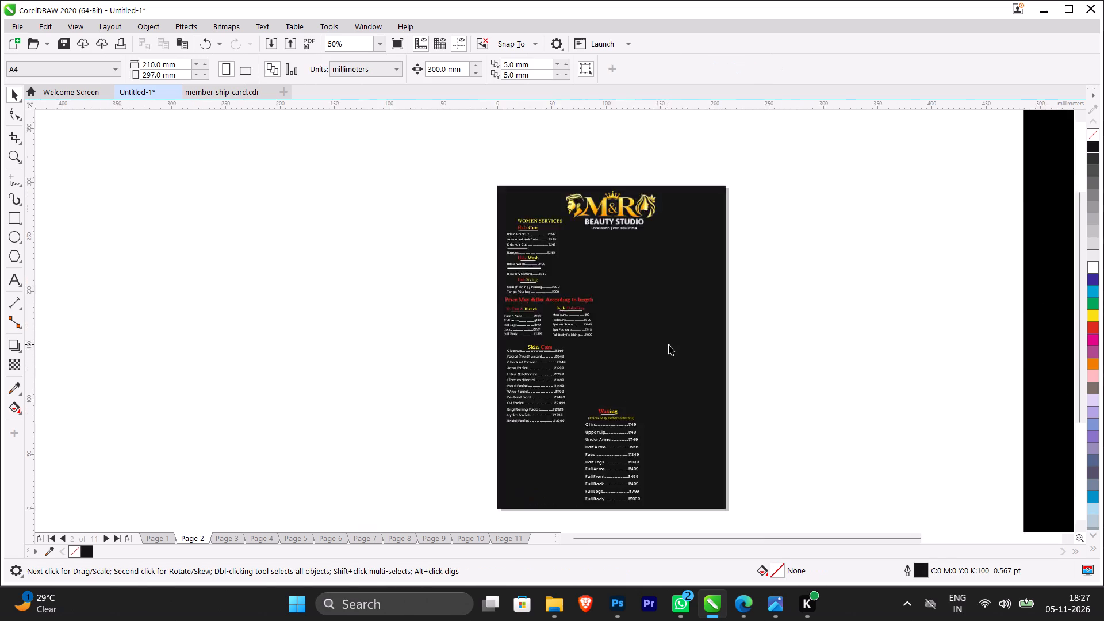
{"action": "scroll", "coordinate": [685, 429], "scroll_direction": "up", "scroll_amount": 1}
{"action": "left_click_drag", "start_coordinate": [656, 432], "coordinate": [541, 314]}
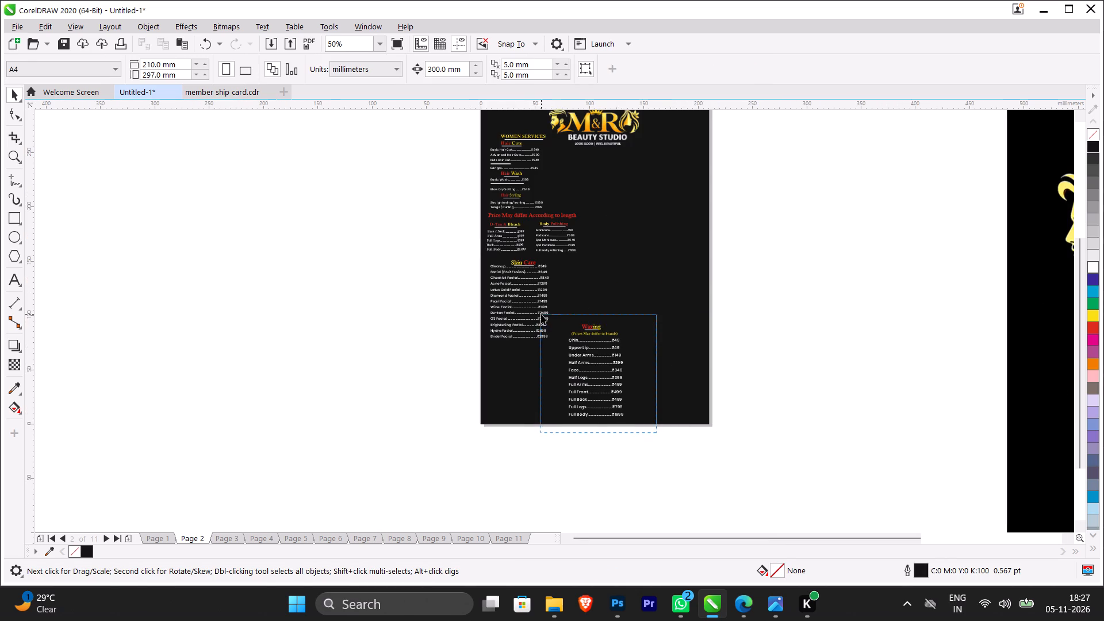
{"action": "left_click_drag", "start_coordinate": [541, 314], "coordinate": [544, 313]}
{"action": "left_click_drag", "start_coordinate": [596, 351], "coordinate": [589, 292]}
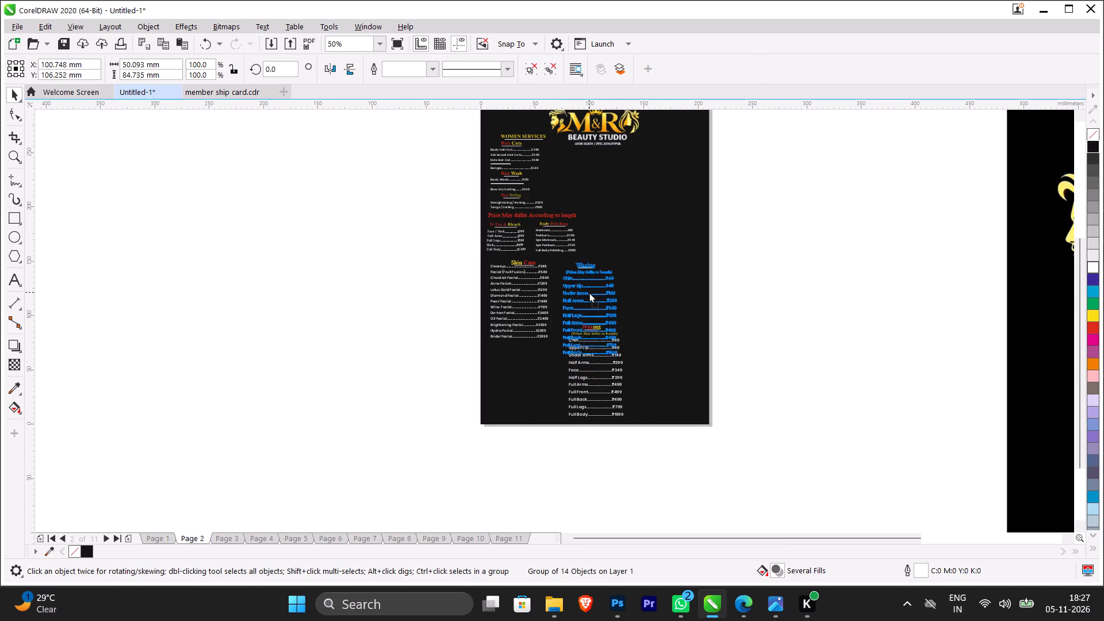
{"action": "left_click_drag", "start_coordinate": [589, 292], "coordinate": [589, 289]}
{"action": "left_click", "coordinate": [820, 243]}
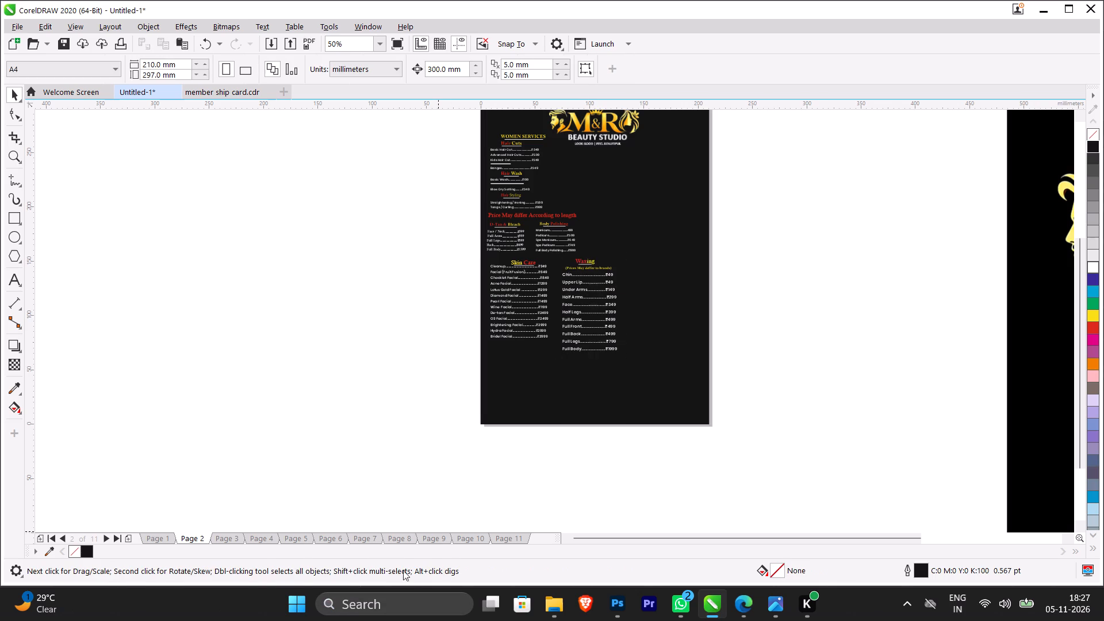
Look through pages 7 to 10 for the service price lists still missing from page 2, finishing on page 8.
{"action": "left_click", "coordinate": [407, 538]}
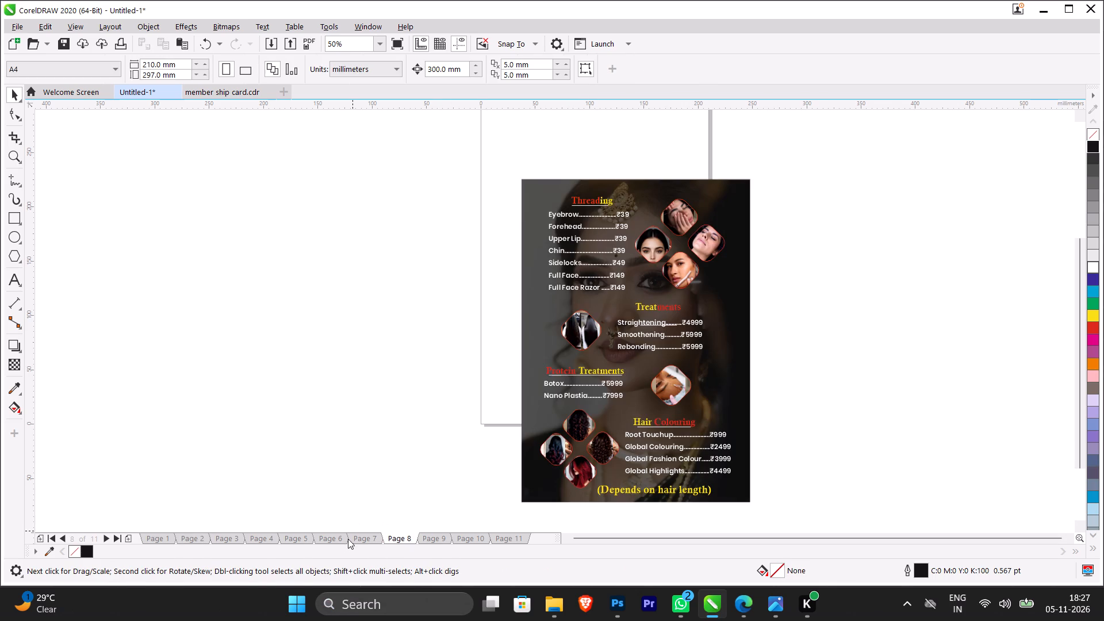
{"action": "left_click", "coordinate": [360, 534]}
{"action": "left_click", "coordinate": [396, 539]}
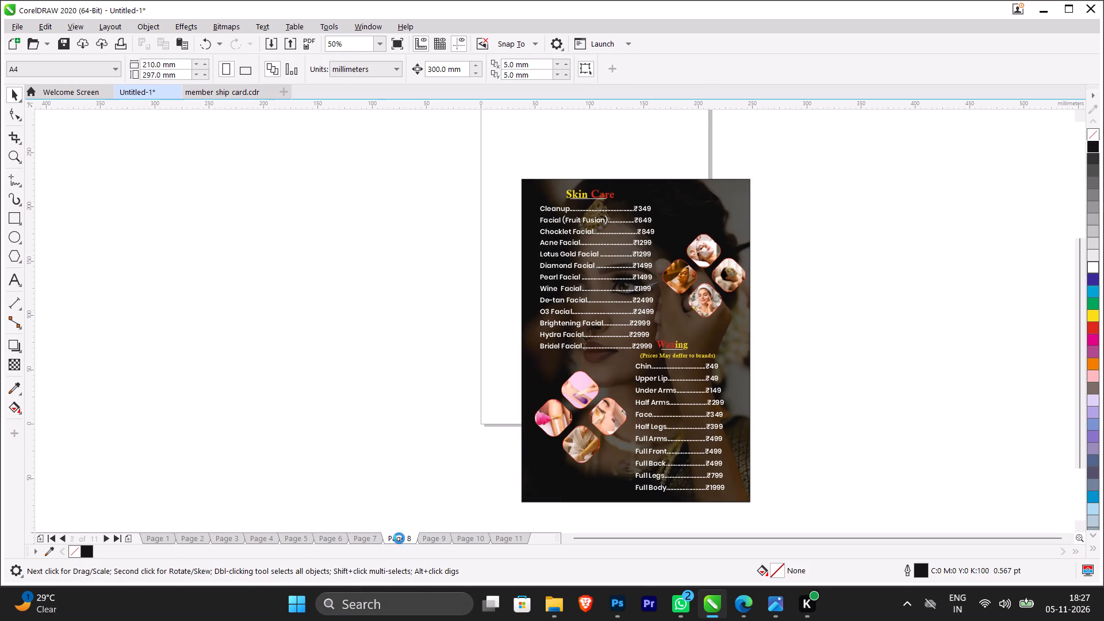
{"action": "left_click", "coordinate": [432, 533]}
{"action": "left_click", "coordinate": [466, 536]}
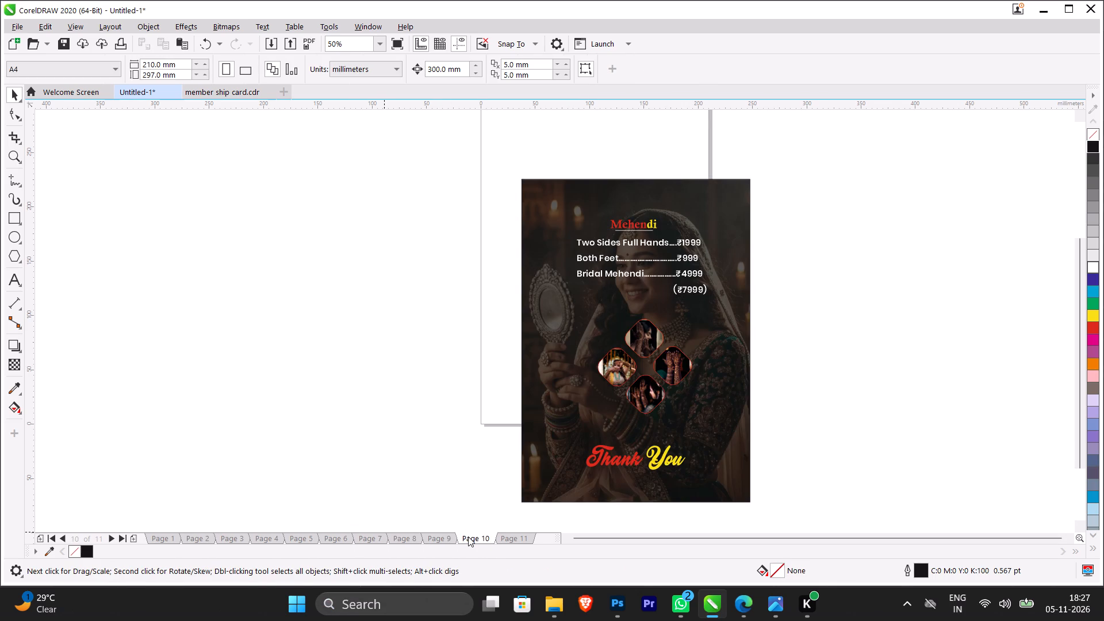
{"action": "left_click", "coordinate": [435, 542]}
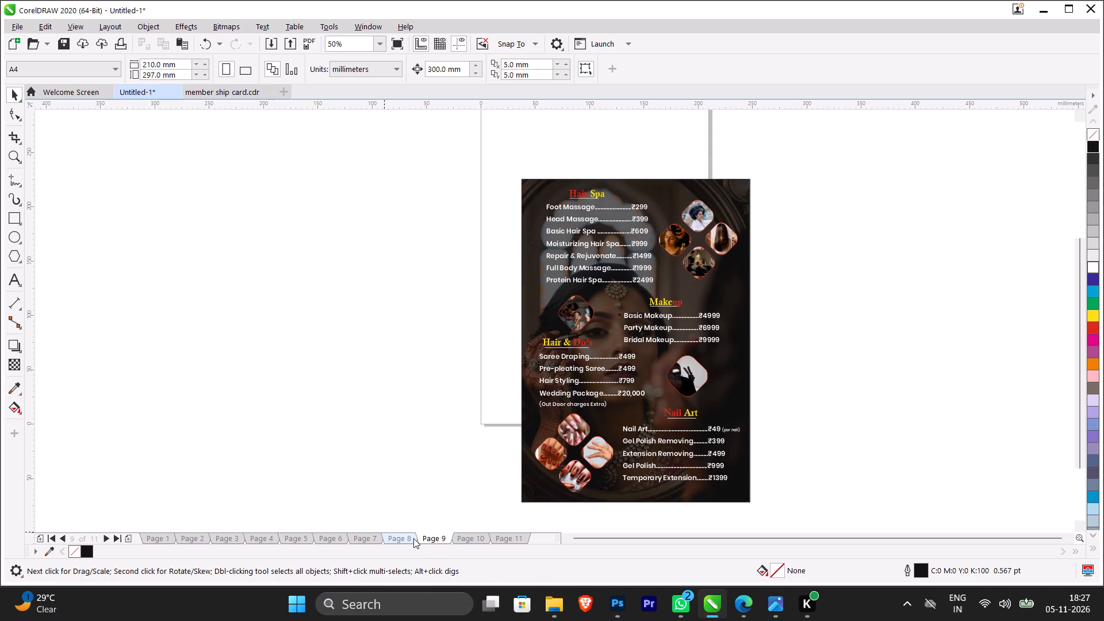
{"action": "left_click", "coordinate": [403, 537]}
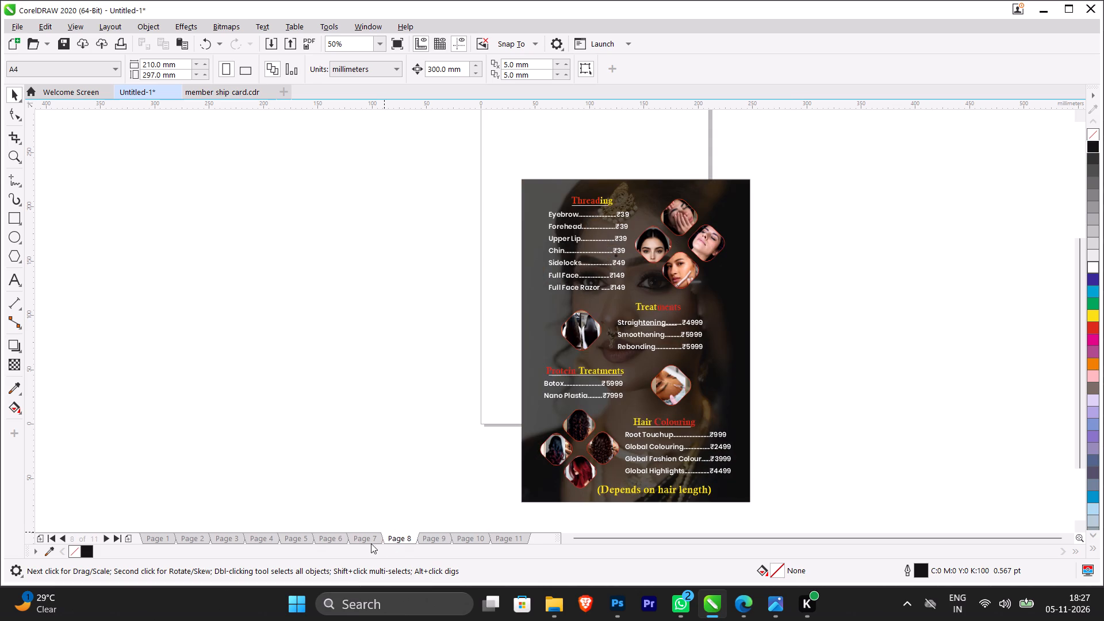
{"action": "left_click", "coordinate": [374, 540]}
{"action": "left_click", "coordinate": [411, 539]}
Group the Threading heading, its underline and price lines from Eyebrow to Full Face Razor on page 8.
{"action": "left_click_drag", "start_coordinate": [511, 182], "coordinate": [558, 196]}
{"action": "left_click_drag", "start_coordinate": [558, 196], "coordinate": [634, 298]}
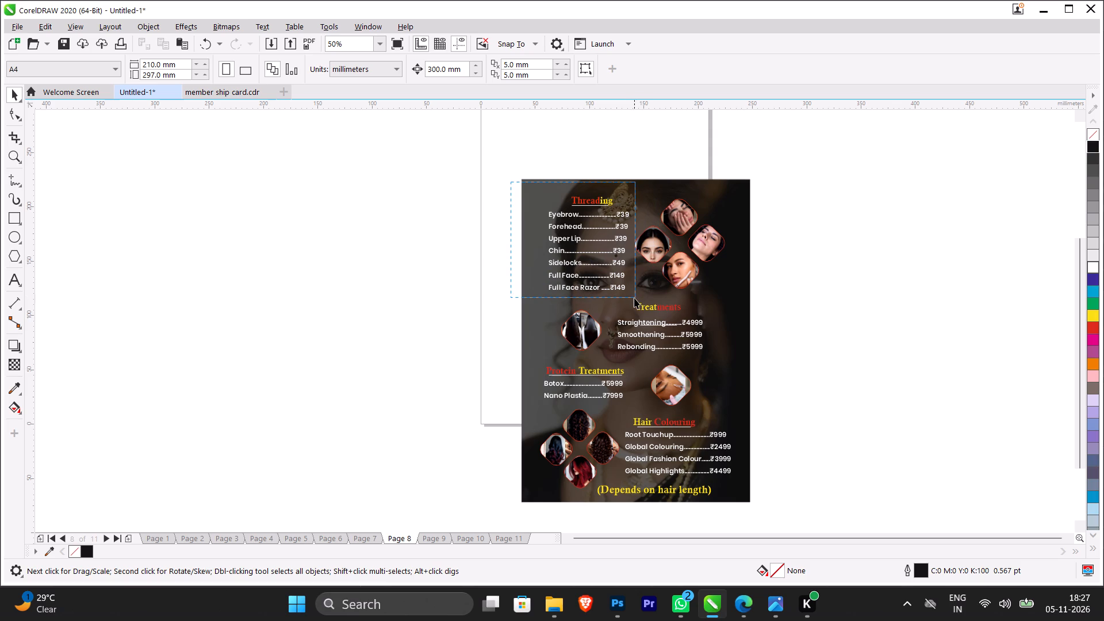
{"action": "left_click_drag", "start_coordinate": [634, 298], "coordinate": [631, 299]}
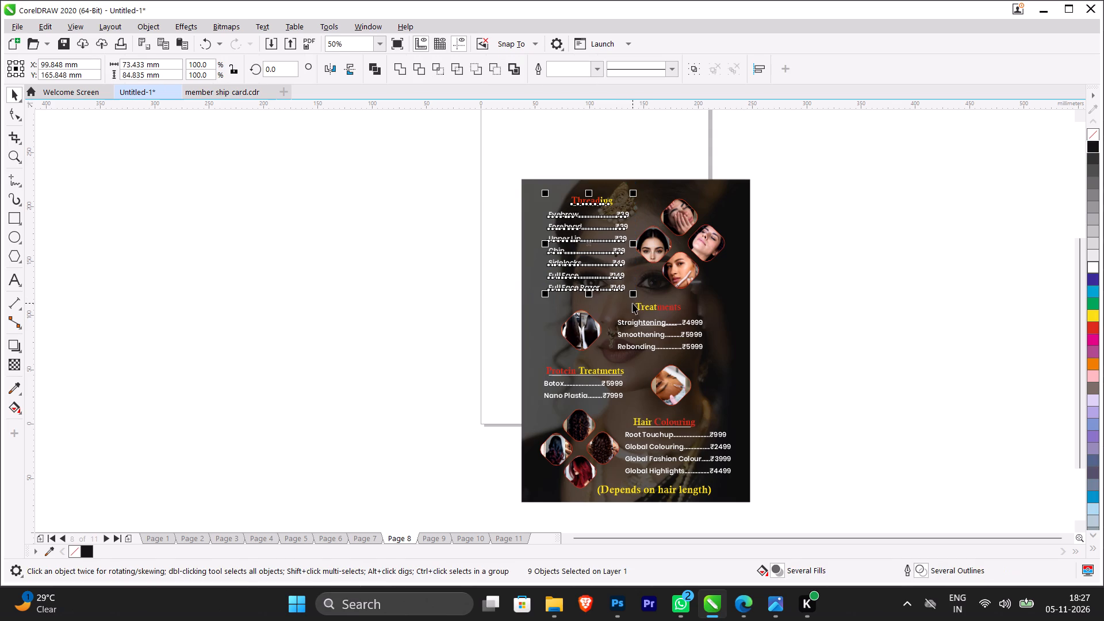
{"action": "key", "text": "ctrl+g"}
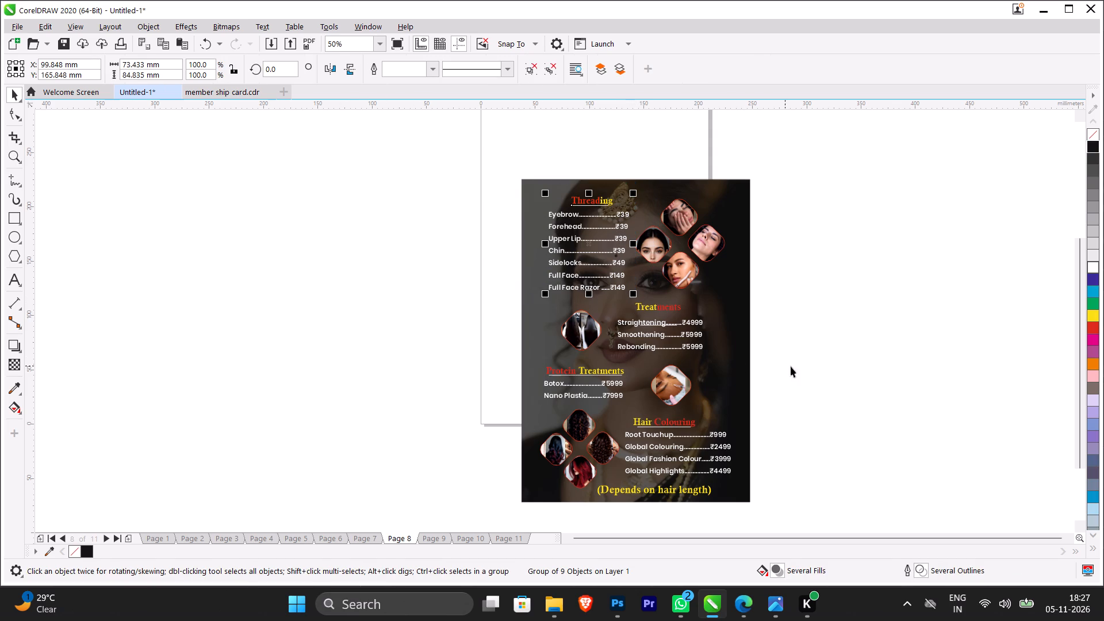
Group the Treatments heading, its underline and the Straightening, Smoothening and Rebonding price lines on page 8.
{"action": "left_click_drag", "start_coordinate": [799, 365], "coordinate": [597, 297]}
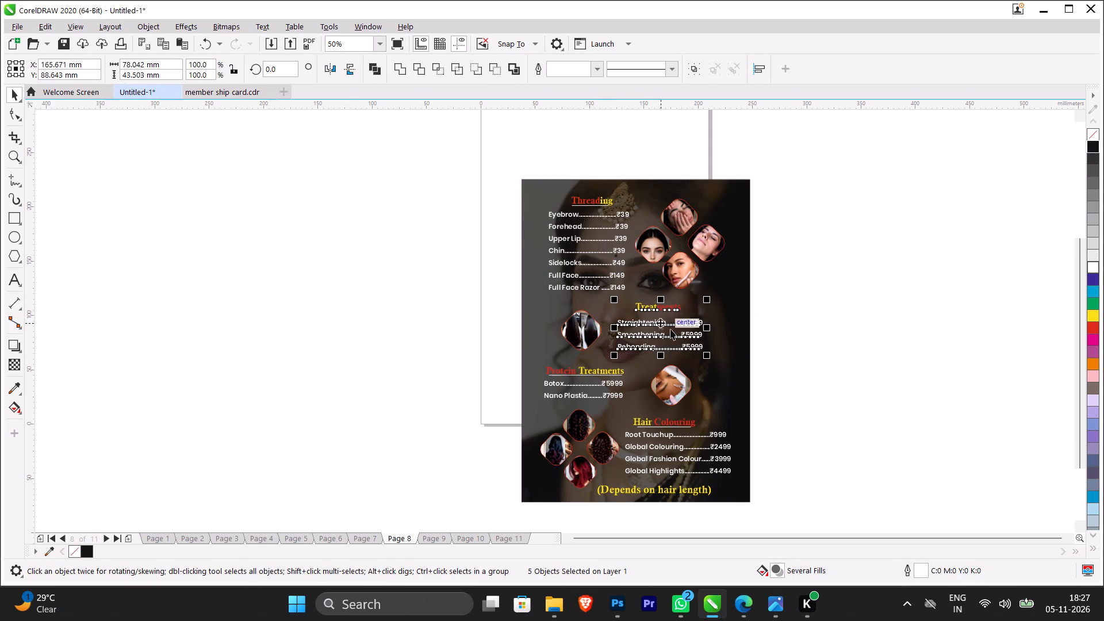
{"action": "key", "text": "ctrl+g"}
Group the Protein Treatments heading, its underline and the Botox and Nano Plastia price lines on page 8.
{"action": "left_click_drag", "start_coordinate": [511, 359], "coordinate": [580, 382]}
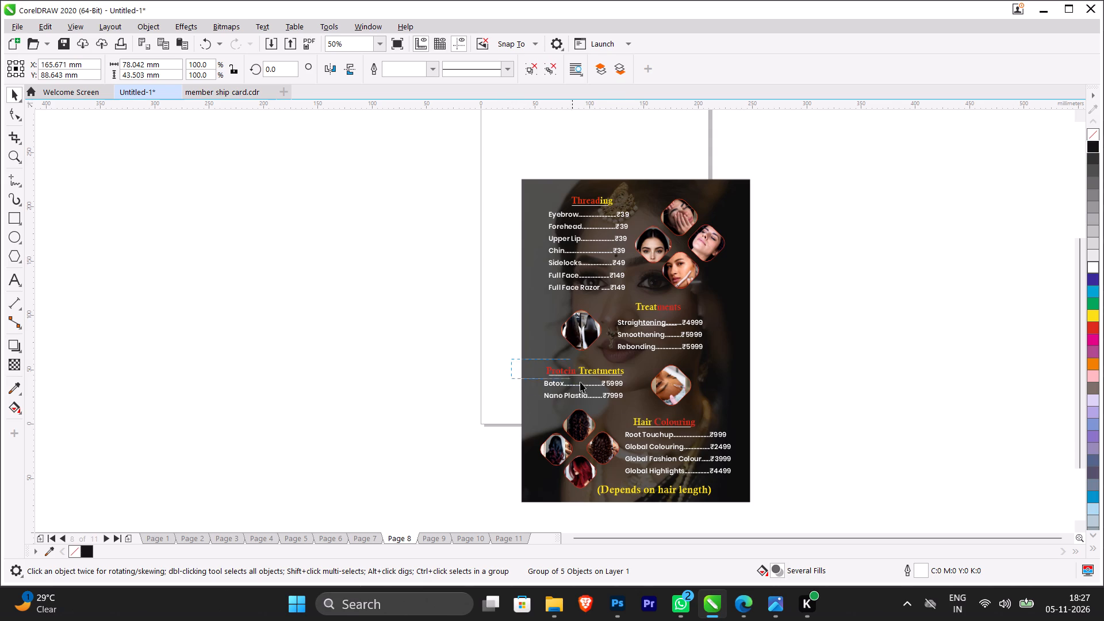
{"action": "left_click_drag", "start_coordinate": [580, 382], "coordinate": [634, 401]}
{"action": "key", "text": "ctrl+g"}
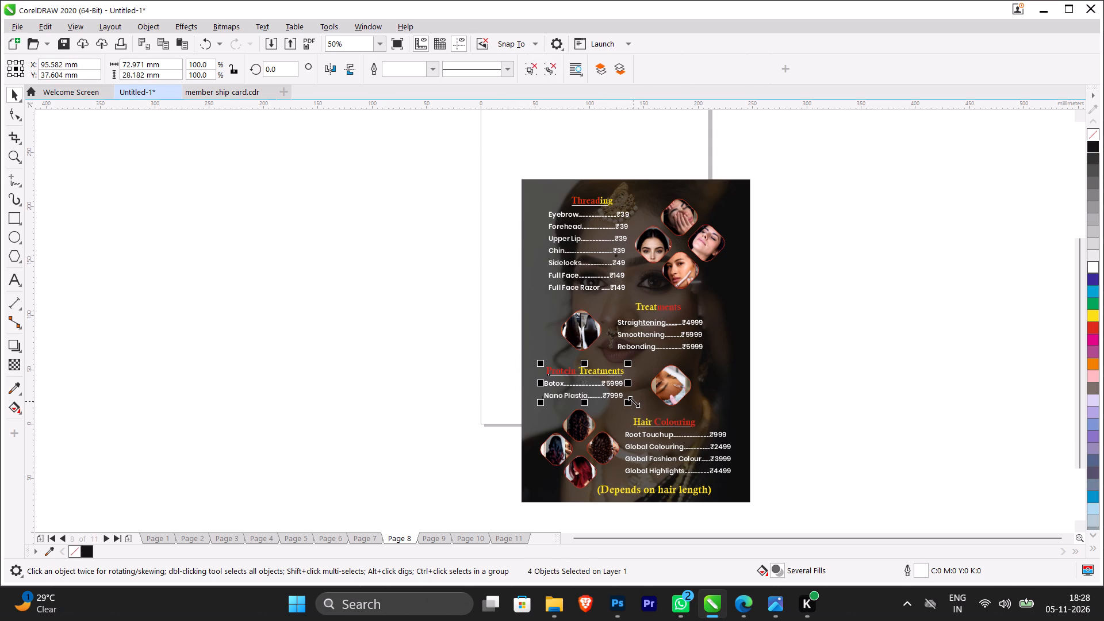
Group the Hair Colouring heading, its four price lines and the hair length note, and check the other text groups on page 8.
{"action": "left_click_drag", "start_coordinate": [787, 503], "coordinate": [595, 405]}
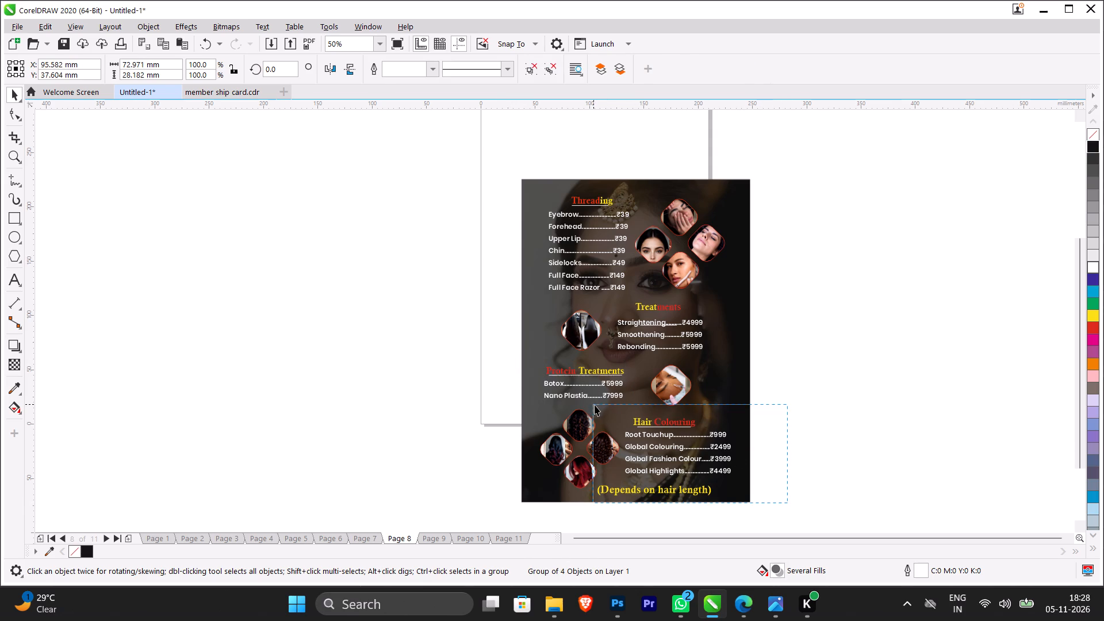
{"action": "left_click_drag", "start_coordinate": [595, 405], "coordinate": [596, 405]}
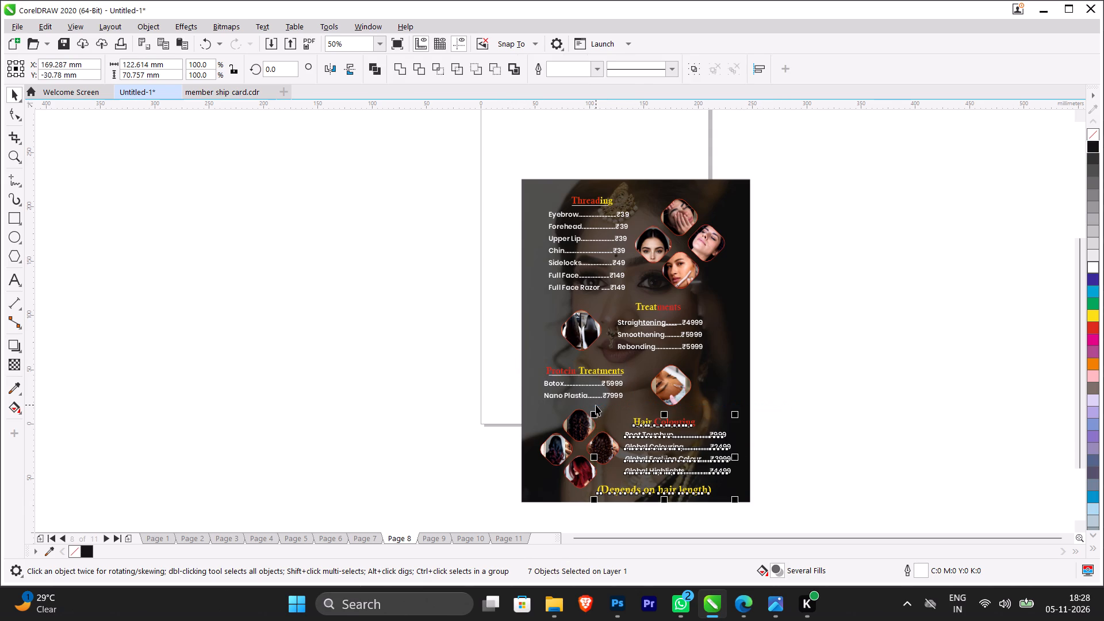
{"action": "key", "text": "ctrl+g"}
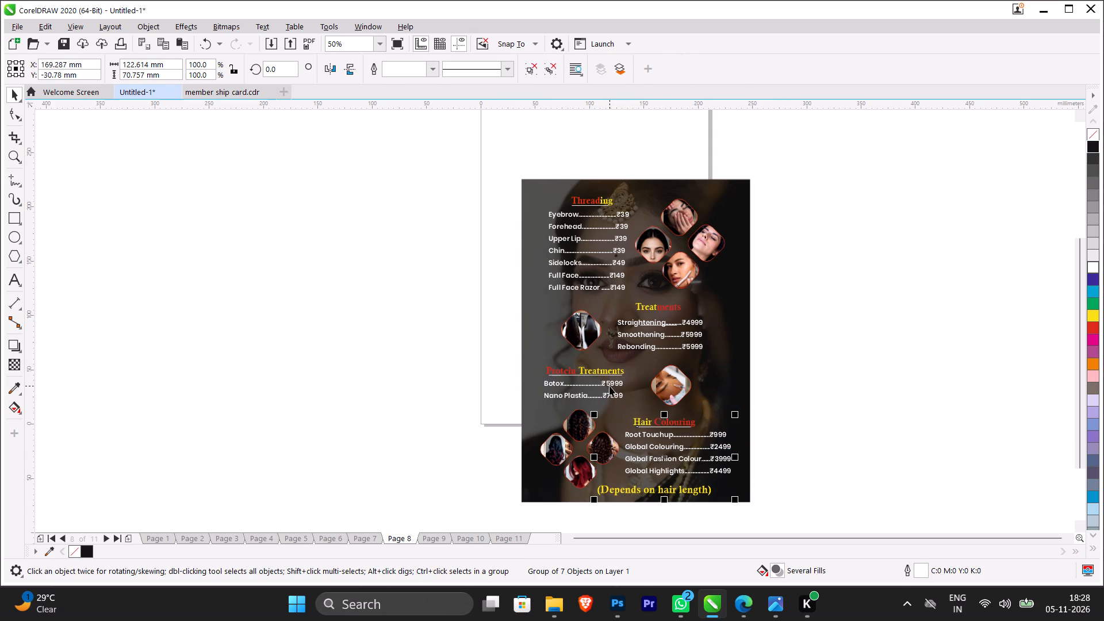
{"action": "left_click", "coordinate": [609, 384]}
{"action": "left_click", "coordinate": [686, 335]}
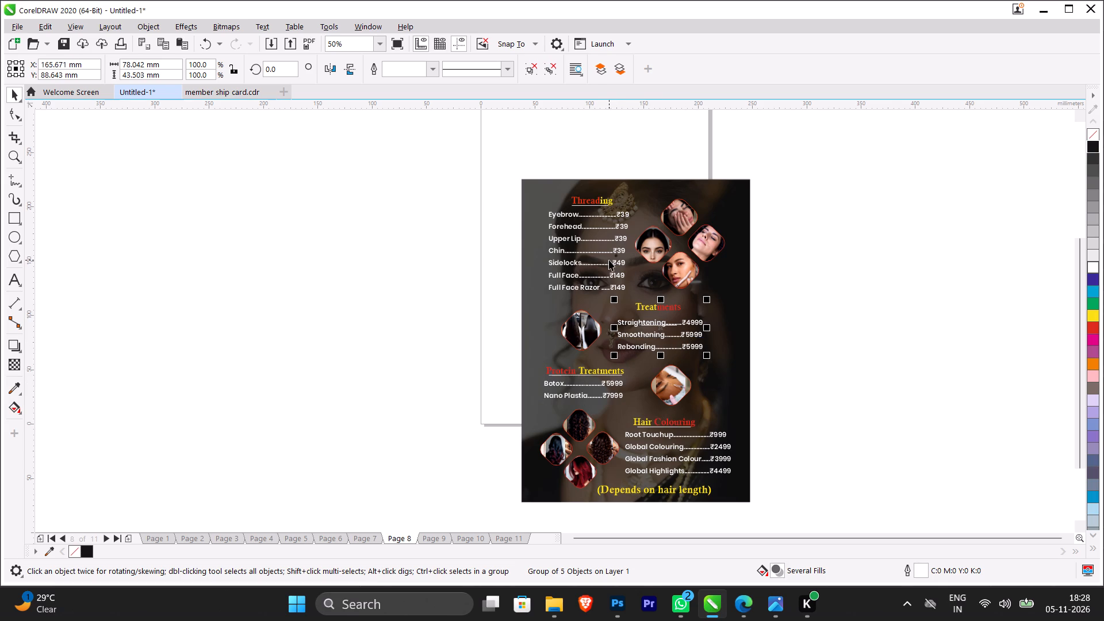
{"action": "left_click", "coordinate": [609, 260], "text": "shift"}
{"action": "left_click", "coordinate": [799, 332]}
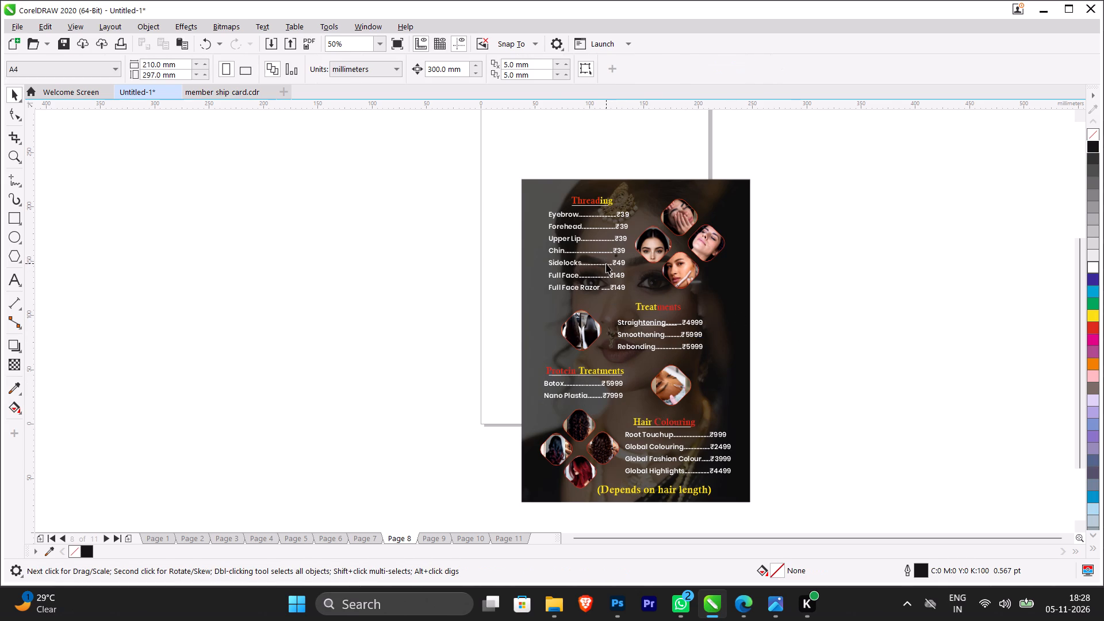
Copy the Threading, Treatments, Protein Treatments and Hair Colouring groups from page 8 to page 2 and place them beside the page.
{"action": "left_click", "coordinate": [623, 265]}
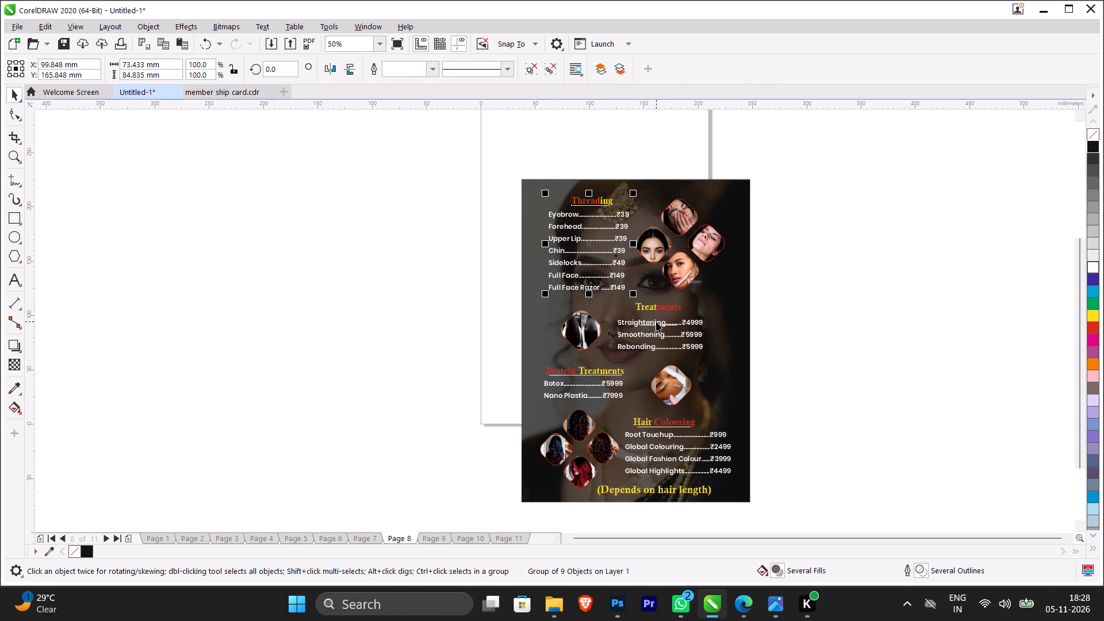
{"action": "left_click", "coordinate": [656, 322], "text": "shift"}
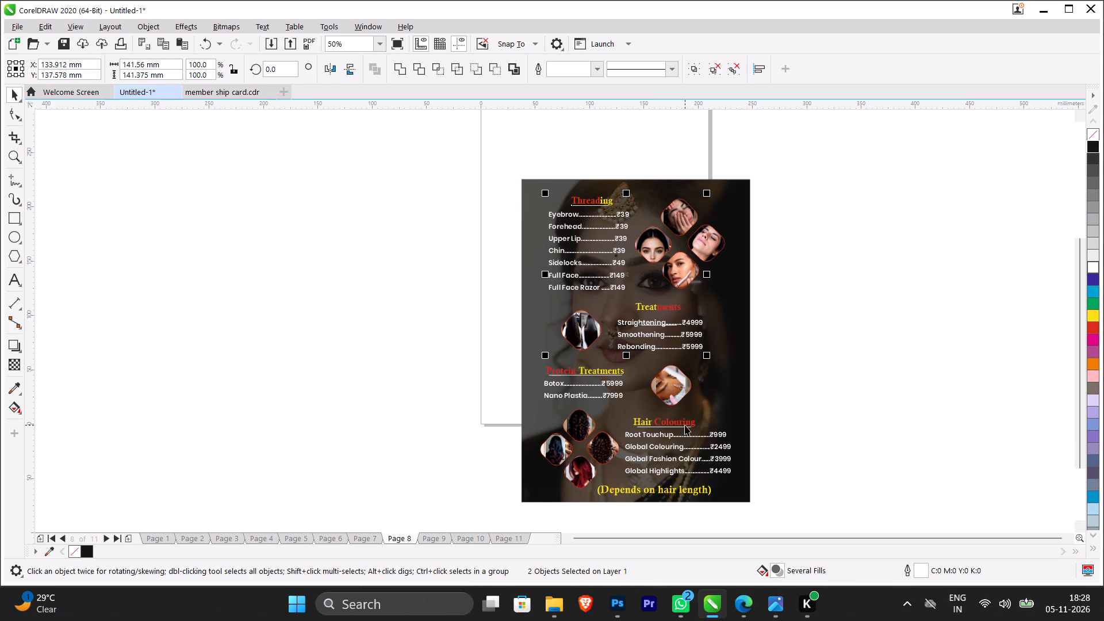
{"action": "left_click", "coordinate": [685, 425], "text": "shift"}
{"action": "left_click", "coordinate": [614, 382], "text": "shift"}
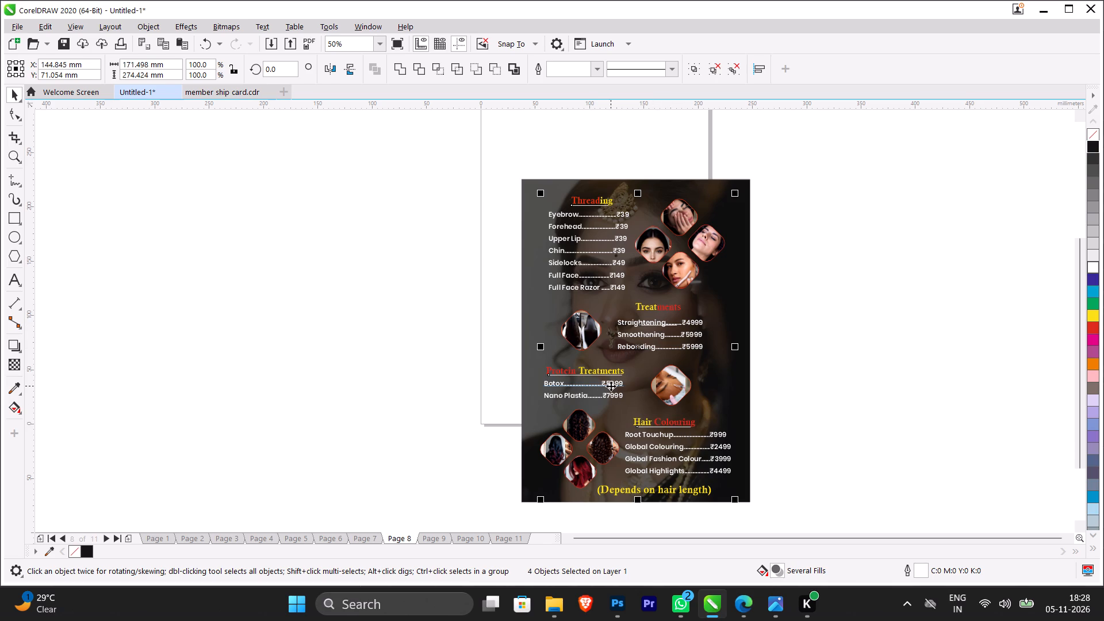
{"action": "key", "text": "ctrl+c"}
{"action": "left_click", "coordinate": [189, 537]}
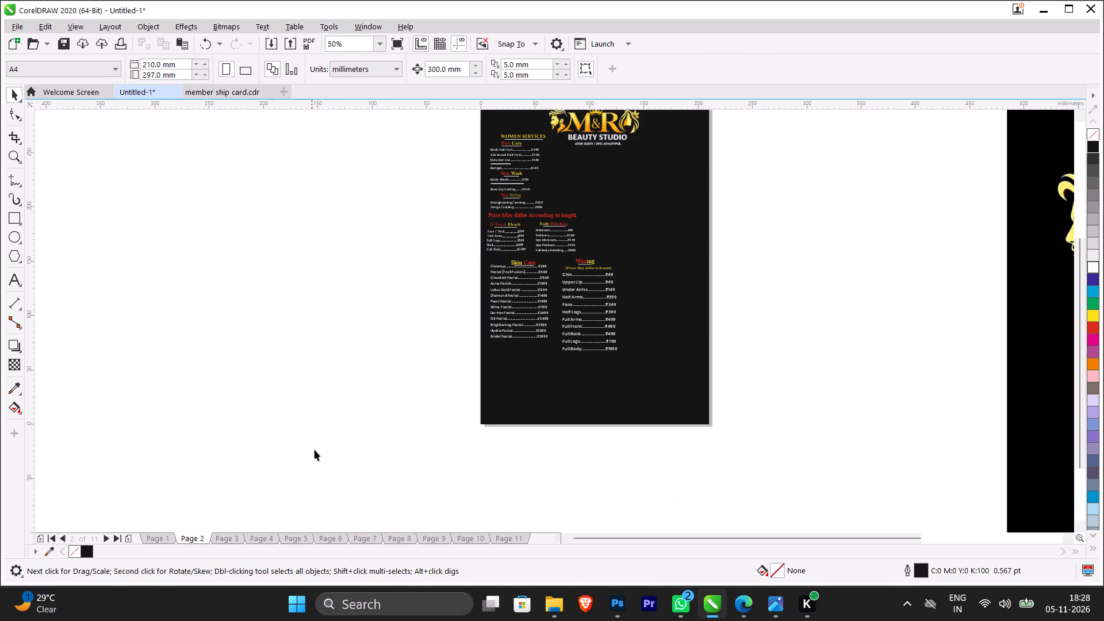
{"action": "key", "text": "ctrl+v"}
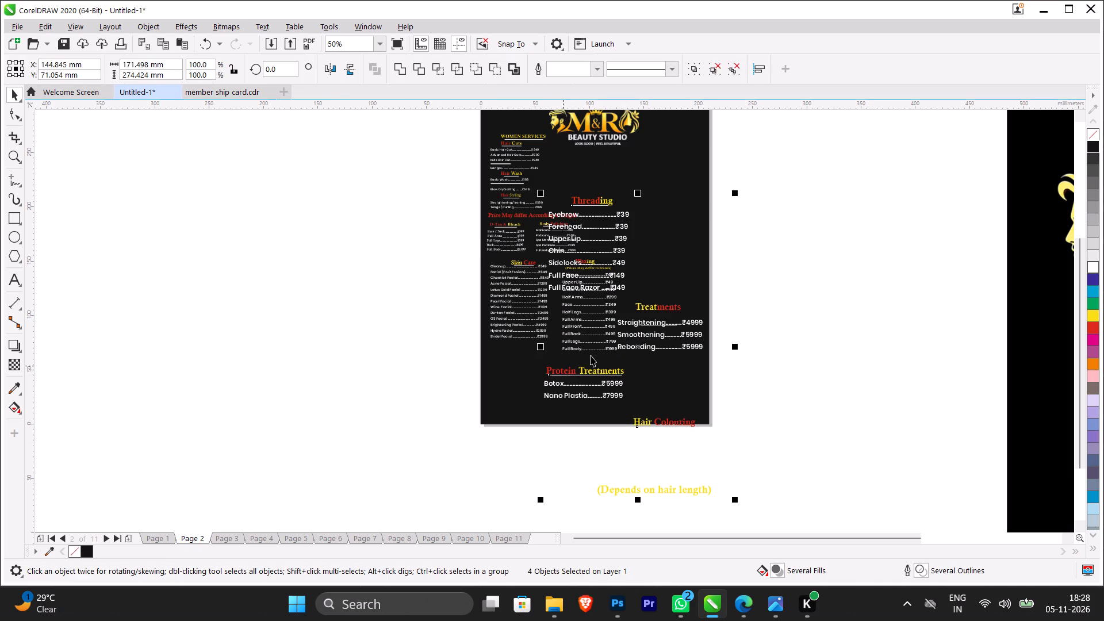
{"action": "left_click_drag", "start_coordinate": [661, 333], "coordinate": [933, 284]}
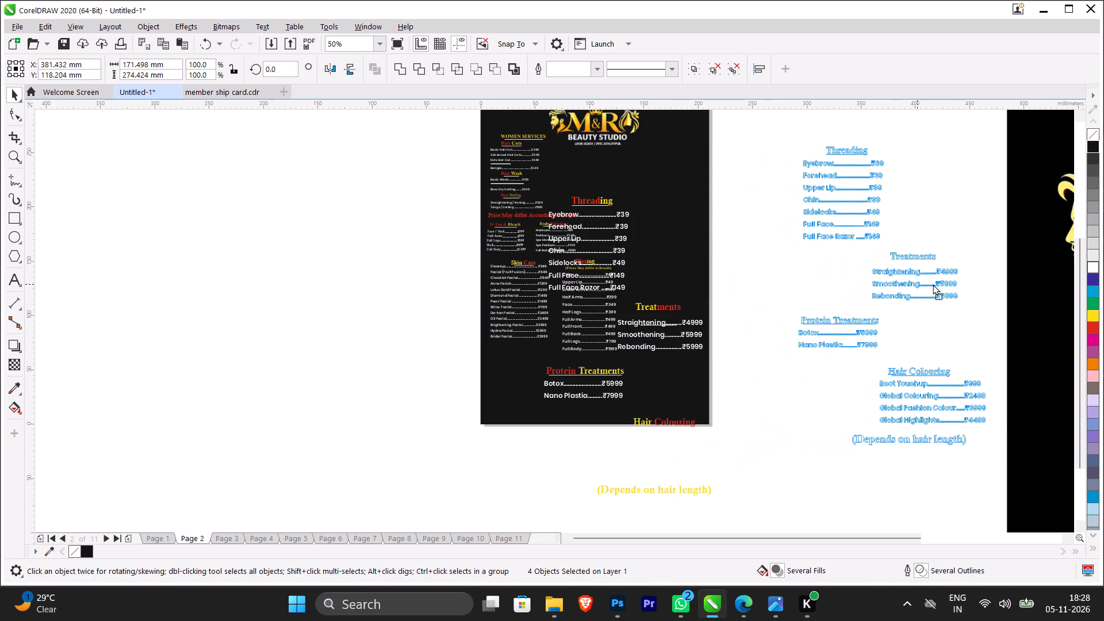
{"action": "left_click_drag", "start_coordinate": [933, 284], "coordinate": [1053, 301]}
Enlarge the black logo bitmap beside page 2 to about 1544 × 1501 mm and position its plain black area behind the pasted groups.
{"action": "scroll", "coordinate": [956, 291], "scroll_direction": "down", "scroll_amount": 2}
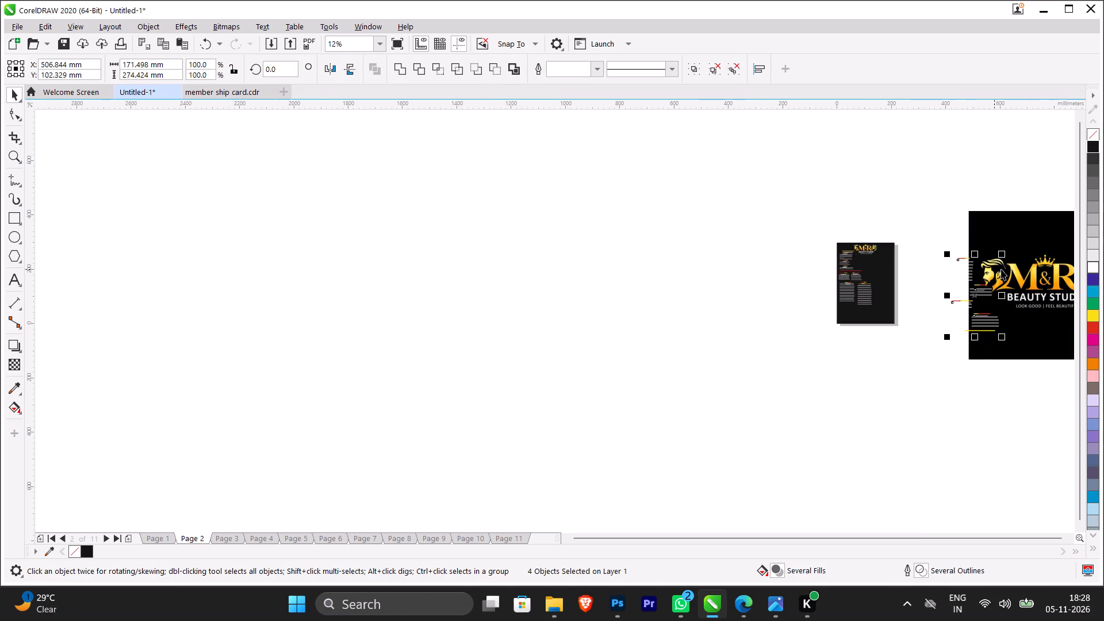
{"action": "left_click_drag", "start_coordinate": [1036, 243], "coordinate": [972, 247]}
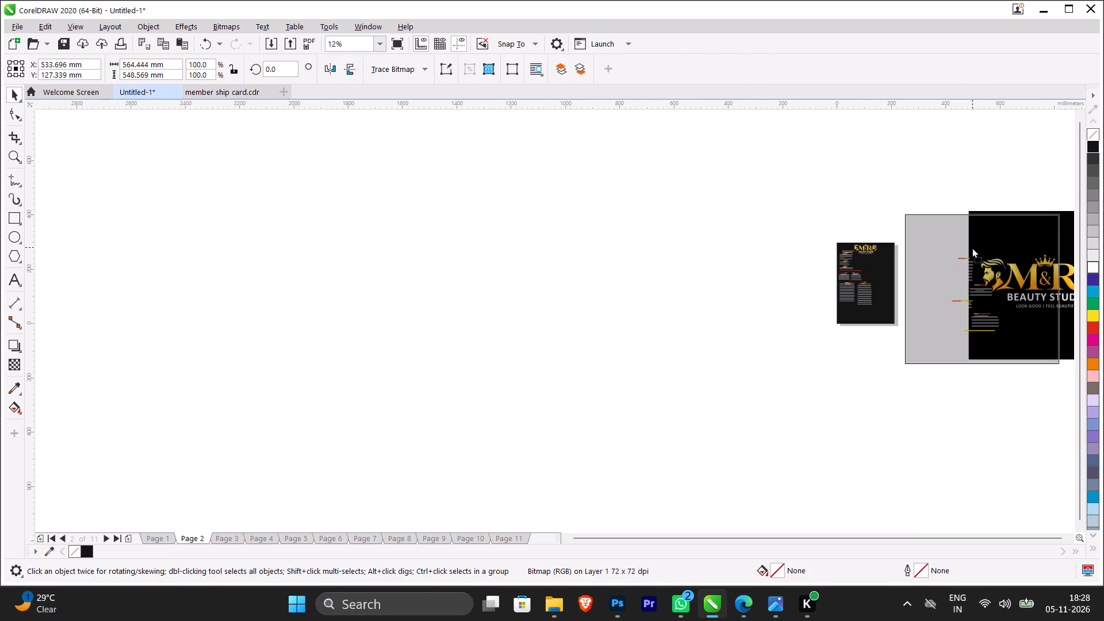
{"action": "left_click_drag", "start_coordinate": [972, 247], "coordinate": [970, 246]}
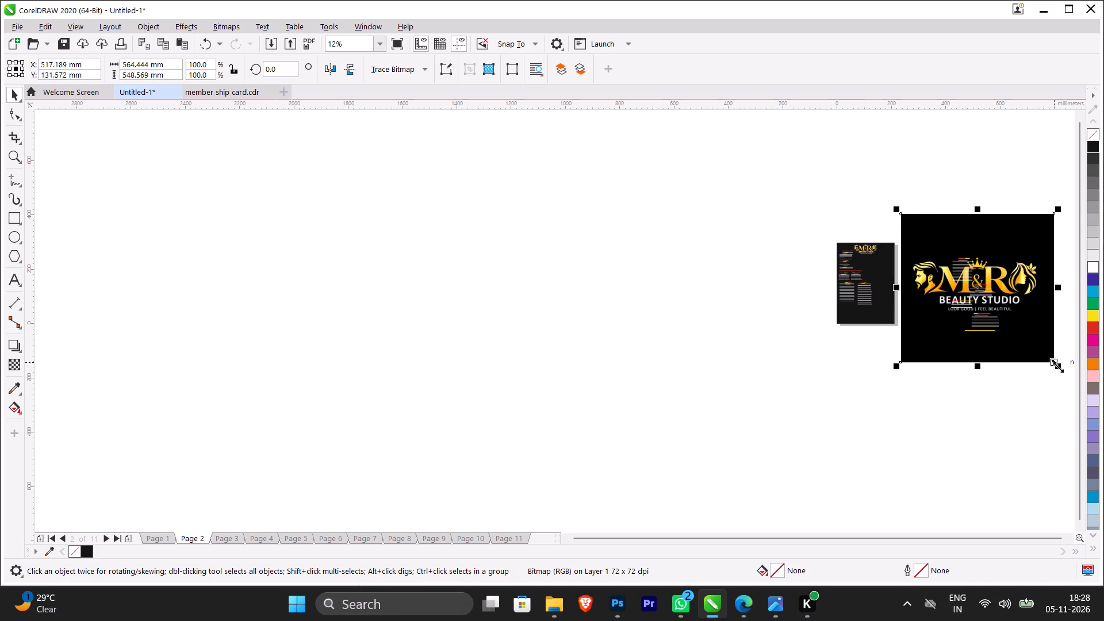
{"action": "left_click_drag", "start_coordinate": [1058, 367], "coordinate": [1037, 530]}
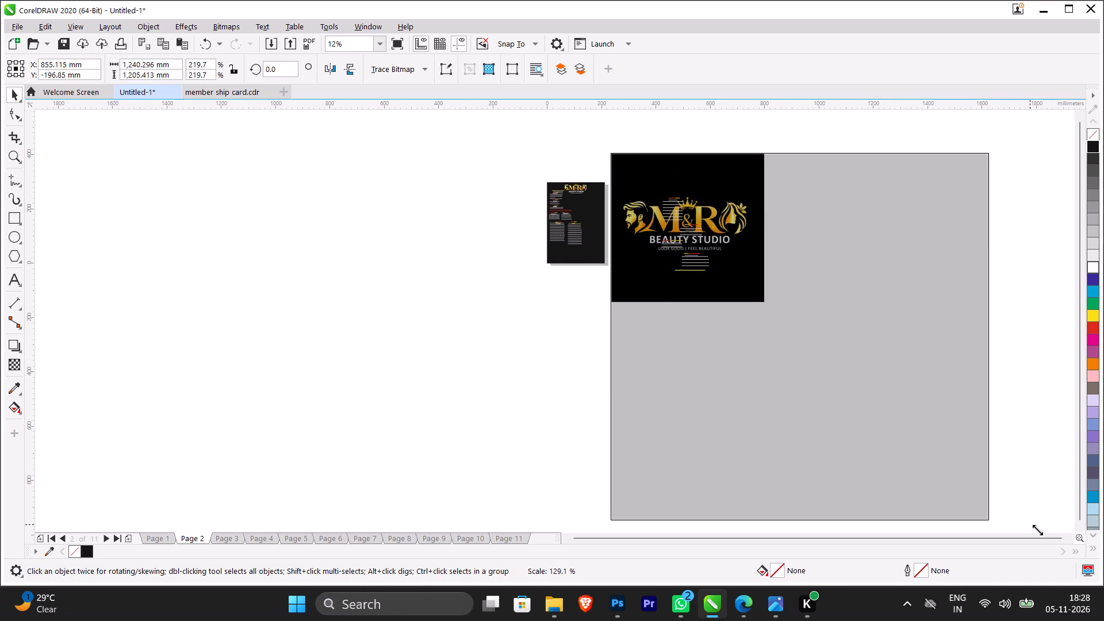
{"action": "left_click_drag", "start_coordinate": [1037, 530], "coordinate": [1040, 523]}
{"action": "left_click_drag", "start_coordinate": [910, 414], "coordinate": [916, 201]}
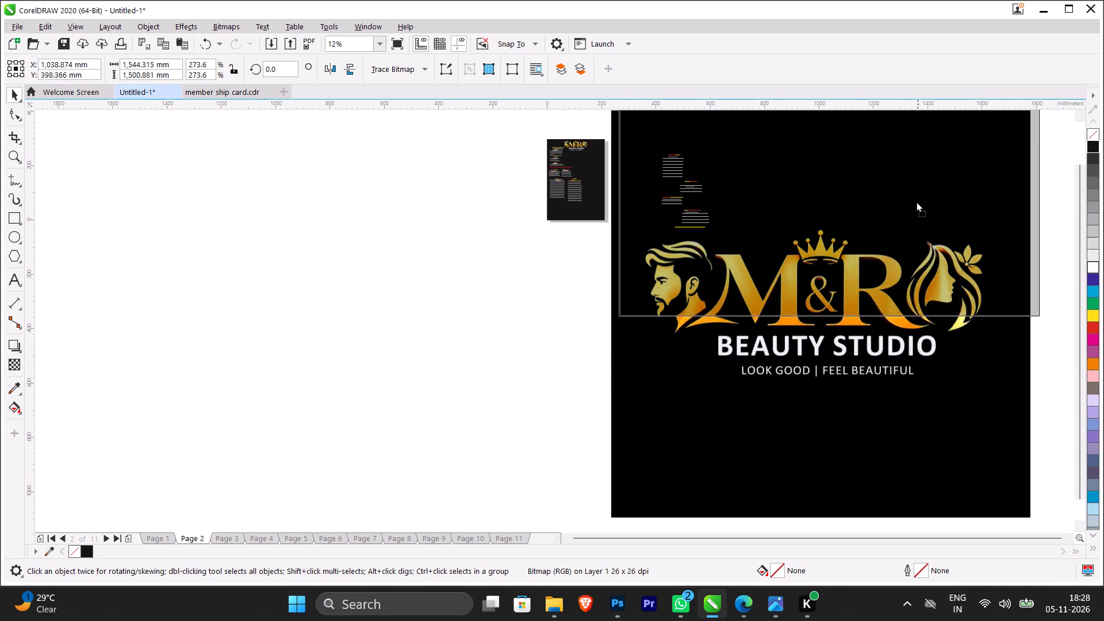
{"action": "left_click_drag", "start_coordinate": [916, 201], "coordinate": [913, 191]}
{"action": "scroll", "coordinate": [707, 153], "scroll_direction": "up", "scroll_amount": 2}
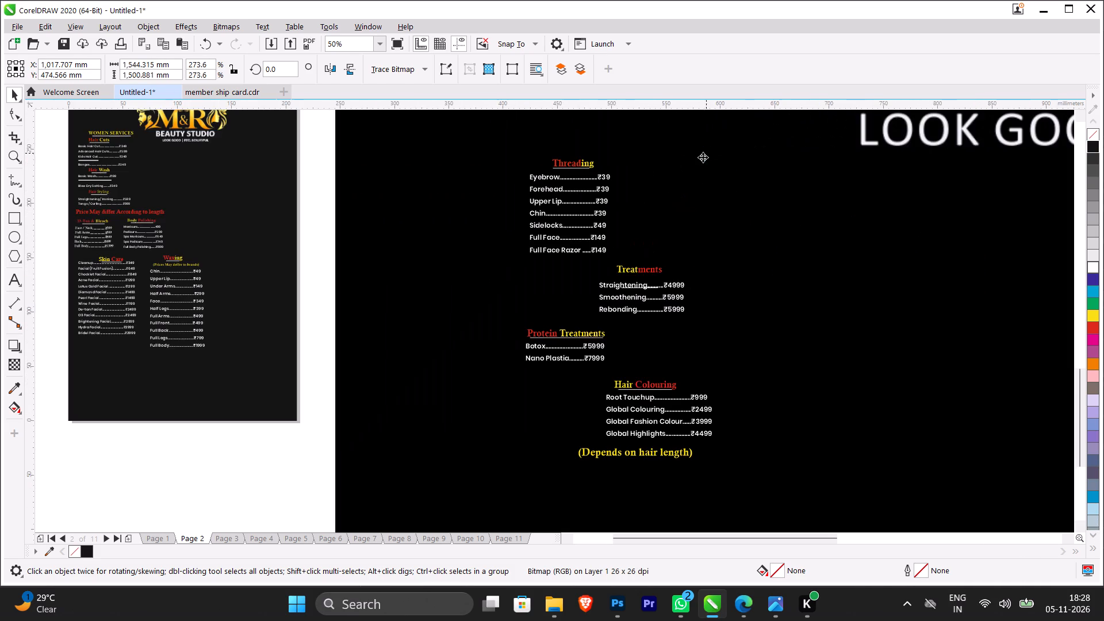
{"action": "scroll", "coordinate": [420, 154], "scroll_direction": "down", "scroll_amount": 1}
{"action": "scroll", "coordinate": [244, 118], "scroll_direction": "up", "scroll_amount": 2}
{"action": "scroll", "coordinate": [309, 126], "scroll_direction": "down", "scroll_amount": 1}
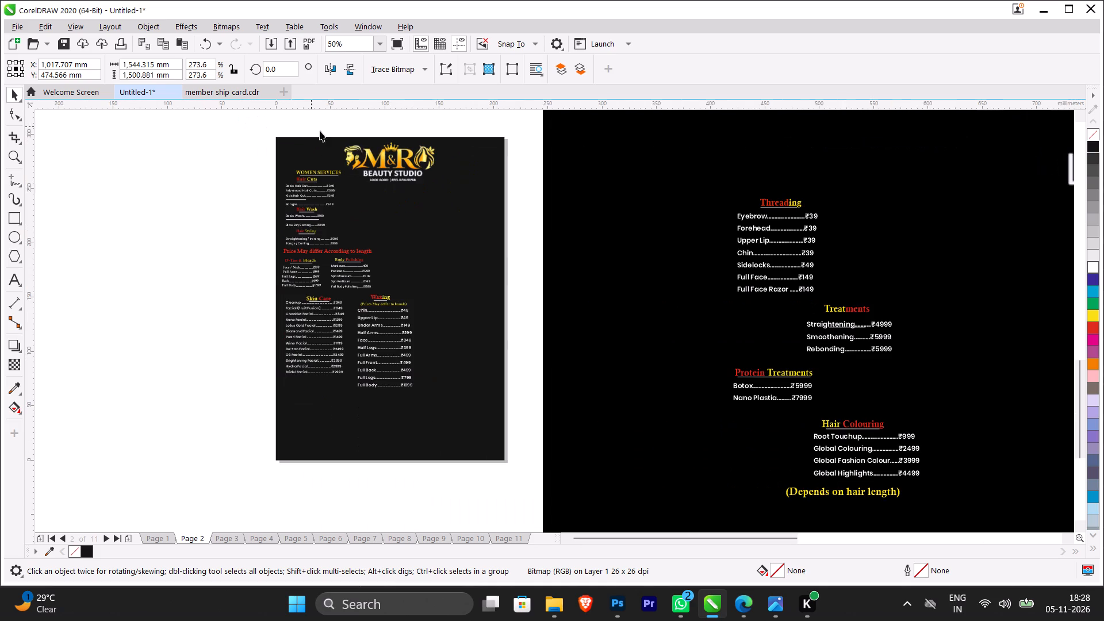
{"action": "left_click_drag", "start_coordinate": [777, 248], "coordinate": [770, 223]}
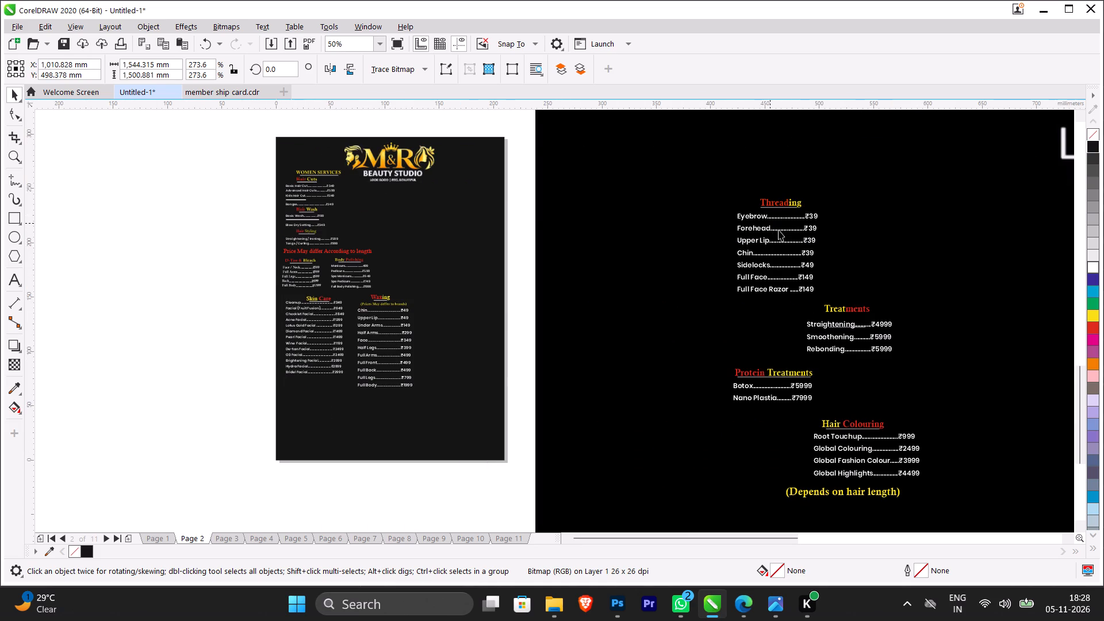
Lock the enlarged logo bitmap.
{"action": "right_click", "coordinate": [895, 198]}
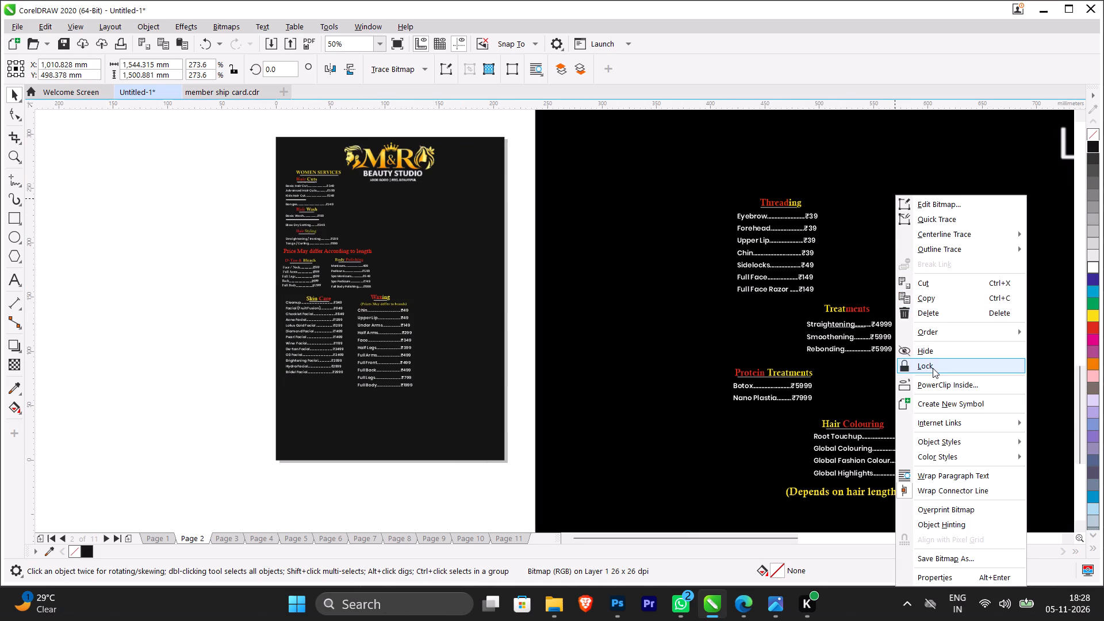
{"action": "left_click", "coordinate": [933, 368]}
Move the Threading group to the upper part of the black backdrop, close to the page, and ungroup it.
{"action": "left_click_drag", "start_coordinate": [752, 216], "coordinate": [656, 185]}
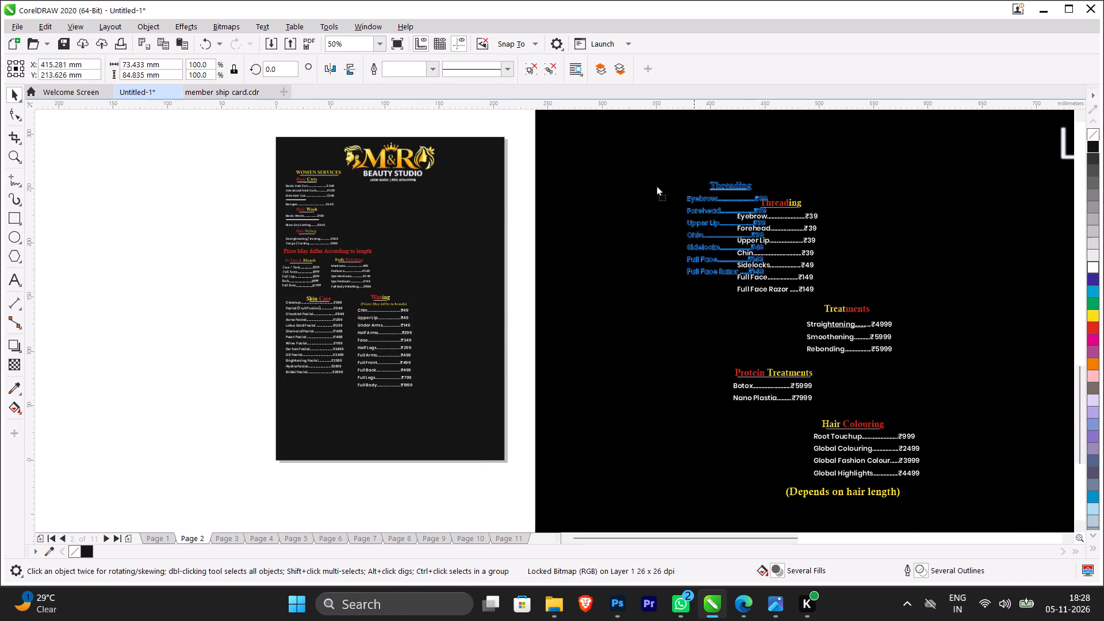
{"action": "left_click_drag", "start_coordinate": [656, 185], "coordinate": [416, 205]}
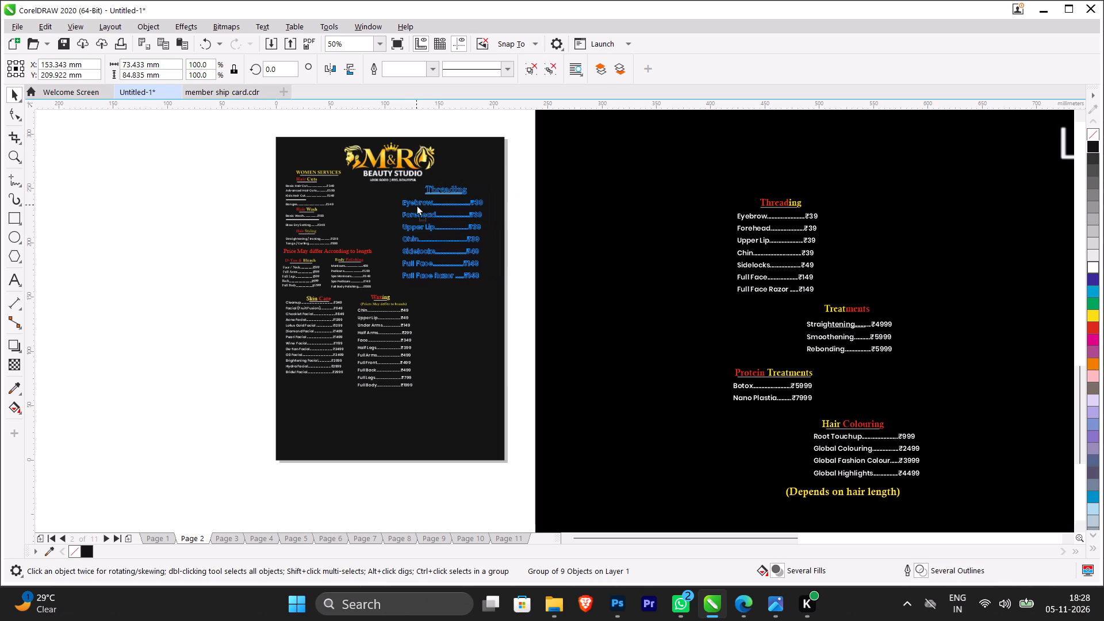
{"action": "left_click_drag", "start_coordinate": [416, 205], "coordinate": [298, 381]}
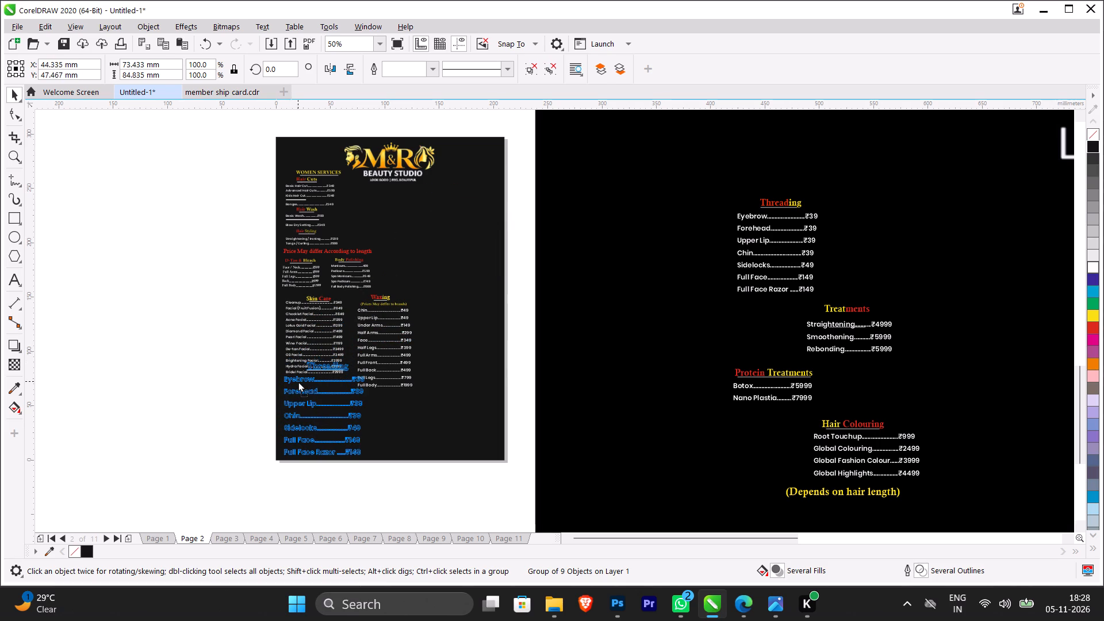
{"action": "left_click_drag", "start_coordinate": [298, 381], "coordinate": [587, 175]}
{"action": "left_click", "coordinate": [526, 67]}
{"action": "left_click", "coordinate": [815, 155]}
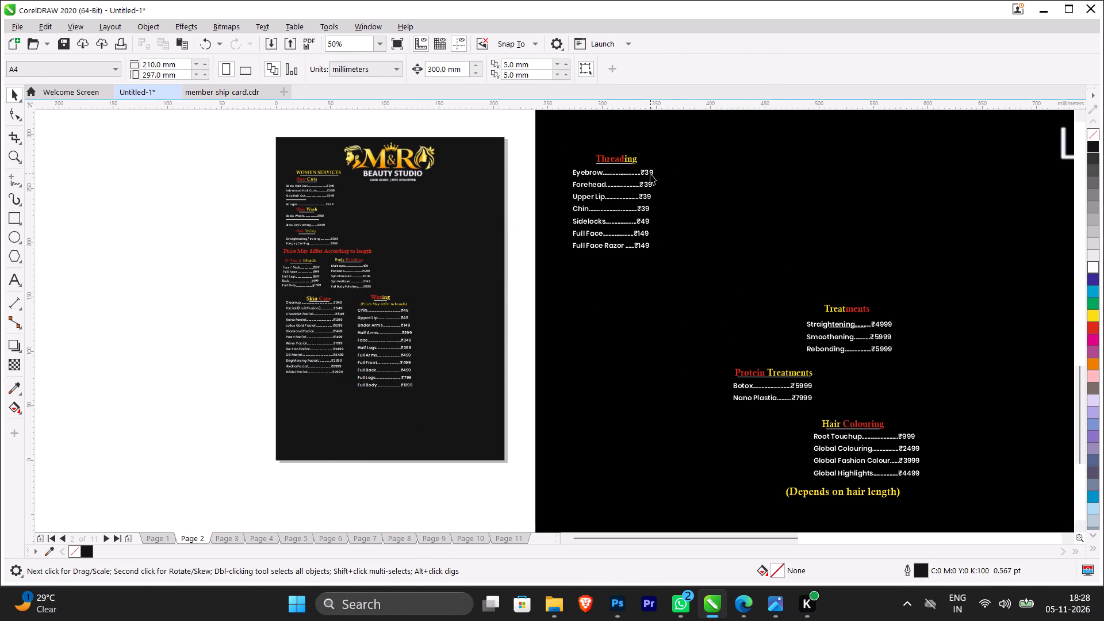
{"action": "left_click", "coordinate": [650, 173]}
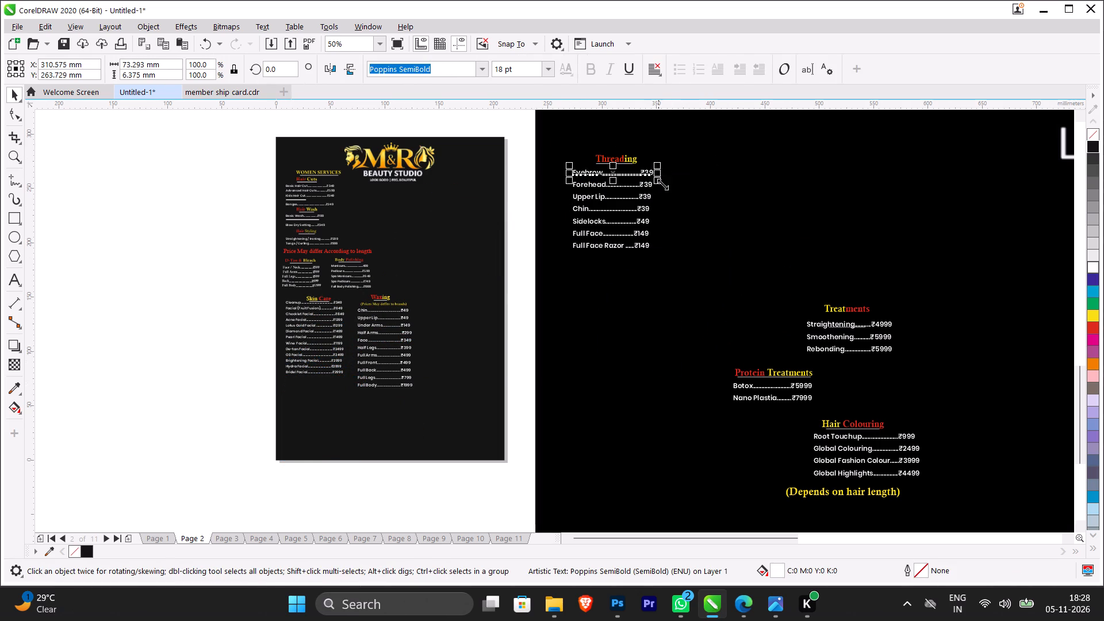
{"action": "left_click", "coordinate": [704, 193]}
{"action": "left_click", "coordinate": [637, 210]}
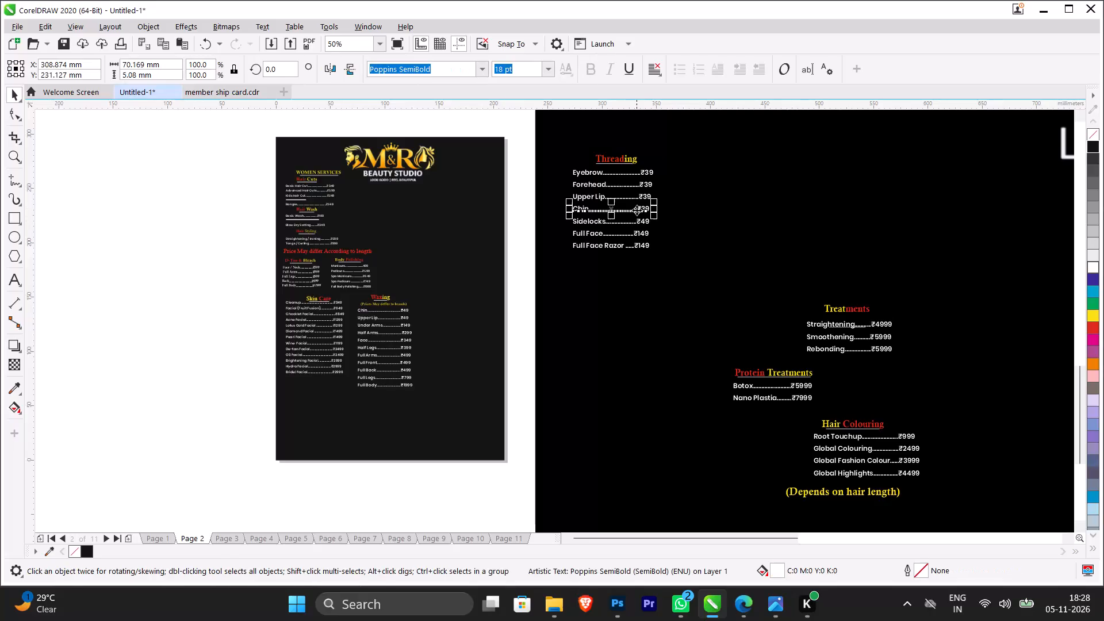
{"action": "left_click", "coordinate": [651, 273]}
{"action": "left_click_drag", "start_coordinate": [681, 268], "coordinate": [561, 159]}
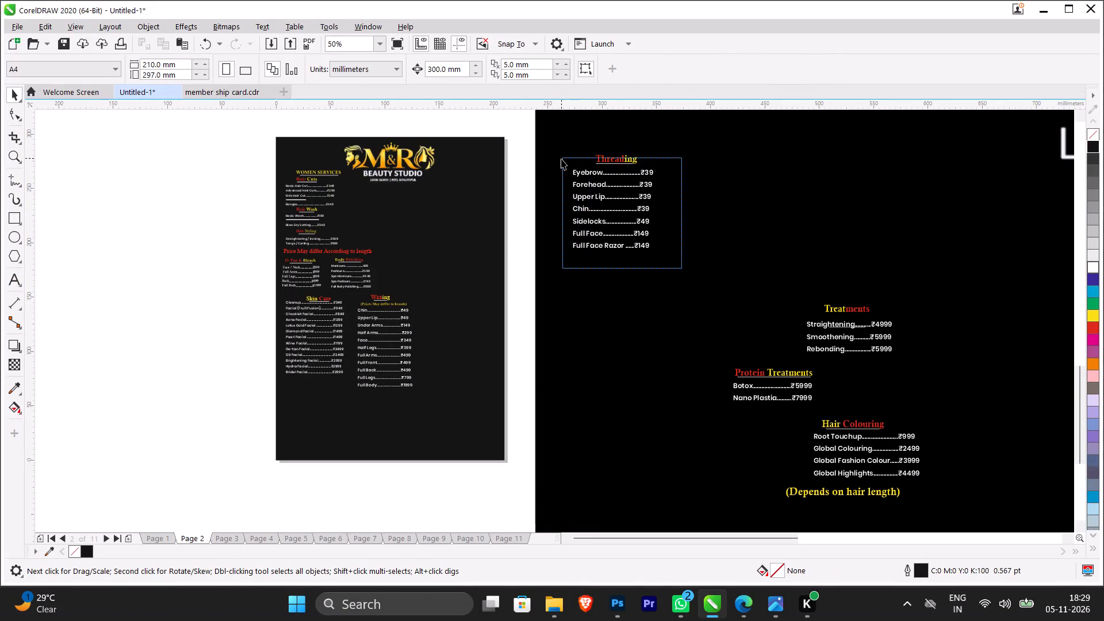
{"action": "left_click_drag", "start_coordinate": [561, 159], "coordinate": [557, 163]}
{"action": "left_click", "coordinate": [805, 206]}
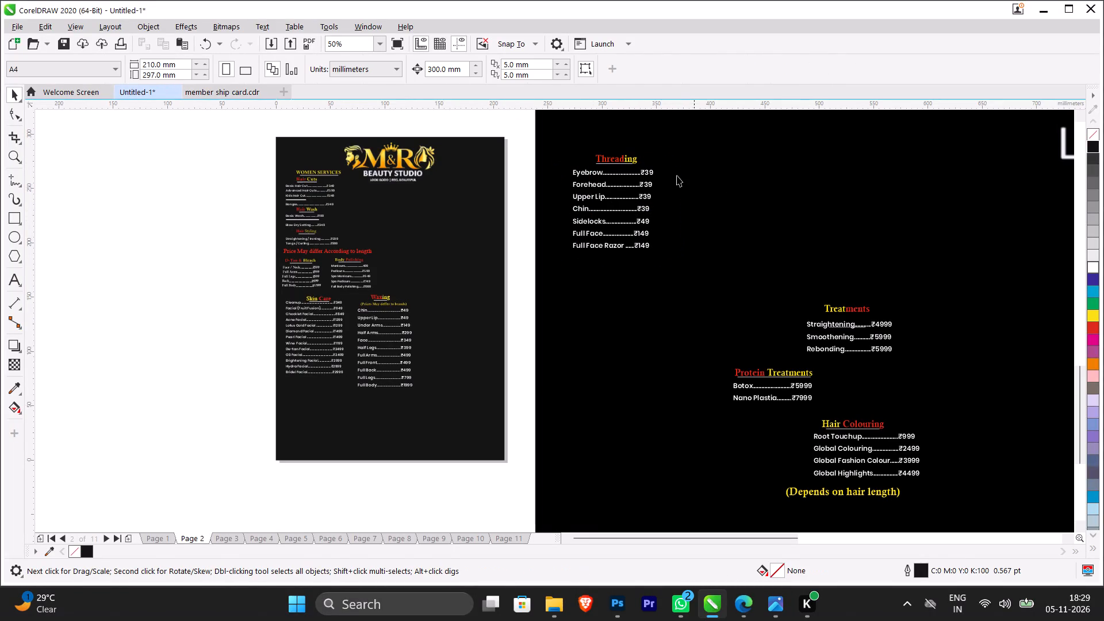
Set the font size of the Eyebrow price line in the Threading list to 8 pt.
{"action": "scroll", "coordinate": [536, 123], "scroll_direction": "up", "scroll_amount": 1}
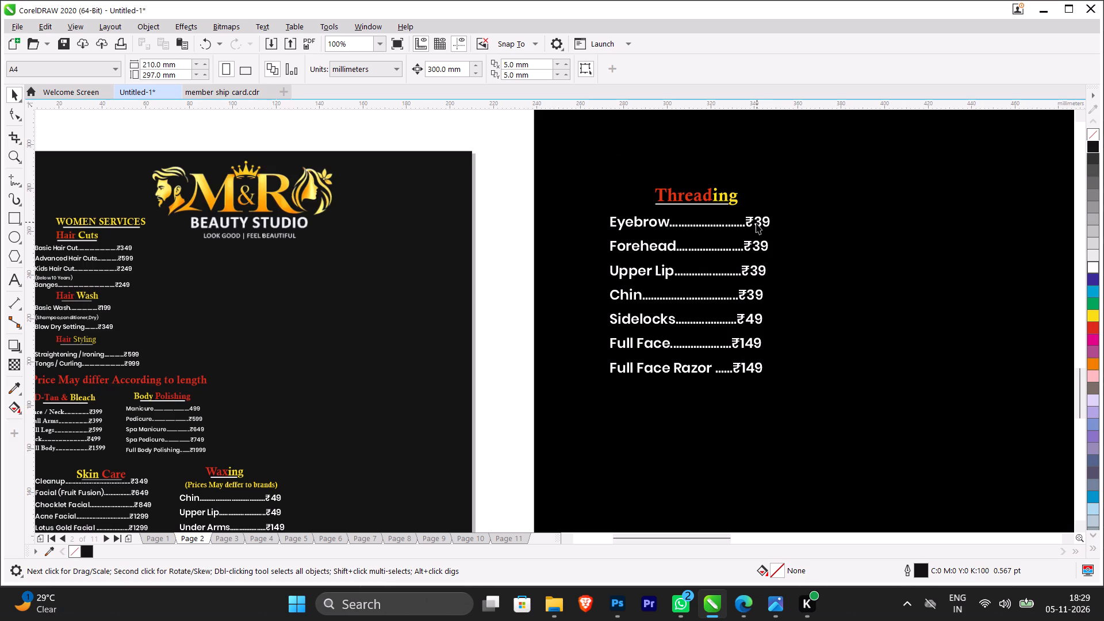
{"action": "left_click", "coordinate": [756, 225]}
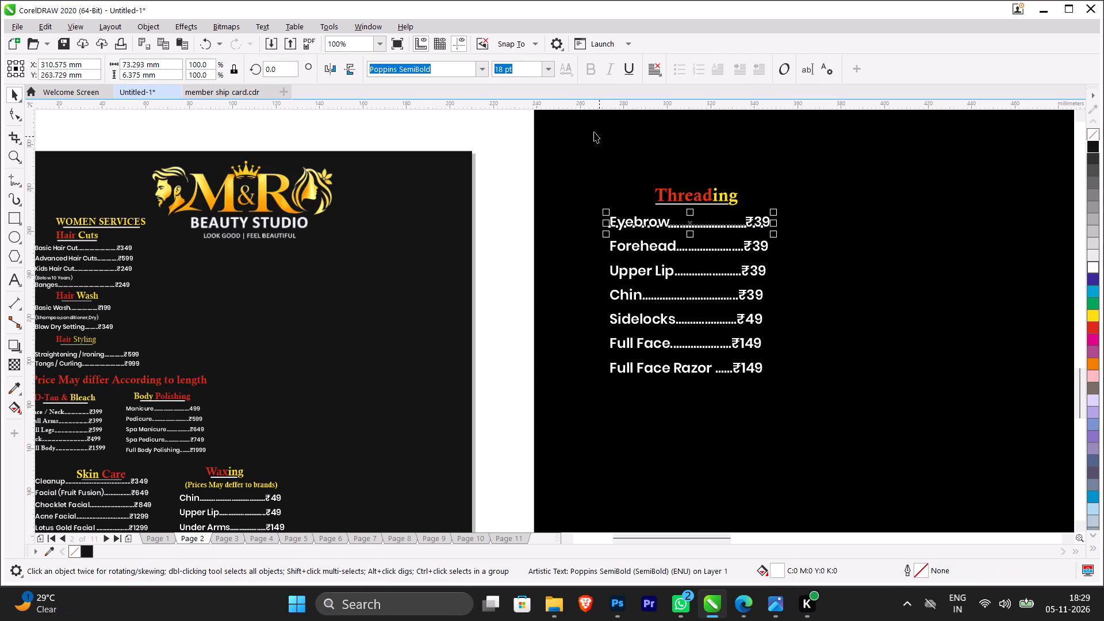
{"action": "key", "text": "8"}
{"action": "key", "text": "8"}
{"action": "left_click", "coordinate": [516, 74]}
{"action": "left_click", "coordinate": [521, 68]}
{"action": "left_click_drag", "start_coordinate": [521, 68], "coordinate": [497, 68]}
{"action": "left_click_drag", "start_coordinate": [497, 68], "coordinate": [489, 70]}
{"action": "key", "text": "8"}
{"action": "key", "text": "Return"}
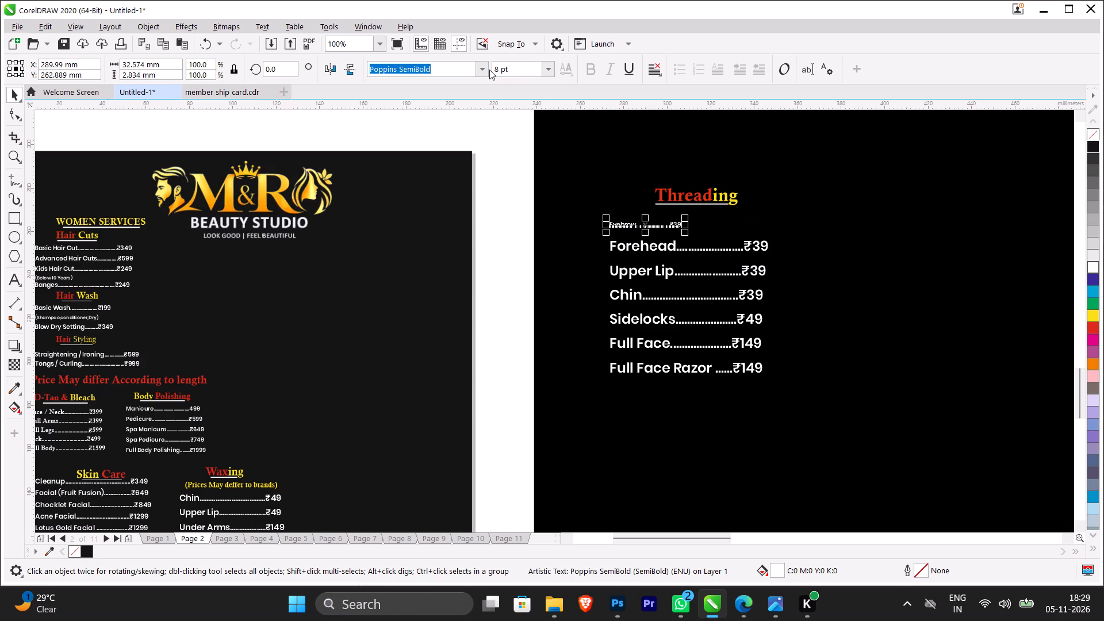
Ungroup the block with the price-by-length note, D-Tan & Bleach and Body Polishing lists on page 2.
{"action": "left_click", "coordinate": [755, 247]}
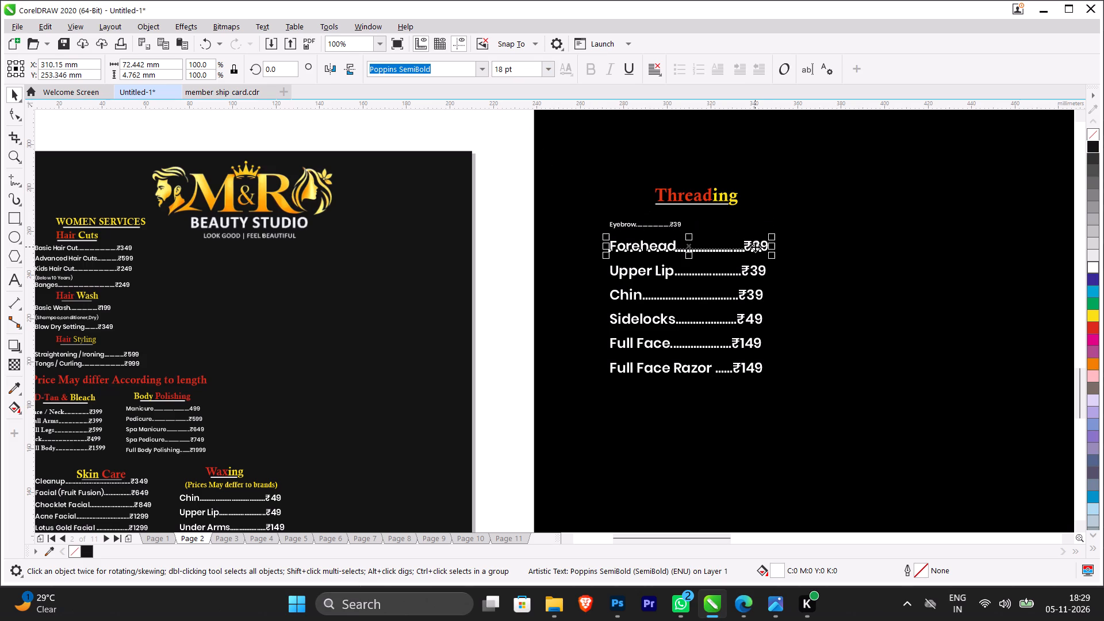
{"action": "left_click", "coordinate": [197, 407]}
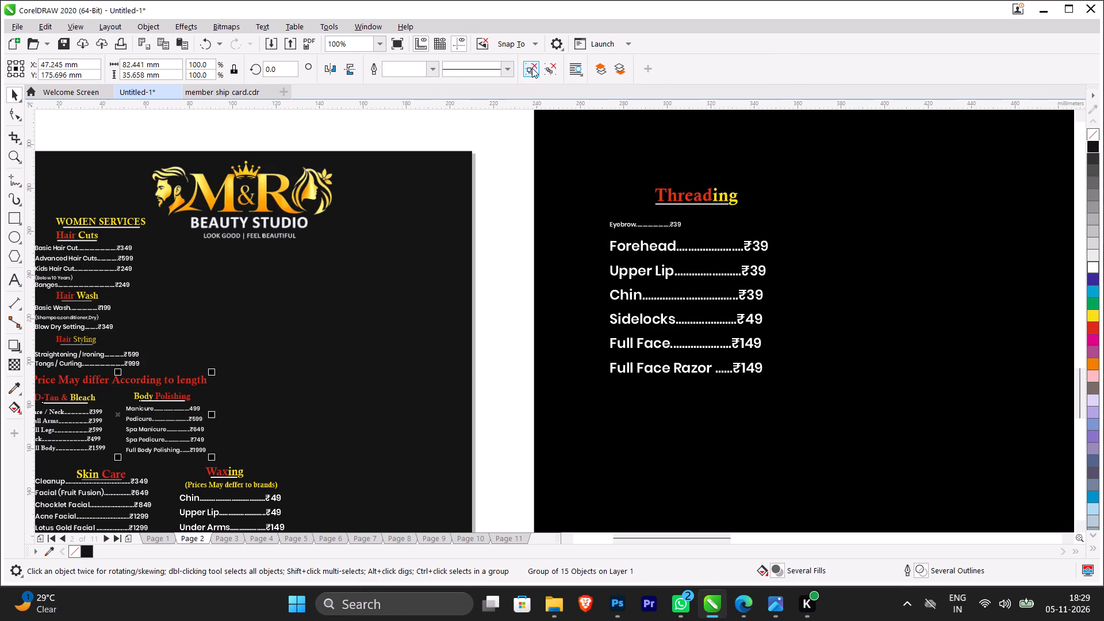
{"action": "left_click", "coordinate": [532, 68]}
{"action": "left_click", "coordinate": [504, 180]}
Set the font size of the Manicure price line under Body Polishing to 8 pt.
{"action": "left_click", "coordinate": [192, 408]}
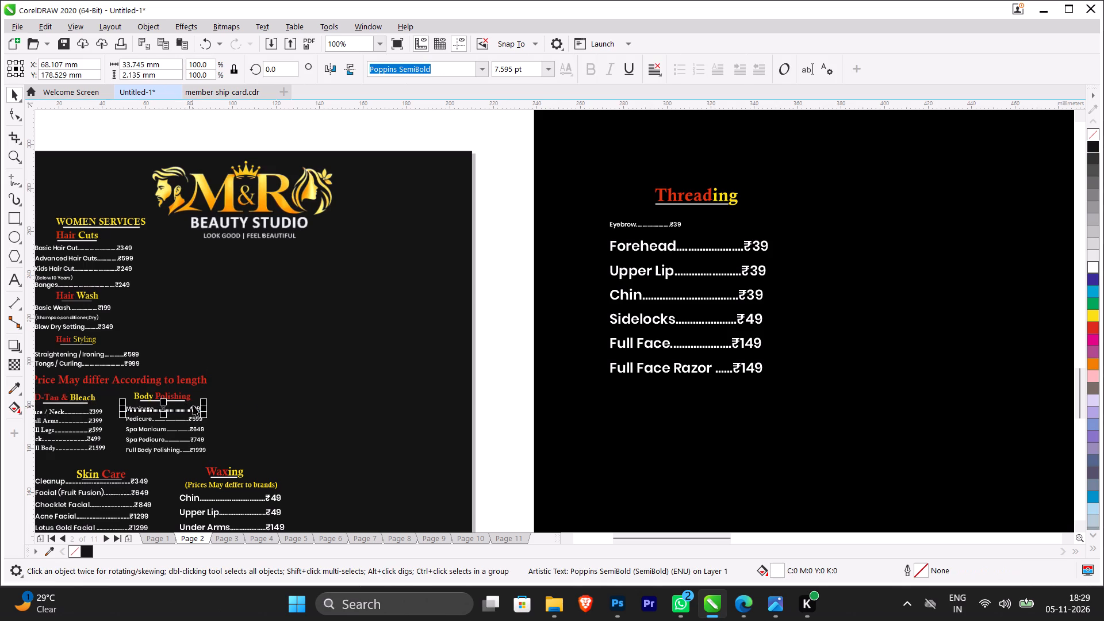
{"action": "left_click", "coordinate": [528, 68]}
{"action": "key", "text": "8"}
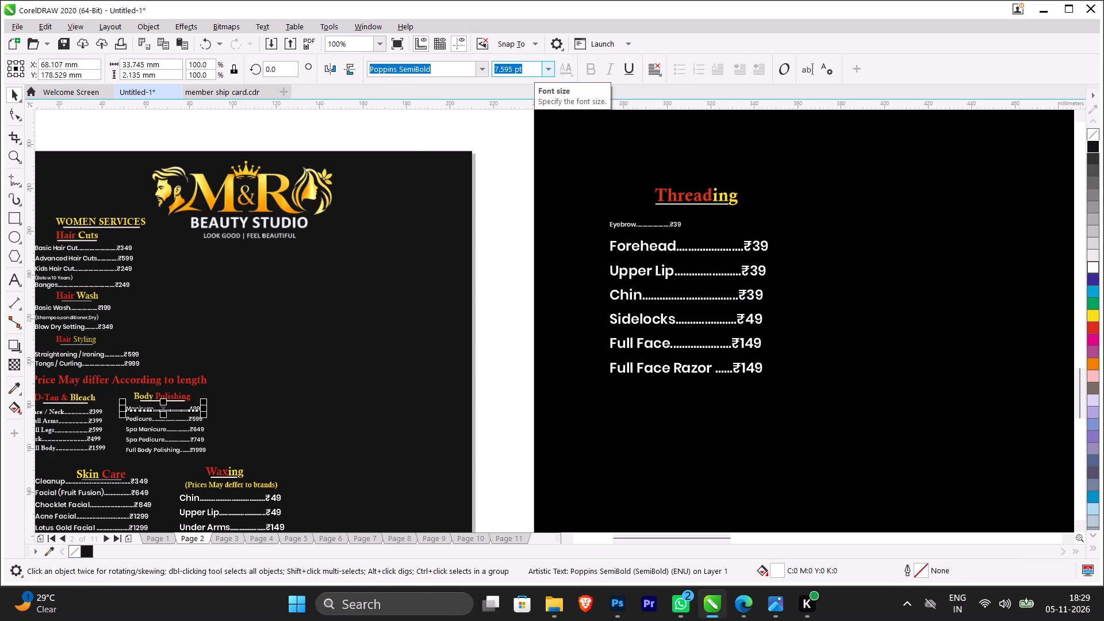
{"action": "key", "text": "Return"}
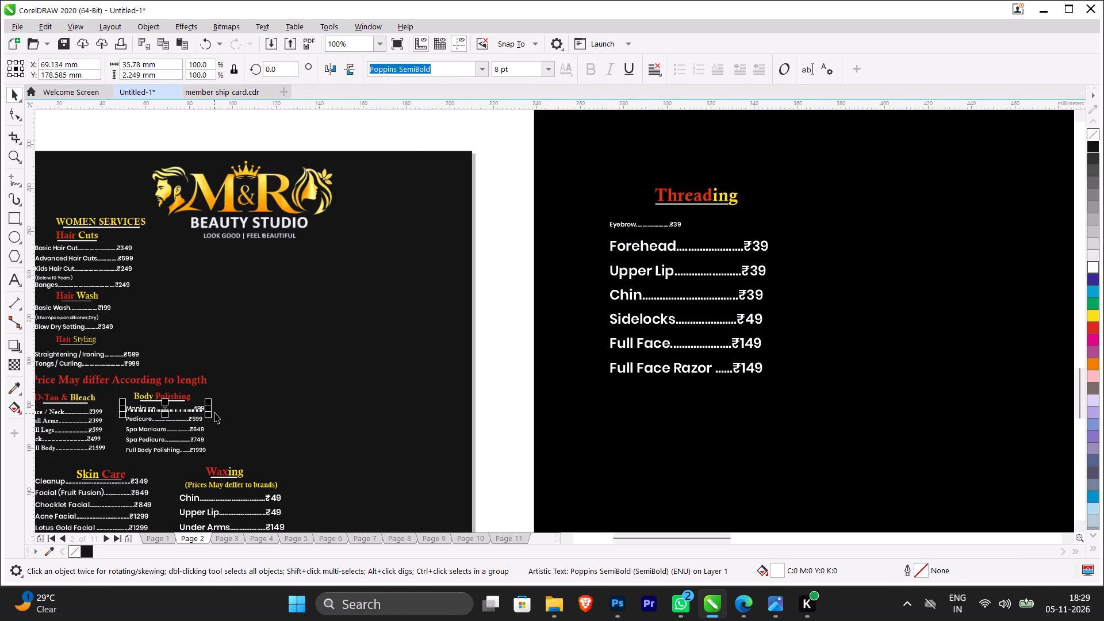
Set the font size of the Pedicure and Spa Manicure price lines under Body Polishing to 8 pt.
{"action": "left_click", "coordinate": [201, 418]}
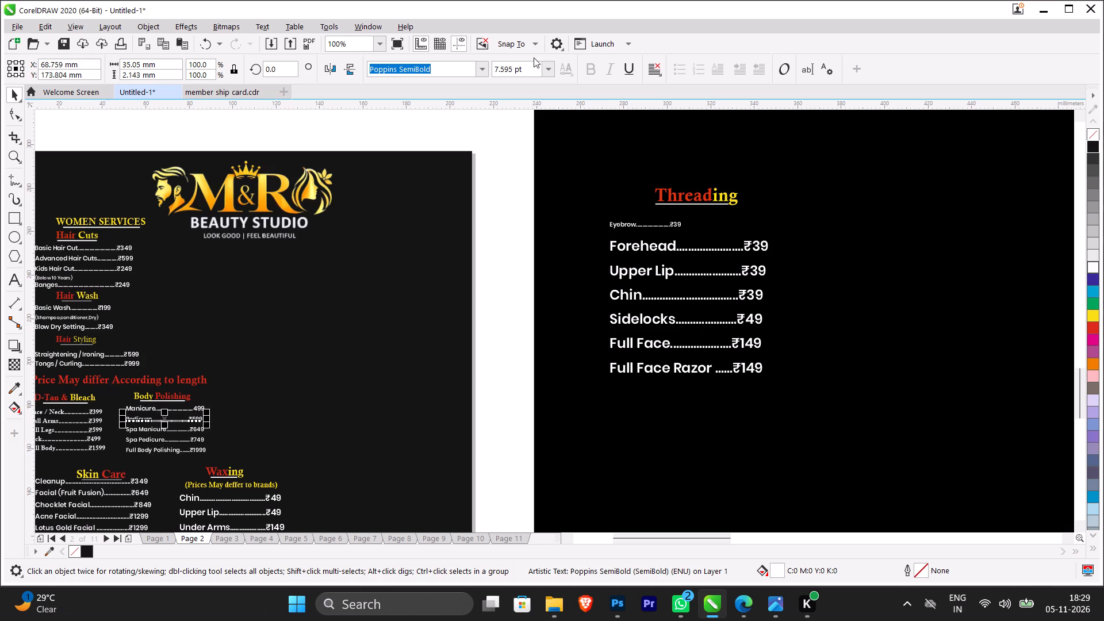
{"action": "left_click", "coordinate": [528, 64]}
{"action": "key", "text": "8"}
{"action": "key", "text": "Return"}
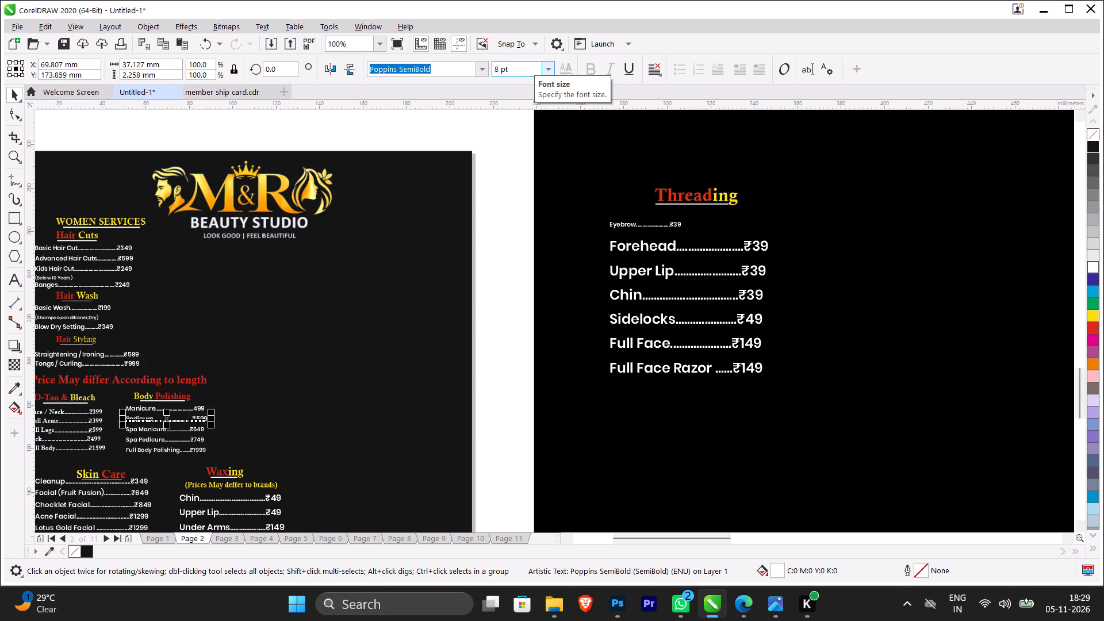
{"action": "left_click", "coordinate": [202, 431]}
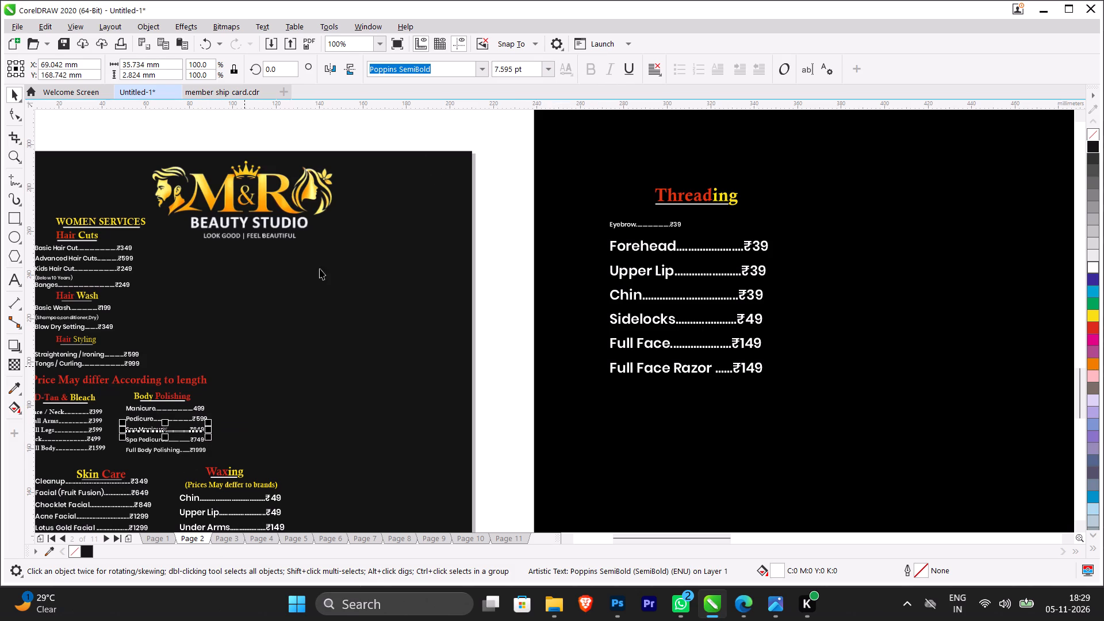
{"action": "left_click", "coordinate": [528, 70]}
{"action": "key", "text": "8"}
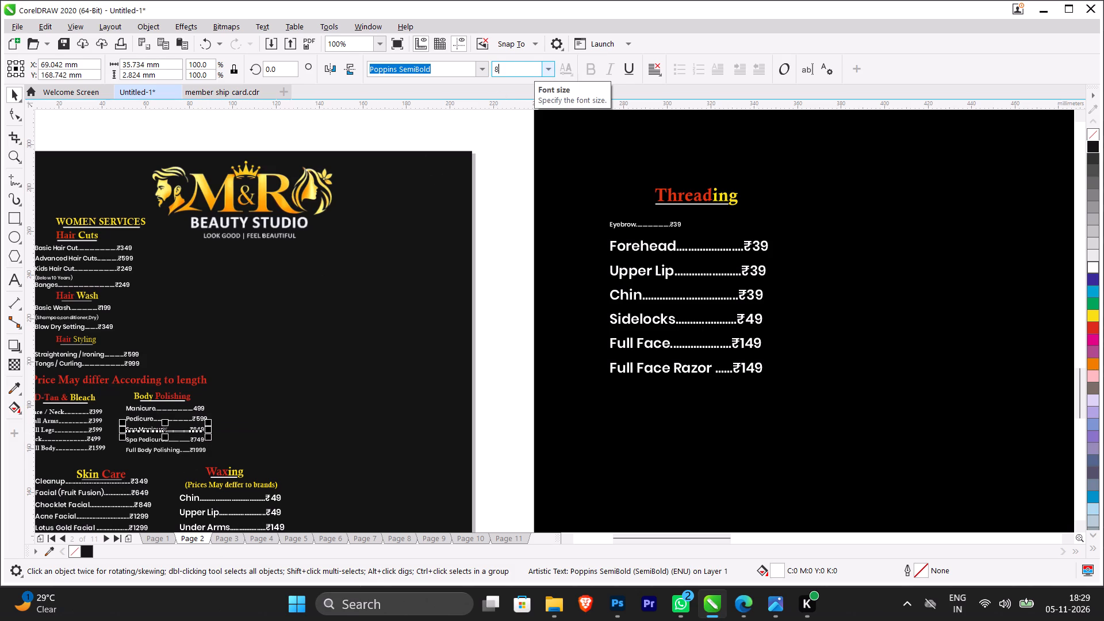
{"action": "key", "text": "Return"}
Set the font size of the Spa Pedicure and Full Body Polishing price lines to 8 pt.
{"action": "left_click", "coordinate": [202, 442]}
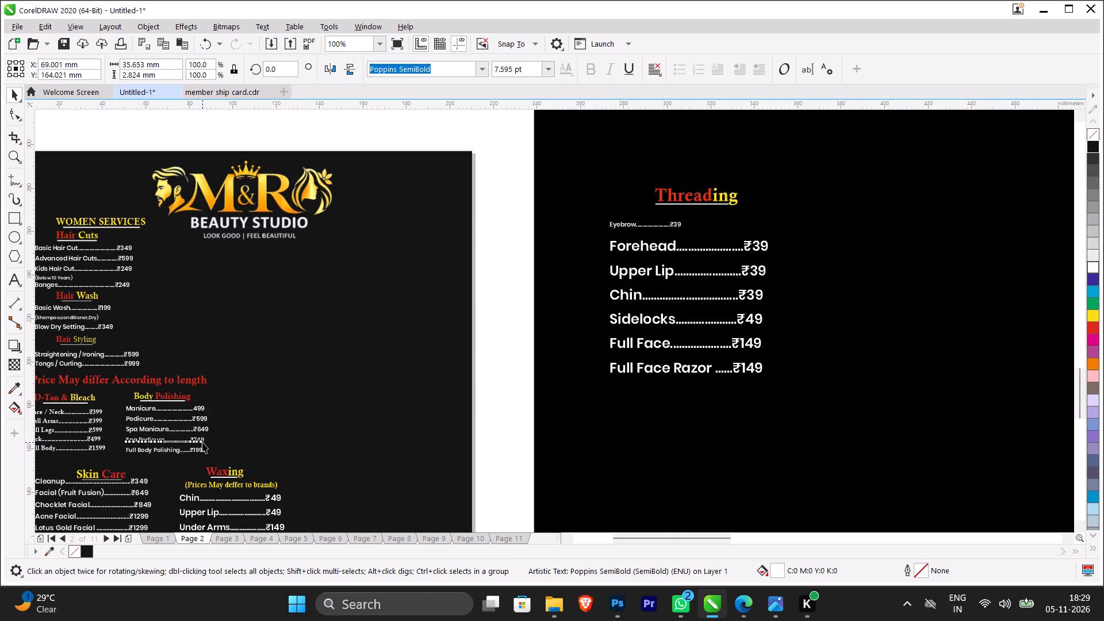
{"action": "left_click", "coordinate": [531, 74]}
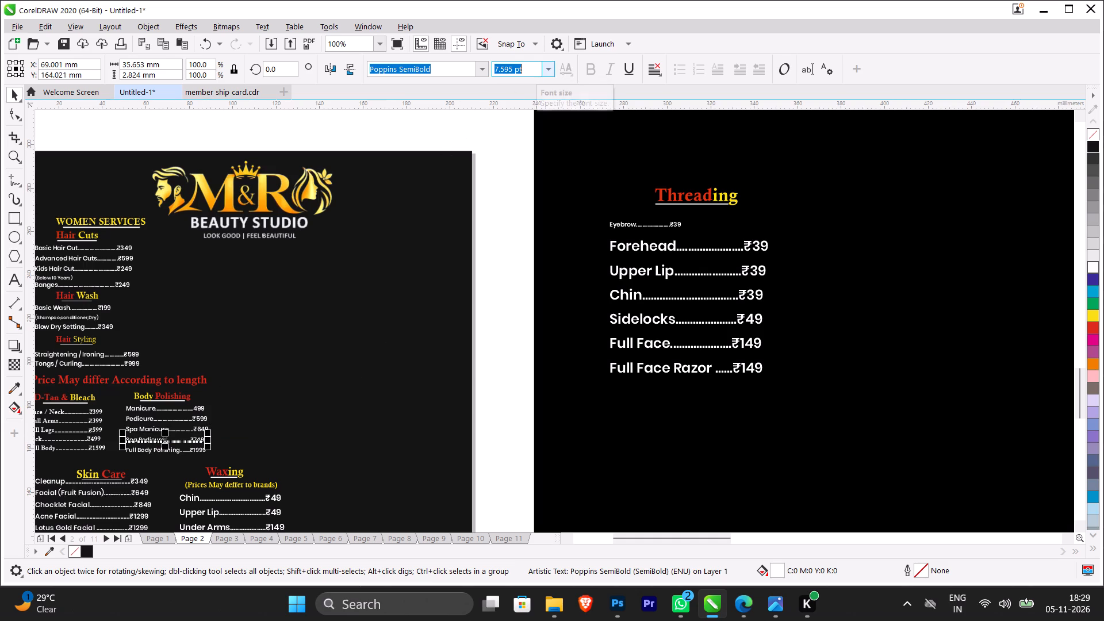
{"action": "key", "text": "8"}
{"action": "key", "text": "Return"}
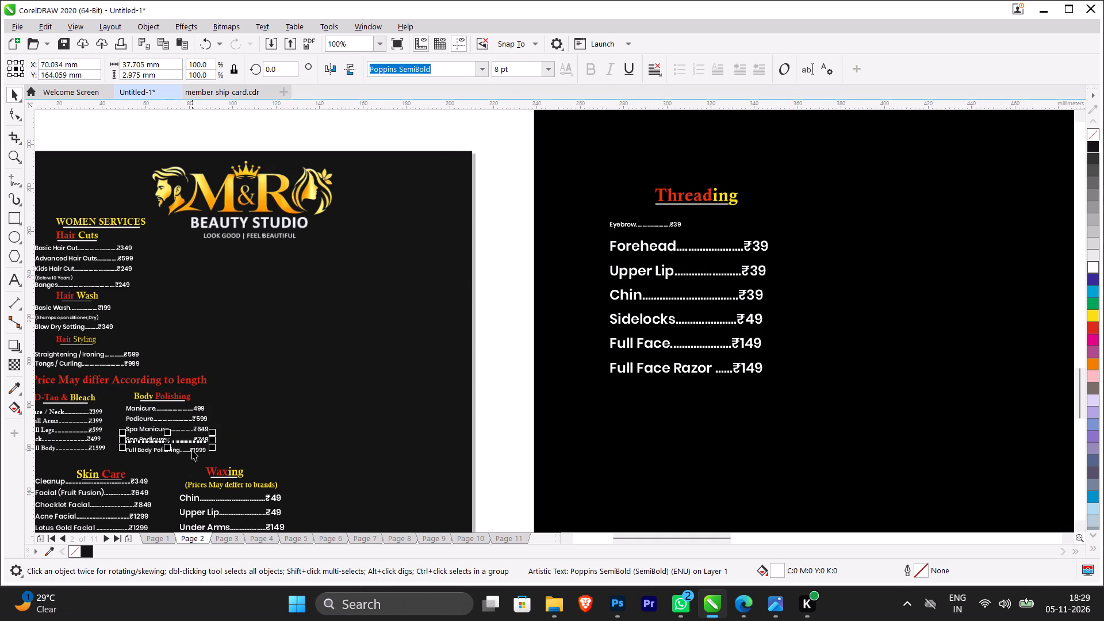
{"action": "left_click", "coordinate": [193, 449]}
{"action": "left_click", "coordinate": [526, 75]}
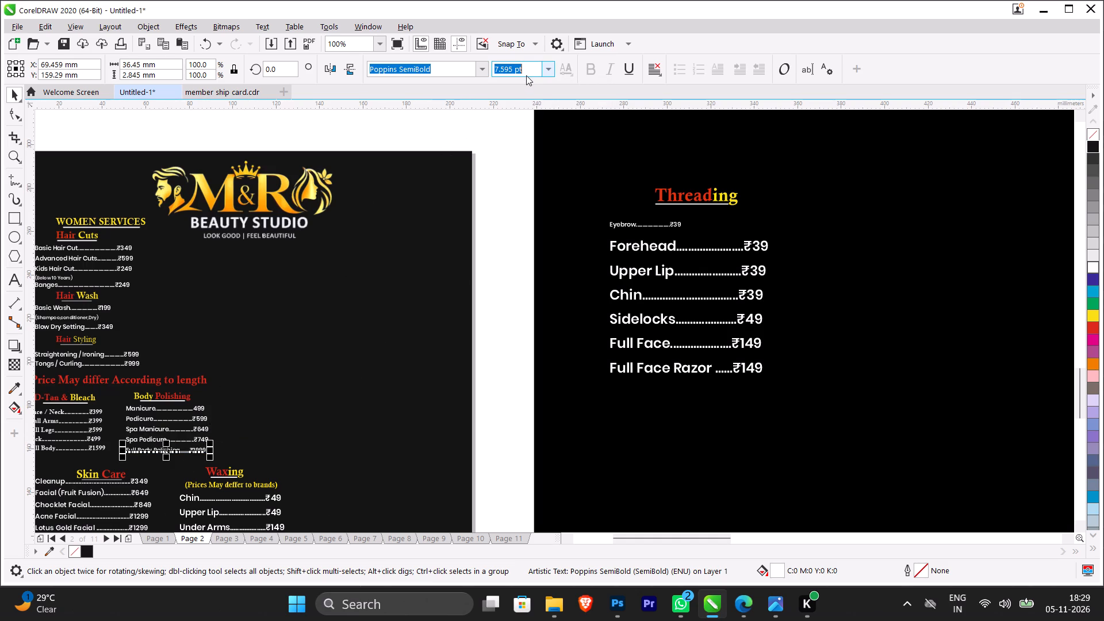
{"action": "key", "text": "8"}
{"action": "key", "text": "Return"}
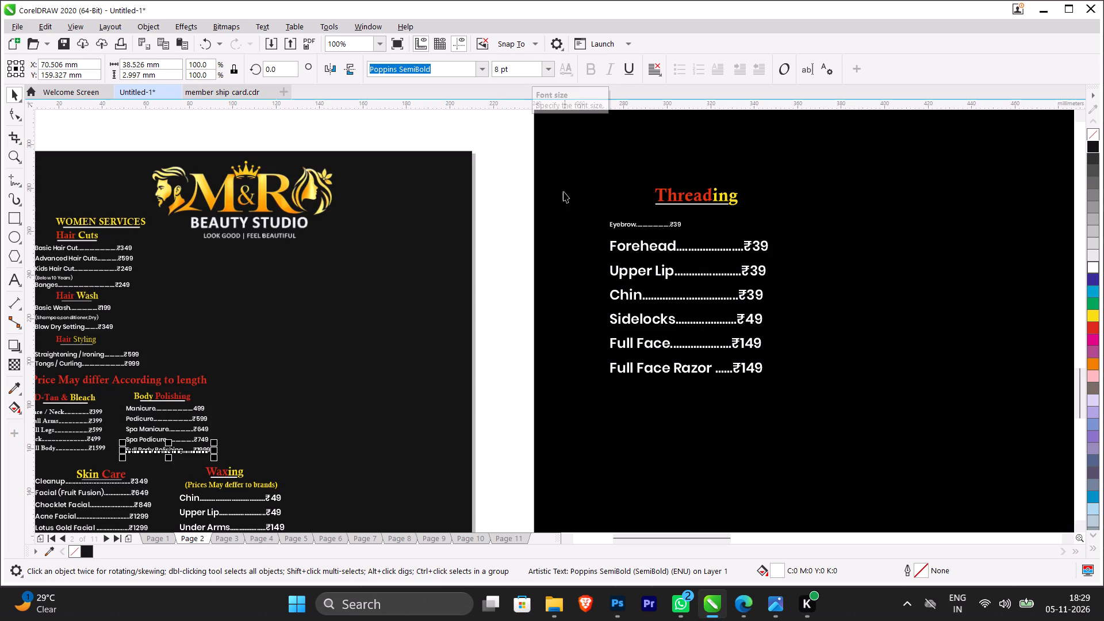
{"action": "left_click", "coordinate": [497, 289]}
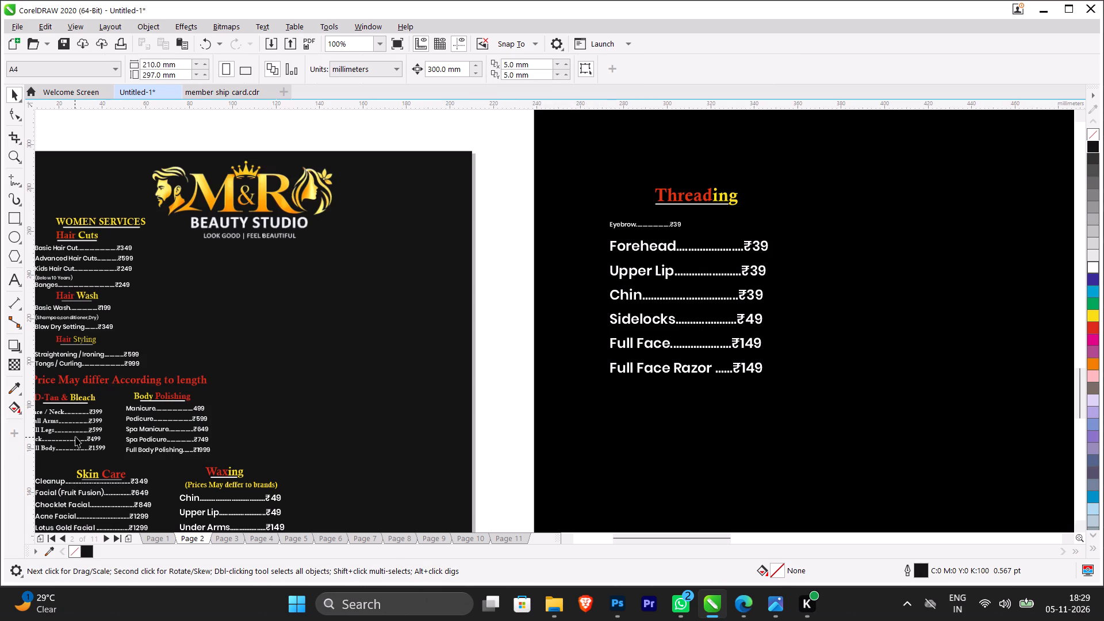
Set the font size of the Eyebrow price line in the Threading list to 9 pt.
{"action": "left_click", "coordinate": [672, 223]}
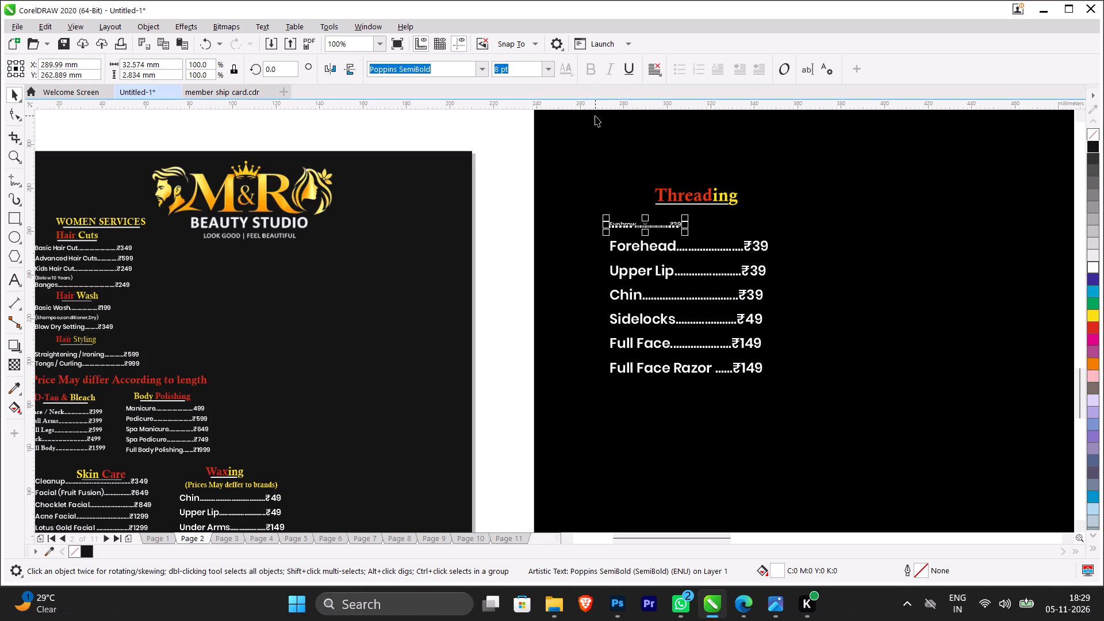
{"action": "key", "text": "9"}
{"action": "key", "text": "9"}
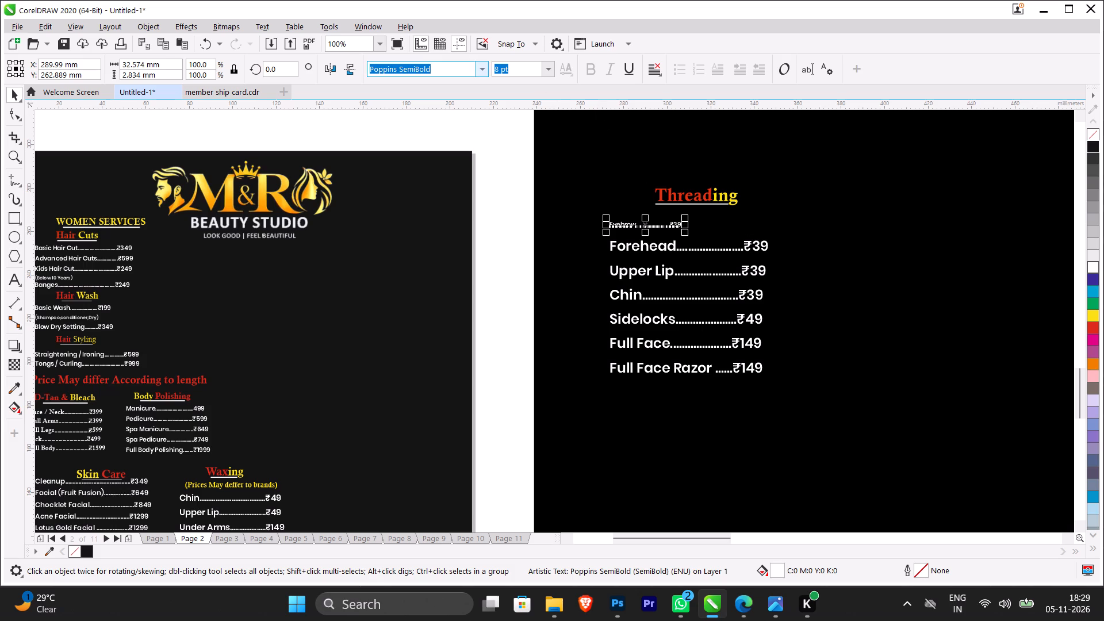
{"action": "left_click", "coordinate": [543, 67]}
{"action": "left_click", "coordinate": [531, 68]}
{"action": "left_click", "coordinate": [521, 130]}
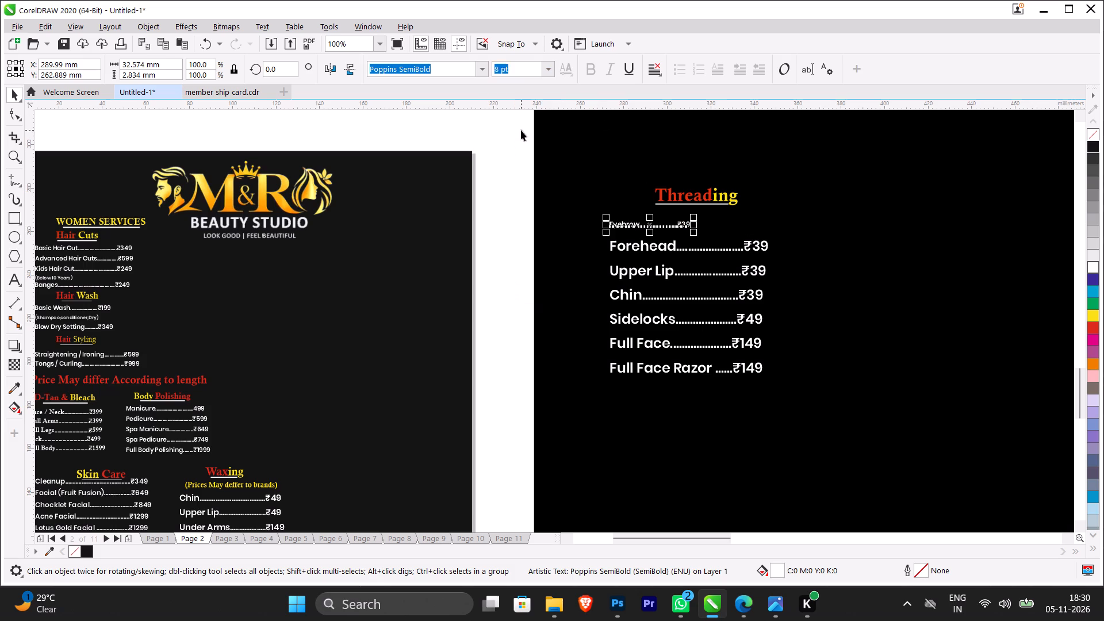
Set the font size of the Forehead, Upper Lip and Chin price lines in the Threading list to 9 pt.
{"action": "left_click", "coordinate": [764, 255]}
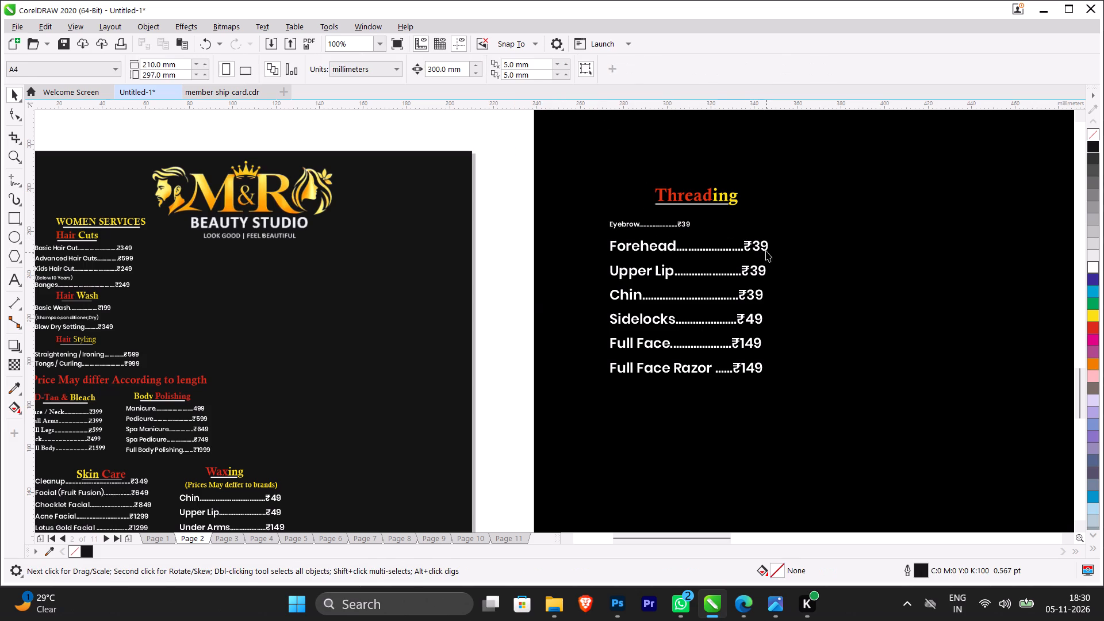
{"action": "left_click", "coordinate": [766, 250]}
{"action": "left_click", "coordinate": [531, 68]}
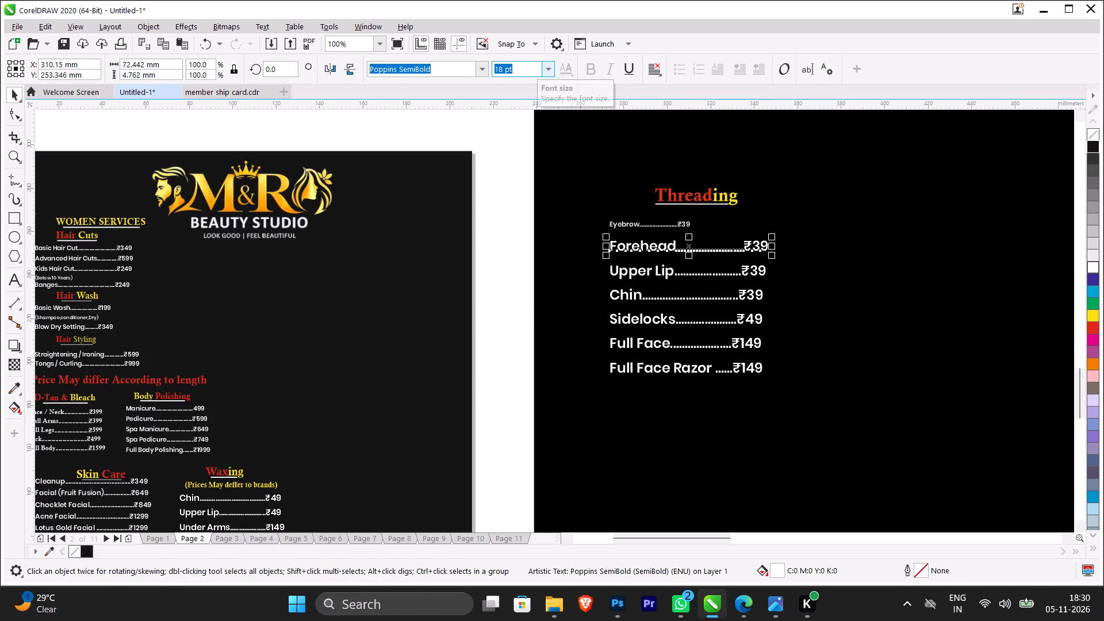
{"action": "key", "text": "9"}
{"action": "key", "text": "Return"}
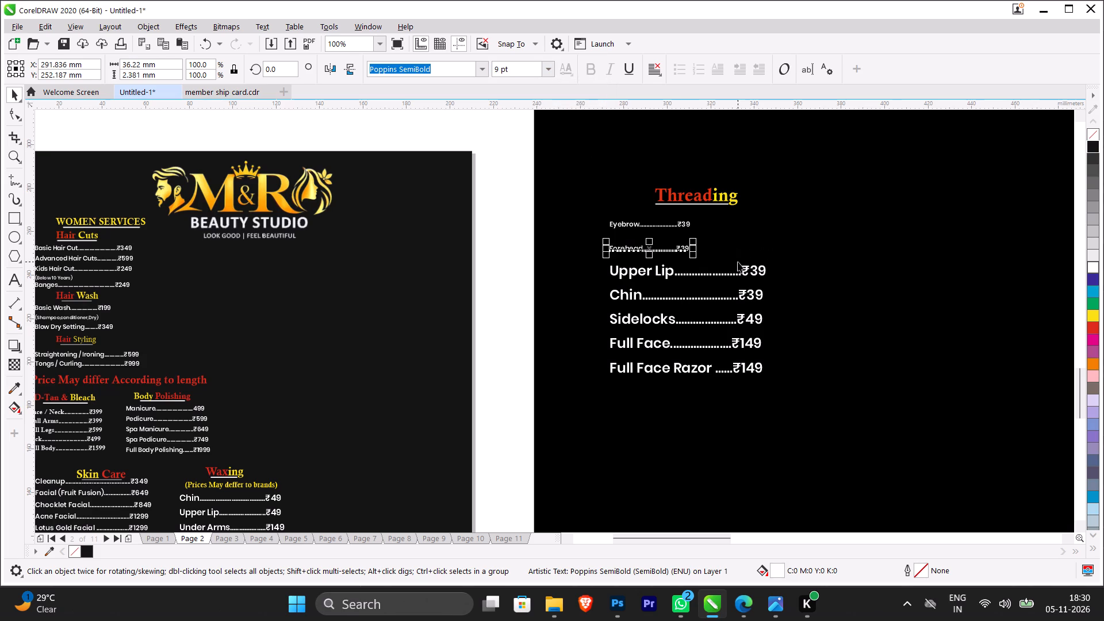
{"action": "left_click", "coordinate": [747, 266]}
{"action": "left_click", "coordinate": [519, 66]}
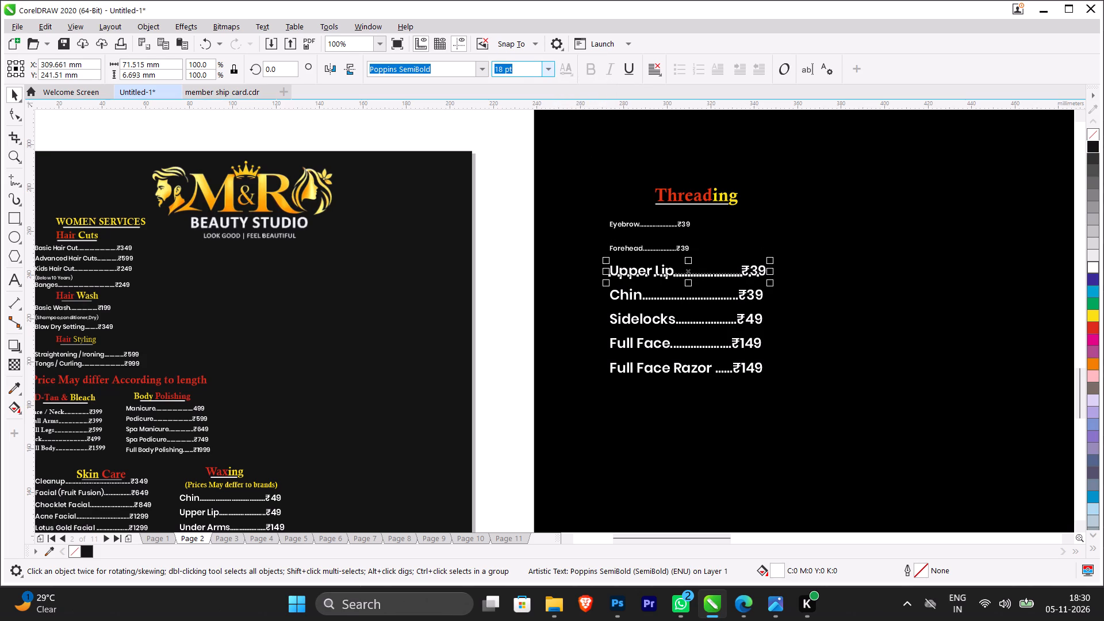
{"action": "key", "text": "9"}
{"action": "key", "text": "Return"}
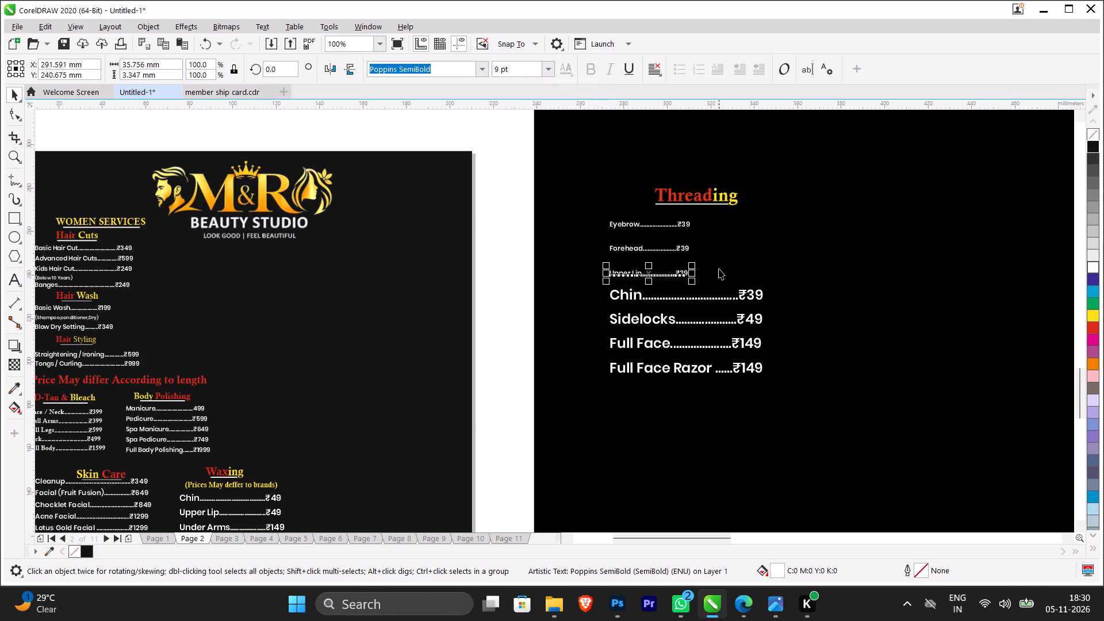
{"action": "left_click", "coordinate": [742, 292]}
{"action": "left_click", "coordinate": [532, 72]}
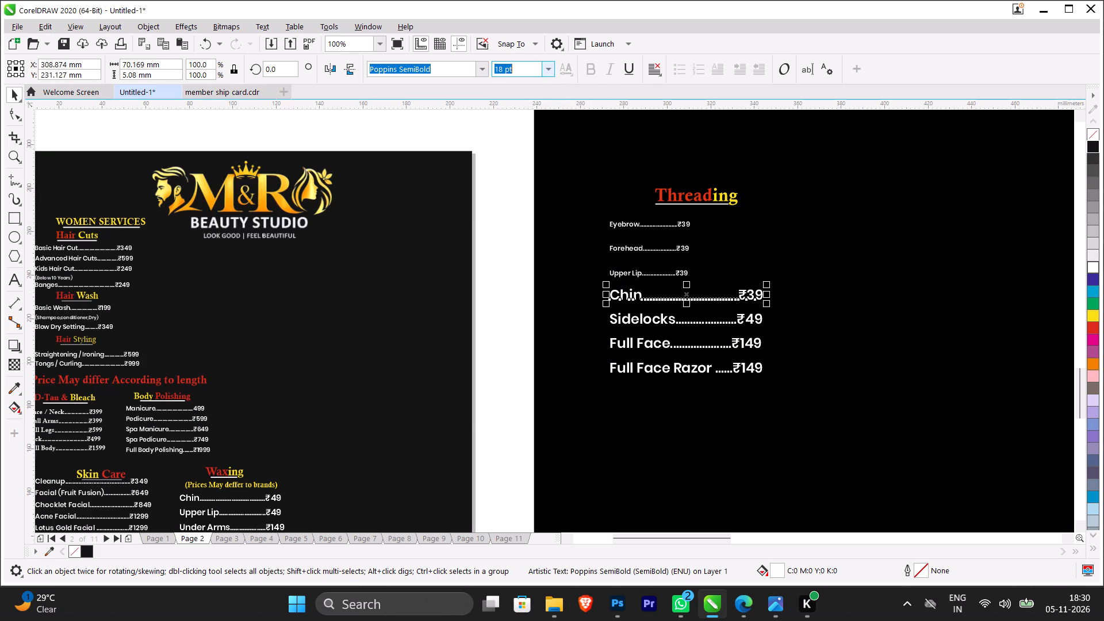
{"action": "key", "text": "9"}
{"action": "key", "text": "Return"}
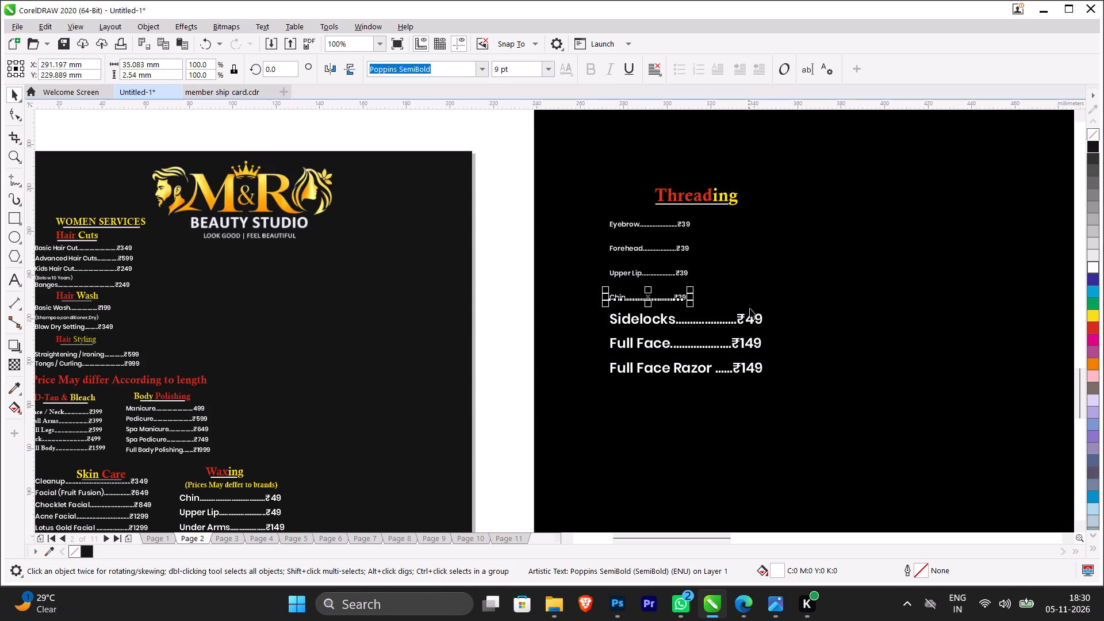
Set the font size of the Sidelocks, Full Face and Full Face Razor price lines to 9 pt.
{"action": "left_click", "coordinate": [756, 316]}
{"action": "left_click", "coordinate": [543, 71]}
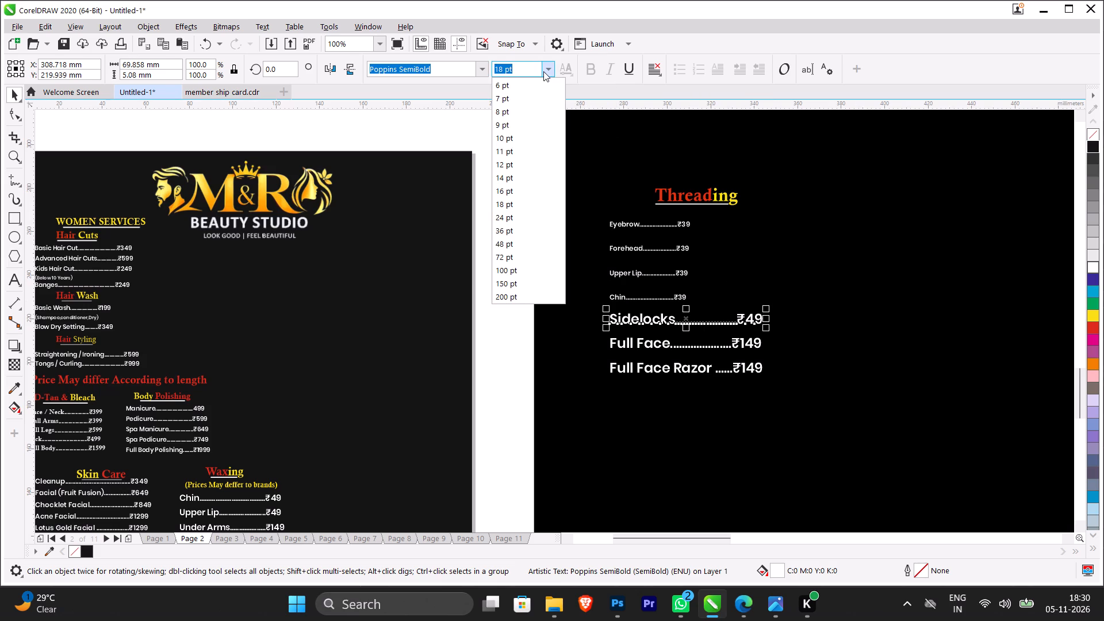
{"action": "key", "text": "9"}
{"action": "key", "text": "Return"}
{"action": "left_click", "coordinate": [747, 345]}
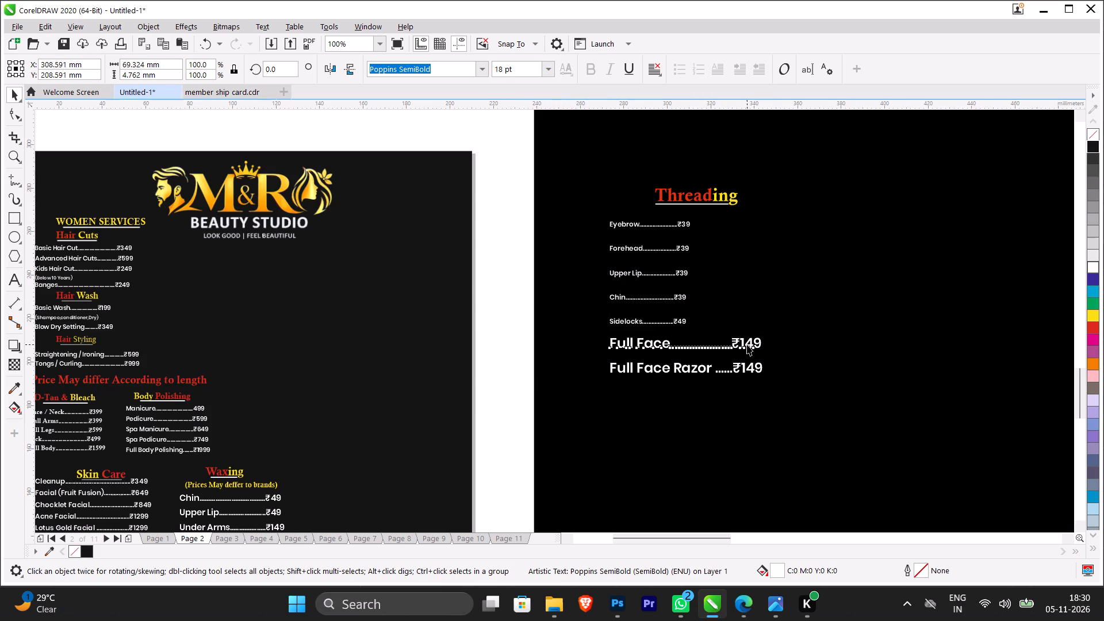
{"action": "left_click", "coordinate": [518, 67]}
{"action": "key", "text": "9"}
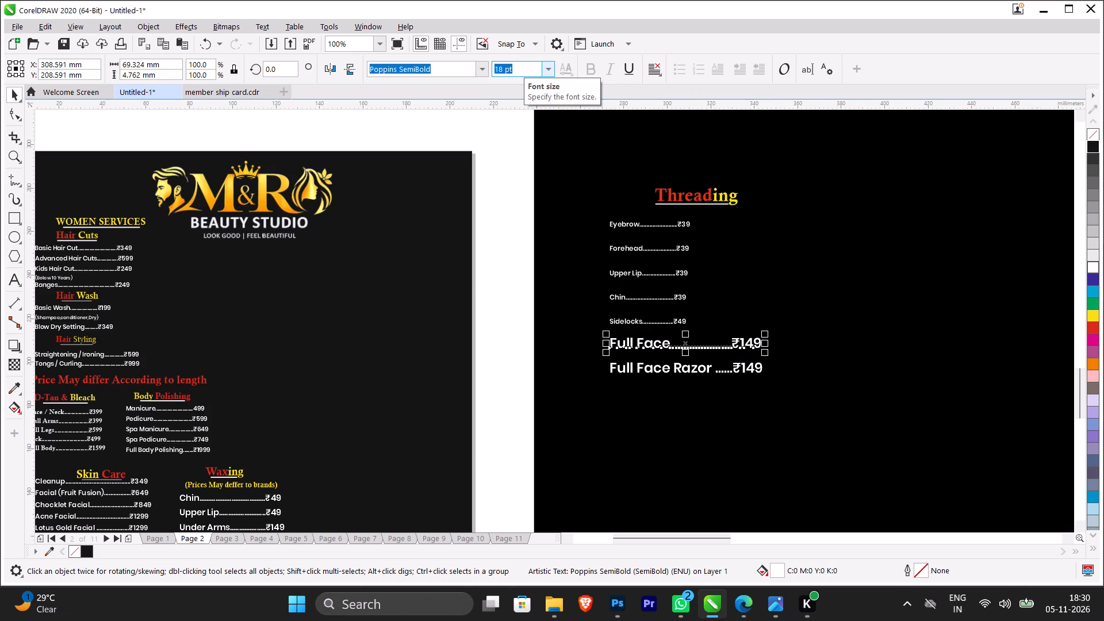
{"action": "key", "text": "Return"}
{"action": "left_click", "coordinate": [734, 370]}
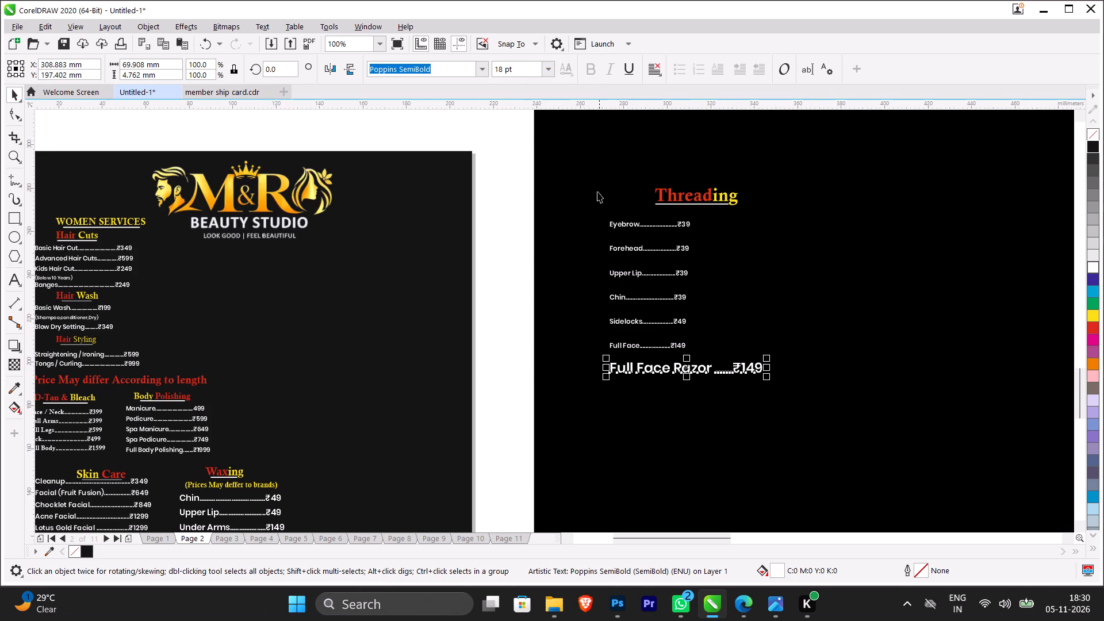
{"action": "left_click", "coordinate": [530, 73]}
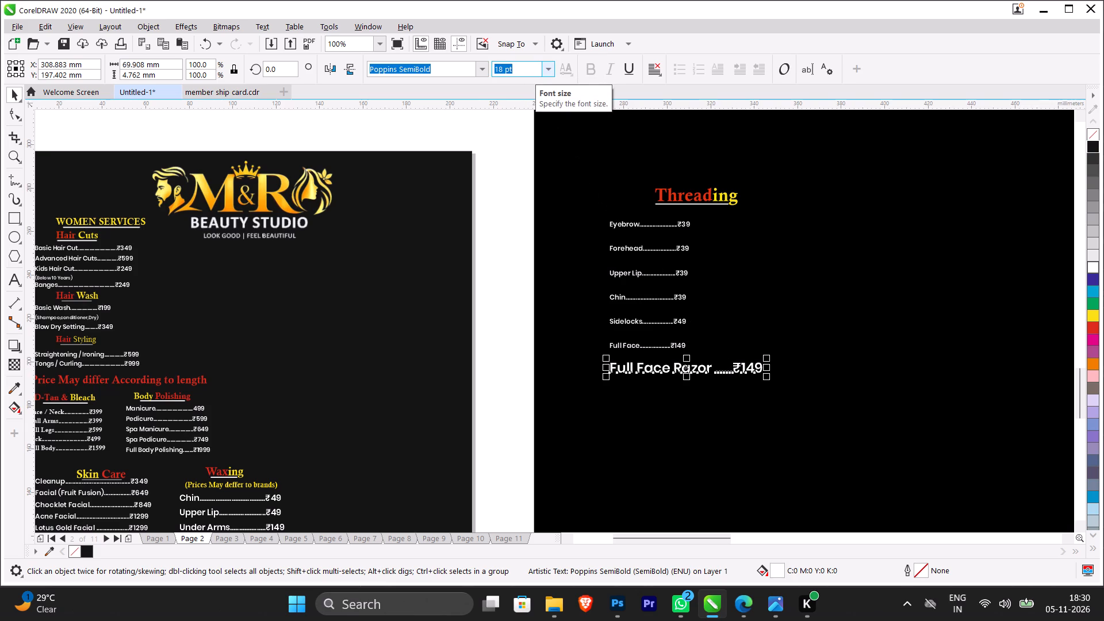
{"action": "key", "text": "9"}
{"action": "key", "text": "Return"}
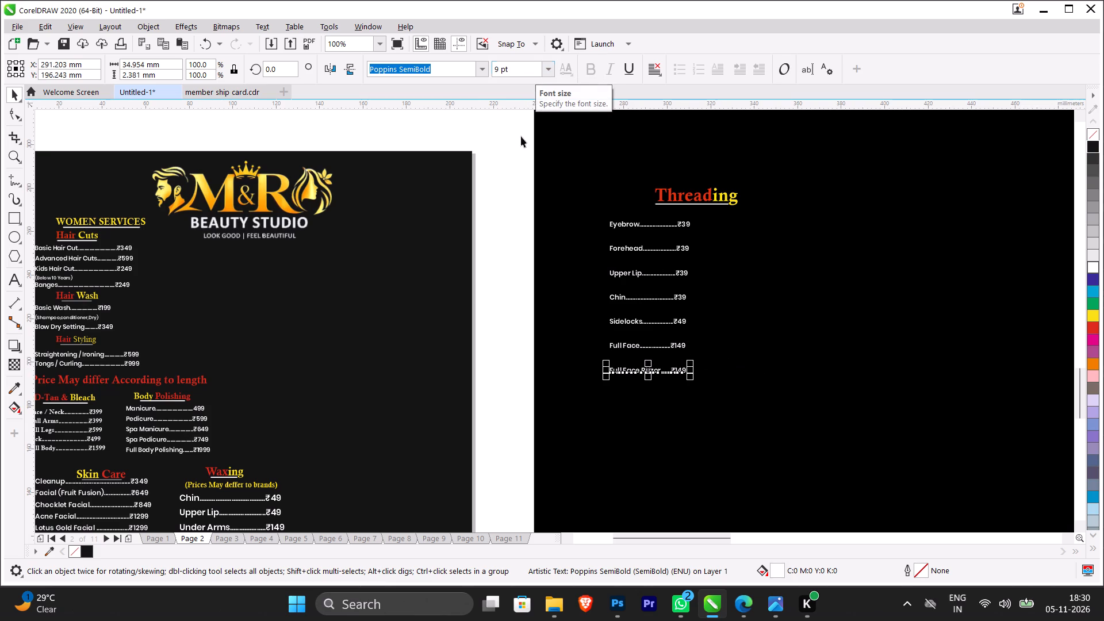
Left-align all the Threading price lines, from Eyebrow to Full Face Razor, with each other.
{"action": "scroll", "coordinate": [721, 275], "scroll_direction": "up", "scroll_amount": 1}
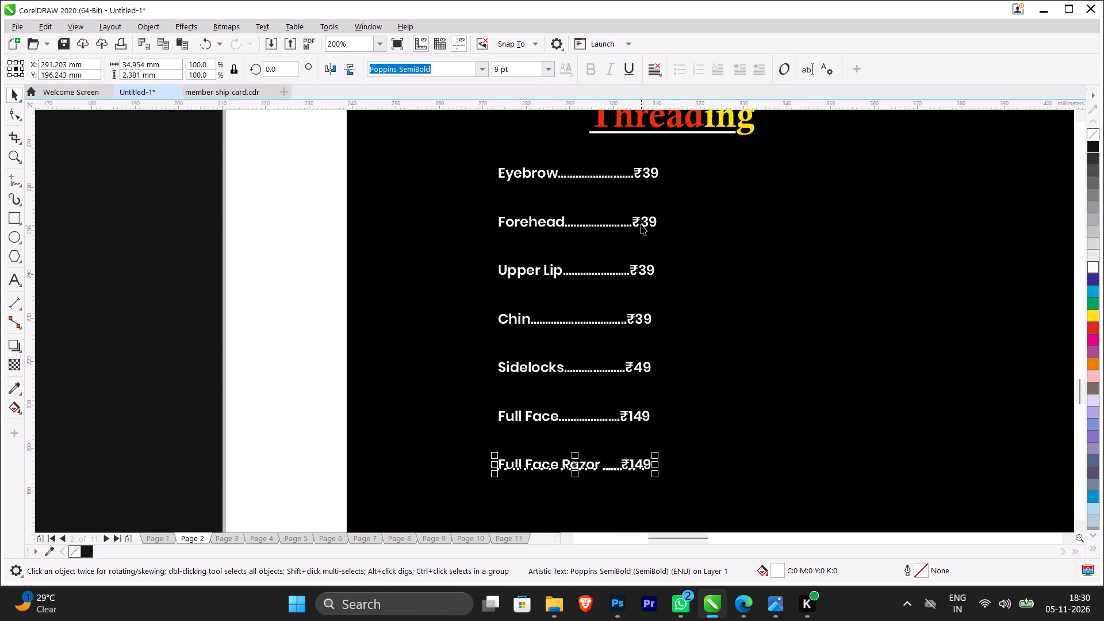
{"action": "left_click", "coordinate": [642, 221]}
{"action": "left_click_drag", "start_coordinate": [712, 497], "coordinate": [545, 378]}
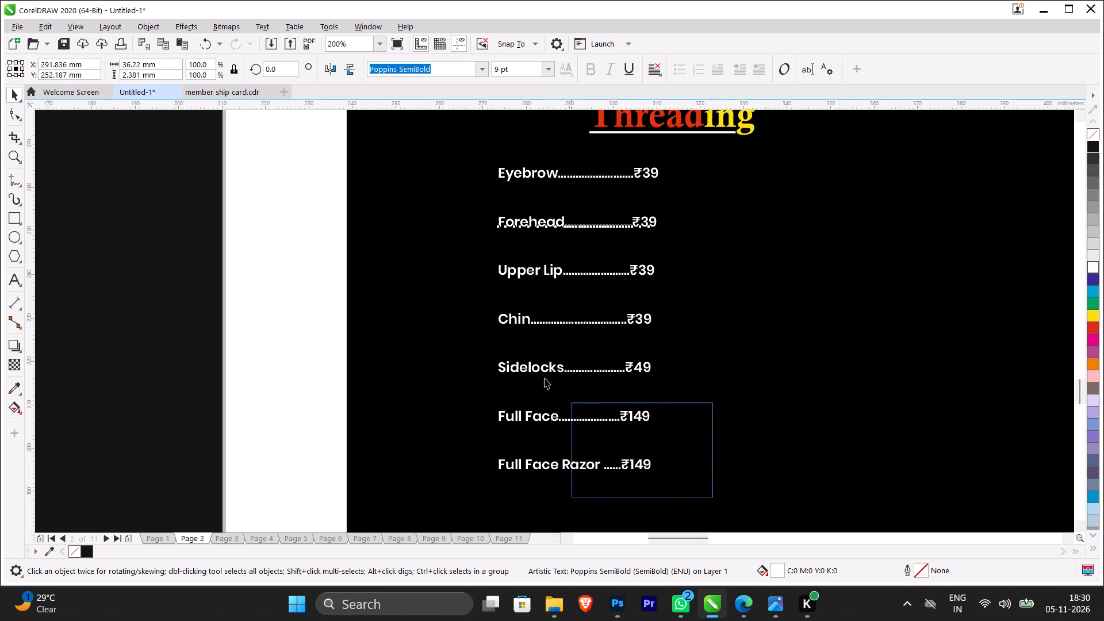
{"action": "left_click_drag", "start_coordinate": [545, 378], "coordinate": [476, 162]}
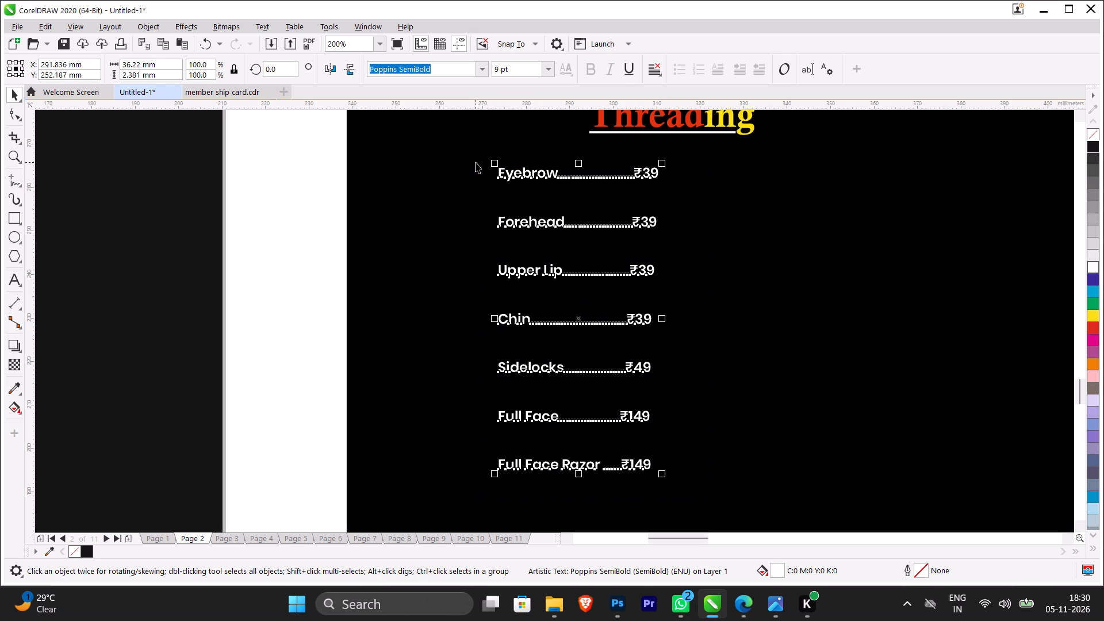
{"action": "key", "text": "l"}
{"action": "left_click", "coordinate": [476, 162]}
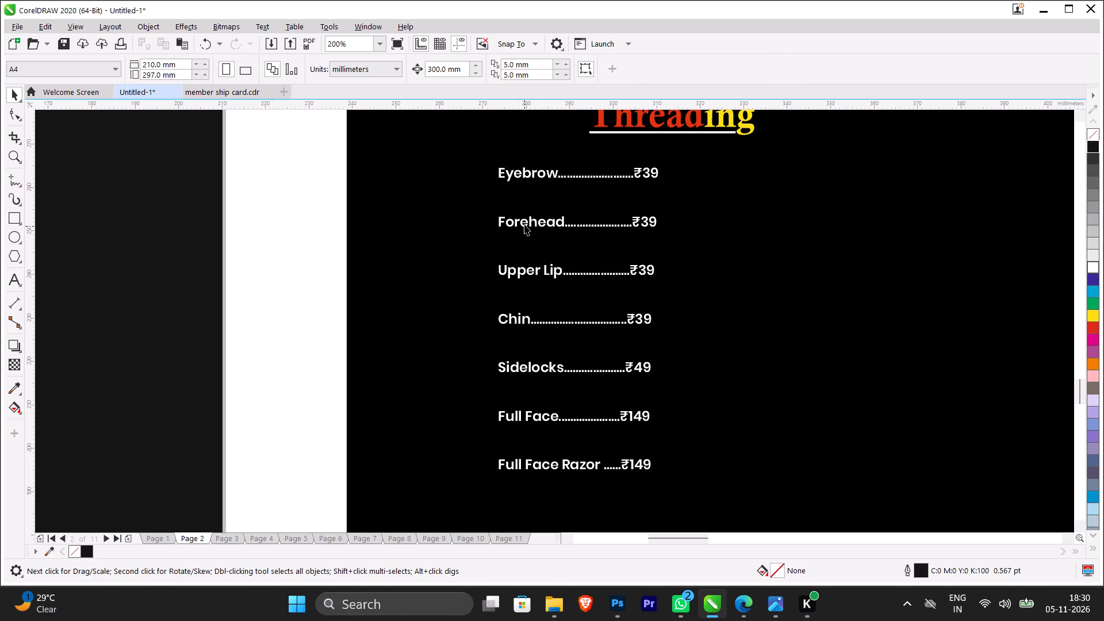
Move the Threading price lines from Forehead to Full Face Razor up into a compact, roughly evenly spaced list under Eyebrow.
{"action": "left_click_drag", "start_coordinate": [524, 223], "coordinate": [524, 200]}
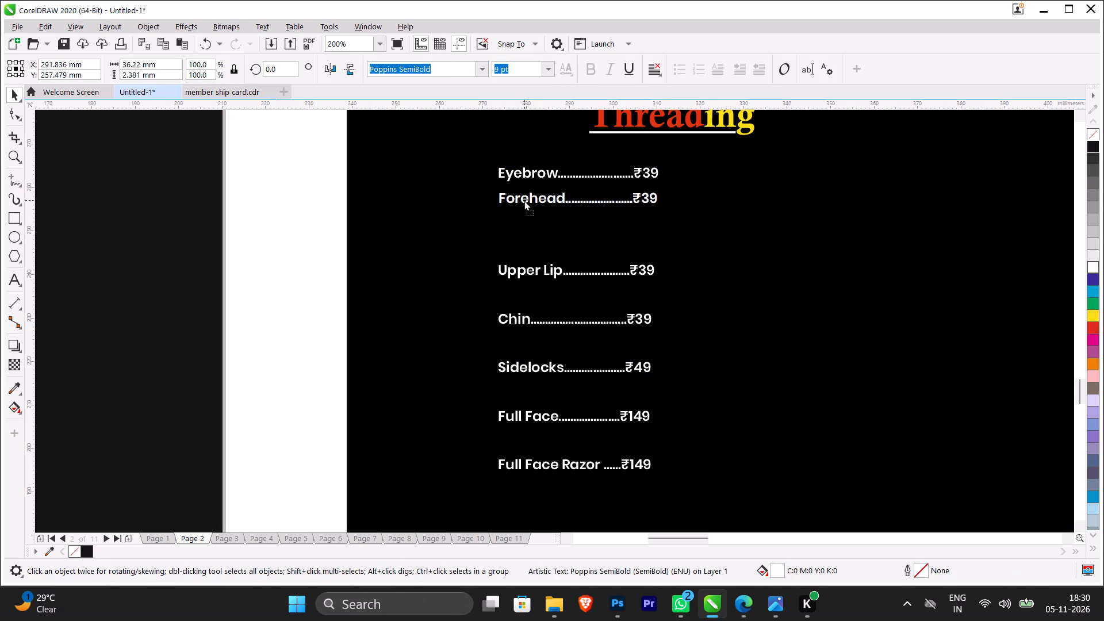
{"action": "left_click_drag", "start_coordinate": [524, 200], "coordinate": [524, 198]}
{"action": "left_click_drag", "start_coordinate": [535, 272], "coordinate": [534, 229], "text": "ctrl"}
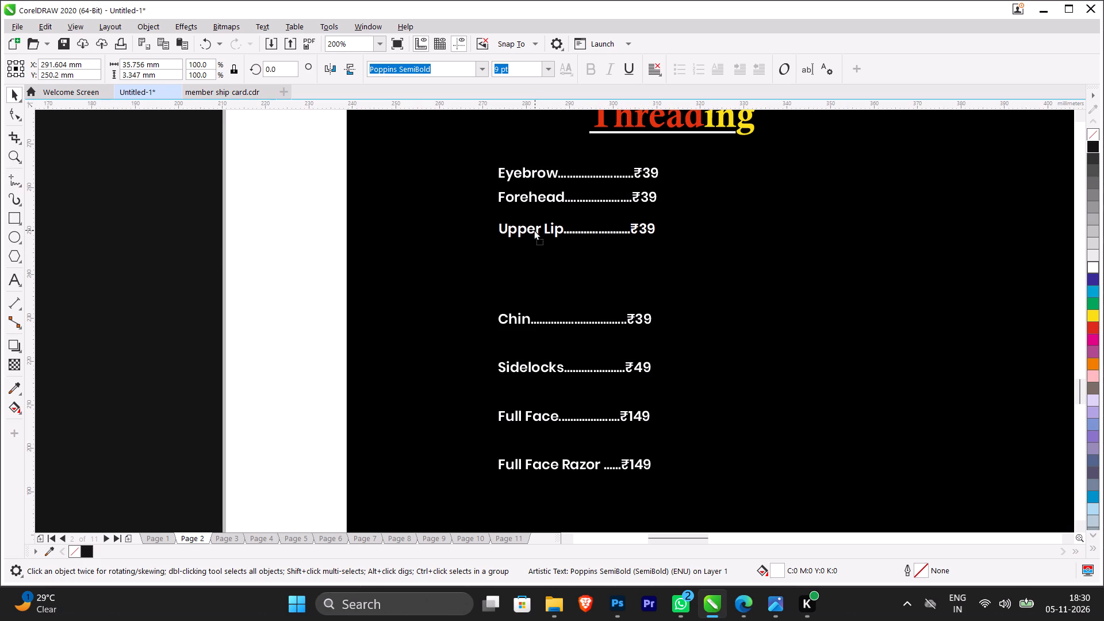
{"action": "left_click_drag", "start_coordinate": [534, 229], "coordinate": [534, 225], "text": "ctrl"}
{"action": "left_click_drag", "start_coordinate": [527, 317], "coordinate": [532, 270], "text": "ctrl"}
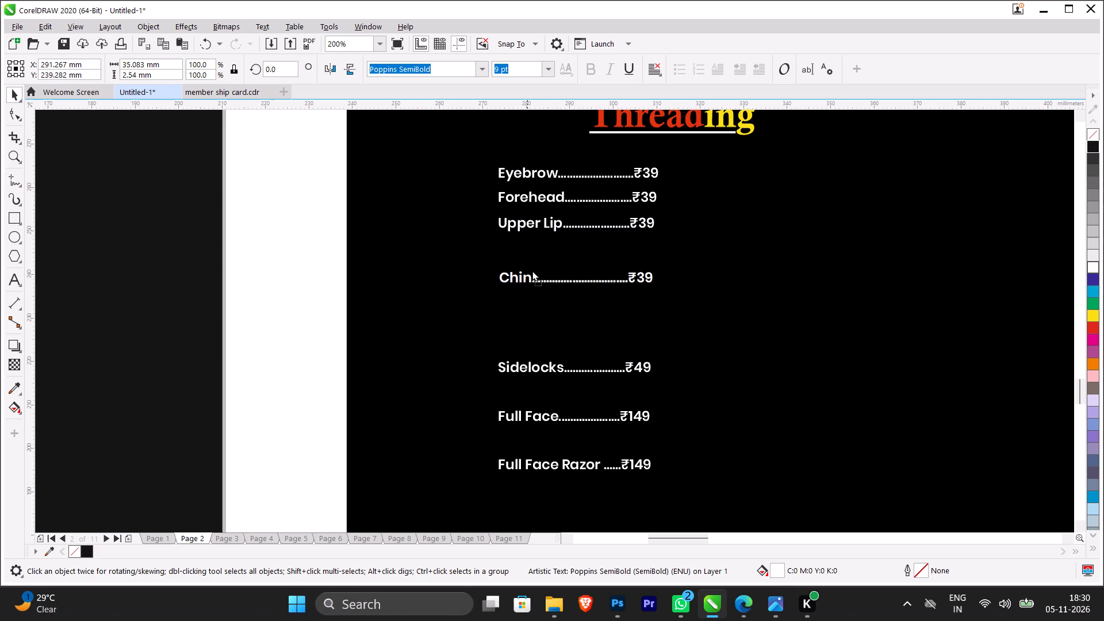
{"action": "left_click_drag", "start_coordinate": [532, 270], "coordinate": [532, 250], "text": "ctrl"}
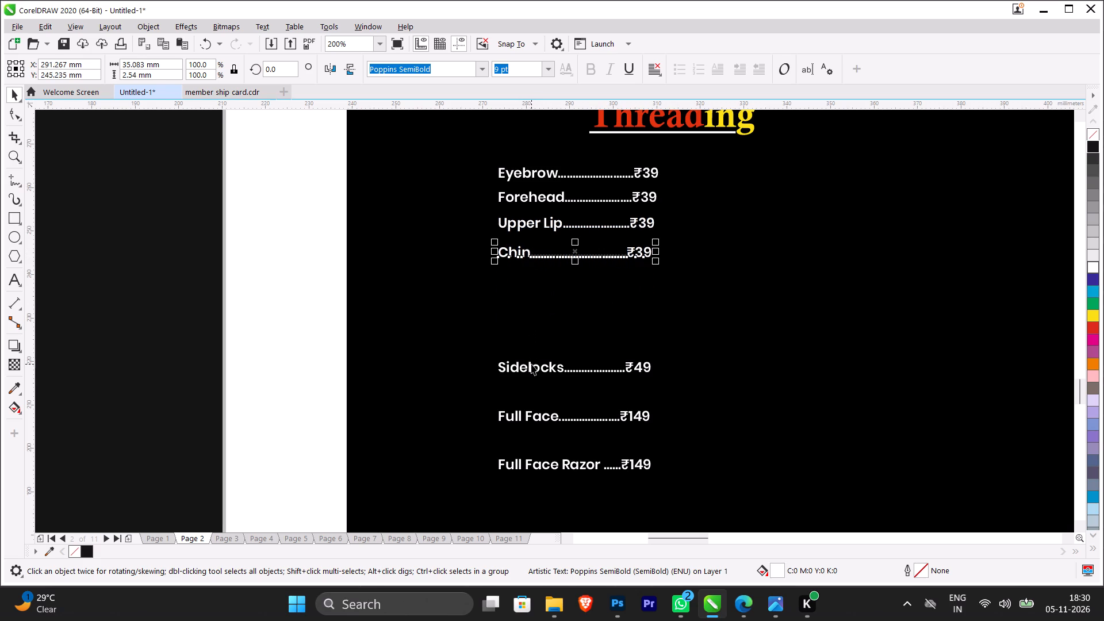
{"action": "left_click_drag", "start_coordinate": [532, 364], "coordinate": [534, 278], "text": "ctrl"}
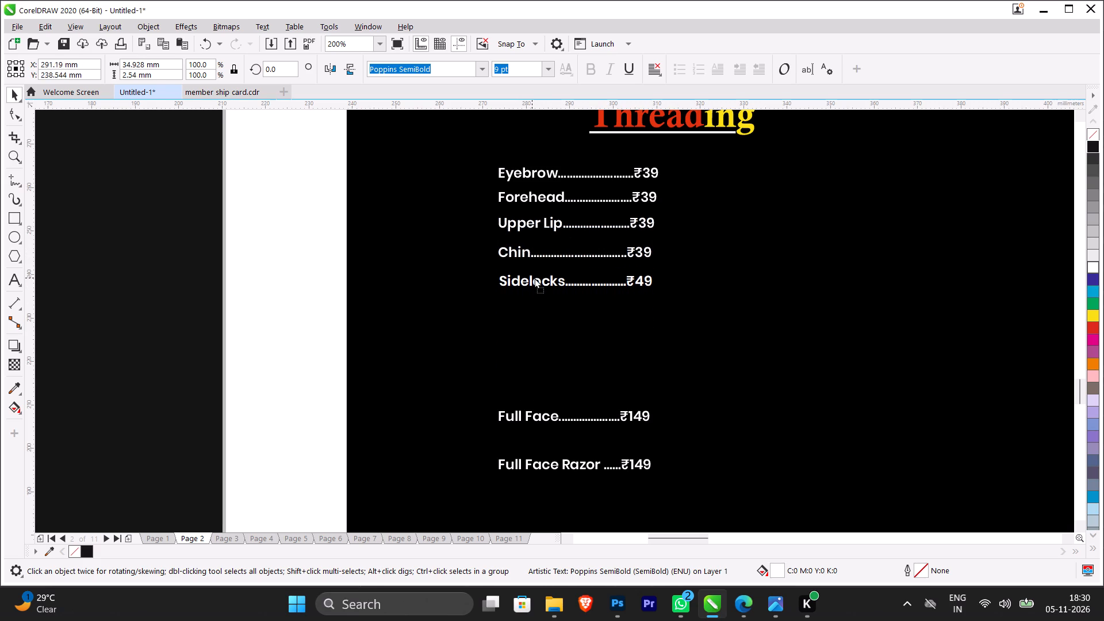
{"action": "left_click_drag", "start_coordinate": [534, 278], "coordinate": [534, 276], "text": "ctrl"}
{"action": "left_click_drag", "start_coordinate": [517, 415], "coordinate": [520, 321], "text": "ctrl"}
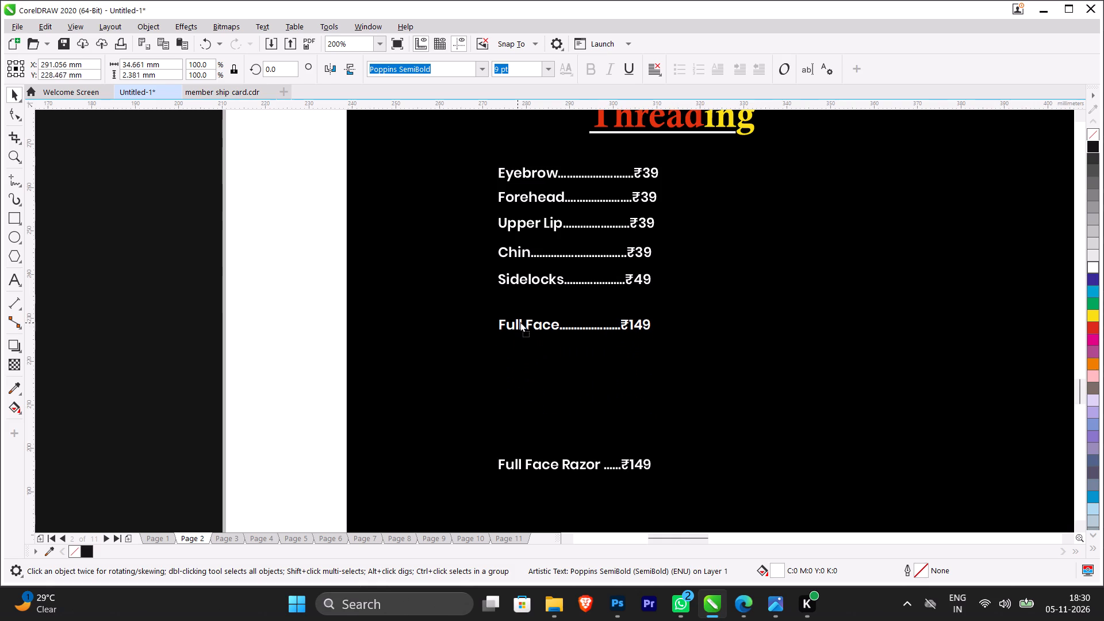
{"action": "left_click_drag", "start_coordinate": [520, 321], "coordinate": [520, 302], "text": "ctrl"}
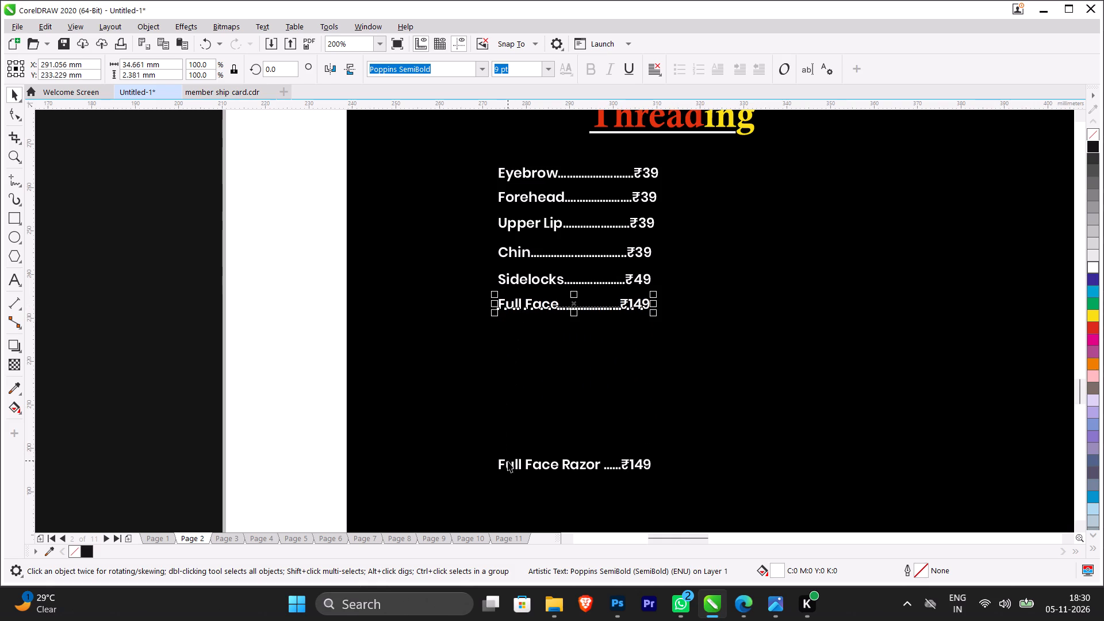
{"action": "left_click_drag", "start_coordinate": [509, 464], "coordinate": [516, 329], "text": "ctrl"}
Left-align all seven Threading price lines with each other.
{"action": "left_click_drag", "start_coordinate": [720, 424], "coordinate": [476, 148]}
{"action": "key", "text": "l"}
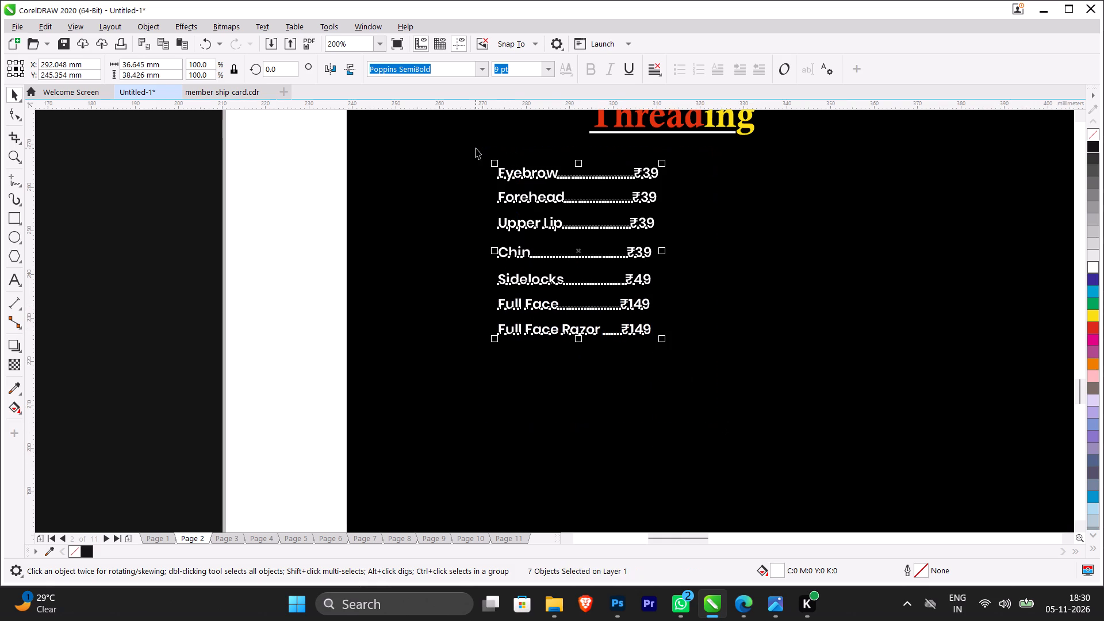
Set the font size of the Threading heading to 10 pt.
{"action": "scroll", "coordinate": [551, 254], "scroll_direction": "down", "scroll_amount": 2}
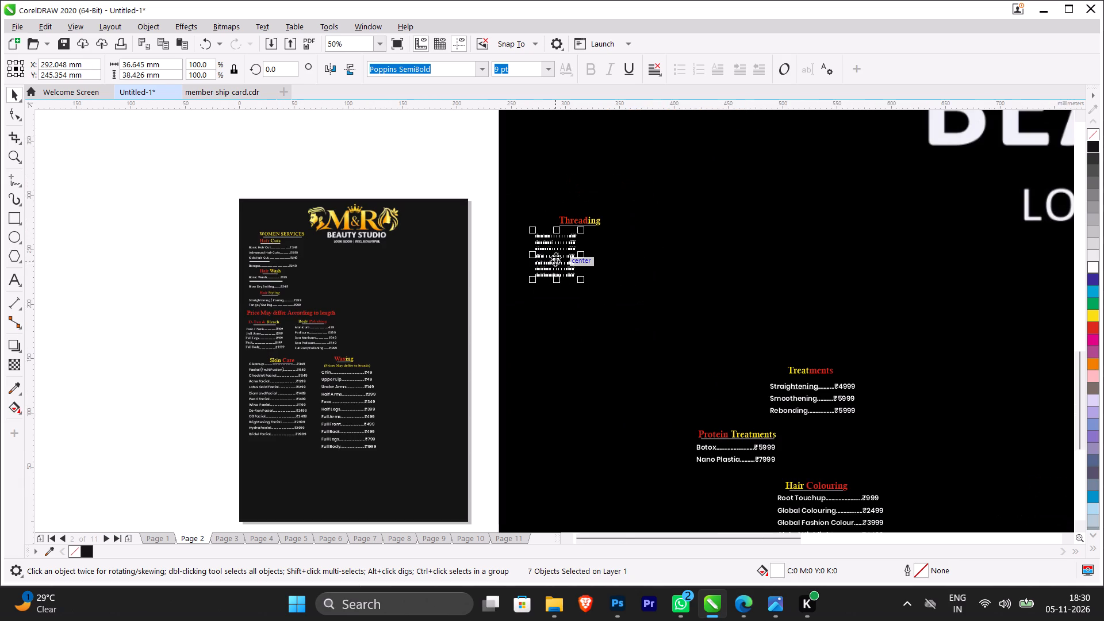
{"action": "scroll", "coordinate": [602, 199], "scroll_direction": "up", "scroll_amount": 2}
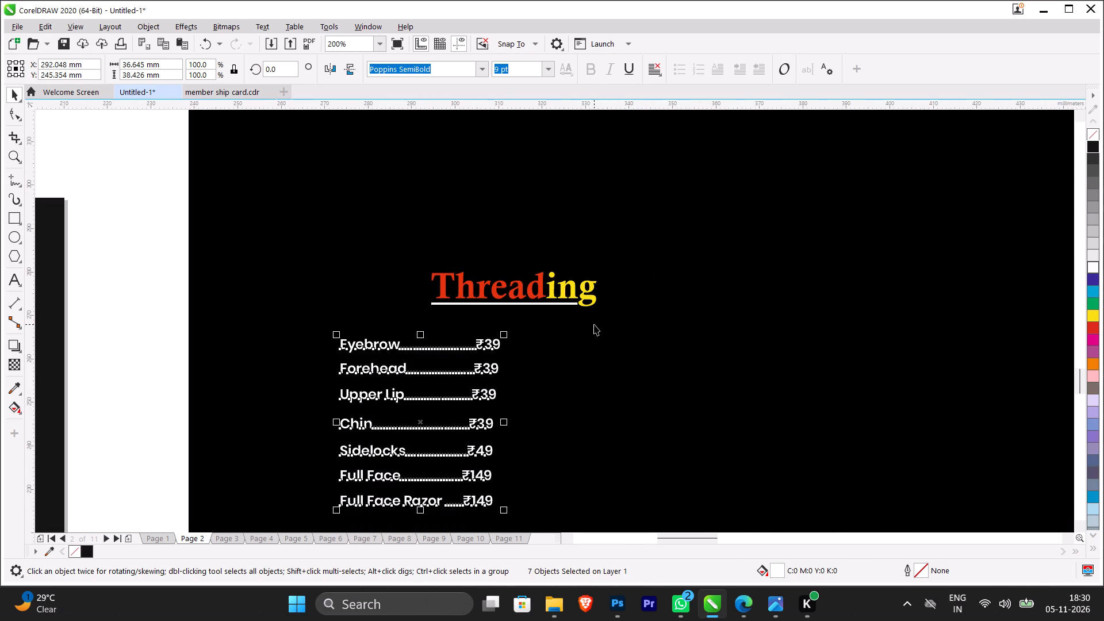
{"action": "left_click", "coordinate": [594, 324]}
{"action": "left_click", "coordinate": [571, 281]}
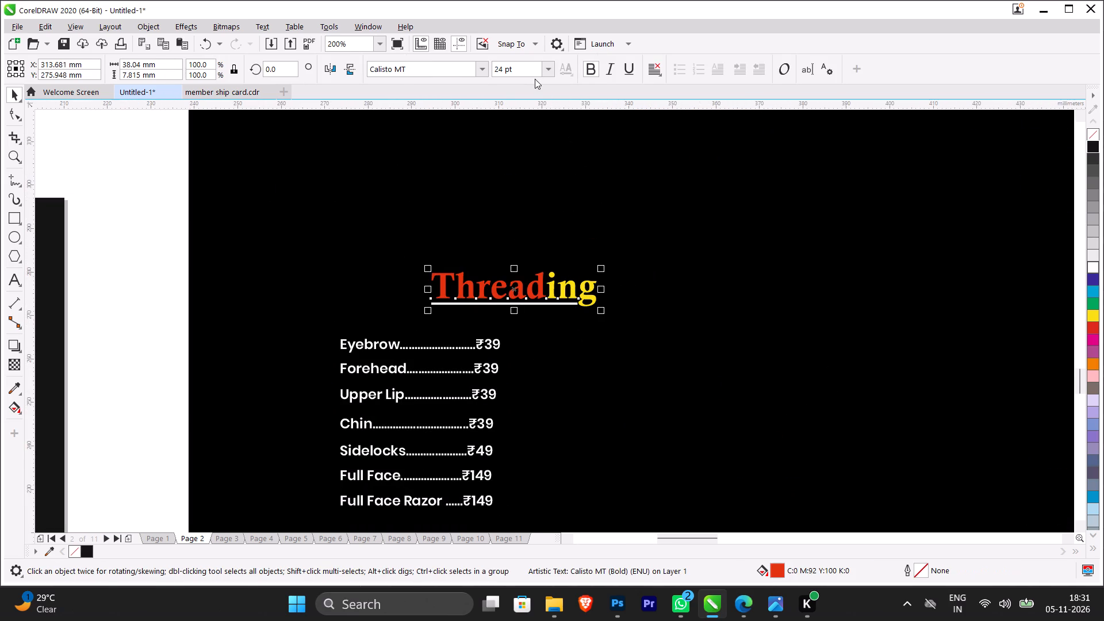
{"action": "left_click", "coordinate": [532, 74]}
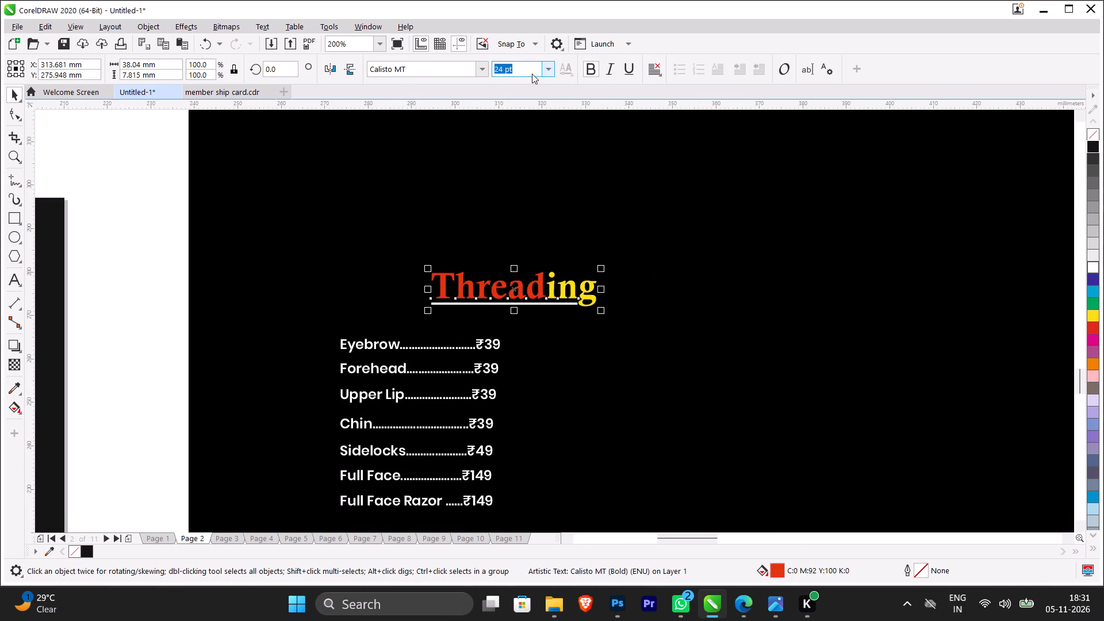
{"action": "type", "text": "10"}
{"action": "key", "text": "Return"}
Shorten the underline of the Threading heading to about 12 mm and set its outline width to Hairline.
{"action": "left_click", "coordinate": [550, 304]}
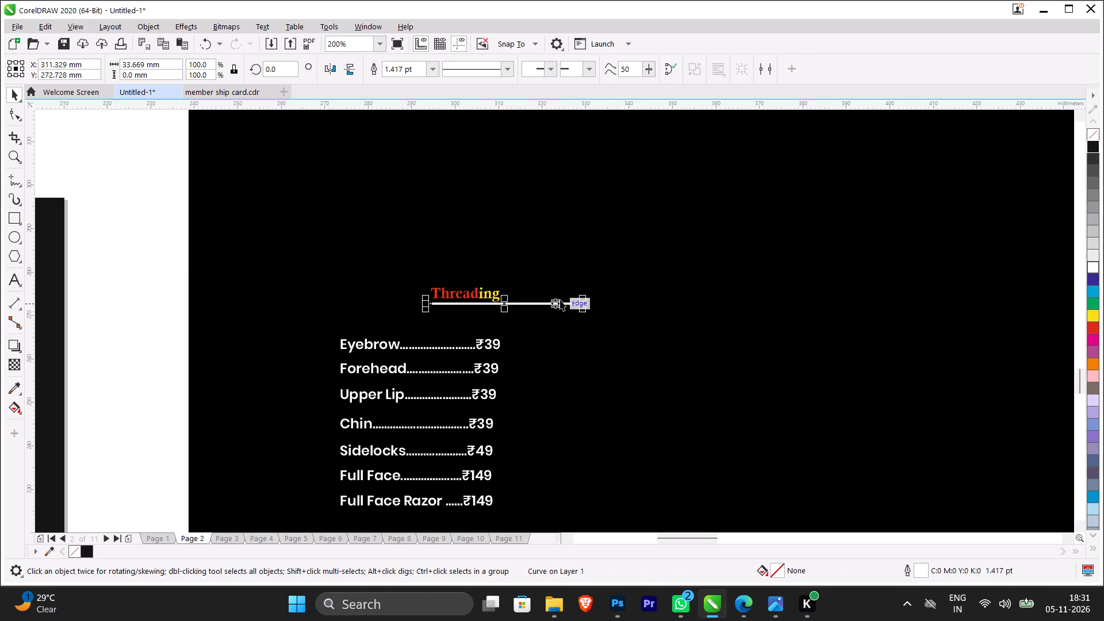
{"action": "scroll", "coordinate": [582, 305], "scroll_direction": "up", "scroll_amount": 1}
{"action": "left_click_drag", "start_coordinate": [582, 305], "coordinate": [398, 304]}
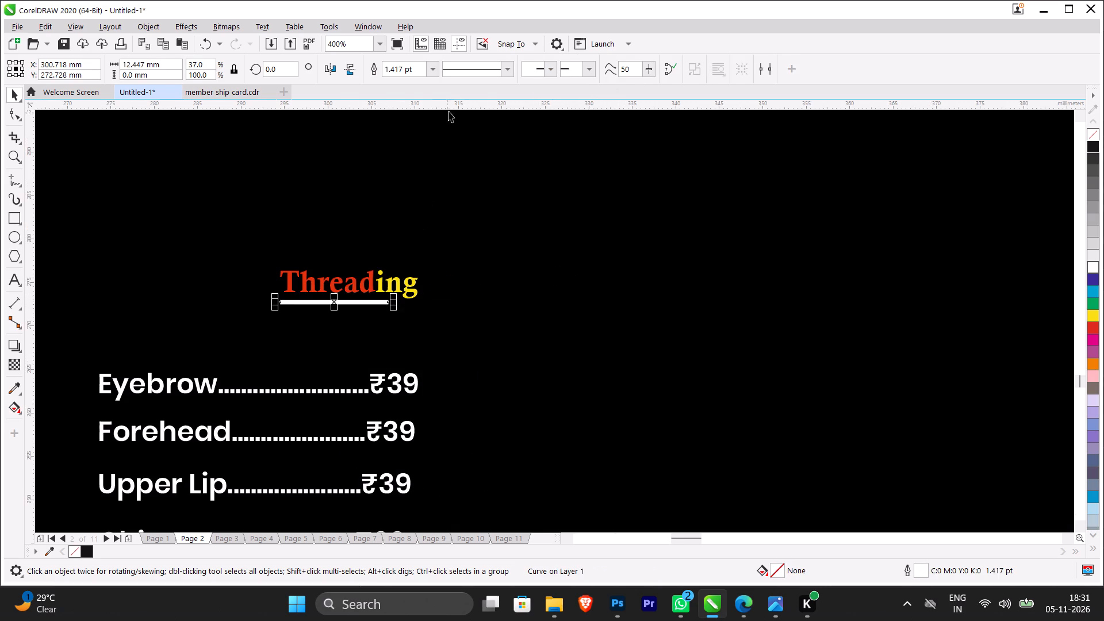
{"action": "left_click", "coordinate": [510, 68]}
{"action": "left_click", "coordinate": [431, 61]}
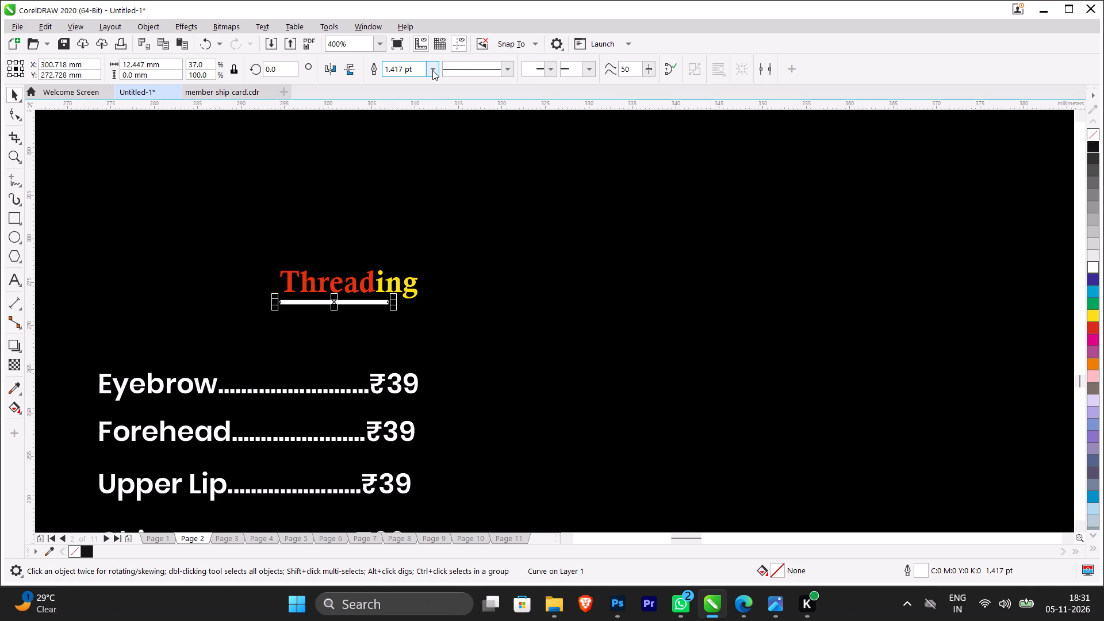
{"action": "left_click", "coordinate": [432, 70]}
{"action": "left_click", "coordinate": [427, 92]}
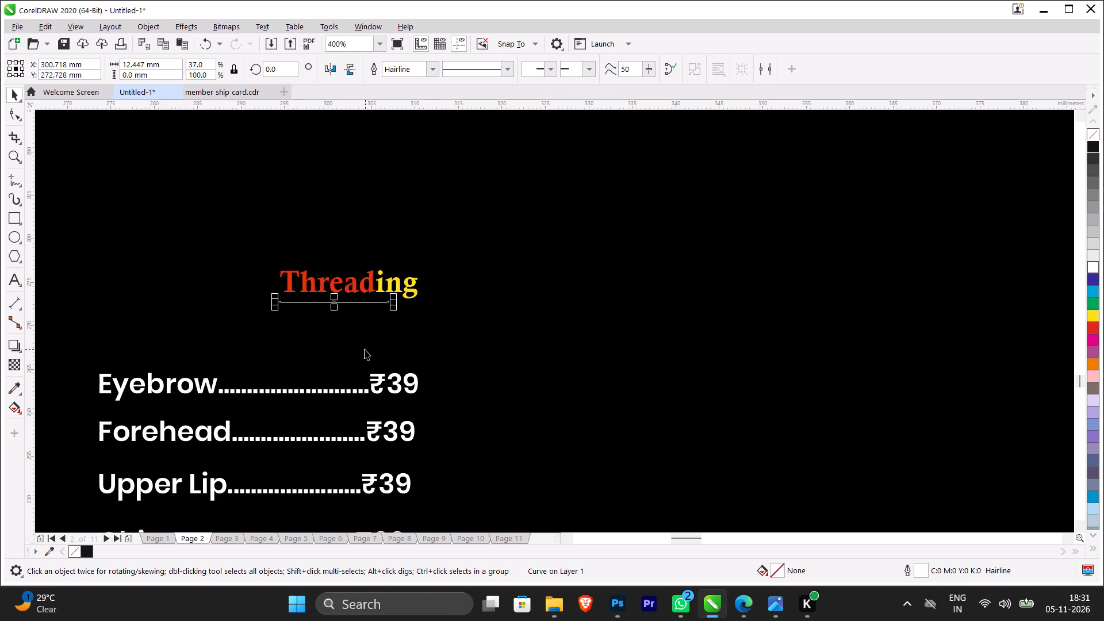
Move the underline close beneath the Threading heading, roughly centred, and group it with the heading.
{"action": "scroll", "coordinate": [331, 323], "scroll_direction": "up", "scroll_amount": 2}
{"action": "left_click_drag", "start_coordinate": [346, 240], "coordinate": [367, 227]}
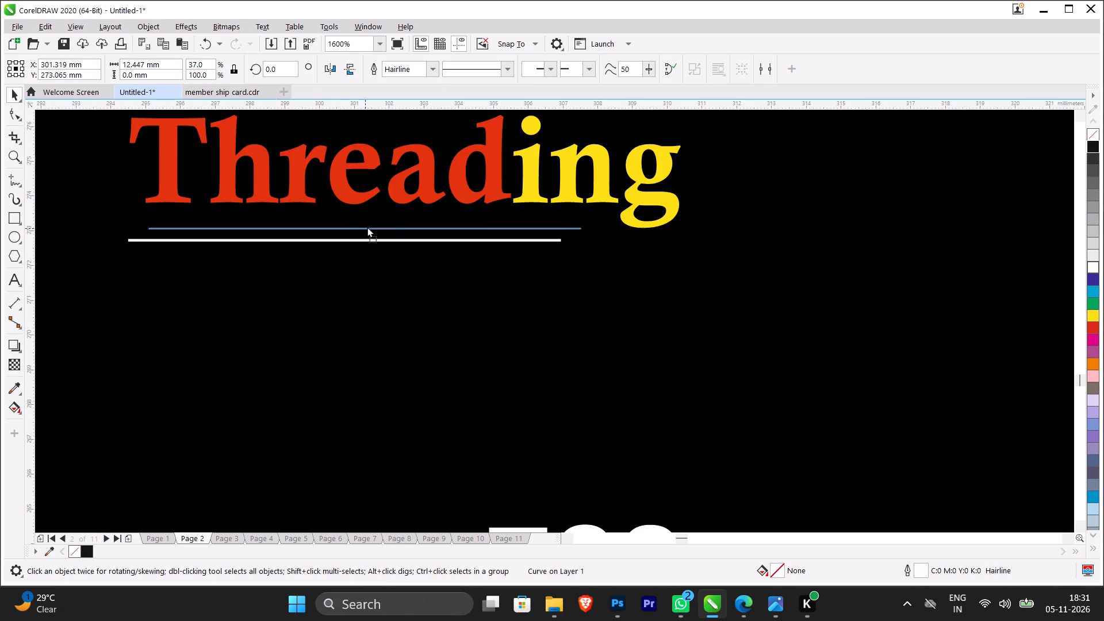
{"action": "left_click_drag", "start_coordinate": [367, 227], "coordinate": [380, 214]}
{"action": "scroll", "coordinate": [381, 220], "scroll_direction": "down", "scroll_amount": 1}
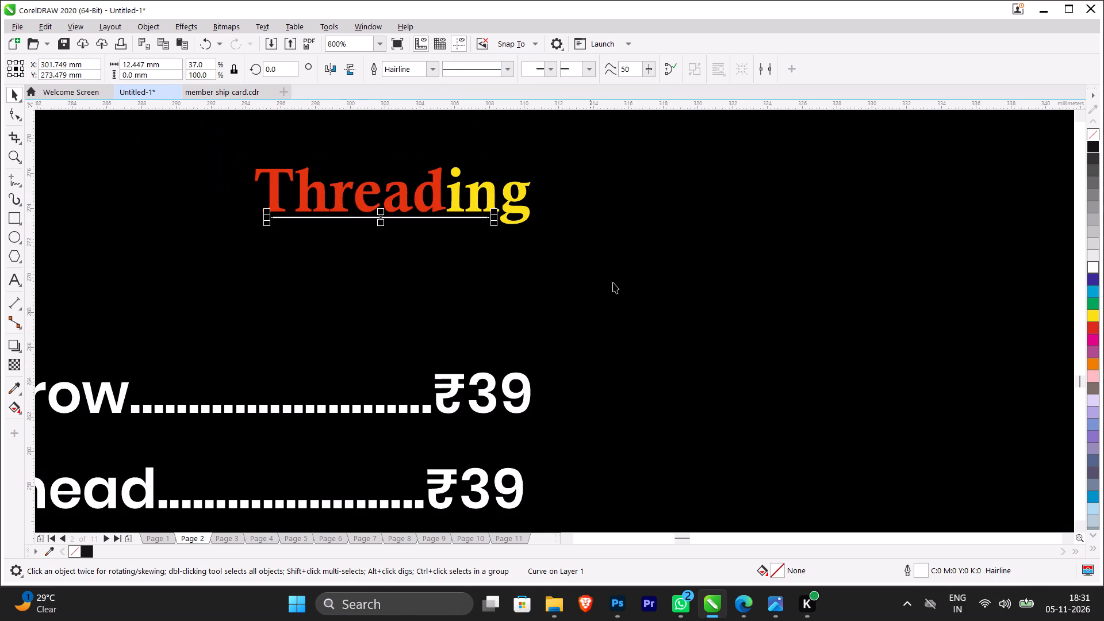
{"action": "left_click_drag", "start_coordinate": [615, 282], "coordinate": [239, 149]}
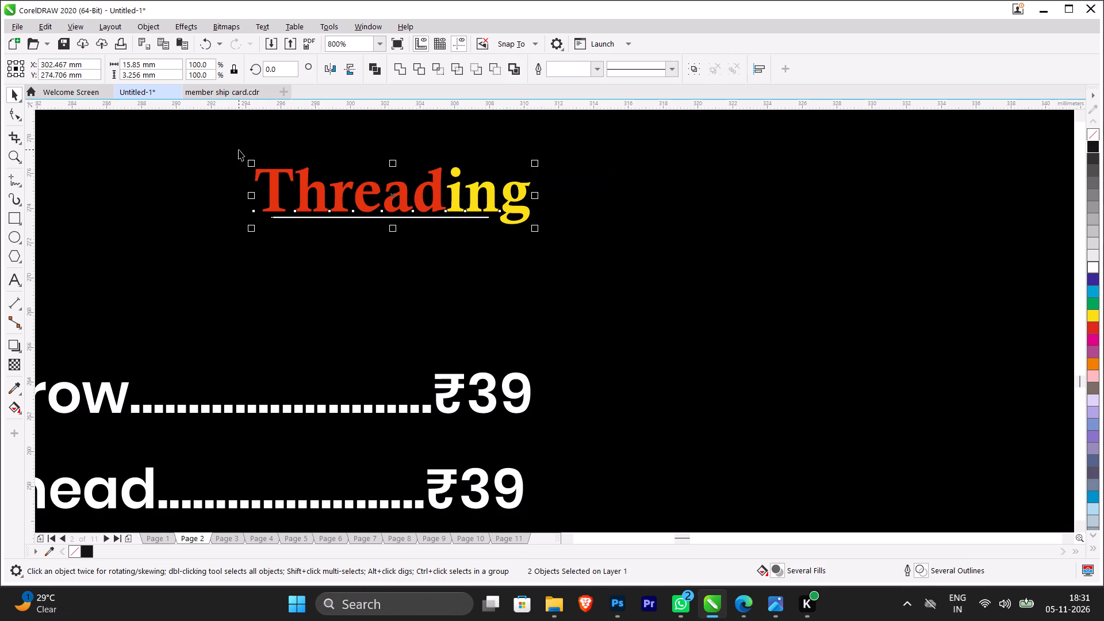
{"action": "key", "text": "ctrl+g"}
Place the Threading heading just above the Eyebrow line and group it with all seven price lines.
{"action": "scroll", "coordinate": [274, 174], "scroll_direction": "down", "scroll_amount": 2}
{"action": "left_click_drag", "start_coordinate": [301, 178], "coordinate": [274, 192]}
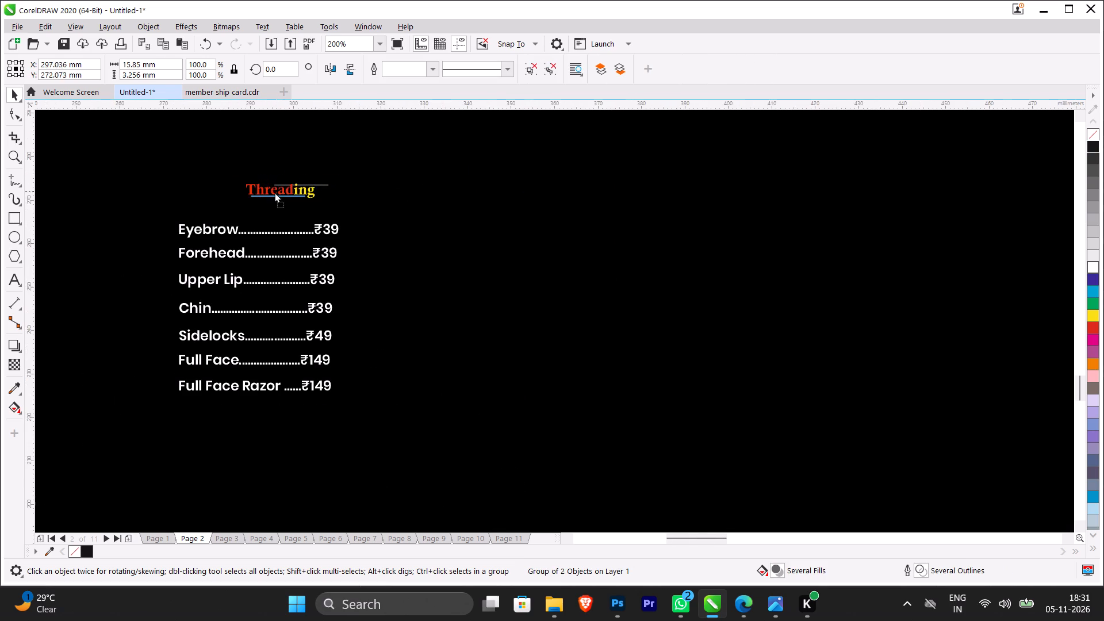
{"action": "left_click_drag", "start_coordinate": [274, 192], "coordinate": [267, 208]}
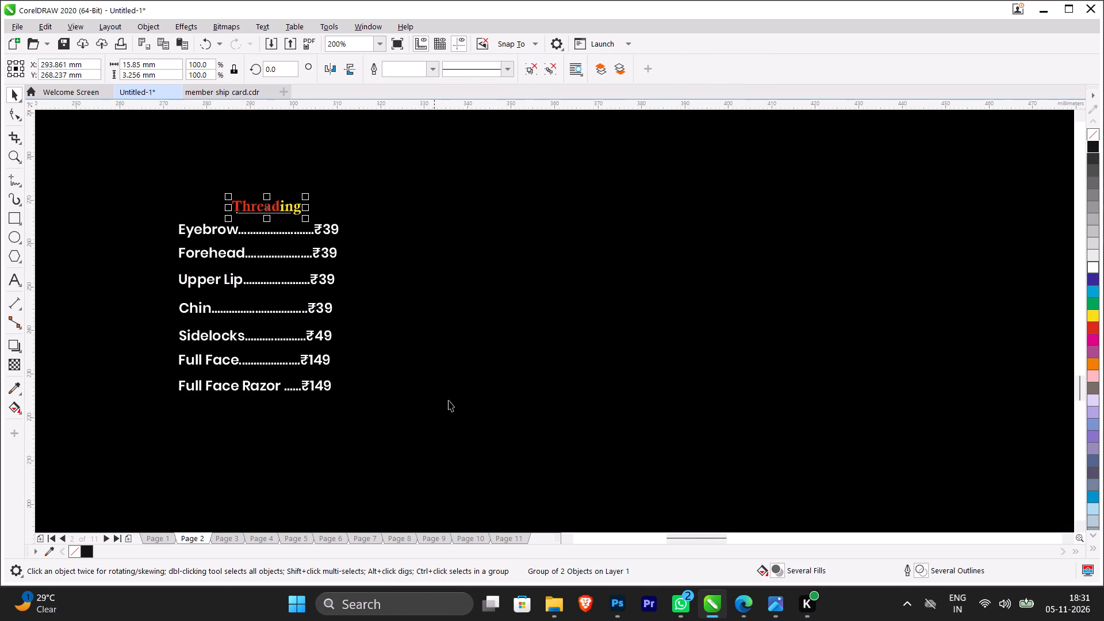
{"action": "left_click", "coordinate": [450, 402]}
{"action": "left_click_drag", "start_coordinate": [411, 446], "coordinate": [80, 166]}
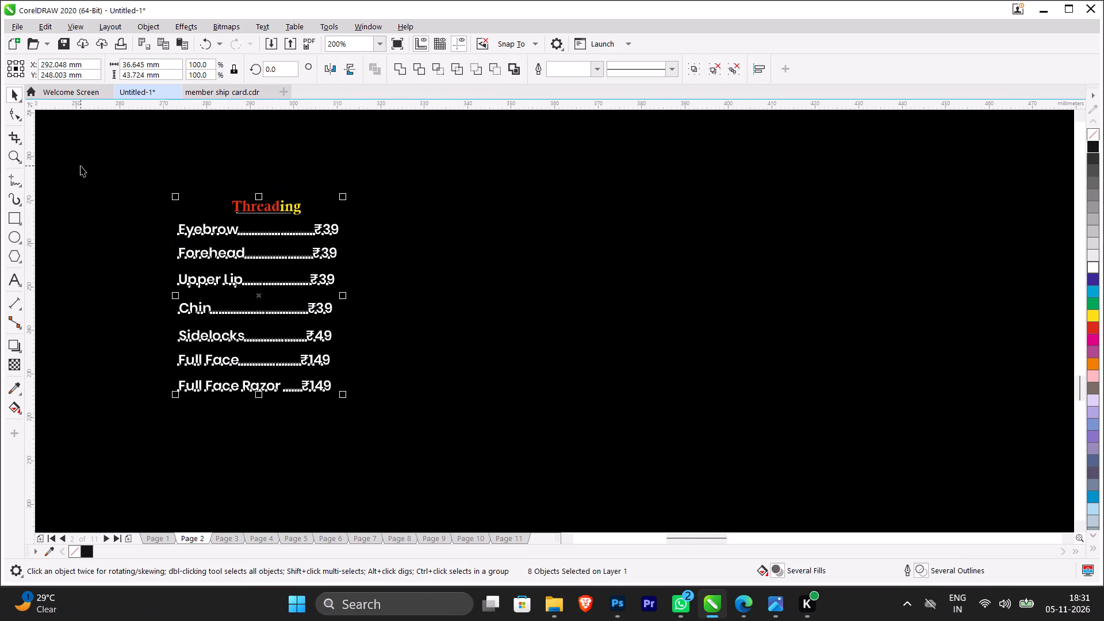
{"action": "key", "text": "ctrl+g"}
Move the Threading group onto the A4 page, directly below the Skin Care list near the page's left edge.
{"action": "scroll", "coordinate": [145, 179], "scroll_direction": "down", "scroll_amount": 4}
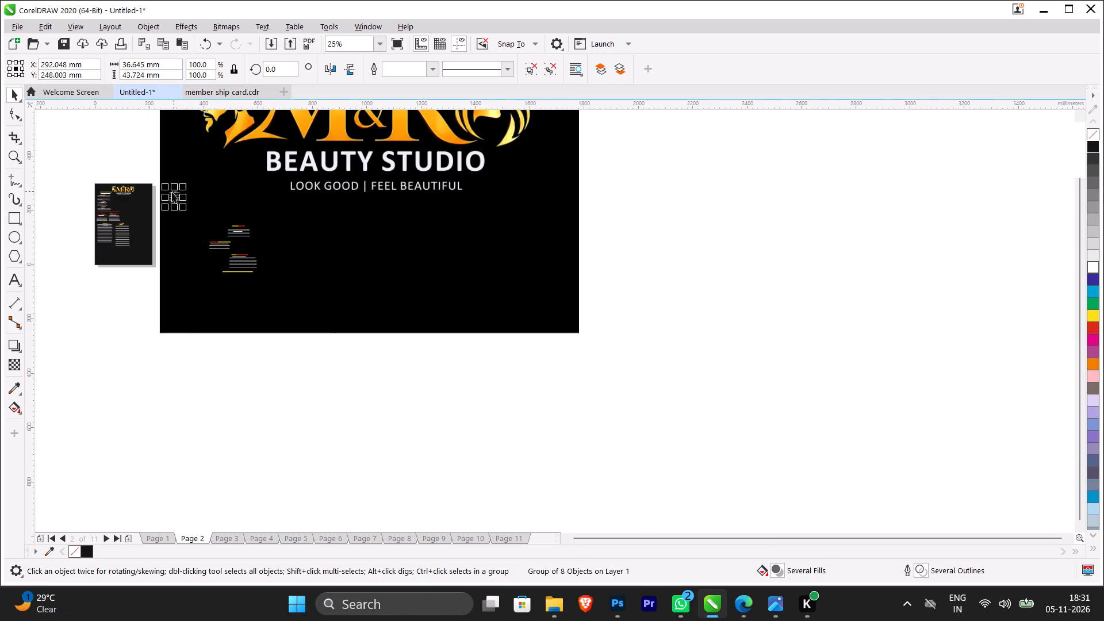
{"action": "left_click_drag", "start_coordinate": [179, 197], "coordinate": [132, 228]}
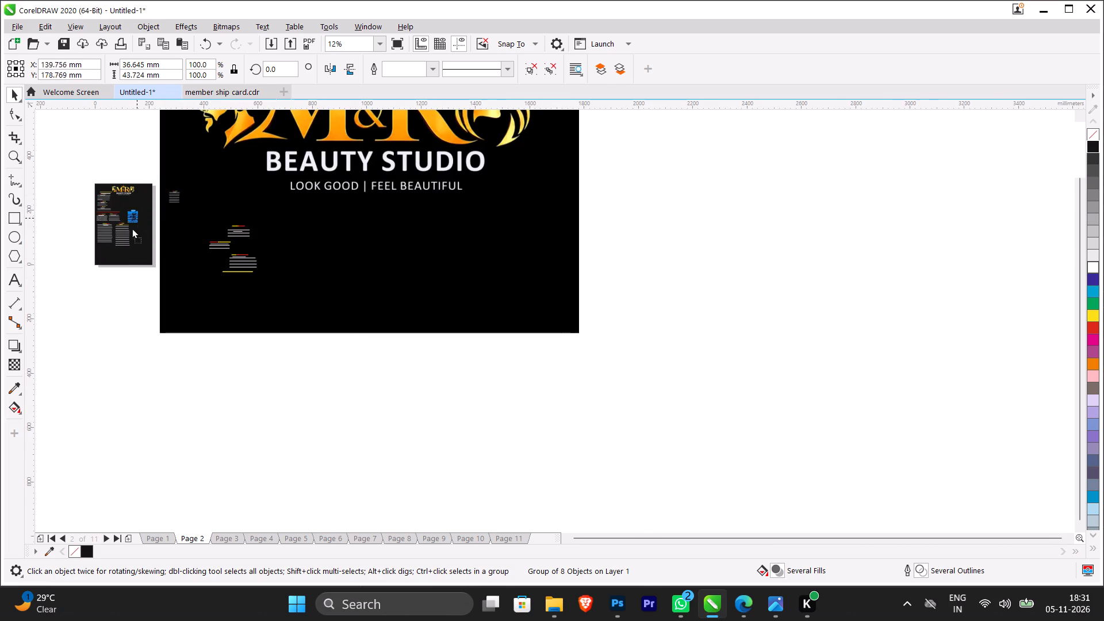
{"action": "left_click_drag", "start_coordinate": [132, 228], "coordinate": [109, 252]}
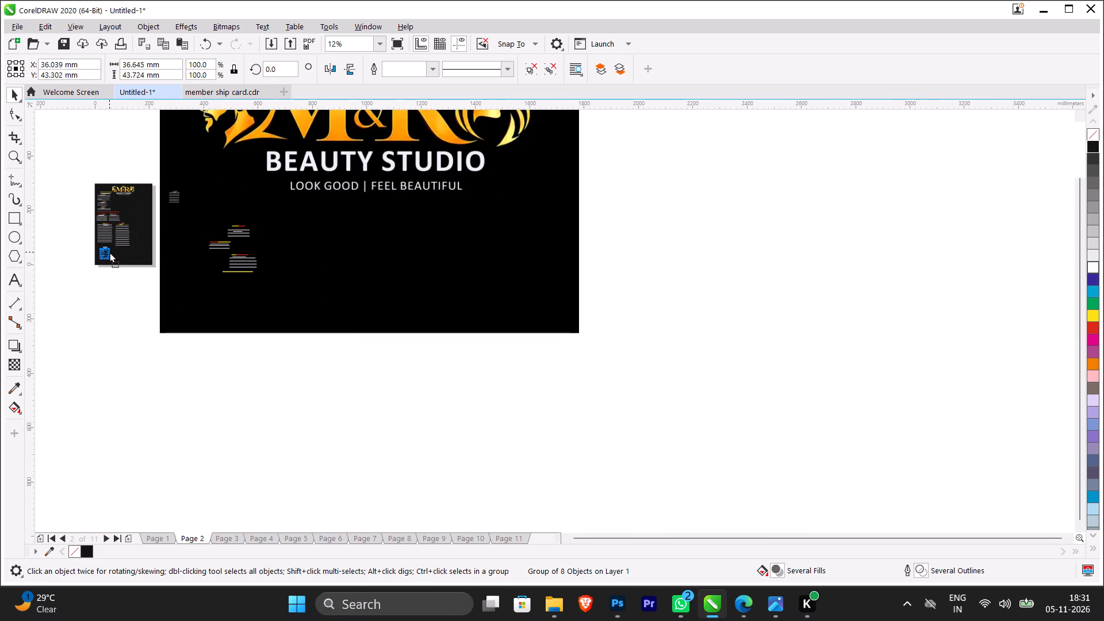
{"action": "left_click_drag", "start_coordinate": [109, 252], "coordinate": [110, 251]}
{"action": "scroll", "coordinate": [104, 253], "scroll_direction": "up", "scroll_amount": 3}
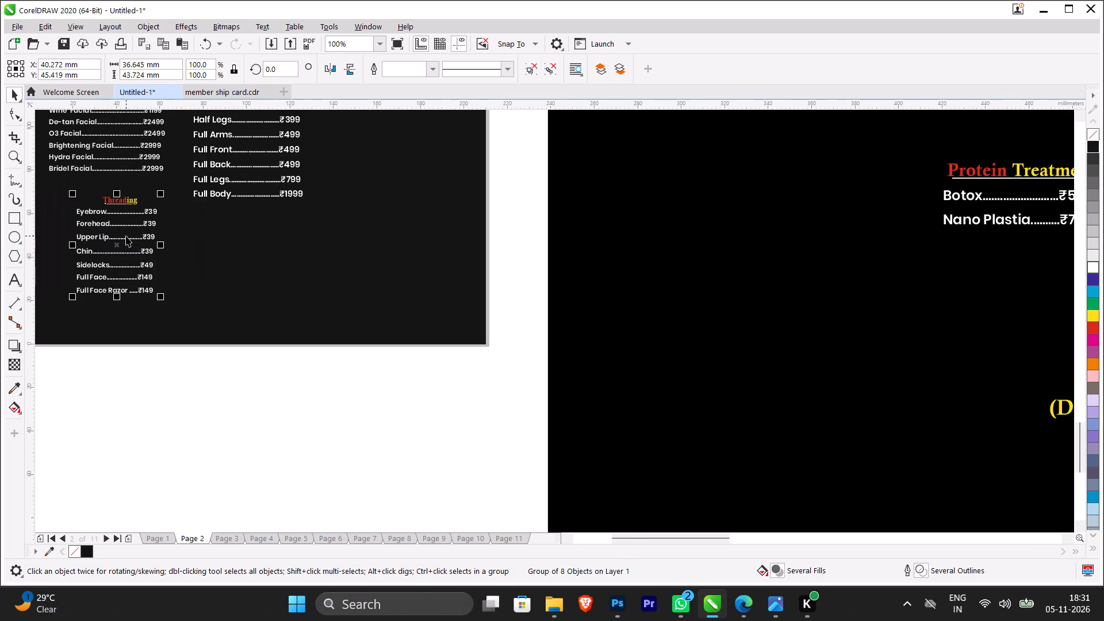
{"action": "left_click_drag", "start_coordinate": [141, 221], "coordinate": [121, 219]}
{"action": "left_click_drag", "start_coordinate": [151, 225], "coordinate": [133, 225]}
Enlarge the Threading group proportionally about its centre to about 47 × 56 mm.
{"action": "scroll", "coordinate": [133, 225], "scroll_direction": "down", "scroll_amount": 1}
{"action": "scroll", "coordinate": [115, 227], "scroll_direction": "up", "scroll_amount": 2}
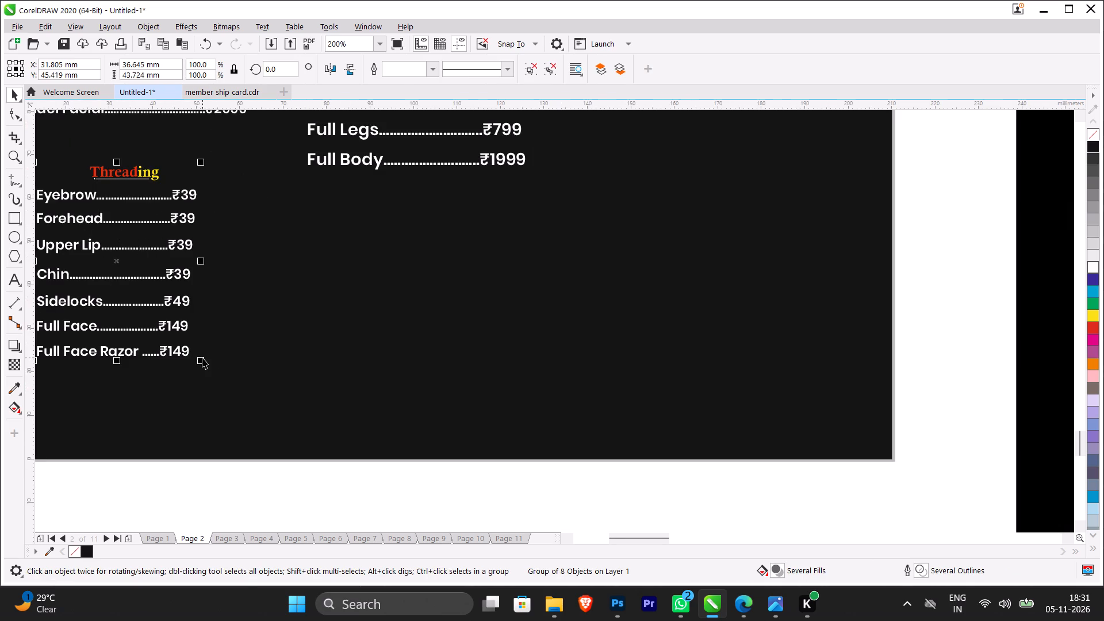
{"action": "left_click_drag", "start_coordinate": [202, 359], "coordinate": [225, 388], "text": "shift"}
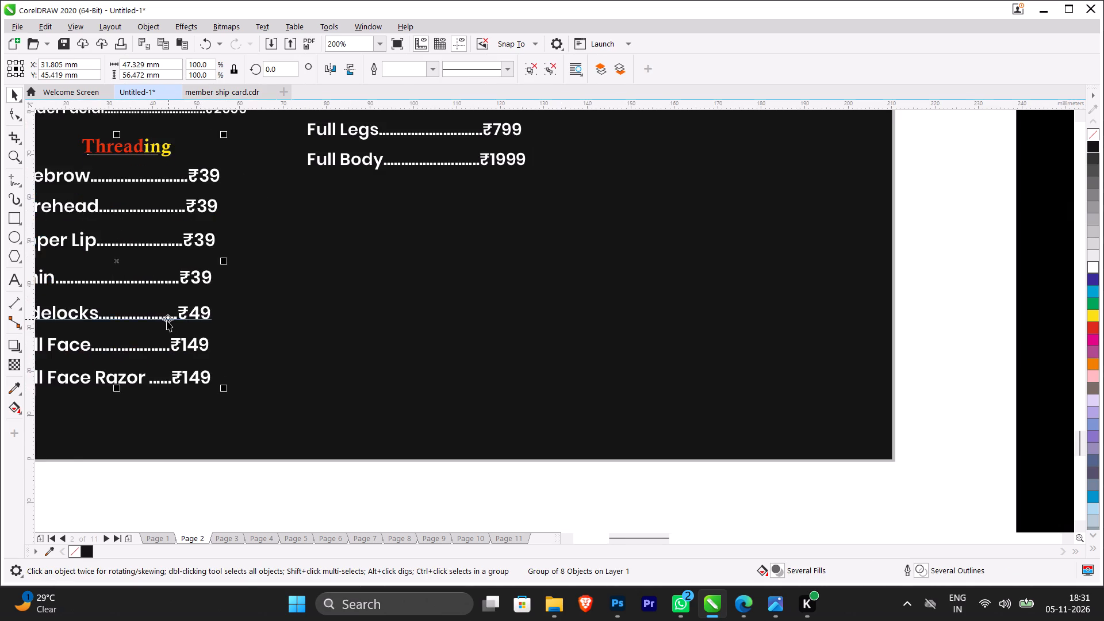
{"action": "scroll", "coordinate": [167, 320], "scroll_direction": "down", "scroll_amount": 1}
{"action": "scroll", "coordinate": [135, 273], "scroll_direction": "down", "scroll_amount": 1}
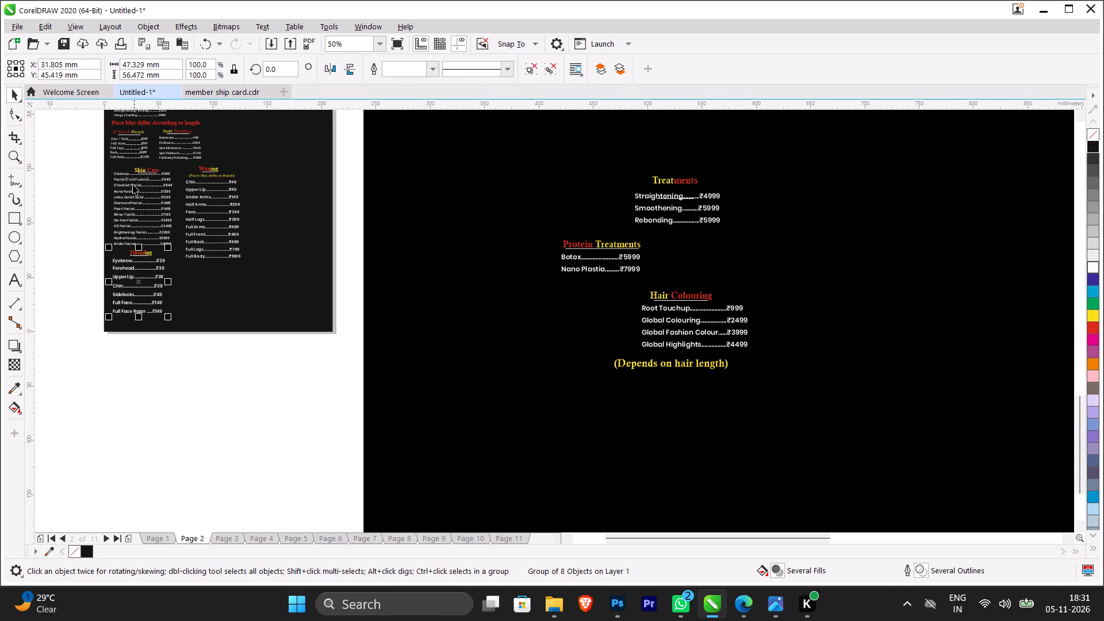
Enlarge the group of Skin Care price lines proportionally so it fills more of its column.
{"action": "left_click", "coordinate": [136, 186]}
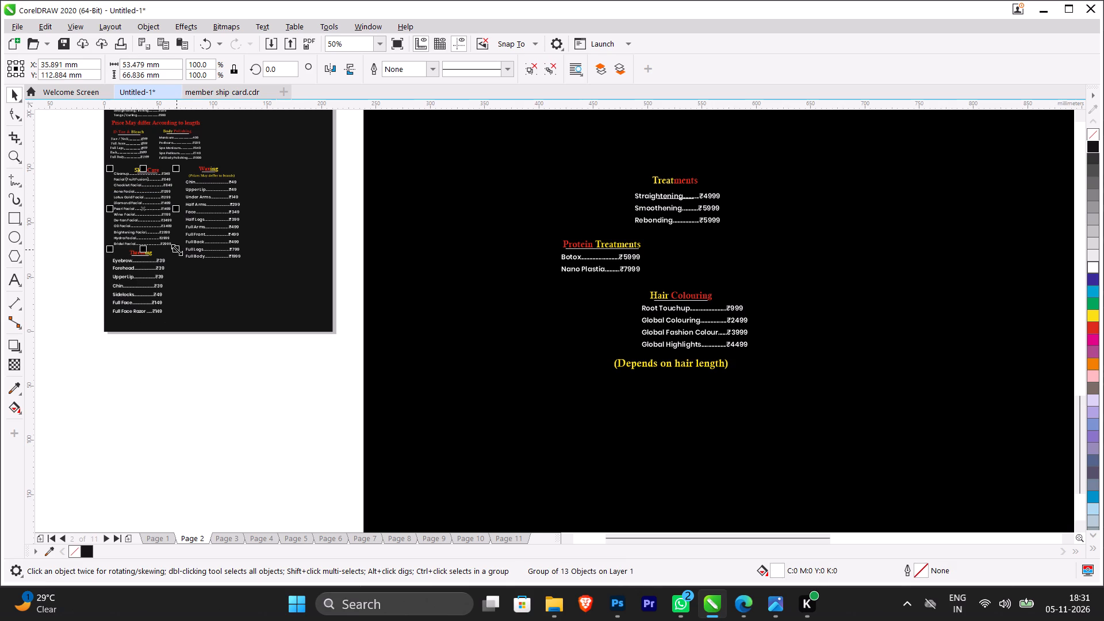
{"action": "left_click_drag", "start_coordinate": [178, 250], "coordinate": [186, 255], "text": "shift"}
{"action": "left_click", "coordinate": [218, 245]}
{"action": "left_click", "coordinate": [221, 245]}
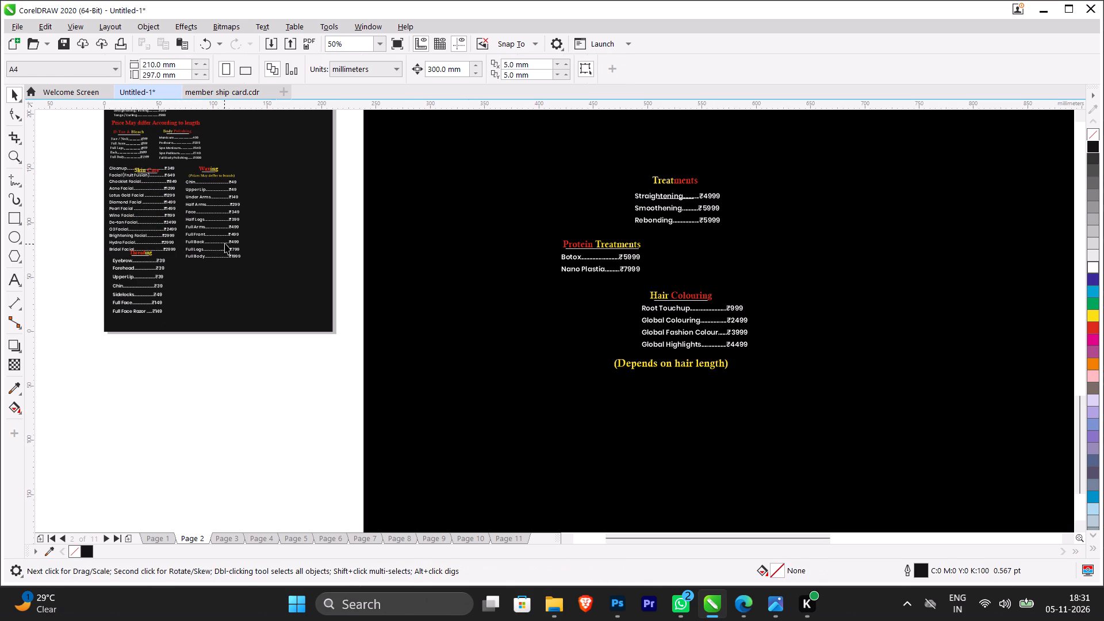
Slightly enlarge the Waxing group proportionally about its centre to about 51 × 86 mm.
{"action": "left_click", "coordinate": [226, 243]}
{"action": "left_click_drag", "start_coordinate": [244, 264], "coordinate": [249, 271], "text": "shift"}
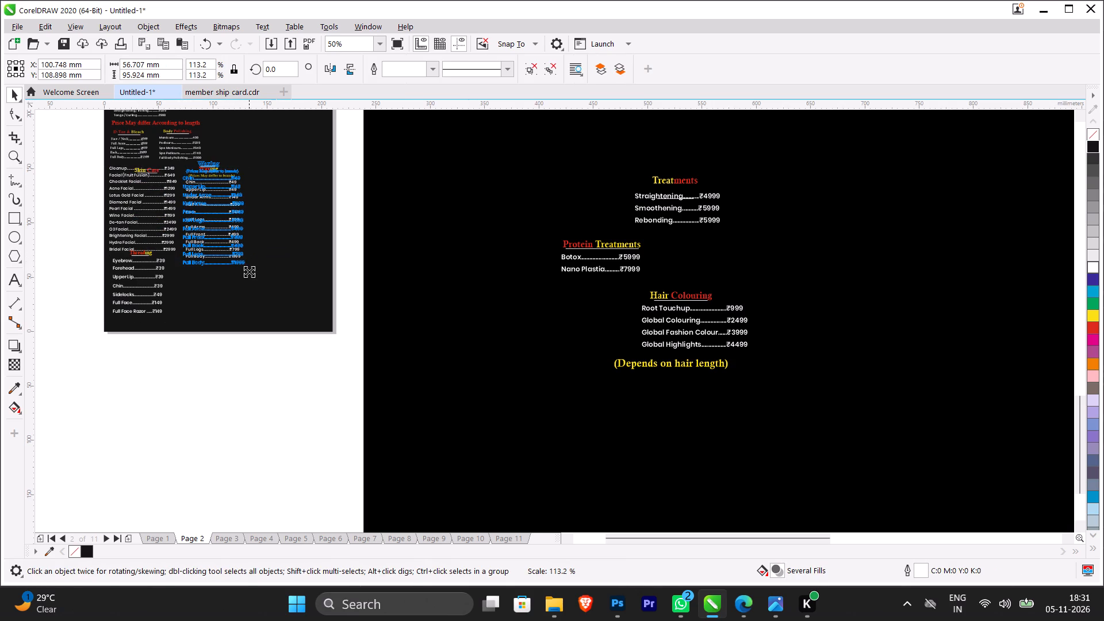
{"action": "left_click_drag", "start_coordinate": [249, 271], "coordinate": [245, 269], "text": "shift"}
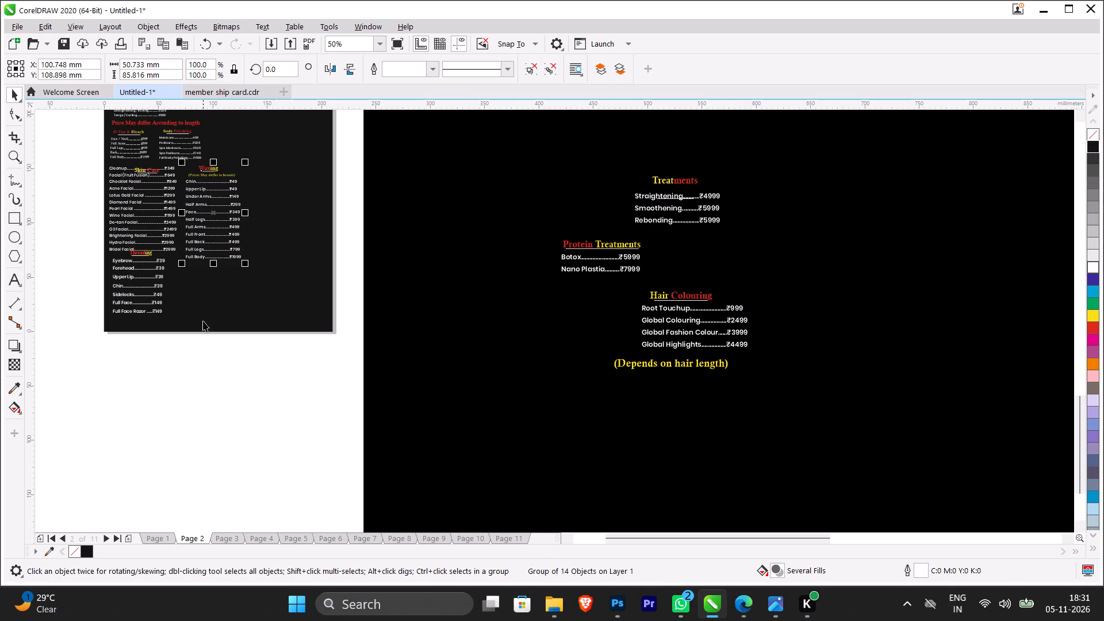
{"action": "left_click", "coordinate": [198, 380]}
{"action": "scroll", "coordinate": [236, 352], "scroll_direction": "down", "scroll_amount": 2}
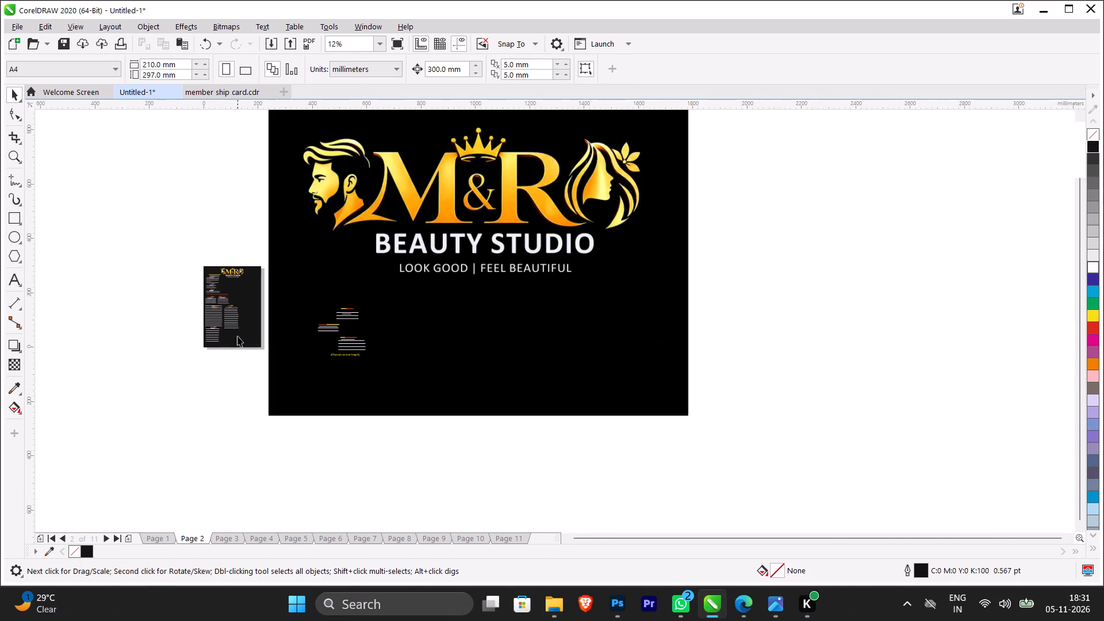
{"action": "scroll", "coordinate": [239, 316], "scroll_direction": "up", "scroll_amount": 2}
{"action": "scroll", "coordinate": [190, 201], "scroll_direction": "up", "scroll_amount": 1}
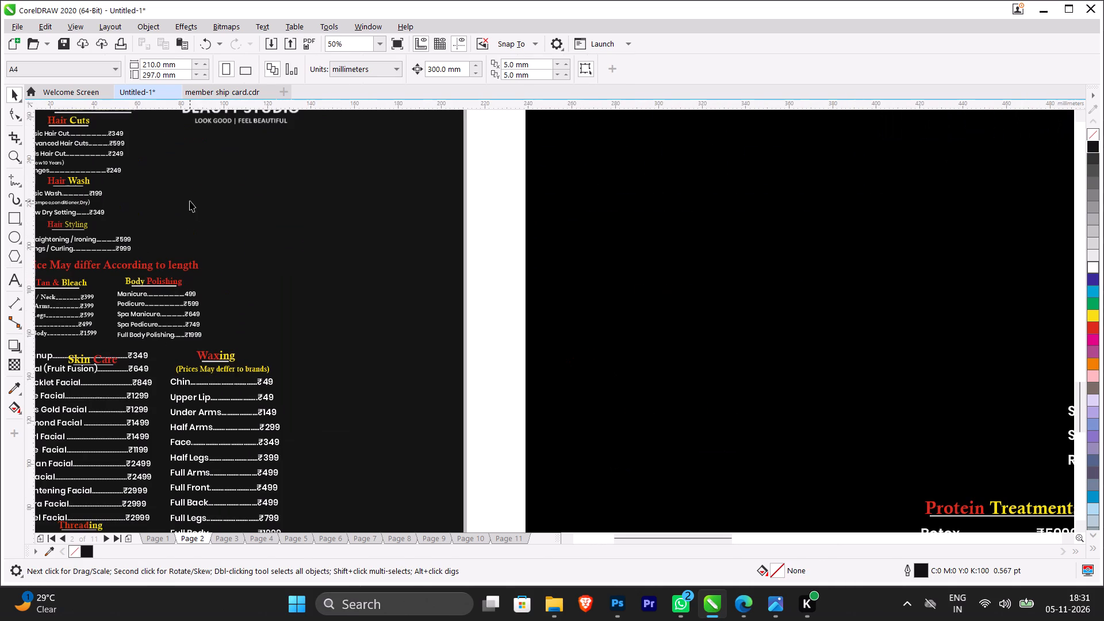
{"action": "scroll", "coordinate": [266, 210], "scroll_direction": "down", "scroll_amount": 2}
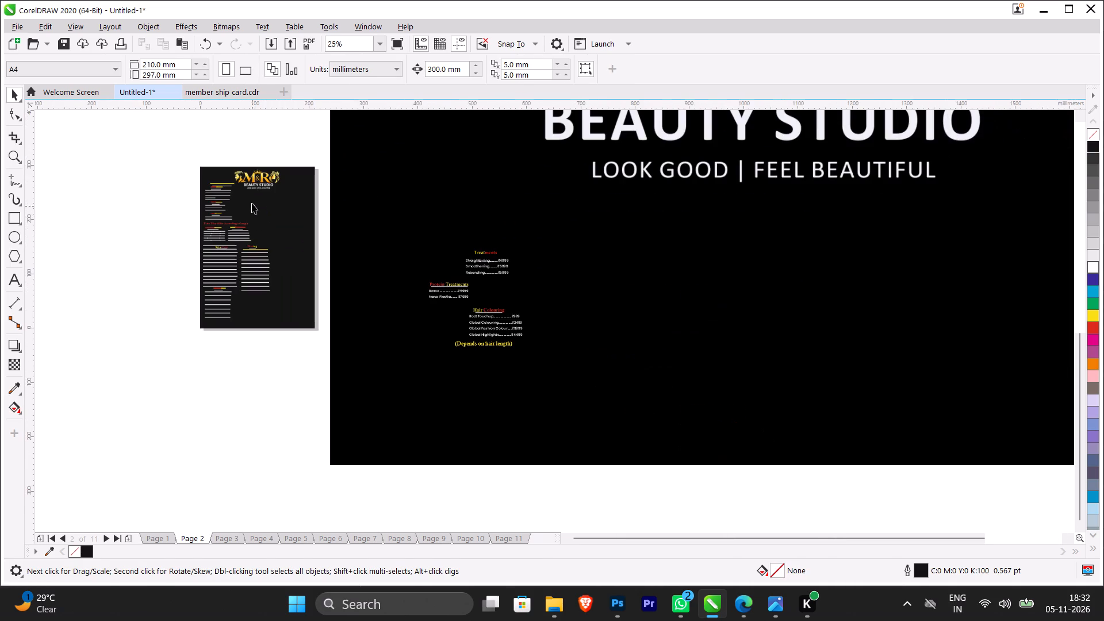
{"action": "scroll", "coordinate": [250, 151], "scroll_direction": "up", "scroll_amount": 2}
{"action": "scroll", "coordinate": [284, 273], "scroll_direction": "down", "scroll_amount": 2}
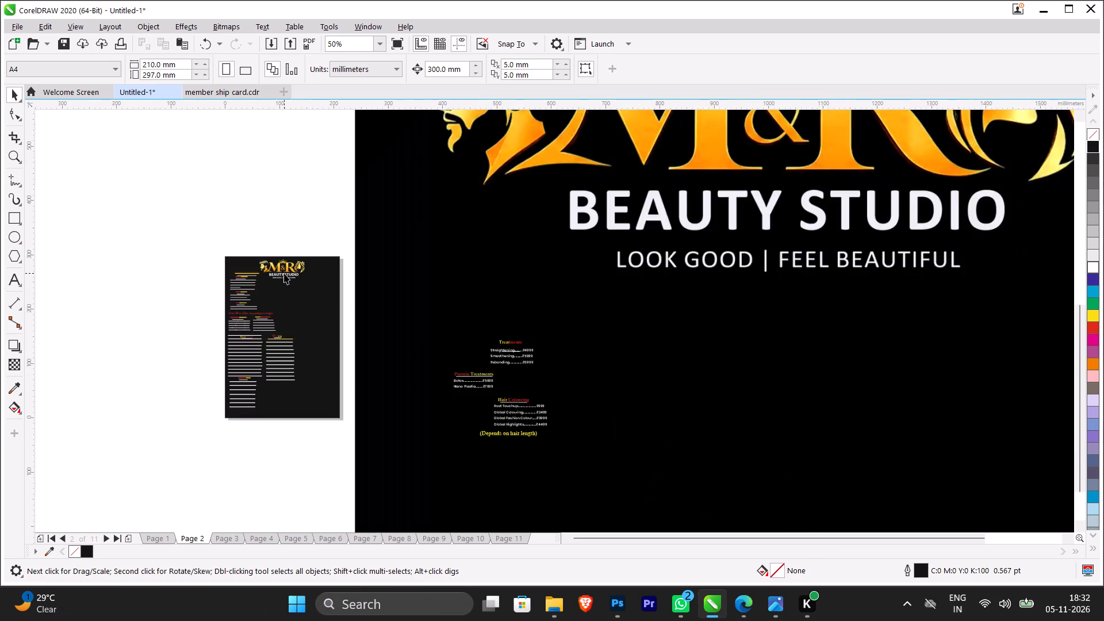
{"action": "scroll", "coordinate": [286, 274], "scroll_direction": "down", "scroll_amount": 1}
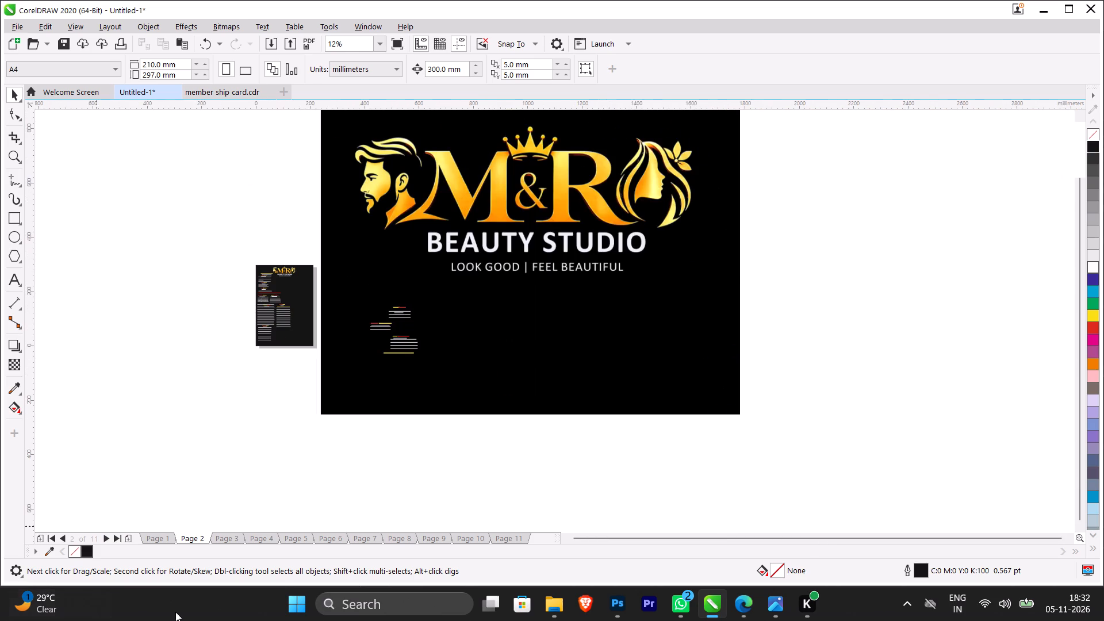
Ungroup the Treatments price block and move its white underline up from the Straightening line to directly beneath the Treatments heading.
{"action": "scroll", "coordinate": [410, 323], "scroll_direction": "up", "scroll_amount": 2}
{"action": "scroll", "coordinate": [386, 278], "scroll_direction": "up", "scroll_amount": 1}
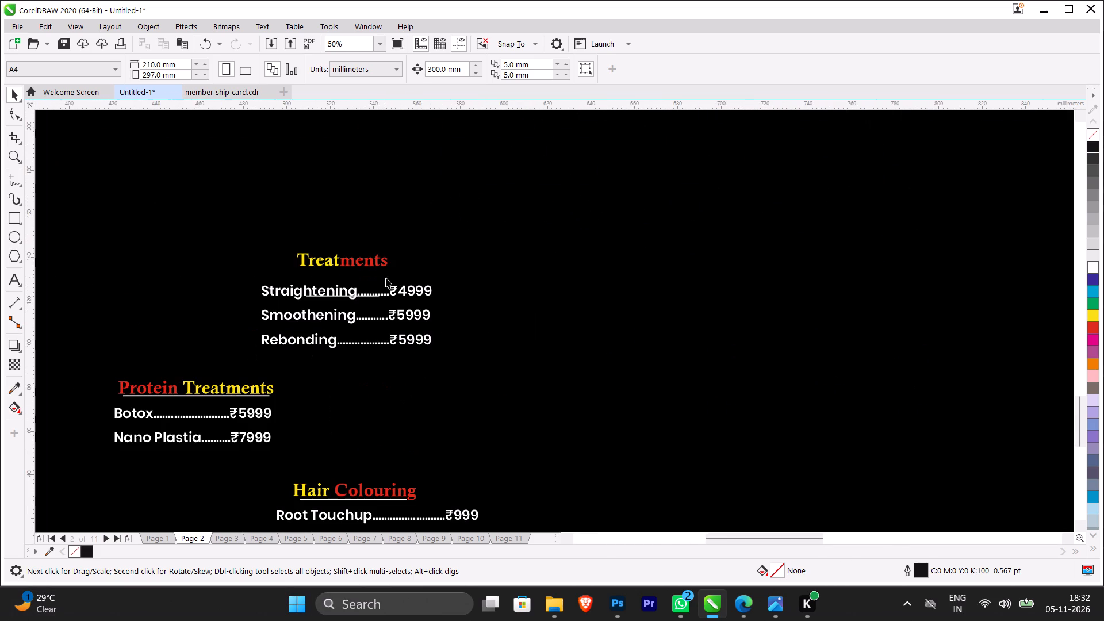
{"action": "scroll", "coordinate": [350, 296], "scroll_direction": "up", "scroll_amount": 2}
{"action": "left_click", "coordinate": [350, 296]}
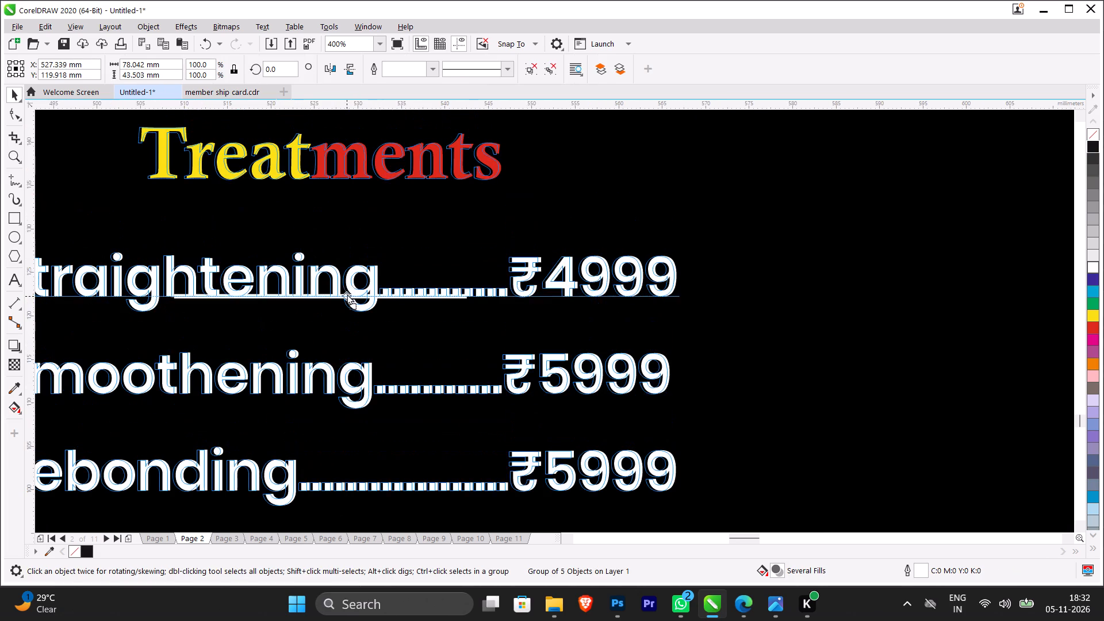
{"action": "left_click", "coordinate": [527, 75]}
{"action": "left_click", "coordinate": [668, 148]}
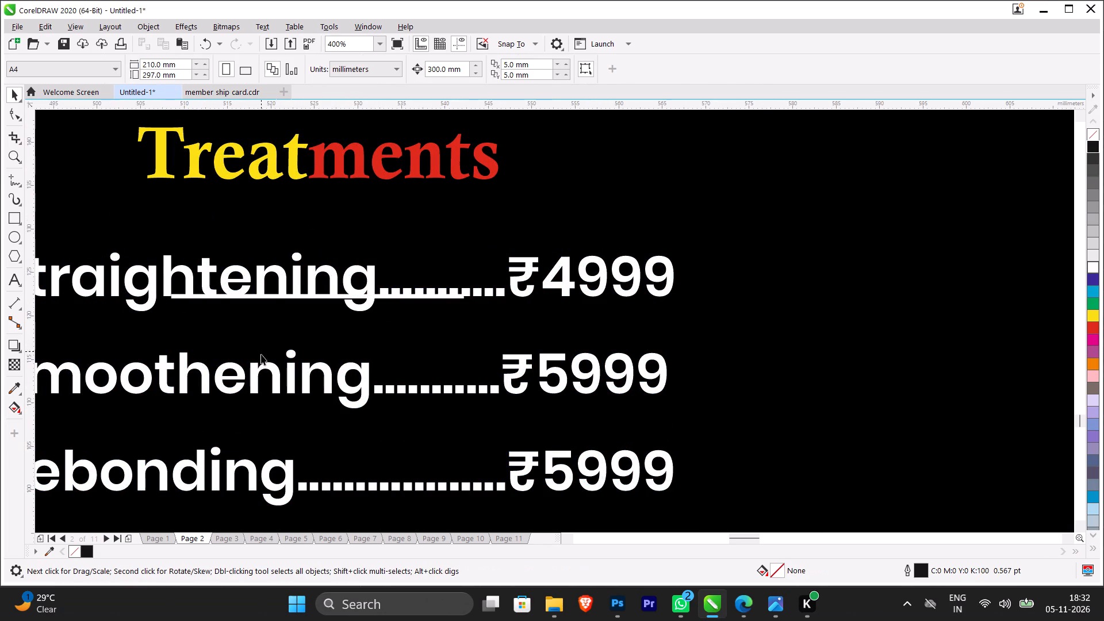
{"action": "left_click", "coordinate": [269, 295]}
{"action": "left_click_drag", "start_coordinate": [269, 295], "coordinate": [283, 216]}
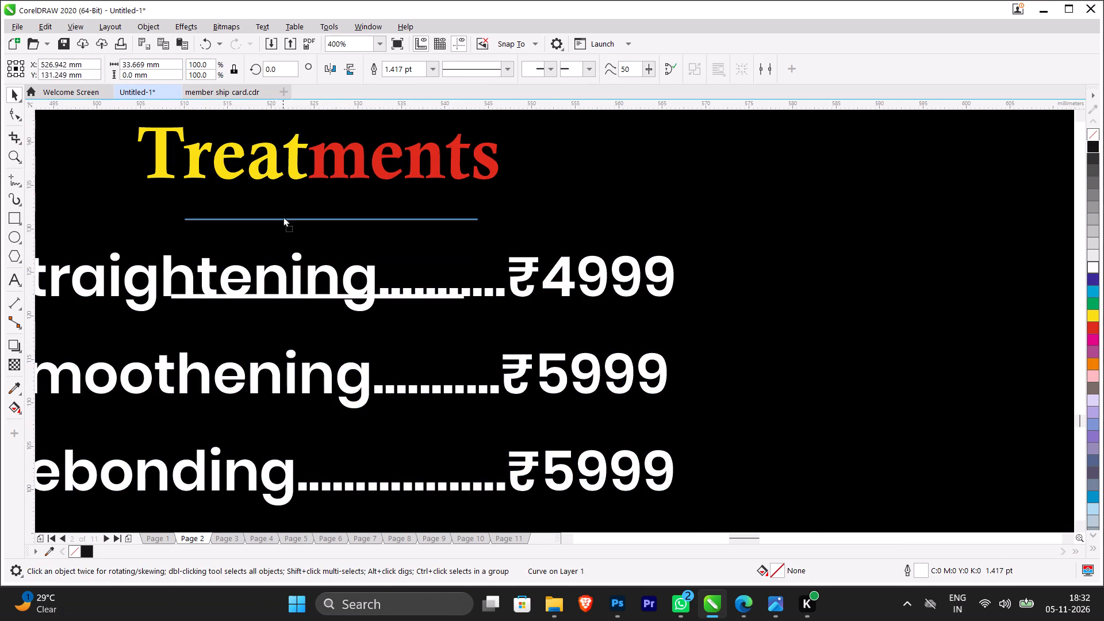
{"action": "left_click_drag", "start_coordinate": [283, 216], "coordinate": [277, 189]}
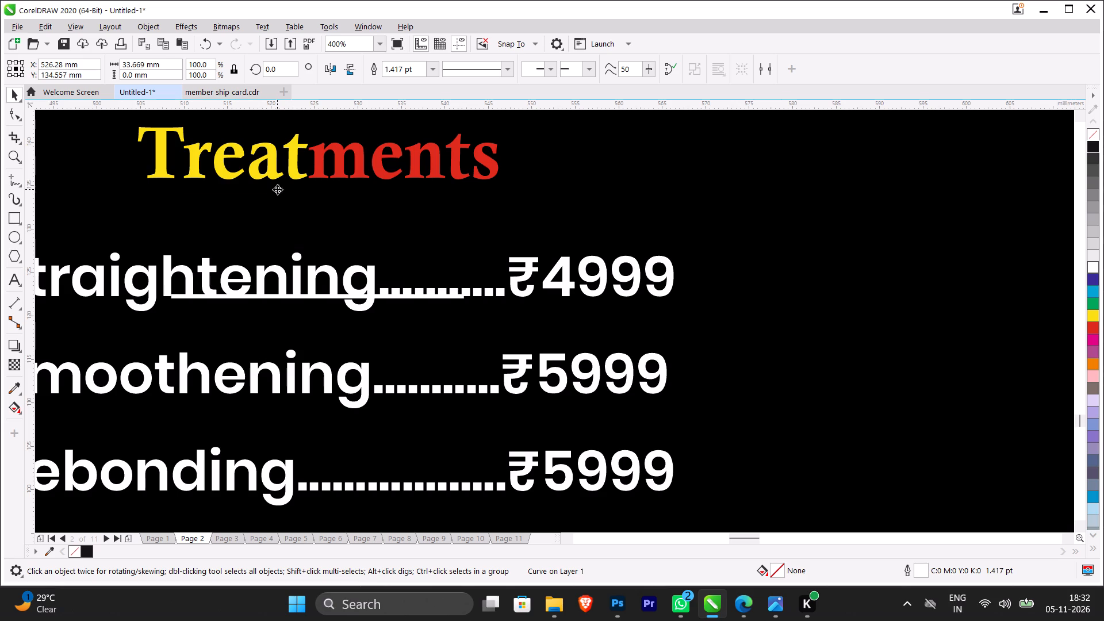
Set the outline width of the underline beneath the Treatments heading to Hairline.
{"action": "left_click", "coordinate": [431, 72]}
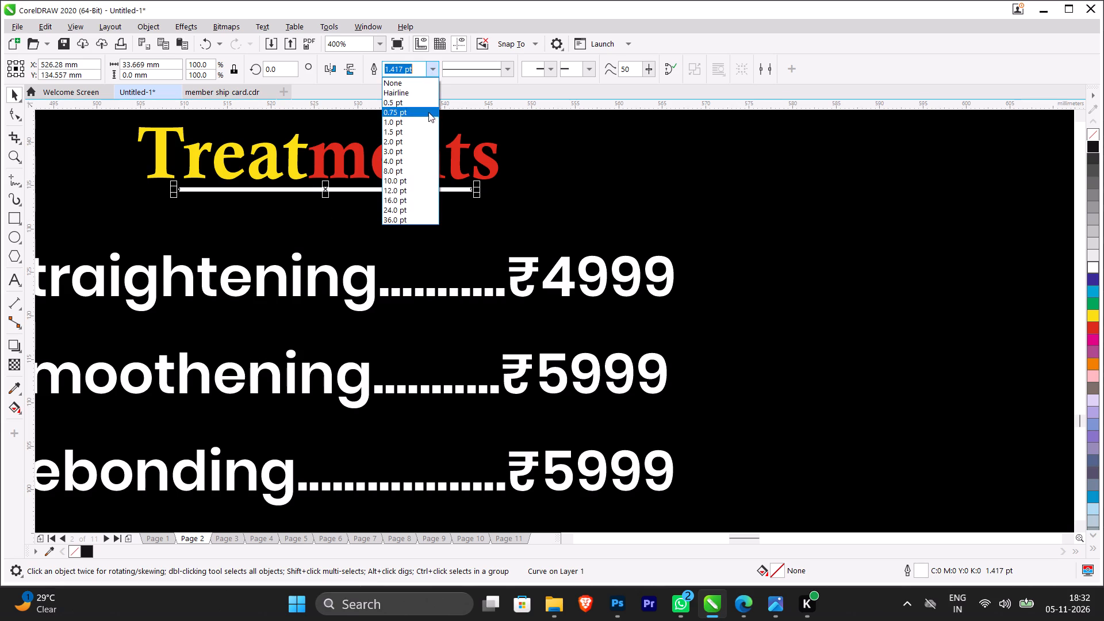
{"action": "left_click", "coordinate": [421, 95]}
{"action": "left_click", "coordinate": [566, 167]}
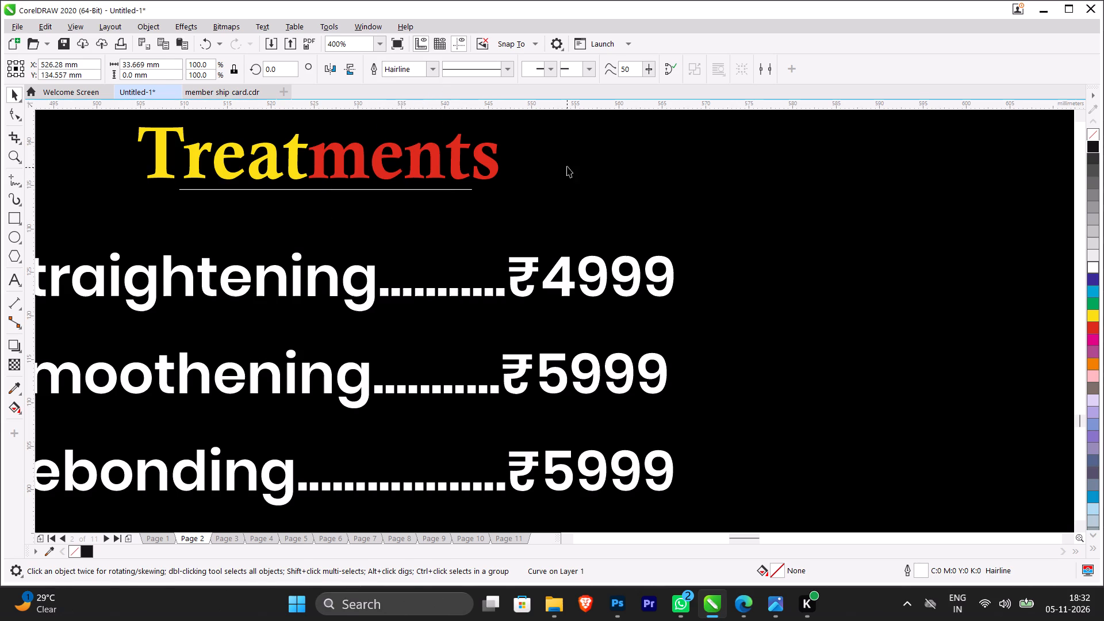
Group the Treatments heading, its underline and the Straightening, Smoothening and Rebonding price lines.
{"action": "scroll", "coordinate": [449, 244], "scroll_direction": "down", "scroll_amount": 2}
{"action": "left_click", "coordinate": [493, 254]}
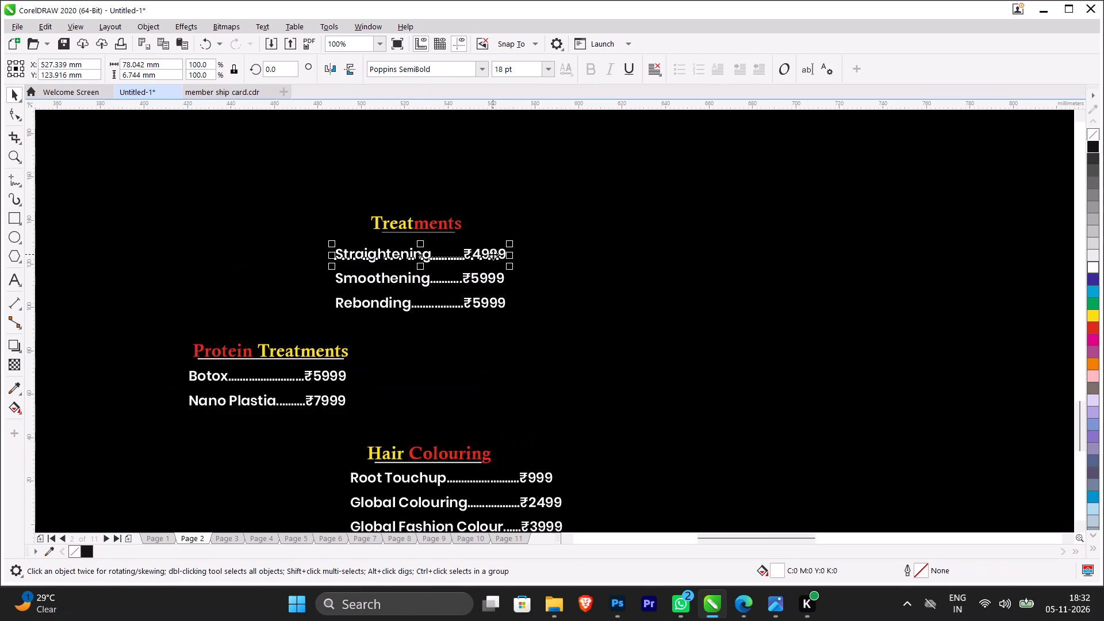
{"action": "left_click", "coordinate": [580, 317]}
{"action": "left_click_drag", "start_coordinate": [595, 346], "coordinate": [319, 187]}
{"action": "key", "text": "ctrl+g"}
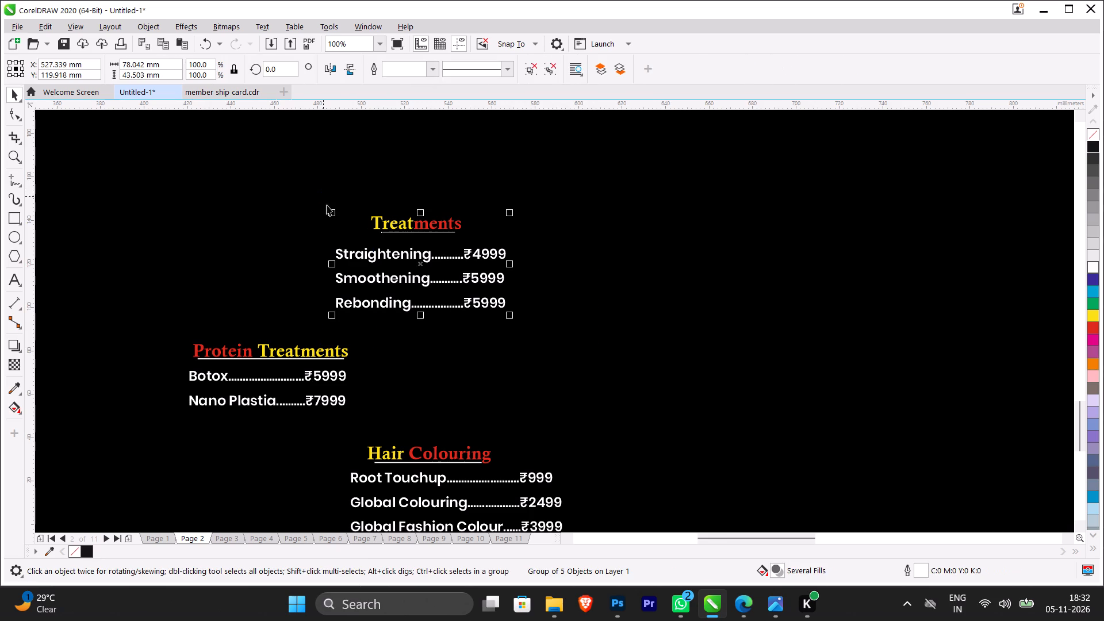
Move the Treatments group from the large black artwork onto the A4 page, just below the logo.
{"action": "scroll", "coordinate": [401, 263], "scroll_direction": "down", "scroll_amount": 3}
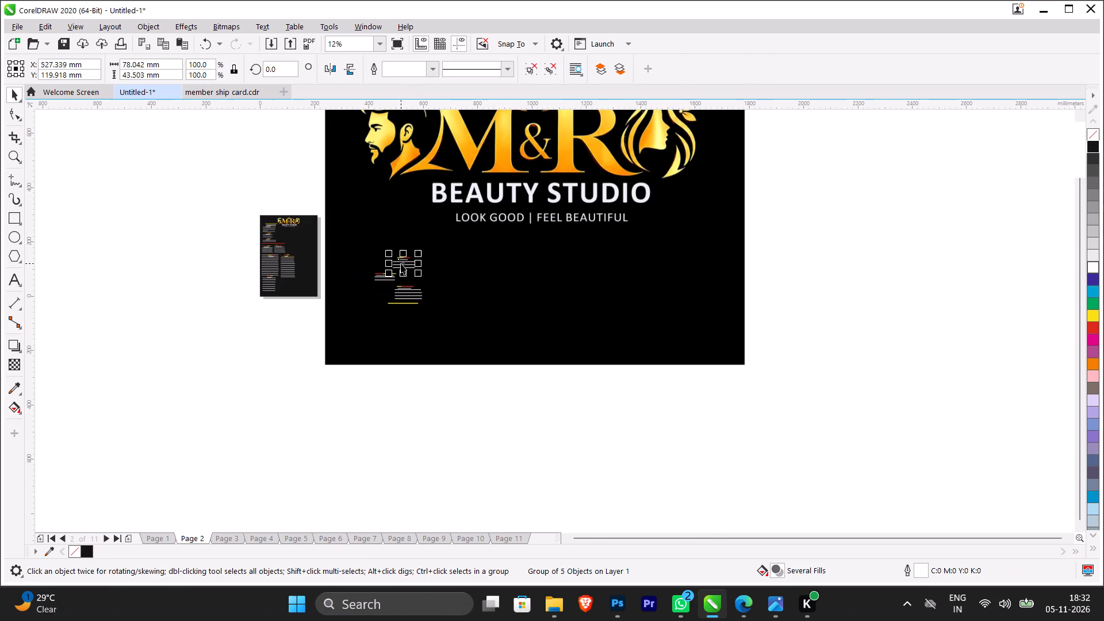
{"action": "left_click_drag", "start_coordinate": [405, 268], "coordinate": [342, 252]}
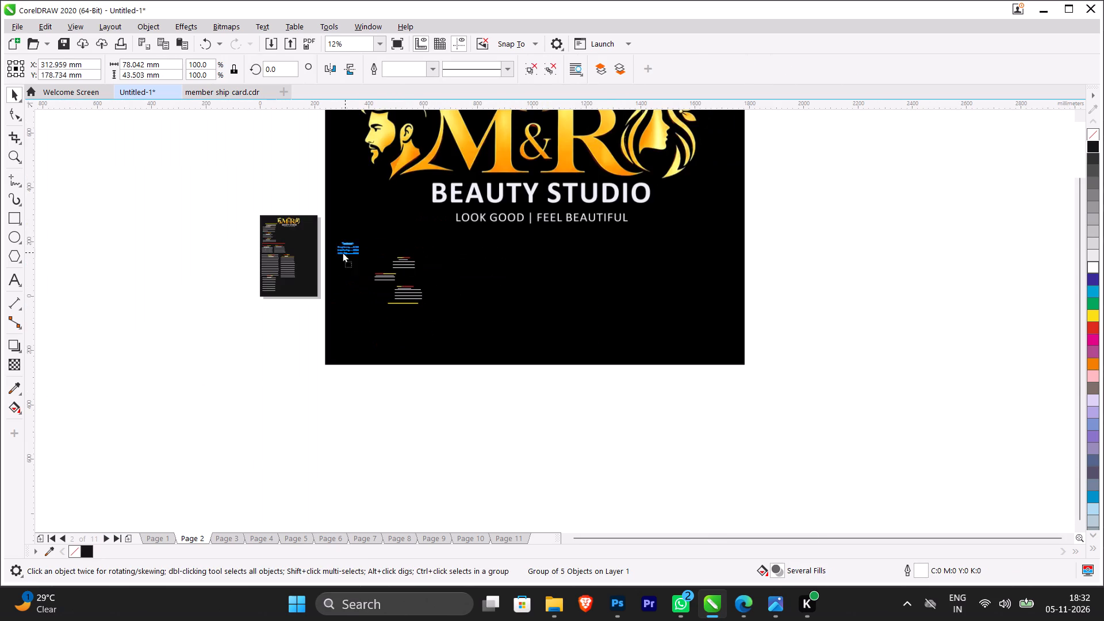
{"action": "left_click_drag", "start_coordinate": [342, 252], "coordinate": [300, 239]}
{"action": "scroll", "coordinate": [298, 233], "scroll_direction": "up", "scroll_amount": 3}
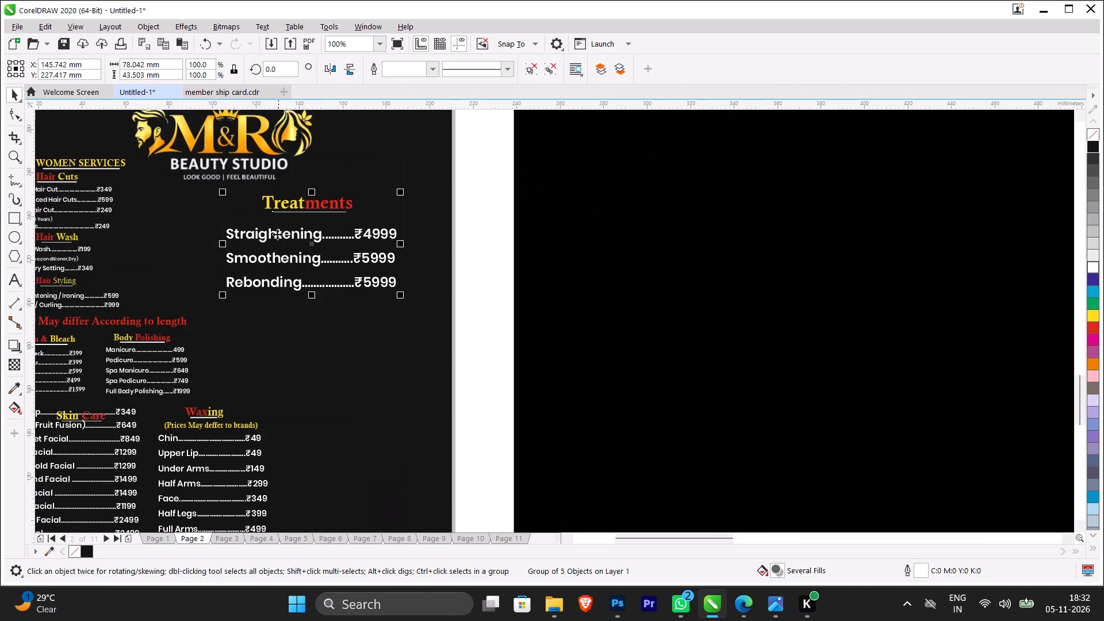
{"action": "left_click_drag", "start_coordinate": [318, 236], "coordinate": [309, 228]}
{"action": "left_click", "coordinate": [483, 218]}
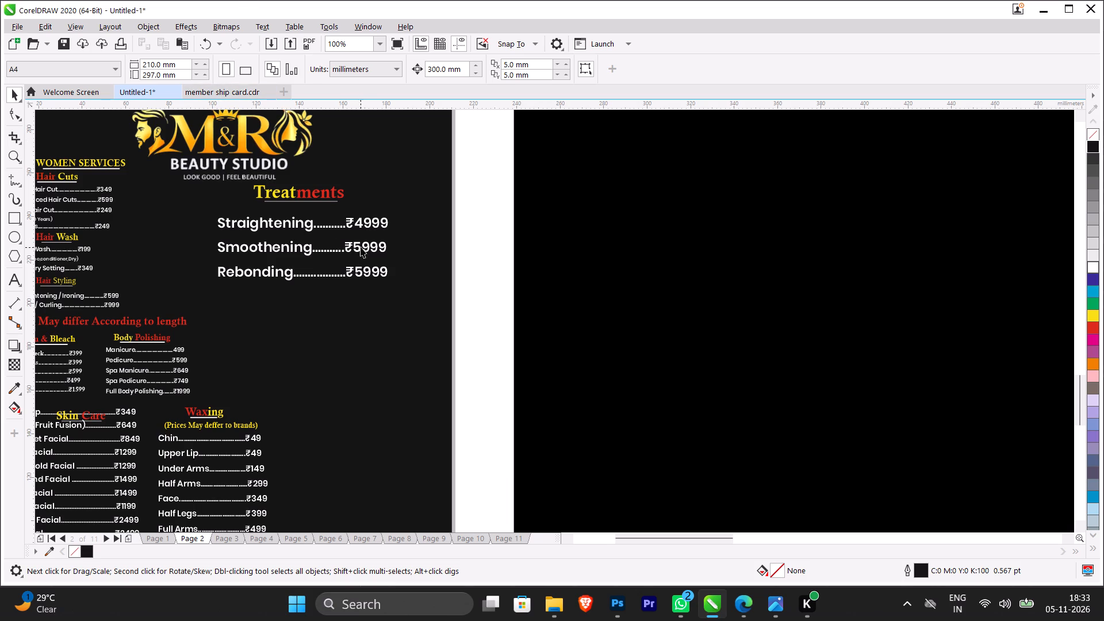
Shrink the Treatments group proportionally about its centre to about 54 × 30 mm.
{"action": "left_click", "coordinate": [367, 223]}
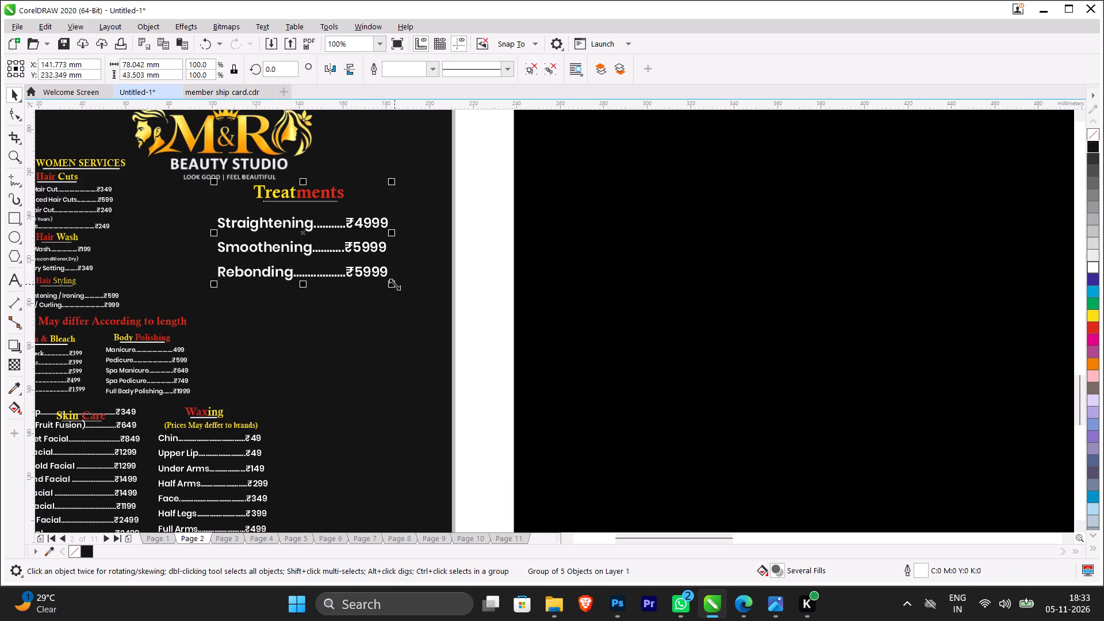
{"action": "left_click_drag", "start_coordinate": [392, 285], "coordinate": [379, 271], "text": "shift"}
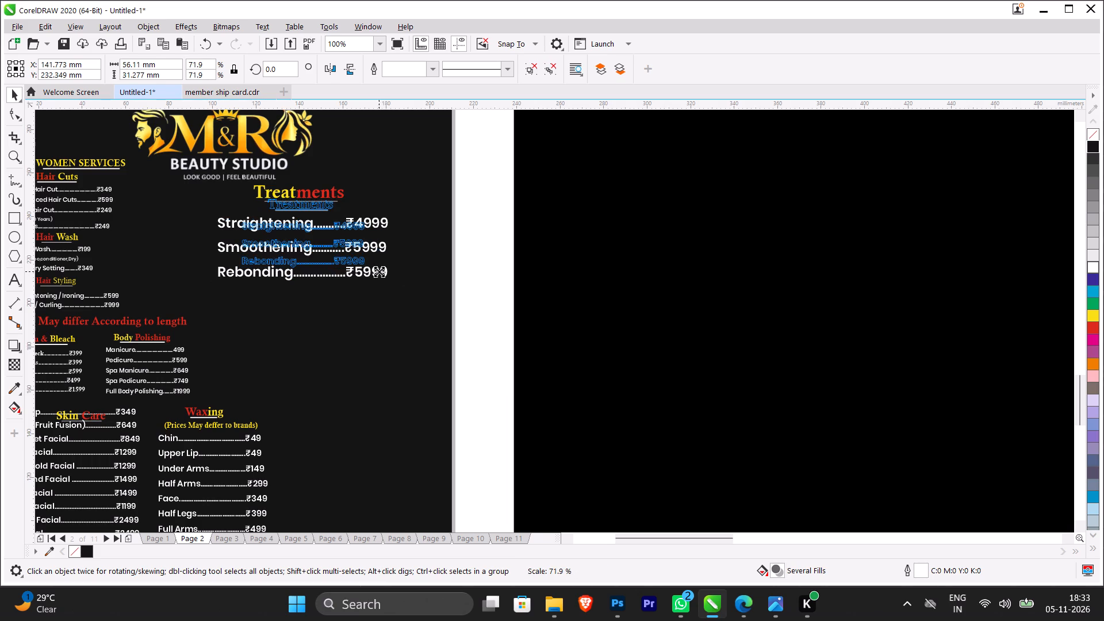
{"action": "left_click_drag", "start_coordinate": [379, 271], "coordinate": [379, 270], "text": "shift"}
Move the Treatments group down the A4 page to sit below the Waxing list, beside the Threading list.
{"action": "left_click_drag", "start_coordinate": [328, 209], "coordinate": [303, 204]}
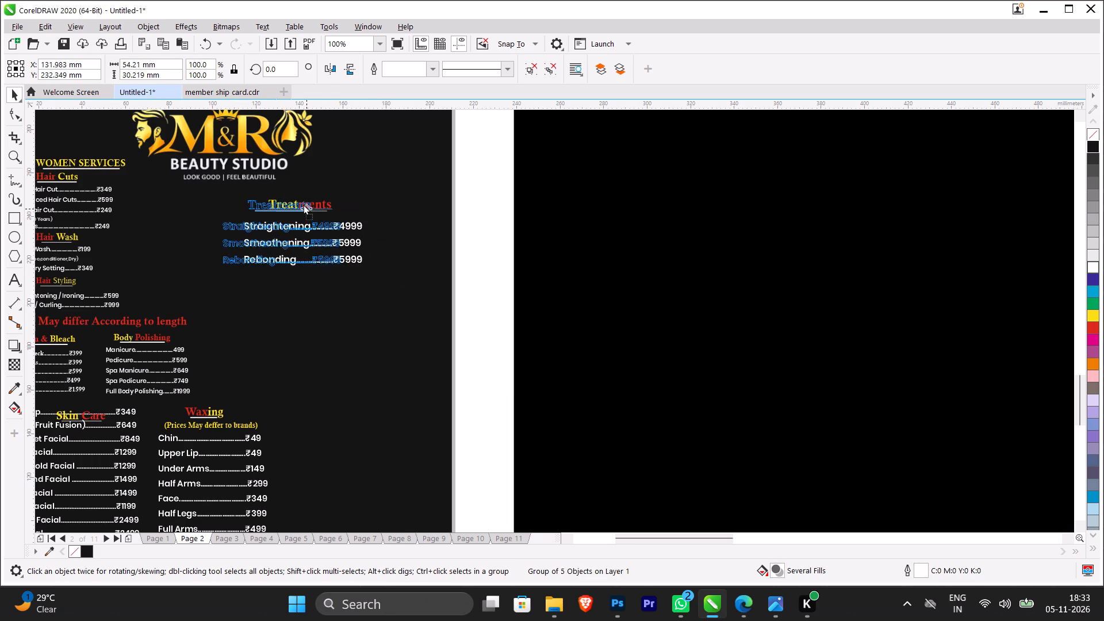
{"action": "left_click_drag", "start_coordinate": [303, 204], "coordinate": [306, 216]}
{"action": "scroll", "coordinate": [306, 216], "scroll_direction": "down", "scroll_amount": 4}
{"action": "scroll", "coordinate": [301, 219], "scroll_direction": "up", "scroll_amount": 1}
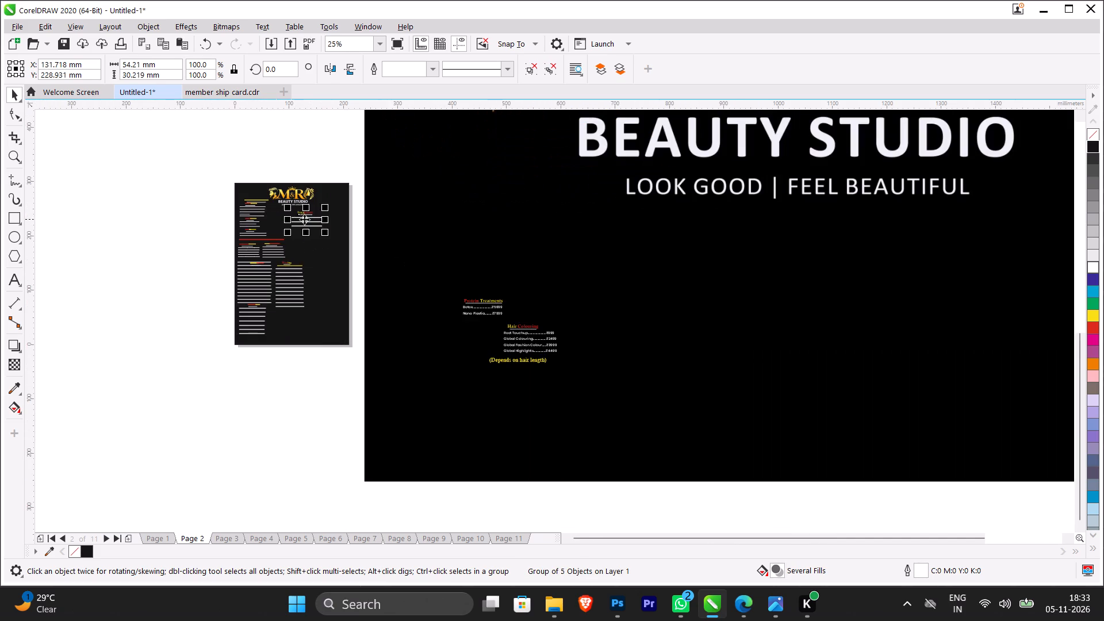
{"action": "left_click_drag", "start_coordinate": [308, 219], "coordinate": [296, 321]}
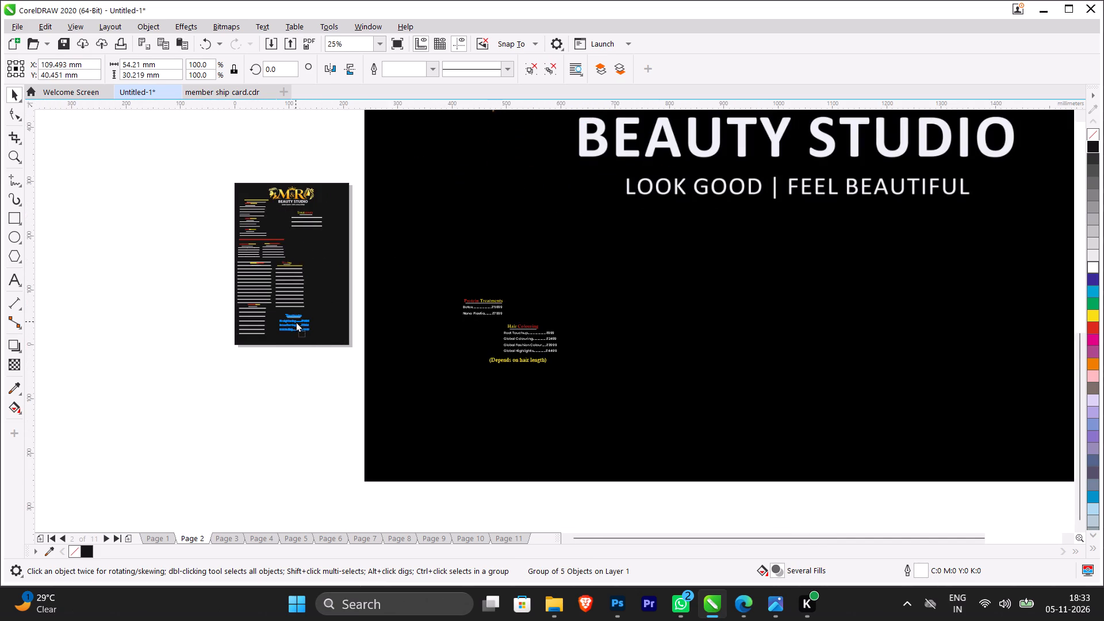
{"action": "left_click_drag", "start_coordinate": [296, 321], "coordinate": [295, 321]}
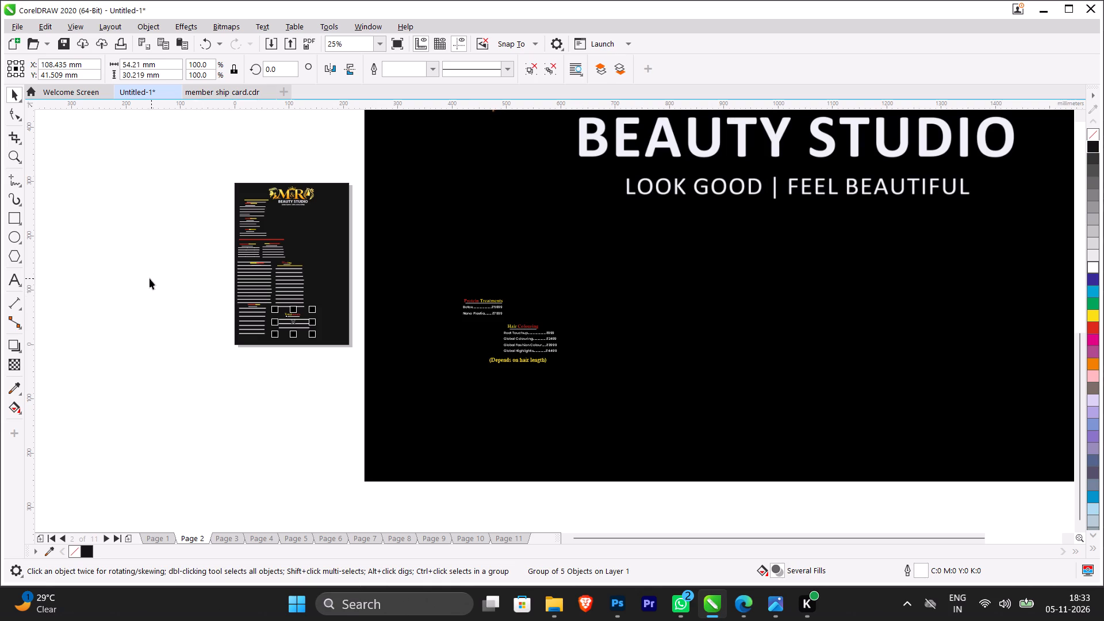
{"action": "left_click", "coordinate": [149, 278]}
Move the Protein Treatments group from the large black artwork onto the A4 page, below the Treatments group at the page's bottom edge.
{"action": "scroll", "coordinate": [473, 301], "scroll_direction": "up", "scroll_amount": 2}
{"action": "scroll", "coordinate": [479, 300], "scroll_direction": "down", "scroll_amount": 1}
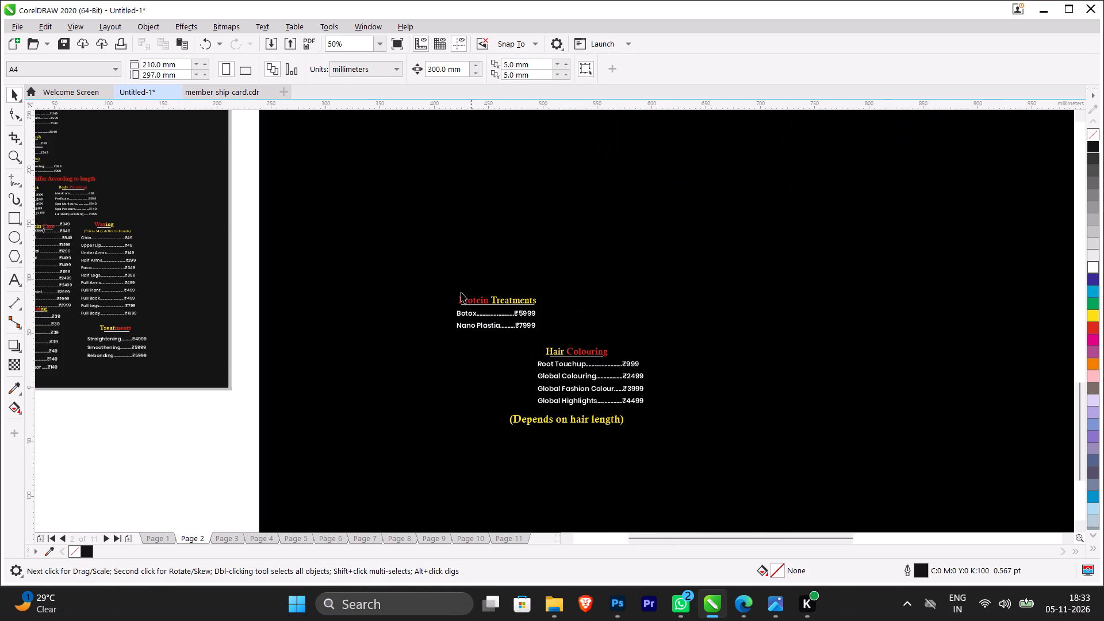
{"action": "left_click_drag", "start_coordinate": [436, 282], "coordinate": [567, 341]}
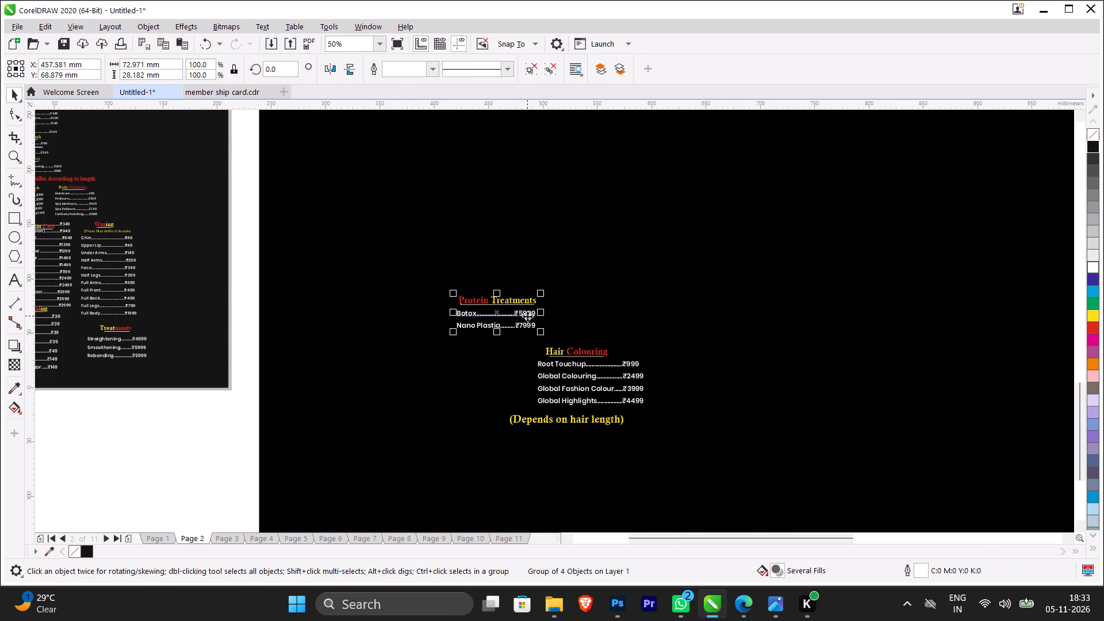
{"action": "scroll", "coordinate": [527, 316], "scroll_direction": "down", "scroll_amount": 1}
{"action": "left_click_drag", "start_coordinate": [526, 314], "coordinate": [342, 228]}
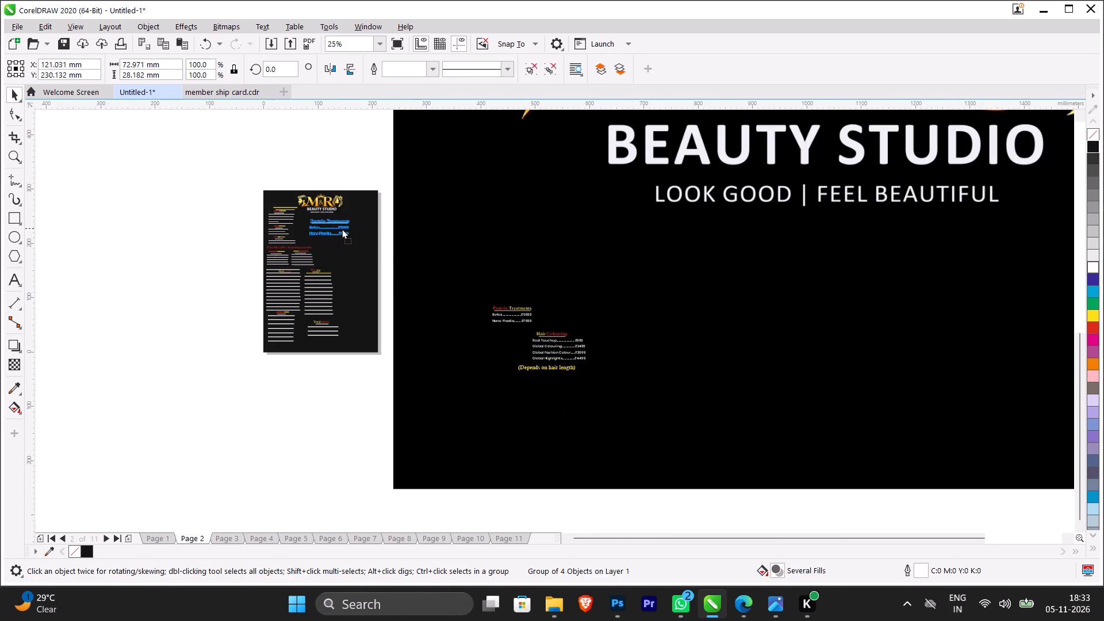
{"action": "left_click_drag", "start_coordinate": [342, 228], "coordinate": [337, 346]}
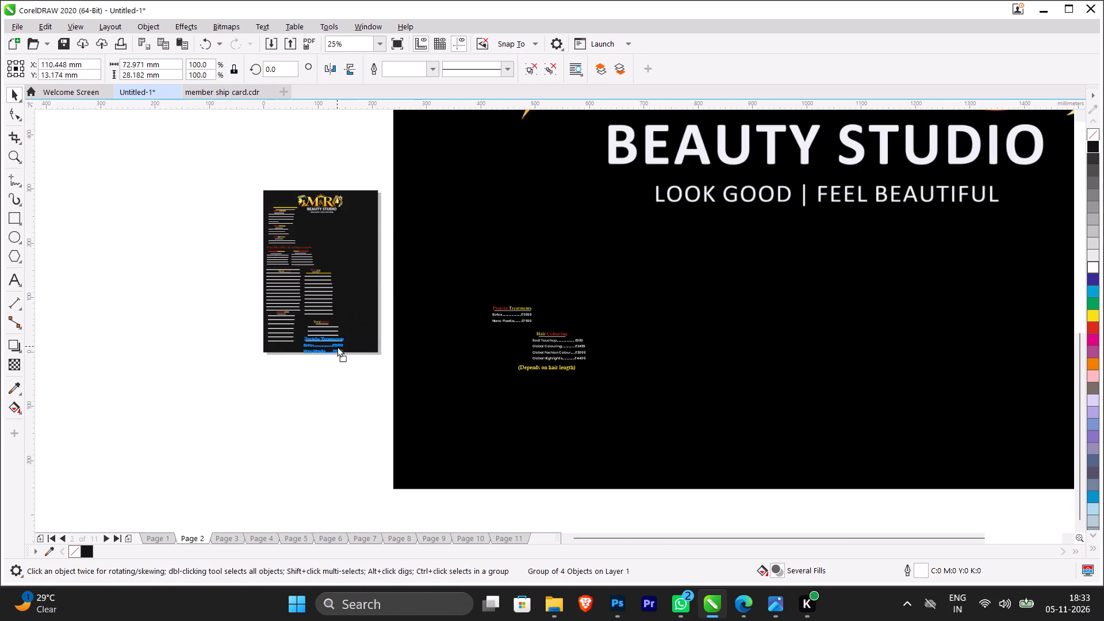
{"action": "left_click_drag", "start_coordinate": [337, 346], "coordinate": [338, 343]}
Move the Treatments group up clear of the Protein Treatments heading and slightly left, lining it up beneath the Waxing list.
{"action": "scroll", "coordinate": [316, 331], "scroll_direction": "up", "scroll_amount": 4}
{"action": "left_click", "coordinate": [356, 290]}
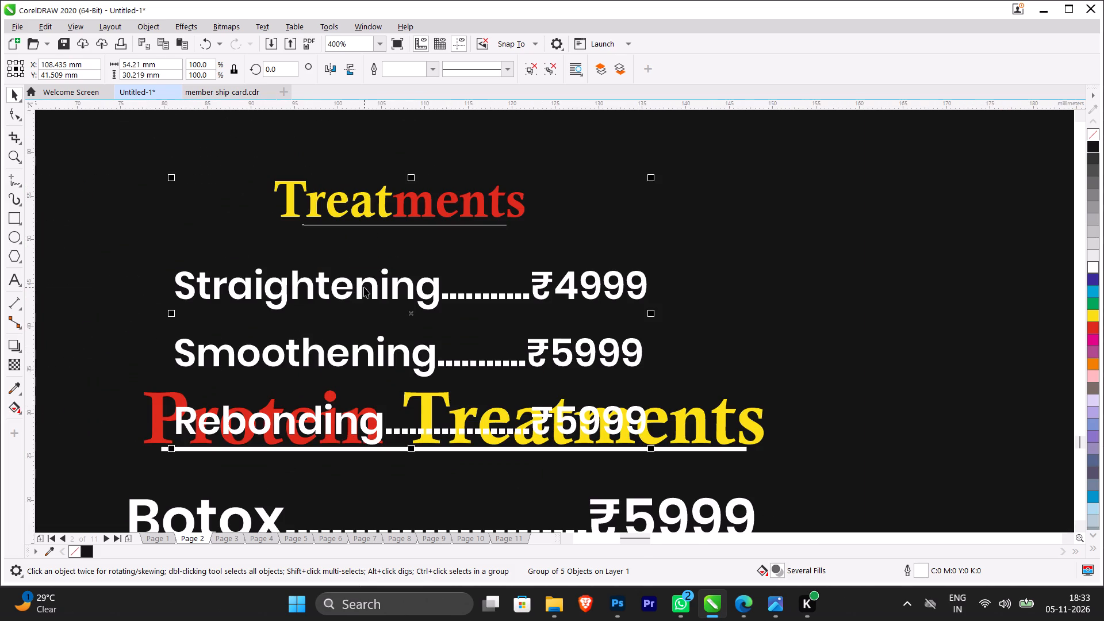
{"action": "left_click_drag", "start_coordinate": [364, 287], "coordinate": [369, 246]}
{"action": "left_click_drag", "start_coordinate": [405, 210], "coordinate": [405, 204]}
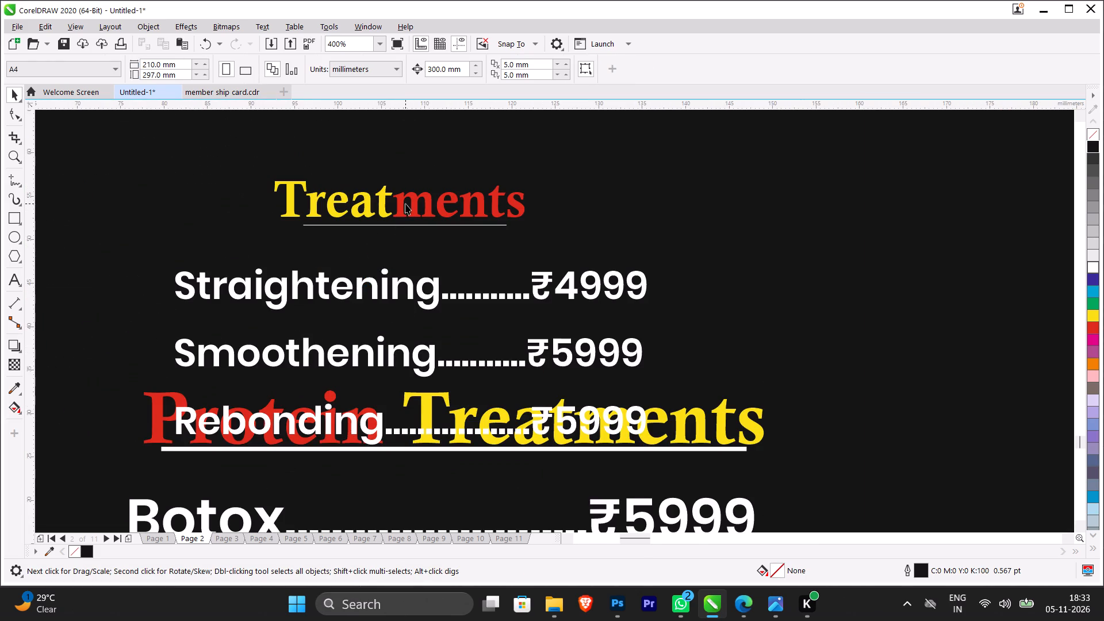
{"action": "left_click_drag", "start_coordinate": [405, 204], "coordinate": [405, 202]}
{"action": "left_click", "coordinate": [401, 206]}
{"action": "left_click_drag", "start_coordinate": [401, 206], "coordinate": [401, 148]}
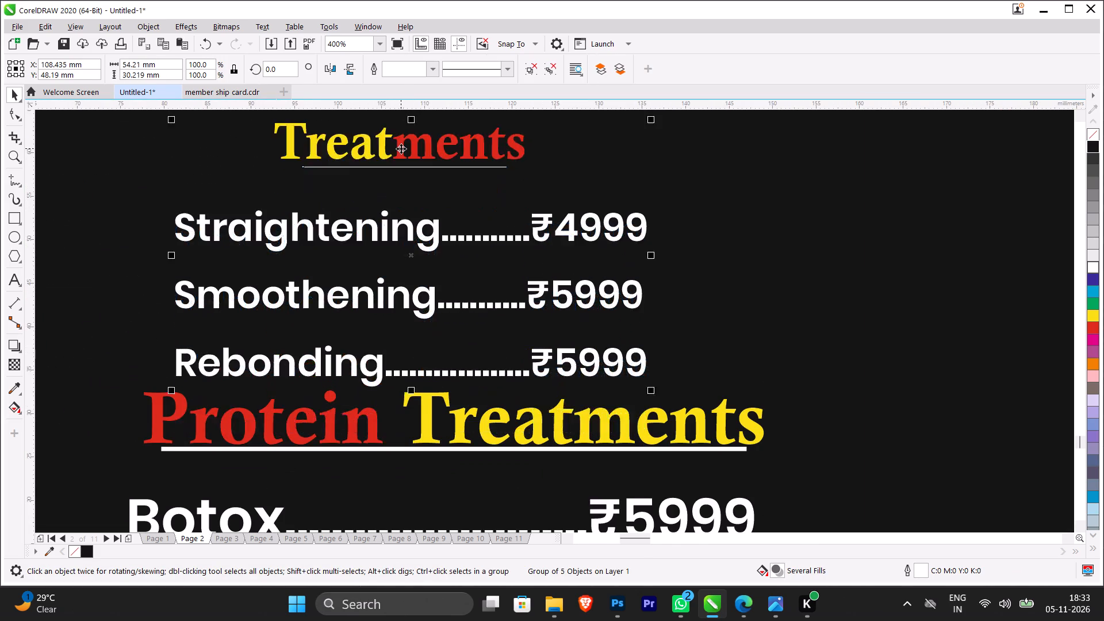
{"action": "scroll", "coordinate": [401, 148], "scroll_direction": "down", "scroll_amount": 2}
{"action": "scroll", "coordinate": [371, 121], "scroll_direction": "up", "scroll_amount": 1}
{"action": "left_click_drag", "start_coordinate": [430, 178], "coordinate": [398, 173]}
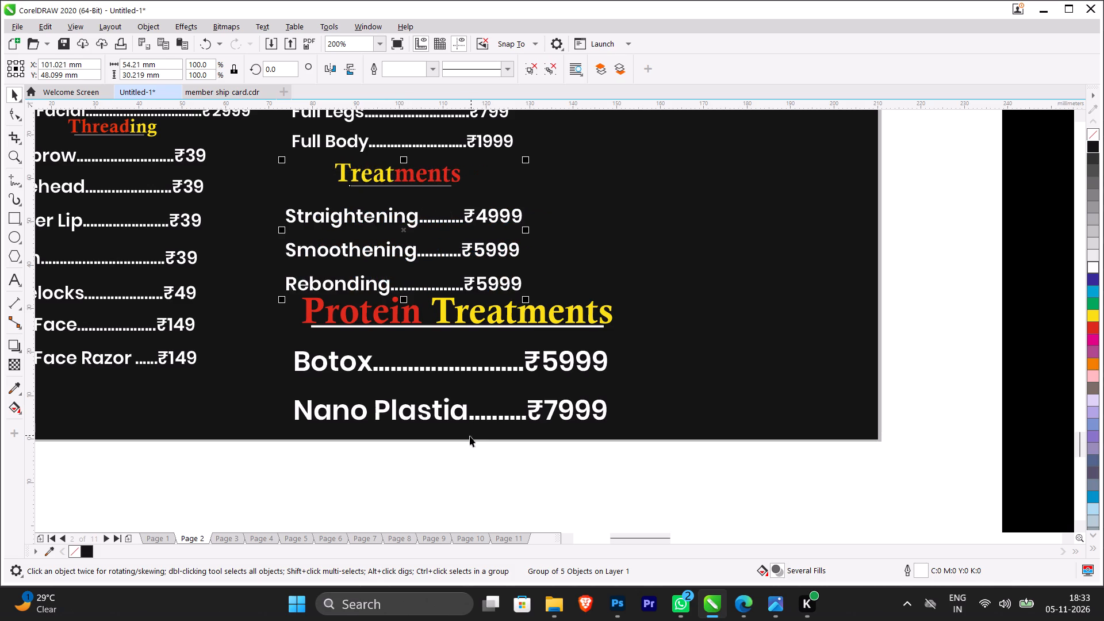
Shrink the Protein Treatments group proportionally about its centre to about 61 × 23 mm.
{"action": "left_click", "coordinate": [466, 460]}
{"action": "left_click_drag", "start_coordinate": [665, 491], "coordinate": [304, 304]}
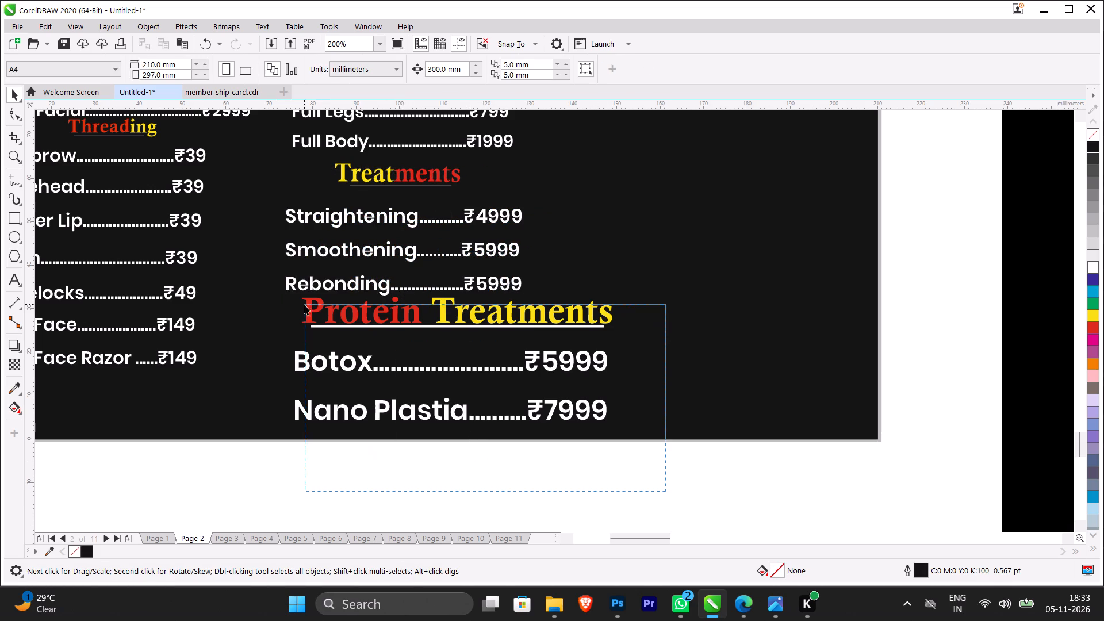
{"action": "left_click_drag", "start_coordinate": [304, 304], "coordinate": [286, 296]}
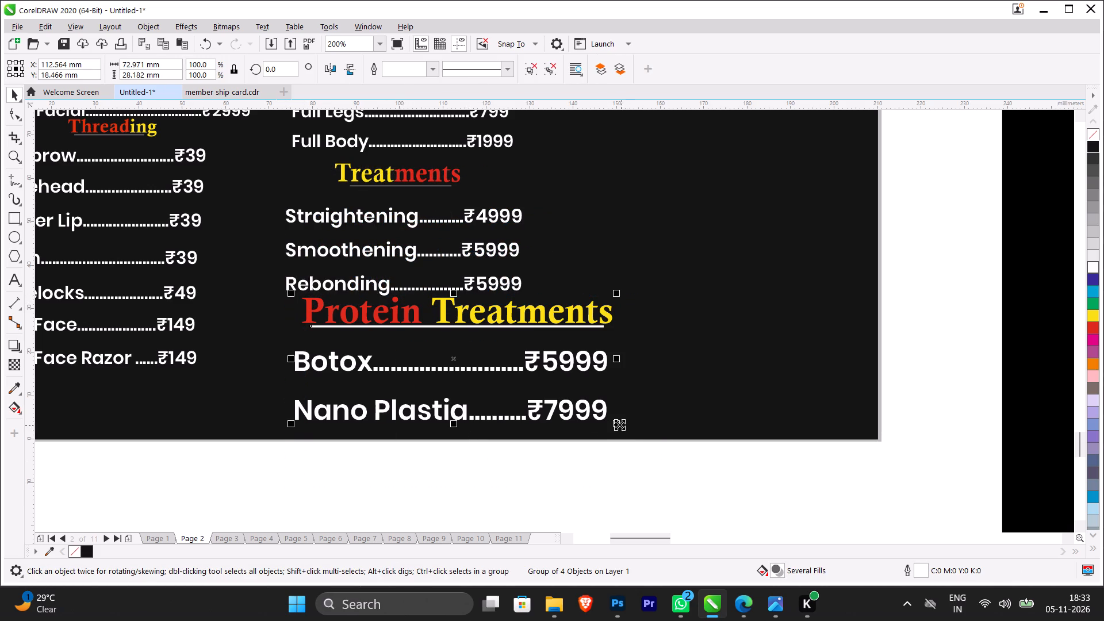
{"action": "left_click_drag", "start_coordinate": [618, 424], "coordinate": [607, 414], "text": "shift"}
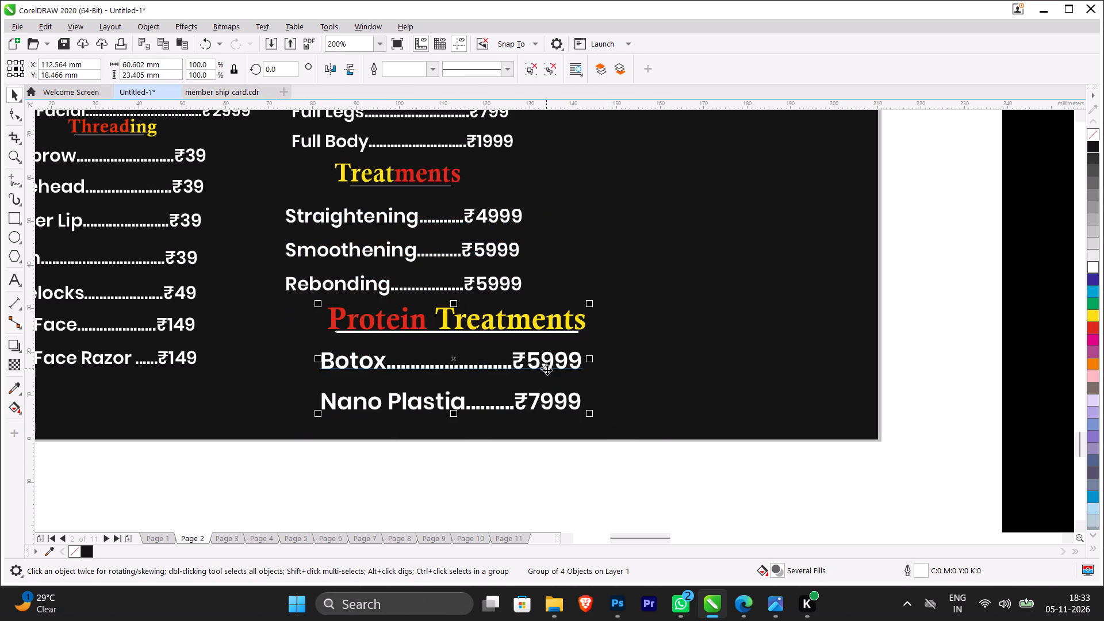
Move the Protein Treatments group left on the A4 page so it sits beneath the Treatments price list.
{"action": "left_click_drag", "start_coordinate": [547, 365], "coordinate": [502, 359]}
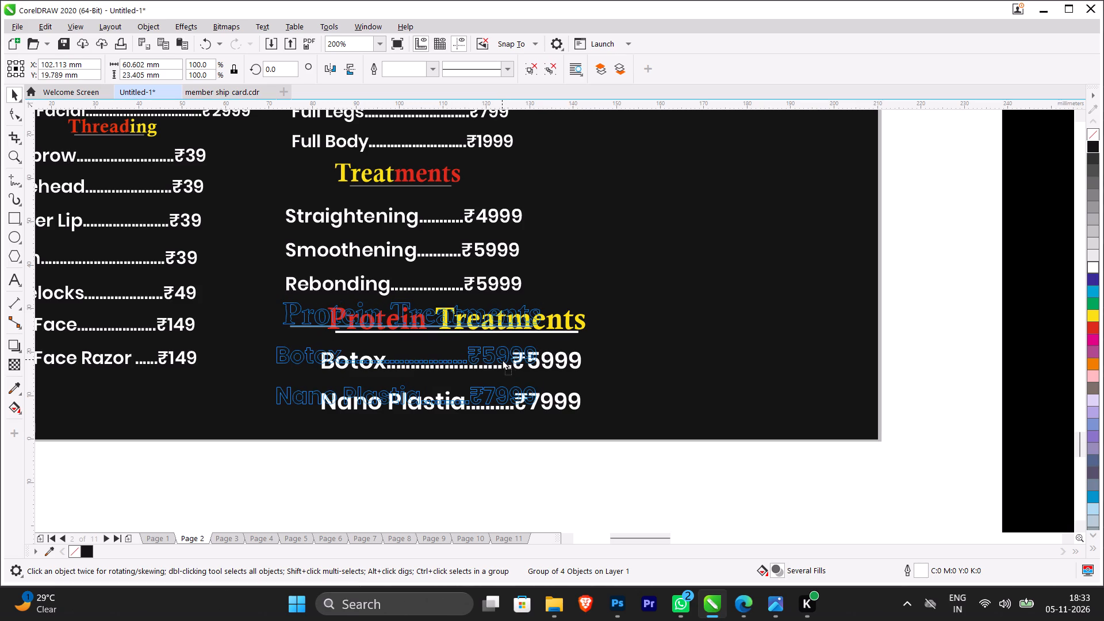
{"action": "left_click_drag", "start_coordinate": [502, 359], "coordinate": [498, 359]}
{"action": "left_click", "coordinate": [503, 471]}
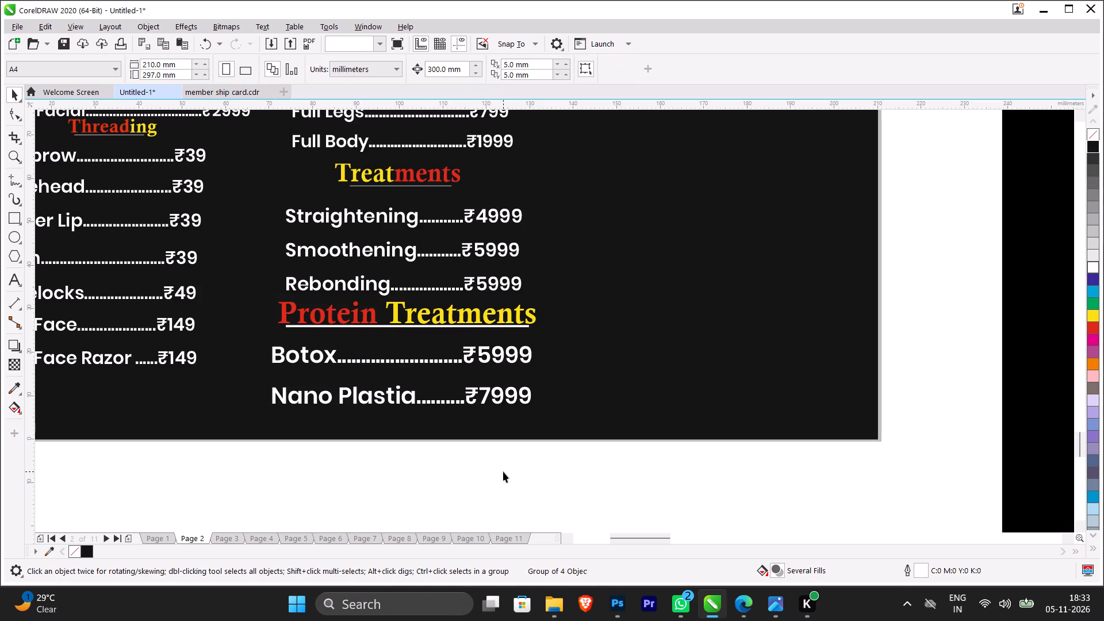
Ungroup the Hair Colouring price list on the large black artwork into separate objects.
{"action": "scroll", "coordinate": [503, 471], "scroll_direction": "down", "scroll_amount": 2}
{"action": "scroll", "coordinate": [722, 353], "scroll_direction": "down", "scroll_amount": 1}
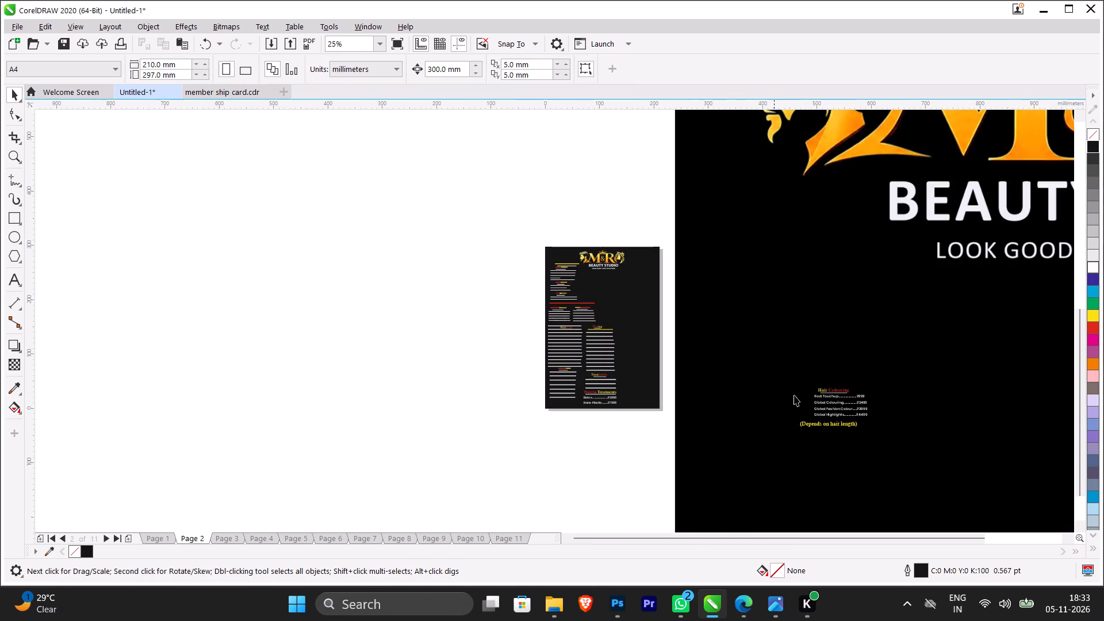
{"action": "scroll", "coordinate": [875, 434], "scroll_direction": "up", "scroll_amount": 2}
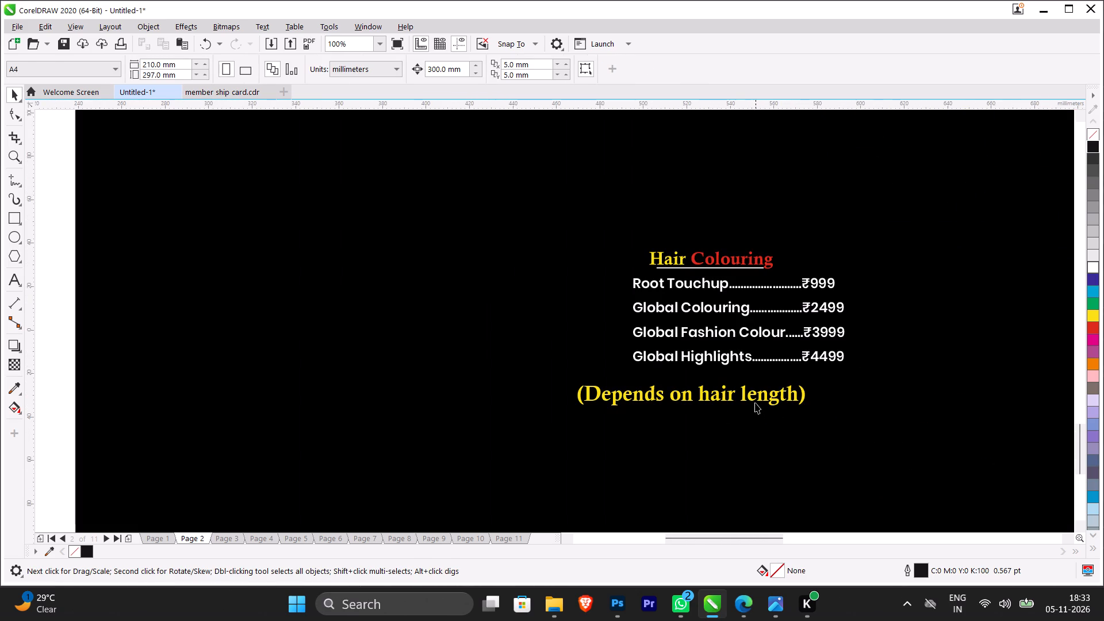
{"action": "left_click", "coordinate": [754, 398]}
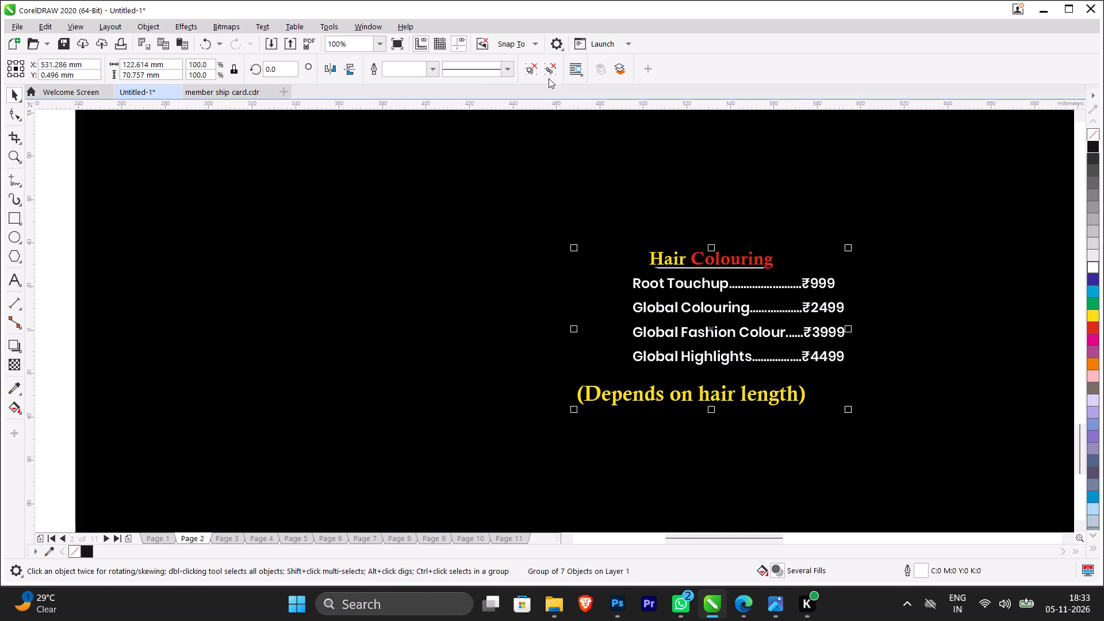
{"action": "left_click", "coordinate": [549, 78]}
{"action": "left_click", "coordinate": [549, 72]}
{"action": "left_click", "coordinate": [441, 201]}
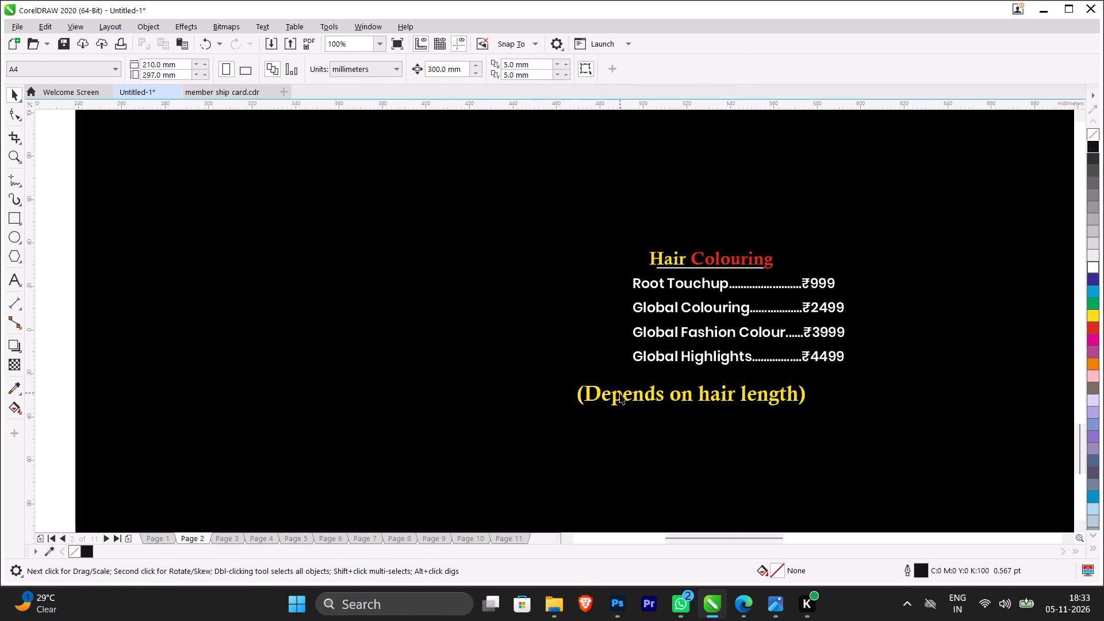
Move the yellow "(Depends on hair length)" note up and right, directly beneath the Global Highlights line.
{"action": "left_click", "coordinate": [619, 395]}
{"action": "left_click_drag", "start_coordinate": [619, 392], "coordinate": [665, 373]}
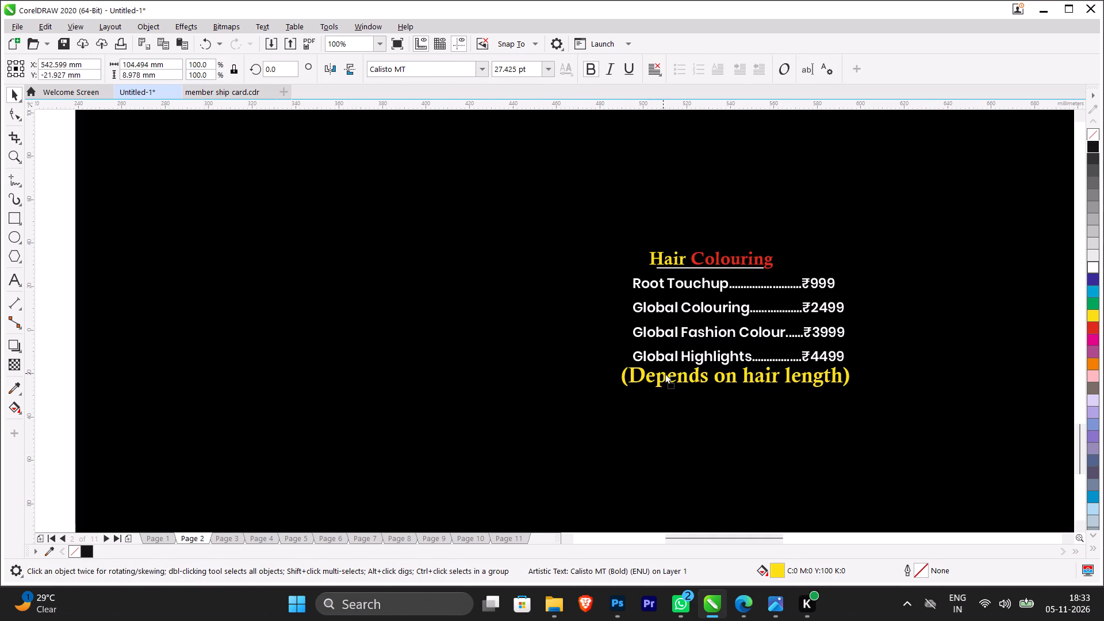
{"action": "left_click_drag", "start_coordinate": [665, 373], "coordinate": [666, 374]}
{"action": "left_click", "coordinate": [913, 439]}
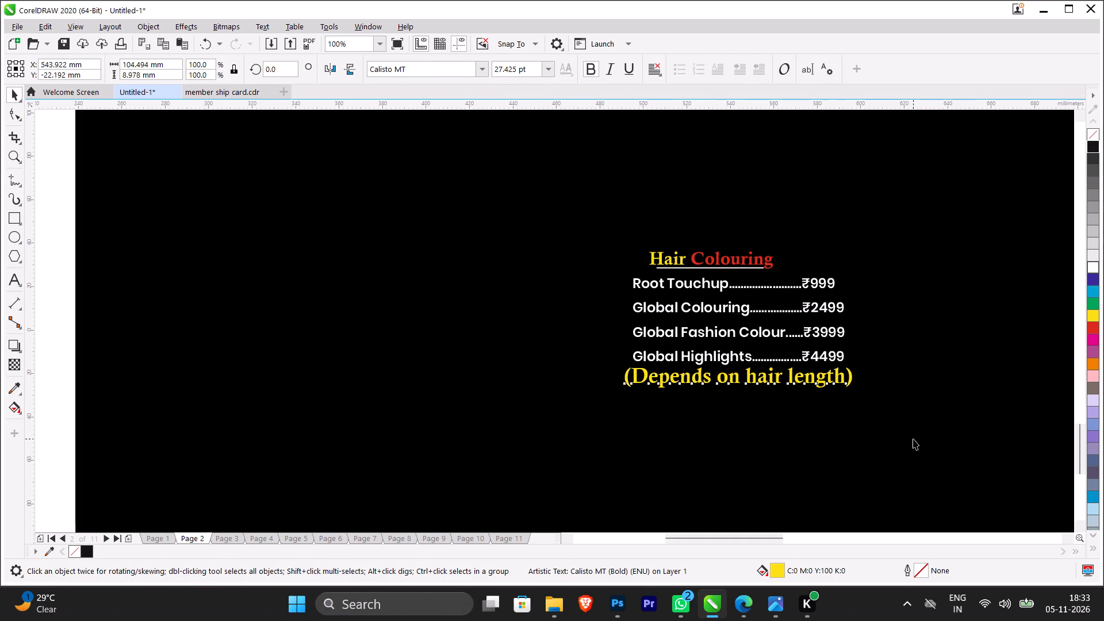
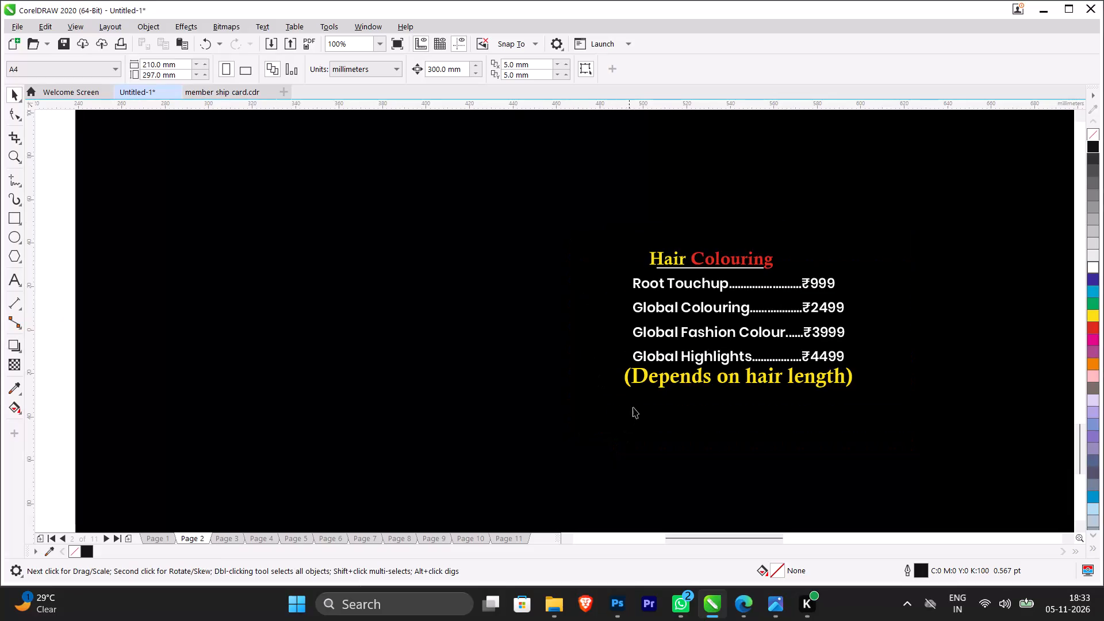
Group the Hair Colouring heading, its four price lines and the "(Depends on hair length)" note into one object.
{"action": "left_click", "coordinate": [643, 379]}
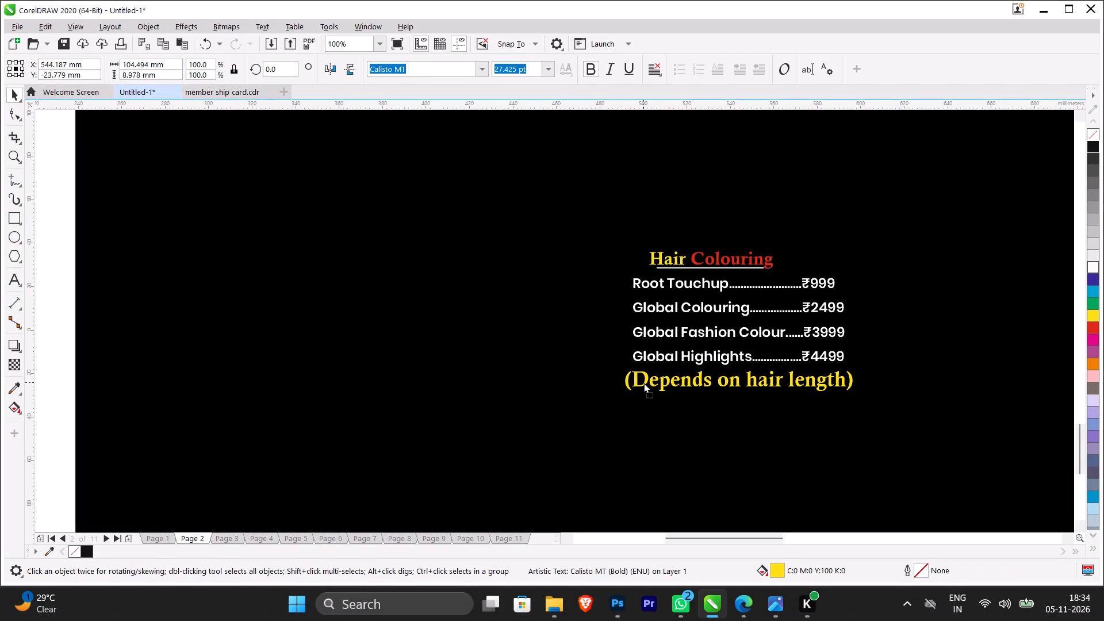
{"action": "left_click", "coordinate": [757, 443]}
{"action": "left_click_drag", "start_coordinate": [890, 443], "coordinate": [574, 237]}
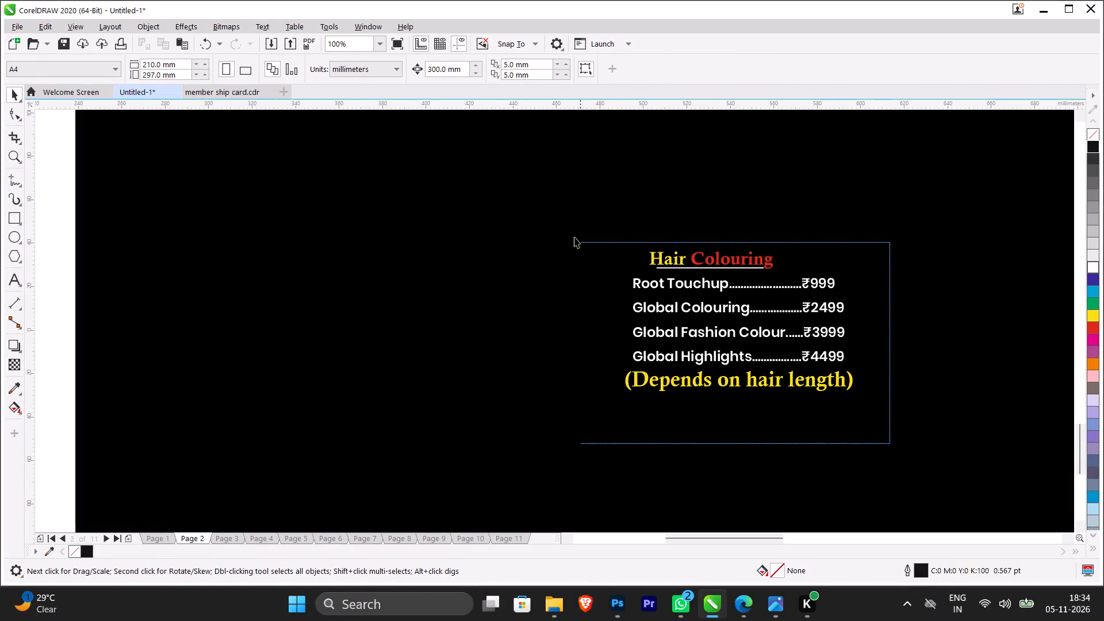
{"action": "left_click_drag", "start_coordinate": [574, 237], "coordinate": [571, 235]}
{"action": "key", "text": "ctrl+g"}
Move the Hair Colouring group from the large black artwork onto the A4 page, directly beneath the M&R Beauty Studio logo.
{"action": "scroll", "coordinate": [607, 251], "scroll_direction": "down", "scroll_amount": 1}
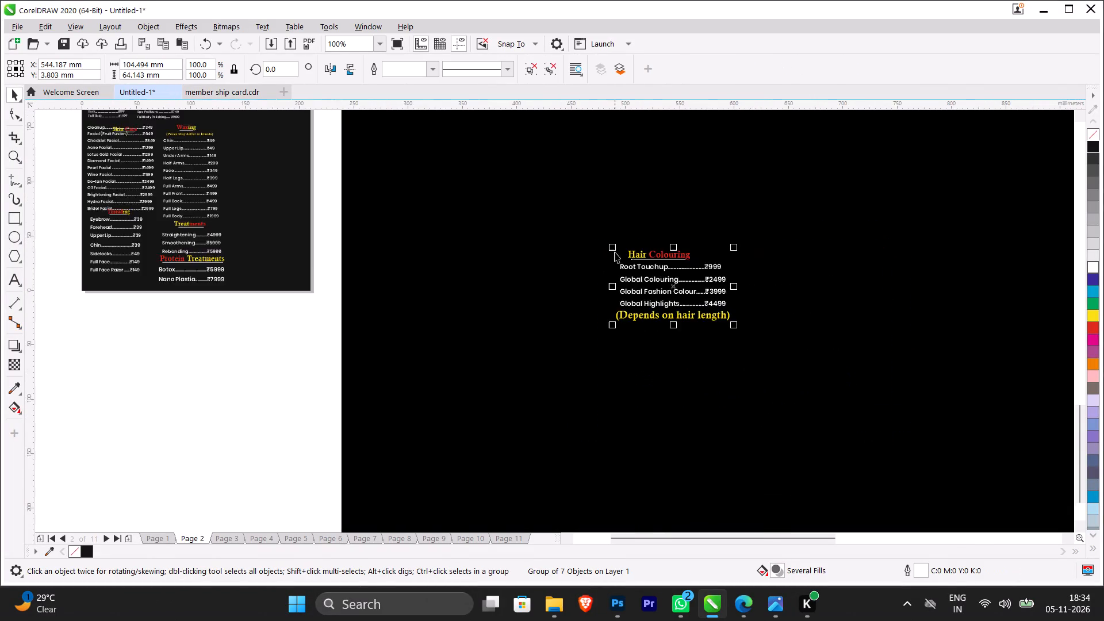
{"action": "scroll", "coordinate": [615, 252], "scroll_direction": "down", "scroll_amount": 1}
{"action": "left_click_drag", "start_coordinate": [638, 262], "coordinate": [416, 145]}
{"action": "scroll", "coordinate": [373, 112], "scroll_direction": "up", "scroll_amount": 2}
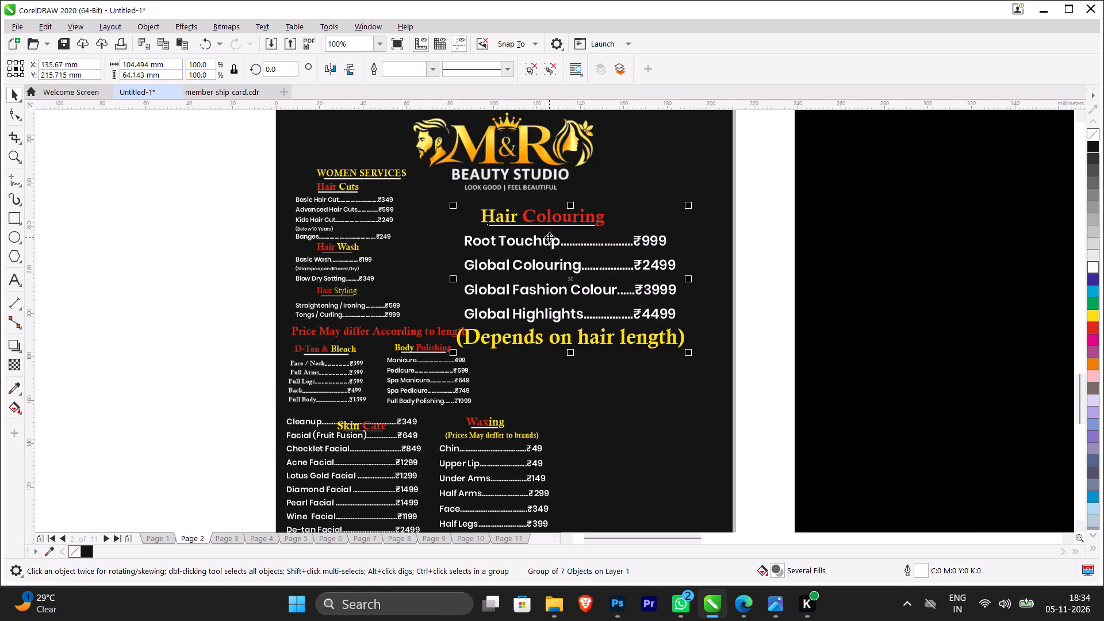
{"action": "left_click_drag", "start_coordinate": [552, 242], "coordinate": [549, 226]}
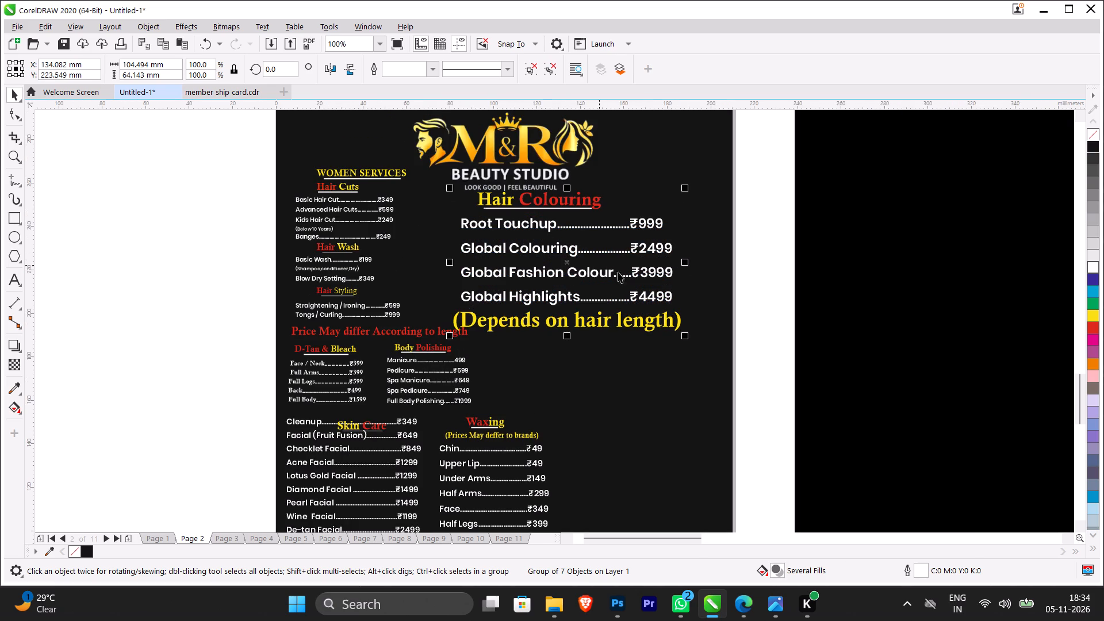
Shrink the Hair Colouring group proportionally about its centre to about 91 × 56 mm and shift it slightly up and right.
{"action": "left_click_drag", "start_coordinate": [686, 335], "coordinate": [681, 327], "text": "shift"}
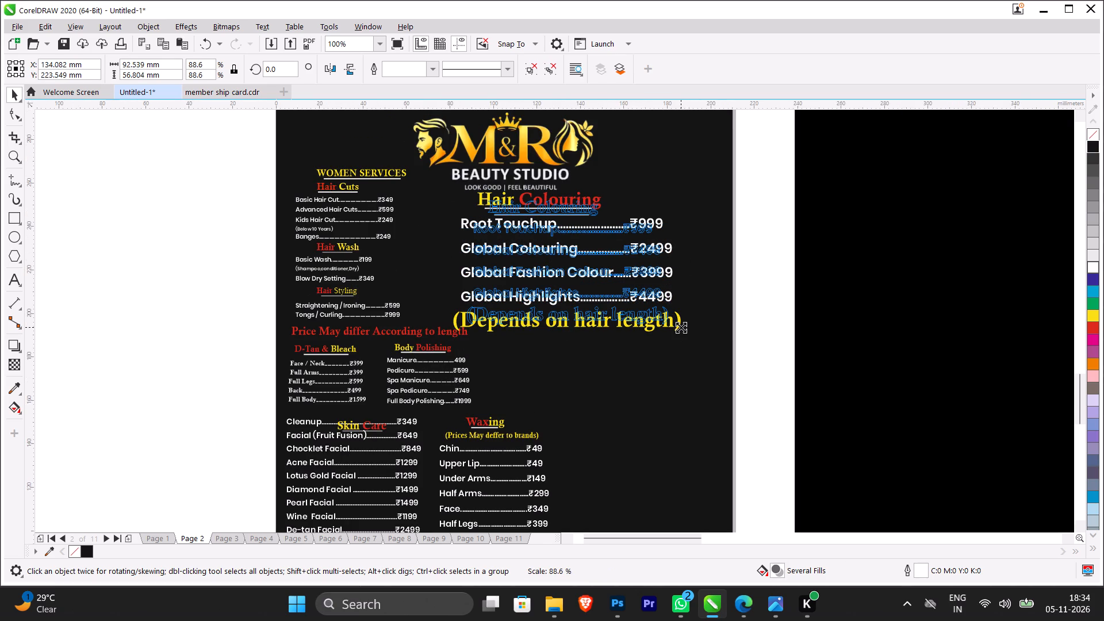
{"action": "left_click_drag", "start_coordinate": [681, 327], "coordinate": [680, 326], "text": "shift"}
{"action": "left_click_drag", "start_coordinate": [638, 252], "coordinate": [638, 250]}
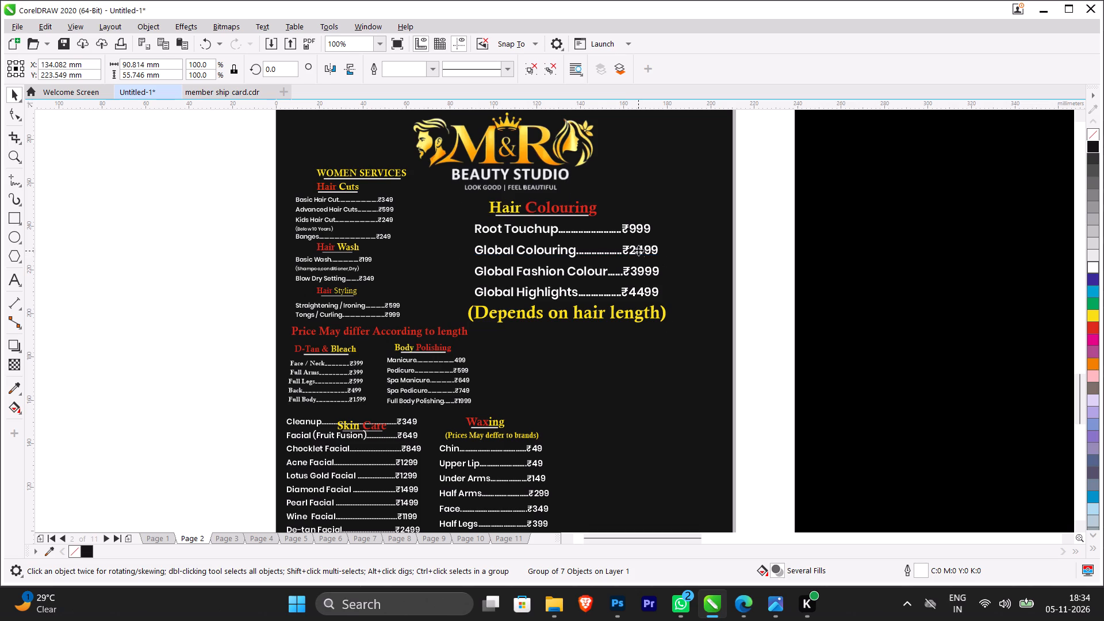
{"action": "left_click_drag", "start_coordinate": [638, 250], "coordinate": [645, 249]}
{"action": "left_click", "coordinate": [103, 251]}
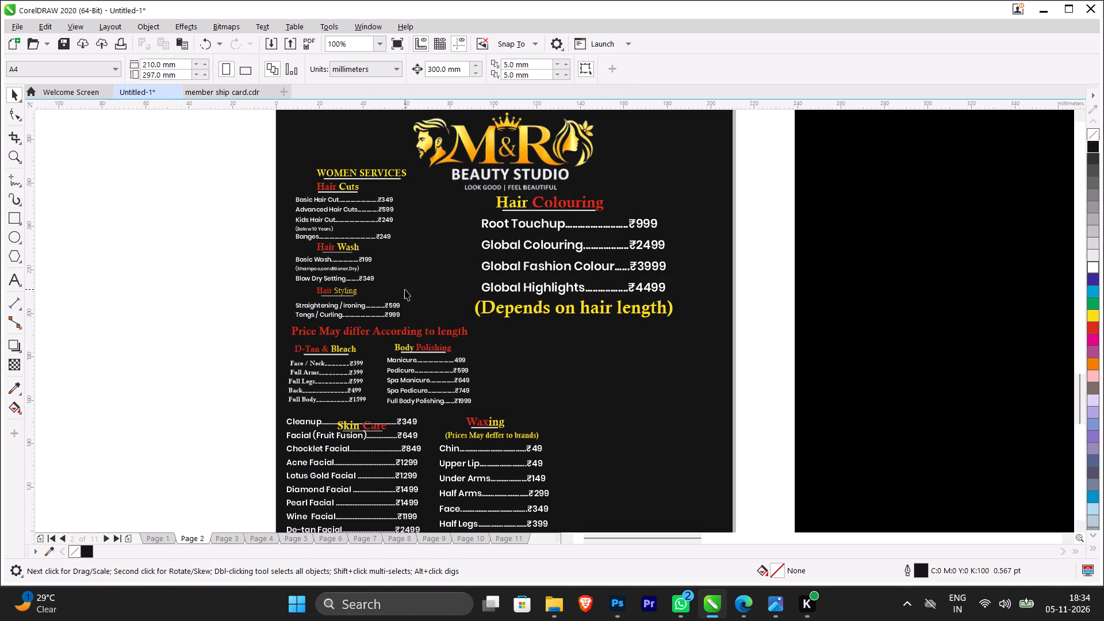
Group the Nail Art heading and all its price lines on Page 9 into one object.
{"action": "scroll", "coordinate": [405, 290], "scroll_direction": "down", "scroll_amount": 1}
{"action": "scroll", "coordinate": [488, 323], "scroll_direction": "down", "scroll_amount": 2}
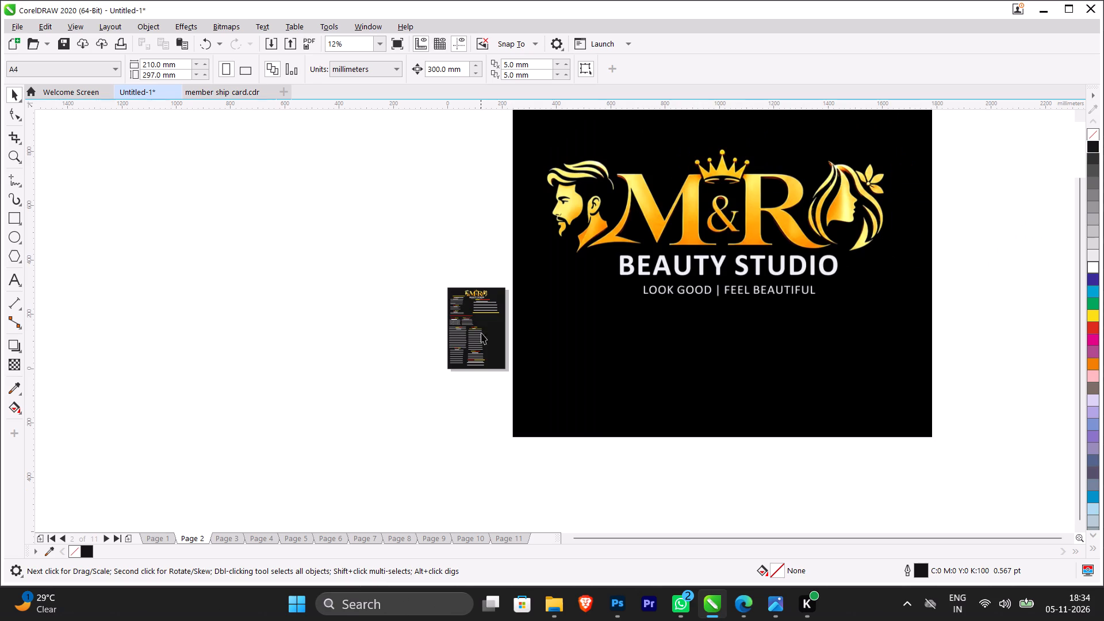
{"action": "left_click", "coordinate": [431, 535]}
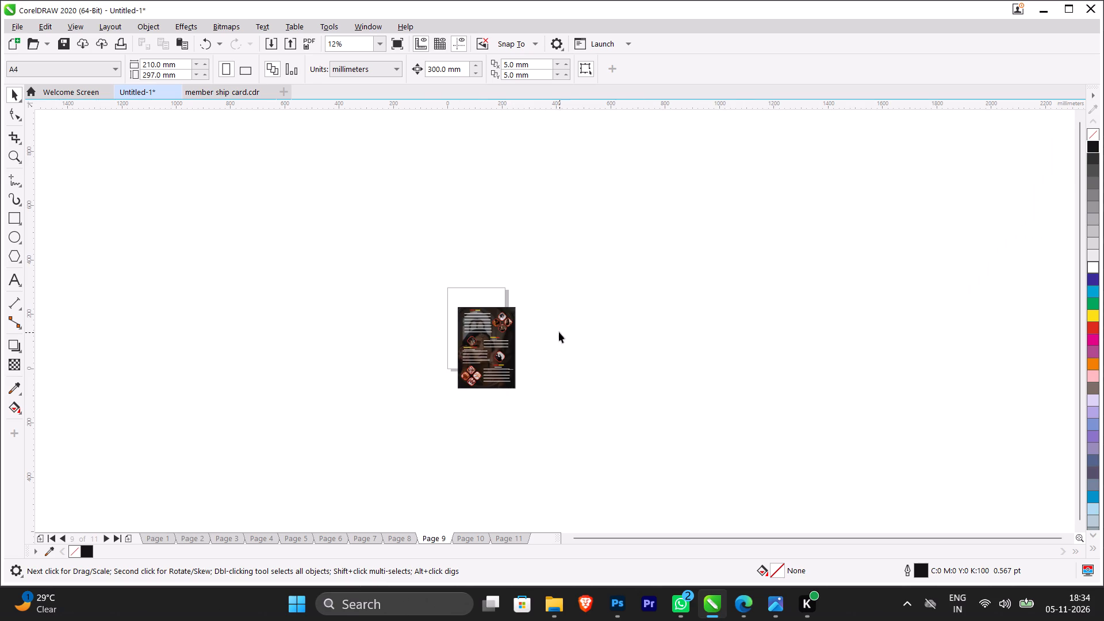
{"action": "scroll", "coordinate": [501, 368], "scroll_direction": "up", "scroll_amount": 3}
{"action": "scroll", "coordinate": [501, 368], "scroll_direction": "down", "scroll_amount": 1}
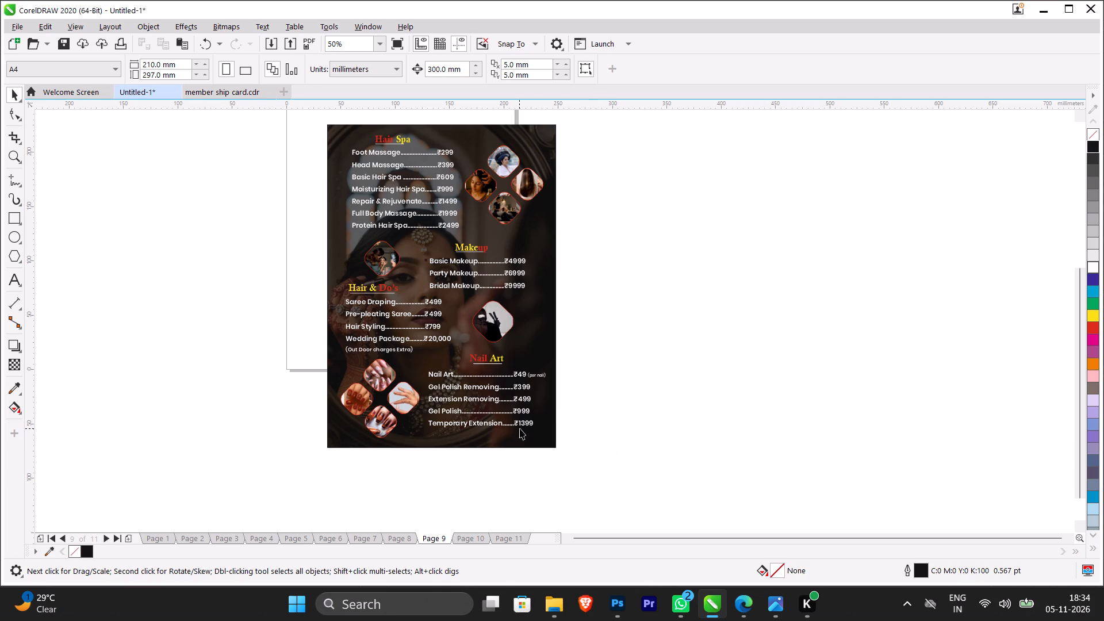
{"action": "left_click_drag", "start_coordinate": [585, 447], "coordinate": [421, 347]}
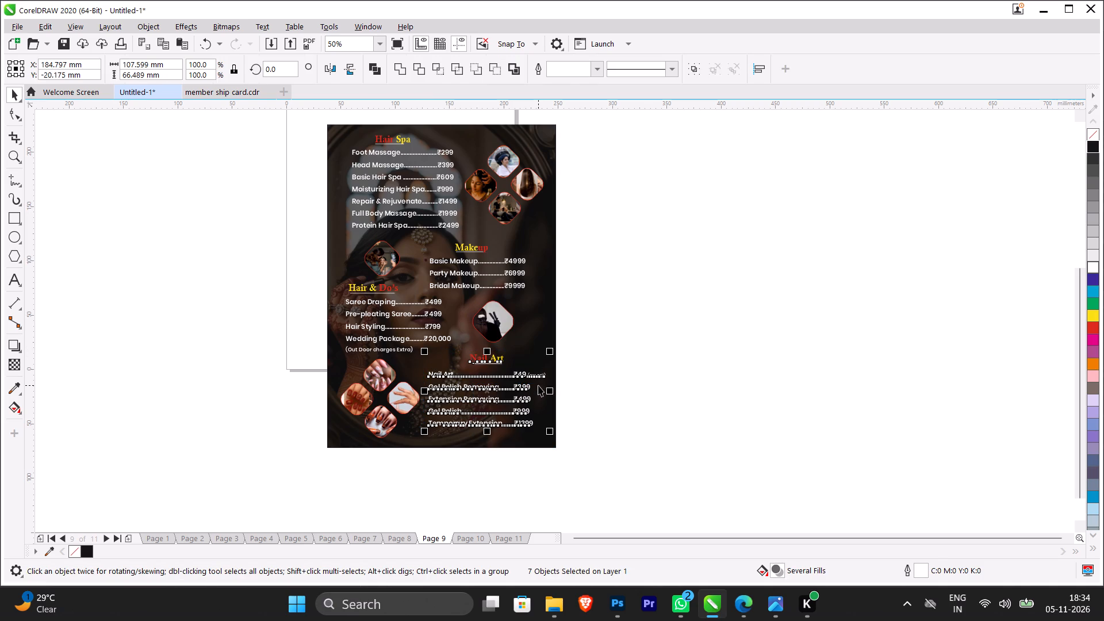
{"action": "key", "text": "ctrl+c"}
{"action": "key", "text": "ctrl+g"}
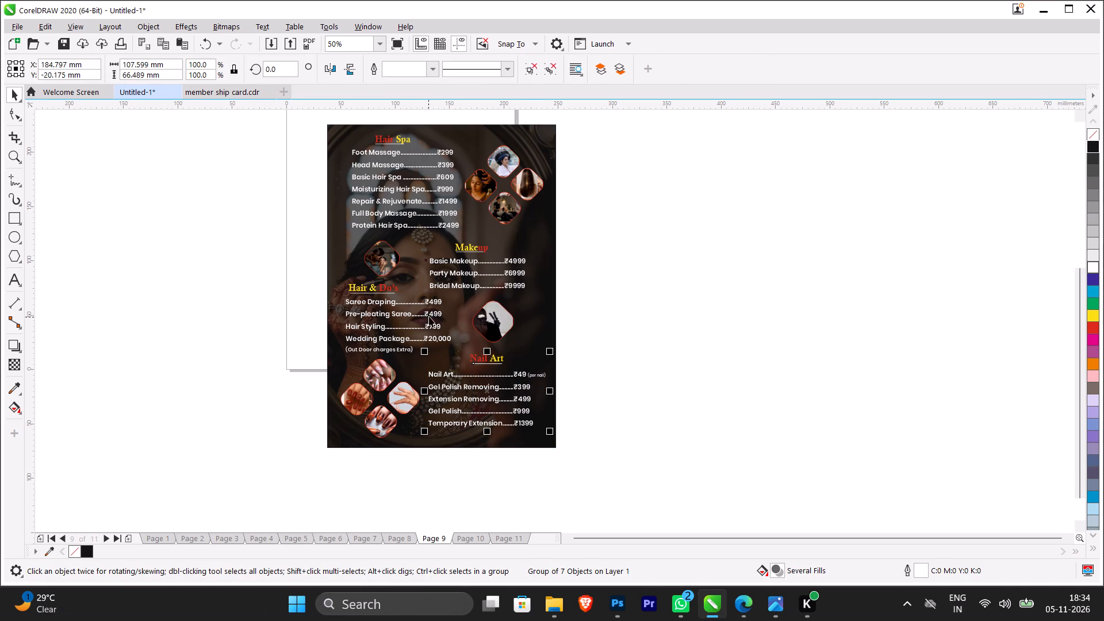
Group the Hair & Do's heading, its price lines and the "(Out Door charges Extra)" note on Page 9.
{"action": "left_click_drag", "start_coordinate": [290, 281], "coordinate": [453, 347]}
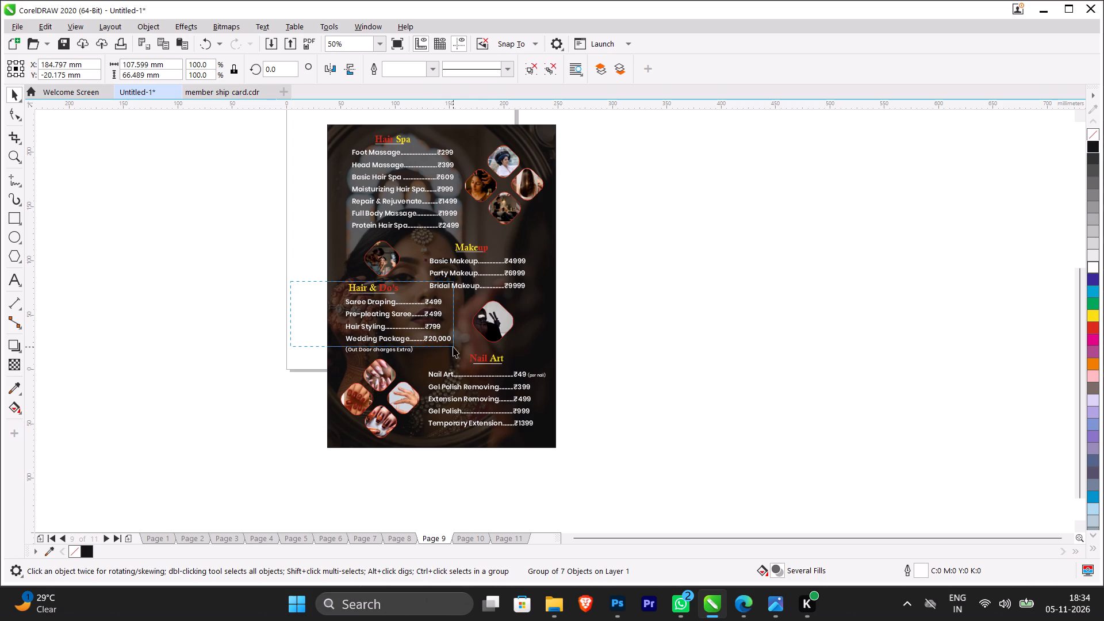
{"action": "left_click_drag", "start_coordinate": [453, 347], "coordinate": [459, 361]}
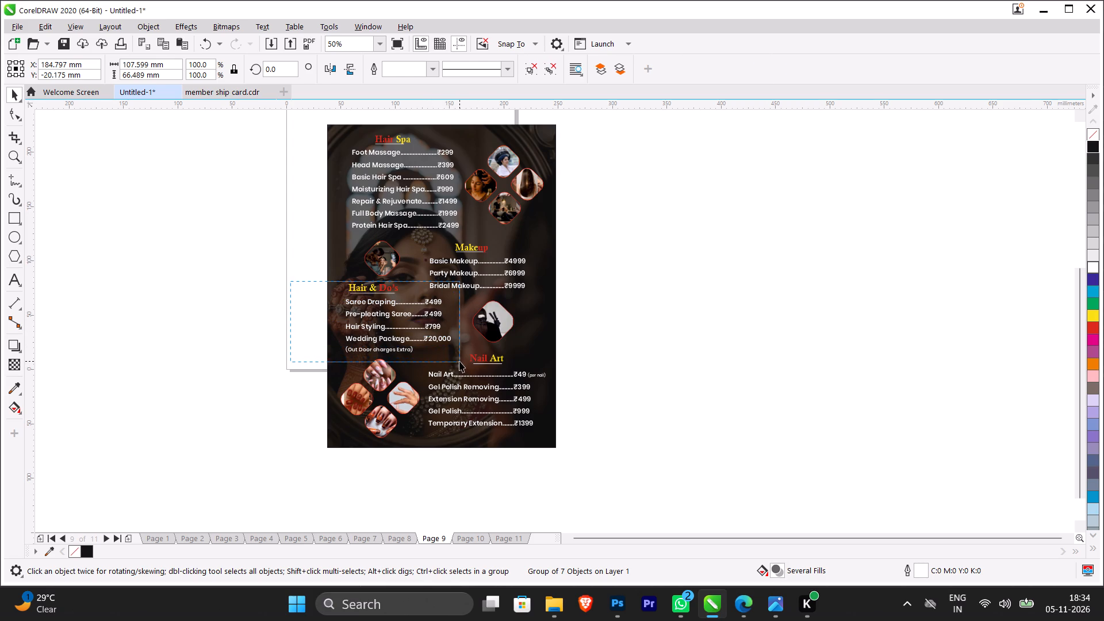
{"action": "left_click_drag", "start_coordinate": [459, 361], "coordinate": [459, 361]}
{"action": "key", "text": "ctrl+g"}
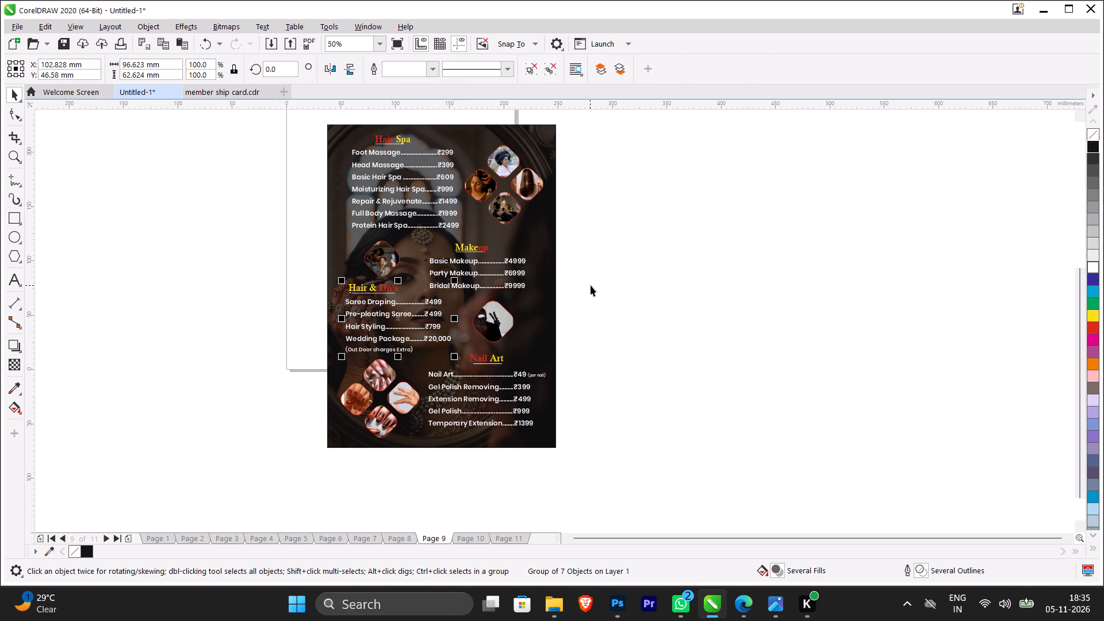
Group the Makeup heading and its three price lines on Page 9.
{"action": "left_click_drag", "start_coordinate": [595, 293], "coordinate": [424, 229]}
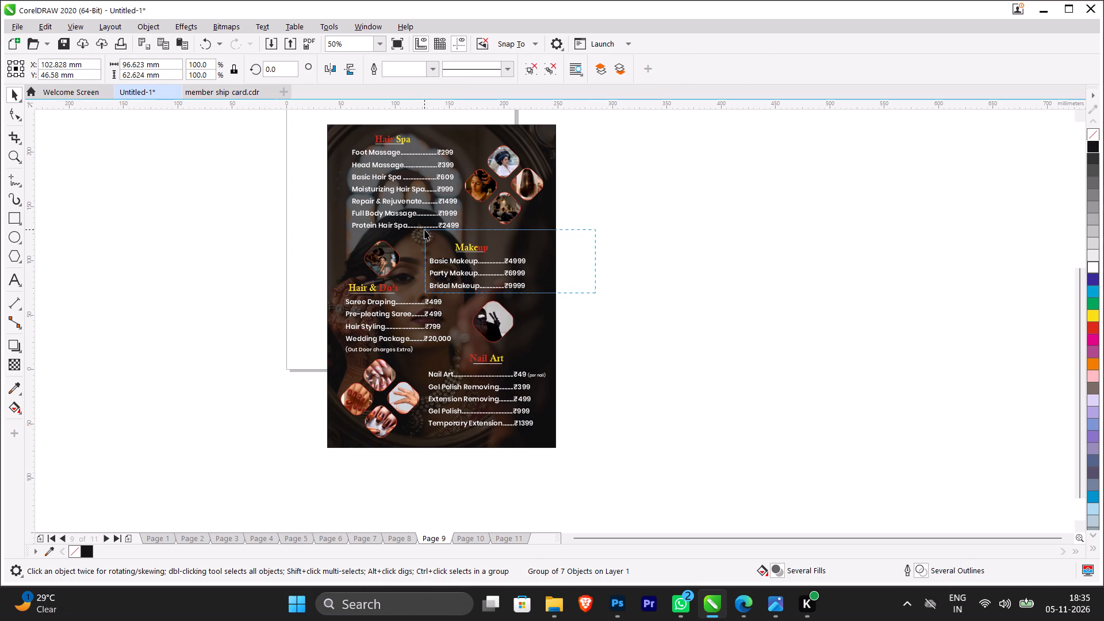
{"action": "left_click_drag", "start_coordinate": [424, 229], "coordinate": [423, 229]}
{"action": "key", "text": "ctrl+g"}
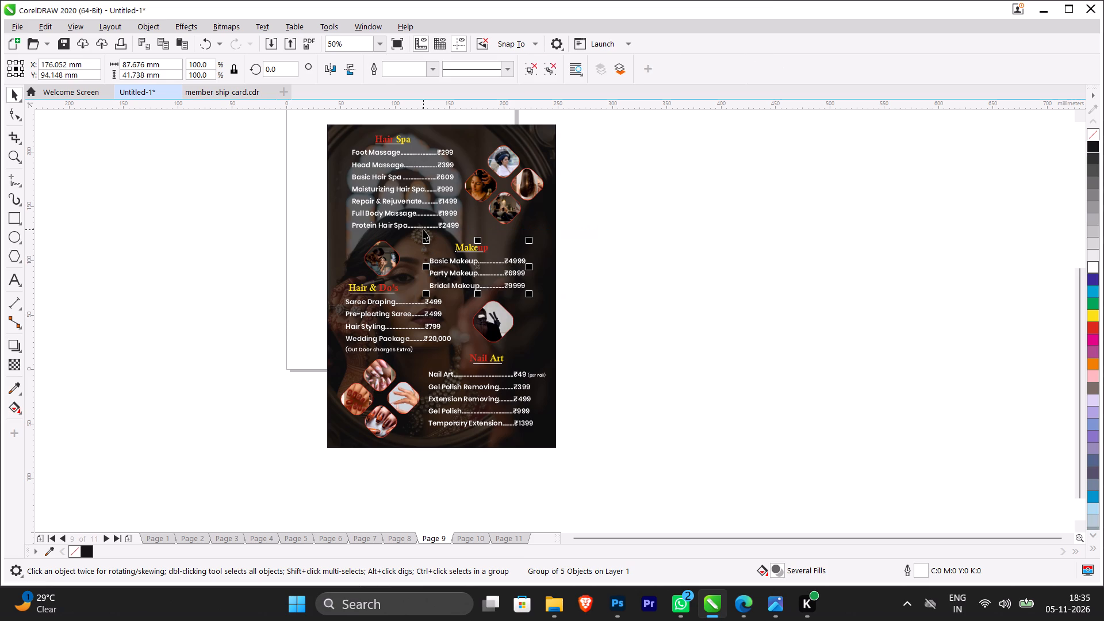
Group the Hair Spa heading and its seven price lines on Page 9.
{"action": "left_click_drag", "start_coordinate": [315, 131], "coordinate": [478, 221]}
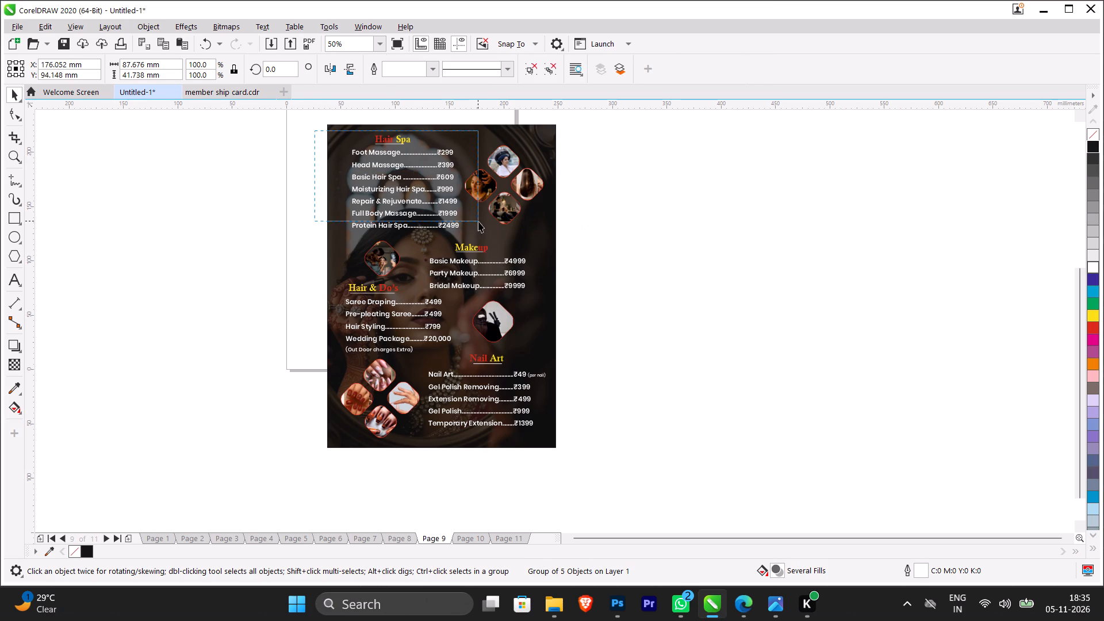
{"action": "left_click_drag", "start_coordinate": [478, 221], "coordinate": [470, 238]}
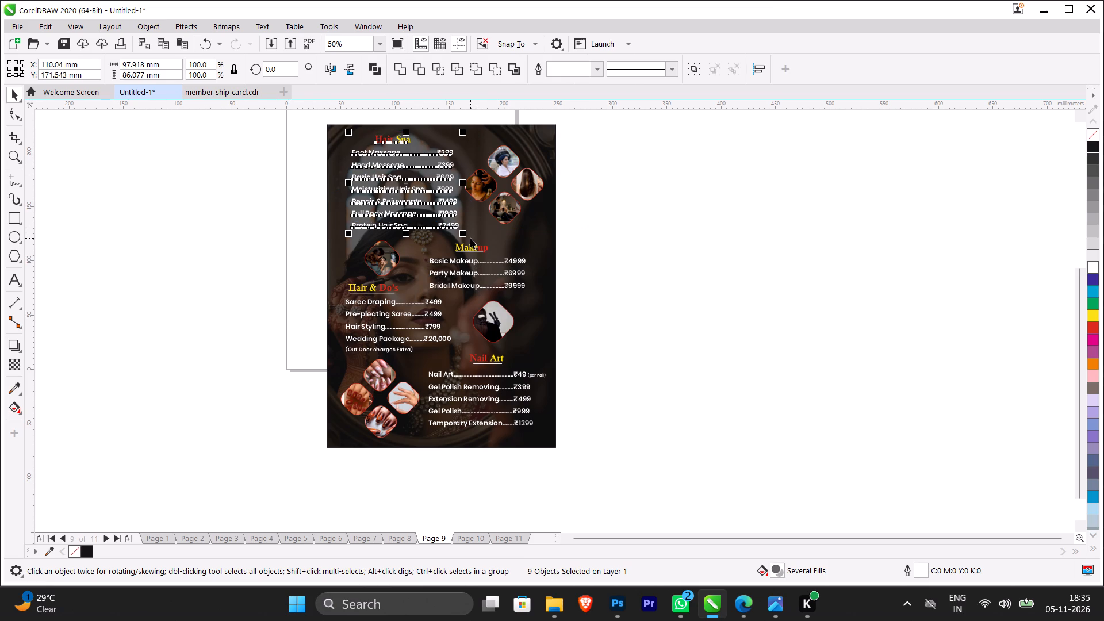
{"action": "key", "text": "ctrl+g"}
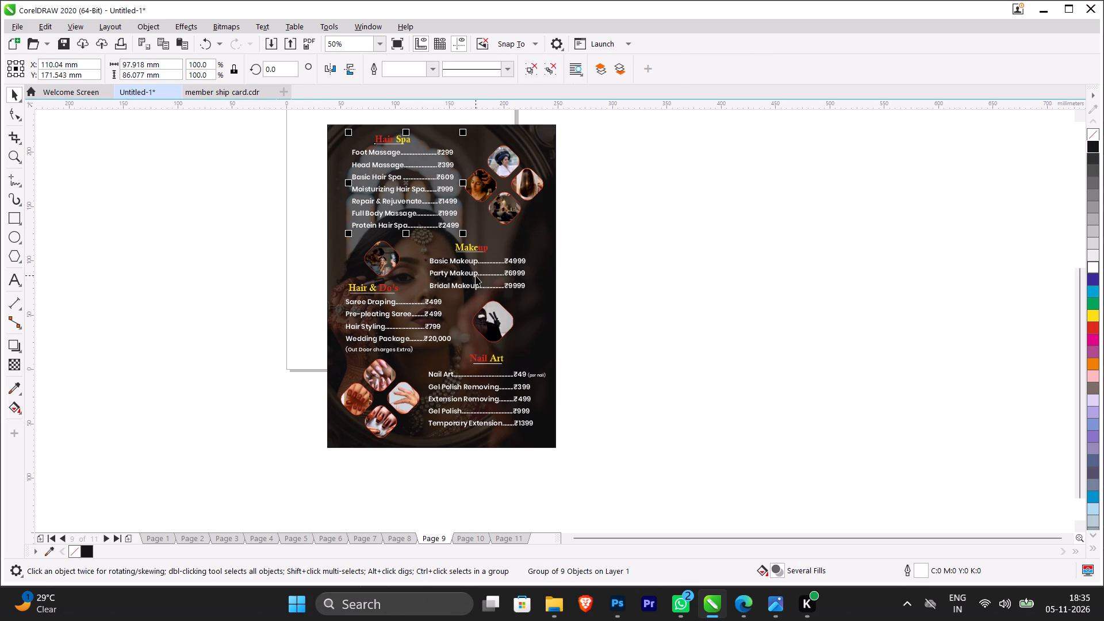
Copy the Makeup, Hair Spa, Nail Art and Hair & Do's groups together from Page 9, leaving out the background.
{"action": "left_click", "coordinate": [476, 275], "text": "shift"}
{"action": "left_click", "coordinate": [390, 308], "text": "shift"}
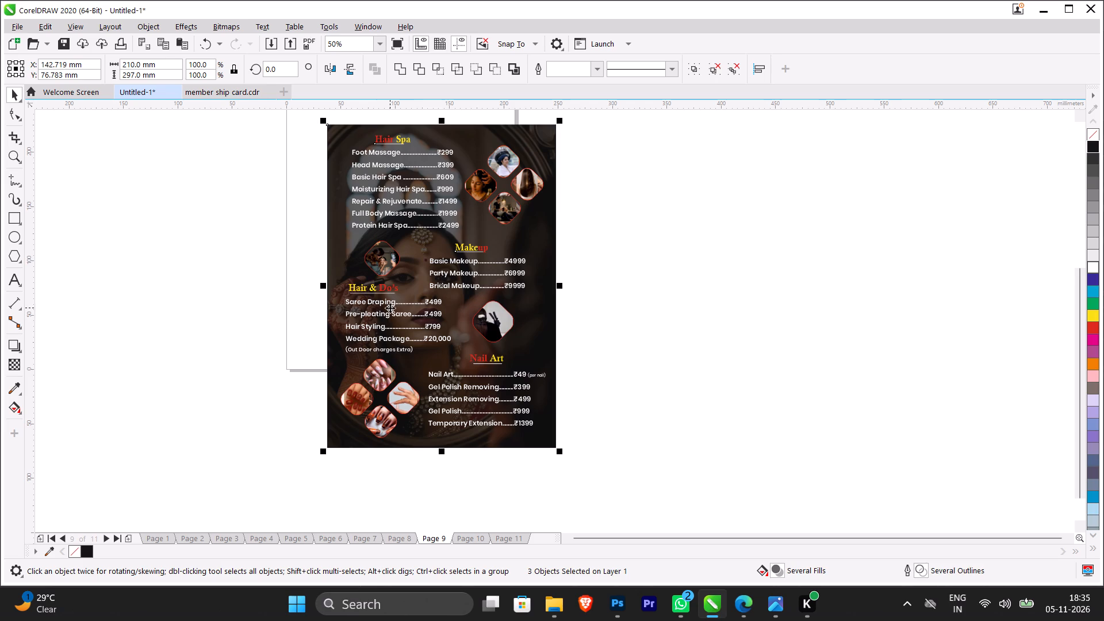
{"action": "left_click", "coordinate": [646, 315]}
{"action": "left_click", "coordinate": [515, 260]}
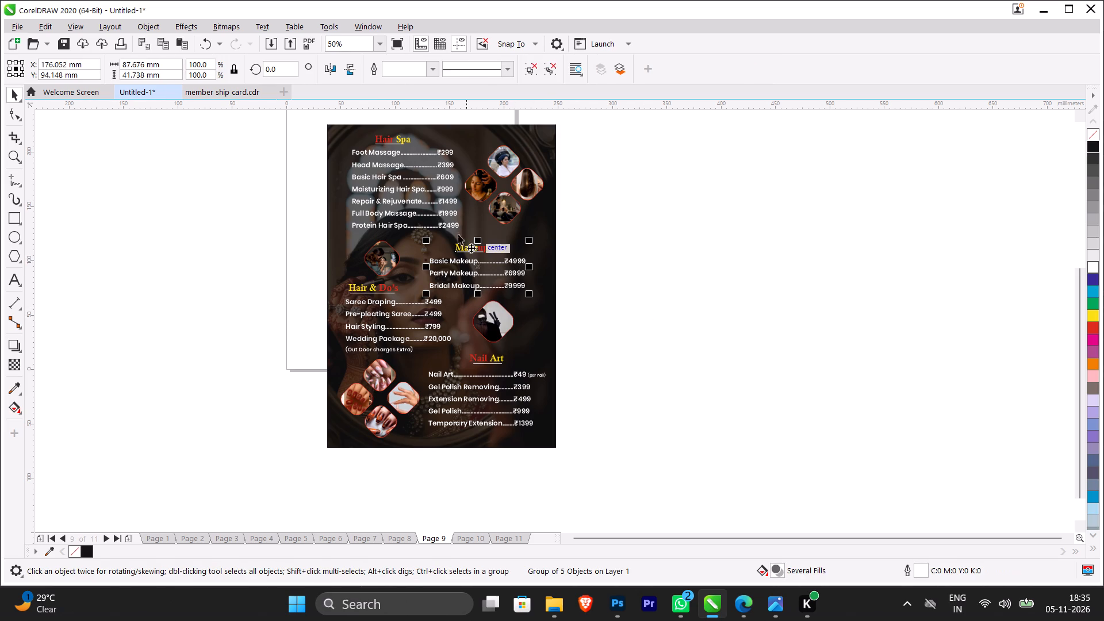
{"action": "left_click", "coordinate": [444, 209], "text": "shift"}
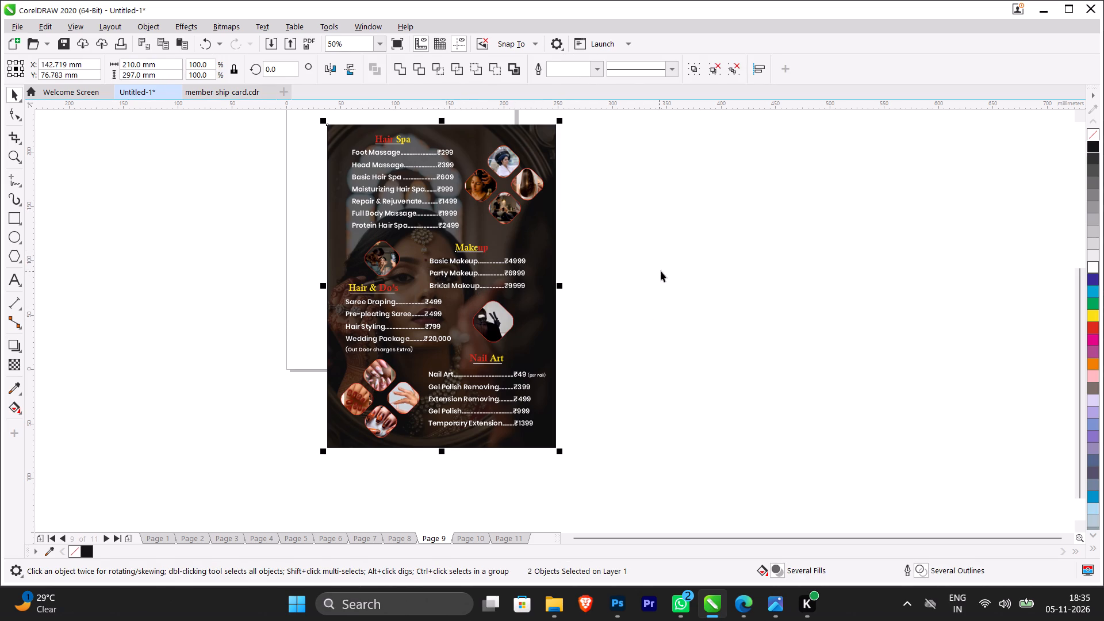
{"action": "left_click", "coordinate": [661, 271]}
{"action": "left_click", "coordinate": [516, 261]}
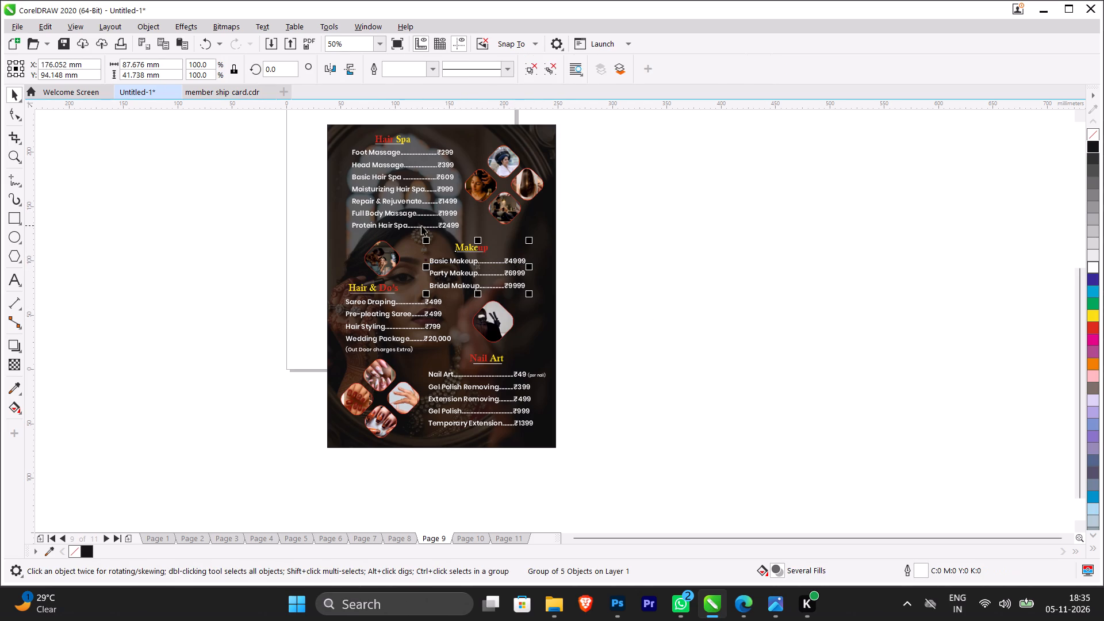
{"action": "left_click", "coordinate": [456, 201], "text": "shift"}
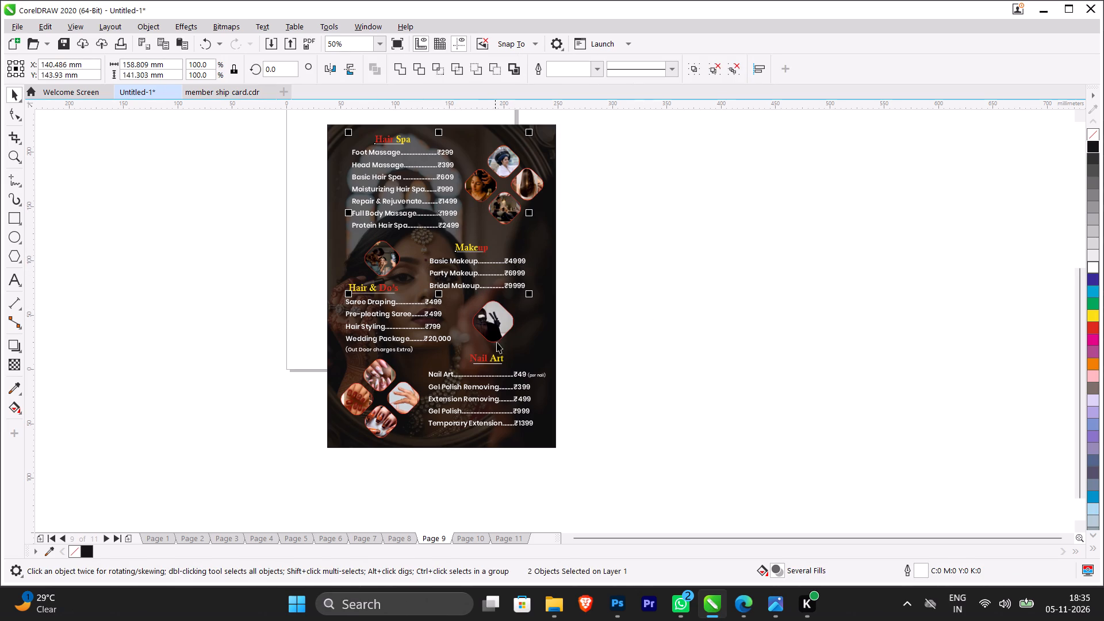
{"action": "left_click", "coordinate": [503, 362], "text": "shift"}
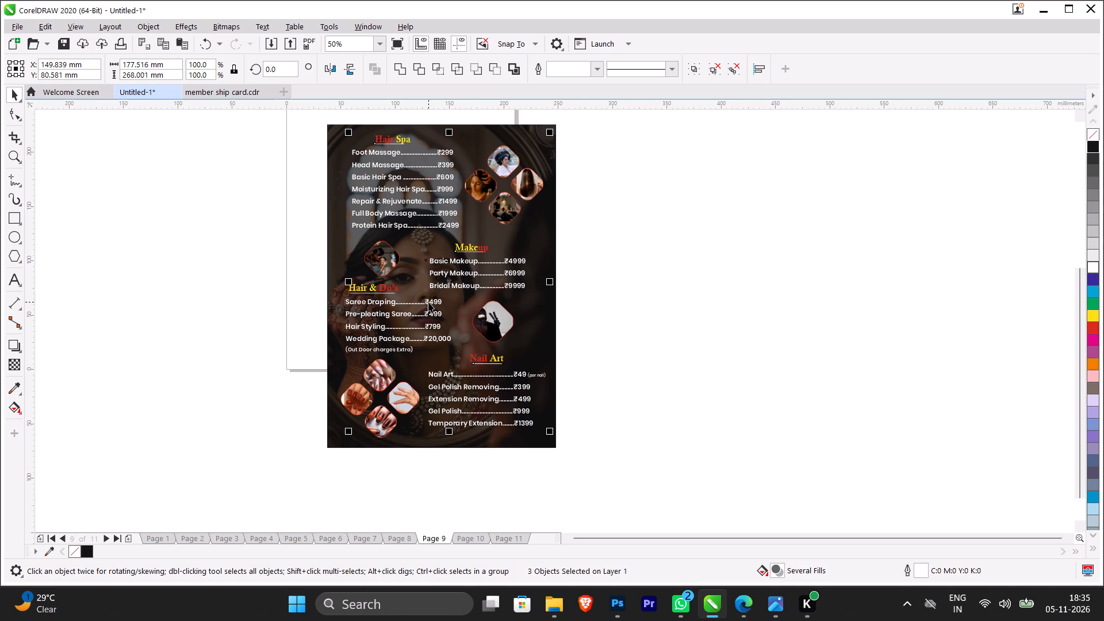
{"action": "left_click", "coordinate": [428, 302], "text": "shift"}
{"action": "key", "text": "ctrl+c"}
Paste the four copied price lists on Page 2 and move them onto the large black artwork beneath its logo.
{"action": "scroll", "coordinate": [450, 321], "scroll_direction": "down", "scroll_amount": 1}
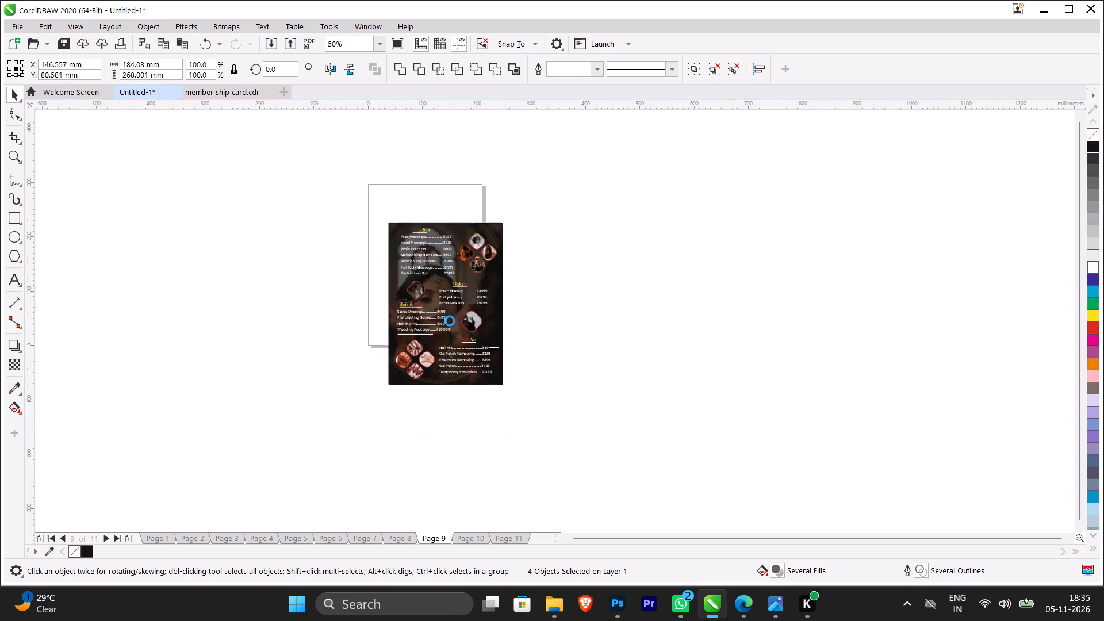
{"action": "scroll", "coordinate": [450, 321], "scroll_direction": "down", "scroll_amount": 2}
{"action": "left_click", "coordinate": [195, 536]}
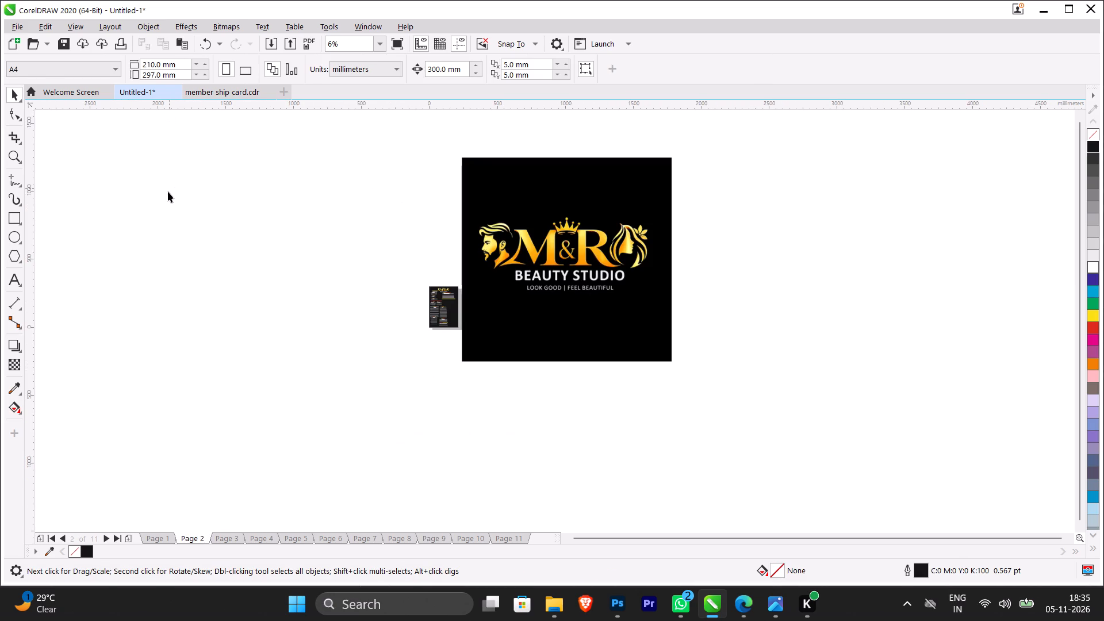
{"action": "key", "text": "ctrl+v"}
{"action": "left_click_drag", "start_coordinate": [450, 316], "coordinate": [519, 314]}
Shrink the four pasted price lists together proportionally about their centre, making the Hair Spa list about 76 × 67 mm.
{"action": "scroll", "coordinate": [439, 310], "scroll_direction": "up", "scroll_amount": 3}
{"action": "scroll", "coordinate": [459, 304], "scroll_direction": "down", "scroll_amount": 1}
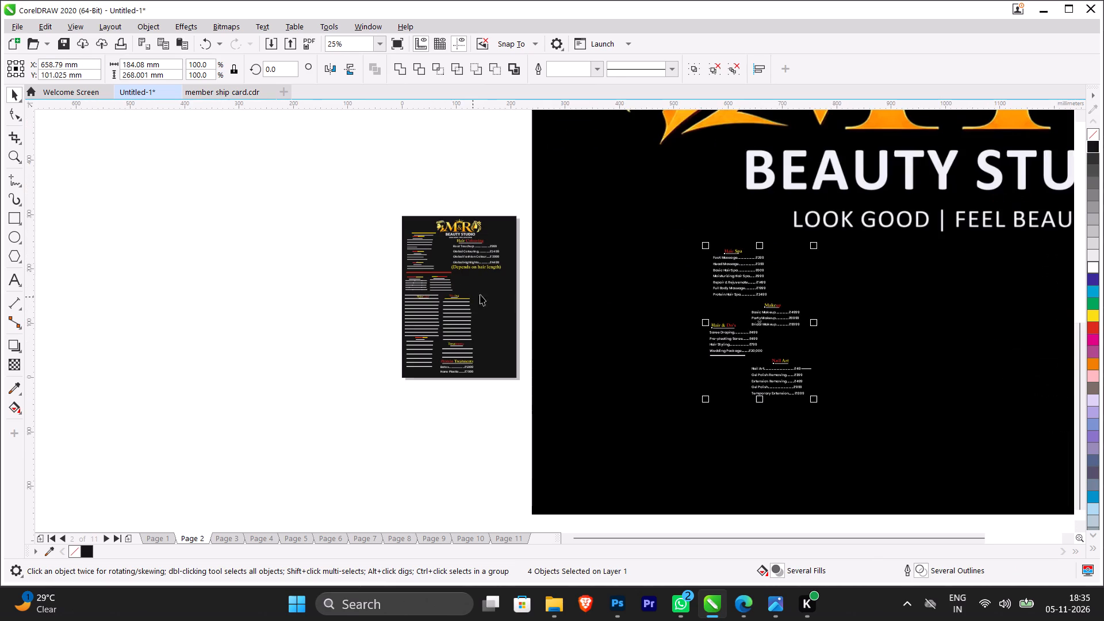
{"action": "scroll", "coordinate": [768, 283], "scroll_direction": "up", "scroll_amount": 1}
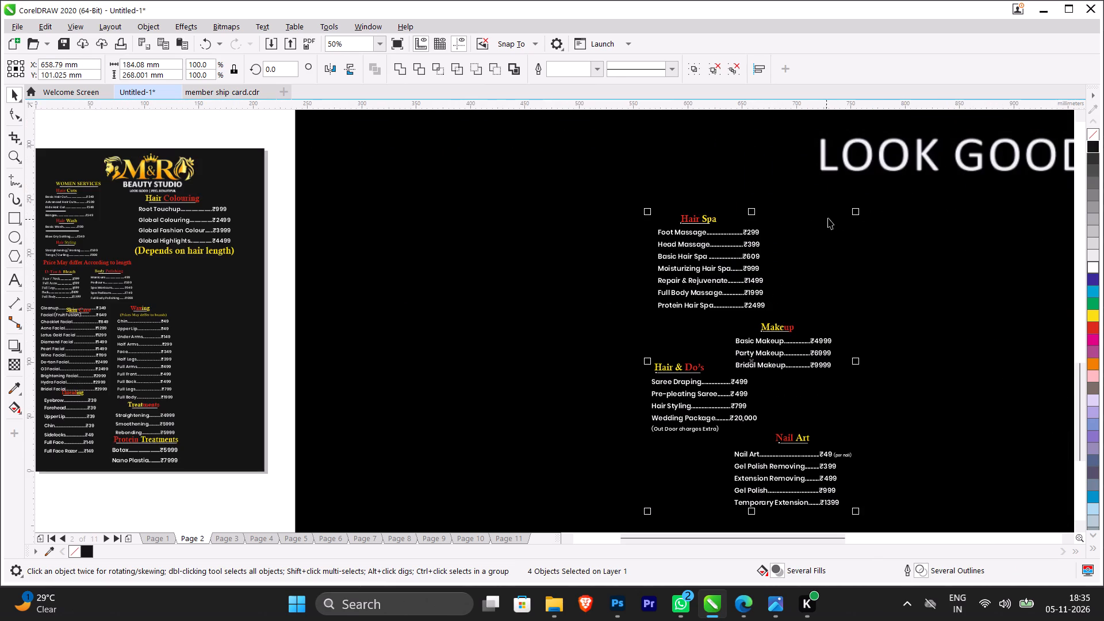
{"action": "left_click_drag", "start_coordinate": [859, 212], "coordinate": [837, 240], "text": "shift"}
{"action": "left_click", "coordinate": [916, 251]}
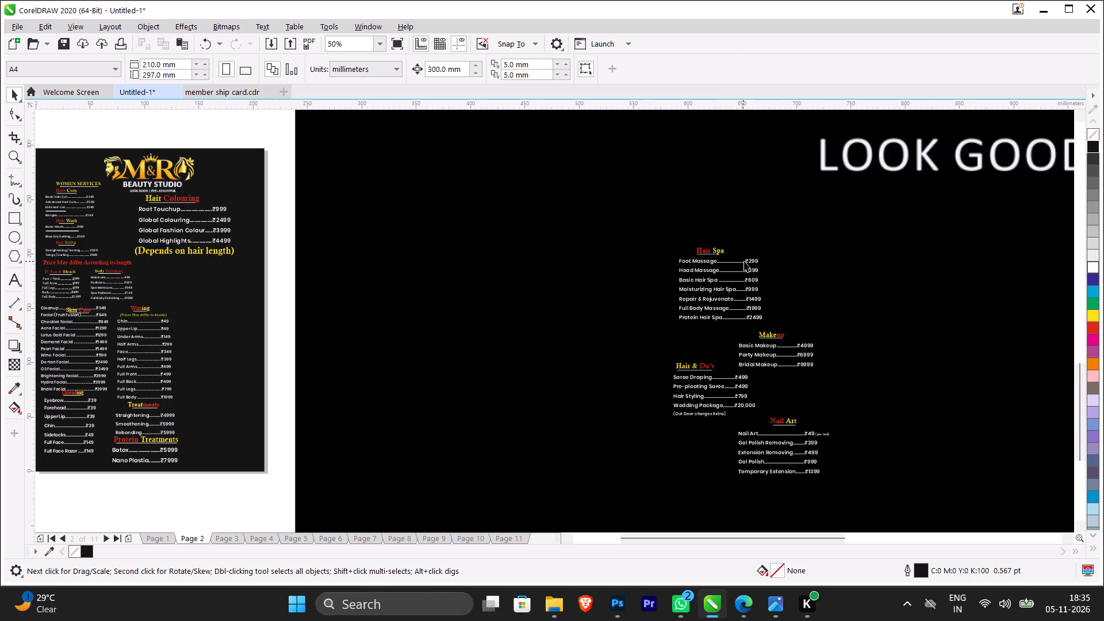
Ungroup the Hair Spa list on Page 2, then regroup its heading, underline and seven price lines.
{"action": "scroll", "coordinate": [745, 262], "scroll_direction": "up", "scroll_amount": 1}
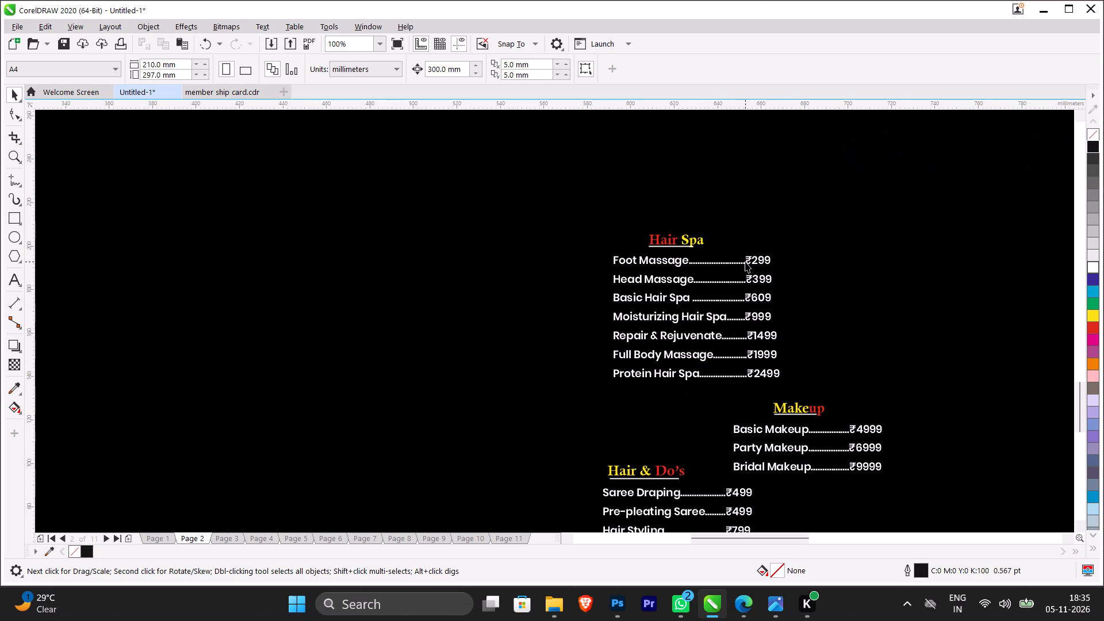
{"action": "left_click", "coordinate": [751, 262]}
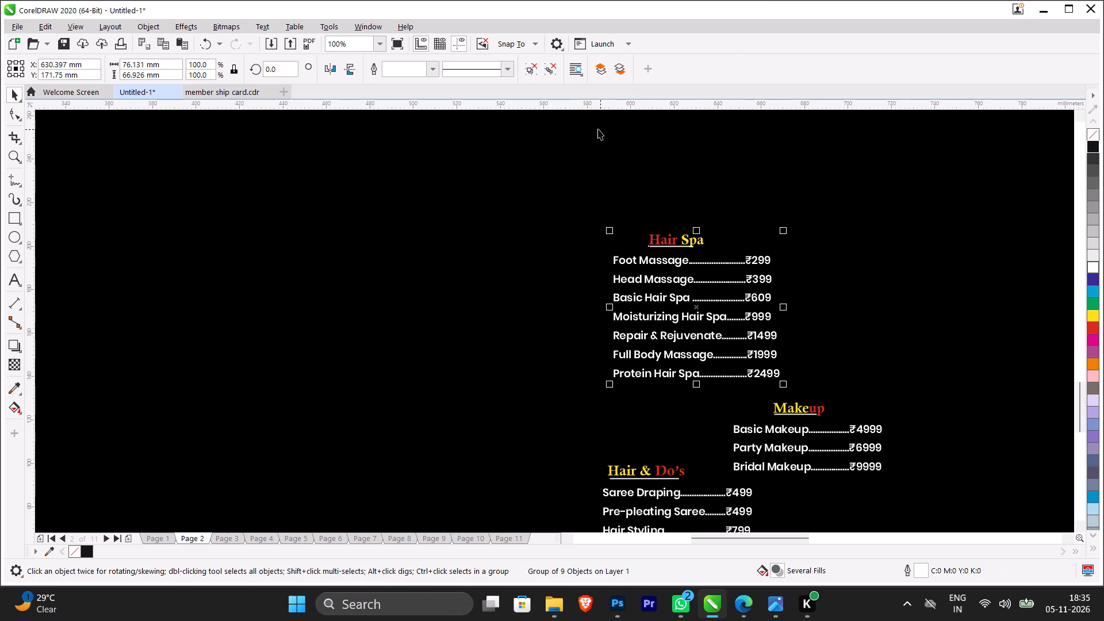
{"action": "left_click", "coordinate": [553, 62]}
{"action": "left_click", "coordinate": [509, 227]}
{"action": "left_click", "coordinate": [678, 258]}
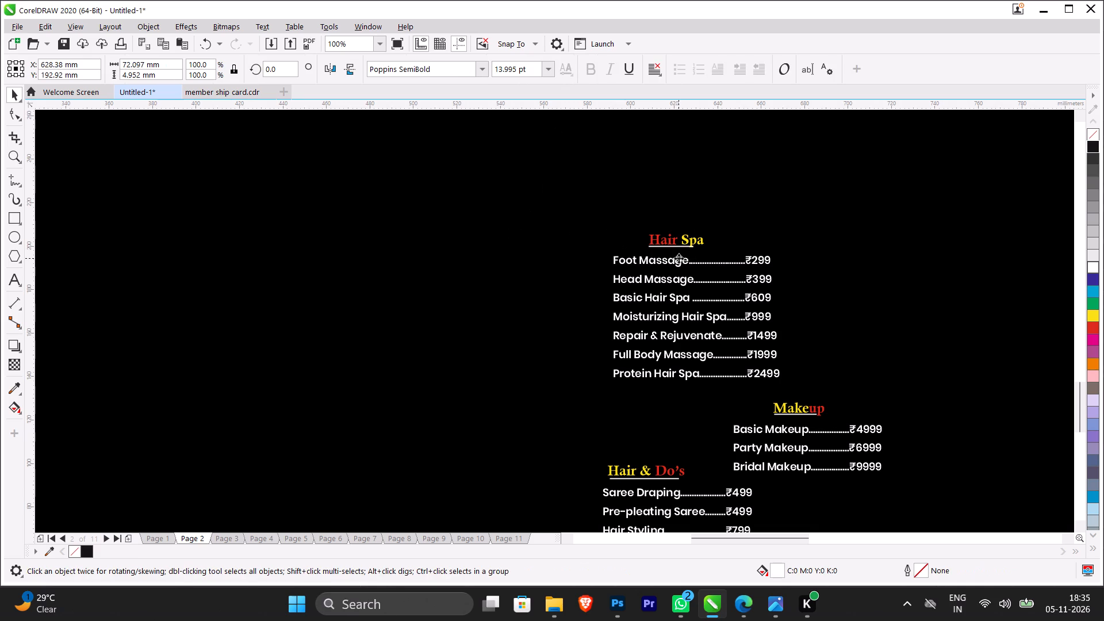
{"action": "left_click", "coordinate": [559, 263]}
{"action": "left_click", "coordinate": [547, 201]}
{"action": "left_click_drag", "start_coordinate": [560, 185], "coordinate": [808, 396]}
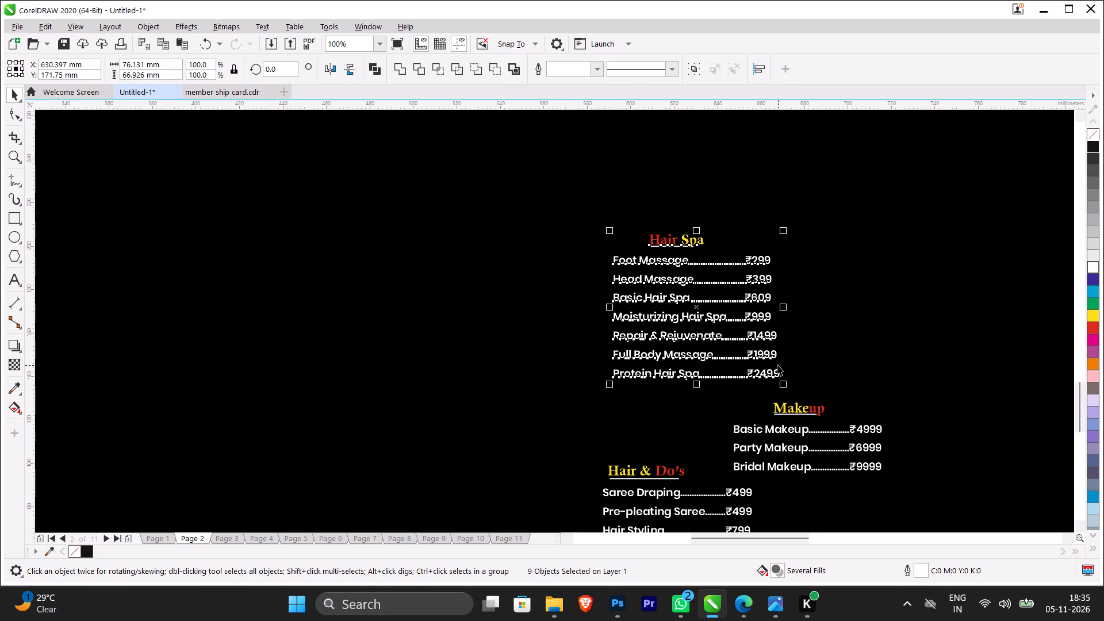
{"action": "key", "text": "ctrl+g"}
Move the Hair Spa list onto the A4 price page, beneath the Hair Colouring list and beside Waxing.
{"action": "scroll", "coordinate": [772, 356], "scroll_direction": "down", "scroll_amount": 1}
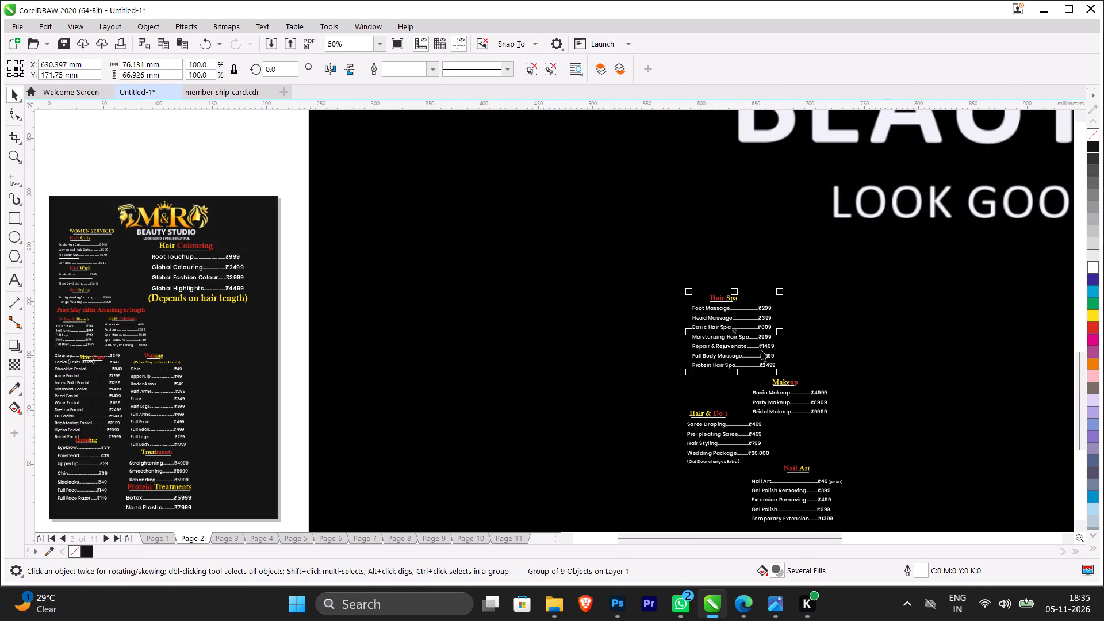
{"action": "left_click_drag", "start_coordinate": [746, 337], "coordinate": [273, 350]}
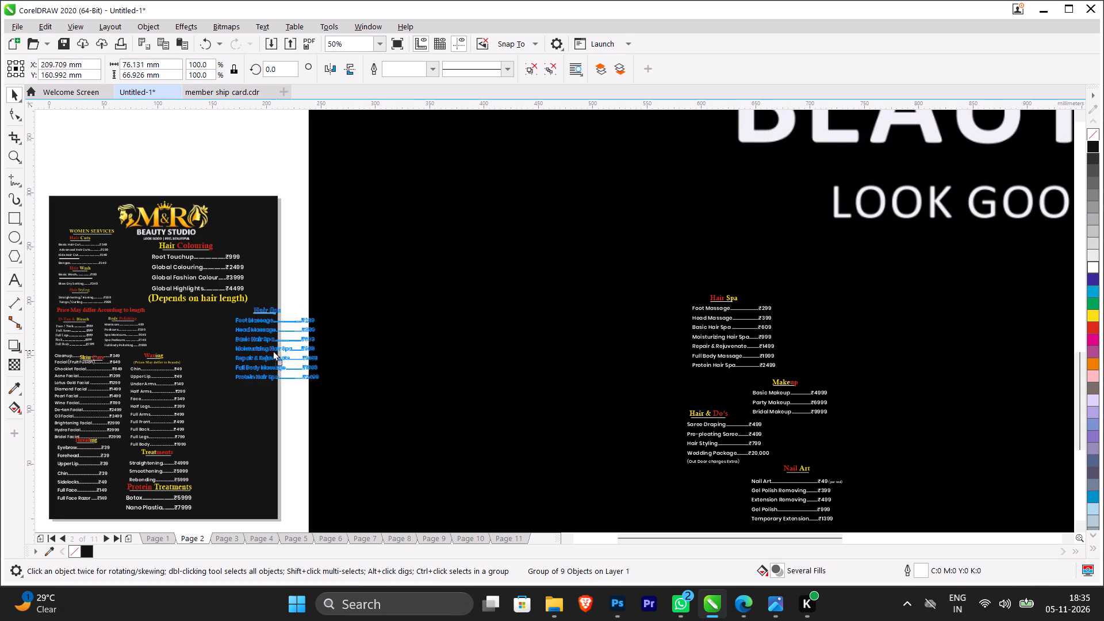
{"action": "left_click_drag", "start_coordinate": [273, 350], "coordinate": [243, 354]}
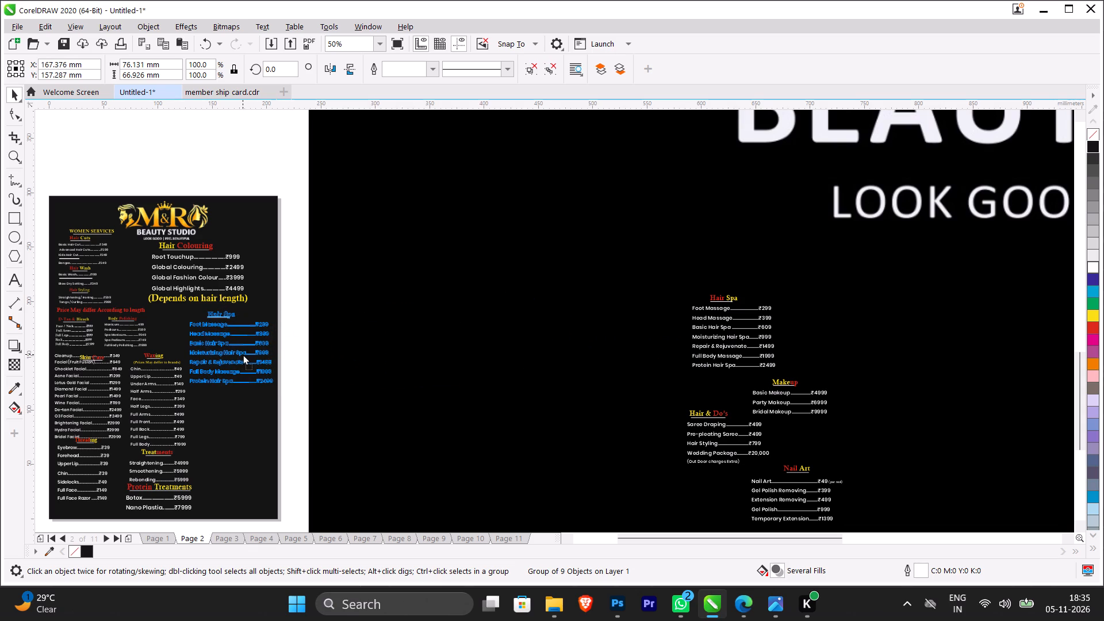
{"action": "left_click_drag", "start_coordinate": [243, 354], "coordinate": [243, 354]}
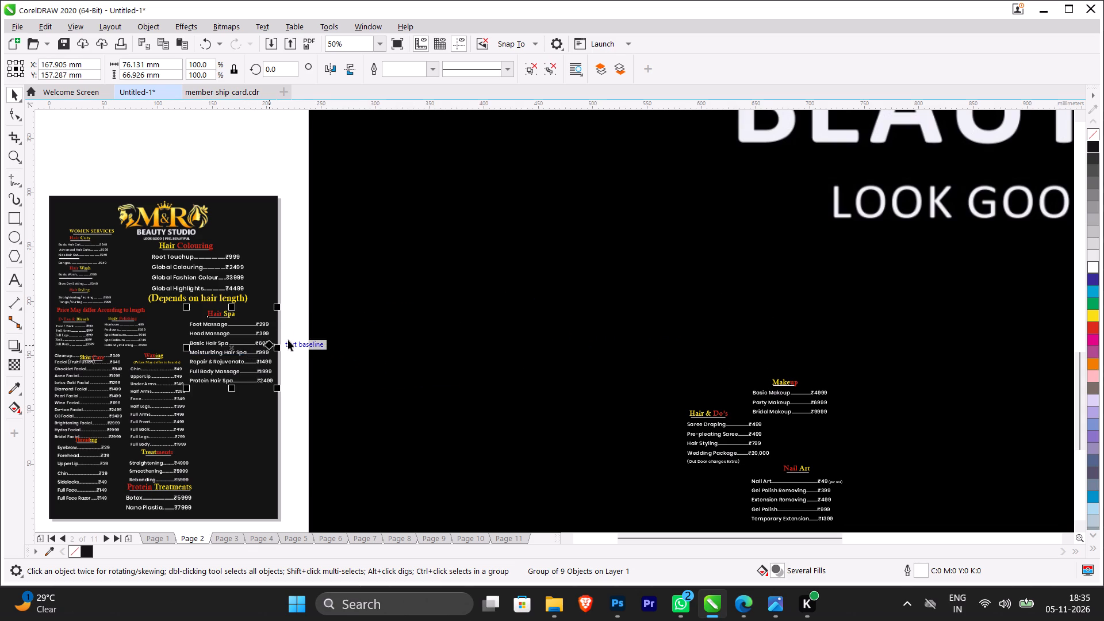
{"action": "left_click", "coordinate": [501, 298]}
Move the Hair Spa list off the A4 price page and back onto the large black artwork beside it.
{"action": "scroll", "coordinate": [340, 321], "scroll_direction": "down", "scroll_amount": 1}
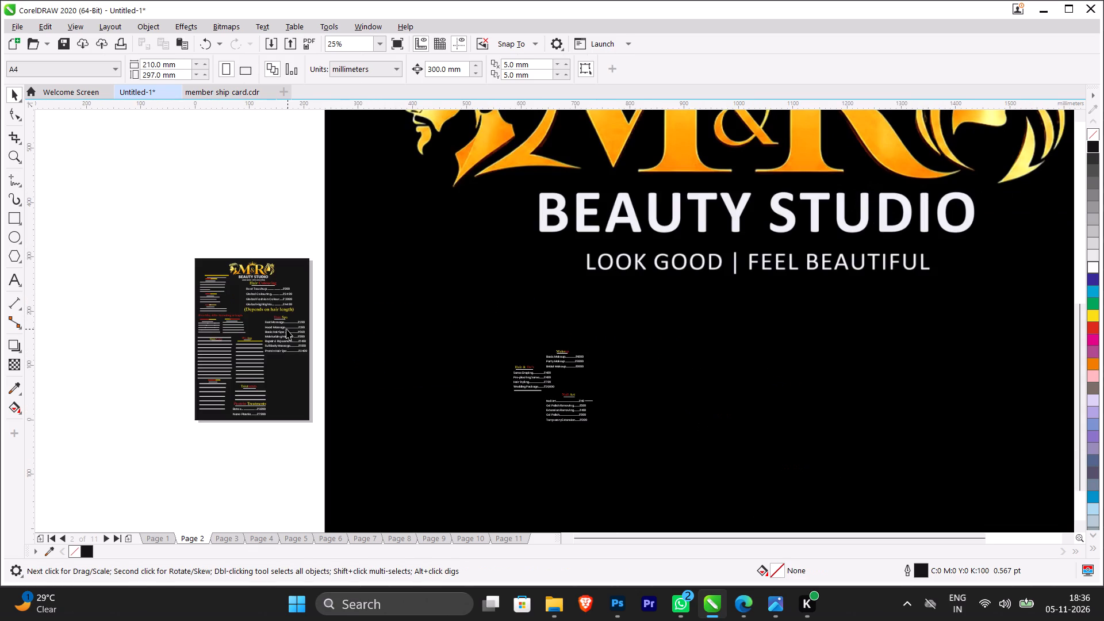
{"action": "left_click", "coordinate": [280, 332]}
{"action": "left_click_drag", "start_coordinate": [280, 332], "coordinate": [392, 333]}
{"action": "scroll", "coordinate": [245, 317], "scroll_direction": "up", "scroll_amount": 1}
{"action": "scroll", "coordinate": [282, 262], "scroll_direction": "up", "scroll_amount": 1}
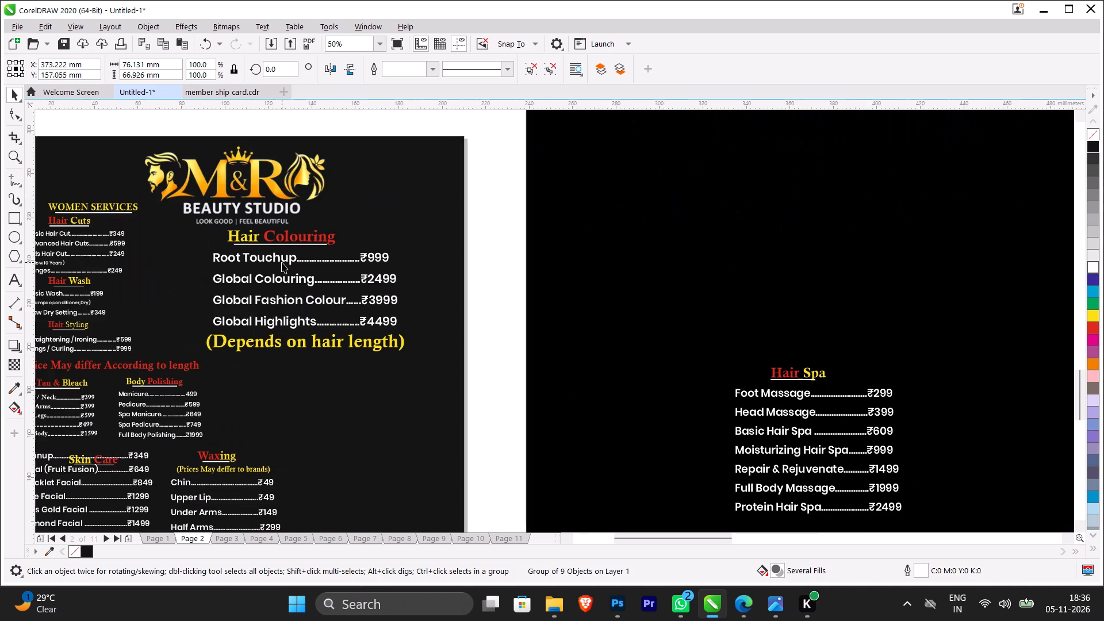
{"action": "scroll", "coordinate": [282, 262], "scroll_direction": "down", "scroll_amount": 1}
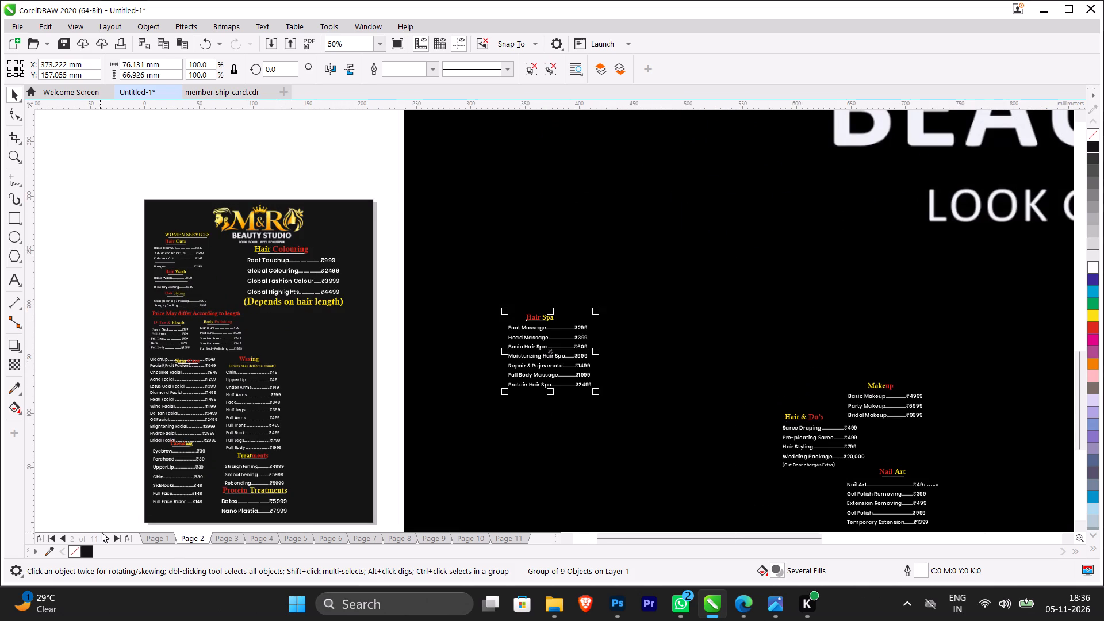
Add a new A4 page after Page 2 and cover it with a page-sized rectangle filled black.
{"action": "left_click", "coordinate": [126, 535]}
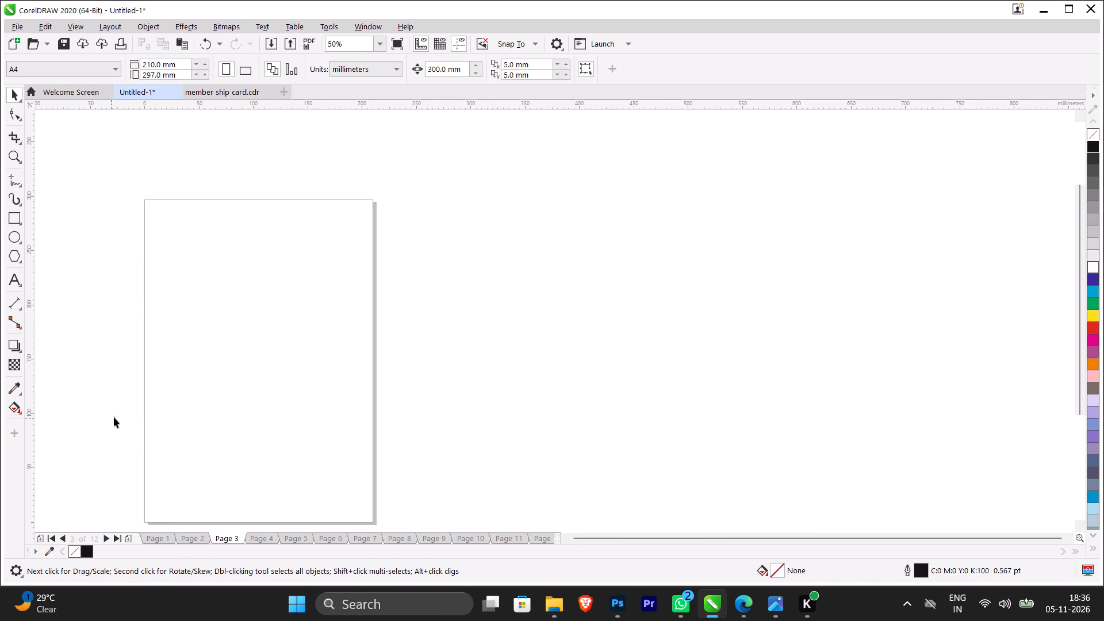
{"action": "double_click", "coordinate": [10, 214]}
{"action": "left_click", "coordinate": [11, 95]}
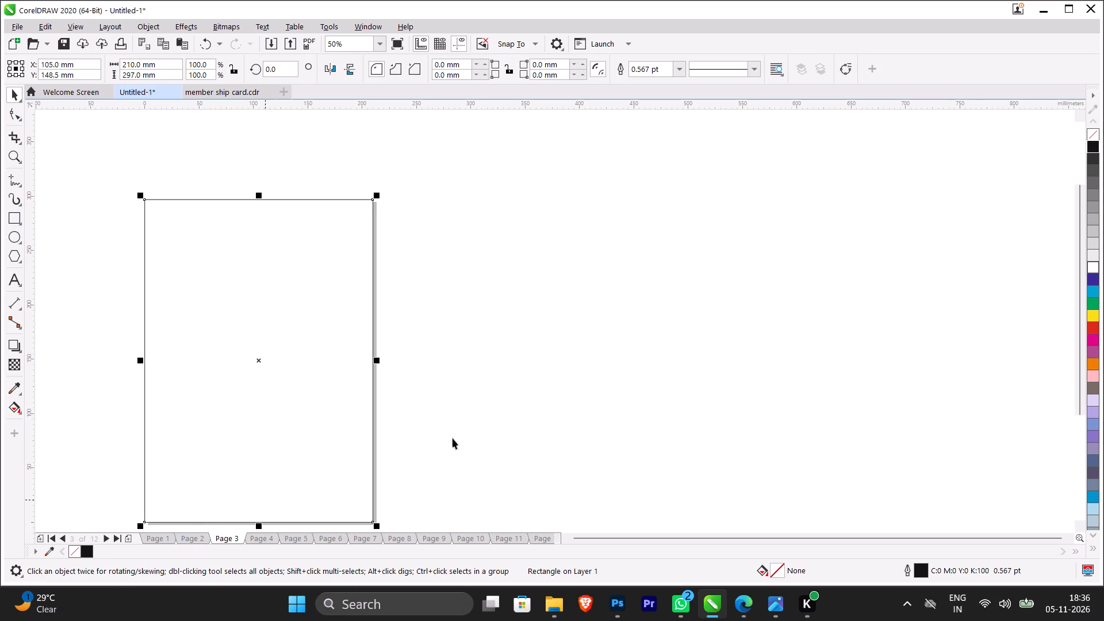
{"action": "left_click", "coordinate": [1094, 145]}
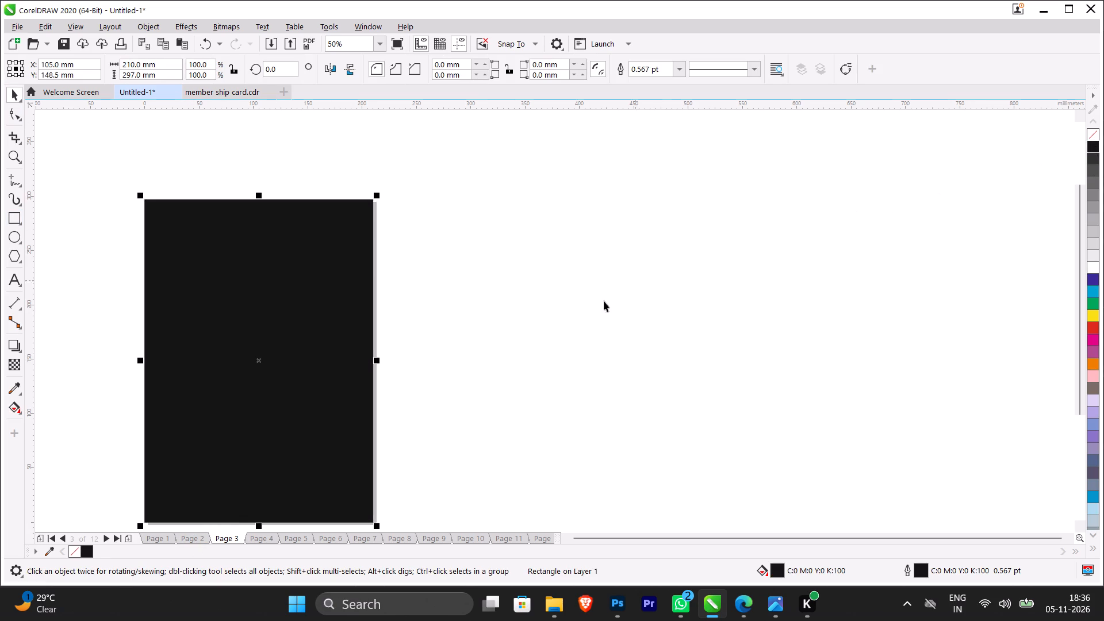
Cut the Hair Spa list from Page 2, paste it on Page 3 and place it in the black page's upper-left area.
{"action": "left_click", "coordinate": [205, 539]}
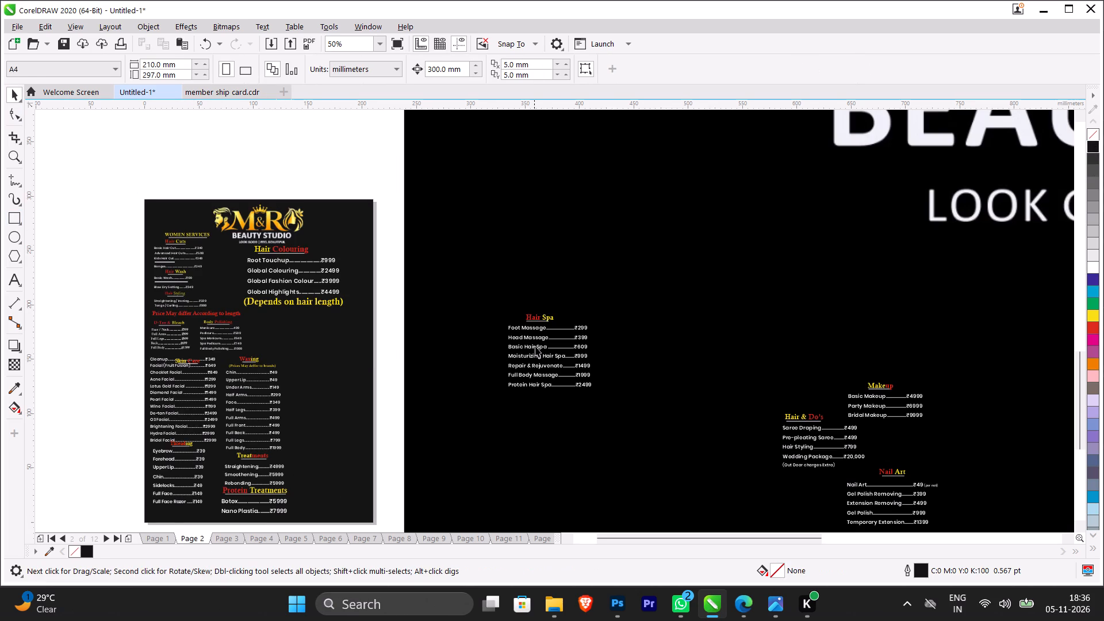
{"action": "left_click", "coordinate": [535, 346]}
{"action": "key", "text": "ctrl+x"}
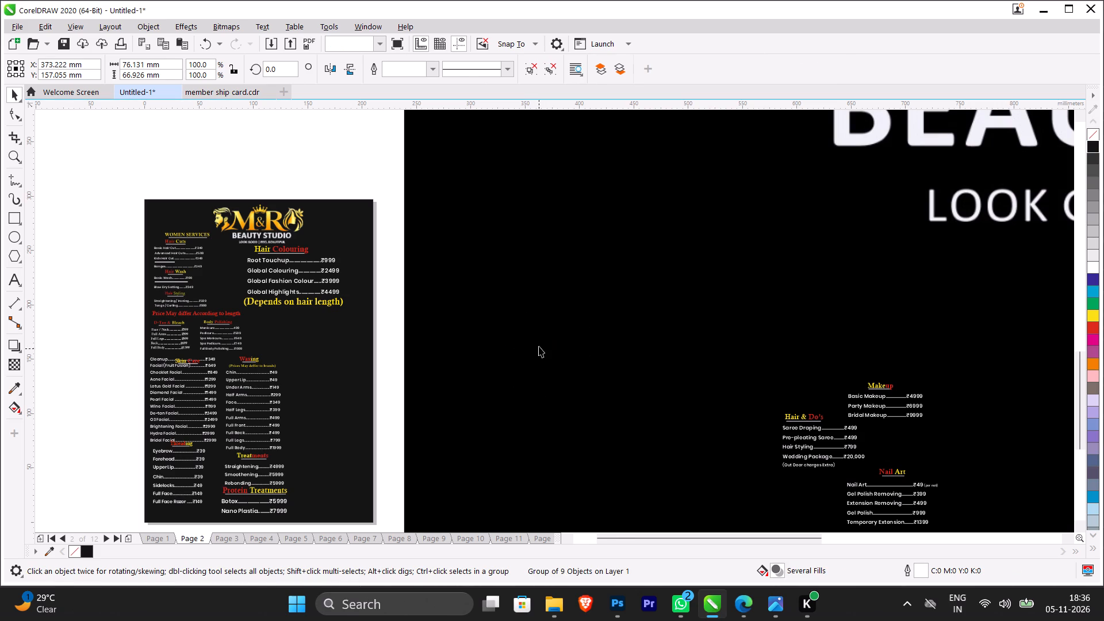
{"action": "left_click", "coordinate": [230, 538]}
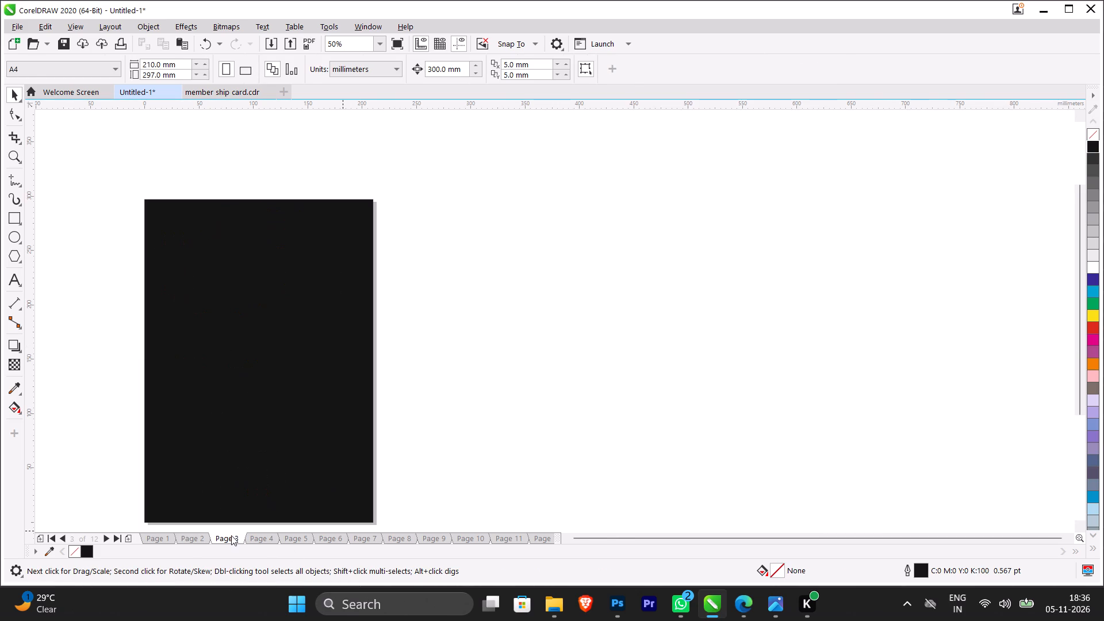
{"action": "key", "text": "ctrl+v"}
{"action": "left_click_drag", "start_coordinate": [550, 351], "coordinate": [300, 300]}
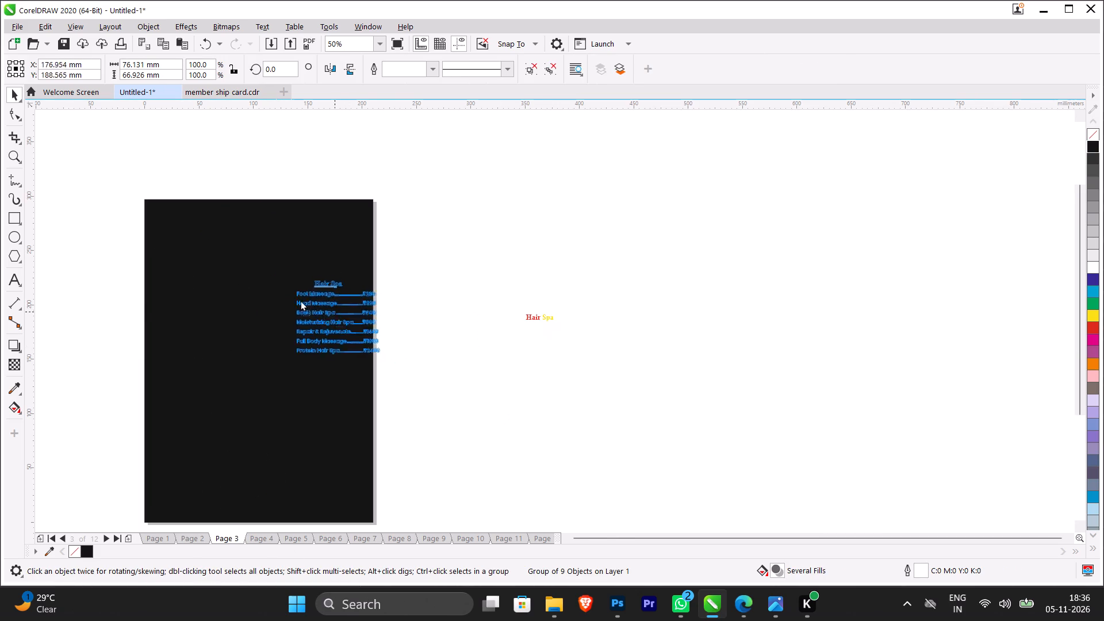
{"action": "left_click_drag", "start_coordinate": [300, 300], "coordinate": [201, 256]}
{"action": "left_click", "coordinate": [519, 211]}
Cut the Makeup list from Page 2, paste it on Page 3 and place it below the Hair Spa list.
{"action": "left_click", "coordinate": [265, 539]}
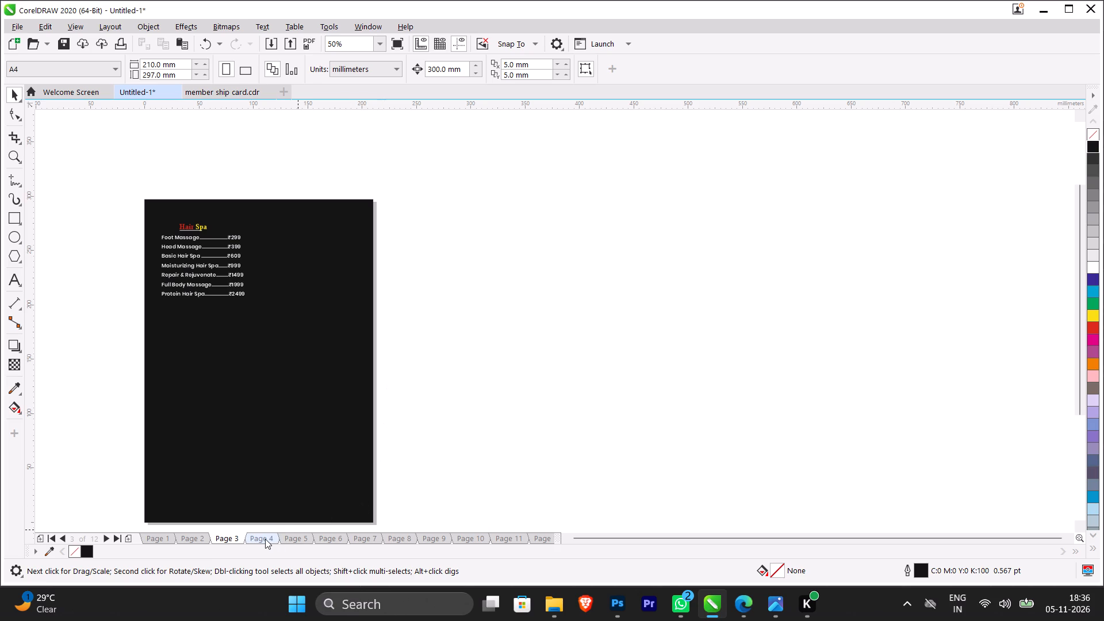
{"action": "left_click", "coordinate": [199, 541]}
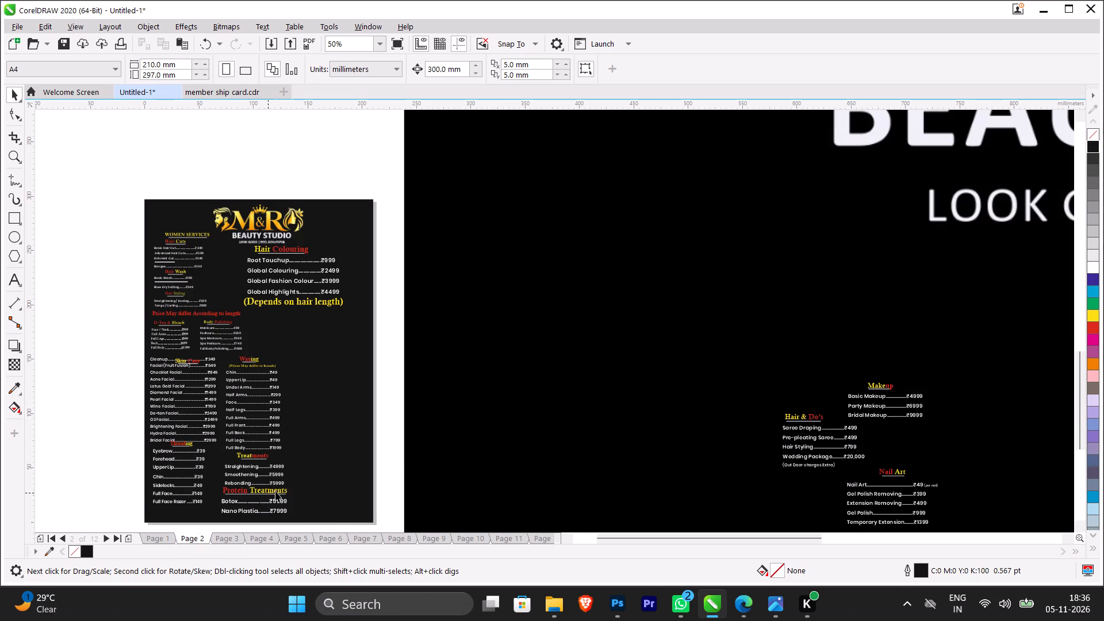
{"action": "left_click", "coordinate": [883, 385]}
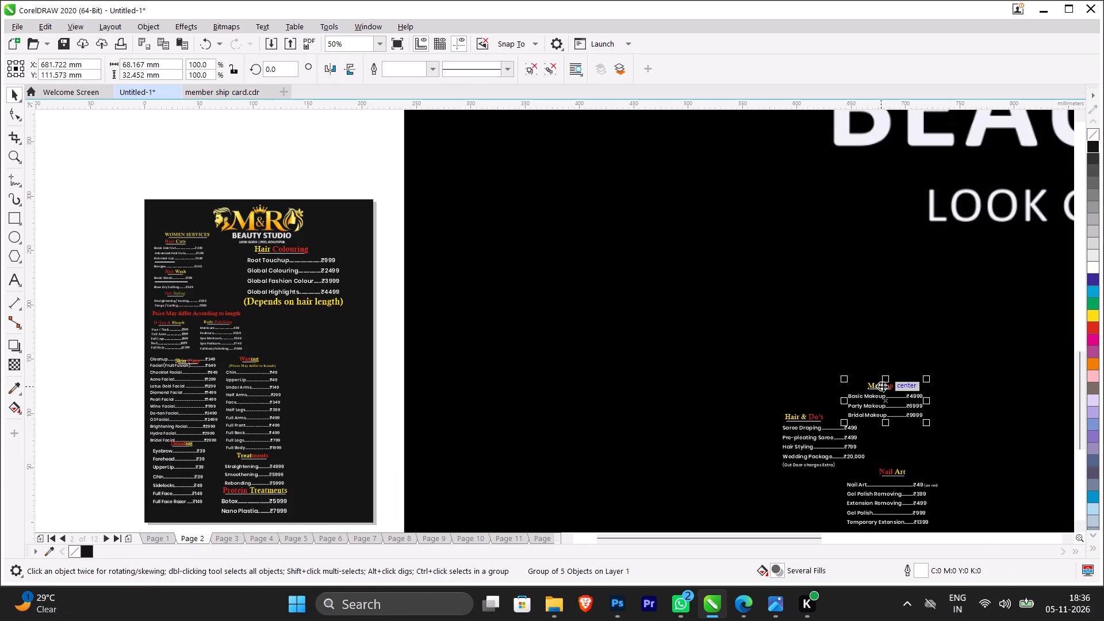
{"action": "scroll", "coordinate": [884, 388], "scroll_direction": "down", "scroll_amount": 1}
{"action": "key", "text": "ctrl+x"}
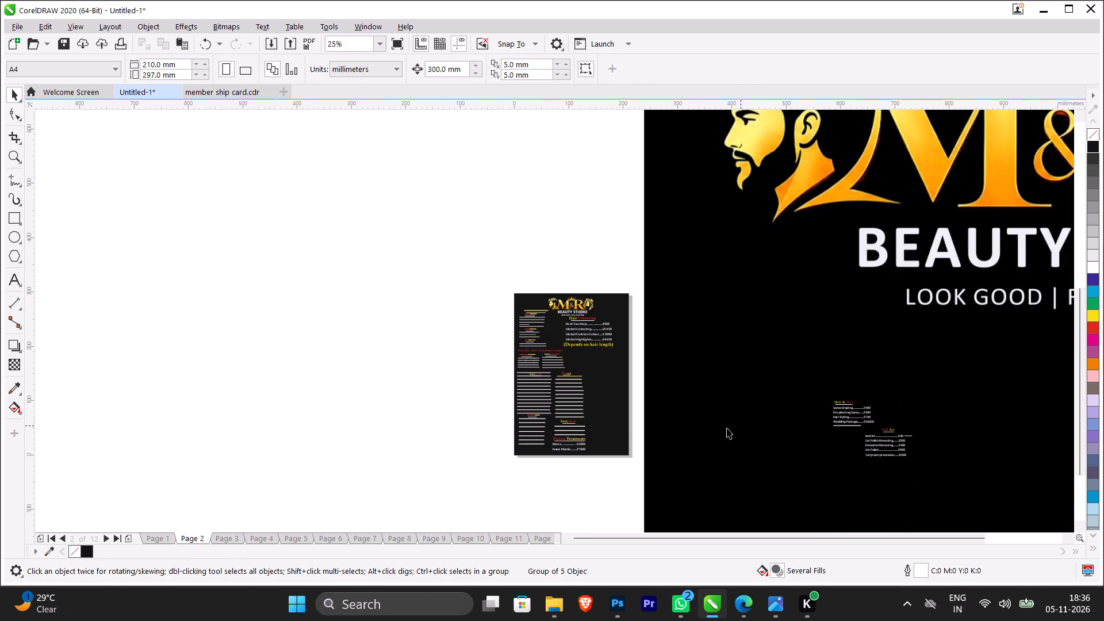
{"action": "left_click", "coordinate": [235, 534]}
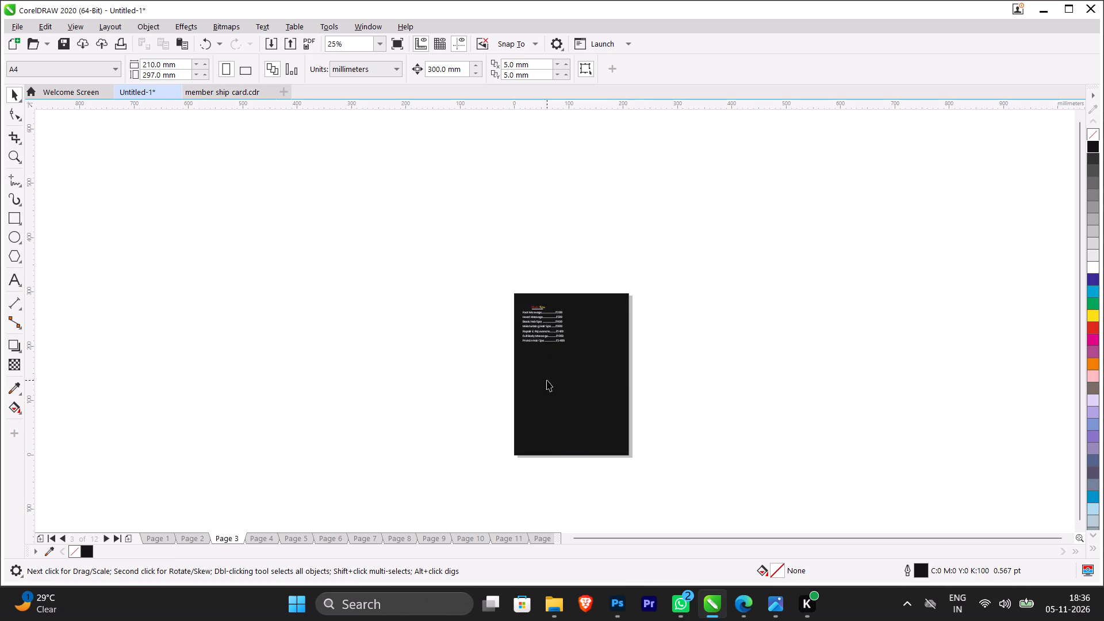
{"action": "key", "text": "ctrl+v"}
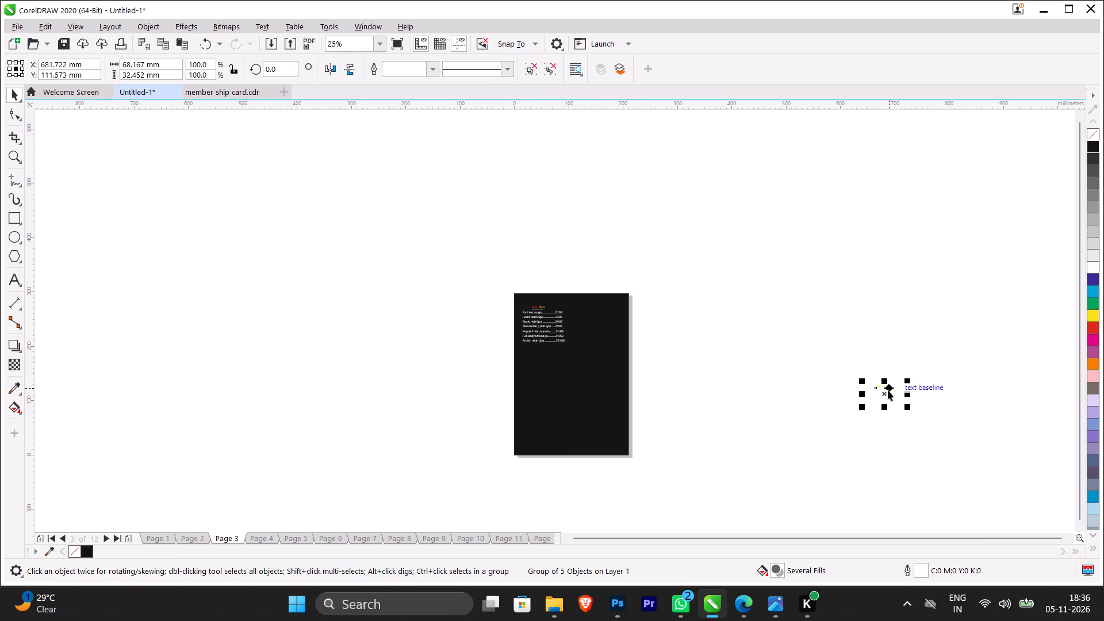
{"action": "left_click_drag", "start_coordinate": [887, 390], "coordinate": [547, 352]}
{"action": "left_click", "coordinate": [429, 367]}
Move the Makeup list up close beneath the Hair Spa list and align both lists along their left edges.
{"action": "scroll", "coordinate": [563, 366], "scroll_direction": "up", "scroll_amount": 2}
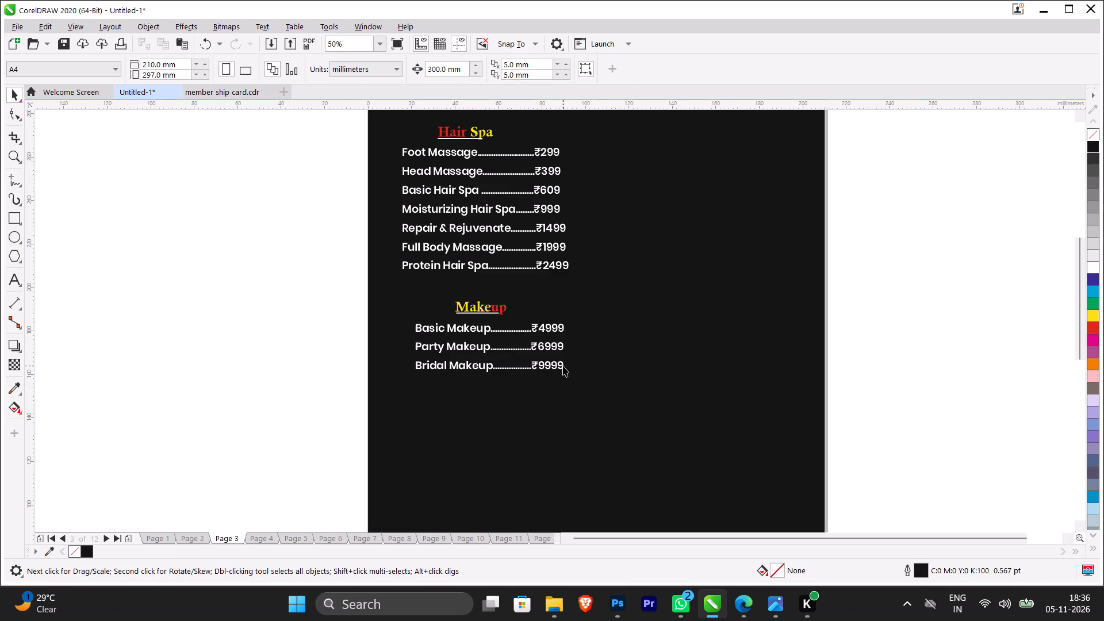
{"action": "left_click", "coordinate": [540, 327]}
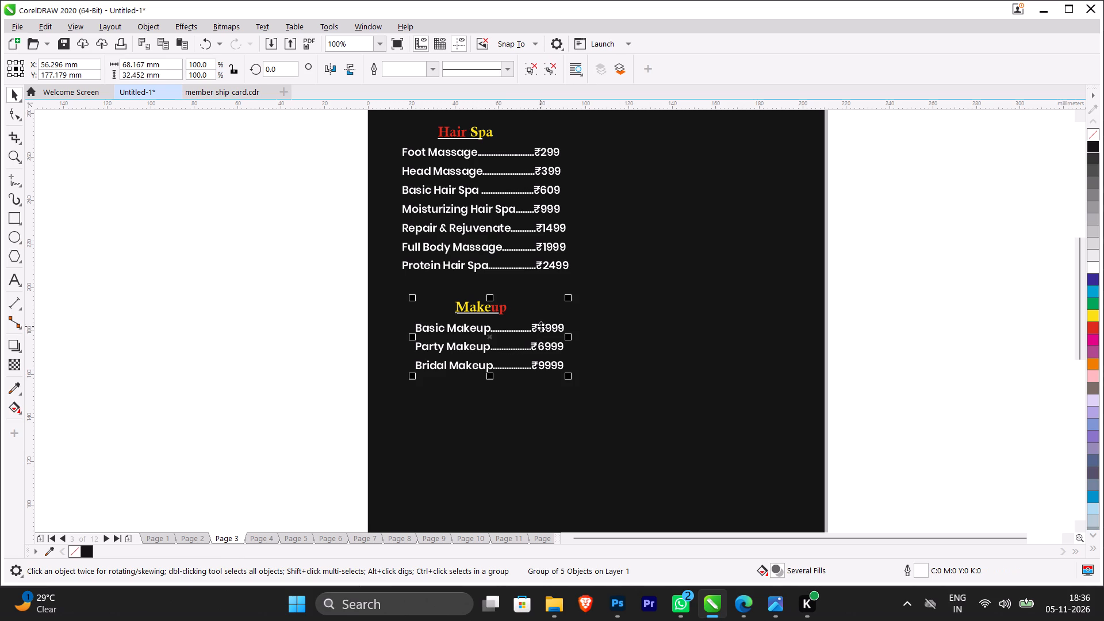
{"action": "left_click_drag", "start_coordinate": [491, 335], "coordinate": [492, 319]}
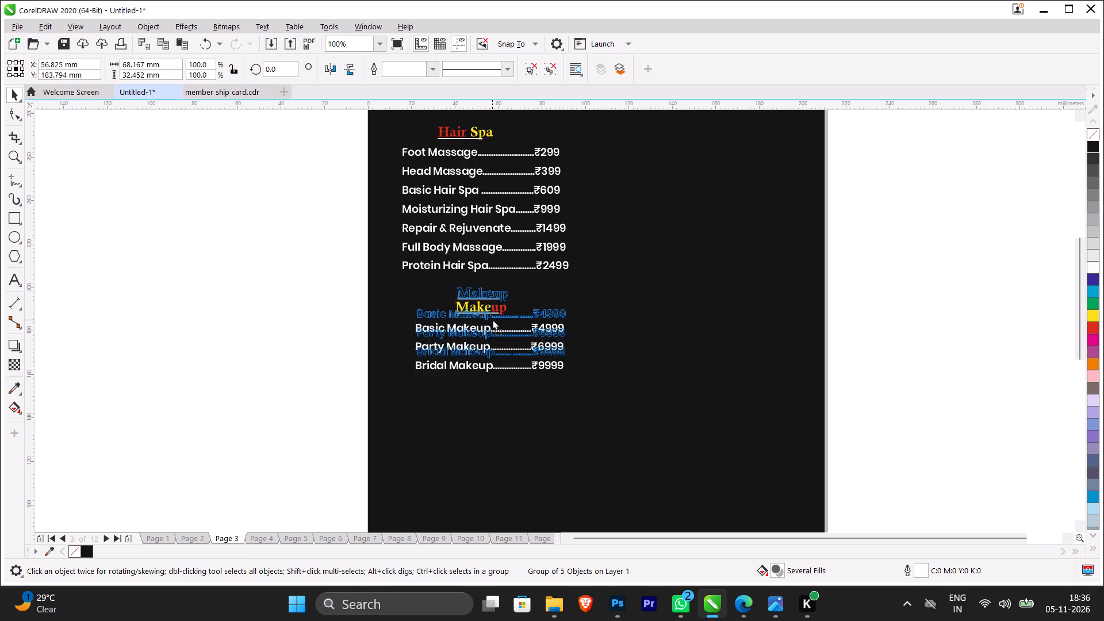
{"action": "left_click_drag", "start_coordinate": [492, 319], "coordinate": [492, 316]}
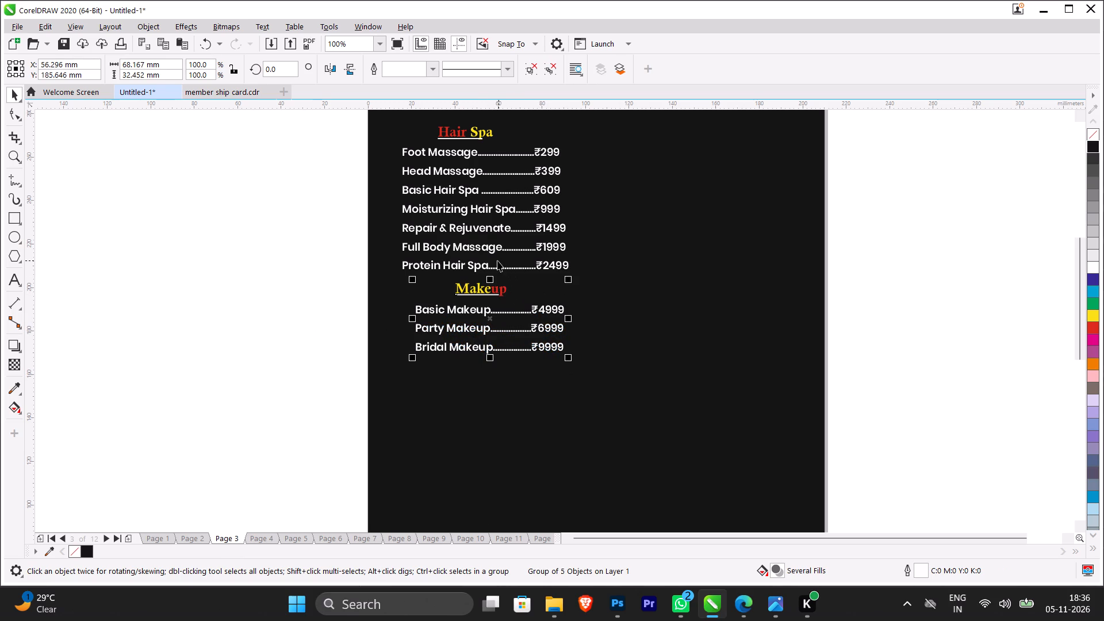
{"action": "left_click", "coordinate": [487, 263], "text": "shift"}
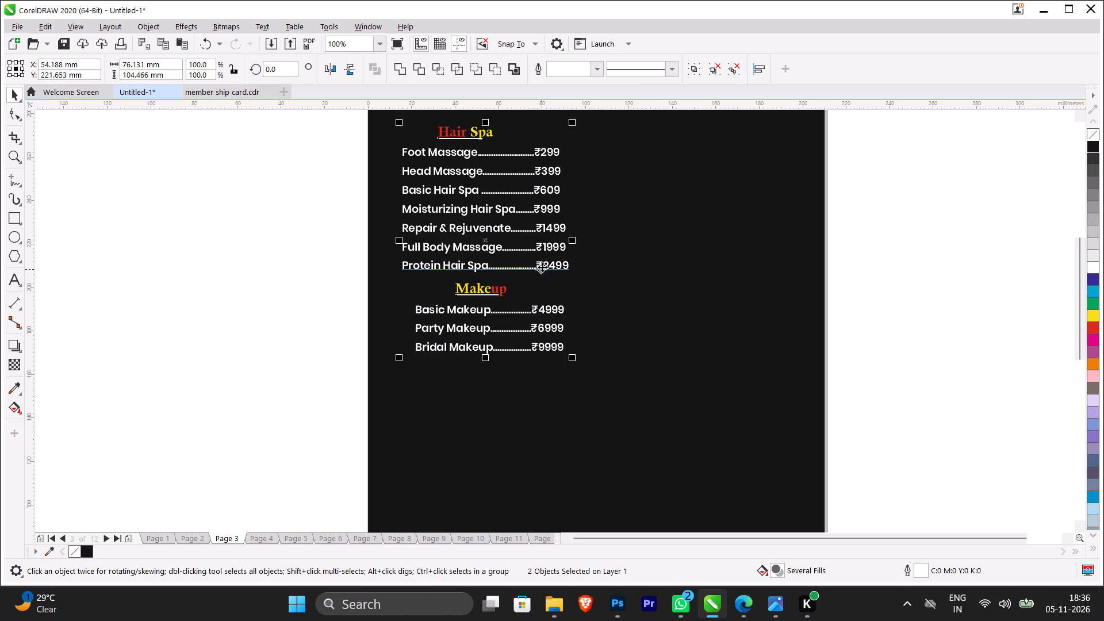
{"action": "key", "text": "l"}
{"action": "left_click", "coordinate": [269, 306]}
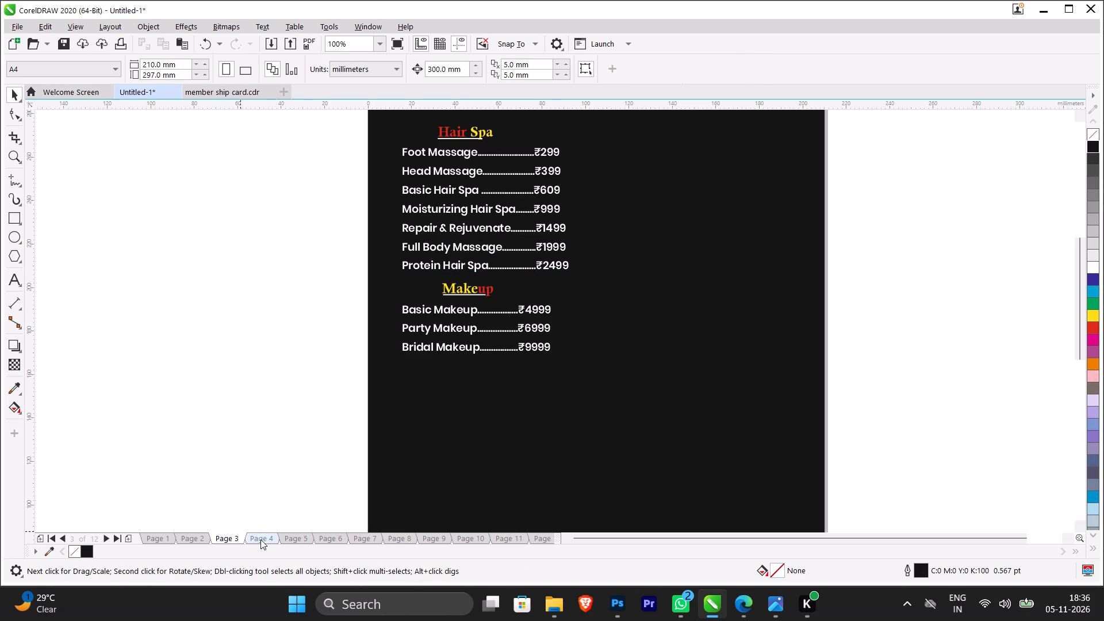
Cut the Hair & Do's list from the artwork beside Page 2 and paste it on Page 3.
{"action": "left_click", "coordinate": [202, 536]}
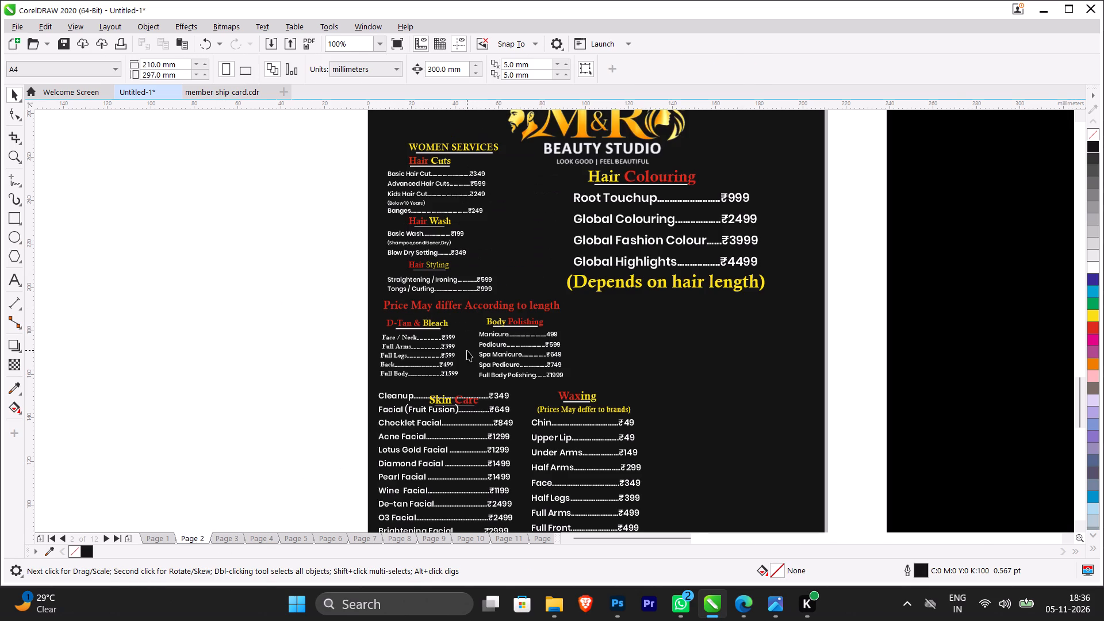
{"action": "scroll", "coordinate": [467, 351], "scroll_direction": "down", "scroll_amount": 2}
{"action": "left_click", "coordinate": [789, 393]}
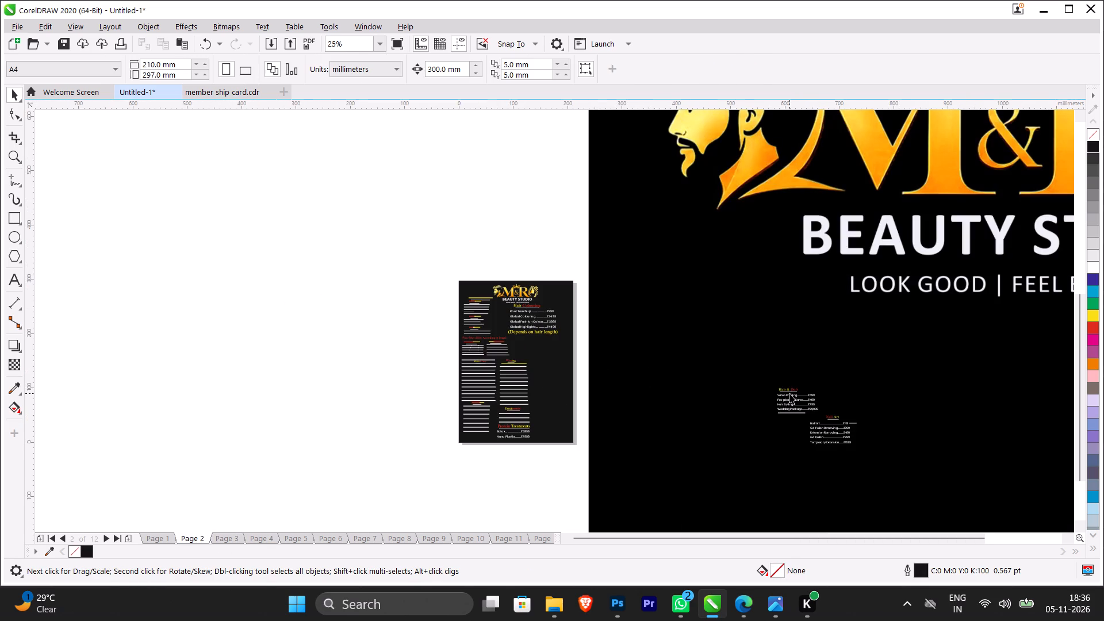
{"action": "left_click", "coordinate": [789, 393]}
{"action": "left_click", "coordinate": [793, 401]}
{"action": "key", "text": "ctrl+x"}
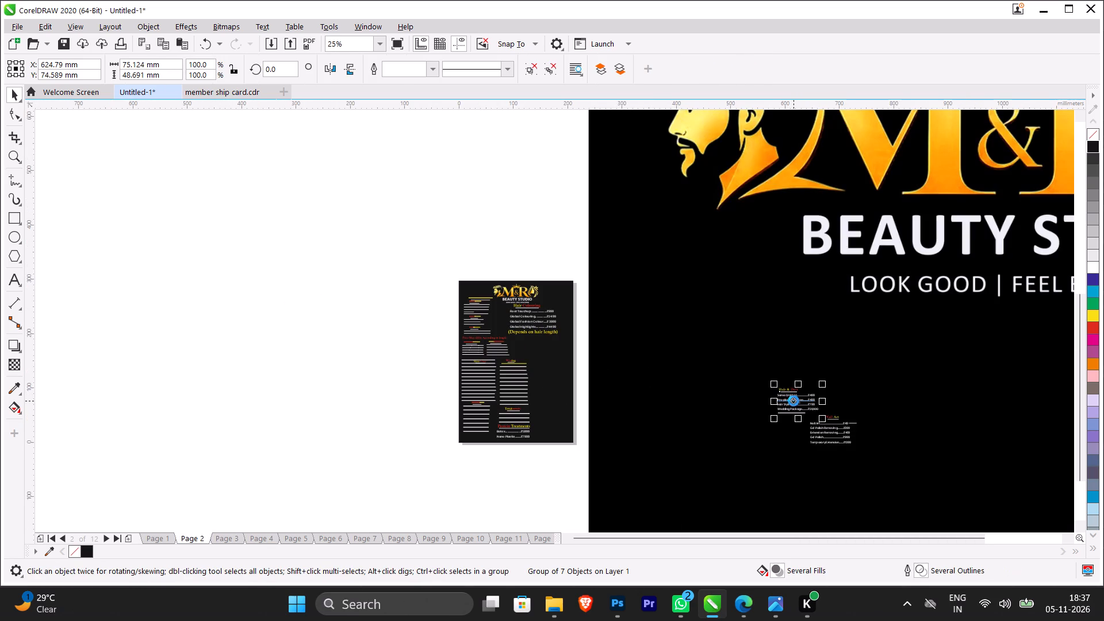
{"action": "left_click", "coordinate": [230, 538]}
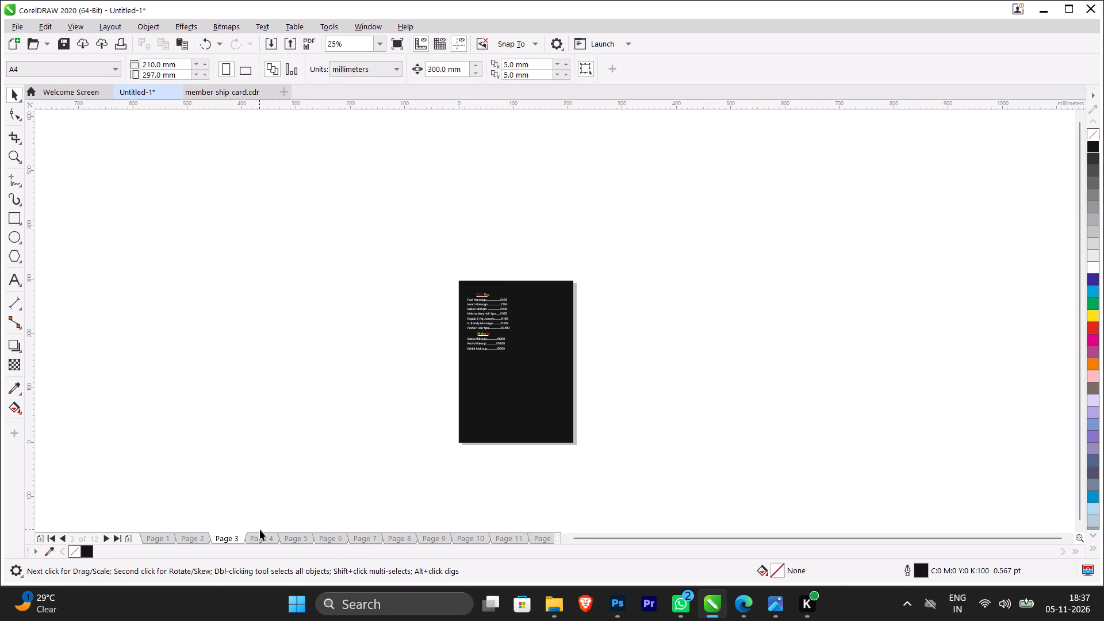
{"action": "key", "text": "ctrl+v"}
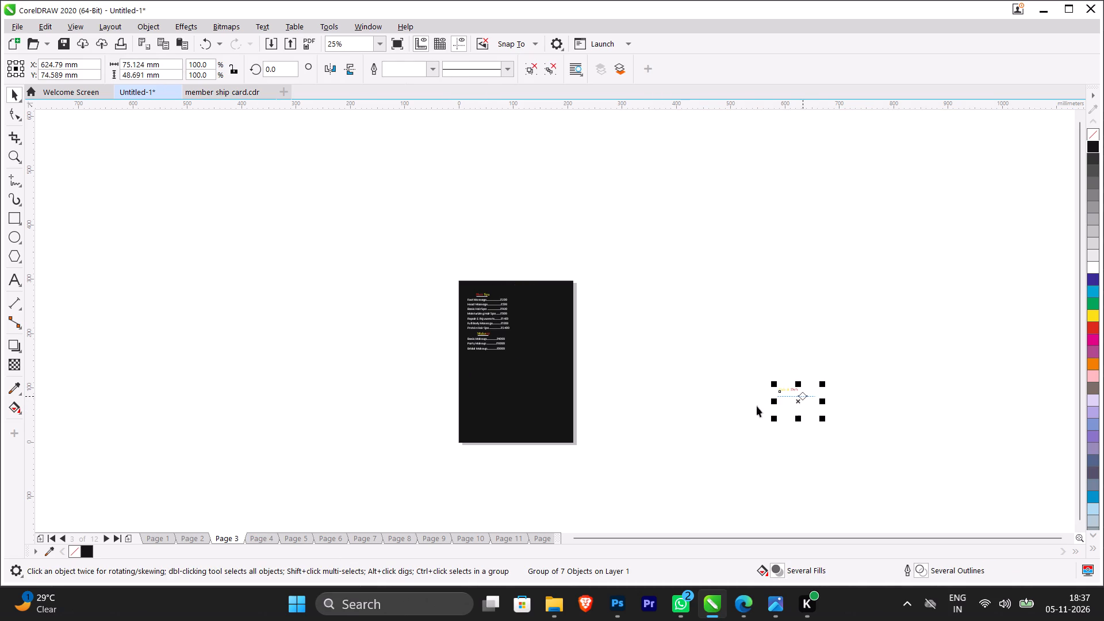
Align the pasted Hair & Do's list with the left edge of the Makeup list.
{"action": "left_click", "coordinate": [474, 343], "text": "shift"}
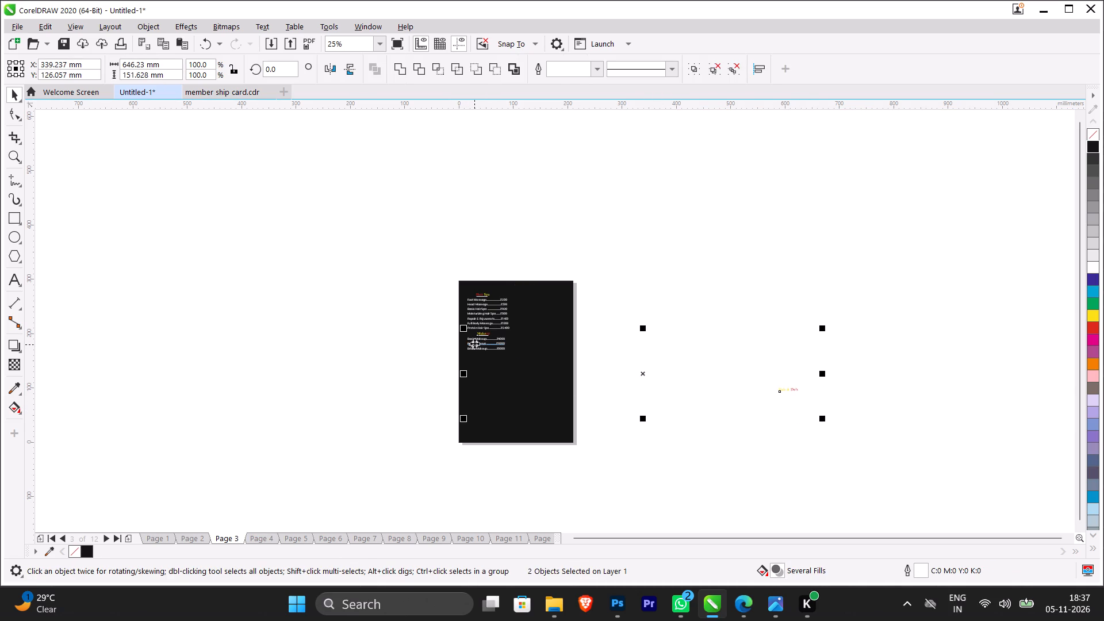
{"action": "key", "text": "l"}
{"action": "scroll", "coordinate": [494, 394], "scroll_direction": "up", "scroll_amount": 1}
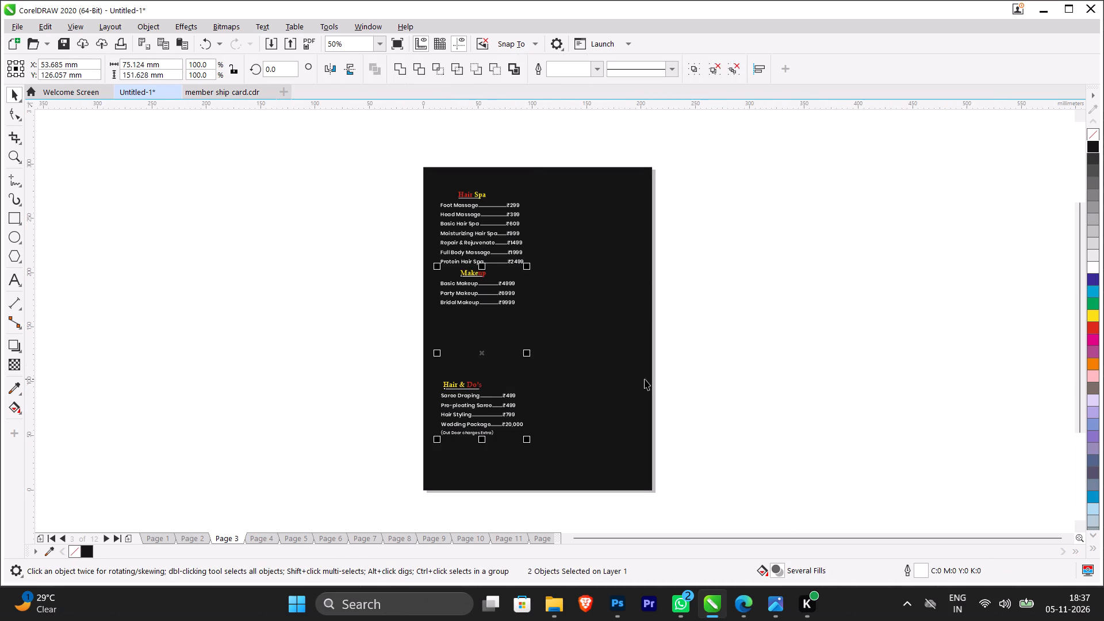
{"action": "left_click", "coordinate": [633, 381]}
{"action": "left_click", "coordinate": [645, 372]}
{"action": "left_click", "coordinate": [766, 389]}
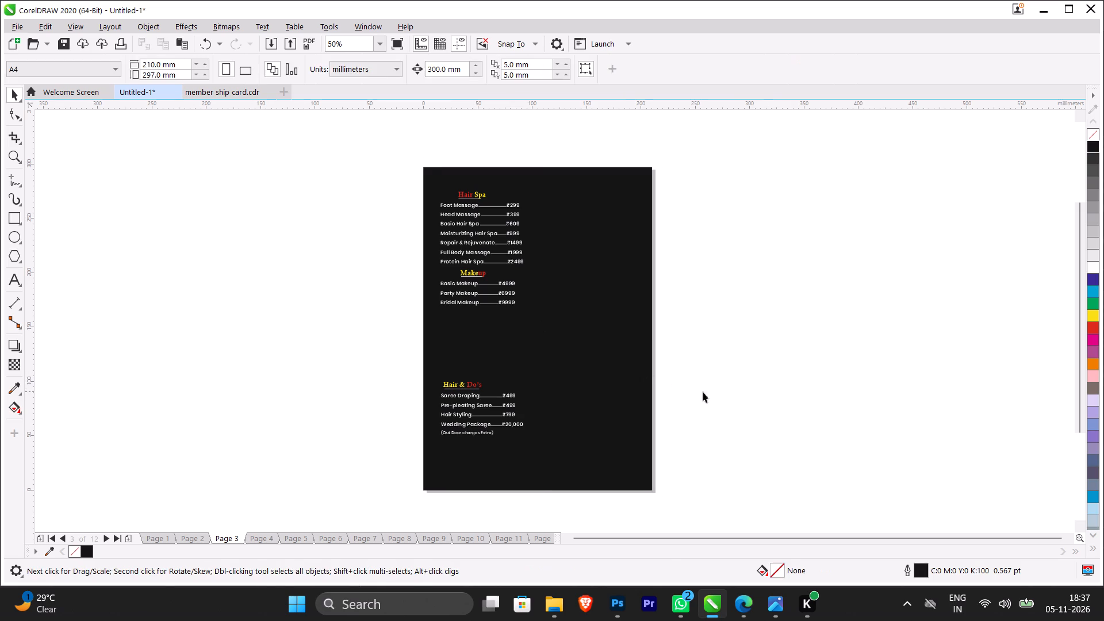
{"action": "right_click", "coordinate": [598, 375]}
{"action": "left_click", "coordinate": [628, 341]}
{"action": "left_click", "coordinate": [848, 362]}
Move the Hair & Do's list straight up to sit close beneath the Makeup list.
{"action": "left_click", "coordinate": [504, 396]}
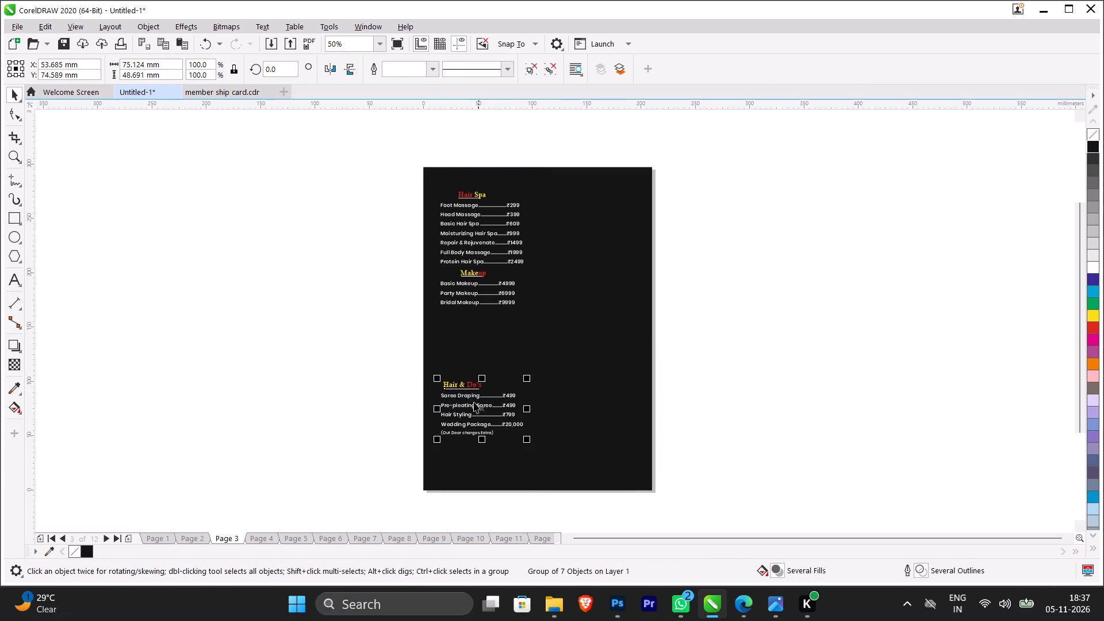
{"action": "left_click_drag", "start_coordinate": [474, 398], "coordinate": [481, 335]}
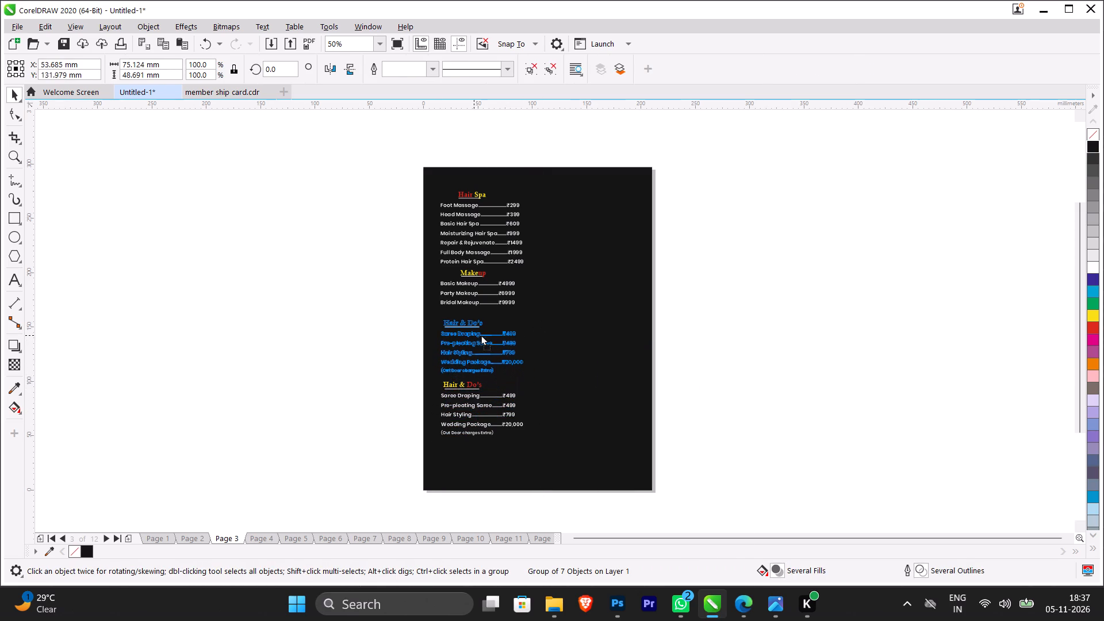
{"action": "left_click_drag", "start_coordinate": [481, 335], "coordinate": [481, 328]}
{"action": "left_click", "coordinate": [362, 335]}
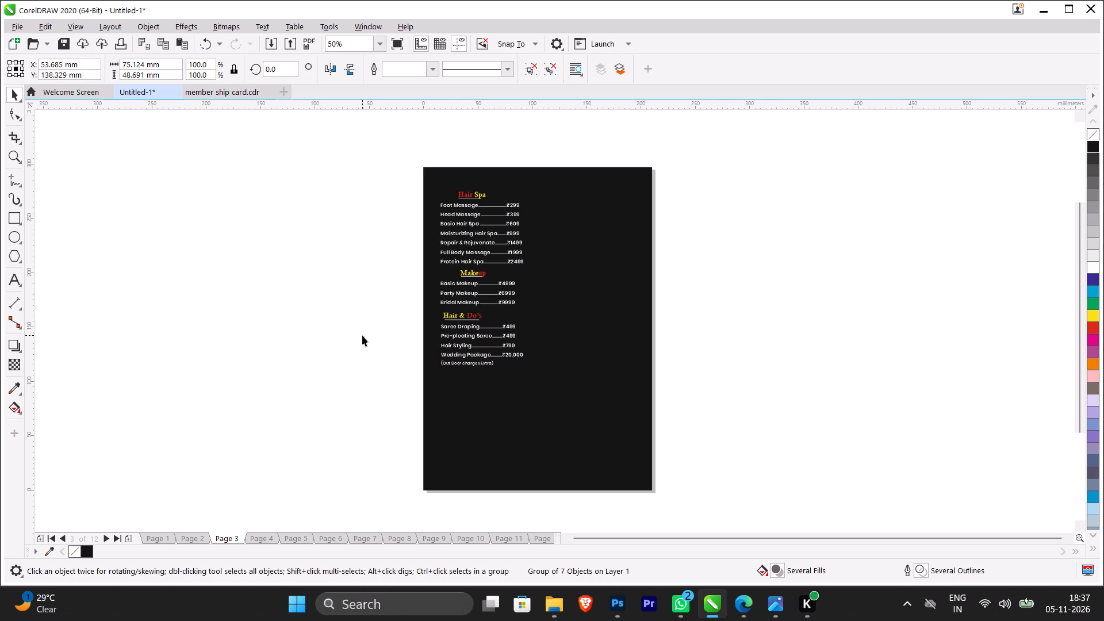
{"action": "scroll", "coordinate": [467, 300], "scroll_direction": "up", "scroll_amount": 2}
{"action": "scroll", "coordinate": [467, 327], "scroll_direction": "down", "scroll_amount": 1}
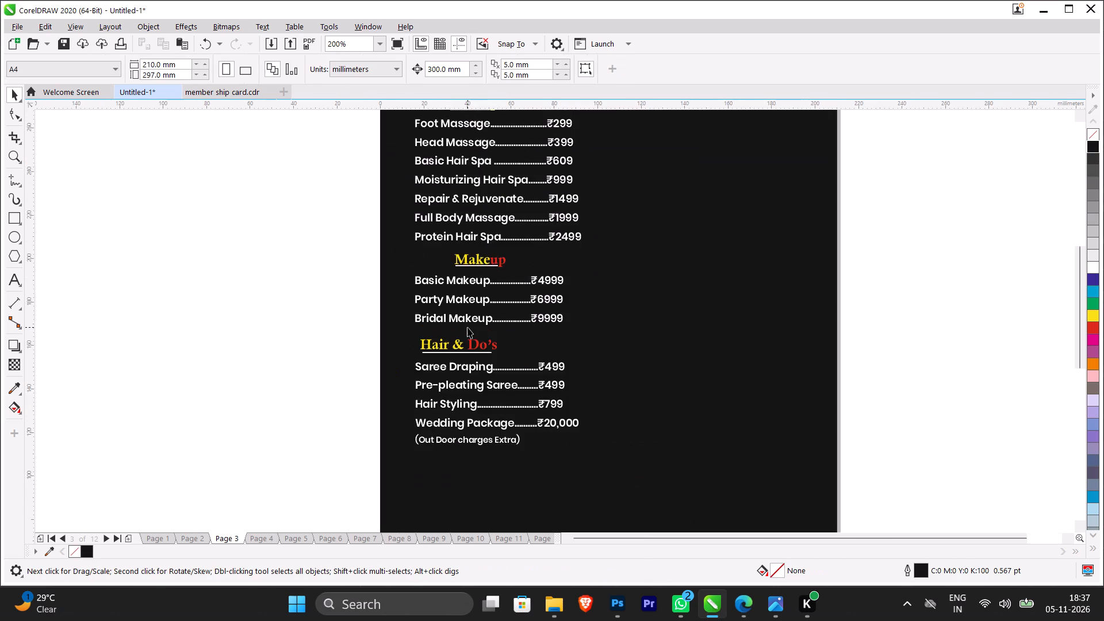
{"action": "scroll", "coordinate": [467, 327], "scroll_direction": "down", "scroll_amount": 1}
Cut the Nail Art list from beside Page 2, paste it on Page 3 and place it in the black page's lower area.
{"action": "left_click", "coordinate": [260, 539]}
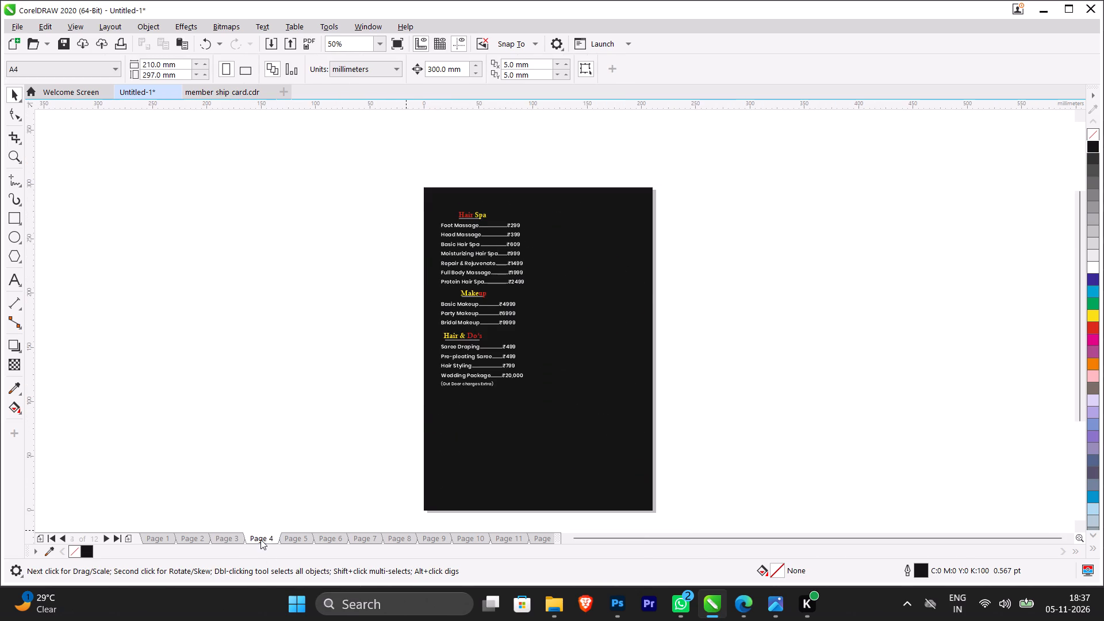
{"action": "left_click", "coordinate": [202, 540]}
{"action": "scroll", "coordinate": [615, 446], "scroll_direction": "down", "scroll_amount": 2}
{"action": "left_click_drag", "start_coordinate": [814, 466], "coordinate": [712, 428]}
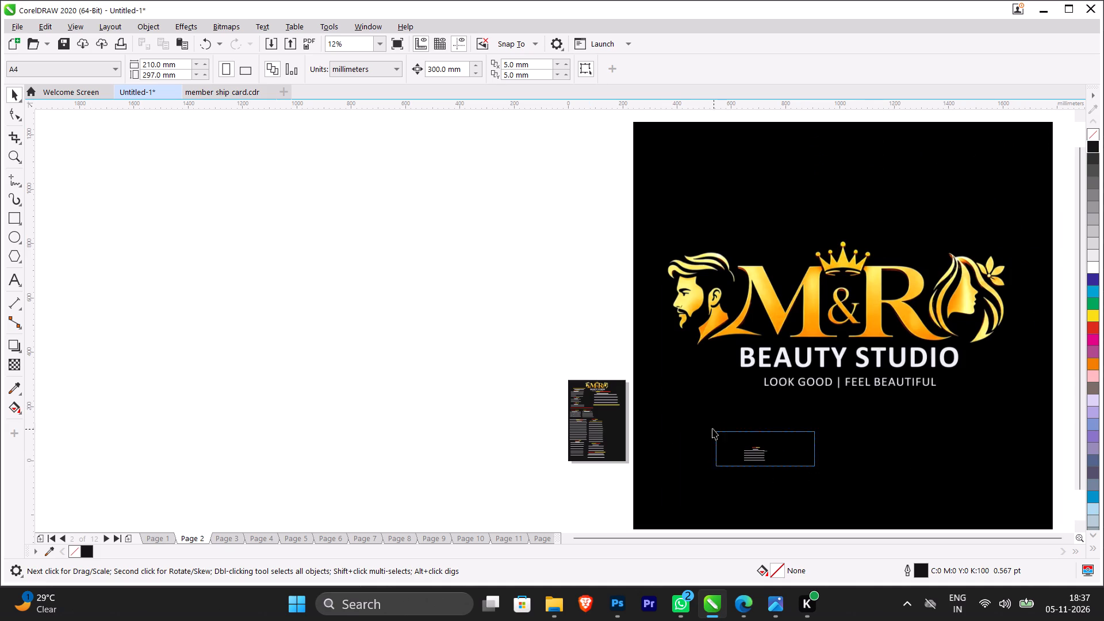
{"action": "left_click_drag", "start_coordinate": [712, 428], "coordinate": [708, 425]}
{"action": "key", "text": "ctrl+x"}
{"action": "left_click", "coordinate": [227, 538]}
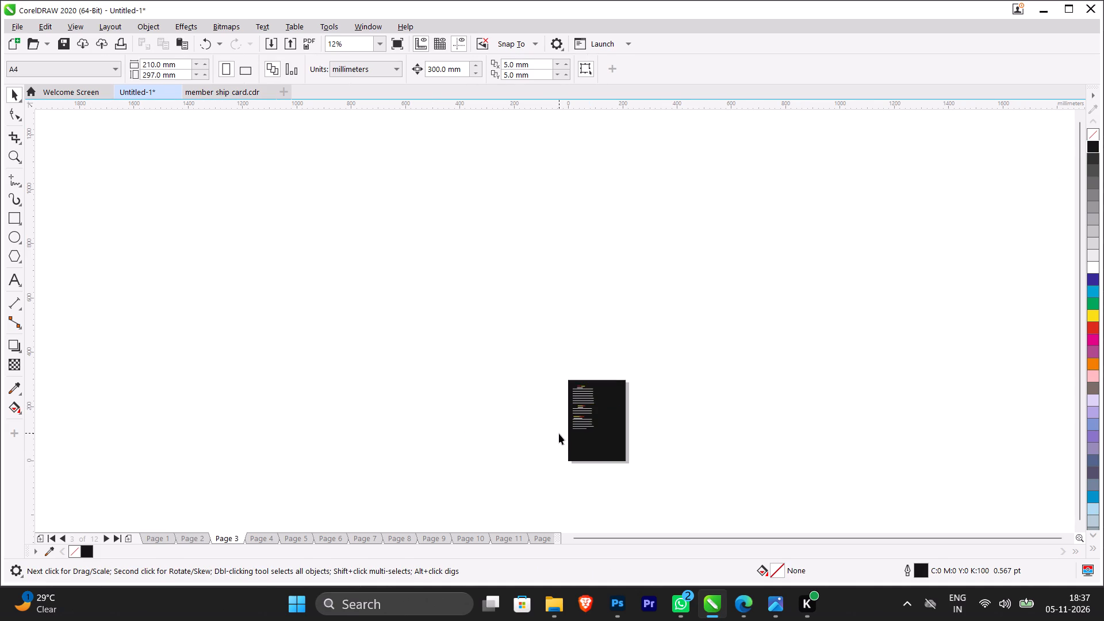
{"action": "key", "text": "ctrl+v"}
{"action": "left_click_drag", "start_coordinate": [758, 454], "coordinate": [592, 445]}
Move the Nail Art list into the left column beneath the Hair & Do's list.
{"action": "scroll", "coordinate": [589, 446], "scroll_direction": "up", "scroll_amount": 2}
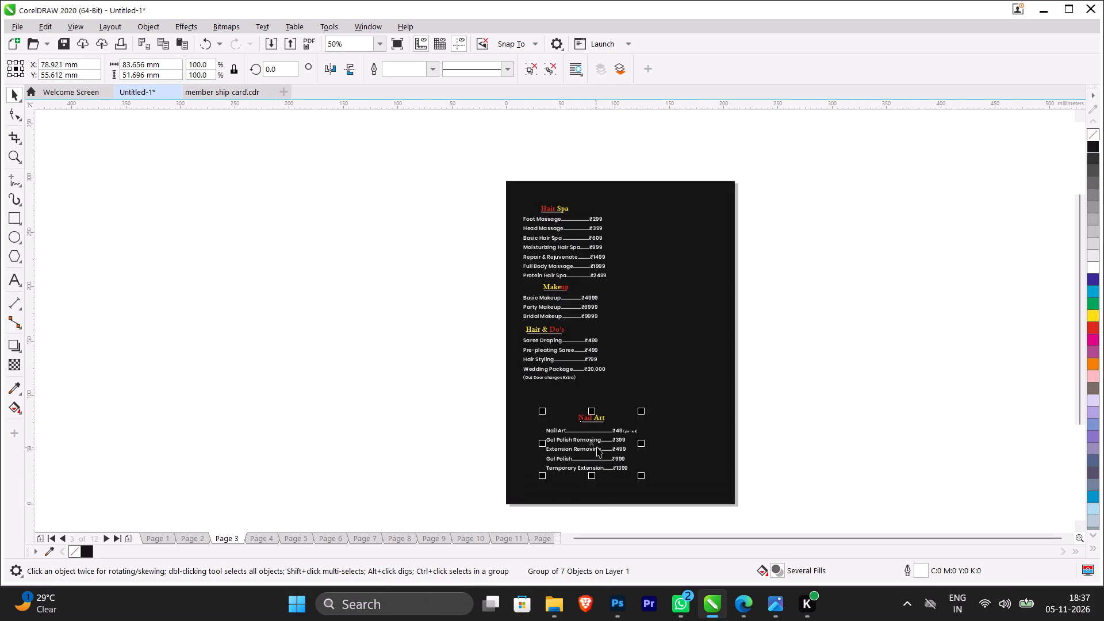
{"action": "scroll", "coordinate": [597, 447], "scroll_direction": "up", "scroll_amount": 2}
{"action": "left_click_drag", "start_coordinate": [600, 422], "coordinate": [485, 332]}
{"action": "scroll", "coordinate": [486, 332], "scroll_direction": "down", "scroll_amount": 2}
{"action": "scroll", "coordinate": [496, 333], "scroll_direction": "up", "scroll_amount": 1}
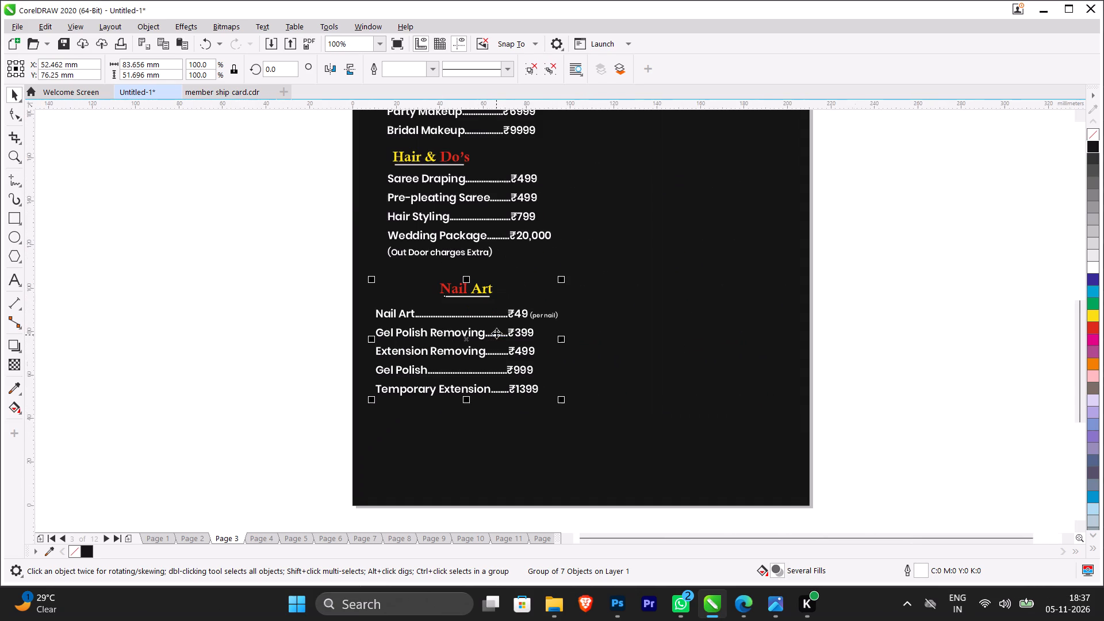
{"action": "left_click_drag", "start_coordinate": [525, 316], "coordinate": [531, 317]}
{"action": "left_click", "coordinate": [257, 321]}
Cut the Mehendi heading and price lines from Page 11 and paste them on Page 3.
{"action": "scroll", "coordinate": [347, 353], "scroll_direction": "down", "scroll_amount": 1}
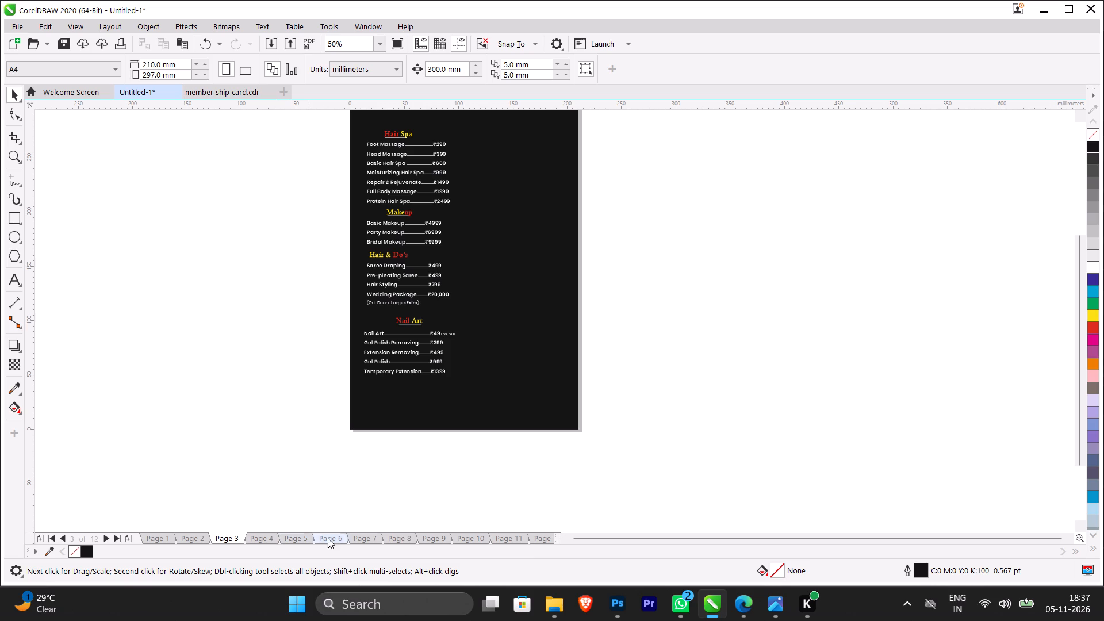
{"action": "left_click", "coordinate": [438, 538]}
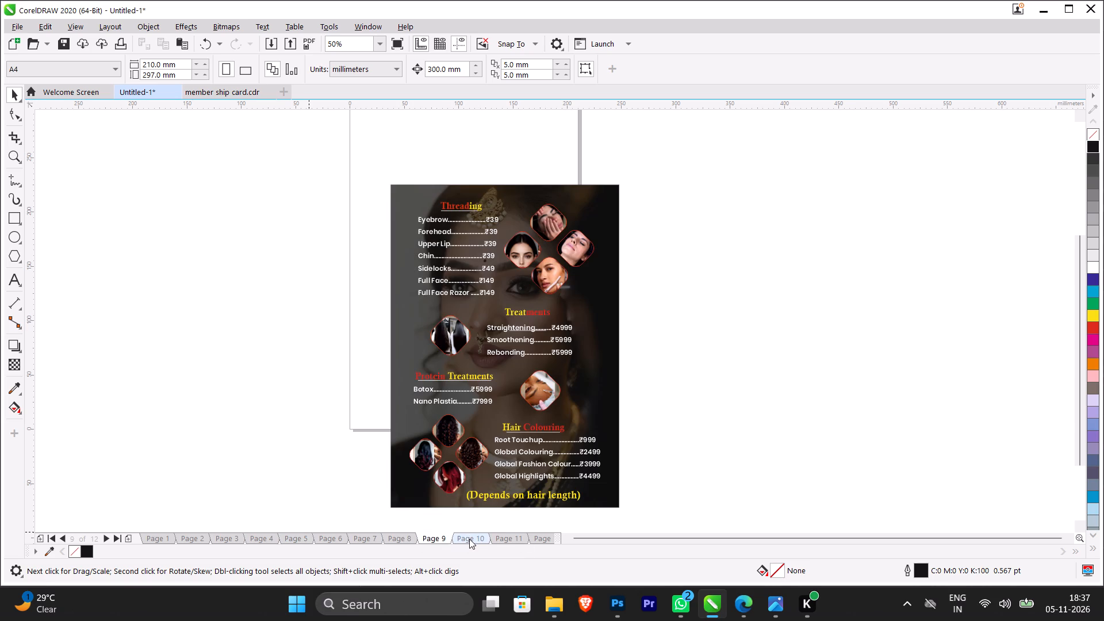
{"action": "left_click", "coordinate": [413, 539]}
{"action": "left_click", "coordinate": [432, 539]}
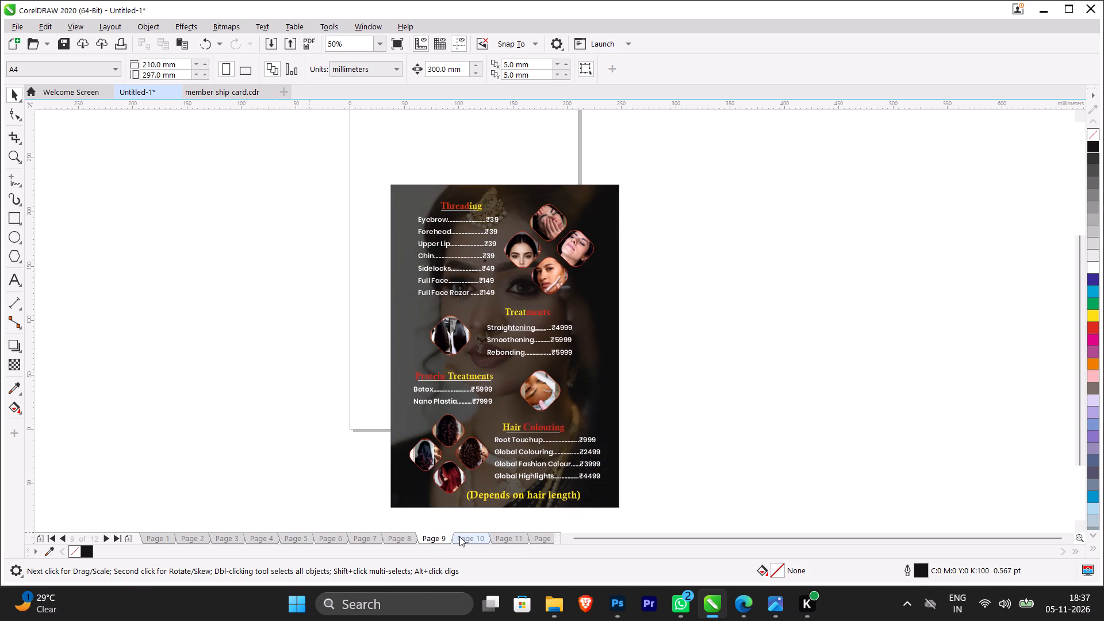
{"action": "left_click", "coordinate": [462, 539]}
{"action": "left_click", "coordinate": [507, 542]}
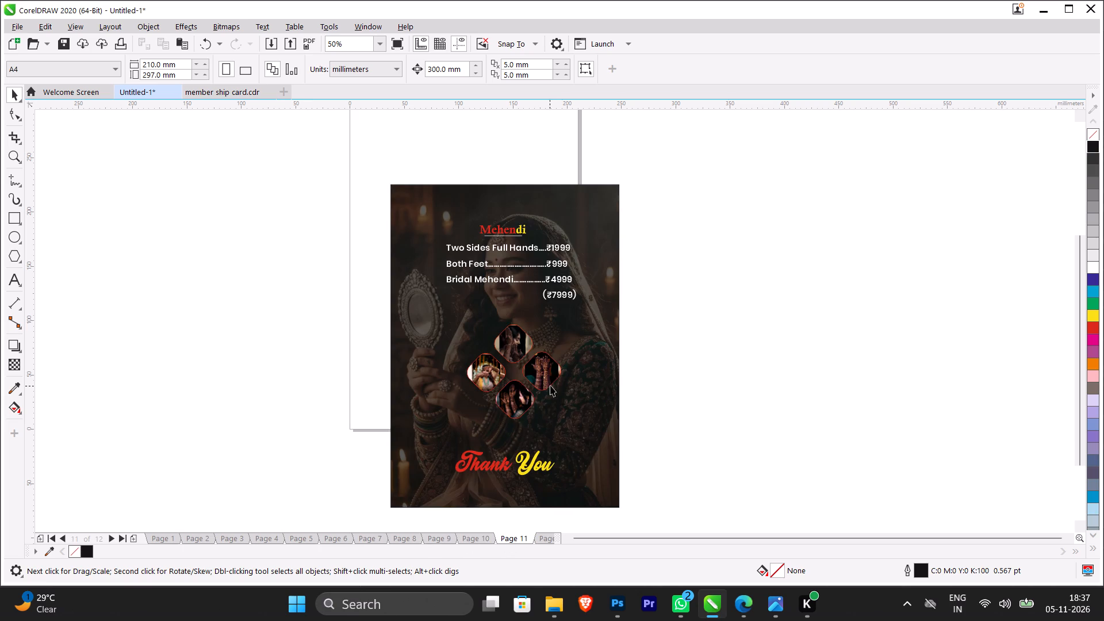
{"action": "left_click_drag", "start_coordinate": [739, 335], "coordinate": [426, 216]}
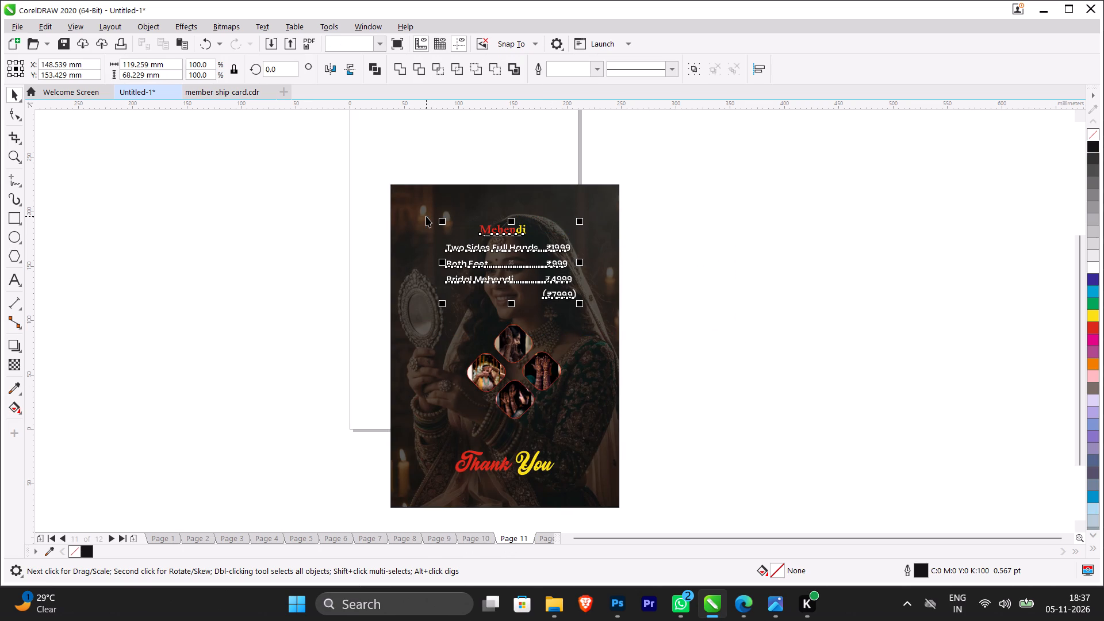
{"action": "key", "text": "ctrl+x"}
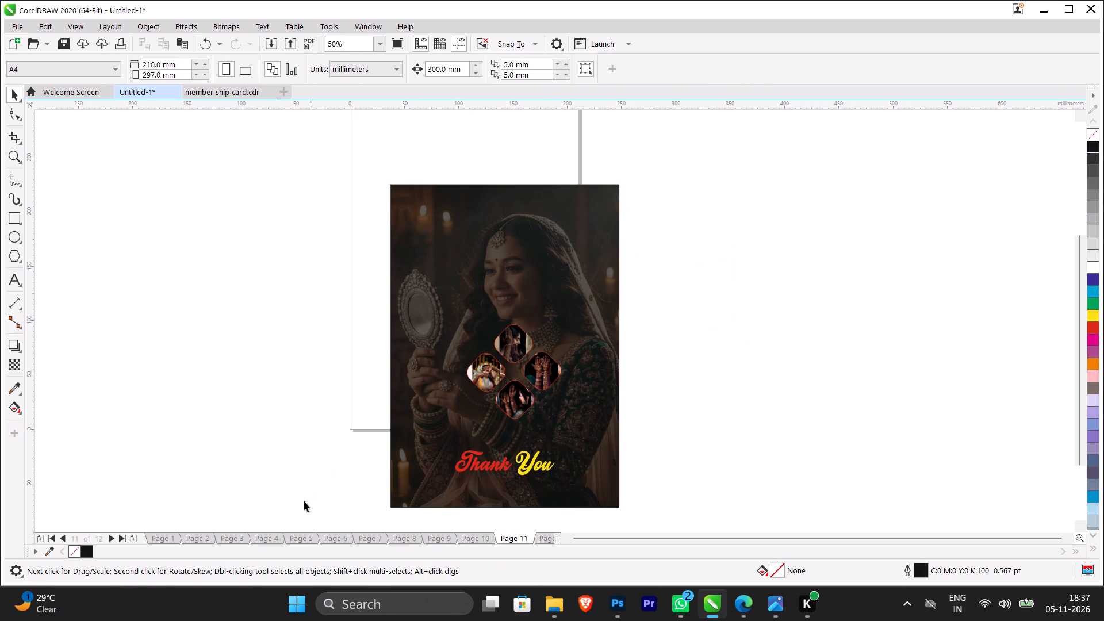
{"action": "left_click", "coordinate": [237, 538]}
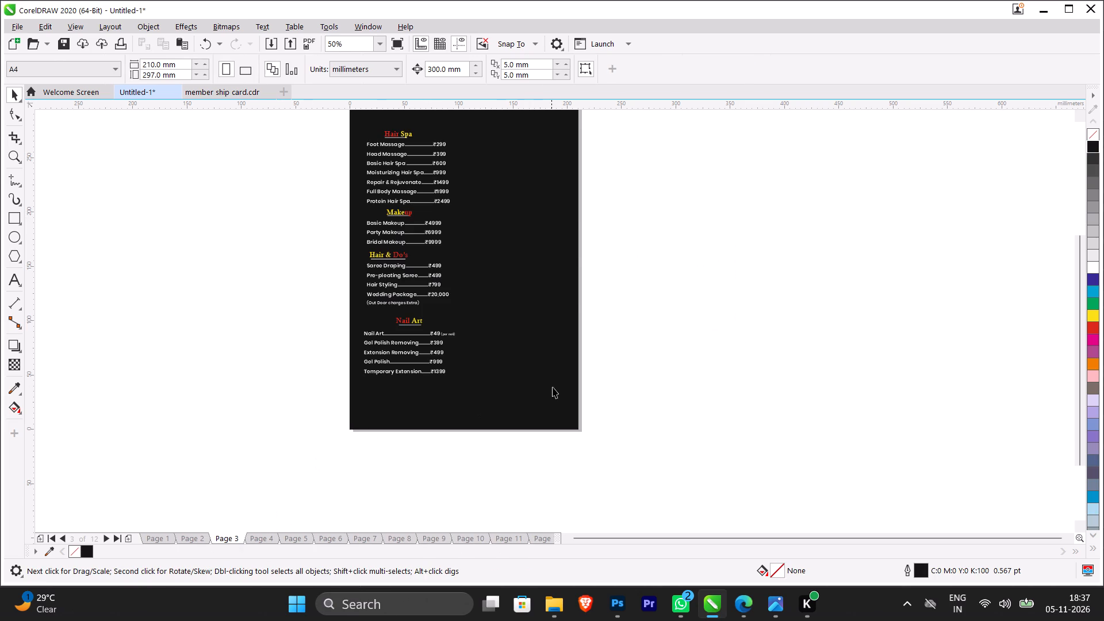
{"action": "key", "text": "ctrl+v"}
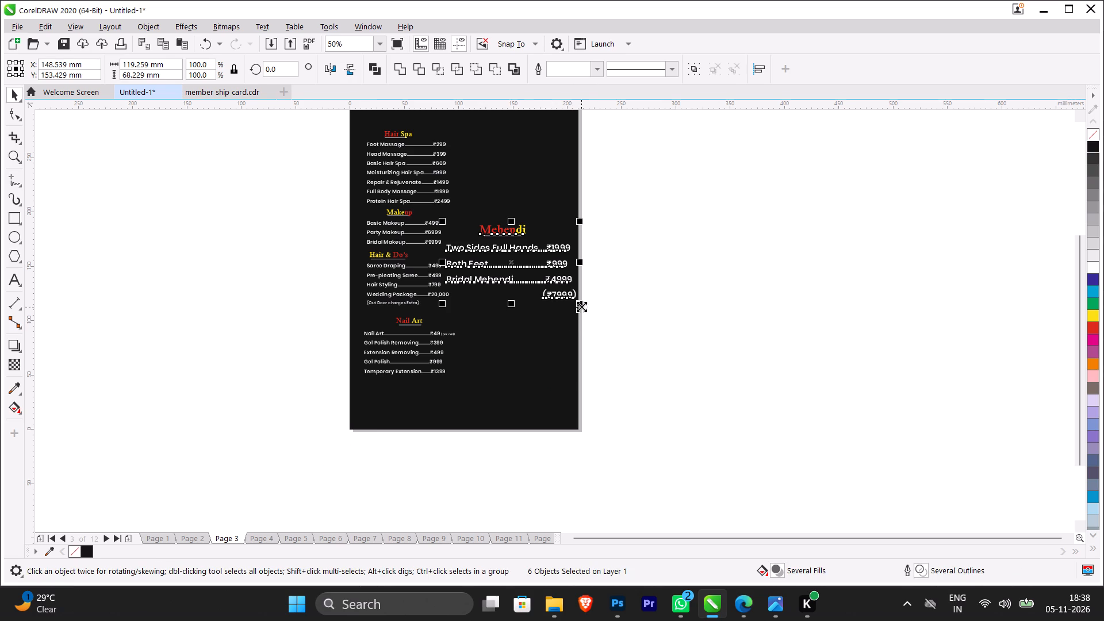
Scale the pasted Mehendi list down proportionally about its centre to about 92 mm wide.
{"action": "left_click_drag", "start_coordinate": [581, 306], "coordinate": [572, 298], "text": "shift"}
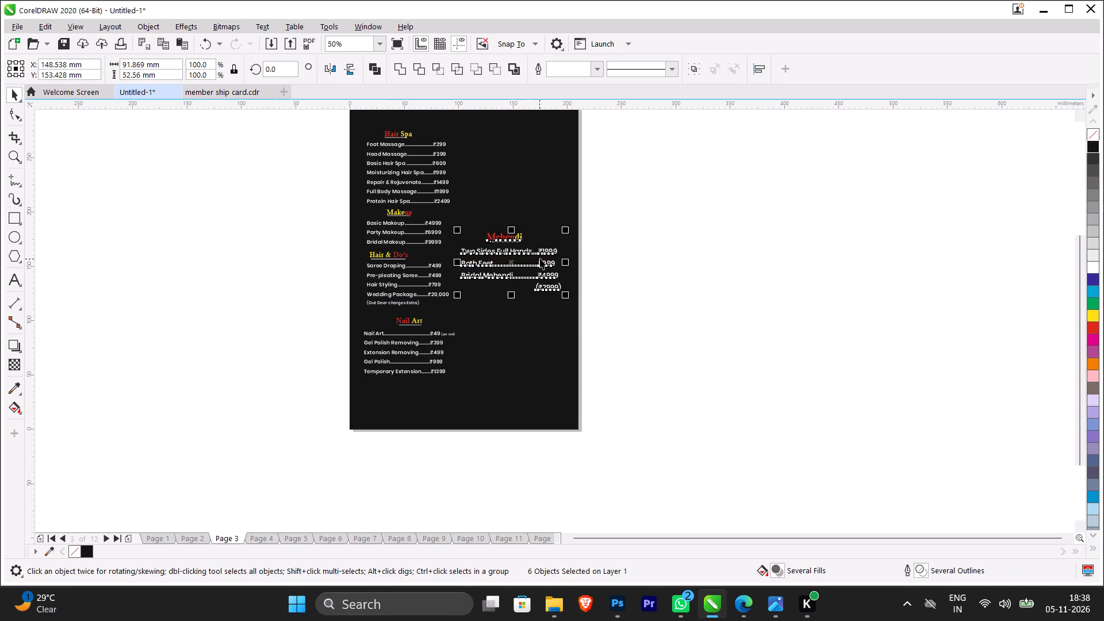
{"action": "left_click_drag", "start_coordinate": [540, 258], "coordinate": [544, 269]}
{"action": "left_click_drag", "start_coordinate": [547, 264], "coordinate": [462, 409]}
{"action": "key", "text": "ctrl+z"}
Group the Mehendi heading, its underline and all its price lines.
{"action": "left_click", "coordinate": [681, 350]}
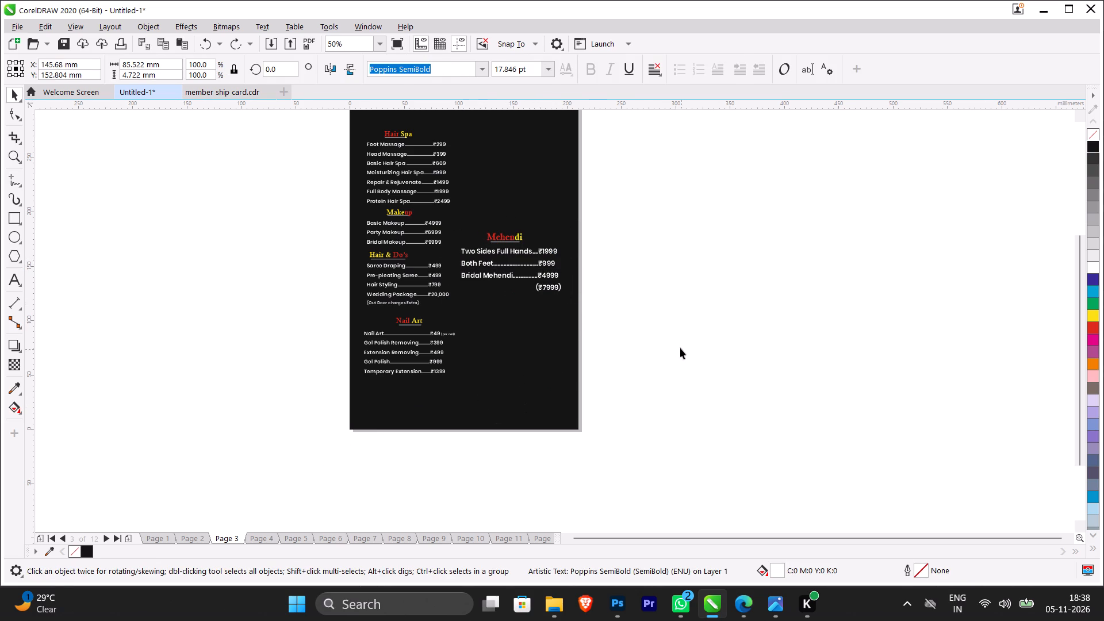
{"action": "left_click_drag", "start_coordinate": [680, 348], "coordinate": [456, 215]}
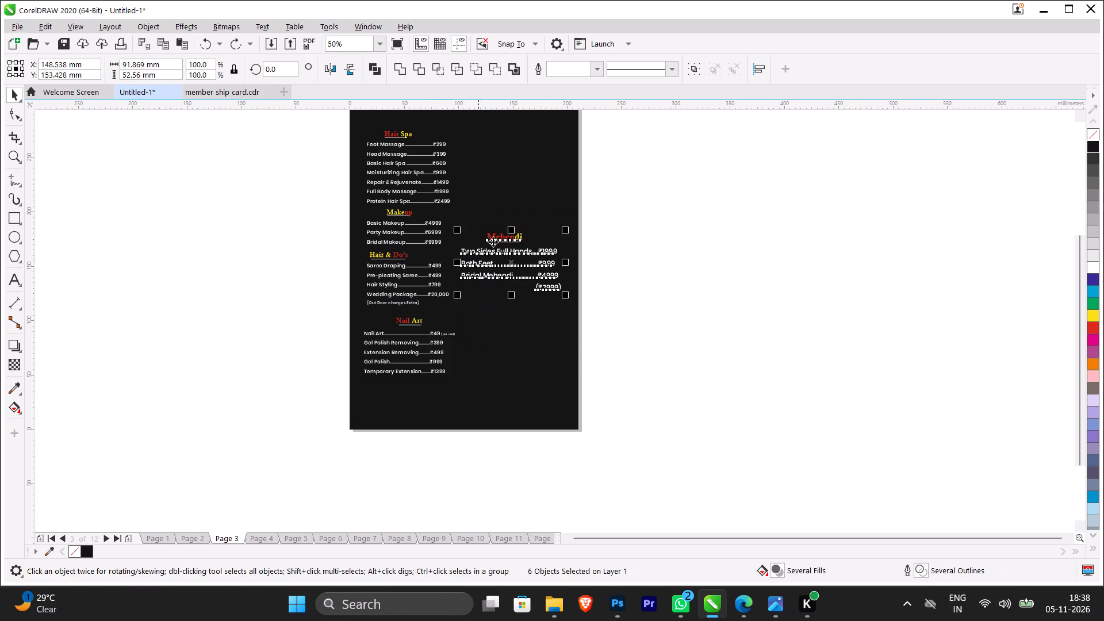
{"action": "key", "text": "ctrl+g"}
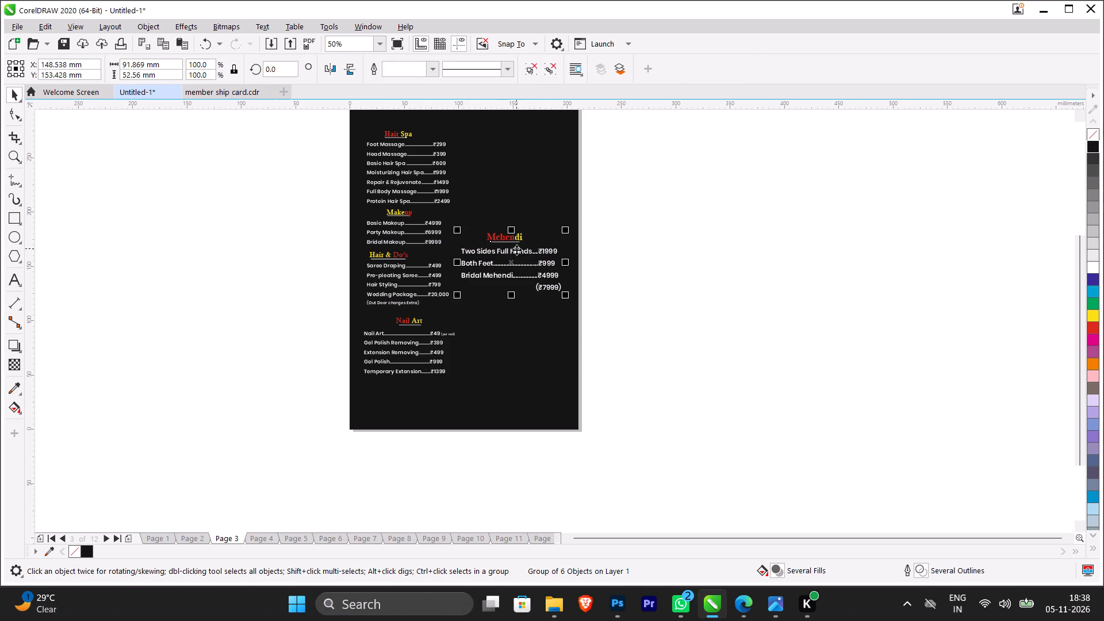
Move the Mehendi group to the upper part of the black page's right column, level with the Hair Spa list.
{"action": "left_click_drag", "start_coordinate": [516, 252], "coordinate": [438, 394]}
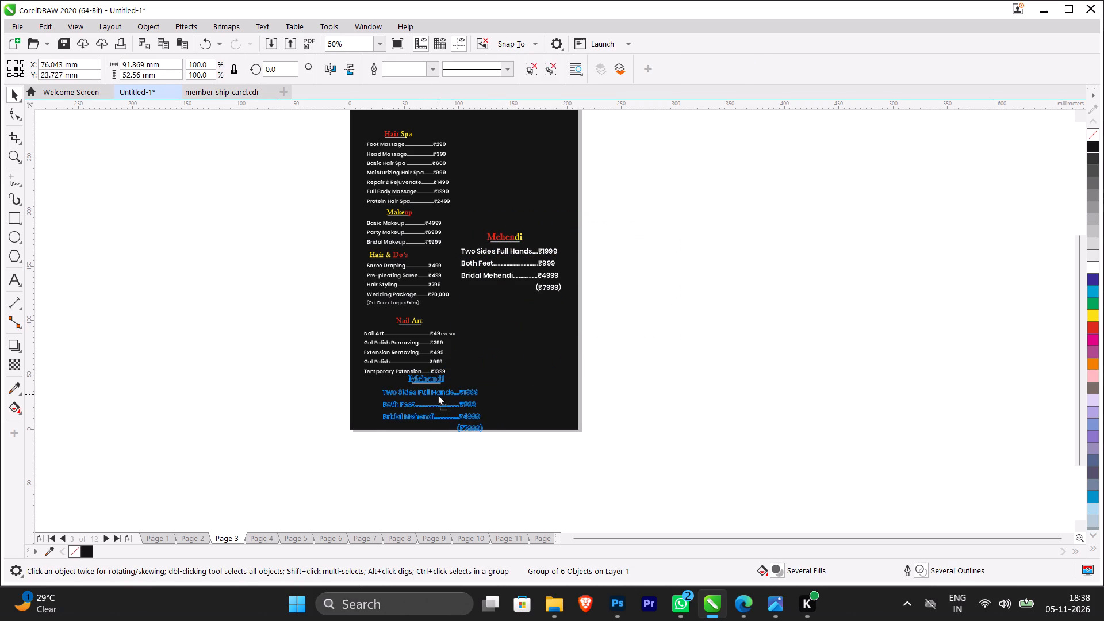
{"action": "left_click_drag", "start_coordinate": [438, 394], "coordinate": [526, 179]}
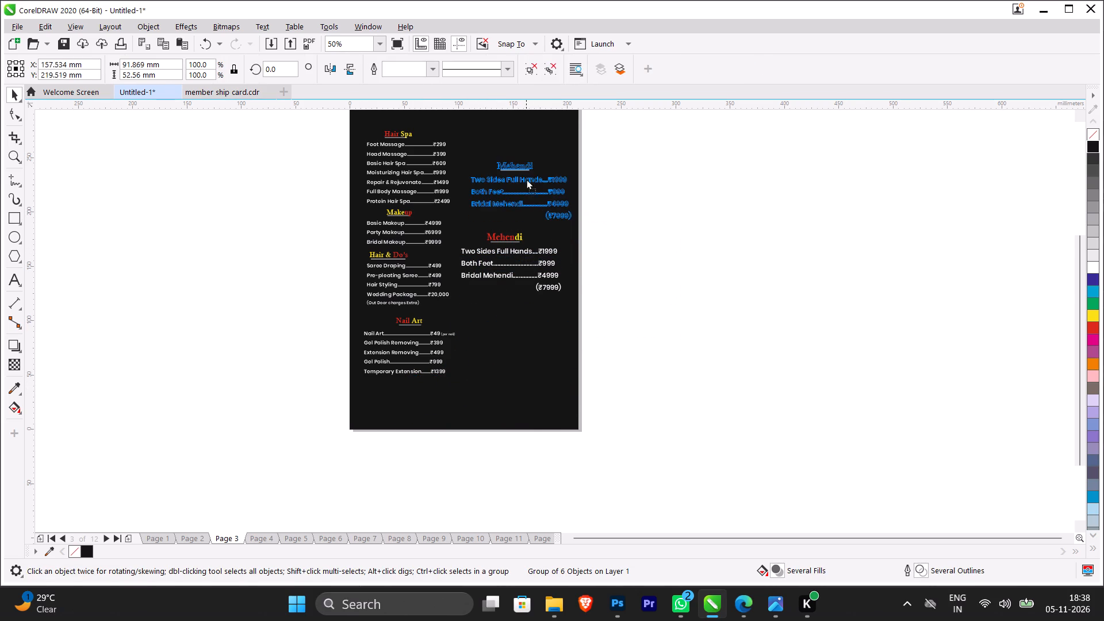
{"action": "left_click_drag", "start_coordinate": [526, 179], "coordinate": [523, 149]}
{"action": "left_click", "coordinate": [684, 191]}
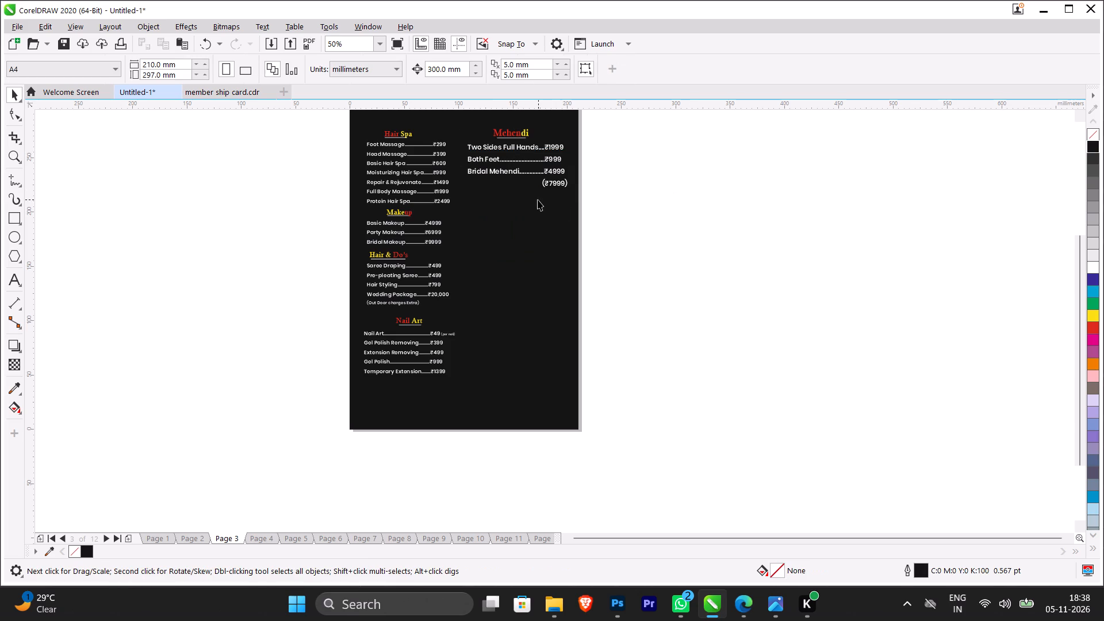
Nudge the Mehendi group slightly down and right so its heading lines up with the Hair Spa heading.
{"action": "scroll", "coordinate": [538, 200], "scroll_direction": "down", "scroll_amount": 2}
{"action": "scroll", "coordinate": [527, 172], "scroll_direction": "up", "scroll_amount": 3}
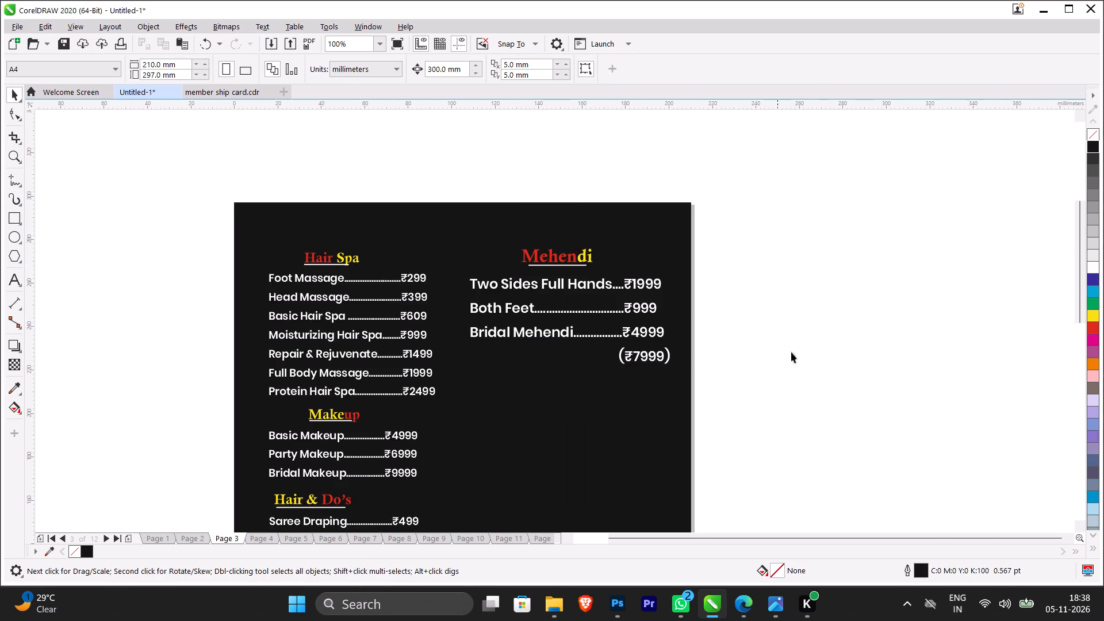
{"action": "left_click", "coordinate": [819, 383]}
{"action": "left_click_drag", "start_coordinate": [804, 404], "coordinate": [457, 225]}
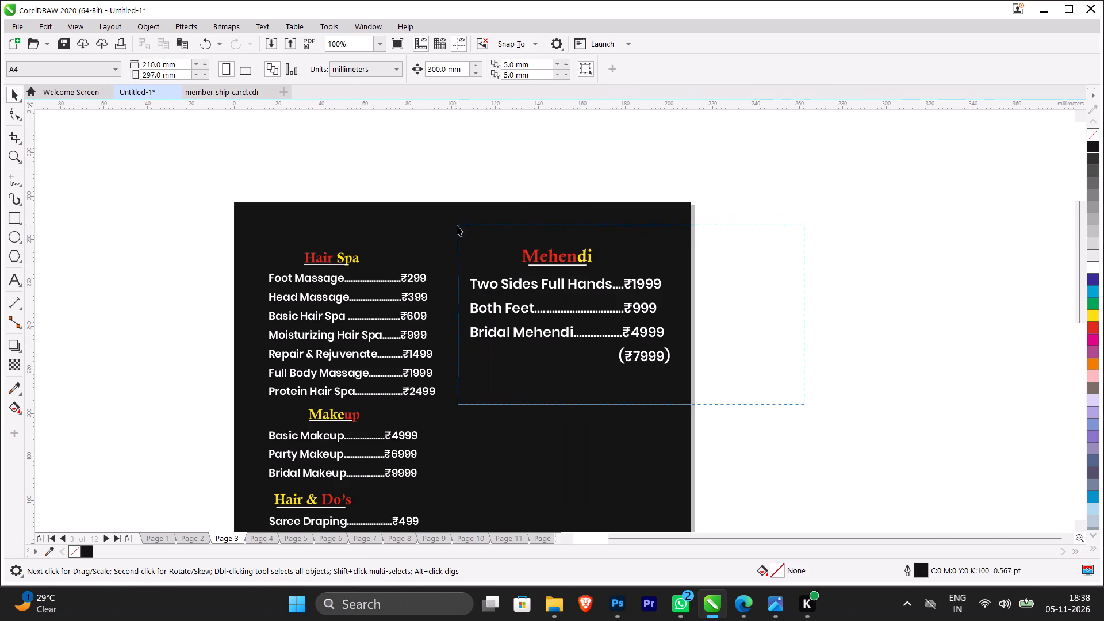
{"action": "left_click_drag", "start_coordinate": [457, 225], "coordinate": [447, 239]}
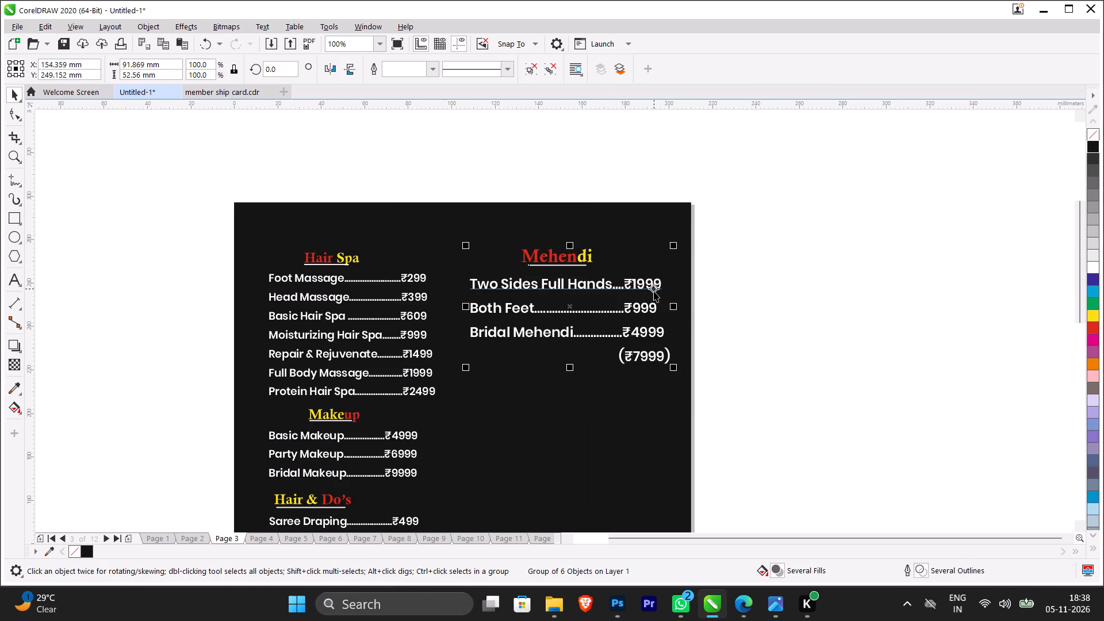
{"action": "left_click", "coordinate": [654, 285]}
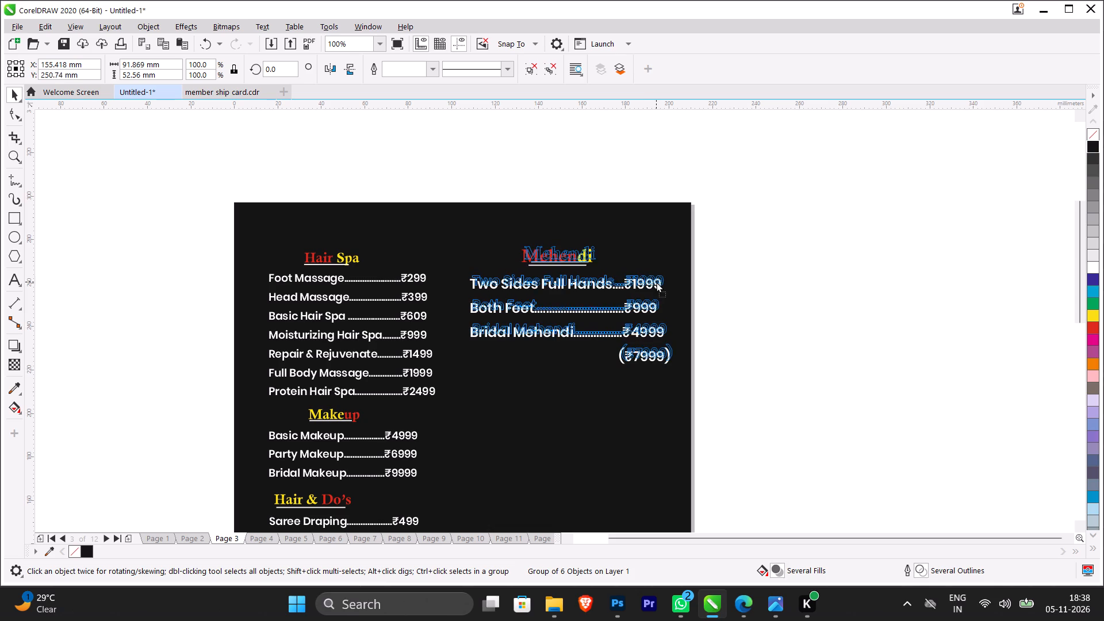
{"action": "left_click", "coordinate": [823, 279]}
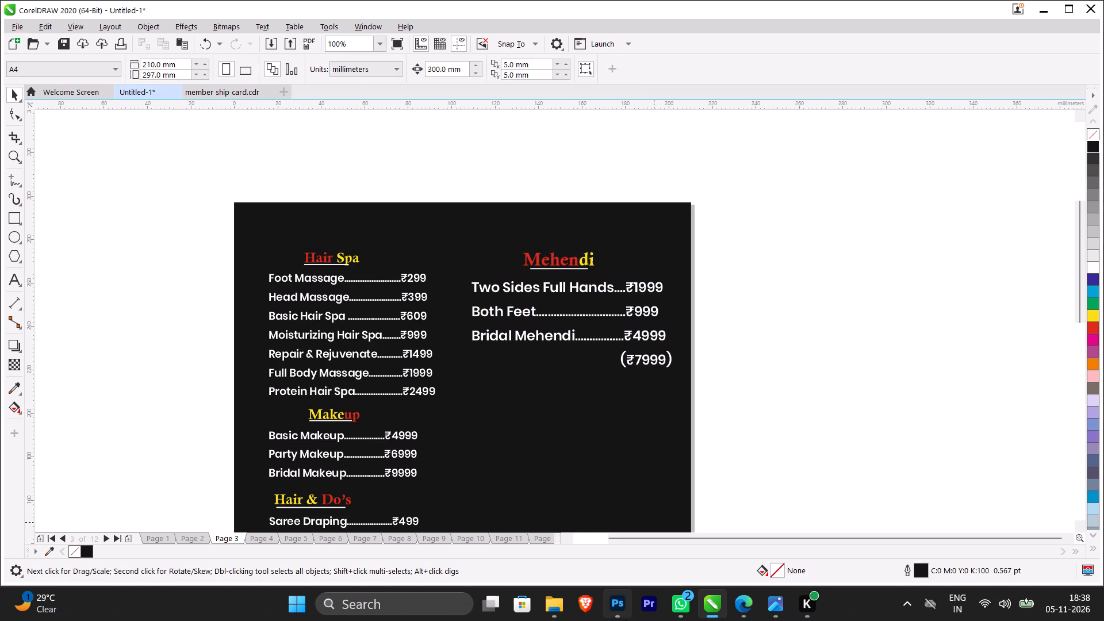
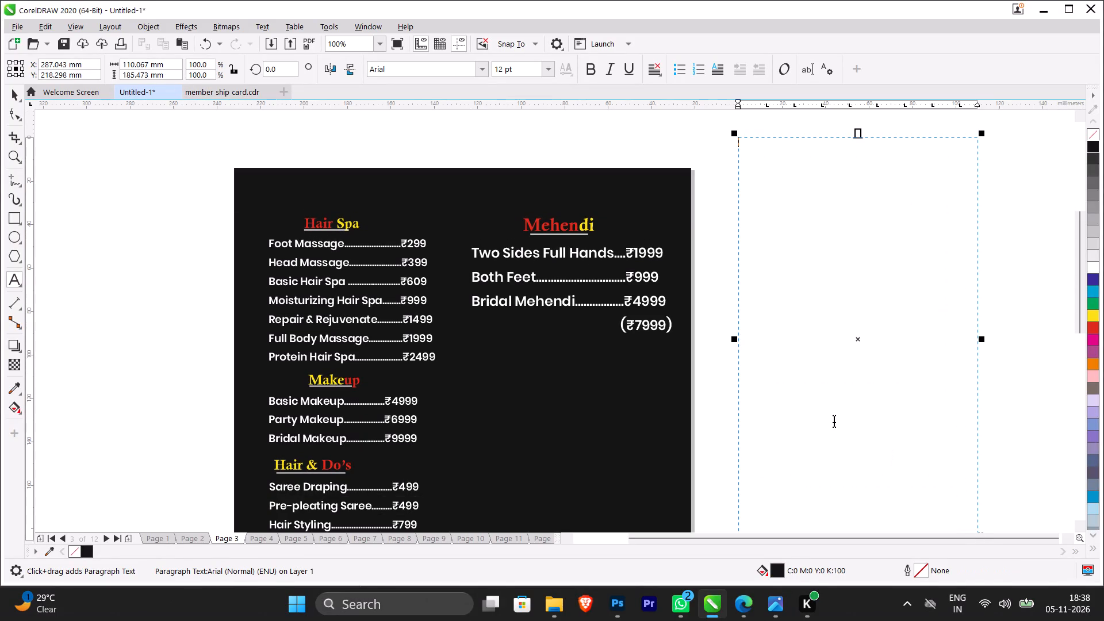
Paste the tattoo studio price menu into the empty text frame beside the page and extend the frame to about 304 mm tall.
{"action": "key", "text": "ctrl+v"}
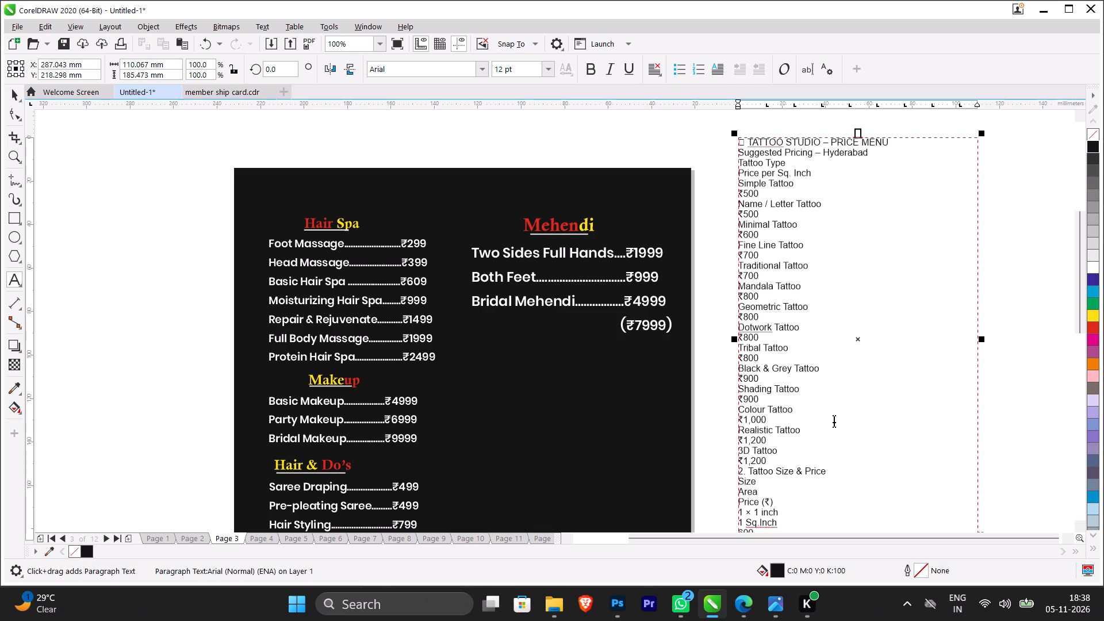
{"action": "scroll", "coordinate": [845, 346], "scroll_direction": "down", "scroll_amount": 1}
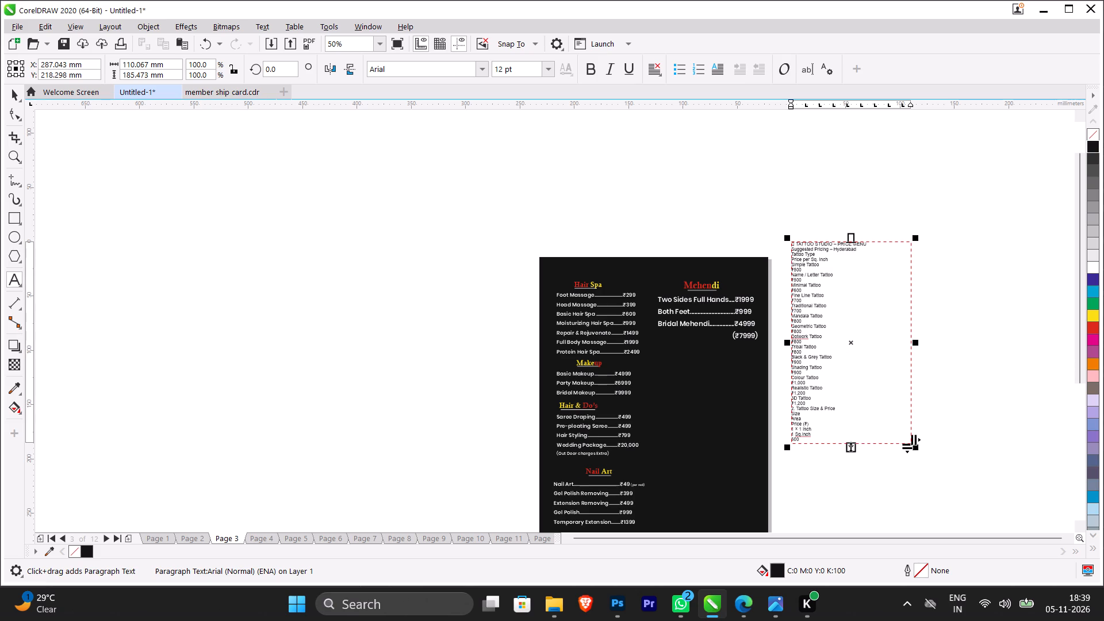
{"action": "left_click_drag", "start_coordinate": [850, 447], "coordinate": [850, 526]}
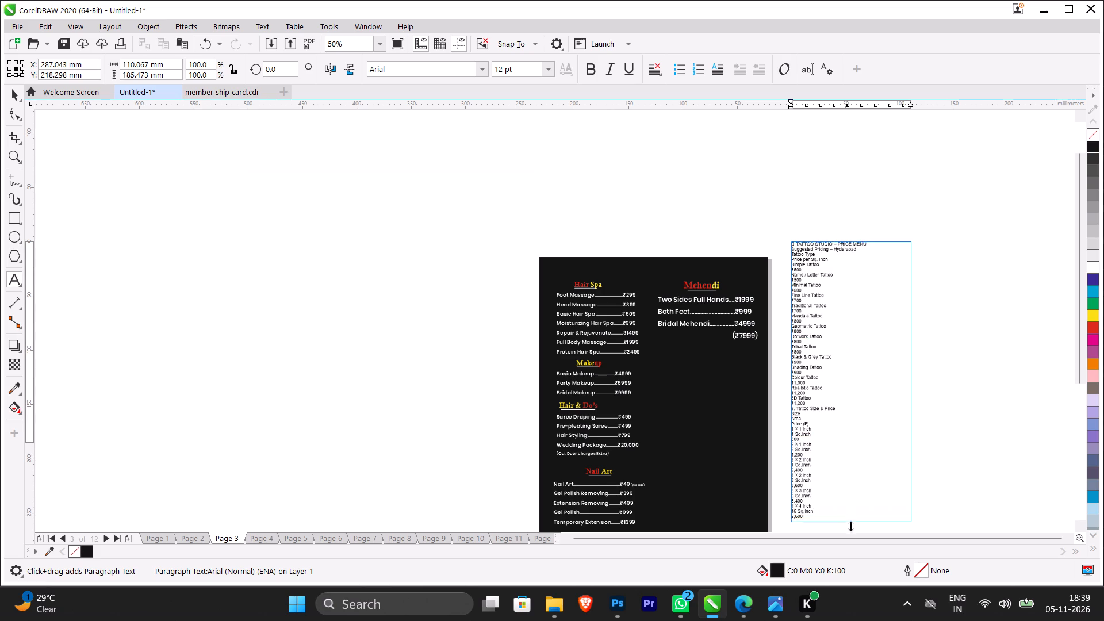
{"action": "left_click_drag", "start_coordinate": [850, 526], "coordinate": [850, 539]}
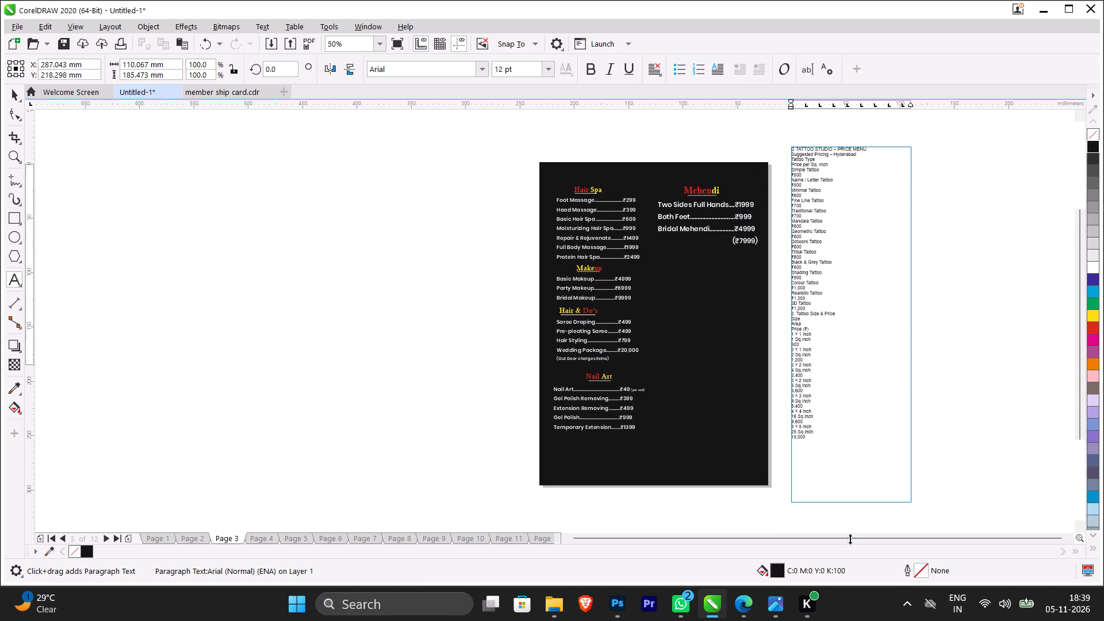
{"action": "left_click_drag", "start_coordinate": [850, 539], "coordinate": [838, 455]}
Examine the pasted tattoo menu, from its title and tattoo types through to the size and price entries.
{"action": "scroll", "coordinate": [805, 351], "scroll_direction": "up", "scroll_amount": 2}
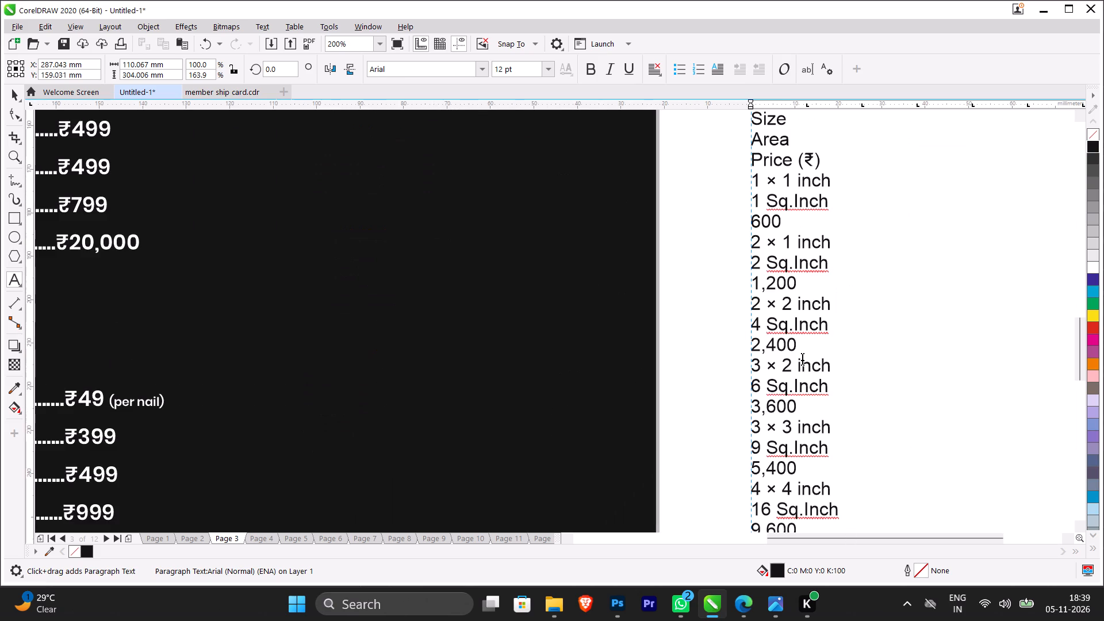
{"action": "scroll", "coordinate": [802, 358], "scroll_direction": "down", "scroll_amount": 1}
{"action": "scroll", "coordinate": [802, 275], "scroll_direction": "down", "scroll_amount": 2}
{"action": "scroll", "coordinate": [820, 197], "scroll_direction": "up", "scroll_amount": 2}
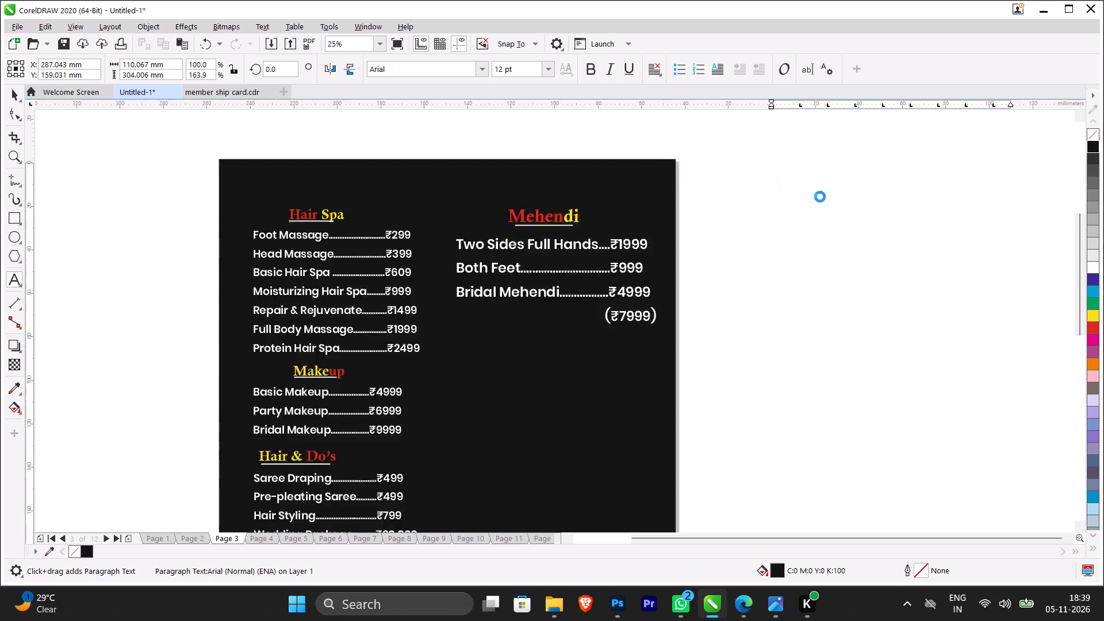
{"action": "scroll", "coordinate": [820, 197], "scroll_direction": "up", "scroll_amount": 1}
{"action": "scroll", "coordinate": [774, 208], "scroll_direction": "down", "scroll_amount": 1}
{"action": "scroll", "coordinate": [760, 163], "scroll_direction": "up", "scroll_amount": 2}
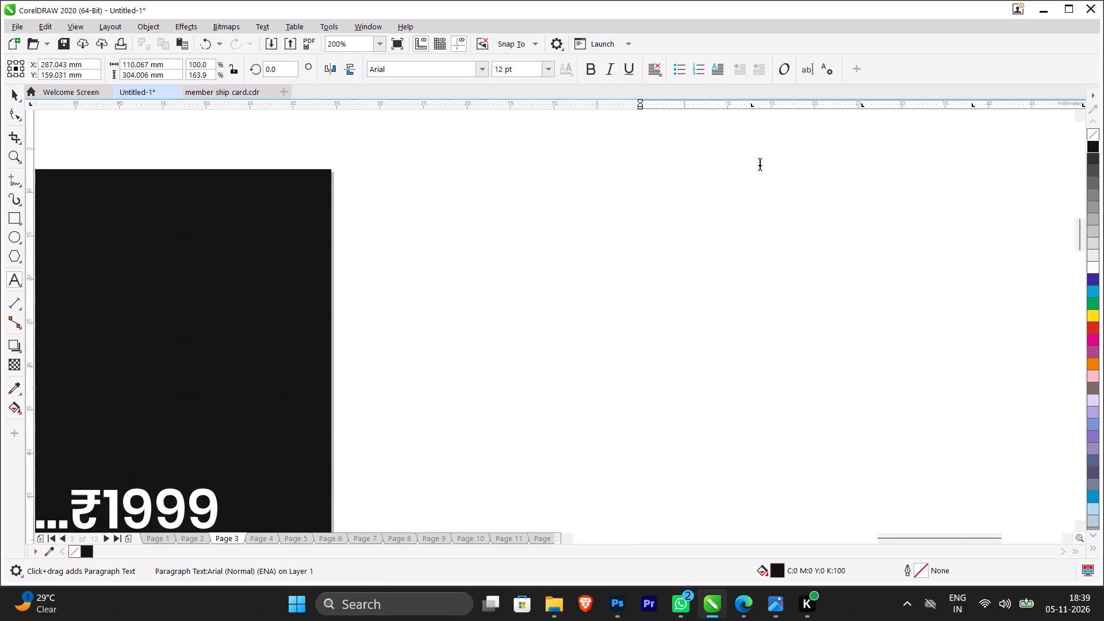
{"action": "scroll", "coordinate": [760, 163], "scroll_direction": "down", "scroll_amount": 2}
{"action": "scroll", "coordinate": [756, 135], "scroll_direction": "up", "scroll_amount": 2}
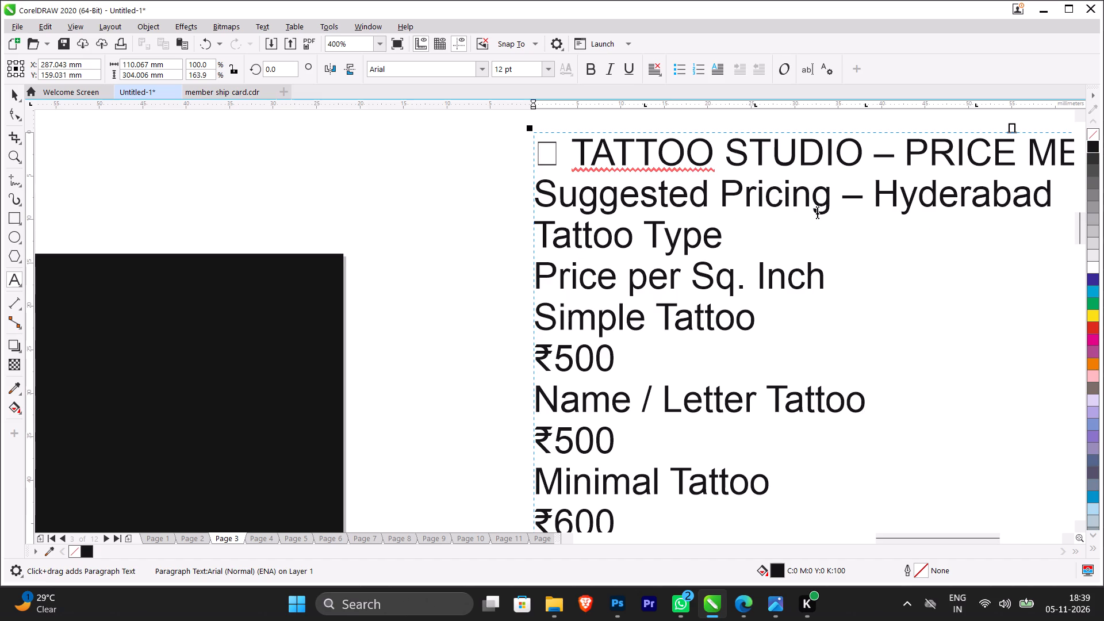
{"action": "scroll", "coordinate": [817, 211], "scroll_direction": "down", "scroll_amount": 4}
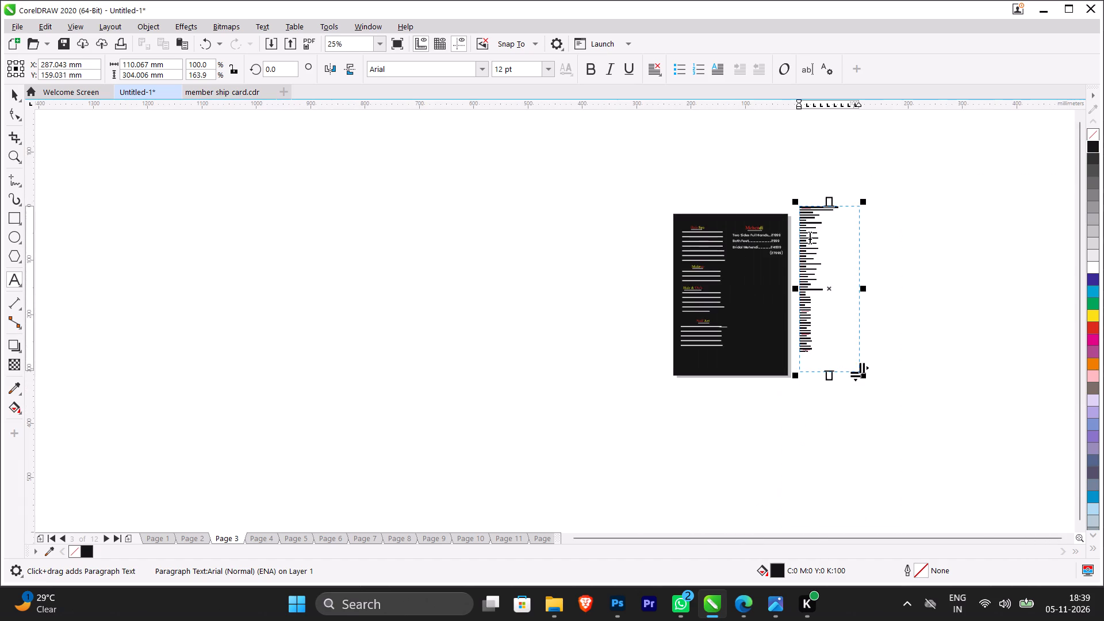
{"action": "scroll", "coordinate": [810, 236], "scroll_direction": "up", "scroll_amount": 3}
{"action": "scroll", "coordinate": [810, 236], "scroll_direction": "down", "scroll_amount": 3}
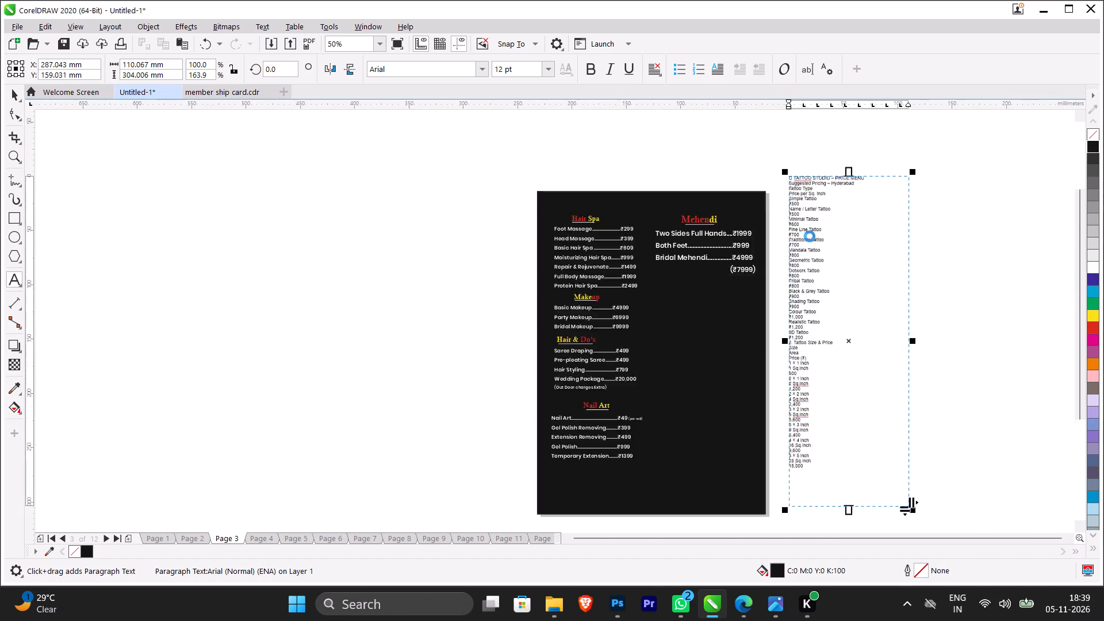
Move the Mehendi group straight down the black page's right column, centring it at about Y 179 mm.
{"action": "left_click", "coordinate": [8, 98]}
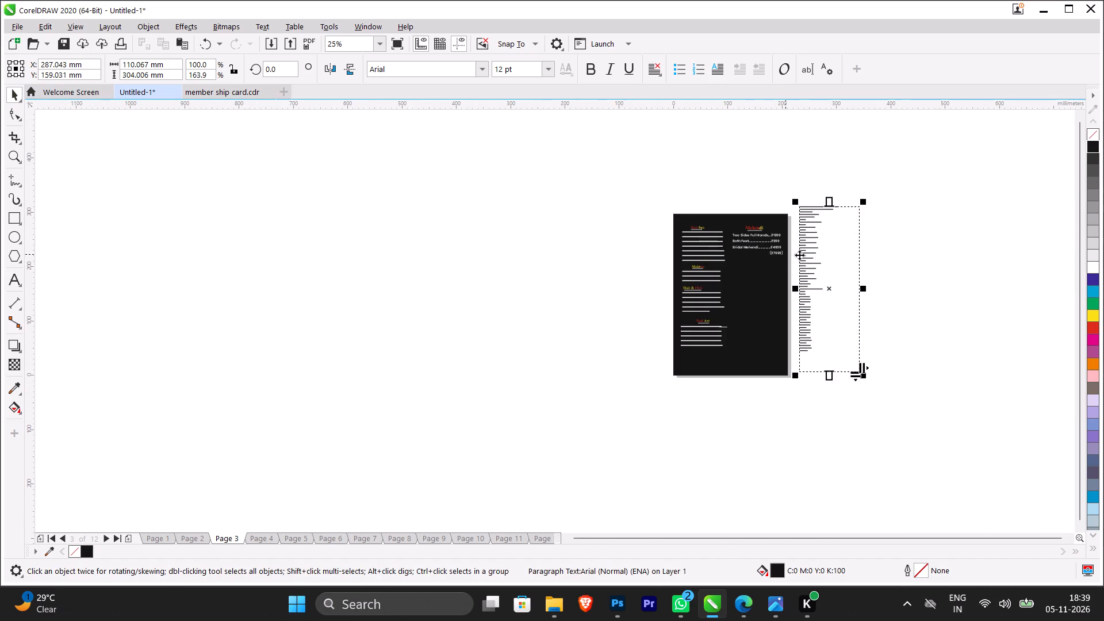
{"action": "scroll", "coordinate": [828, 211], "scroll_direction": "up", "scroll_amount": 2}
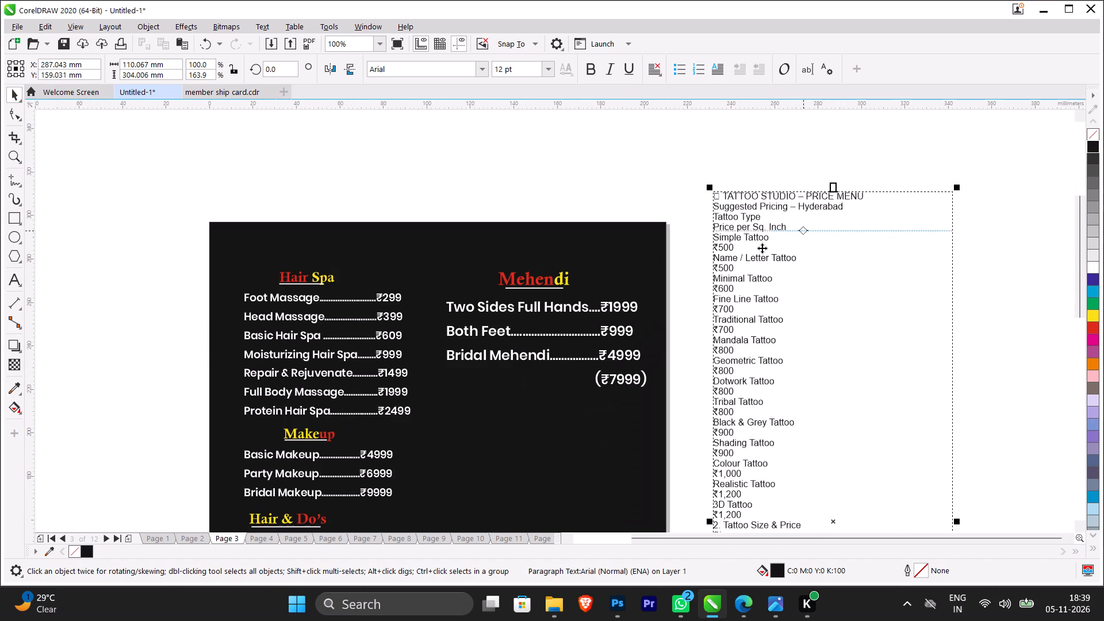
{"action": "left_click", "coordinate": [557, 282]}
{"action": "left_click_drag", "start_coordinate": [557, 282], "coordinate": [546, 351]}
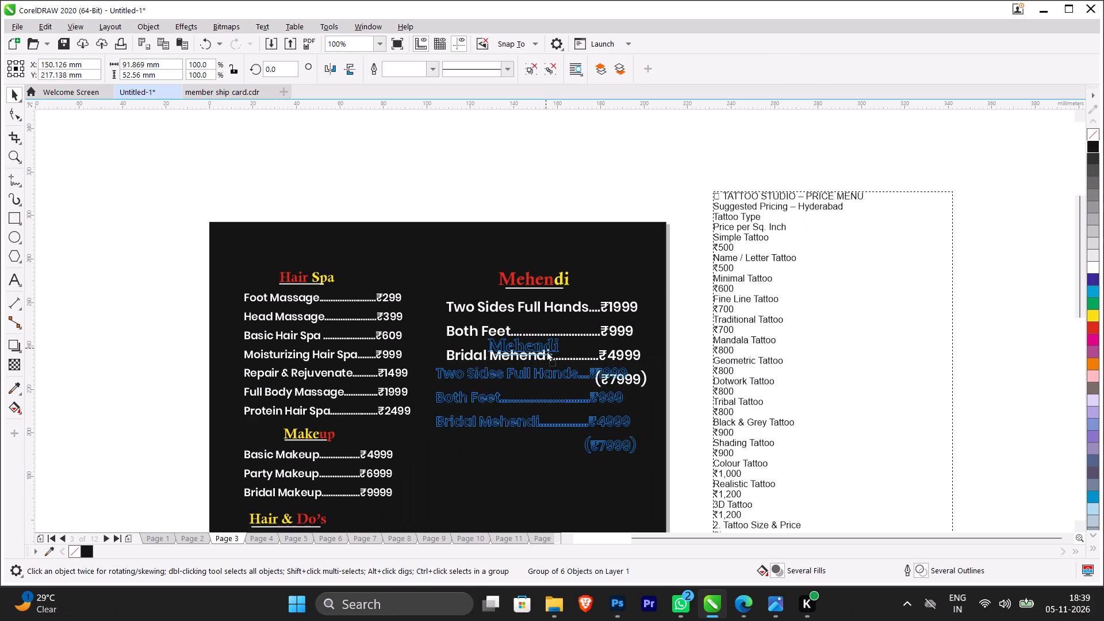
{"action": "left_click_drag", "start_coordinate": [546, 351], "coordinate": [554, 378]}
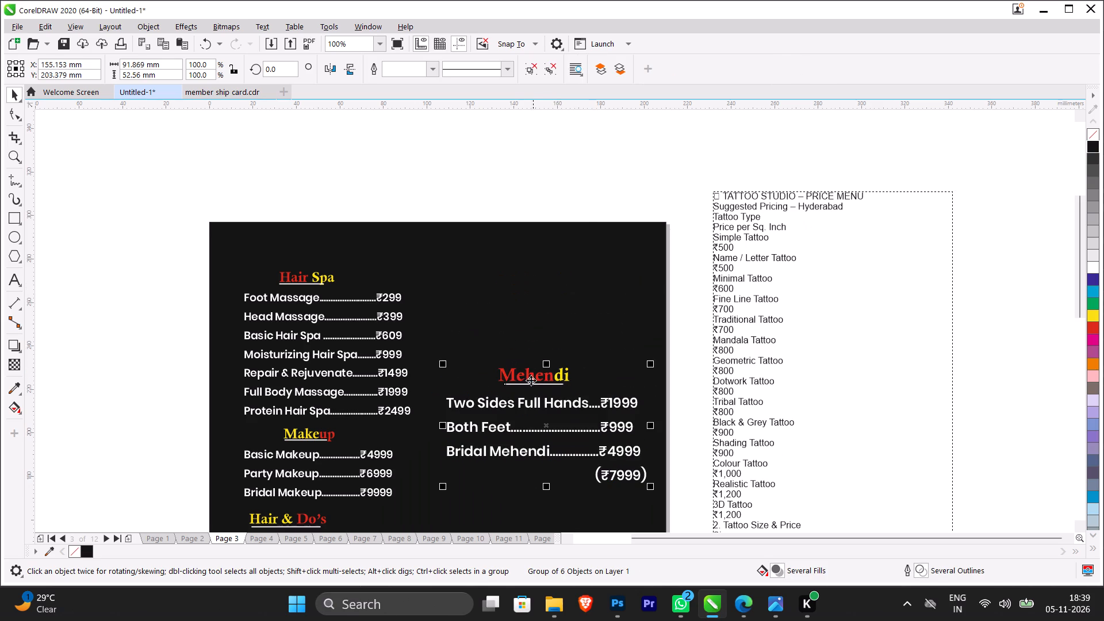
{"action": "scroll", "coordinate": [533, 398], "scroll_direction": "down", "scroll_amount": 3}
{"action": "scroll", "coordinate": [534, 405], "scroll_direction": "up", "scroll_amount": 2}
{"action": "scroll", "coordinate": [535, 405], "scroll_direction": "down", "scroll_amount": 2}
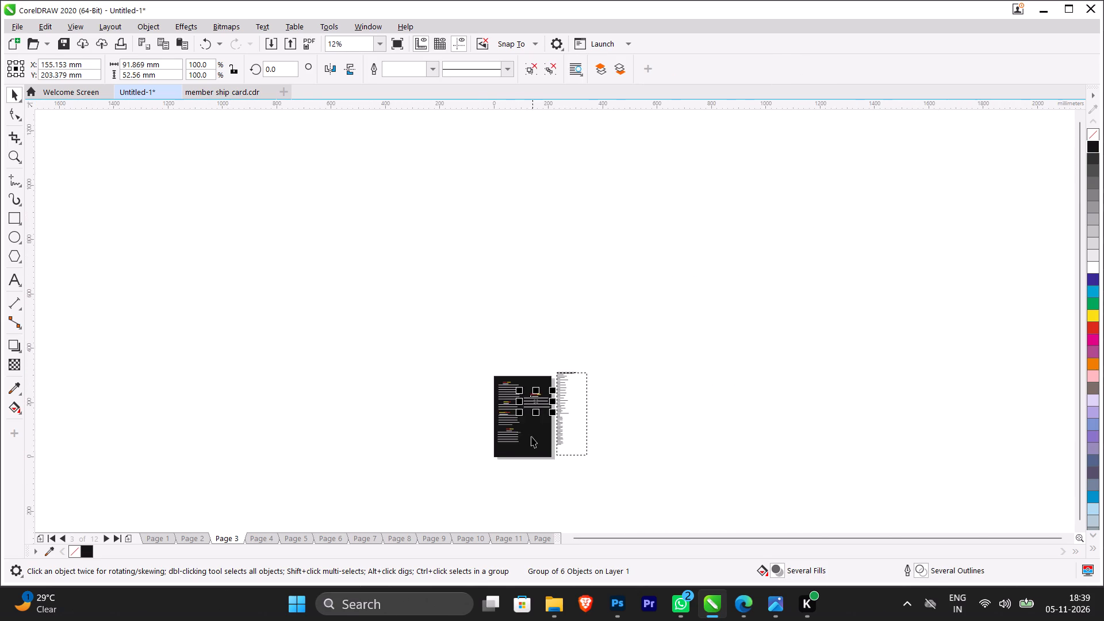
{"action": "scroll", "coordinate": [531, 436], "scroll_direction": "up", "scroll_amount": 2}
{"action": "left_click_drag", "start_coordinate": [548, 284], "coordinate": [550, 290]}
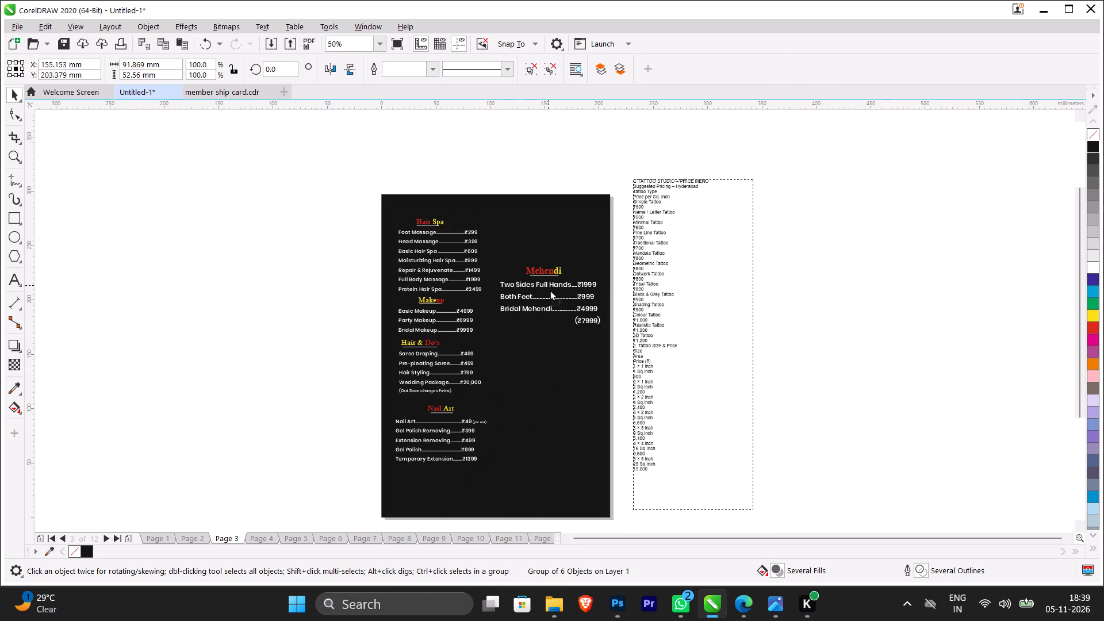
{"action": "left_click_drag", "start_coordinate": [550, 290], "coordinate": [549, 313]}
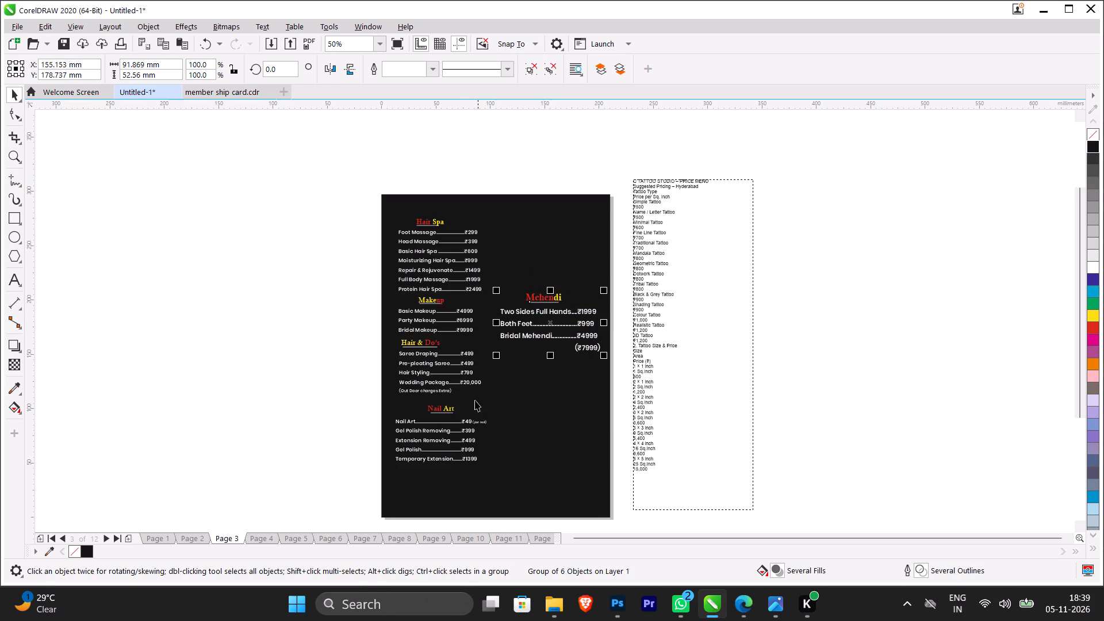
Move the Nail Art group to the top of the right column, above Mehendi and level with the Hair Spa heading.
{"action": "left_click", "coordinate": [473, 421]}
{"action": "left_click_drag", "start_coordinate": [466, 425], "coordinate": [572, 240]}
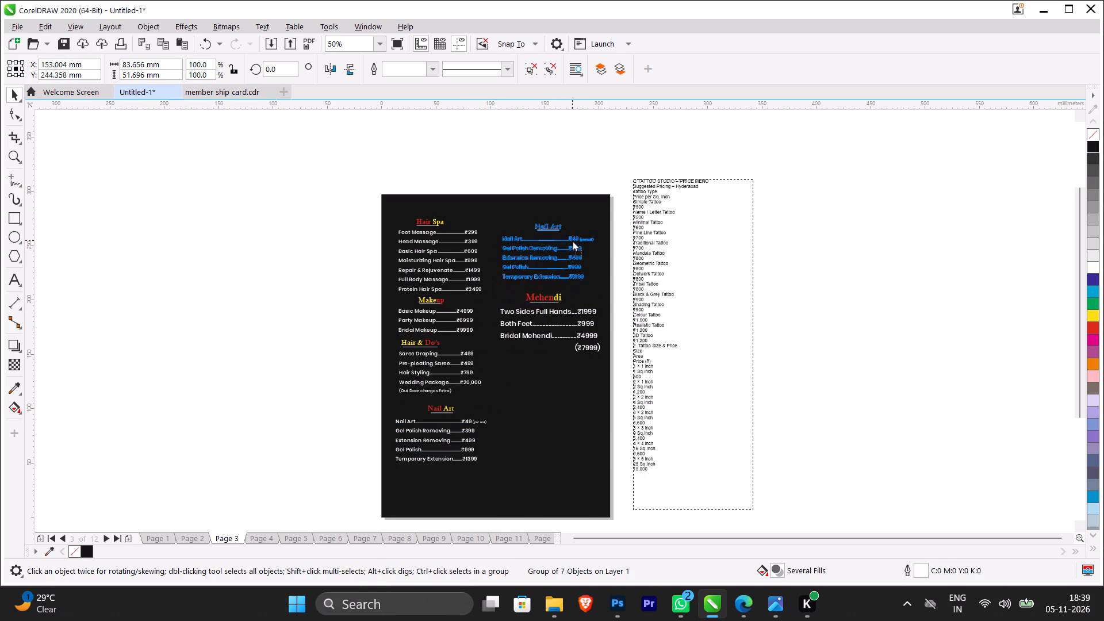
{"action": "left_click_drag", "start_coordinate": [572, 240], "coordinate": [574, 236]}
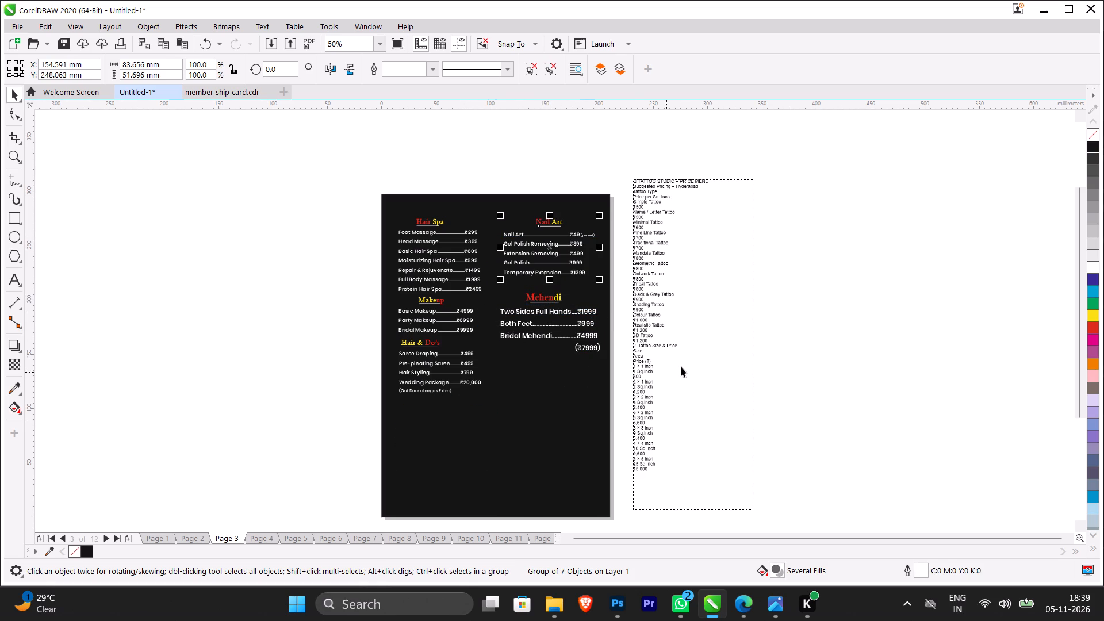
Move the tattoo menu text frame farther away from the black page, centred at about X 433 mm.
{"action": "left_click_drag", "start_coordinate": [649, 310], "coordinate": [807, 297]}
Move the Nail Art and Mehendi groups together about 53 mm down the right column.
{"action": "left_click_drag", "start_coordinate": [675, 380], "coordinate": [634, 343]}
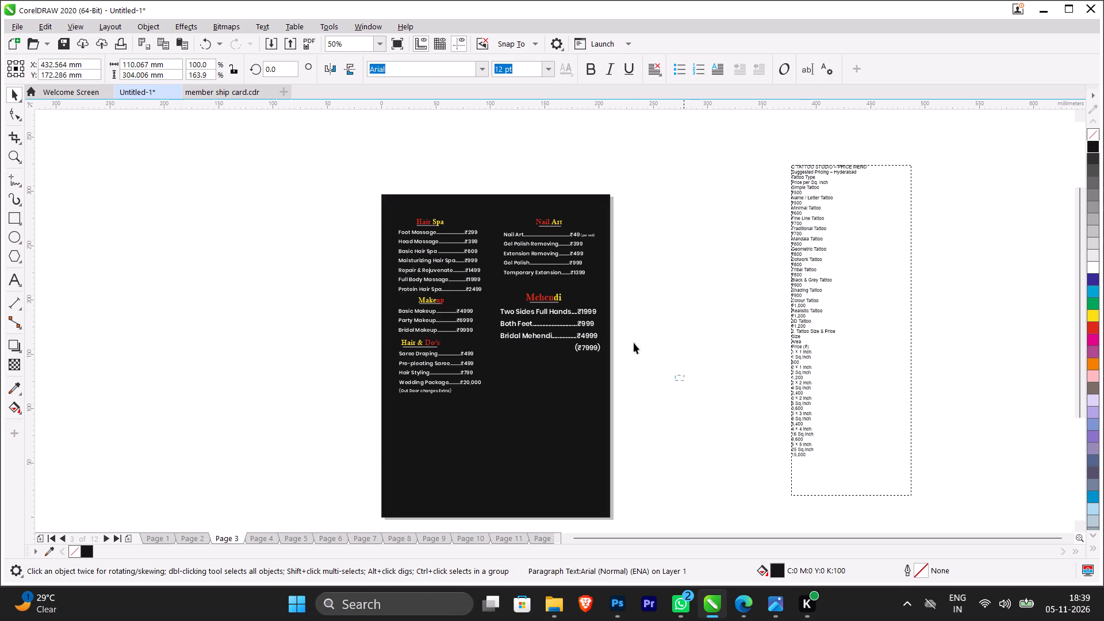
{"action": "left_click_drag", "start_coordinate": [634, 343], "coordinate": [489, 196]}
{"action": "left_click_drag", "start_coordinate": [554, 241], "coordinate": [551, 255]}
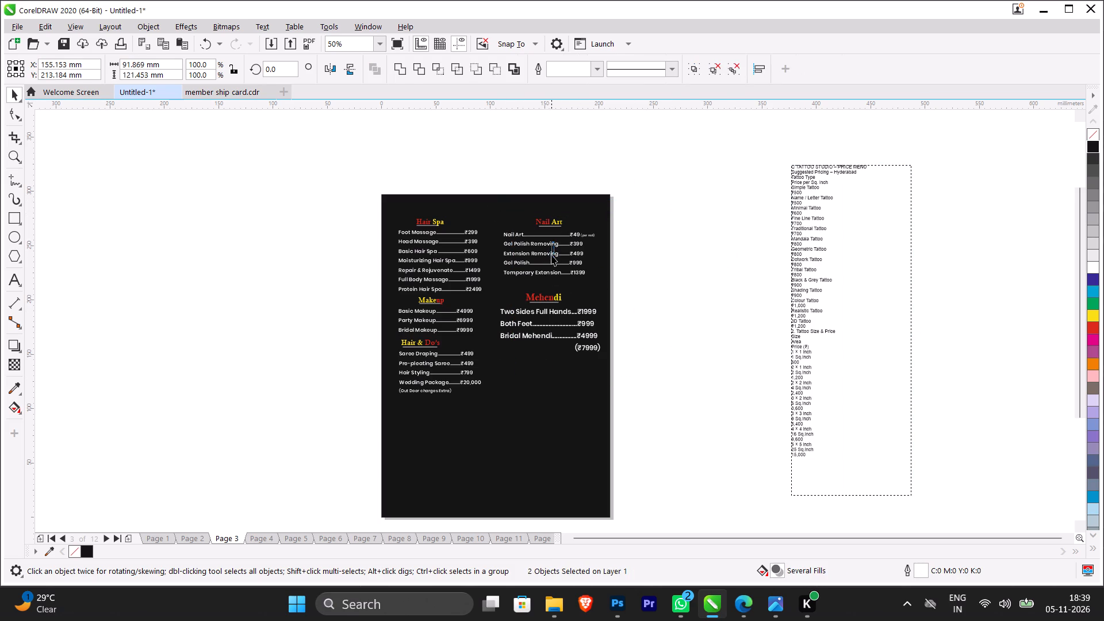
{"action": "left_click_drag", "start_coordinate": [551, 255], "coordinate": [549, 267]}
{"action": "left_click_drag", "start_coordinate": [654, 371], "coordinate": [481, 206]}
{"action": "left_click_drag", "start_coordinate": [574, 246], "coordinate": [573, 298]}
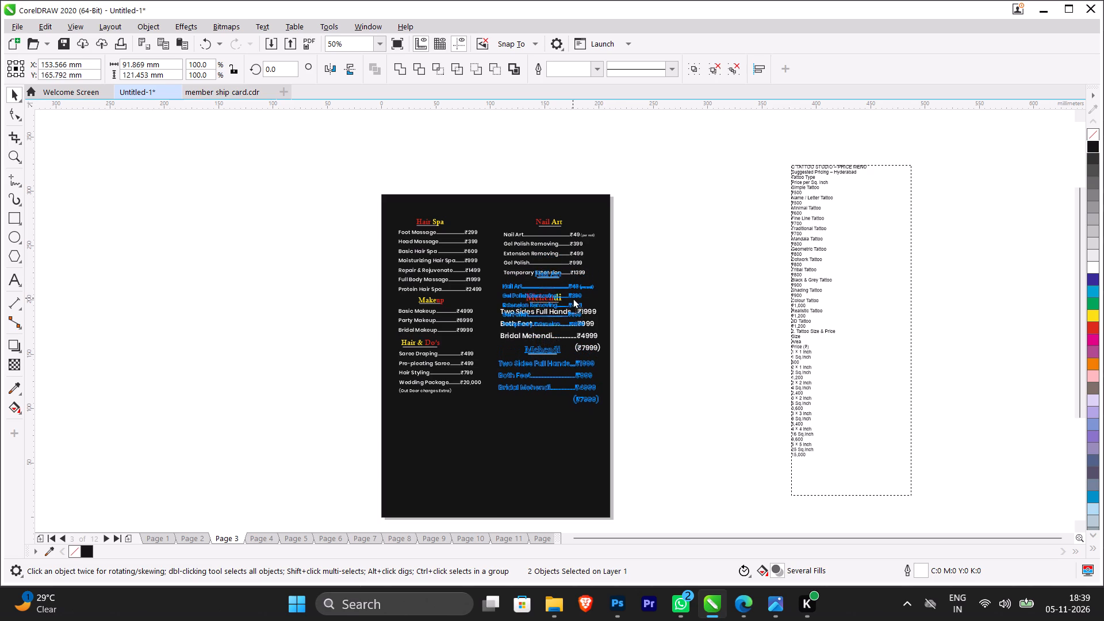
{"action": "left_click_drag", "start_coordinate": [573, 298], "coordinate": [573, 303]}
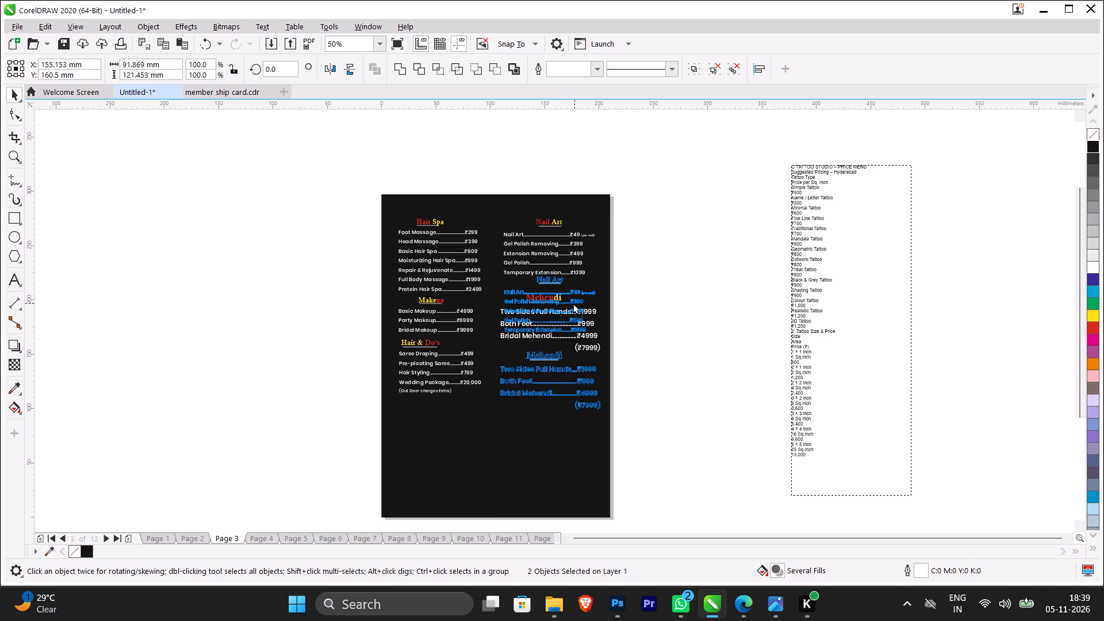
{"action": "left_click_drag", "start_coordinate": [573, 303], "coordinate": [573, 304]}
{"action": "left_click", "coordinate": [346, 348]}
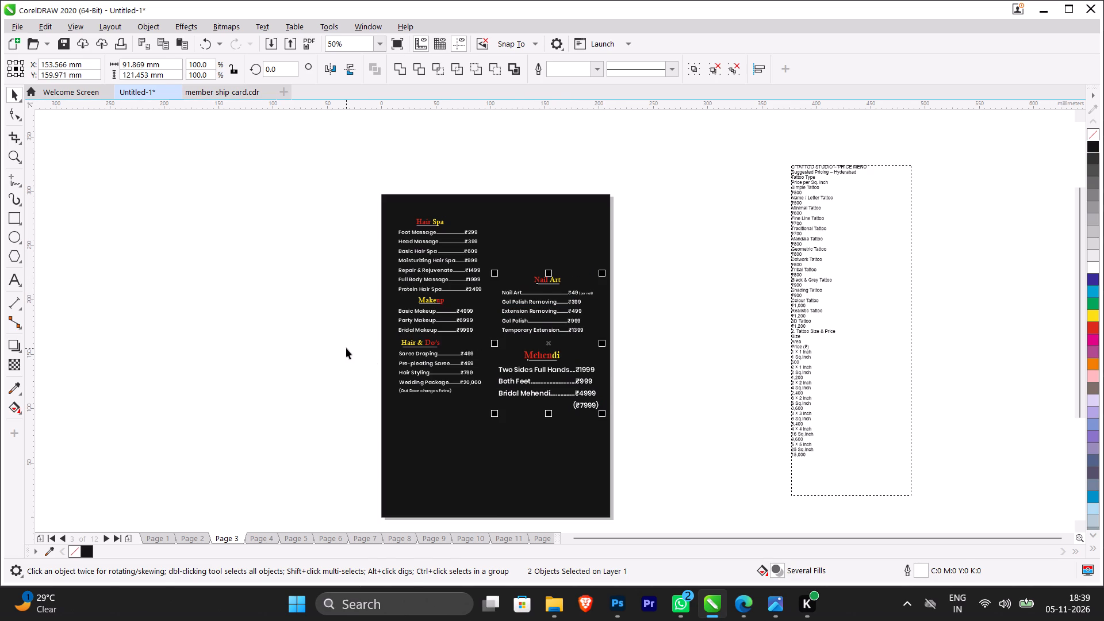
Move the Hair & Do's group from the left column to the top of the right column, above Nail Art.
{"action": "left_click_drag", "start_coordinate": [351, 336], "coordinate": [499, 412]}
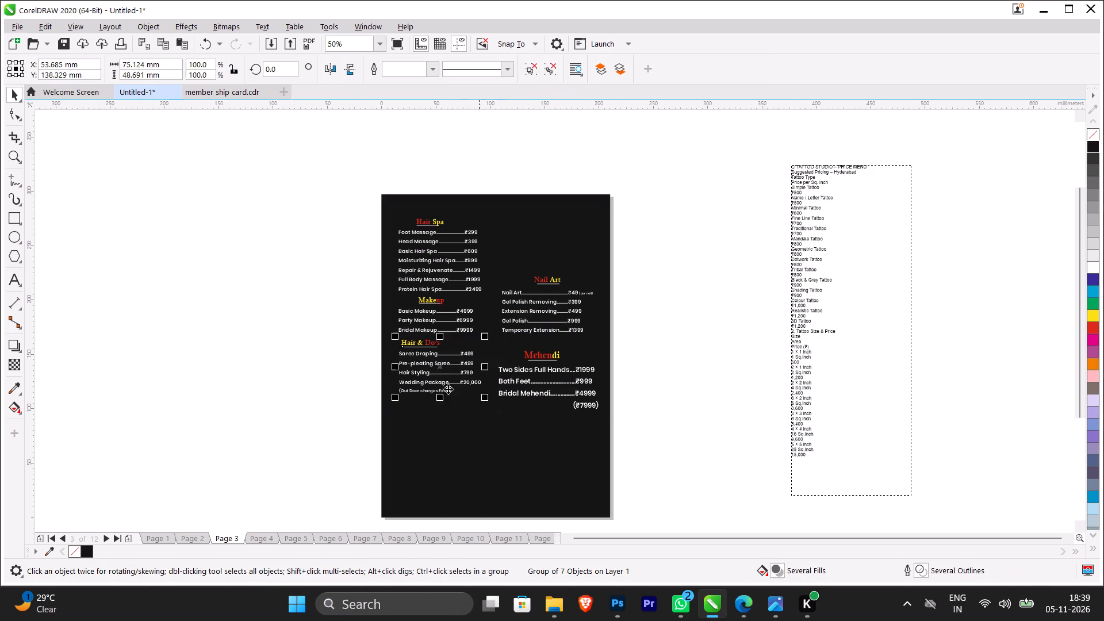
{"action": "left_click_drag", "start_coordinate": [439, 367], "coordinate": [549, 239]}
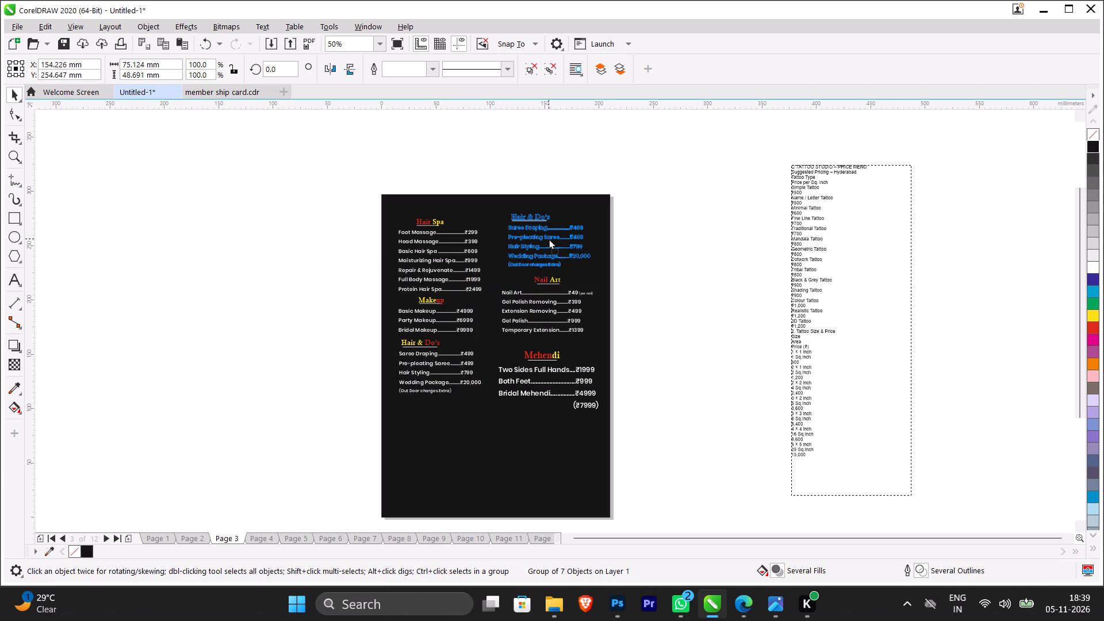
{"action": "left_click_drag", "start_coordinate": [549, 239], "coordinate": [545, 237]}
{"action": "left_click", "coordinate": [652, 235]}
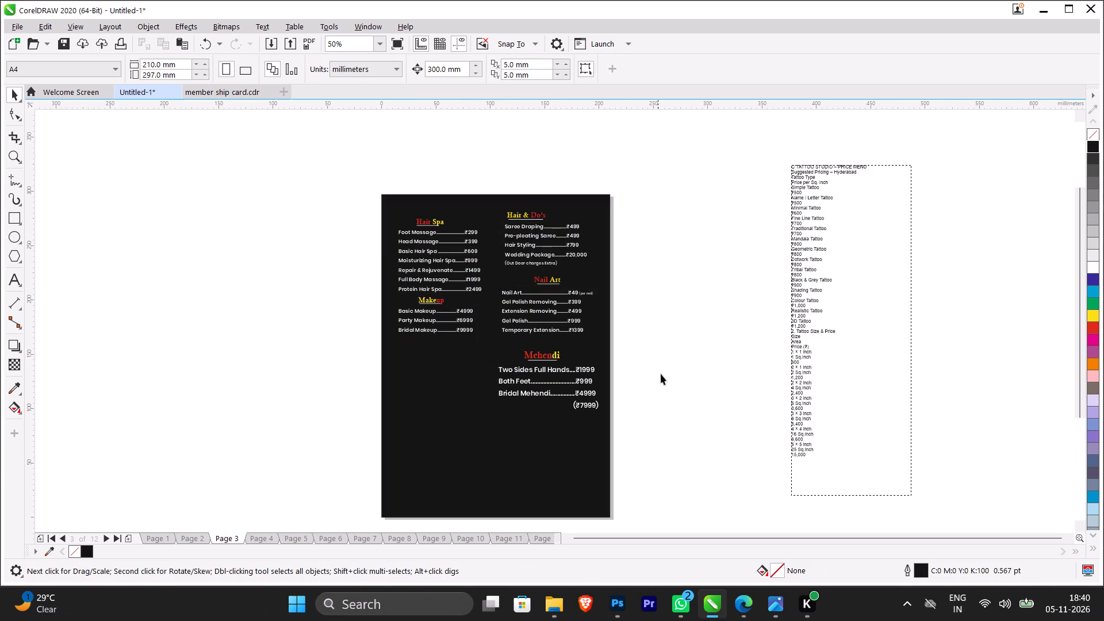
Move the Hair & Do's, Nail Art and Mehendi groups together about 42 mm down the right column.
{"action": "left_click_drag", "start_coordinate": [658, 434], "coordinate": [473, 193]}
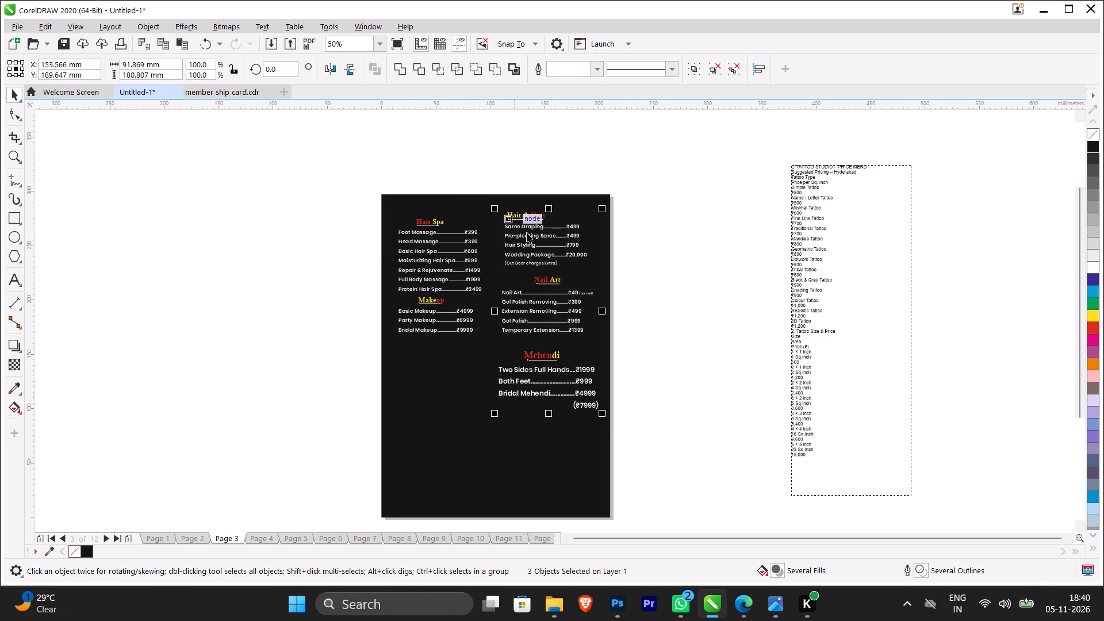
{"action": "left_click_drag", "start_coordinate": [548, 238], "coordinate": [545, 284]}
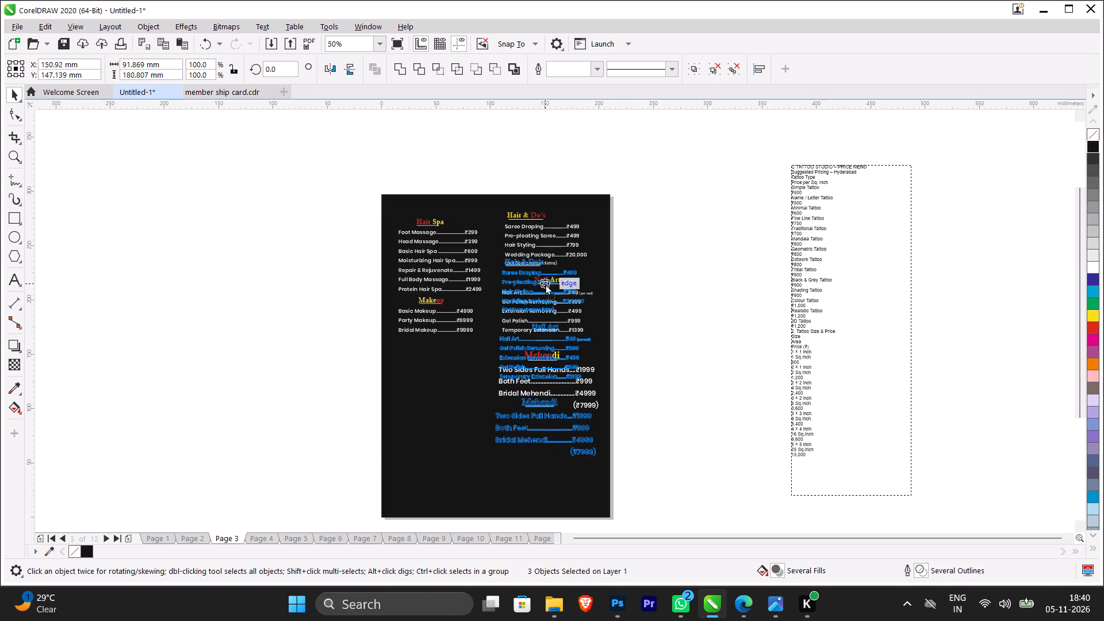
{"action": "left_click_drag", "start_coordinate": [545, 284], "coordinate": [545, 283]}
{"action": "left_click", "coordinate": [654, 275]}
Move the Hair Spa and Makeup groups together to the lower part of the left column, centred at about Y 80 mm.
{"action": "left_click_drag", "start_coordinate": [339, 202], "coordinate": [484, 296]}
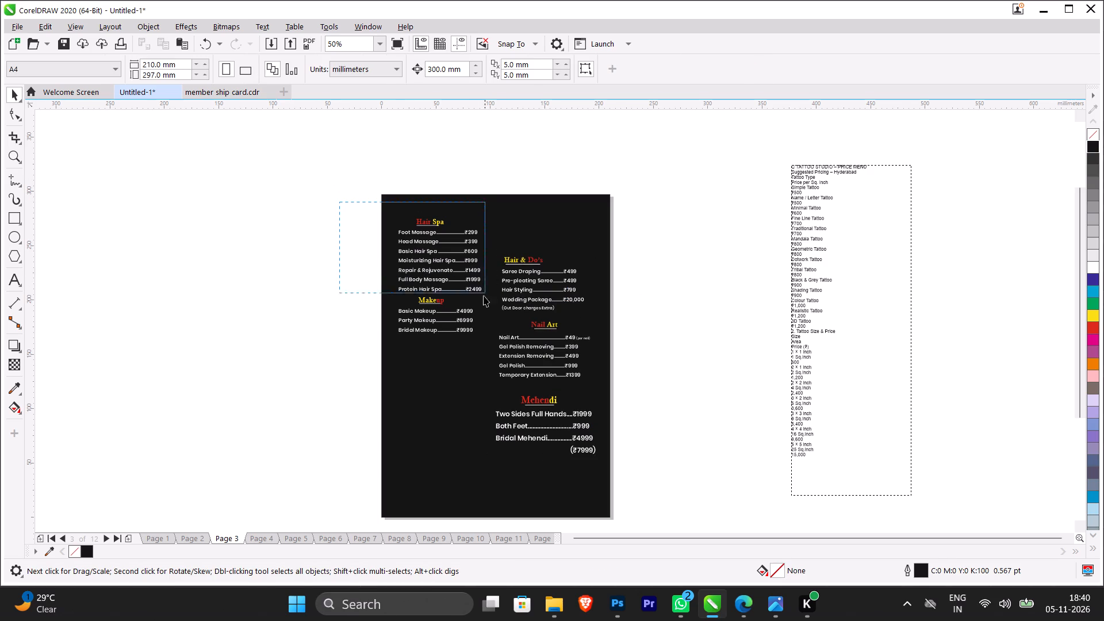
{"action": "left_click_drag", "start_coordinate": [484, 296], "coordinate": [488, 344]}
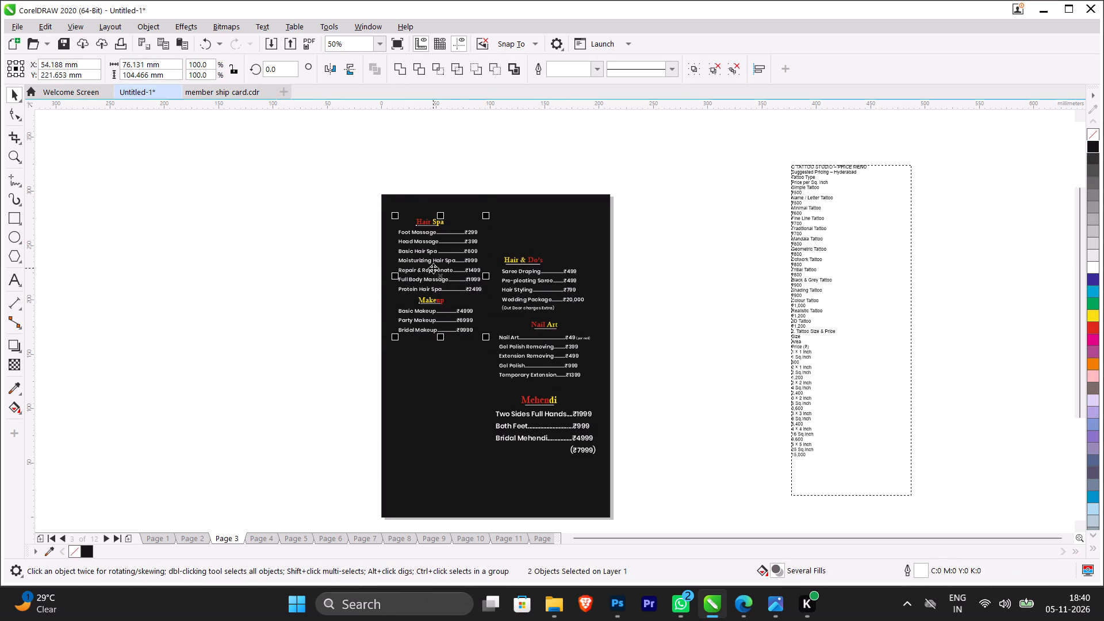
{"action": "left_click_drag", "start_coordinate": [442, 271], "coordinate": [435, 407]}
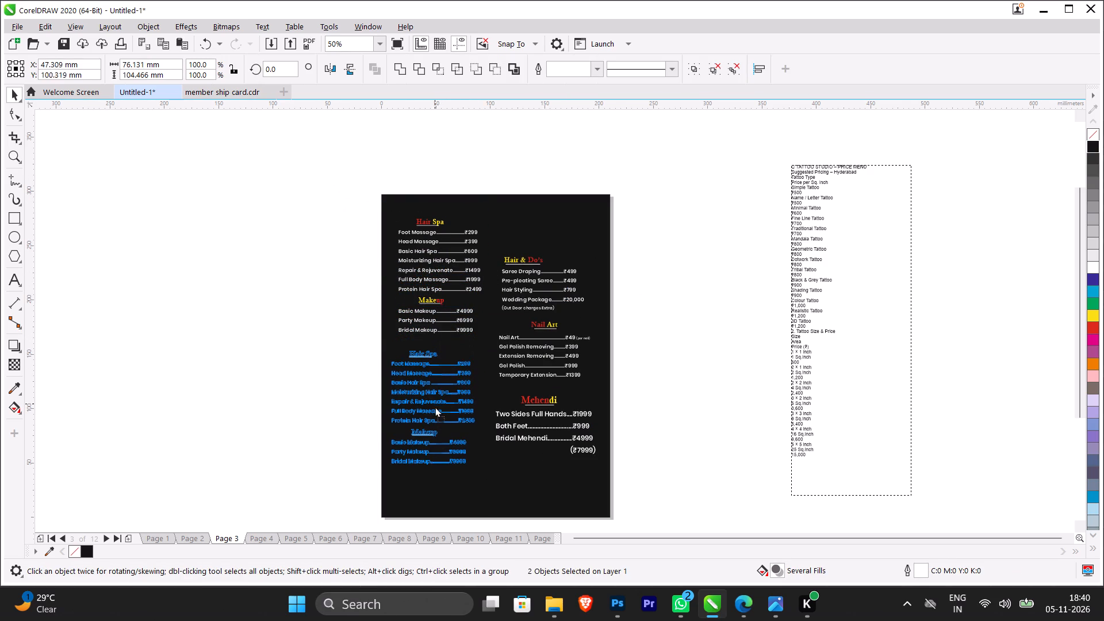
{"action": "left_click_drag", "start_coordinate": [435, 407], "coordinate": [436, 426]}
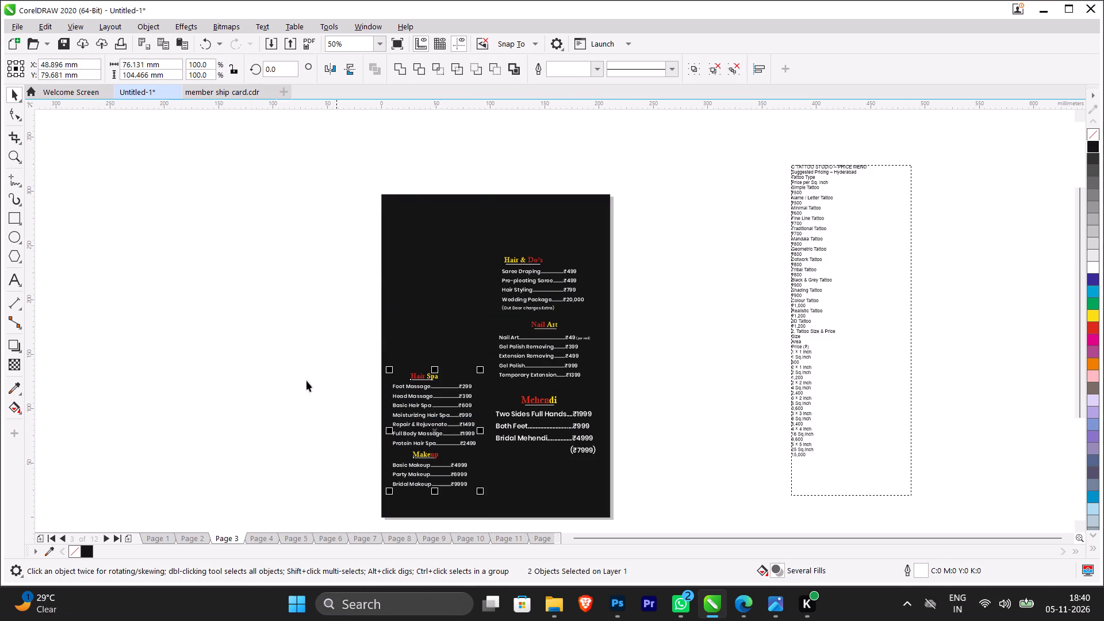
{"action": "left_click", "coordinate": [253, 373]}
Move the Hair Colouring group from Page 2 to Page 3, placing it in the left column above Hair Spa.
{"action": "left_click", "coordinate": [193, 534]}
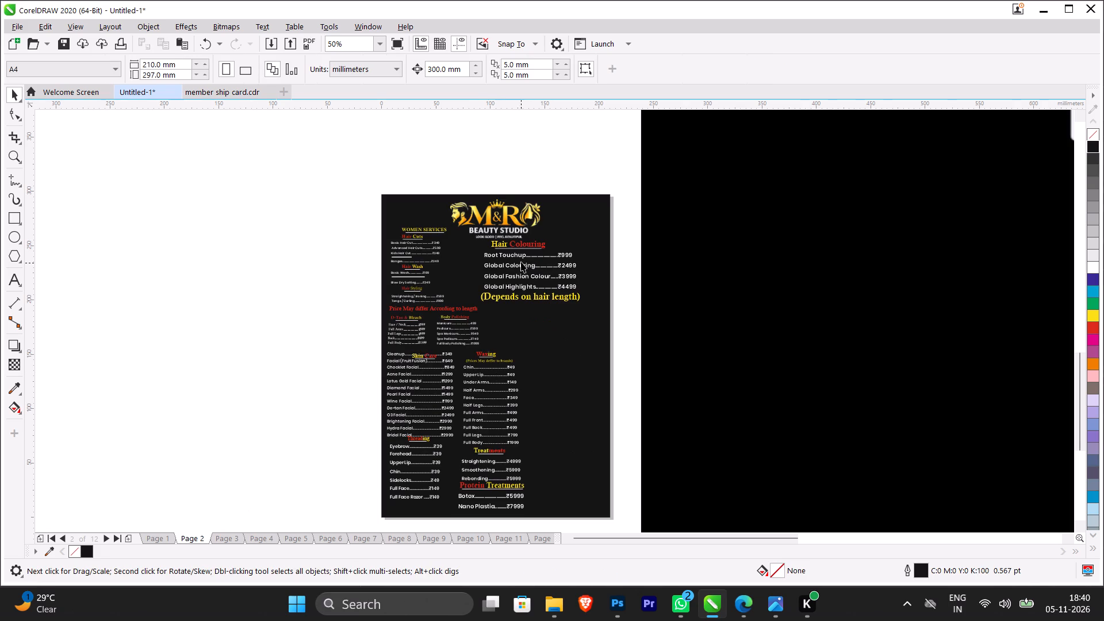
{"action": "left_click_drag", "start_coordinate": [618, 316], "coordinate": [471, 233]}
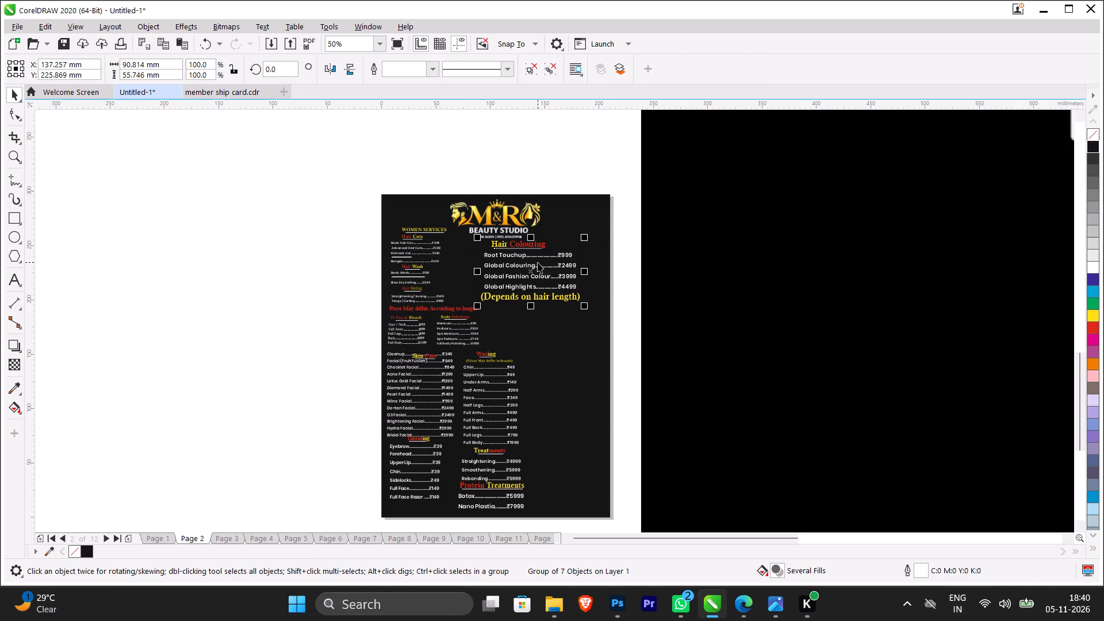
{"action": "key", "text": "ctrl+x"}
{"action": "left_click", "coordinate": [225, 539]}
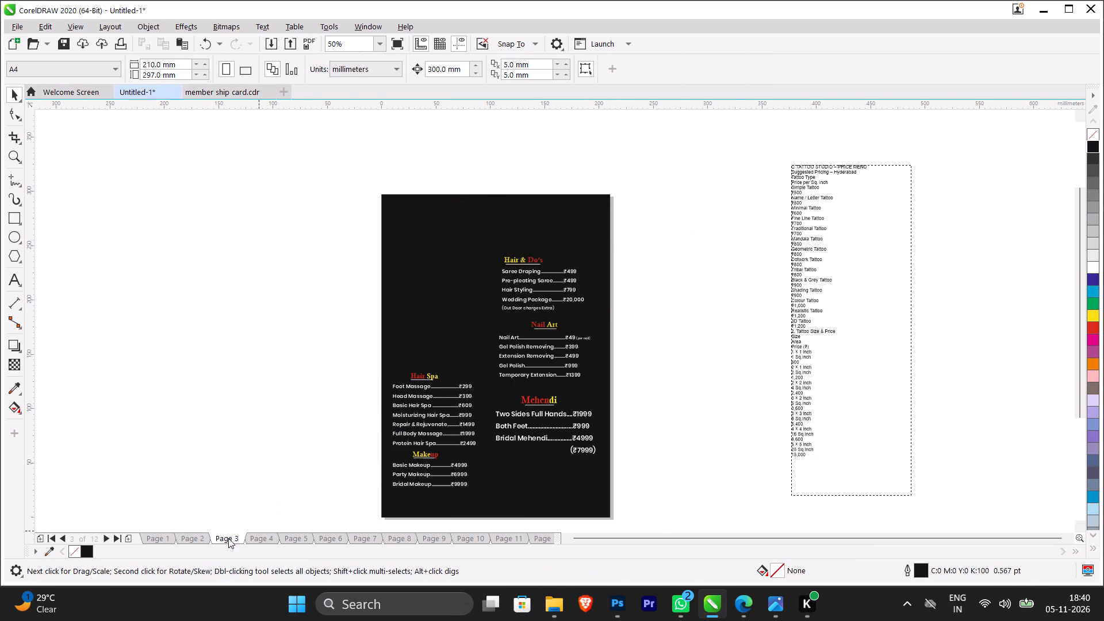
{"action": "key", "text": "ctrl+v"}
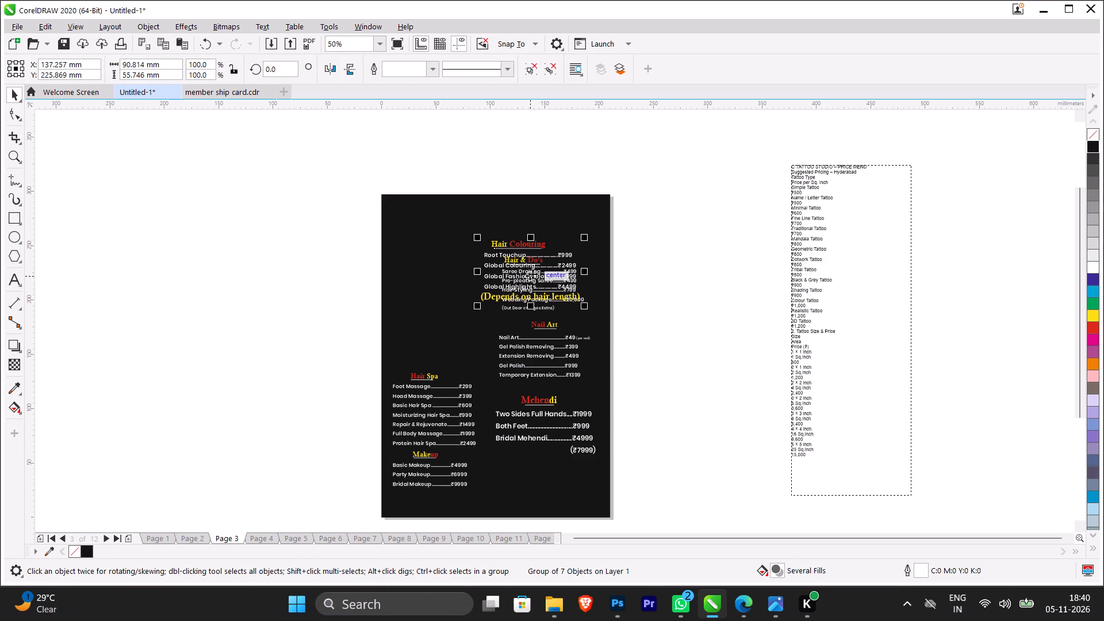
{"action": "left_click_drag", "start_coordinate": [532, 274], "coordinate": [439, 325]}
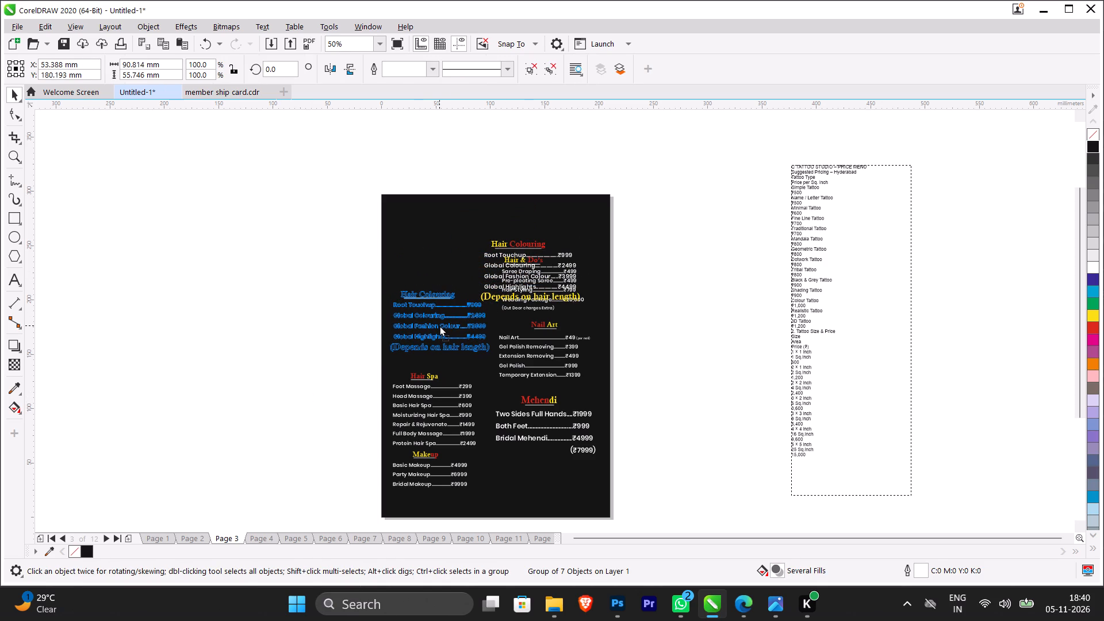
{"action": "left_click_drag", "start_coordinate": [439, 325], "coordinate": [440, 339]}
{"action": "left_click", "coordinate": [253, 333]}
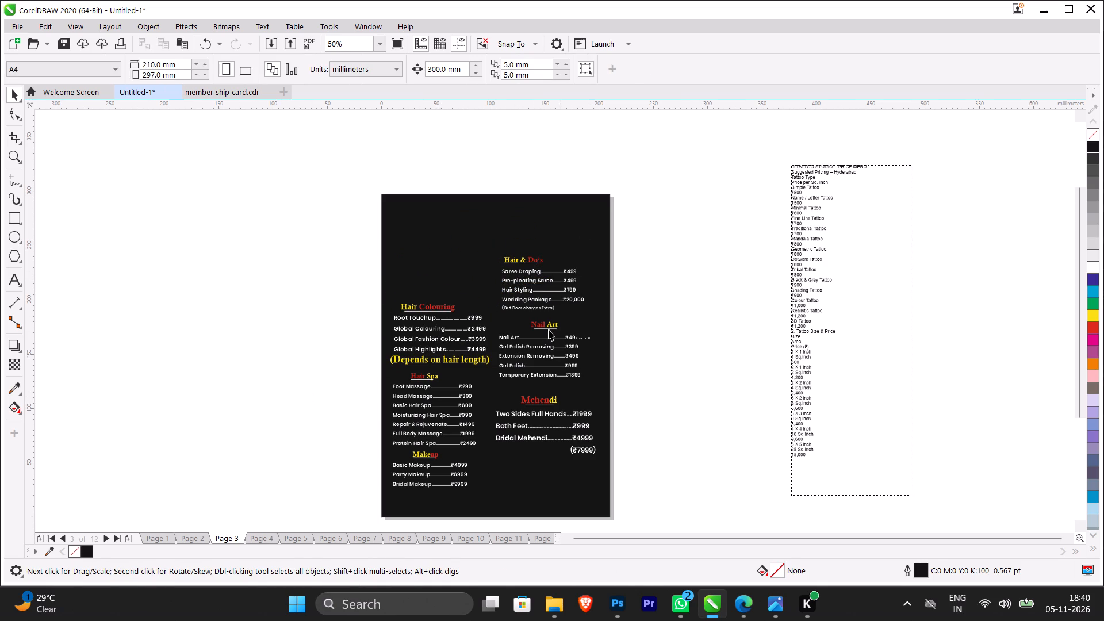
On Page 2, move the Skin Care heading about 7 mm up so it sits above the Cleanup line.
{"action": "left_click", "coordinate": [206, 540]}
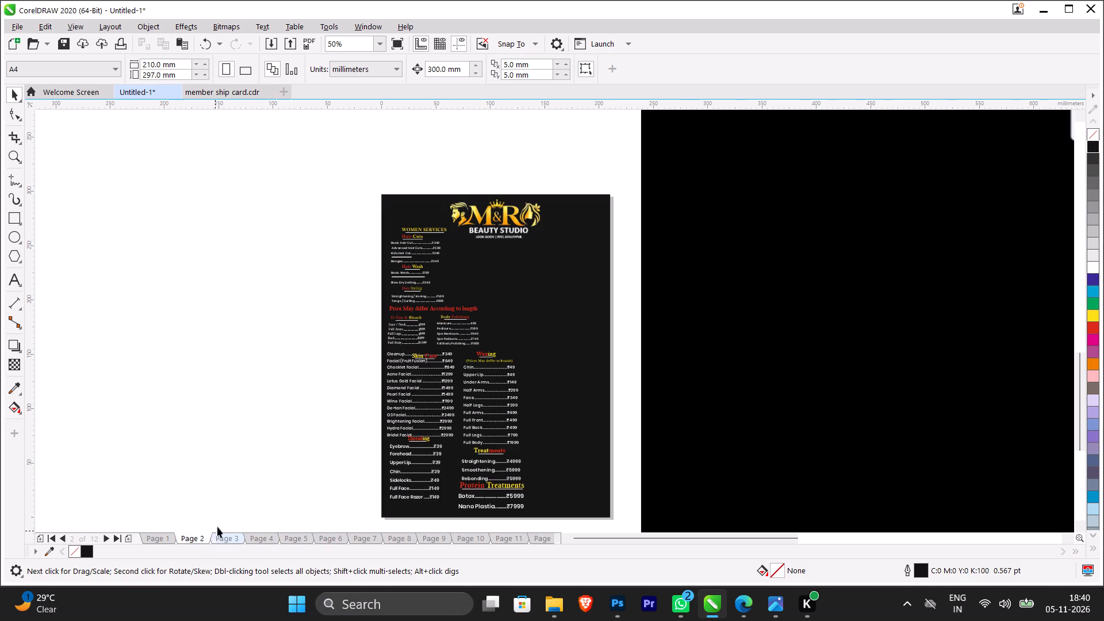
{"action": "scroll", "coordinate": [520, 510], "scroll_direction": "up", "scroll_amount": 2}
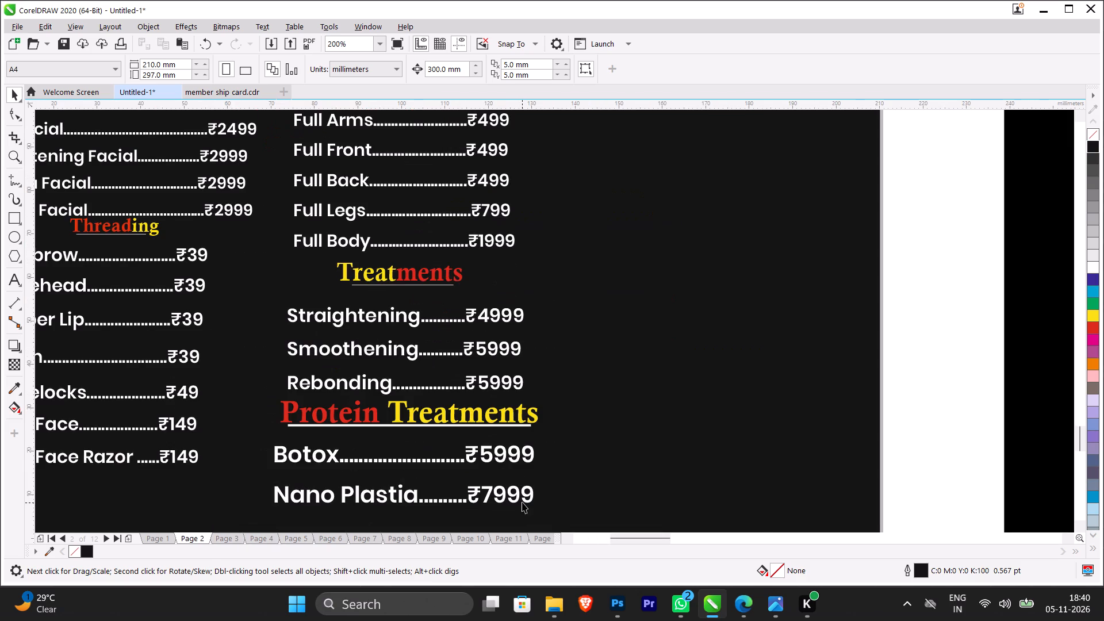
{"action": "scroll", "coordinate": [523, 501], "scroll_direction": "down", "scroll_amount": 1}
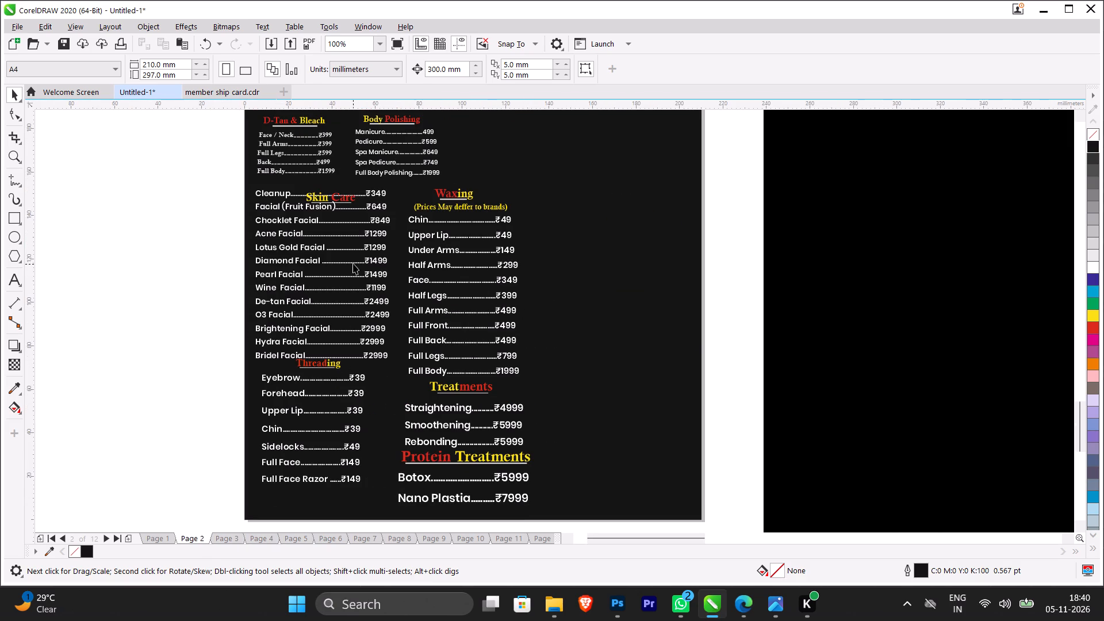
{"action": "scroll", "coordinate": [328, 194], "scroll_direction": "up", "scroll_amount": 2}
{"action": "left_click", "coordinate": [350, 201]}
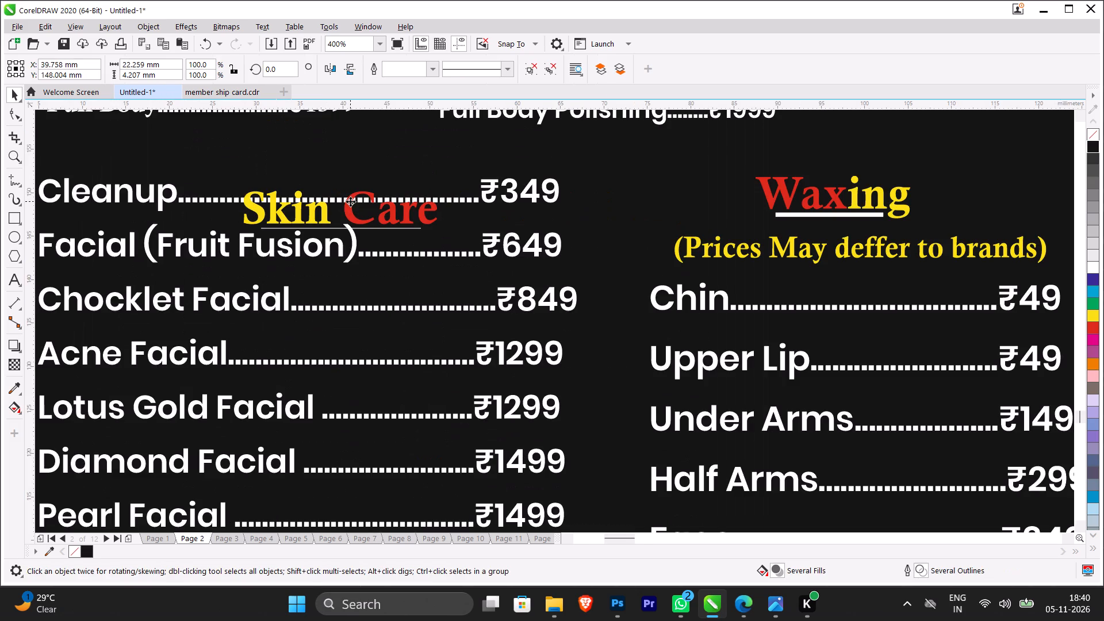
{"action": "left_click_drag", "start_coordinate": [350, 201], "coordinate": [347, 137]}
{"action": "scroll", "coordinate": [348, 137], "scroll_direction": "down", "scroll_amount": 1}
{"action": "scroll", "coordinate": [410, 144], "scroll_direction": "down", "scroll_amount": 1}
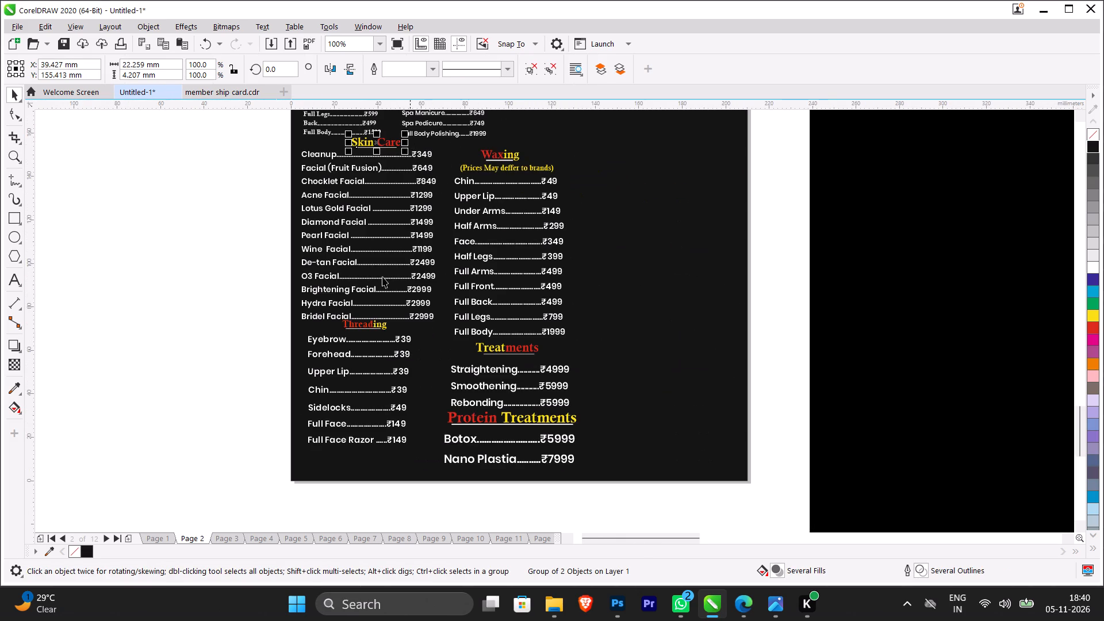
{"action": "left_click", "coordinate": [141, 316]}
Cut the Protein Treatments group from the bottom of Page 2.
{"action": "scroll", "coordinate": [489, 347], "scroll_direction": "down", "scroll_amount": 1}
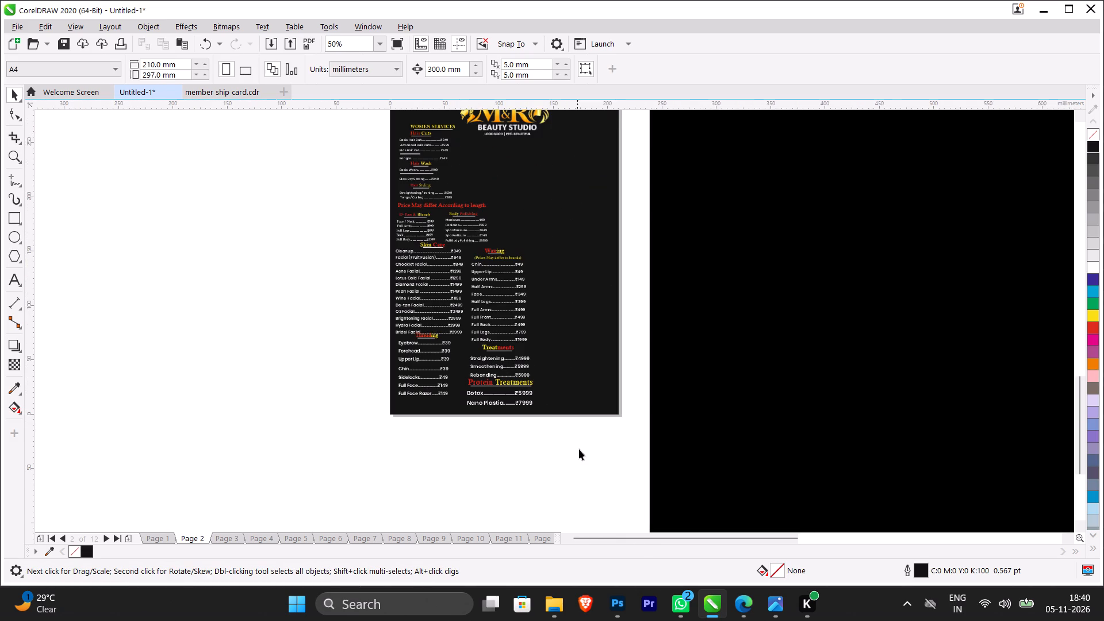
{"action": "left_click_drag", "start_coordinate": [576, 443], "coordinate": [450, 373]}
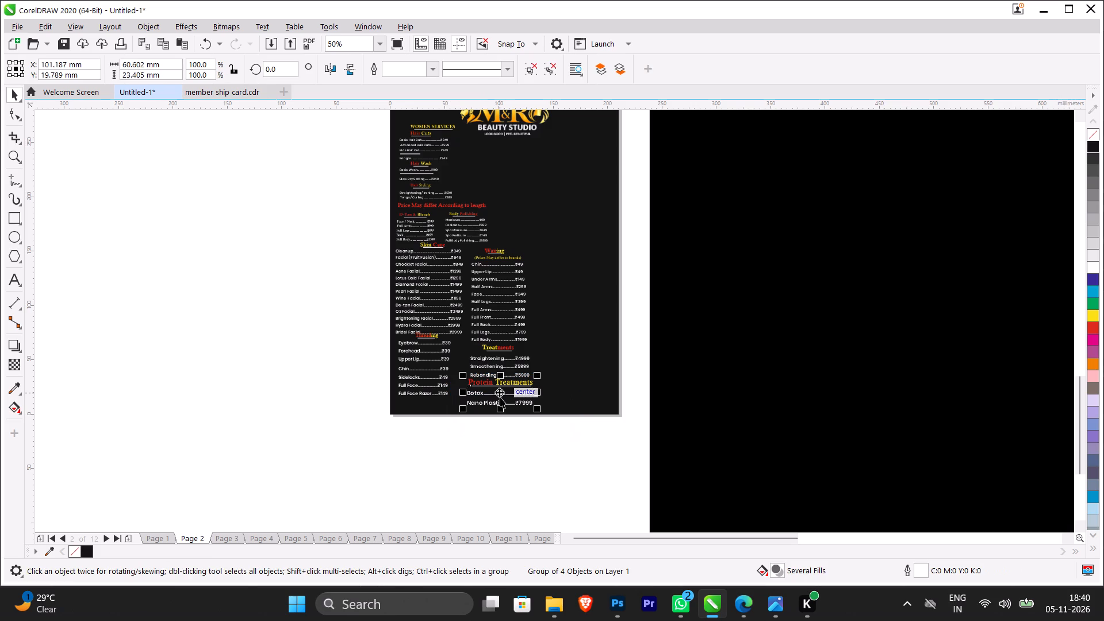
{"action": "key", "text": "ctrl+x"}
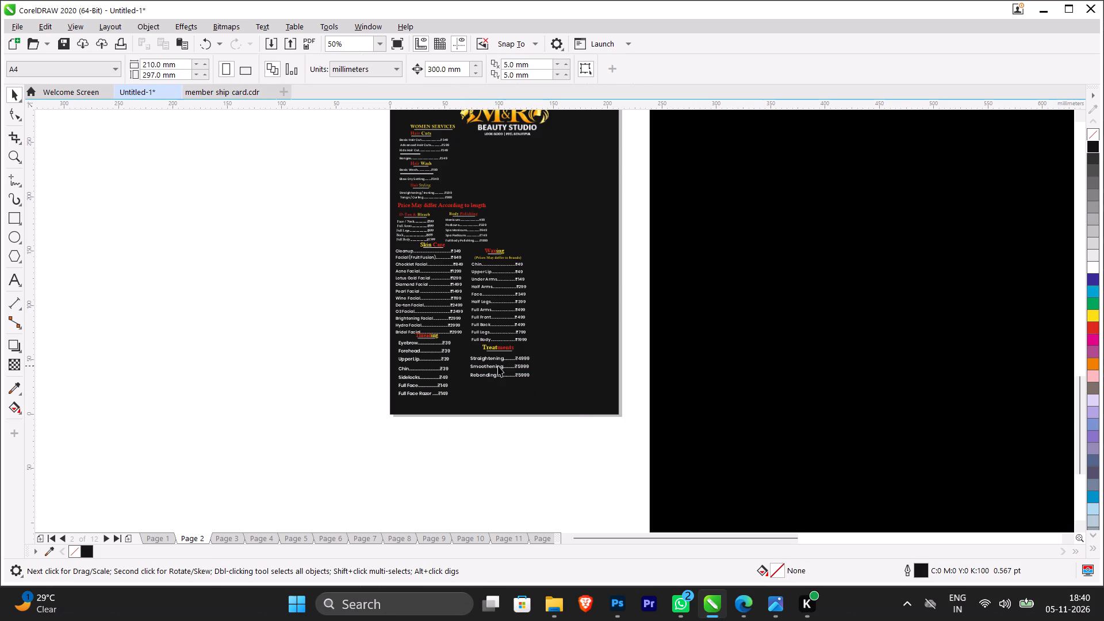
Move the Treatments group about 8 mm down, away from the Waxing list.
{"action": "left_click", "coordinate": [523, 360]}
{"action": "left_click_drag", "start_coordinate": [523, 359], "coordinate": [523, 368]}
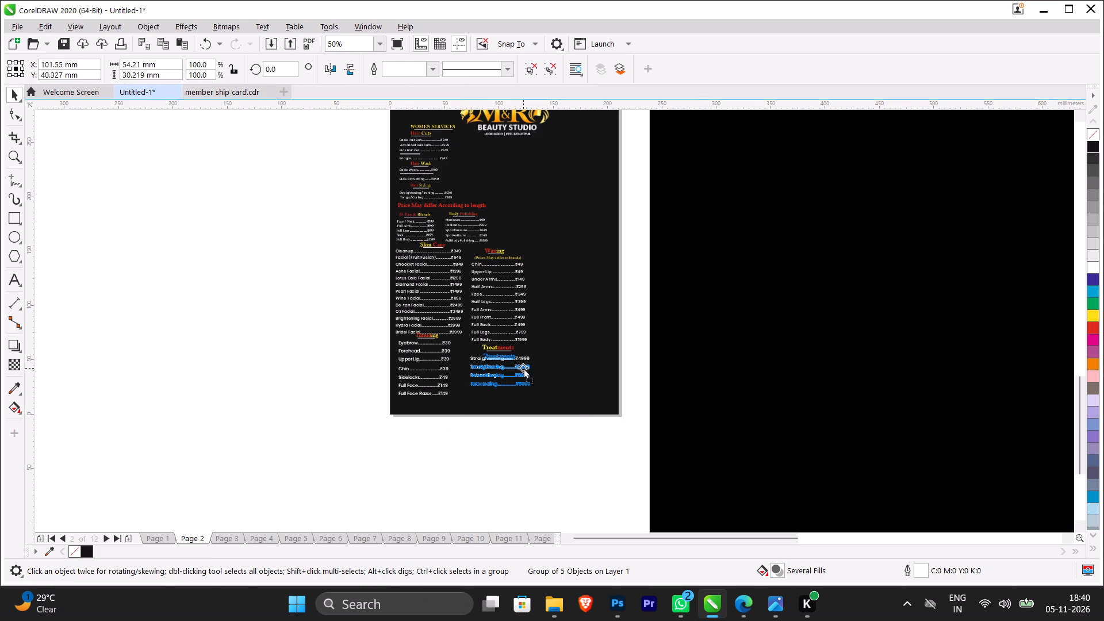
{"action": "left_click_drag", "start_coordinate": [523, 368], "coordinate": [521, 377]}
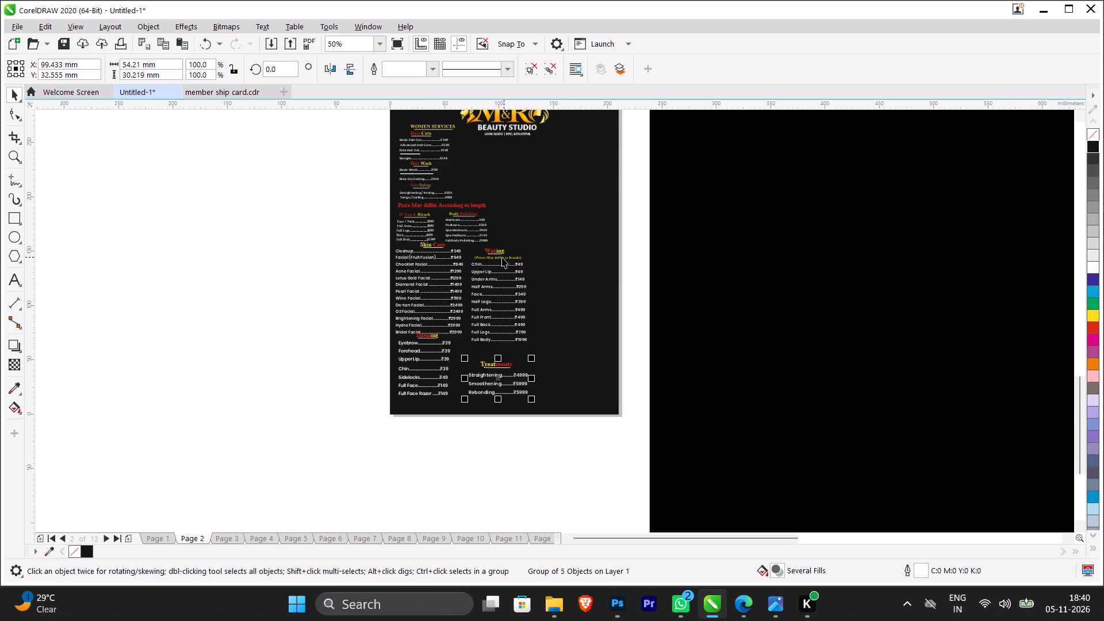
Move the Waxing group about 35 mm right to start a right-hand column, centred at about X 136 mm.
{"action": "left_click", "coordinate": [519, 285]}
{"action": "left_click_drag", "start_coordinate": [519, 285], "coordinate": [558, 283]}
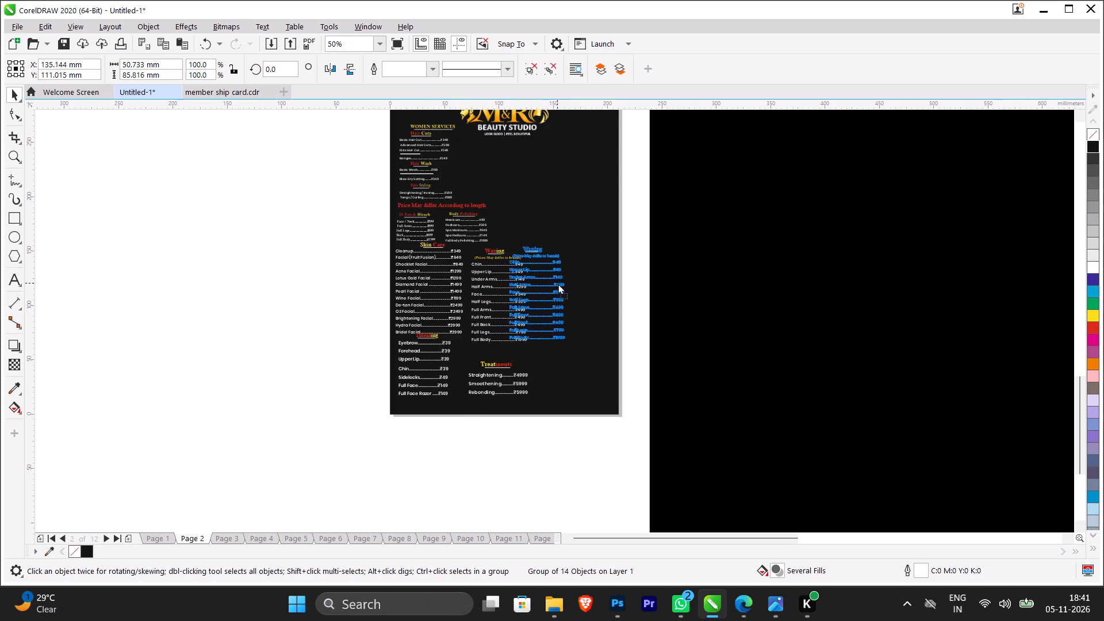
{"action": "left_click_drag", "start_coordinate": [558, 283], "coordinate": [558, 284]}
{"action": "left_click", "coordinate": [547, 470]}
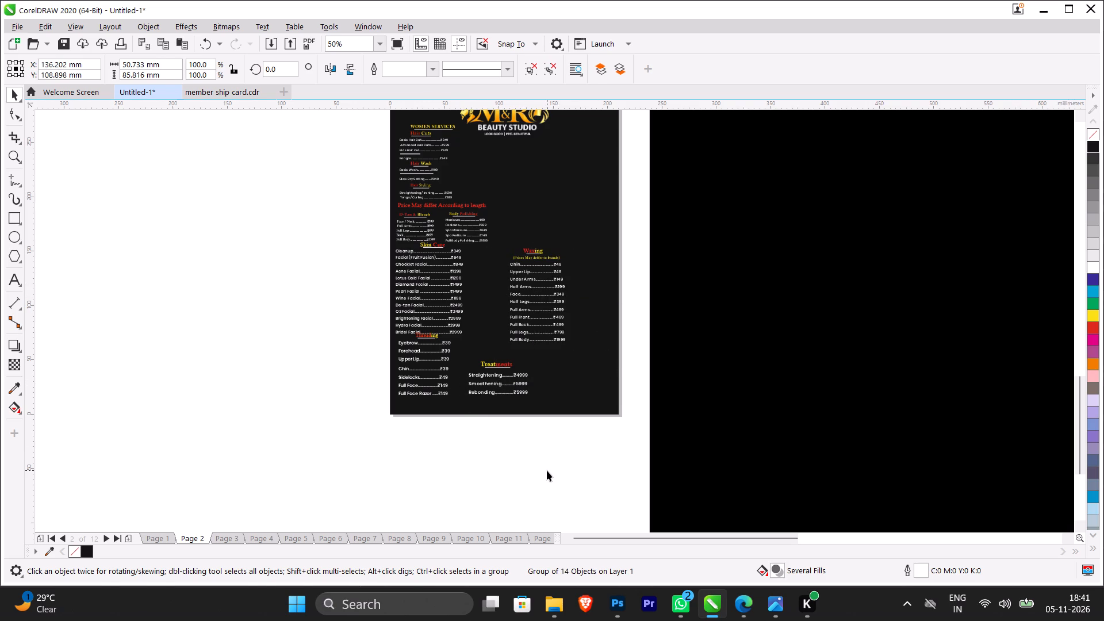
Move the Body Polishing heading and its price lines about 59 mm right, directly above the Waxing group.
{"action": "left_click", "coordinate": [471, 230]}
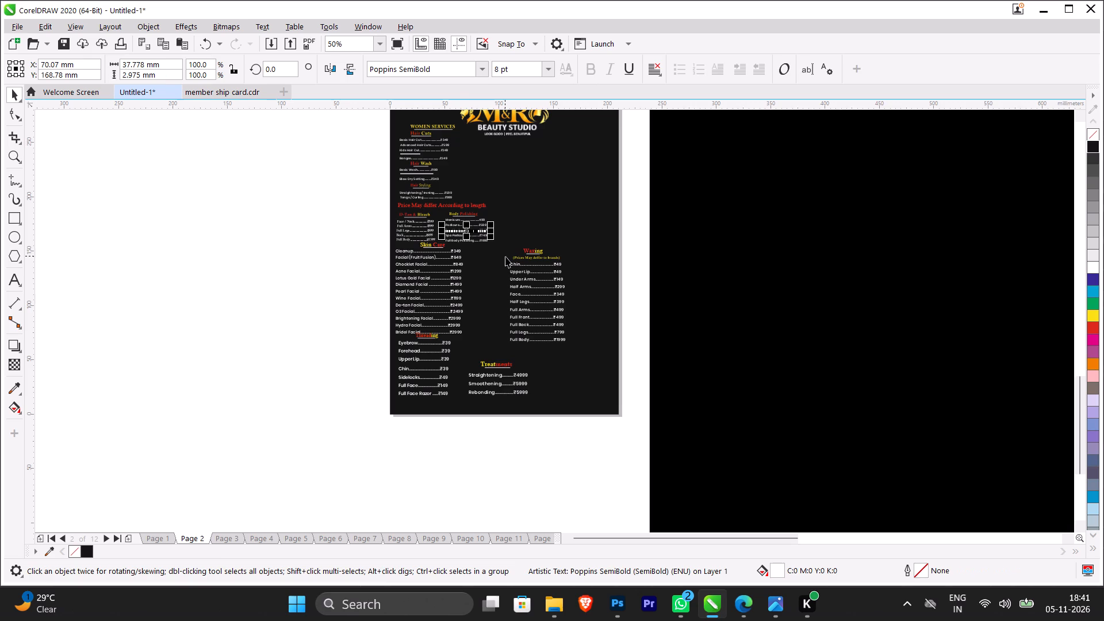
{"action": "left_click", "coordinate": [504, 247]}
{"action": "left_click_drag", "start_coordinate": [503, 250], "coordinate": [443, 202]}
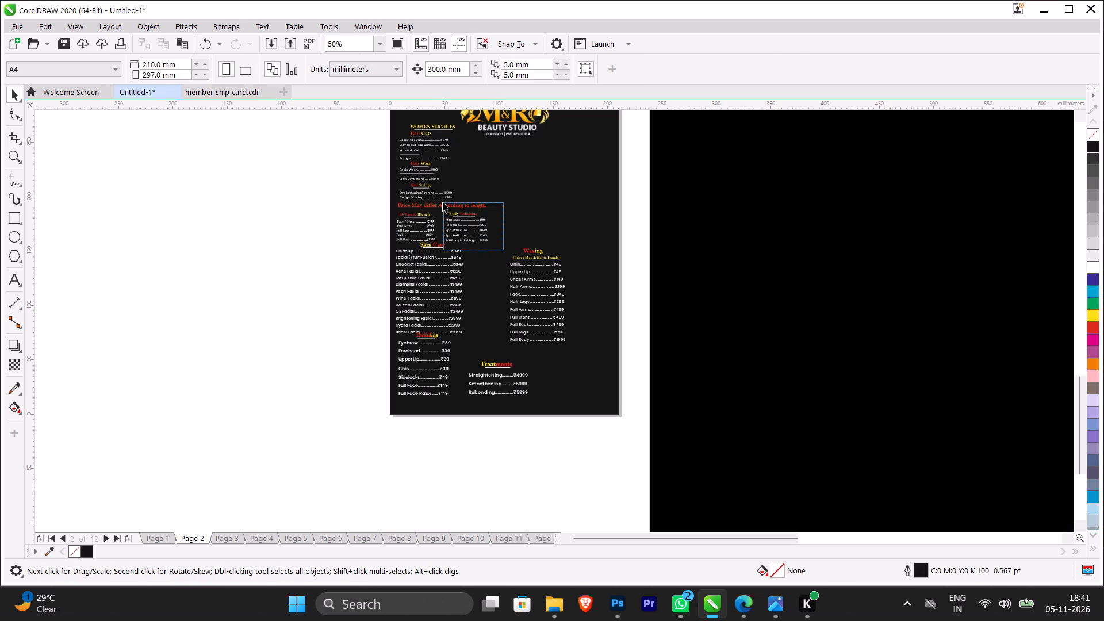
{"action": "left_click_drag", "start_coordinate": [443, 202], "coordinate": [440, 208]}
{"action": "left_click_drag", "start_coordinate": [465, 220], "coordinate": [474, 221], "text": "ctrl"}
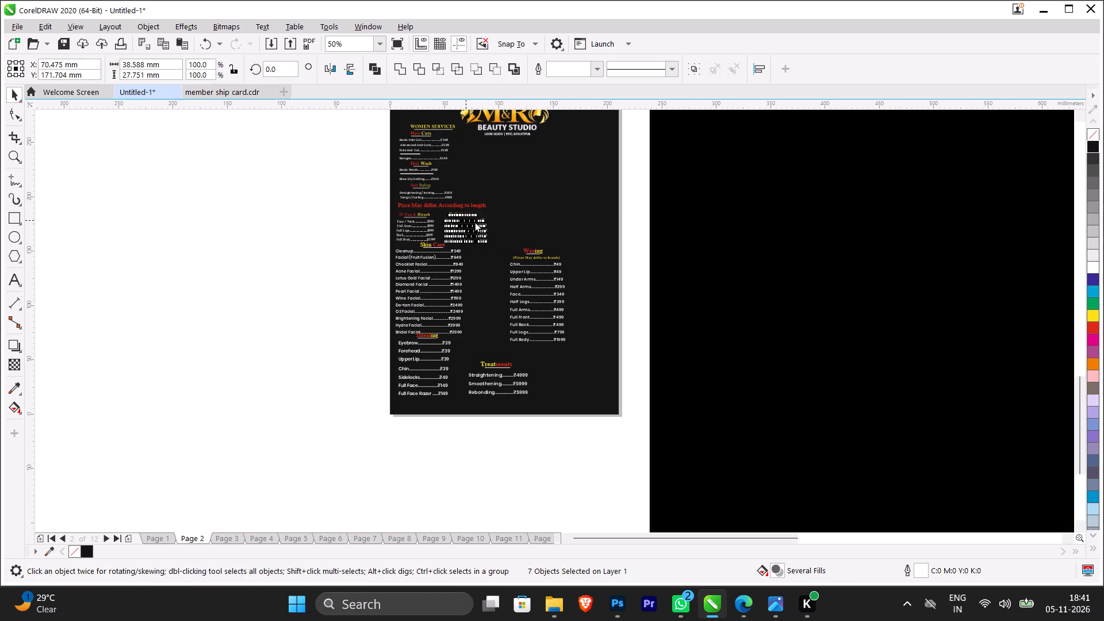
{"action": "left_click_drag", "start_coordinate": [474, 221], "coordinate": [511, 226], "text": "ctrl"}
{"action": "left_click_drag", "start_coordinate": [511, 226], "coordinate": [529, 227], "text": "ctrl"}
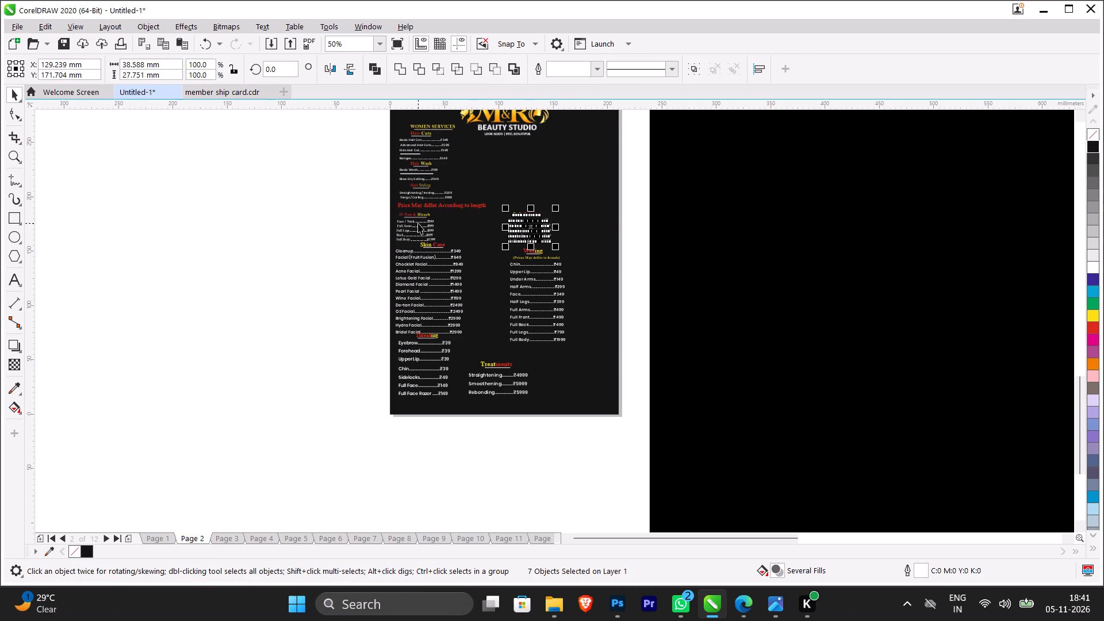
Move the D-Tan & Bleach and Skin Care groups together about 17 mm right and 2 mm up.
{"action": "scroll", "coordinate": [409, 231], "scroll_direction": "up", "scroll_amount": 1}
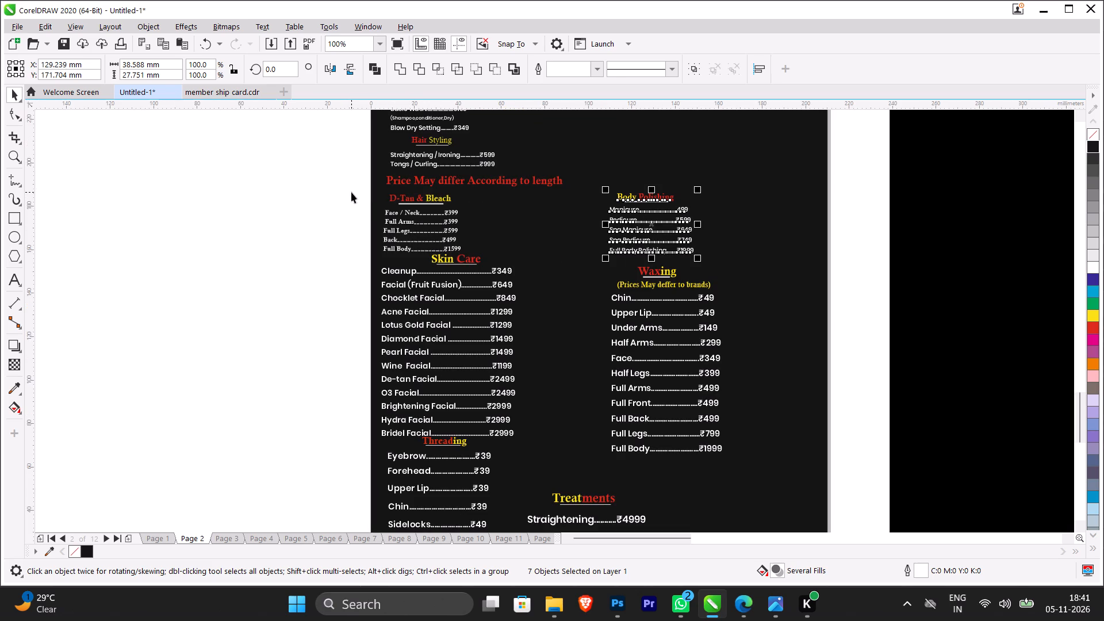
{"action": "left_click_drag", "start_coordinate": [355, 190], "coordinate": [536, 442]}
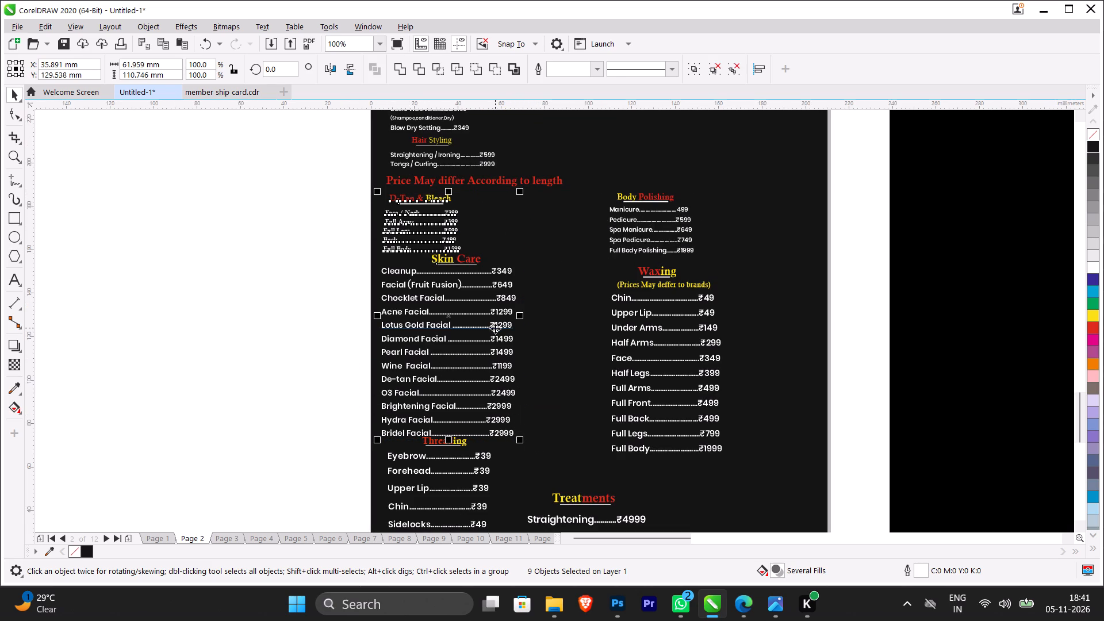
{"action": "left_click_drag", "start_coordinate": [495, 328], "coordinate": [533, 324]}
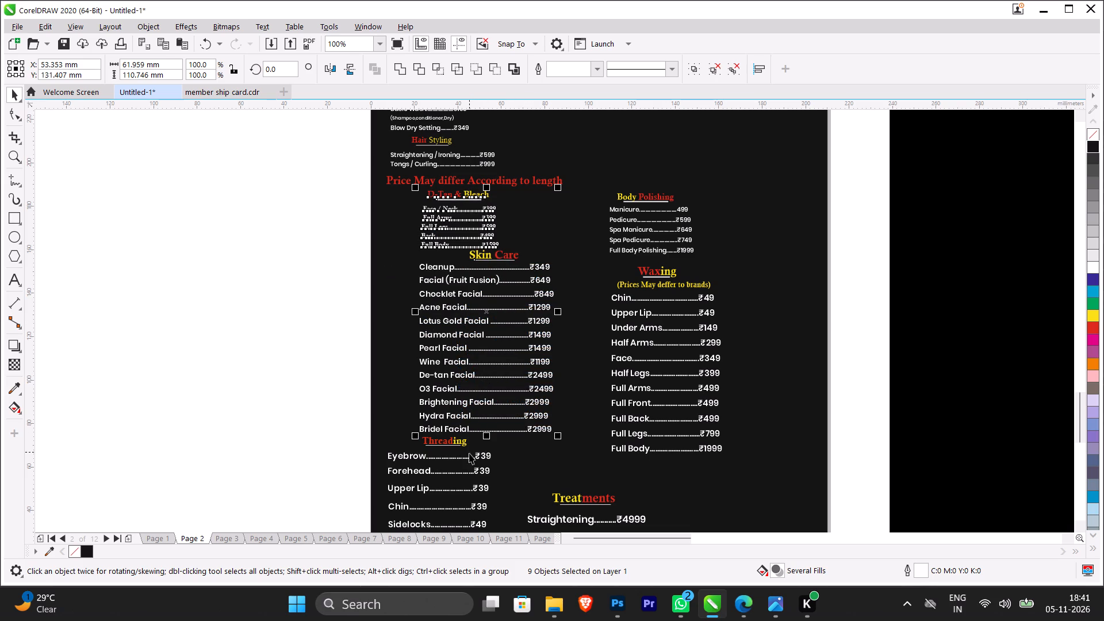
Move the Treatments group about 40 mm right and 3 mm up, lining it up beneath the Waxing group.
{"action": "scroll", "coordinate": [472, 454], "scroll_direction": "down", "scroll_amount": 3}
{"action": "scroll", "coordinate": [485, 485], "scroll_direction": "up", "scroll_amount": 3}
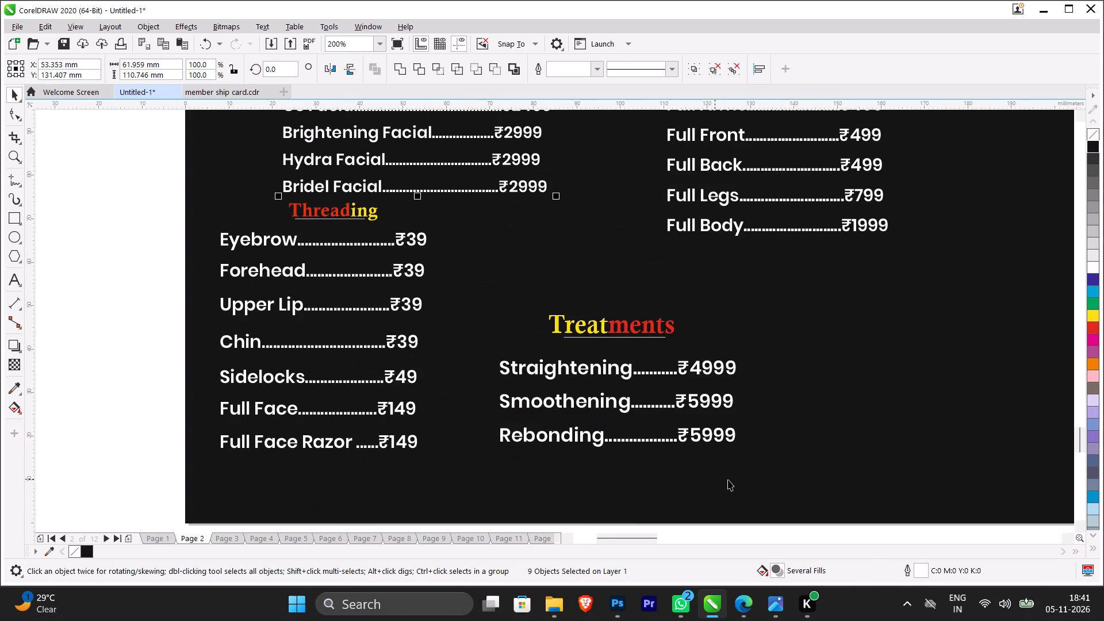
{"action": "left_click_drag", "start_coordinate": [800, 488], "coordinate": [481, 297]}
{"action": "left_click_drag", "start_coordinate": [591, 323], "coordinate": [723, 344], "text": "ctrl"}
{"action": "left_click", "coordinate": [788, 385]}
{"action": "left_click_drag", "start_coordinate": [811, 481], "coordinate": [437, 287]}
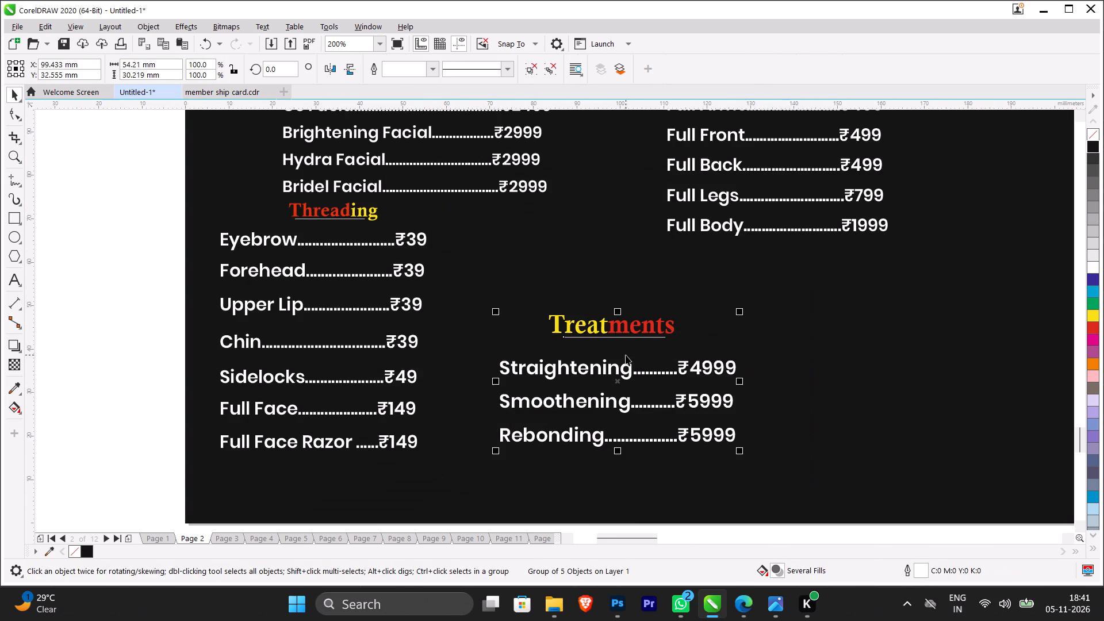
{"action": "left_click_drag", "start_coordinate": [617, 336], "coordinate": [780, 326]}
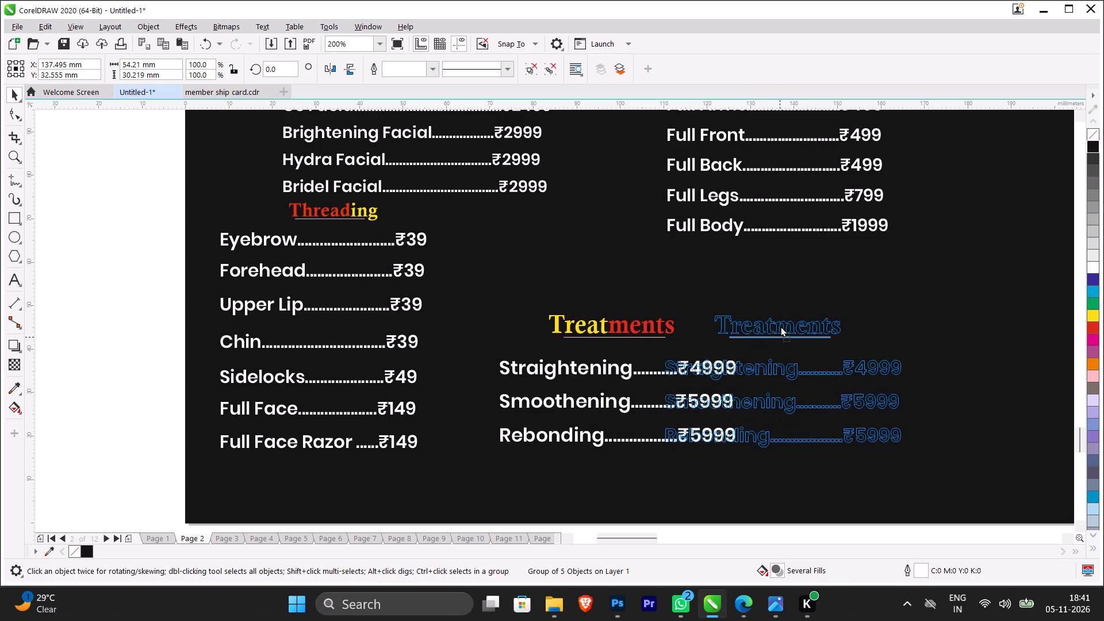
{"action": "left_click_drag", "start_coordinate": [780, 326], "coordinate": [788, 323]}
{"action": "left_click", "coordinate": [534, 419]}
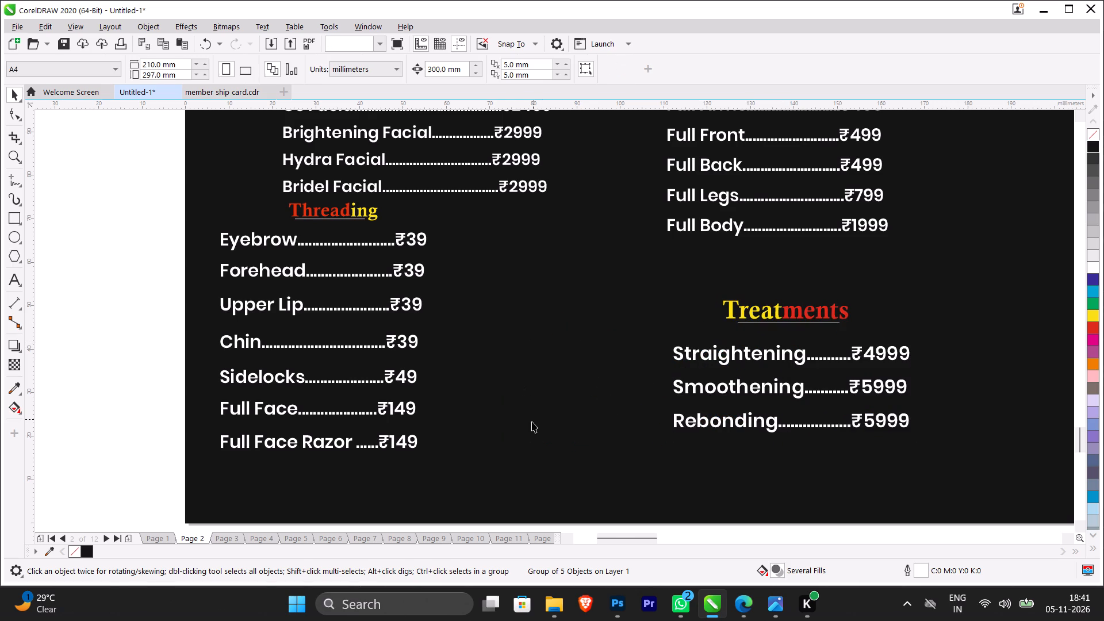
Move the Threading group about 20 mm right and 2 mm down, lining it up beneath the Skin Care list.
{"action": "left_click_drag", "start_coordinate": [489, 485], "coordinate": [189, 197]}
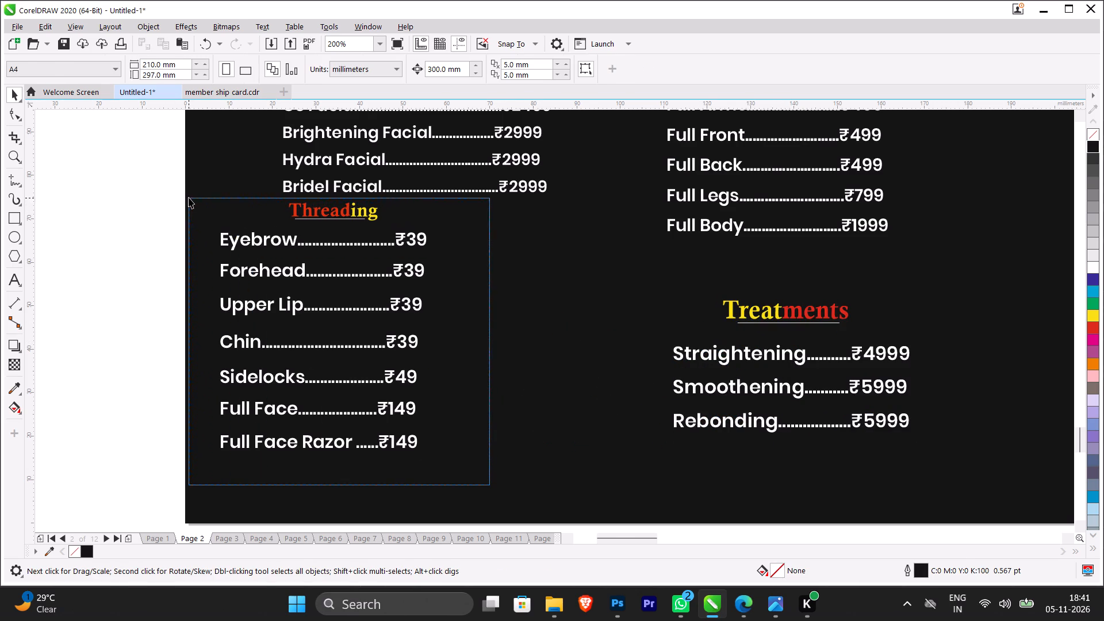
{"action": "left_click_drag", "start_coordinate": [189, 197], "coordinate": [189, 196]}
{"action": "left_click_drag", "start_coordinate": [293, 241], "coordinate": [403, 260]}
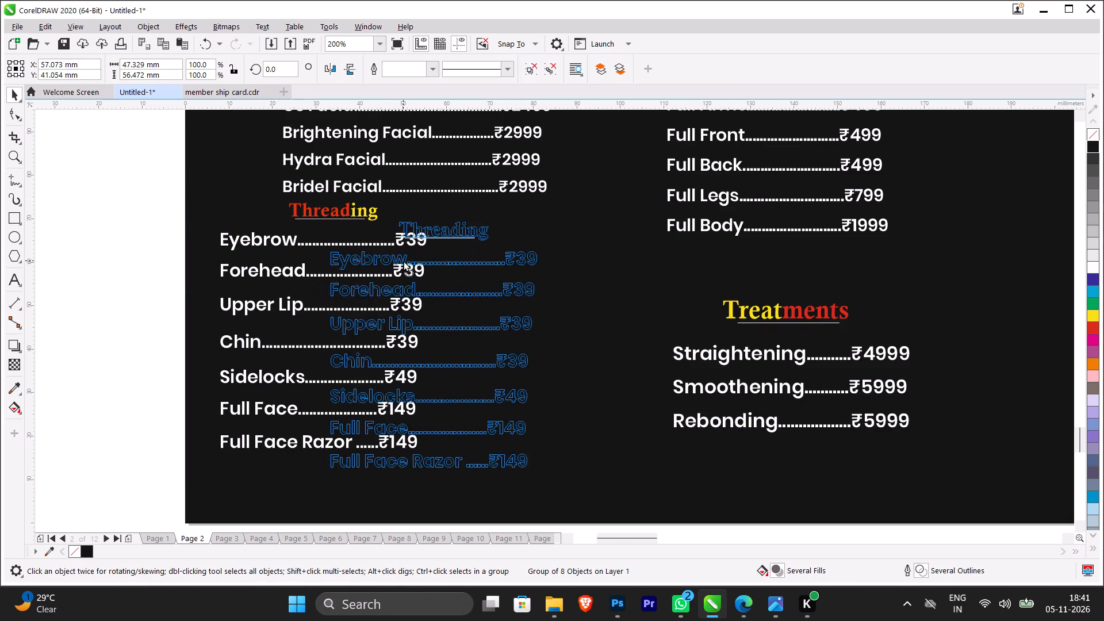
{"action": "left_click_drag", "start_coordinate": [403, 260], "coordinate": [379, 250]}
{"action": "left_click", "coordinate": [151, 256]}
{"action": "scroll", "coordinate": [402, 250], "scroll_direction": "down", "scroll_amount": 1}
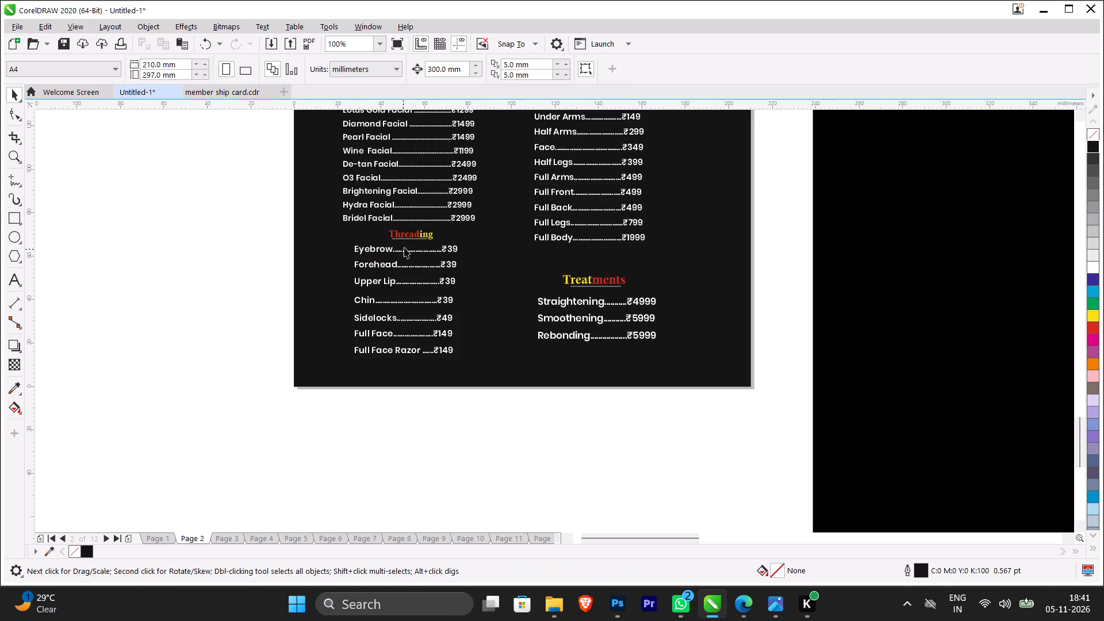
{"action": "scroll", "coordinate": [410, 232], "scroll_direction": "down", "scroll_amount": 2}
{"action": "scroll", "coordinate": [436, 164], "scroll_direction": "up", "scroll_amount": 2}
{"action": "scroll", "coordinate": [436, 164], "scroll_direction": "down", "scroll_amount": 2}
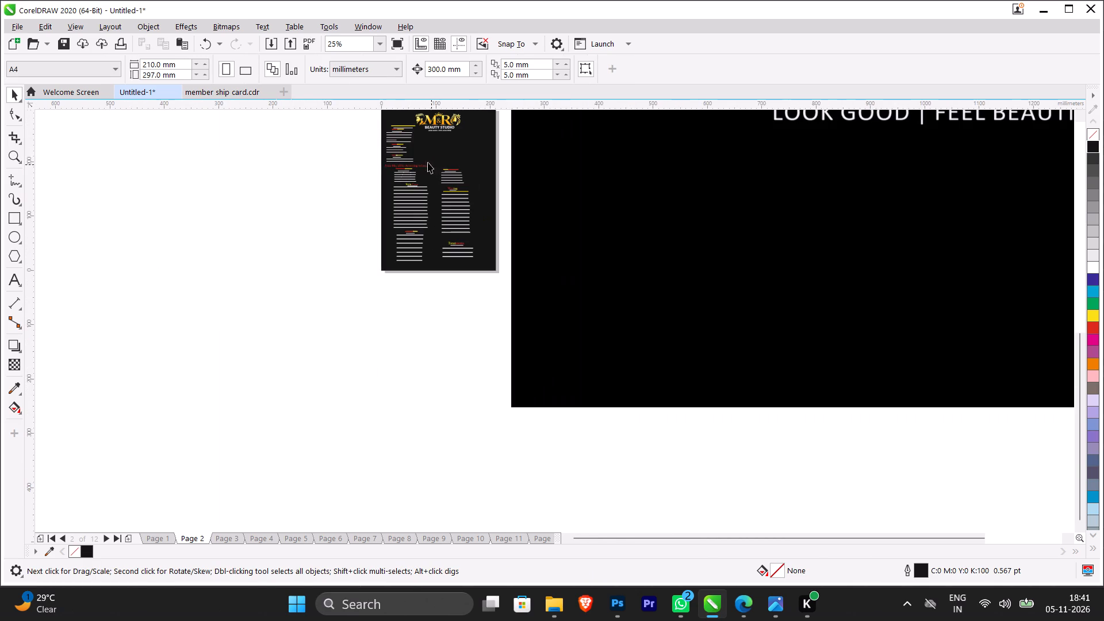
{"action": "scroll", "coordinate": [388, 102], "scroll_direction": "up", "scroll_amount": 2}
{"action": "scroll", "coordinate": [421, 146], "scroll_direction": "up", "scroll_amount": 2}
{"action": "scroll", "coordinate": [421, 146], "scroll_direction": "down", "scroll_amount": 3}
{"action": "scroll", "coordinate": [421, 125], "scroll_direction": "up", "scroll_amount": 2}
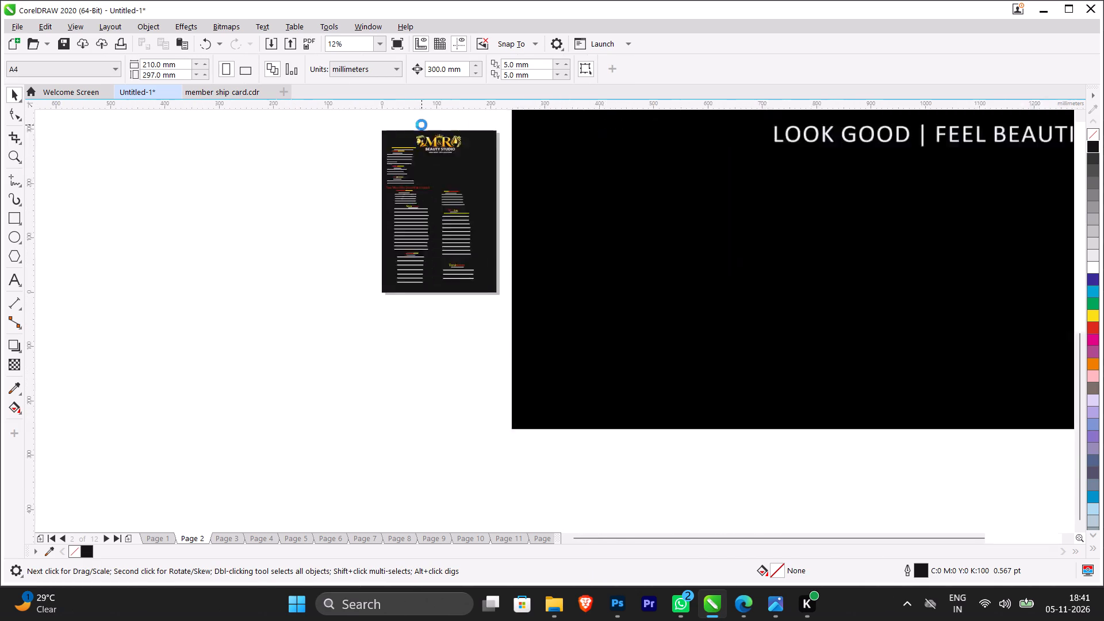
Move the Women Services heading and the Hair Cuts group together about 3 mm right on page 2.
{"action": "scroll", "coordinate": [421, 125], "scroll_direction": "up", "scroll_amount": 1}
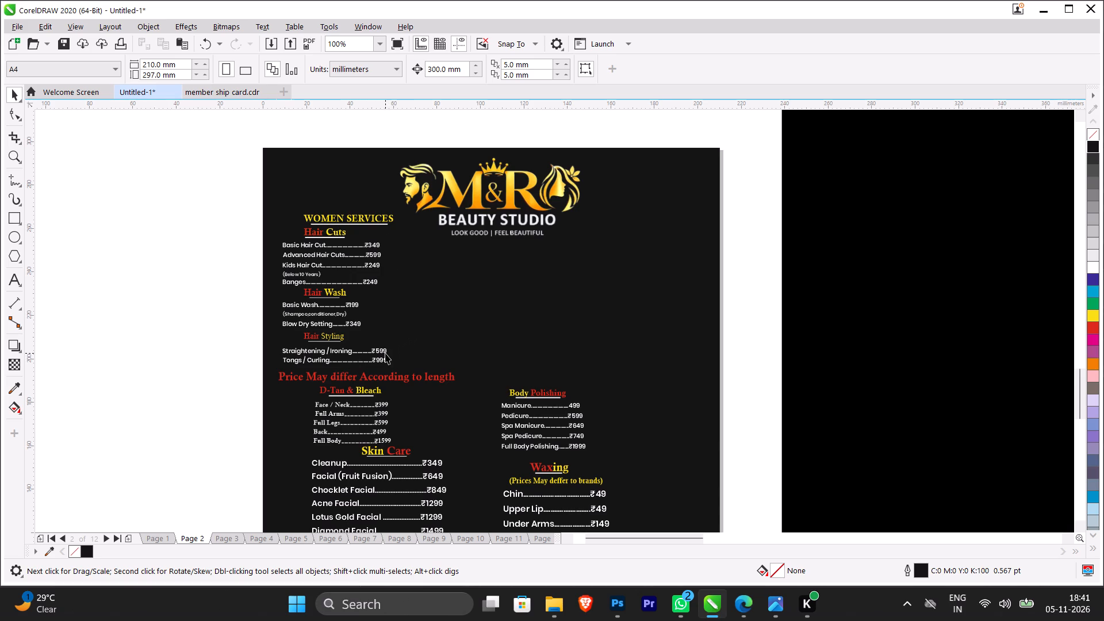
{"action": "left_click_drag", "start_coordinate": [243, 197], "coordinate": [447, 290]}
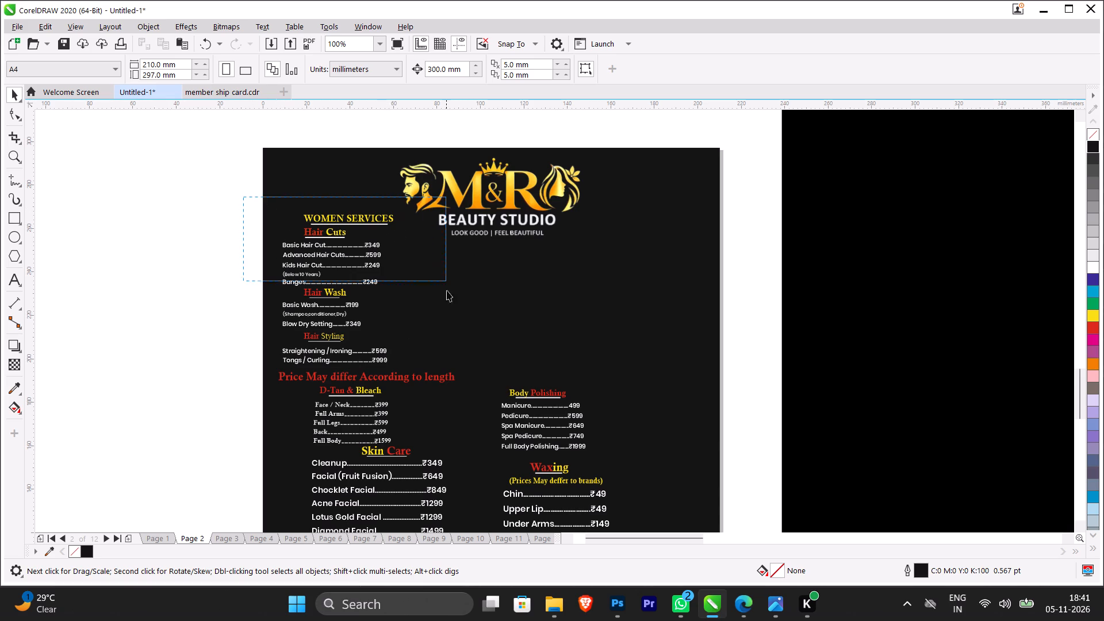
{"action": "left_click_drag", "start_coordinate": [447, 290], "coordinate": [471, 388]}
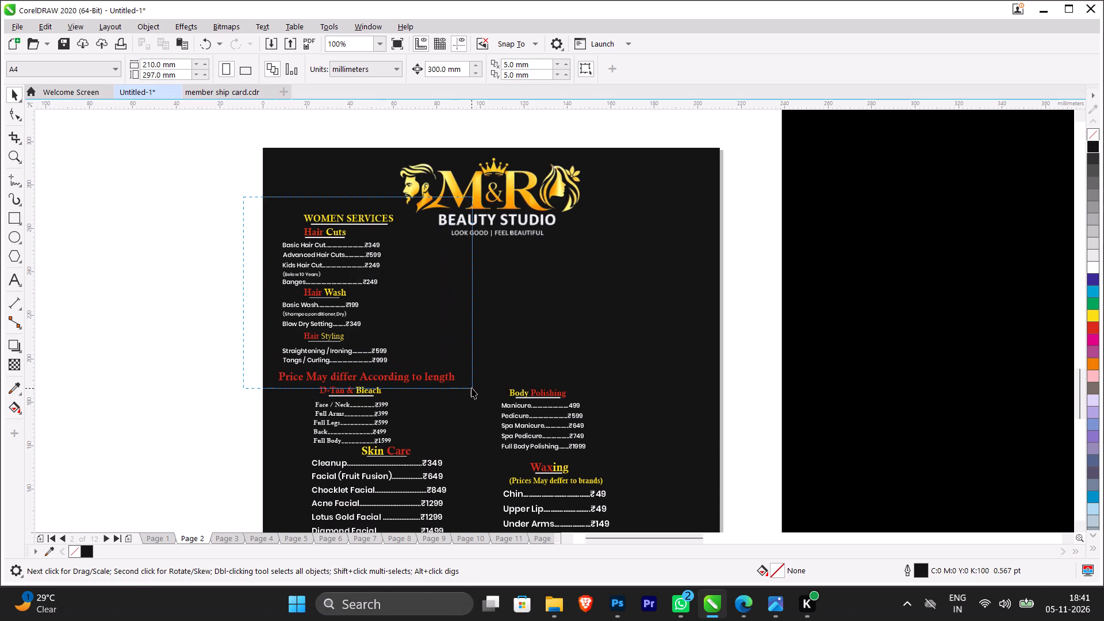
{"action": "left_click_drag", "start_coordinate": [471, 388], "coordinate": [412, 295]}
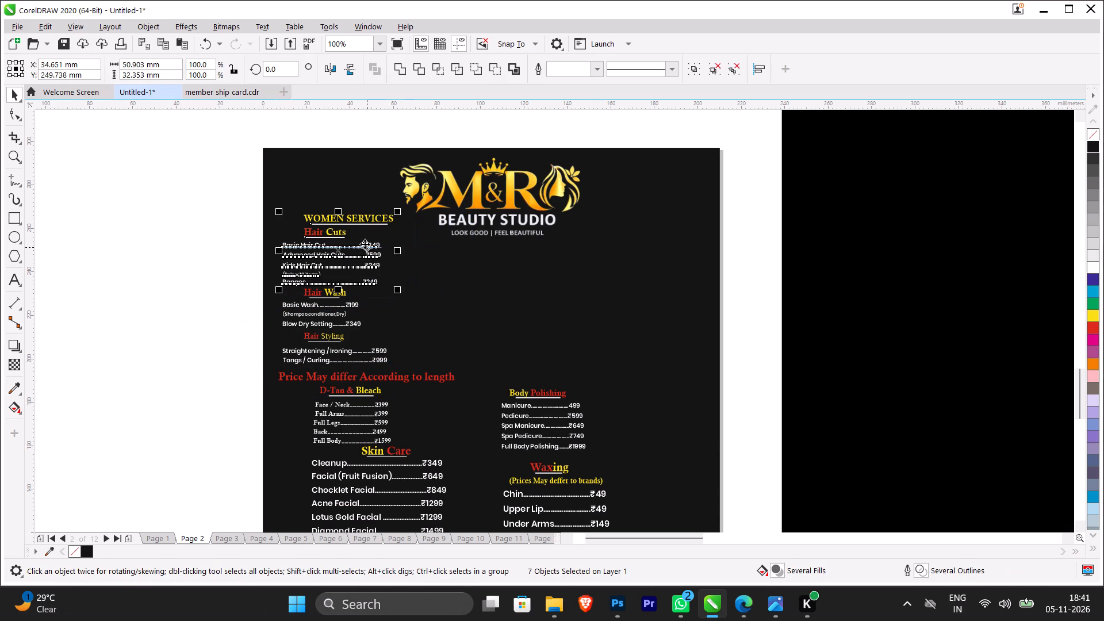
{"action": "left_click_drag", "start_coordinate": [365, 244], "coordinate": [375, 247]}
{"action": "scroll", "coordinate": [366, 252], "scroll_direction": "up", "scroll_amount": 2}
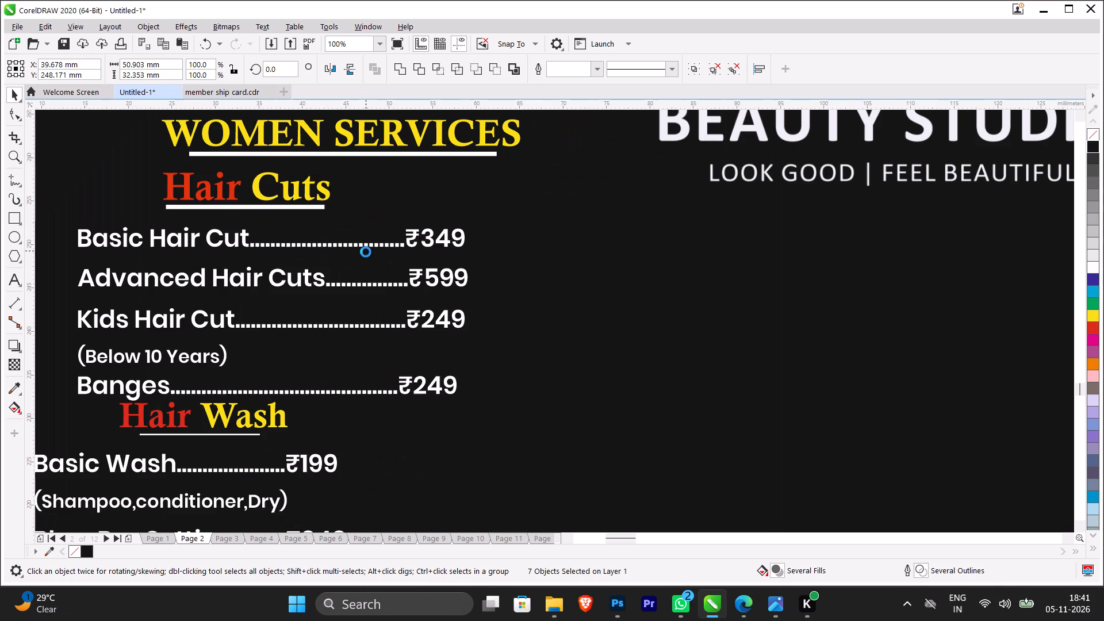
{"action": "left_click_drag", "start_coordinate": [424, 243], "coordinate": [404, 229]}
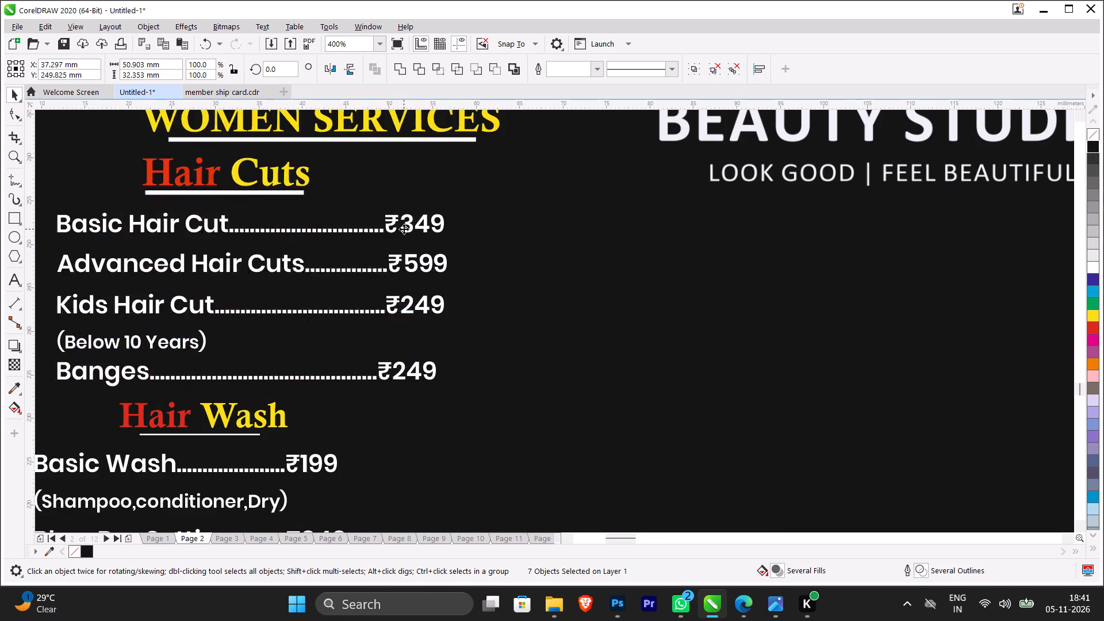
Move the Body Polishing, Waxing and Treatments groups together about 15 mm right and 47 mm up.
{"action": "scroll", "coordinate": [404, 229], "scroll_direction": "down", "scroll_amount": 3}
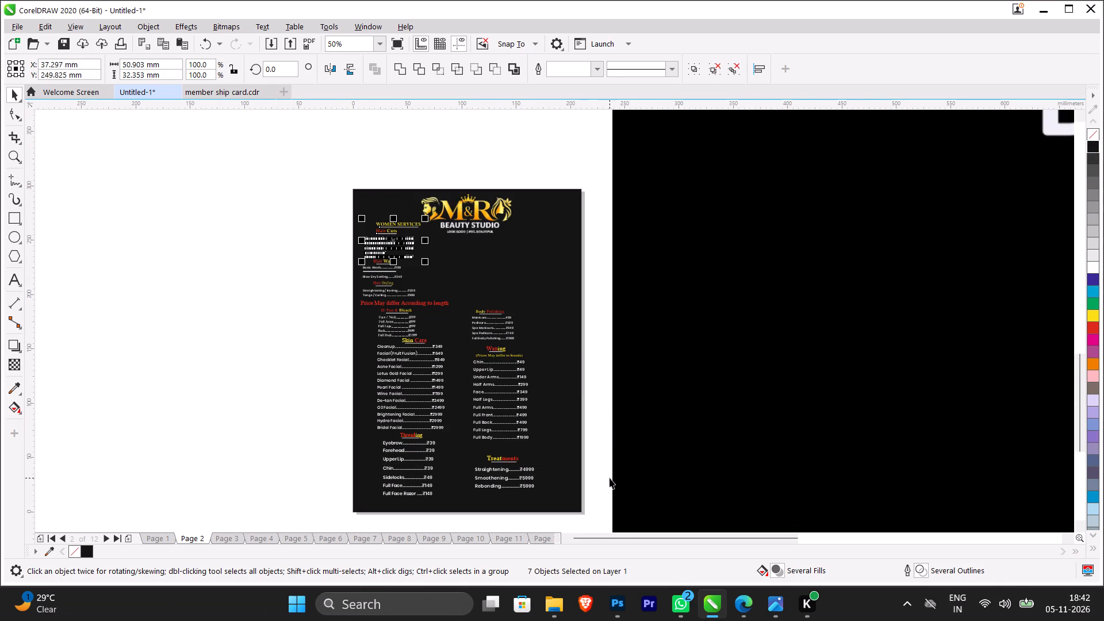
{"action": "left_click_drag", "start_coordinate": [600, 490], "coordinate": [547, 425]}
{"action": "left_click_drag", "start_coordinate": [547, 425], "coordinate": [573, 450]}
{"action": "left_click_drag", "start_coordinate": [606, 492], "coordinate": [453, 421]}
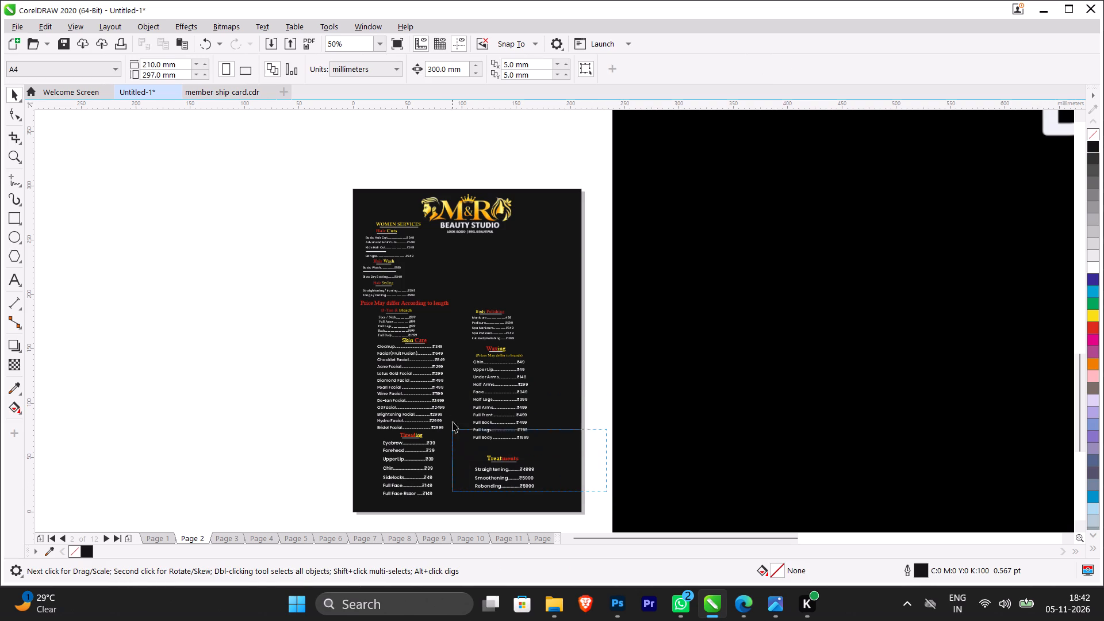
{"action": "left_click_drag", "start_coordinate": [453, 421], "coordinate": [452, 275]}
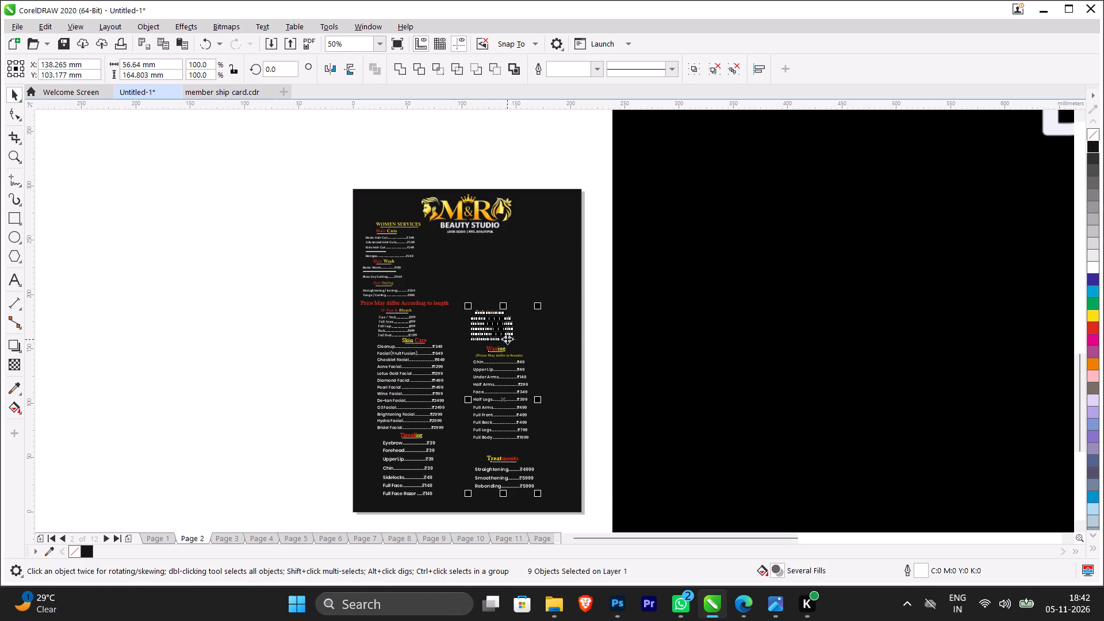
{"action": "left_click_drag", "start_coordinate": [507, 339], "coordinate": [523, 288]}
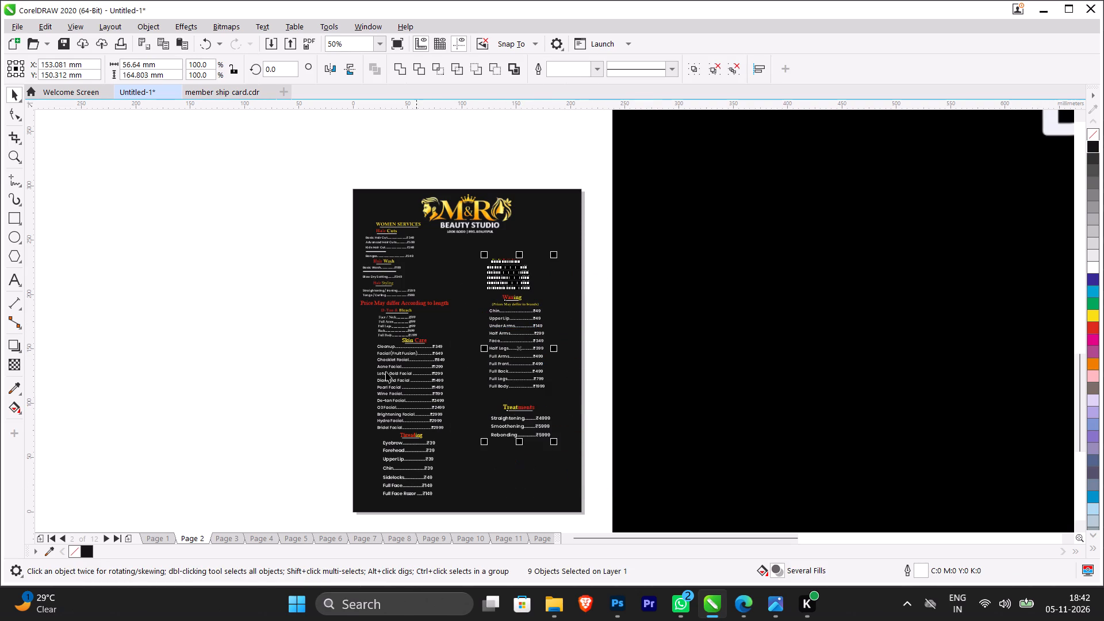
{"action": "left_click", "coordinate": [277, 336]}
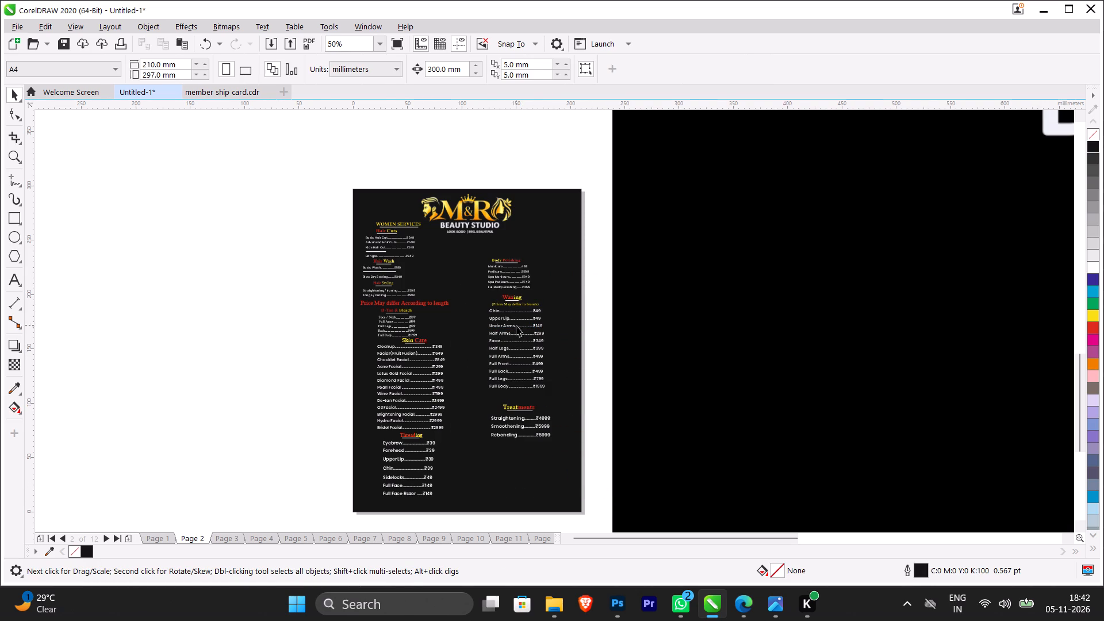
Move the underlined WOMEN SERVICES heading about 10 mm left, lining its start up with the Hair Cuts price lines.
{"action": "scroll", "coordinate": [402, 236], "scroll_direction": "up", "scroll_amount": 1}
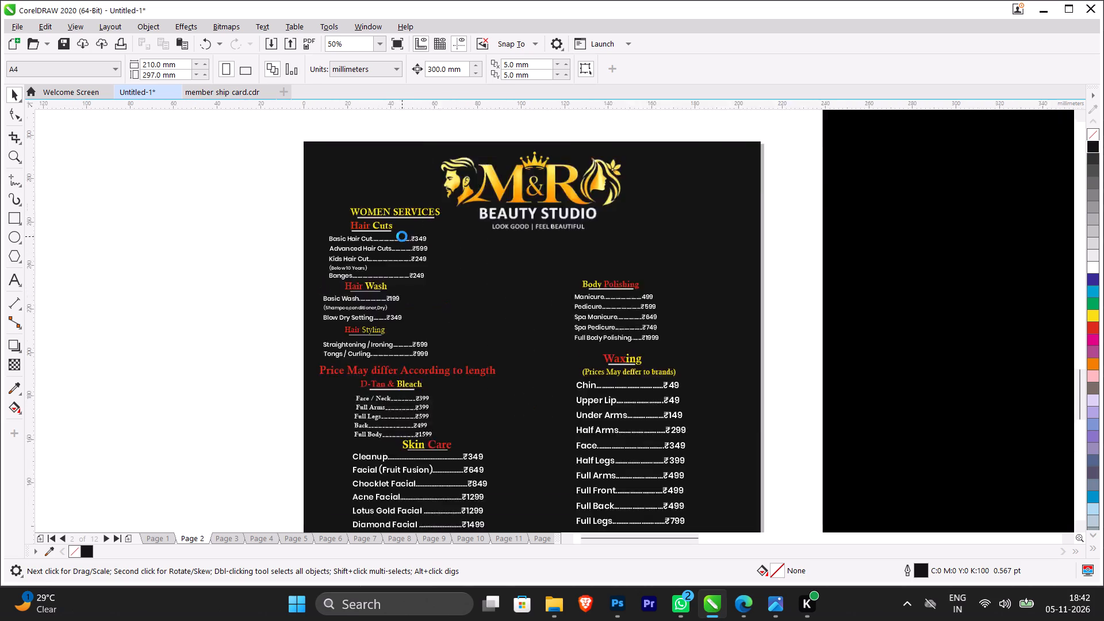
{"action": "scroll", "coordinate": [402, 236], "scroll_direction": "up", "scroll_amount": 2}
{"action": "scroll", "coordinate": [402, 236], "scroll_direction": "down", "scroll_amount": 1}
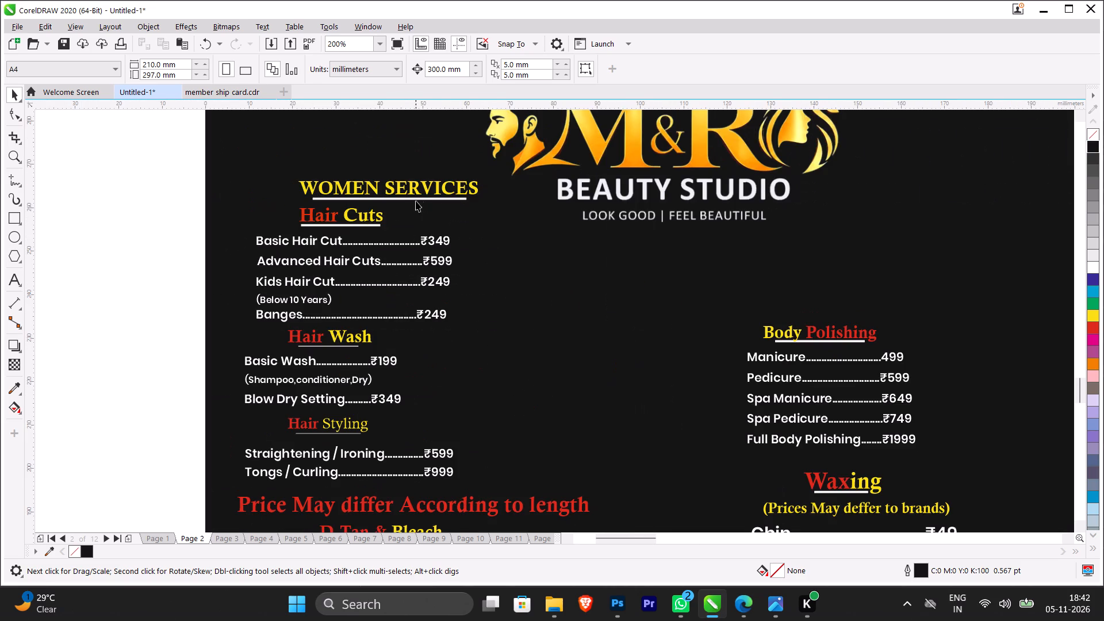
{"action": "left_click", "coordinate": [434, 189]}
{"action": "left_click", "coordinate": [437, 187]}
{"action": "left_click_drag", "start_coordinate": [437, 187], "coordinate": [405, 184]}
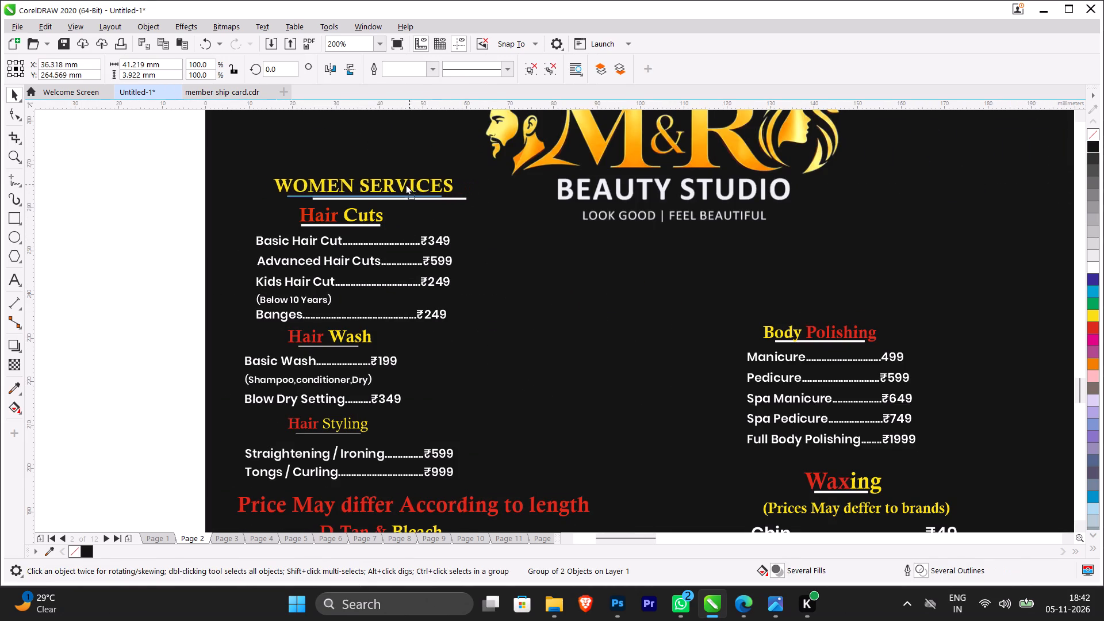
{"action": "left_click_drag", "start_coordinate": [405, 184], "coordinate": [394, 183]}
{"action": "left_click", "coordinate": [124, 200]}
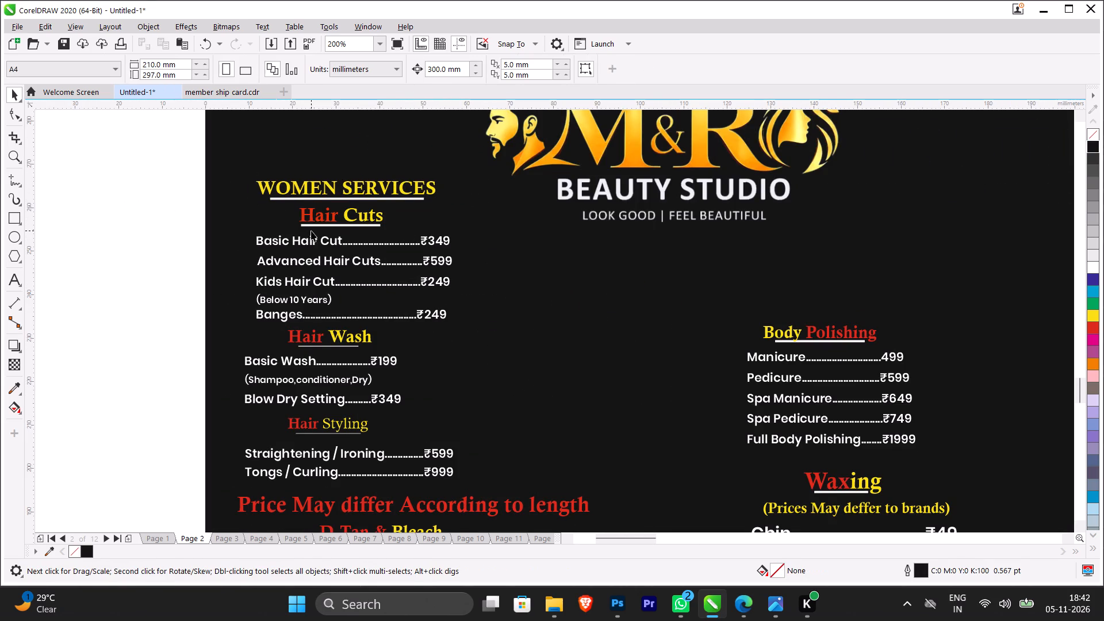
Move the Body Polishing, Waxing and Treatments groups together about 41 mm down and 3 mm left.
{"action": "scroll", "coordinate": [311, 231], "scroll_direction": "down", "scroll_amount": 1}
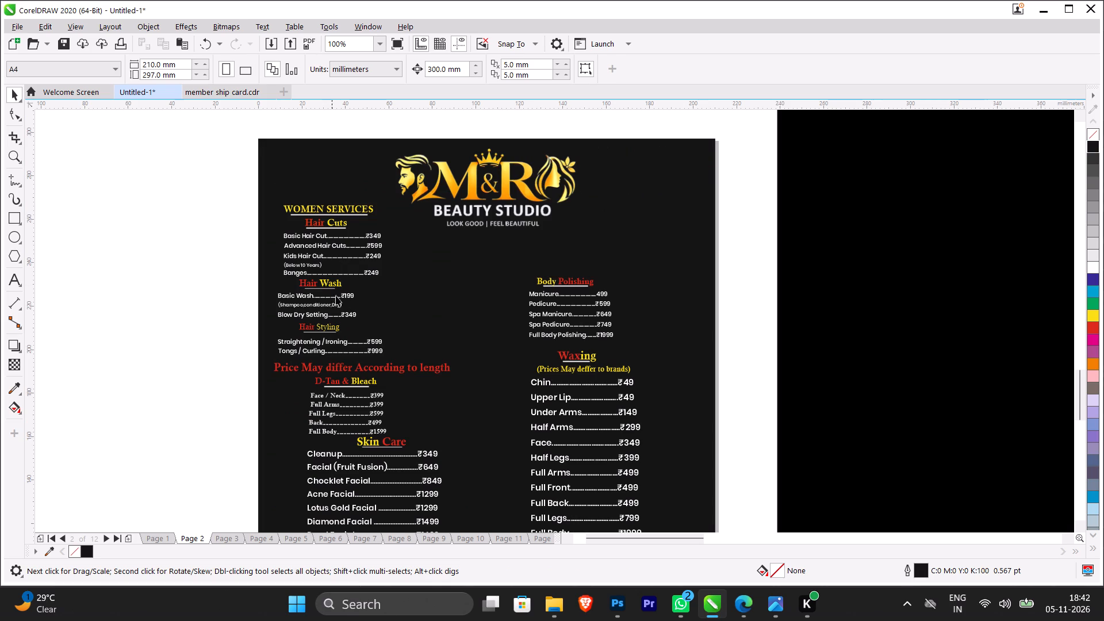
{"action": "scroll", "coordinate": [389, 375], "scroll_direction": "down", "scroll_amount": 2}
{"action": "scroll", "coordinate": [411, 470], "scroll_direction": "up", "scroll_amount": 1}
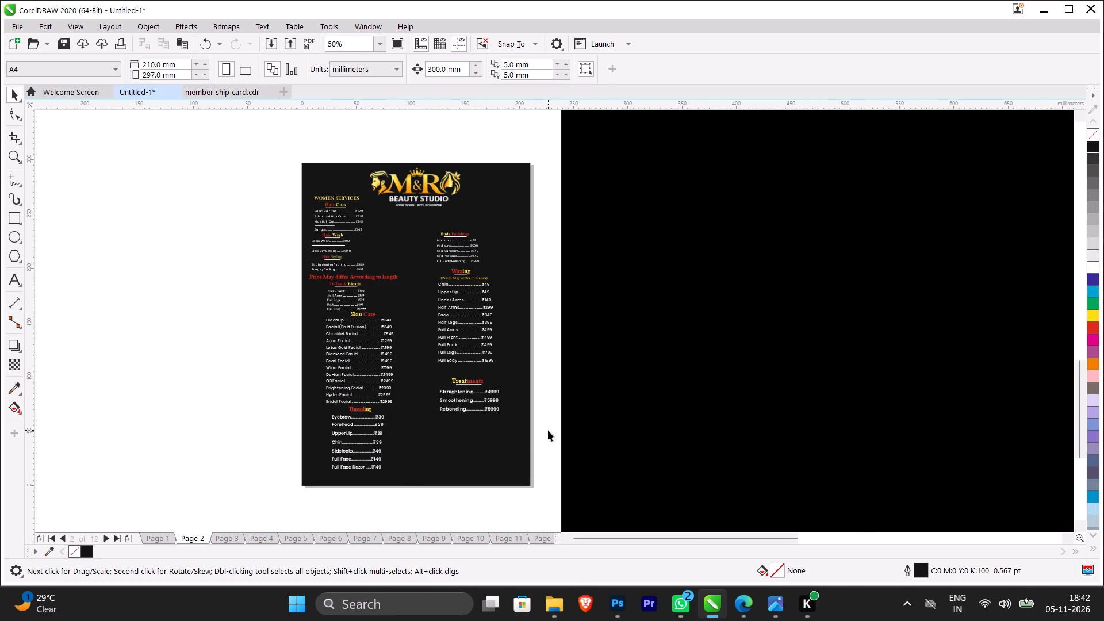
{"action": "left_click_drag", "start_coordinate": [552, 441], "coordinate": [417, 214]}
{"action": "left_click_drag", "start_coordinate": [467, 293], "coordinate": [465, 337]}
{"action": "left_click", "coordinate": [231, 312]}
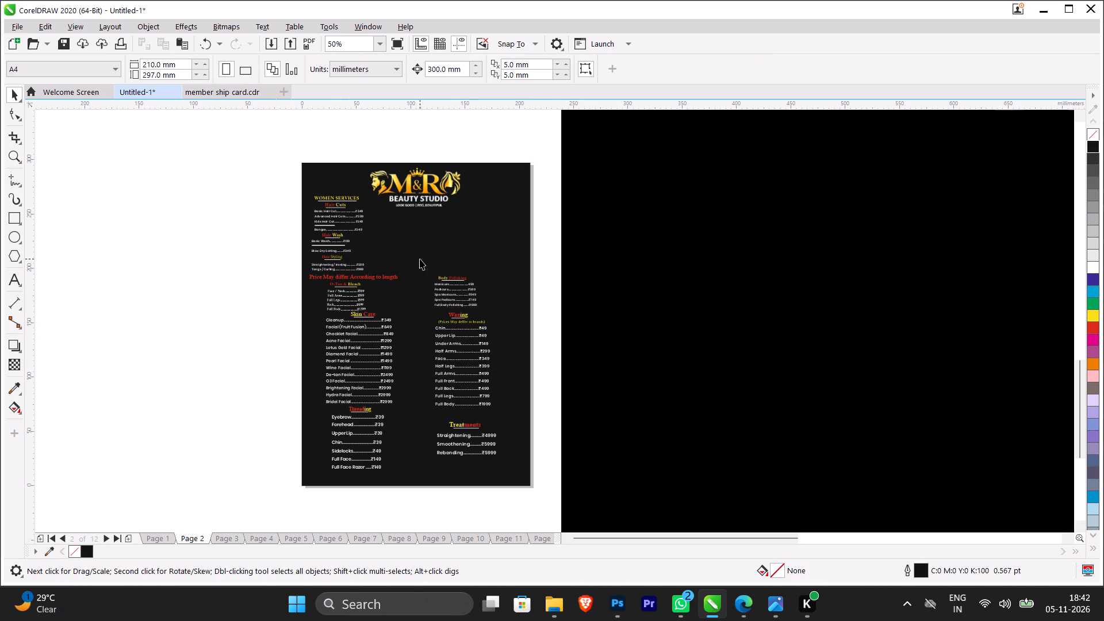
Copy the white line-art woman from member ship card.cdr and paste it onto page 2 of the price list.
{"action": "left_click", "coordinate": [222, 90]}
{"action": "left_click", "coordinate": [727, 243]}
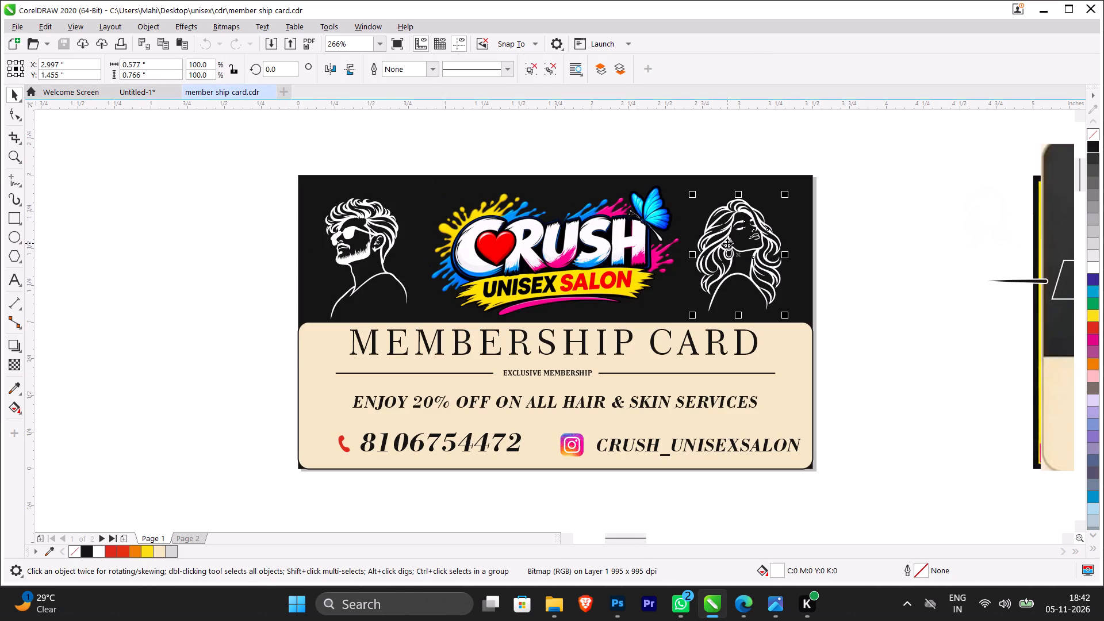
{"action": "key", "text": "ctrl+c"}
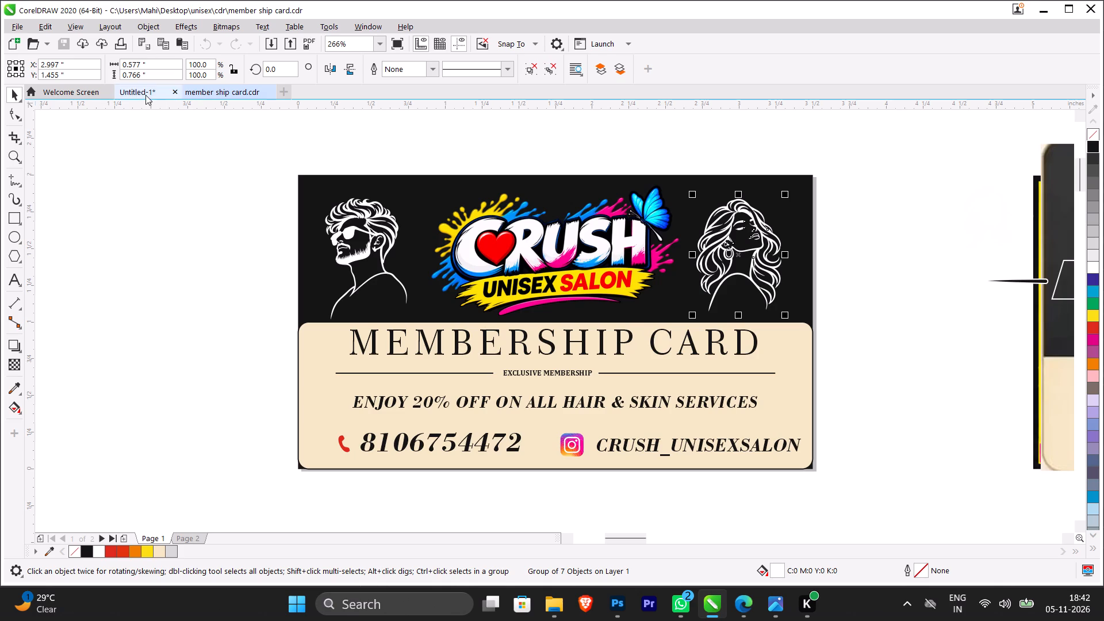
{"action": "left_click", "coordinate": [145, 95]}
{"action": "key", "text": "ctrl+v"}
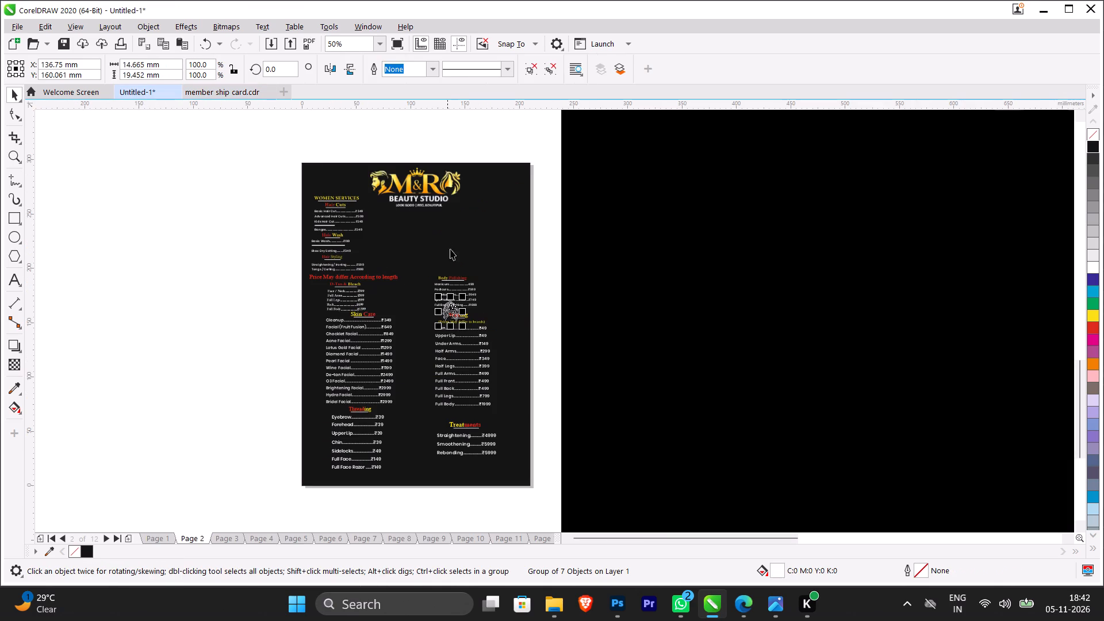
Enlarge the woman illustration to about 37 × 49 mm and place it between the logo and the Body Polishing group.
{"action": "left_click_drag", "start_coordinate": [454, 309], "coordinate": [465, 239]}
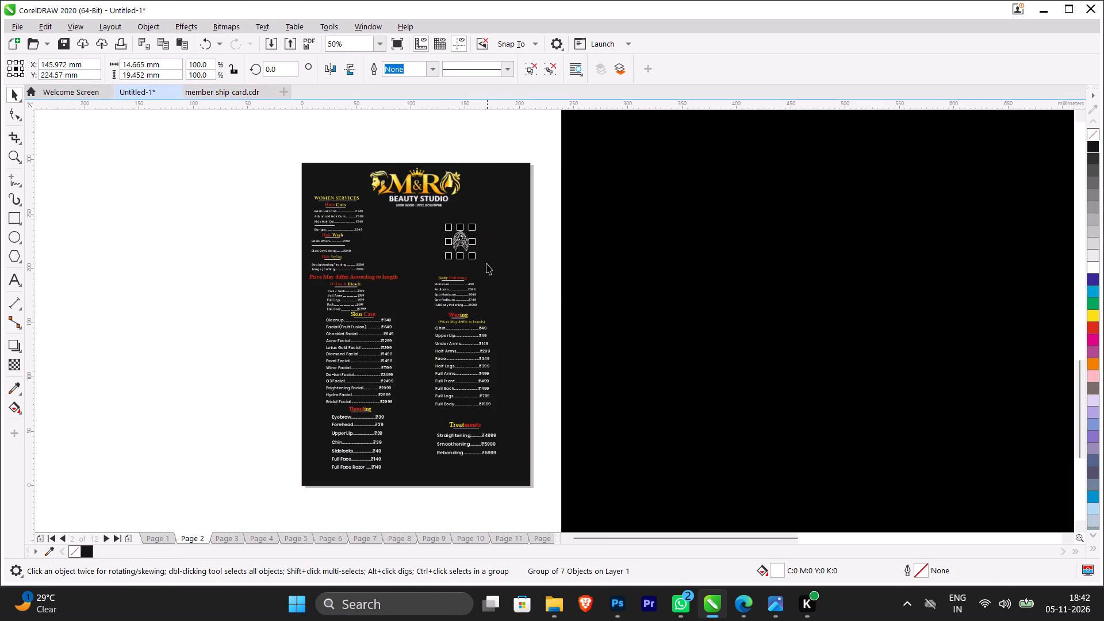
{"action": "left_click_drag", "start_coordinate": [475, 258], "coordinate": [505, 285], "text": "shift"}
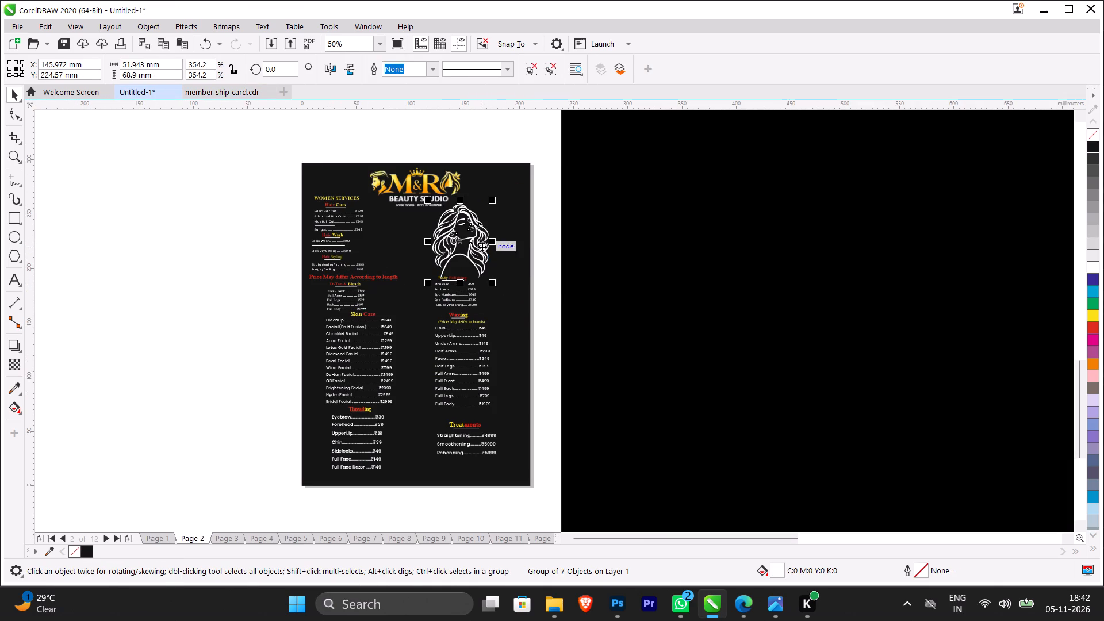
{"action": "left_click_drag", "start_coordinate": [496, 282], "coordinate": [490, 273], "text": "shift"}
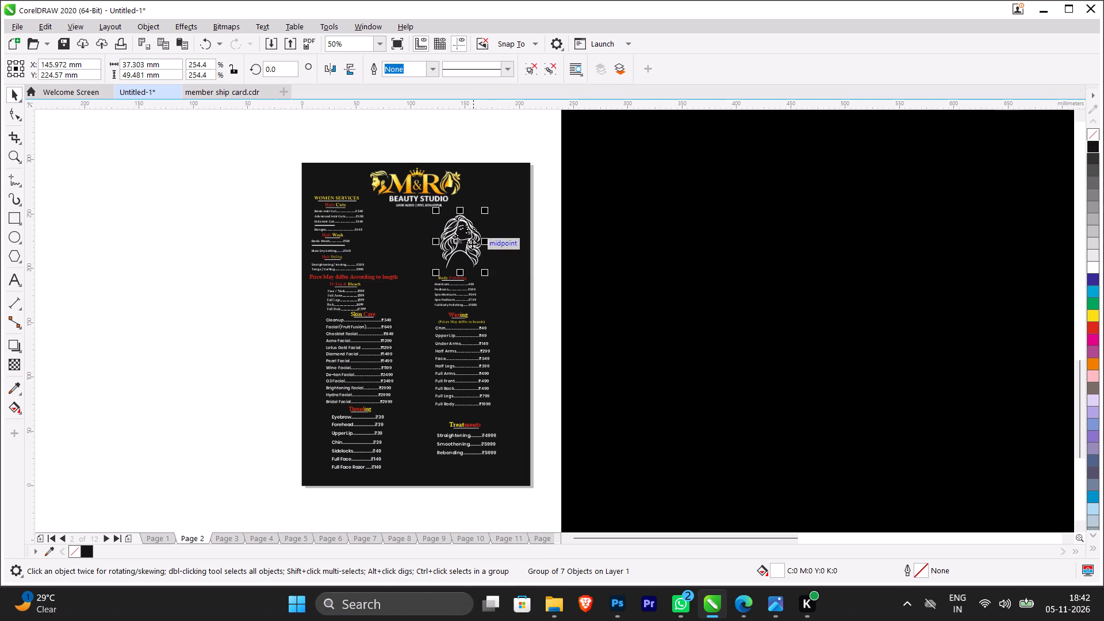
{"action": "left_click_drag", "start_coordinate": [472, 240], "coordinate": [455, 237]}
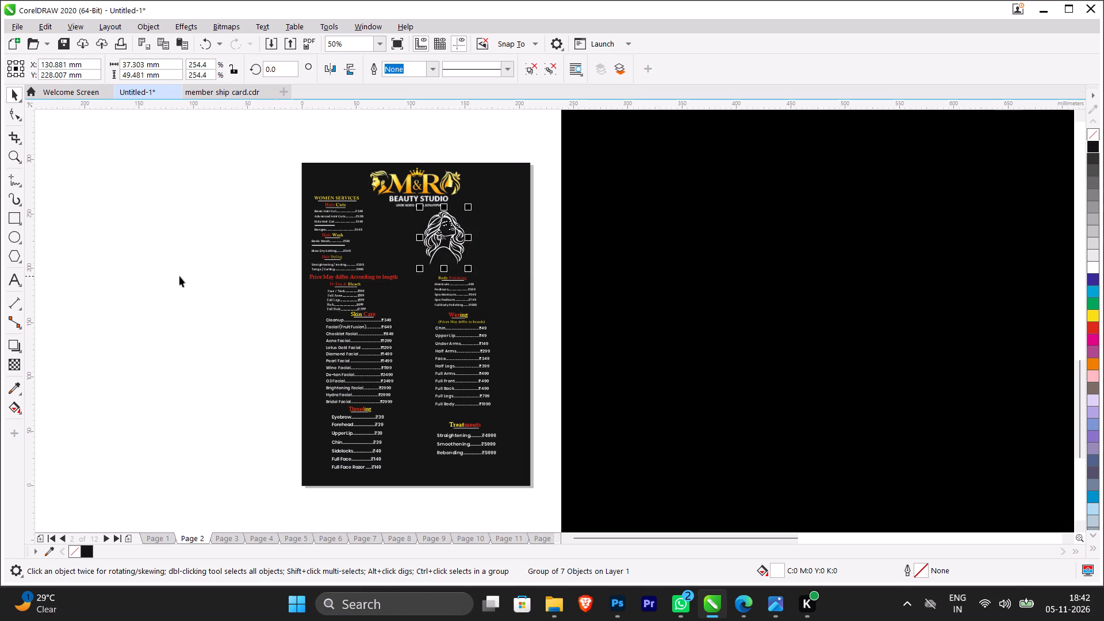
{"action": "left_click", "coordinate": [172, 277]}
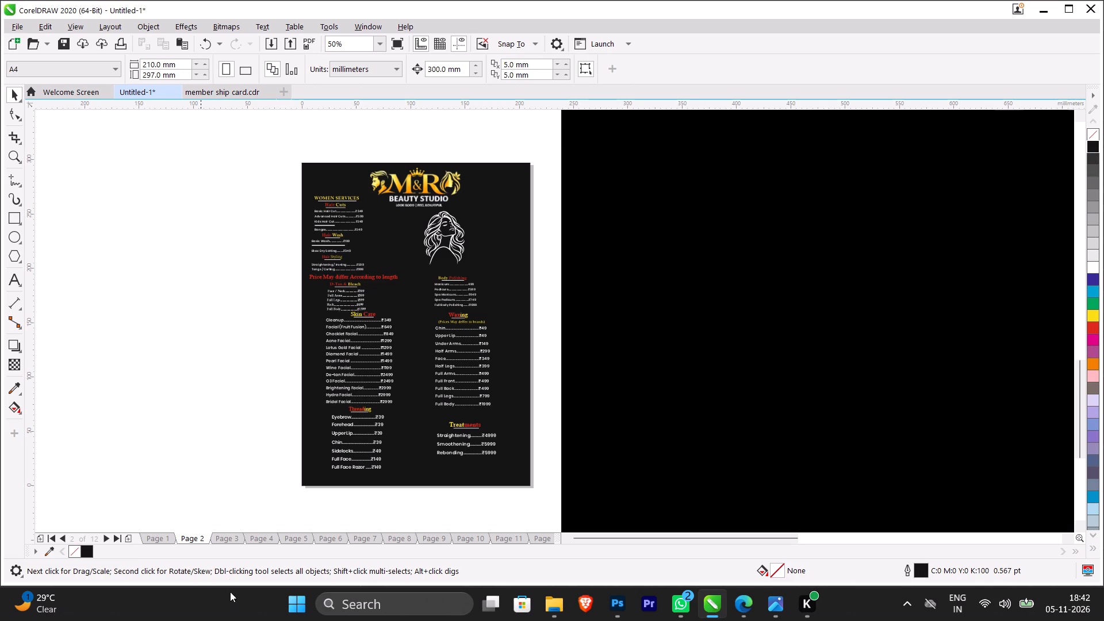
On page 3, move the Hair Colouring group about 66 mm up, toward the top of the page.
{"action": "left_click", "coordinate": [229, 541]}
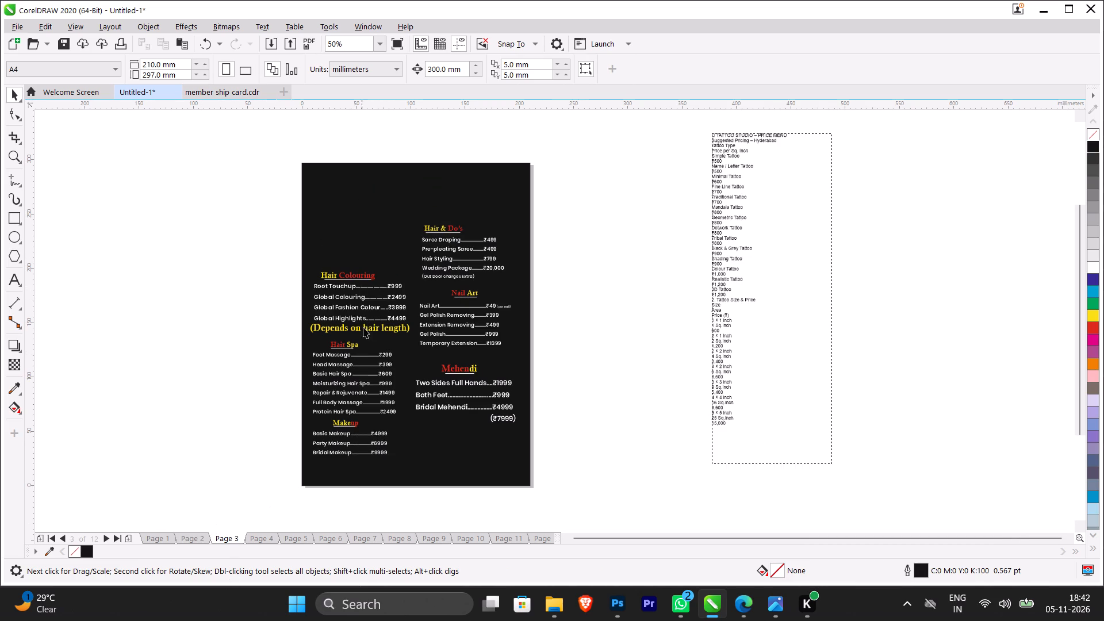
{"action": "left_click", "coordinate": [397, 288]}
{"action": "left_click_drag", "start_coordinate": [359, 296], "coordinate": [367, 225]}
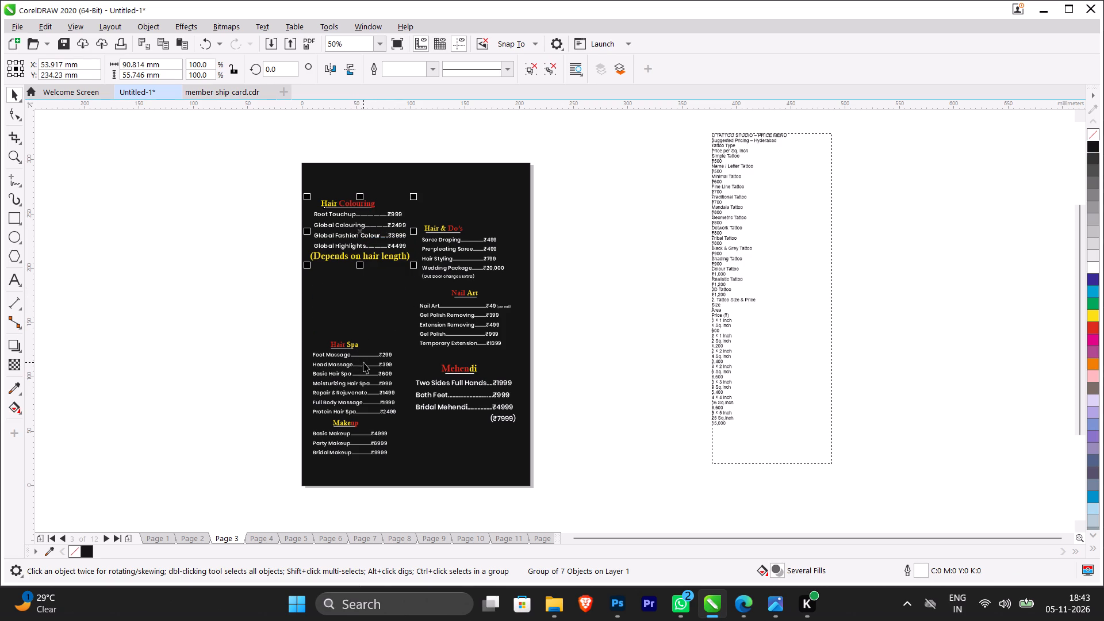
On page 3, move the Hair Spa group about 54 mm up and the Makeup group about 40 mm up.
{"action": "left_click_drag", "start_coordinate": [386, 355], "coordinate": [391, 304]}
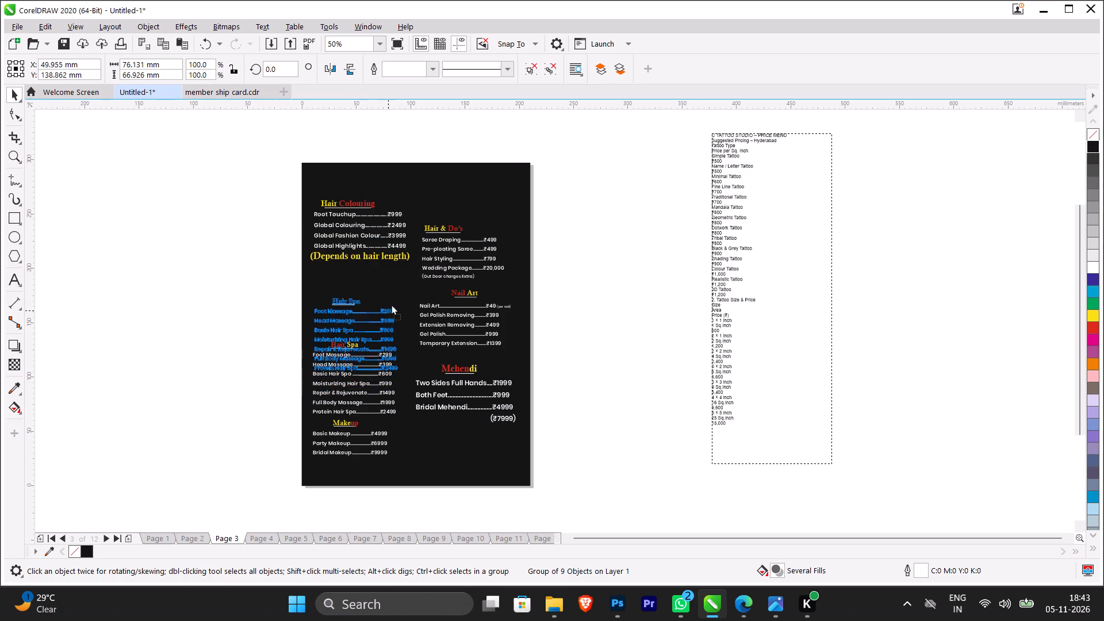
{"action": "left_click_drag", "start_coordinate": [391, 304], "coordinate": [393, 297]}
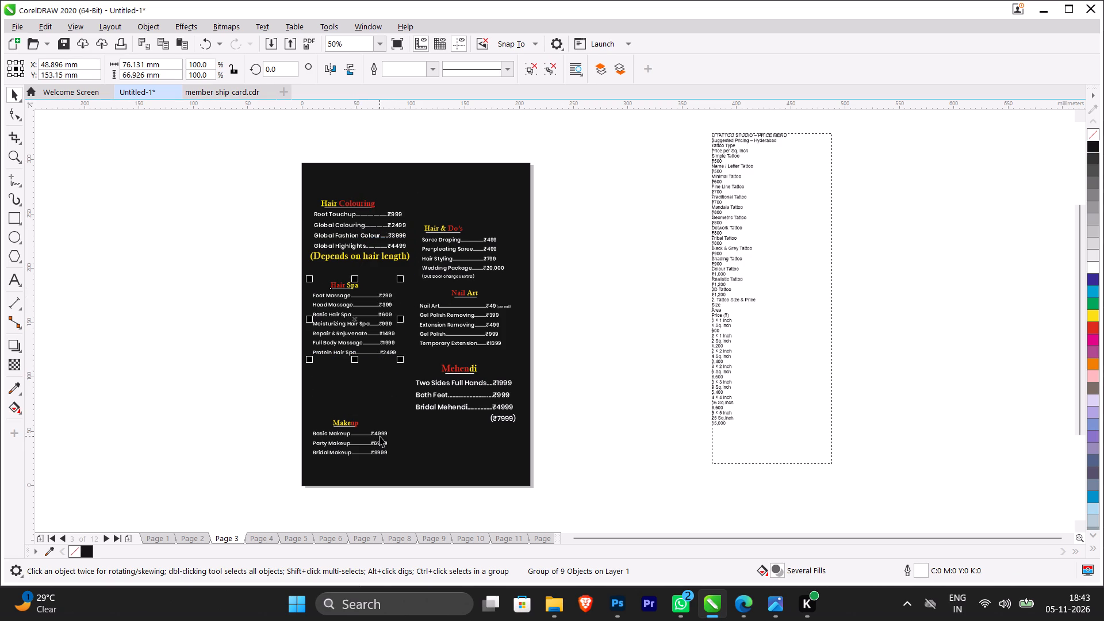
{"action": "left_click_drag", "start_coordinate": [379, 435], "coordinate": [384, 392]}
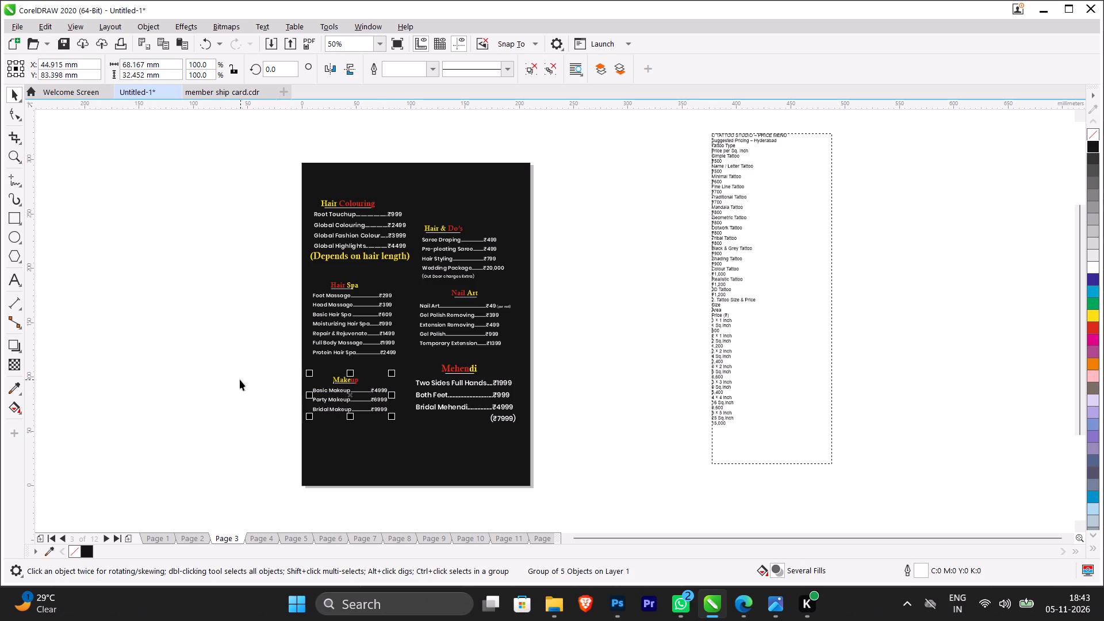
{"action": "left_click", "coordinate": [218, 377]}
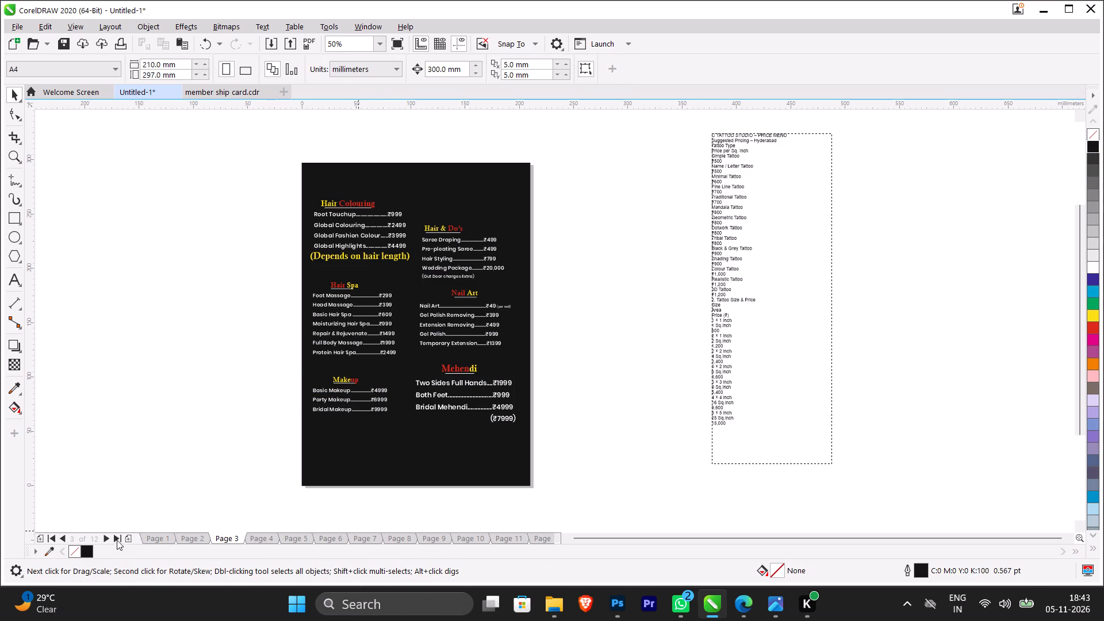
Insert a blank page directly after page 3.
{"action": "left_click", "coordinate": [128, 536]}
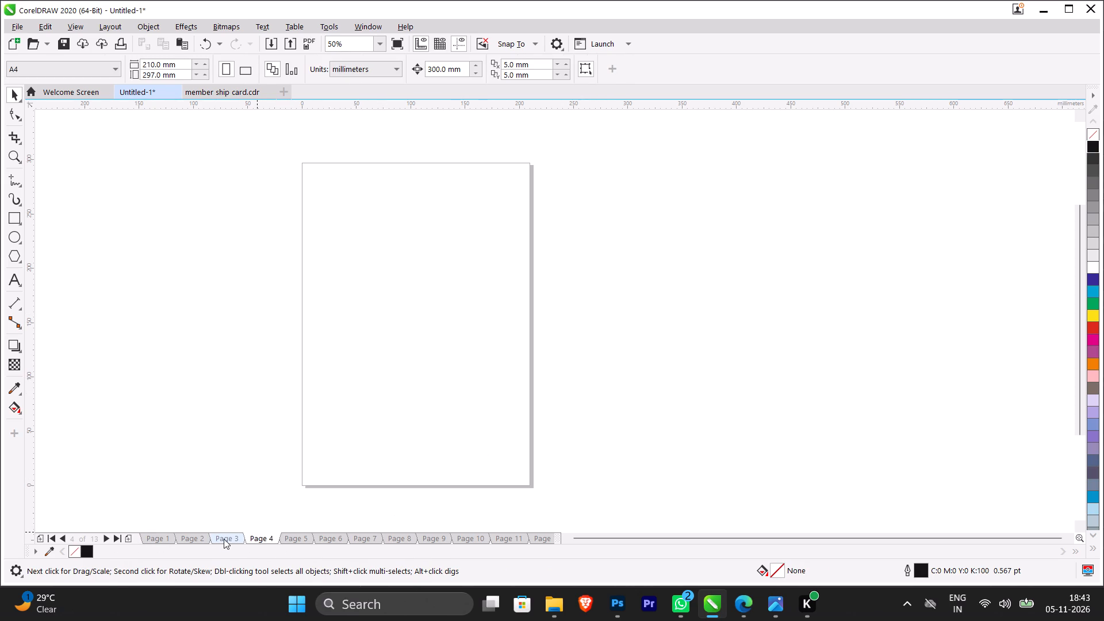
Cut the tattoo studio price menu text frame from beside page 3.
{"action": "left_click", "coordinate": [223, 540]}
{"action": "left_click", "coordinate": [735, 304]}
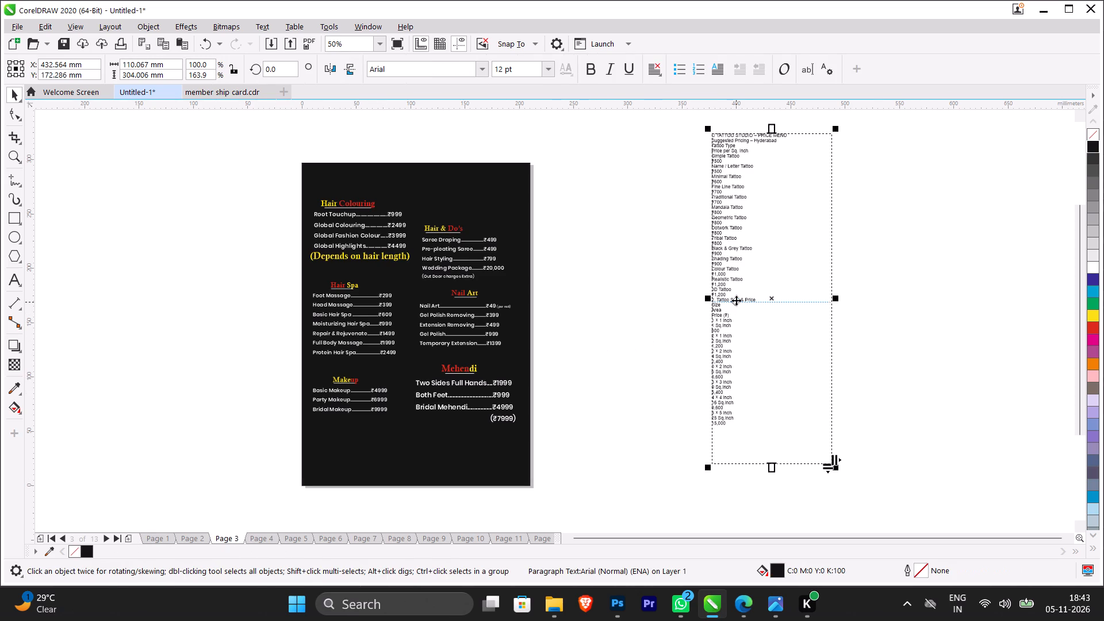
{"action": "key", "text": "ctrl+x"}
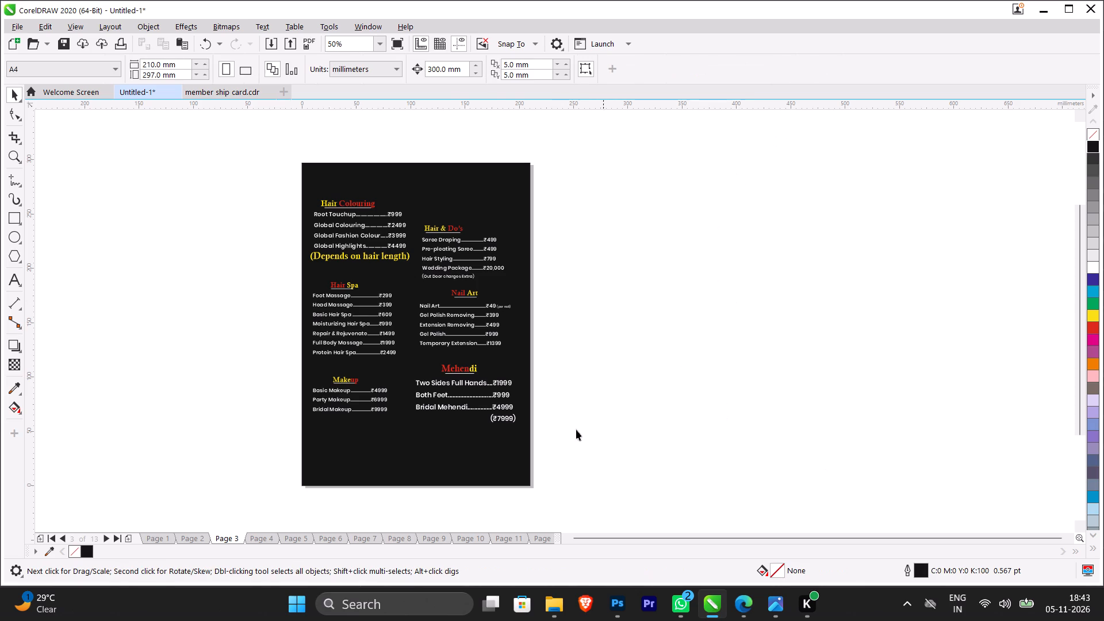
On page 4, create a page-sized 210 × 297 mm rectangle and fill it black as the background.
{"action": "left_click", "coordinate": [252, 536]}
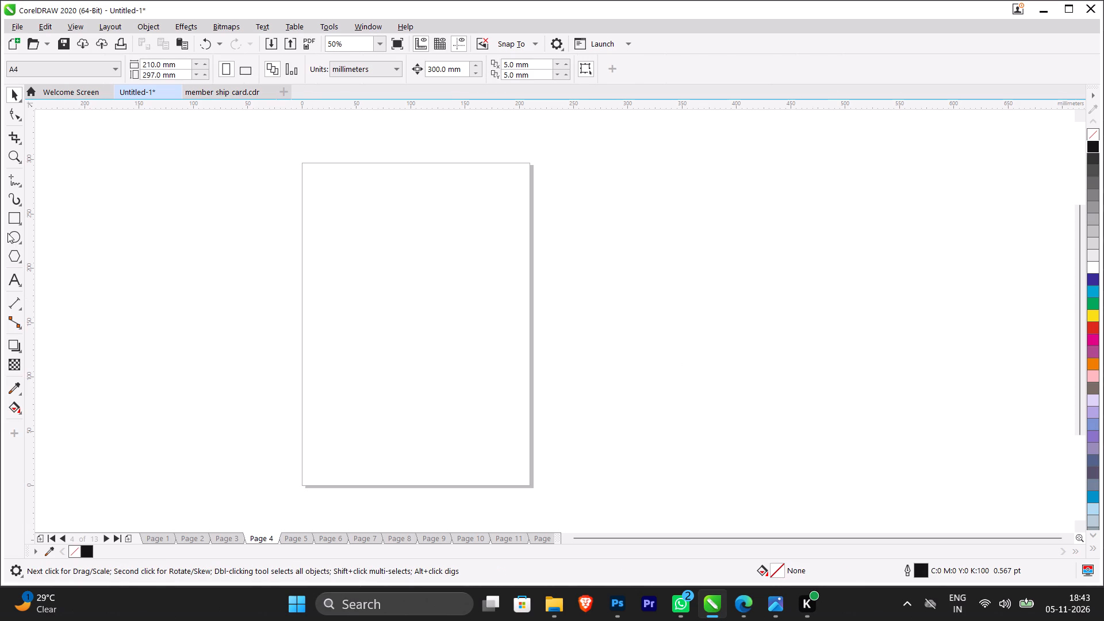
{"action": "double_click", "coordinate": [10, 221]}
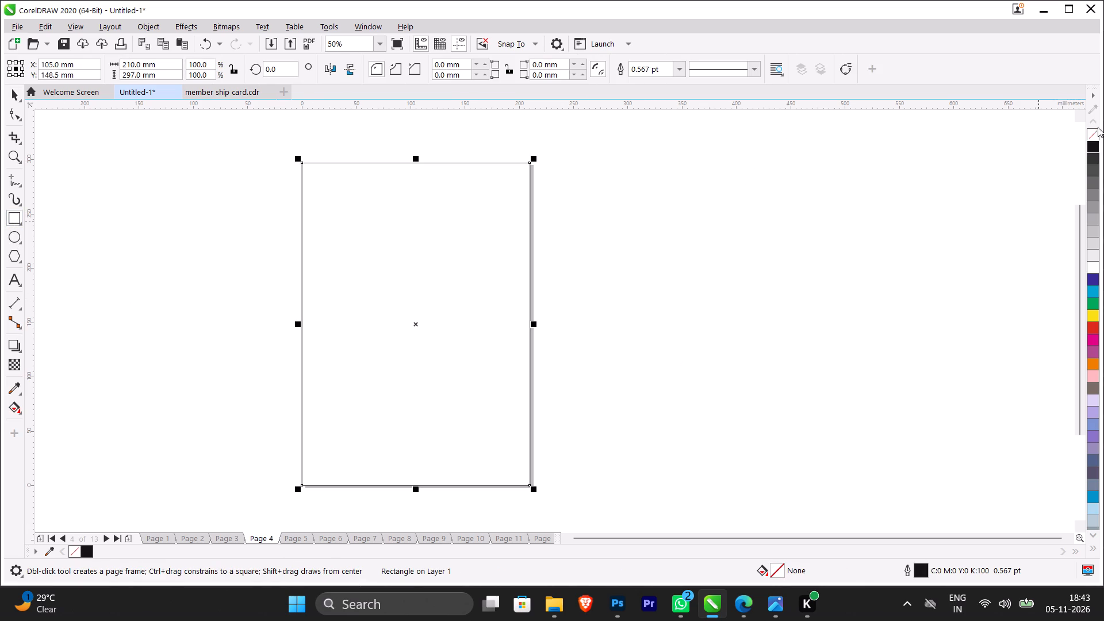
{"action": "left_click", "coordinate": [1092, 142]}
Paste the cut tattoo price menu text beside the black background of page 4.
{"action": "key", "text": "ctrl+v"}
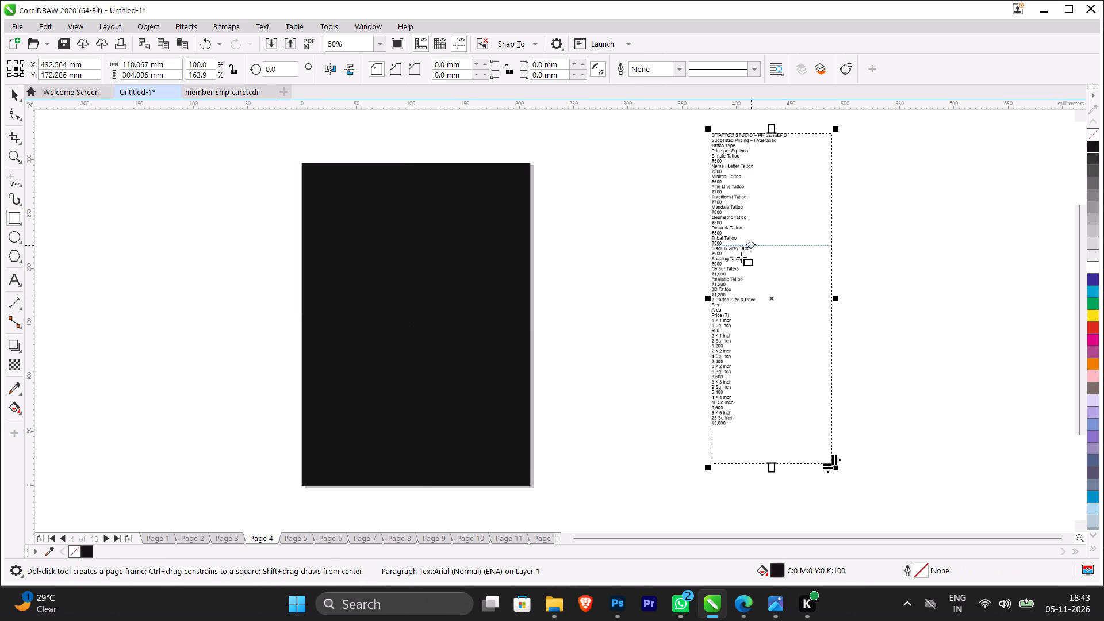
{"action": "scroll", "coordinate": [765, 142], "scroll_direction": "up", "scroll_amount": 1}
{"action": "scroll", "coordinate": [755, 159], "scroll_direction": "down", "scroll_amount": 1}
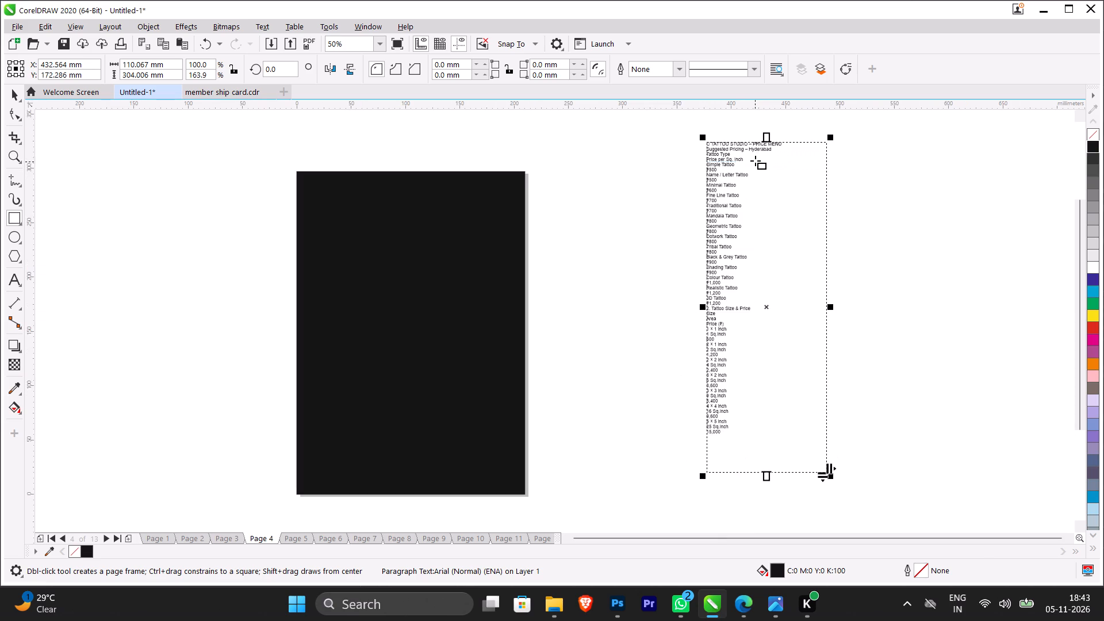
{"action": "scroll", "coordinate": [852, 0], "scroll_direction": "down", "scroll_amount": 1}
{"action": "scroll", "coordinate": [773, 249], "scroll_direction": "up", "scroll_amount": 3}
{"action": "scroll", "coordinate": [756, 275], "scroll_direction": "down", "scroll_amount": 1}
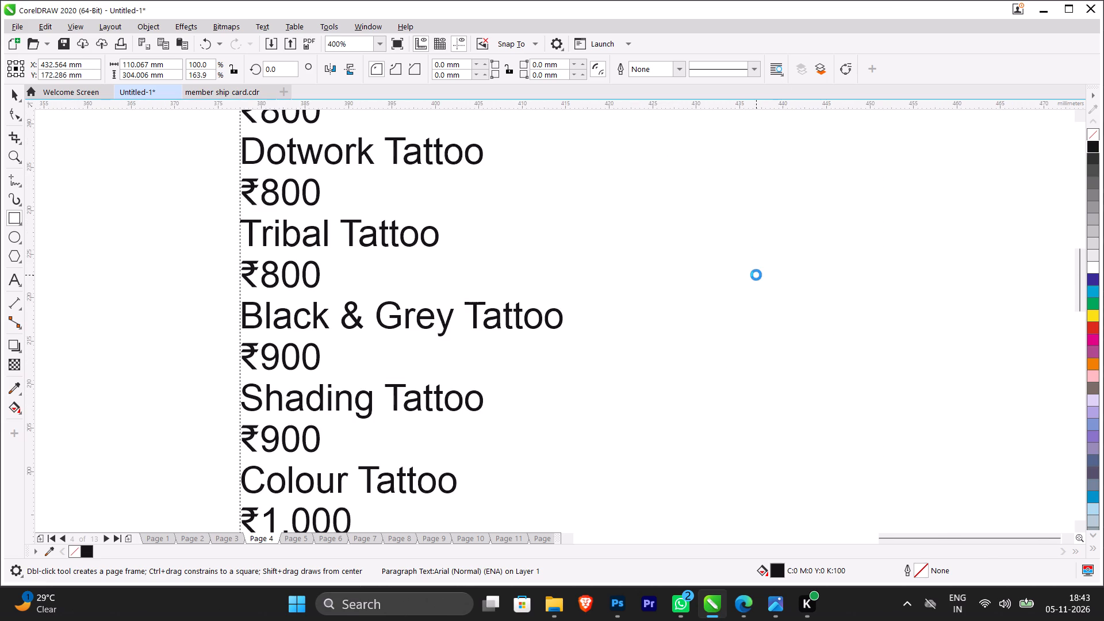
{"action": "scroll", "coordinate": [756, 275], "scroll_direction": "down", "scroll_amount": 1}
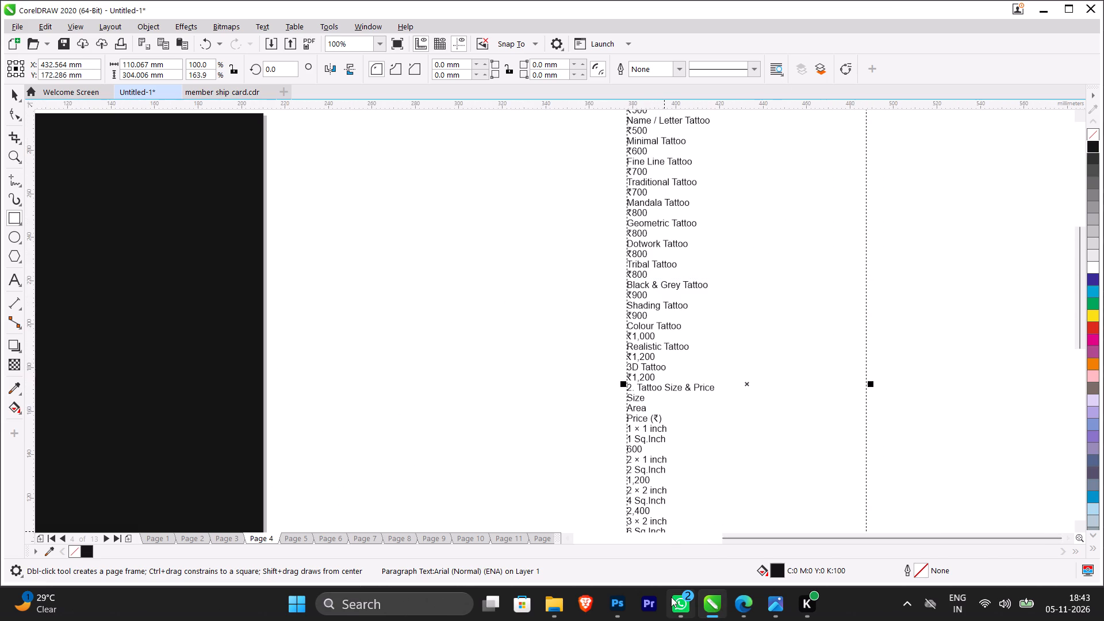